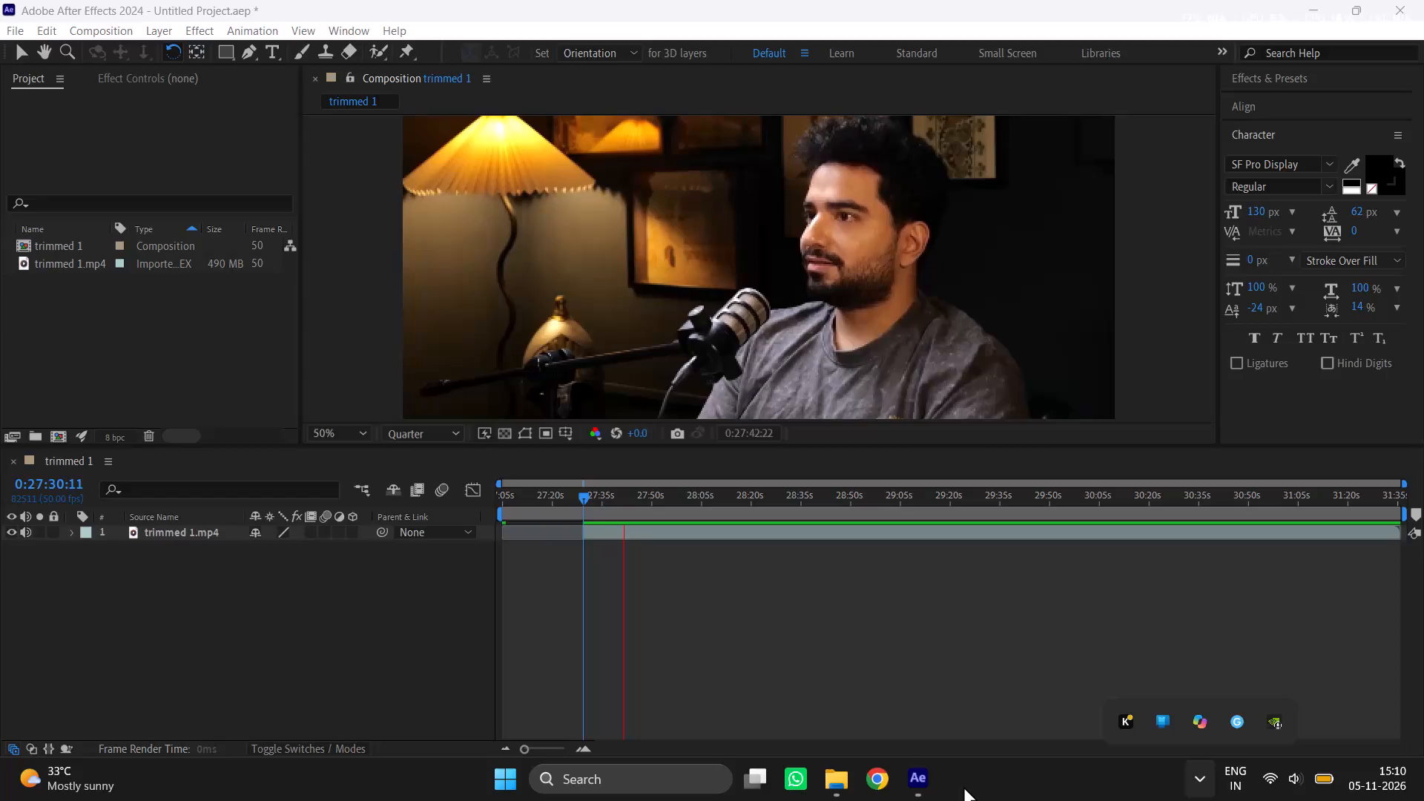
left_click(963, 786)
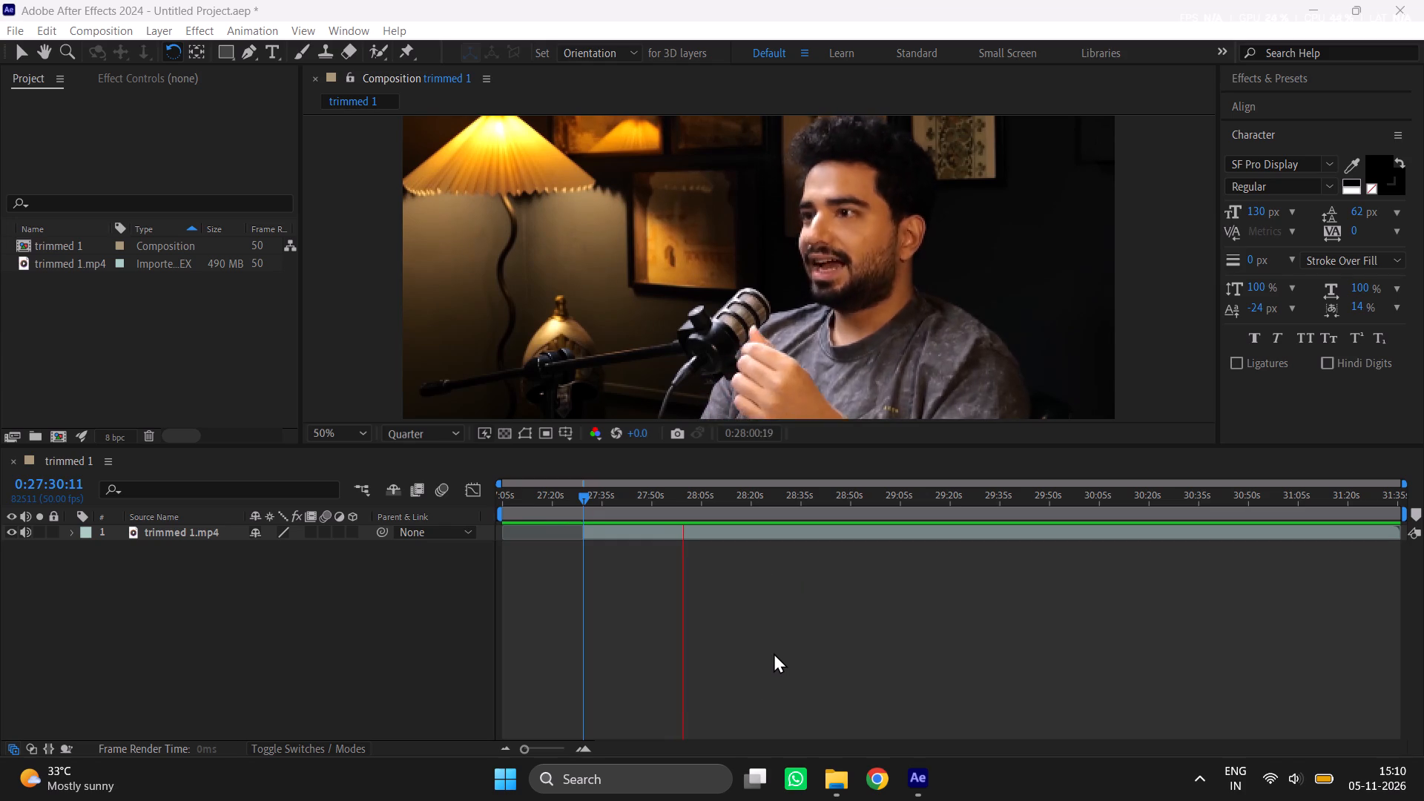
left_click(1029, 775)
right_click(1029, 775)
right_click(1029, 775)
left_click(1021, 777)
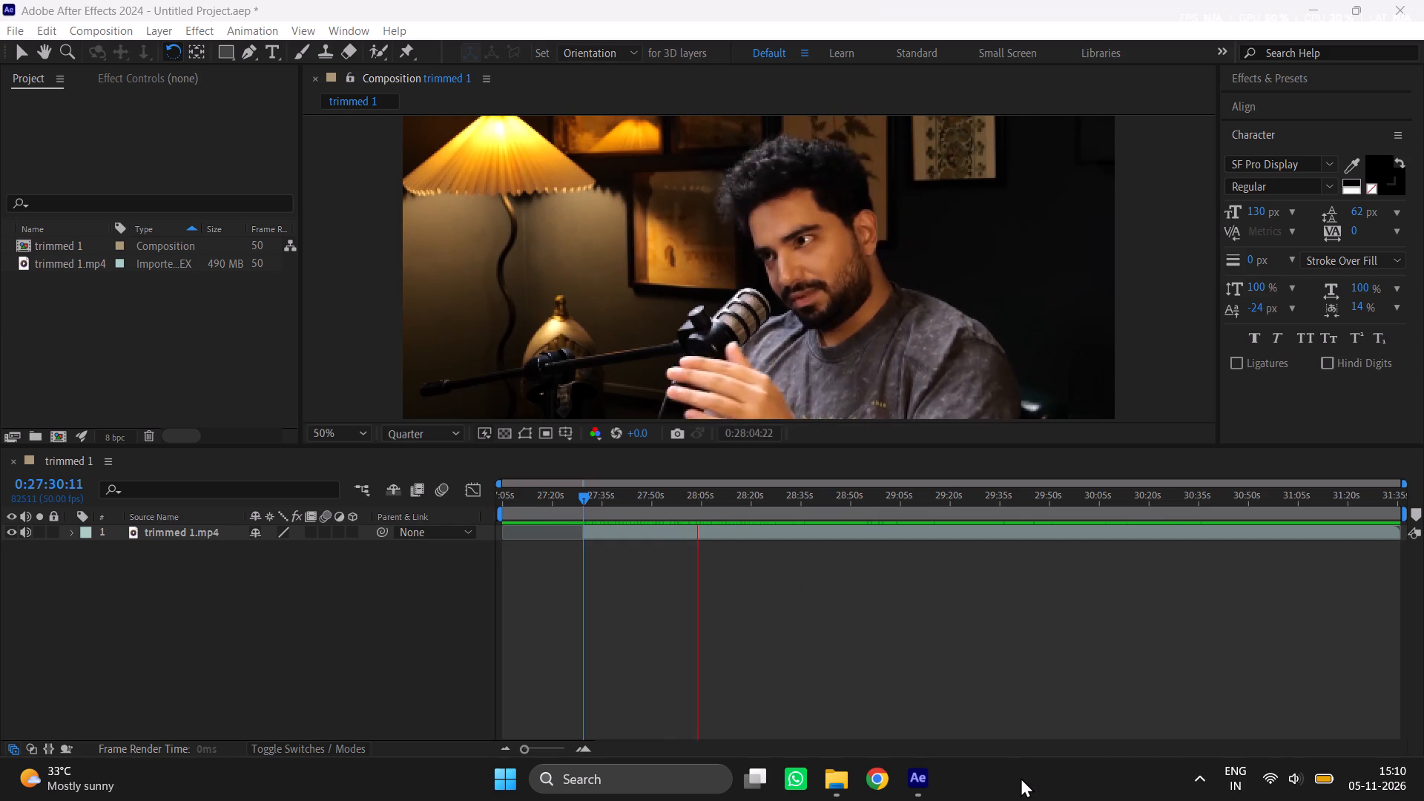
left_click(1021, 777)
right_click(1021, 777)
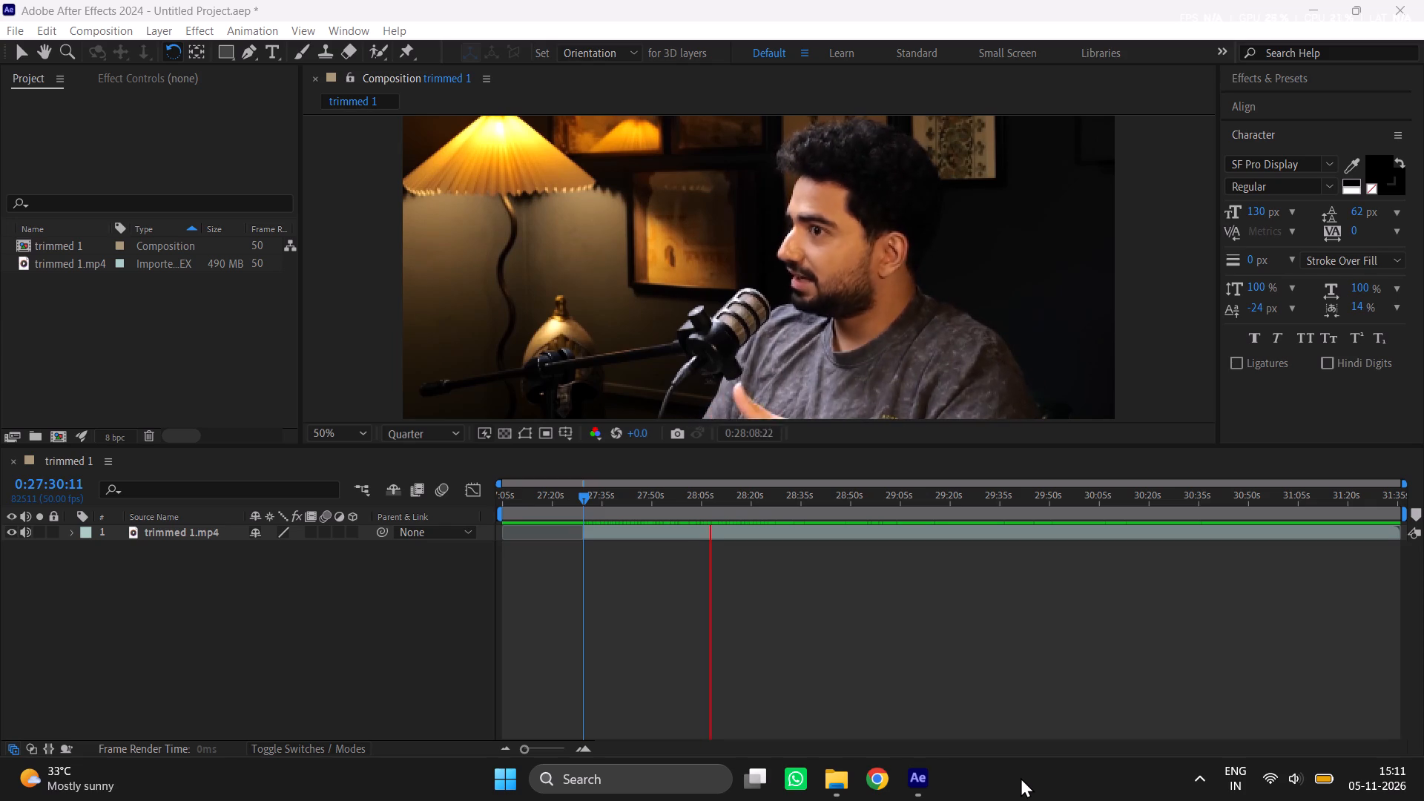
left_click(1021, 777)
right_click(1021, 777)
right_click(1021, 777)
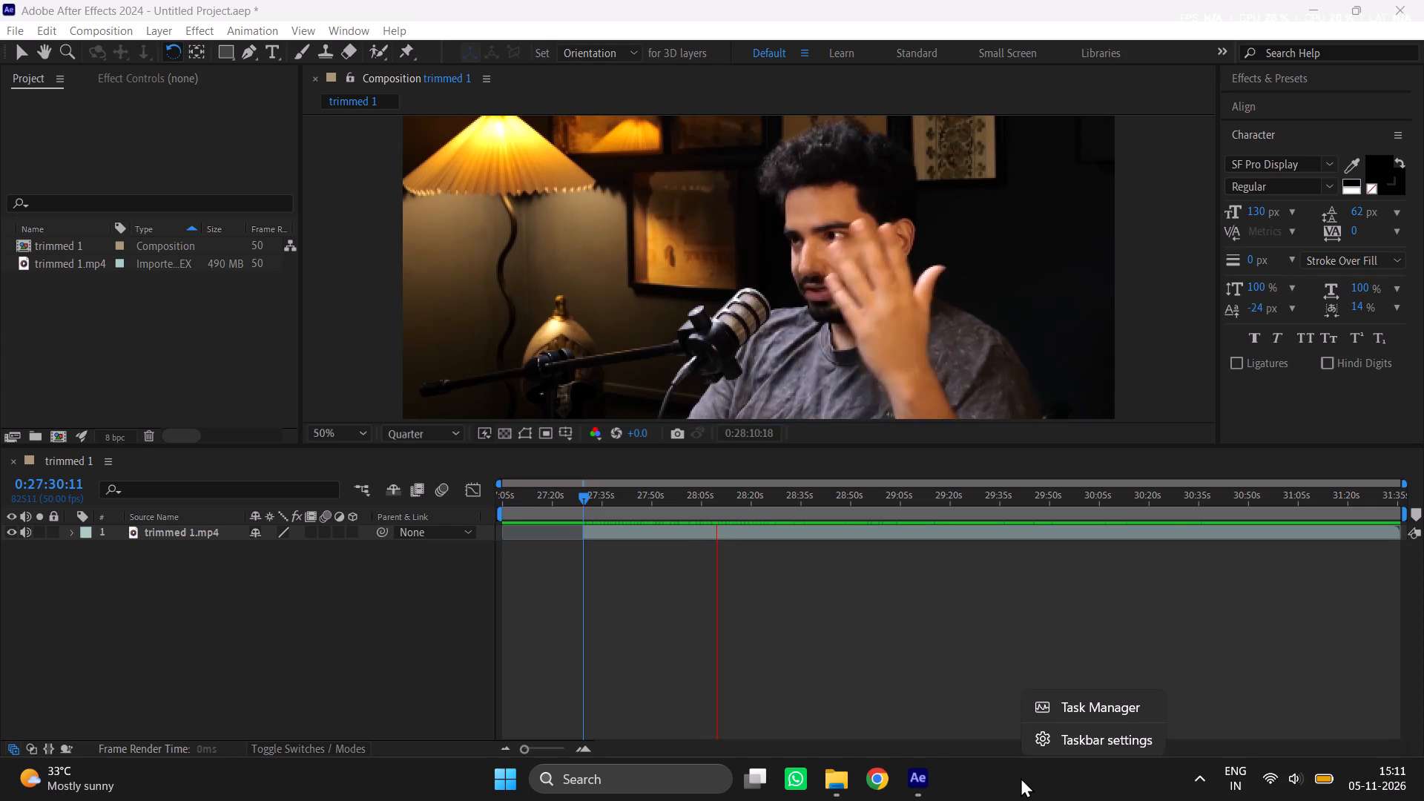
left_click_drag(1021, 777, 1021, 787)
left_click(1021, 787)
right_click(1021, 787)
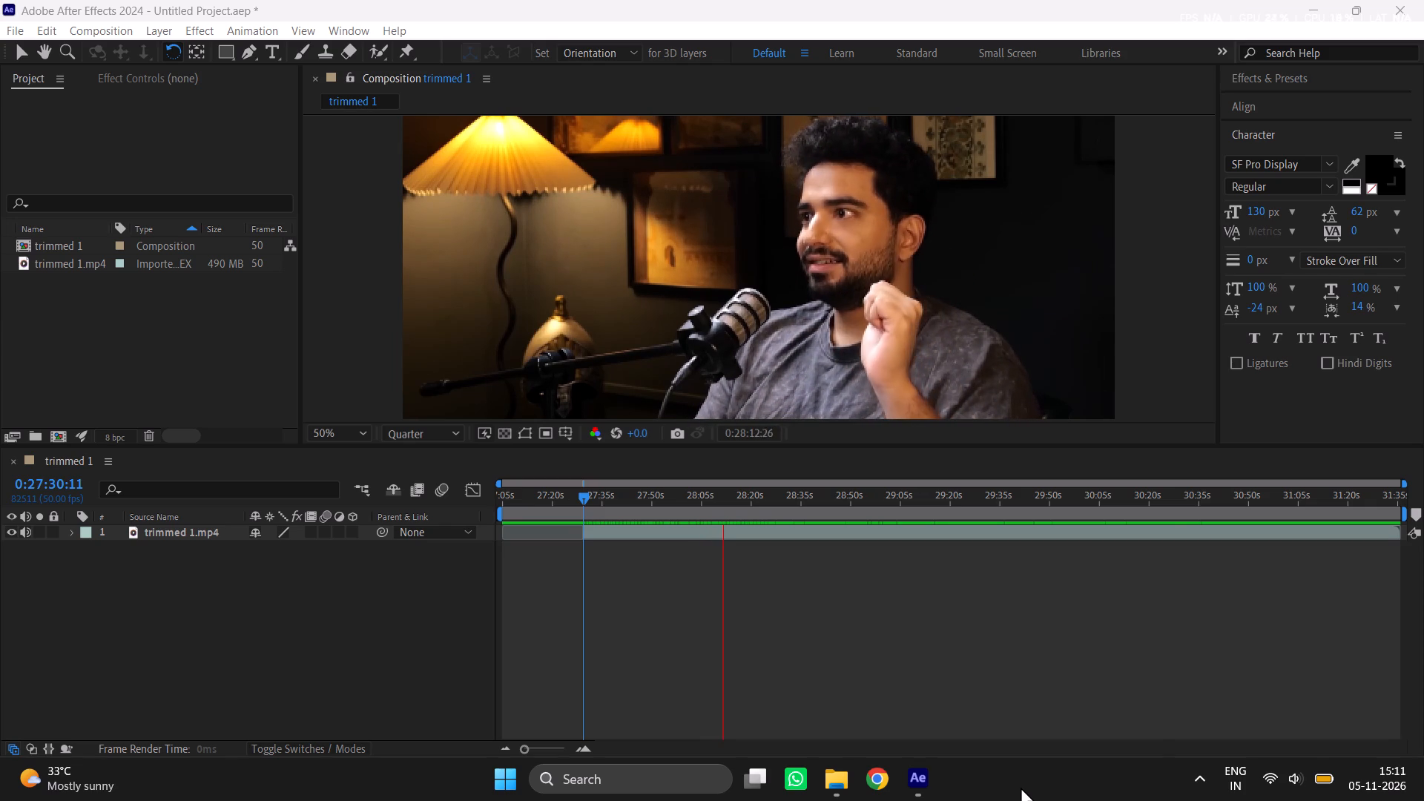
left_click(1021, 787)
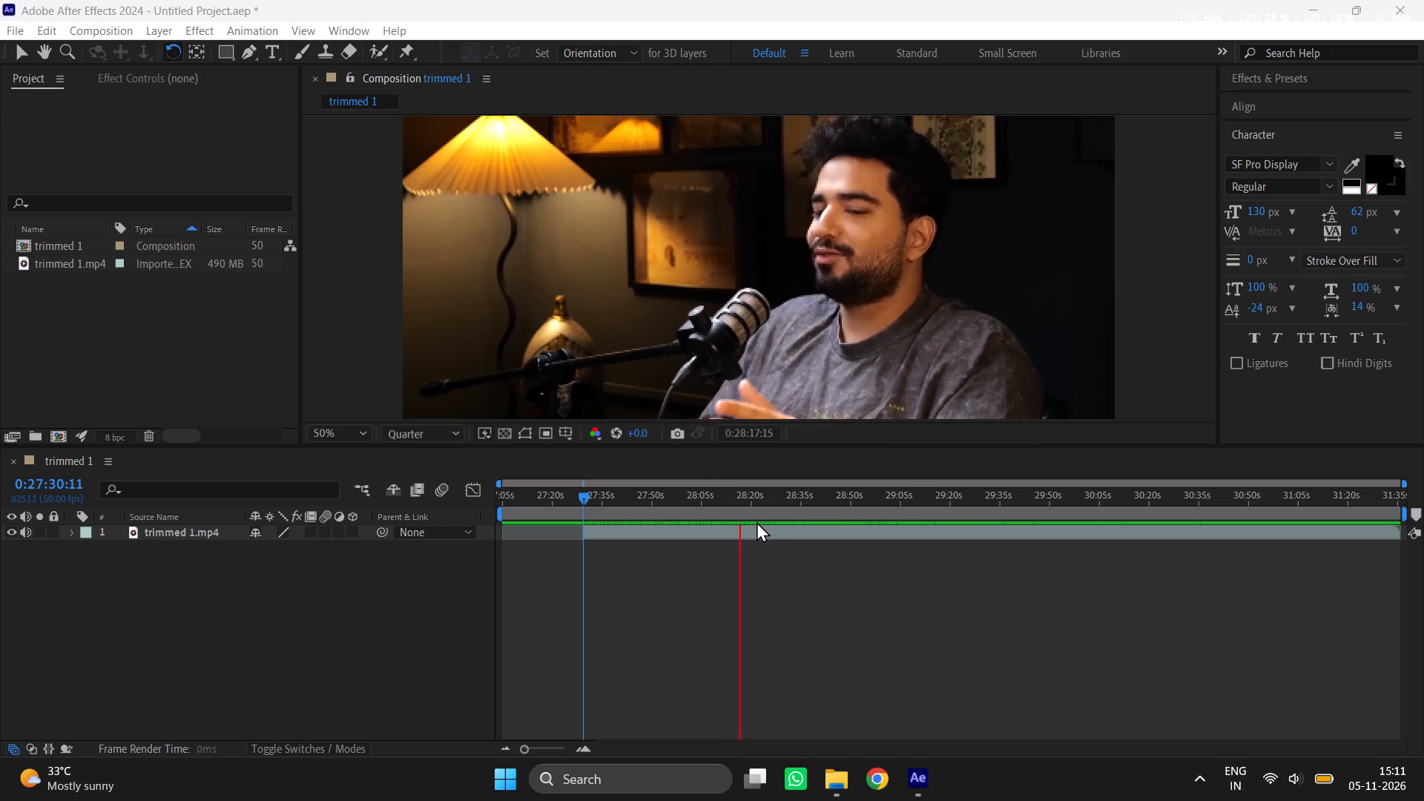
Preview the trimmed 1.mp4 clip at several points between 0:28:17:24 and 0:28:32:01 to look for a cut point.
left_click(740, 504)
key("space")
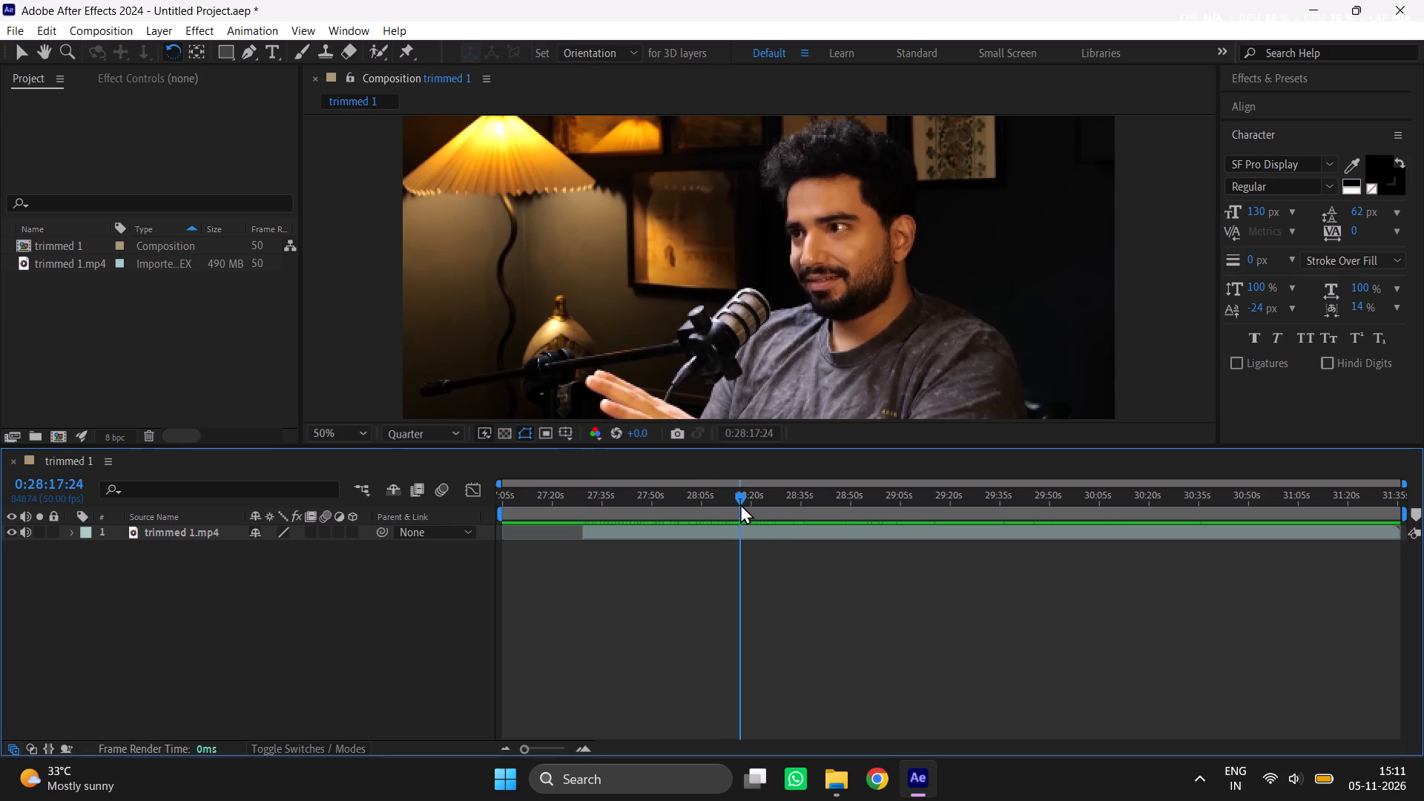
left_click_drag(1078, 800, 1084, 800)
right_click(1083, 800)
left_click(1032, 800)
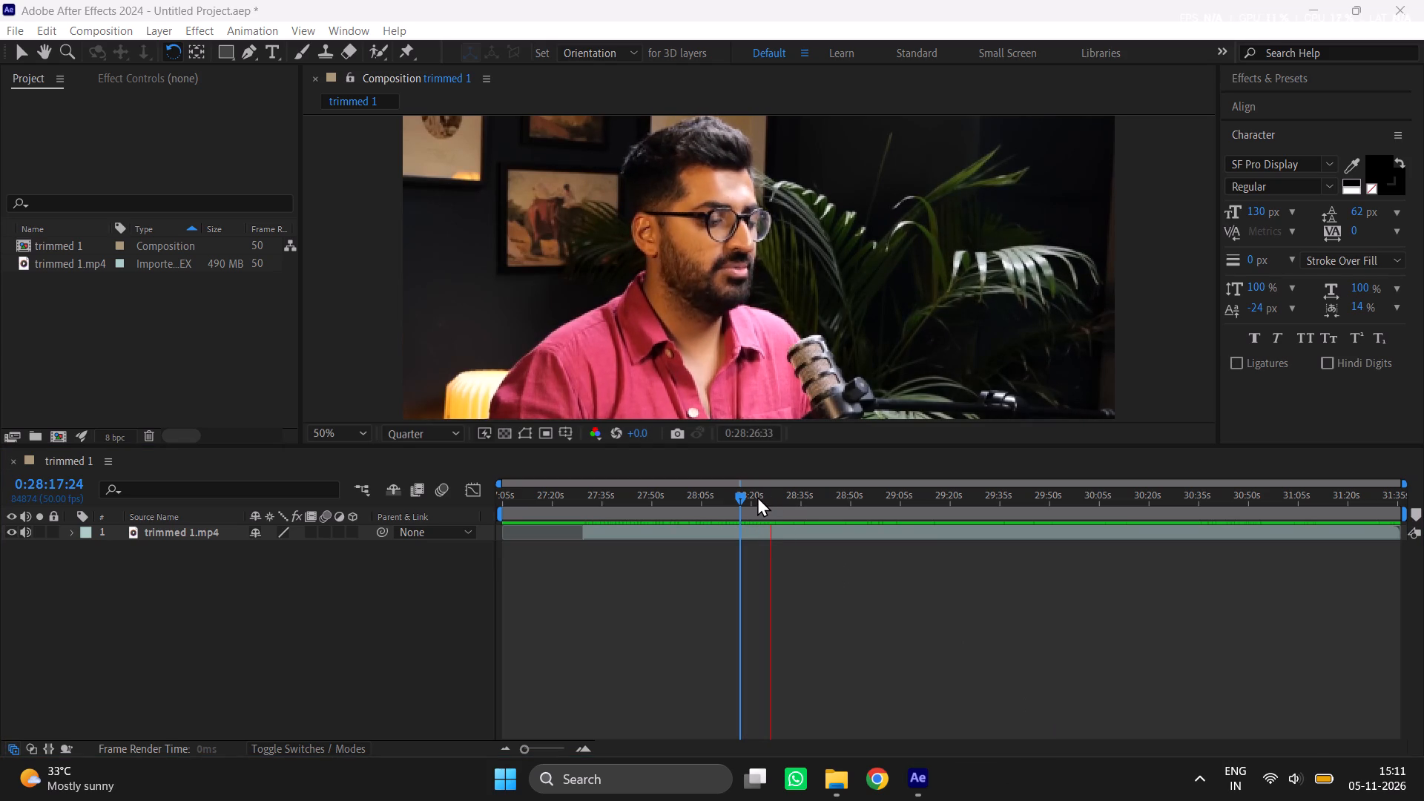
left_click(754, 495)
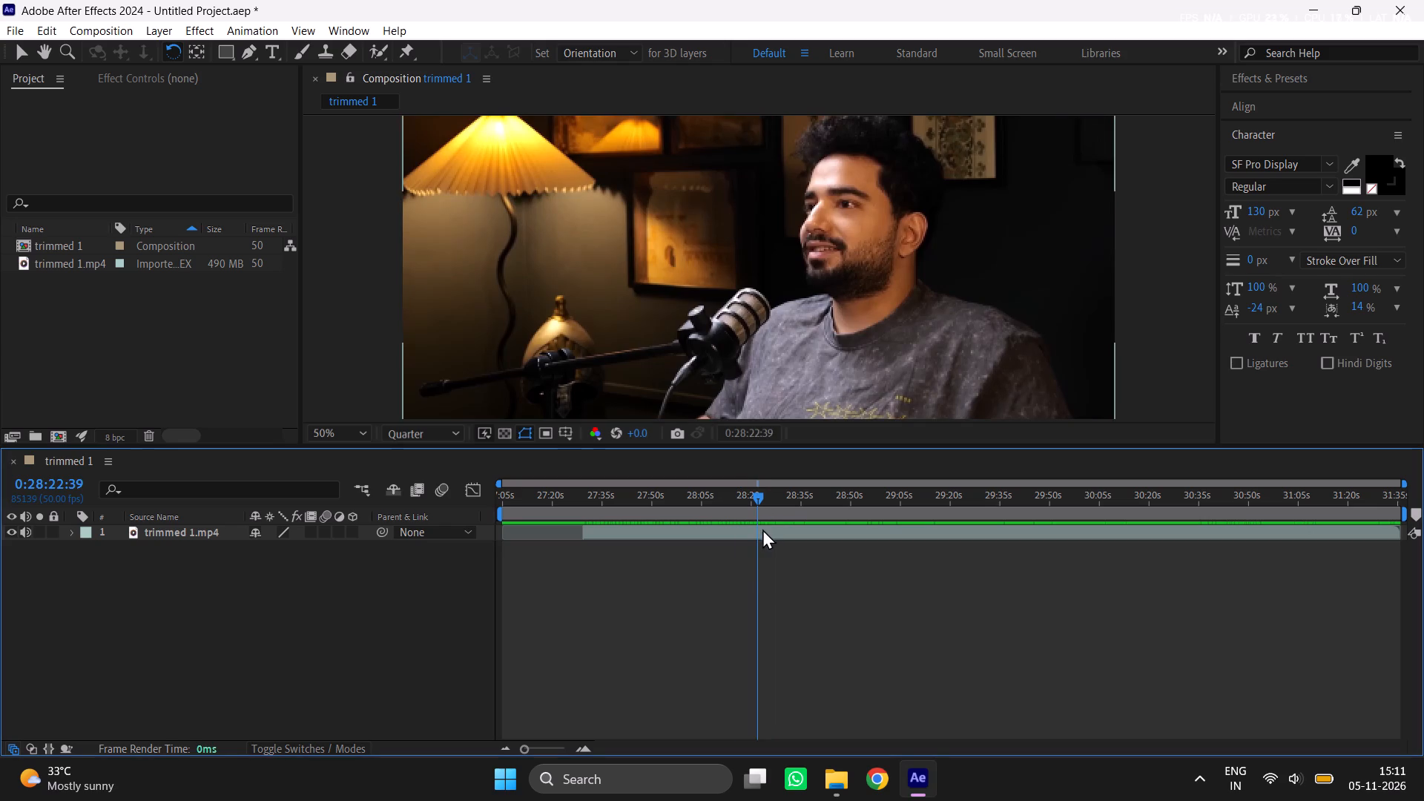
key("space")
left_click(775, 506)
key("space")
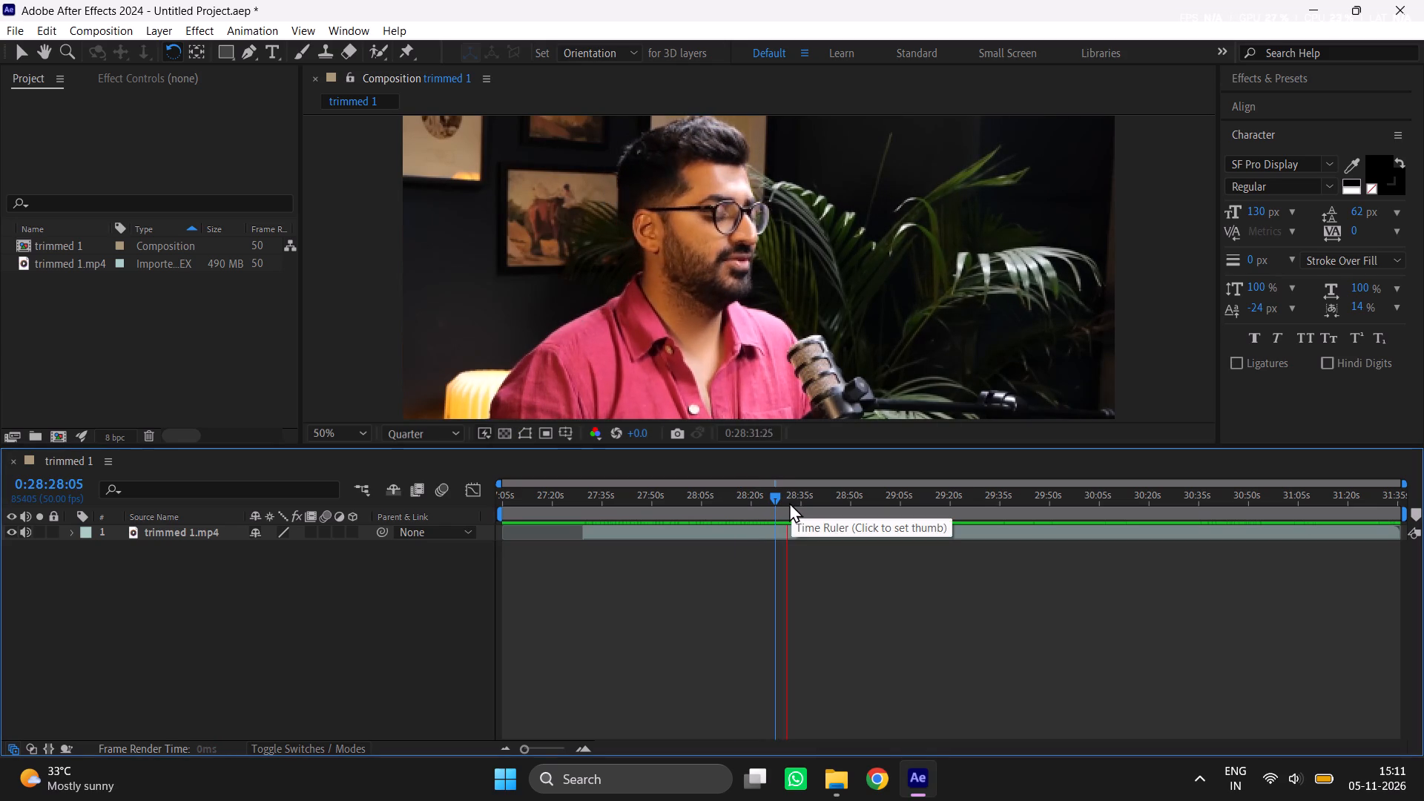
left_click(788, 501)
key("space")
left_click(794, 495)
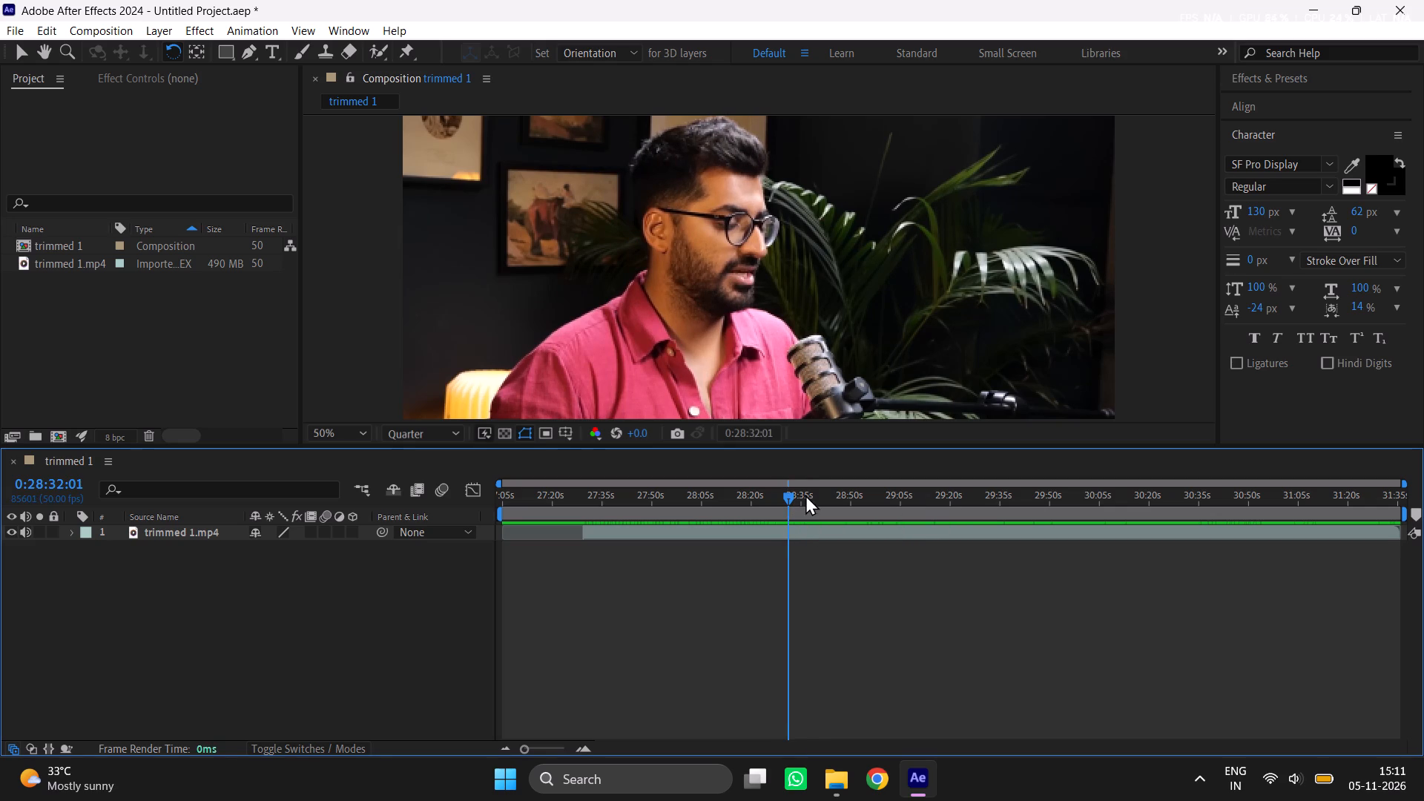
Split the trimmed 1.mp4 layer at 0:28:37:17 and delete the part before the split.
left_click(805, 495)
key("space")
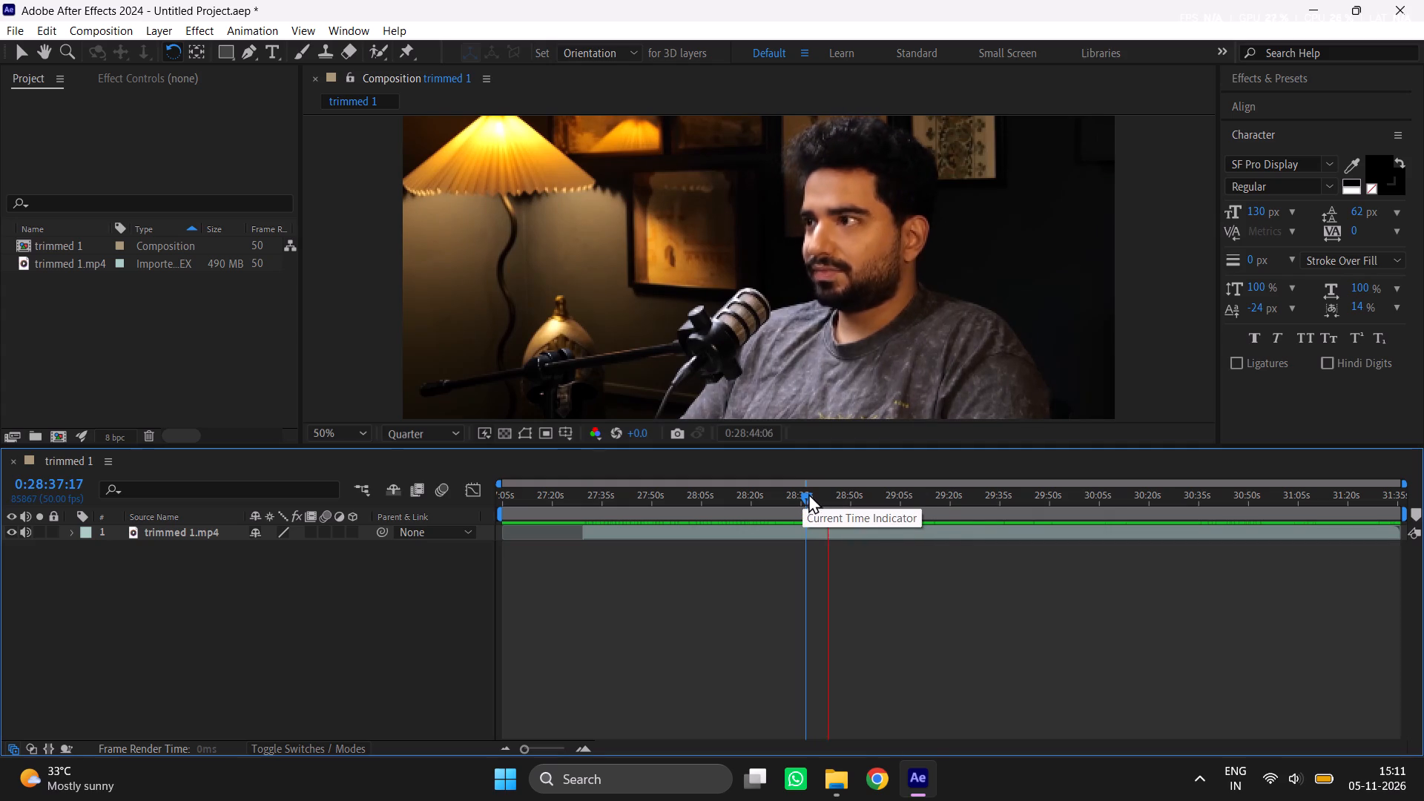
left_click(808, 494)
left_click(814, 532)
key("ctrl+shift+d")
left_click(807, 540)
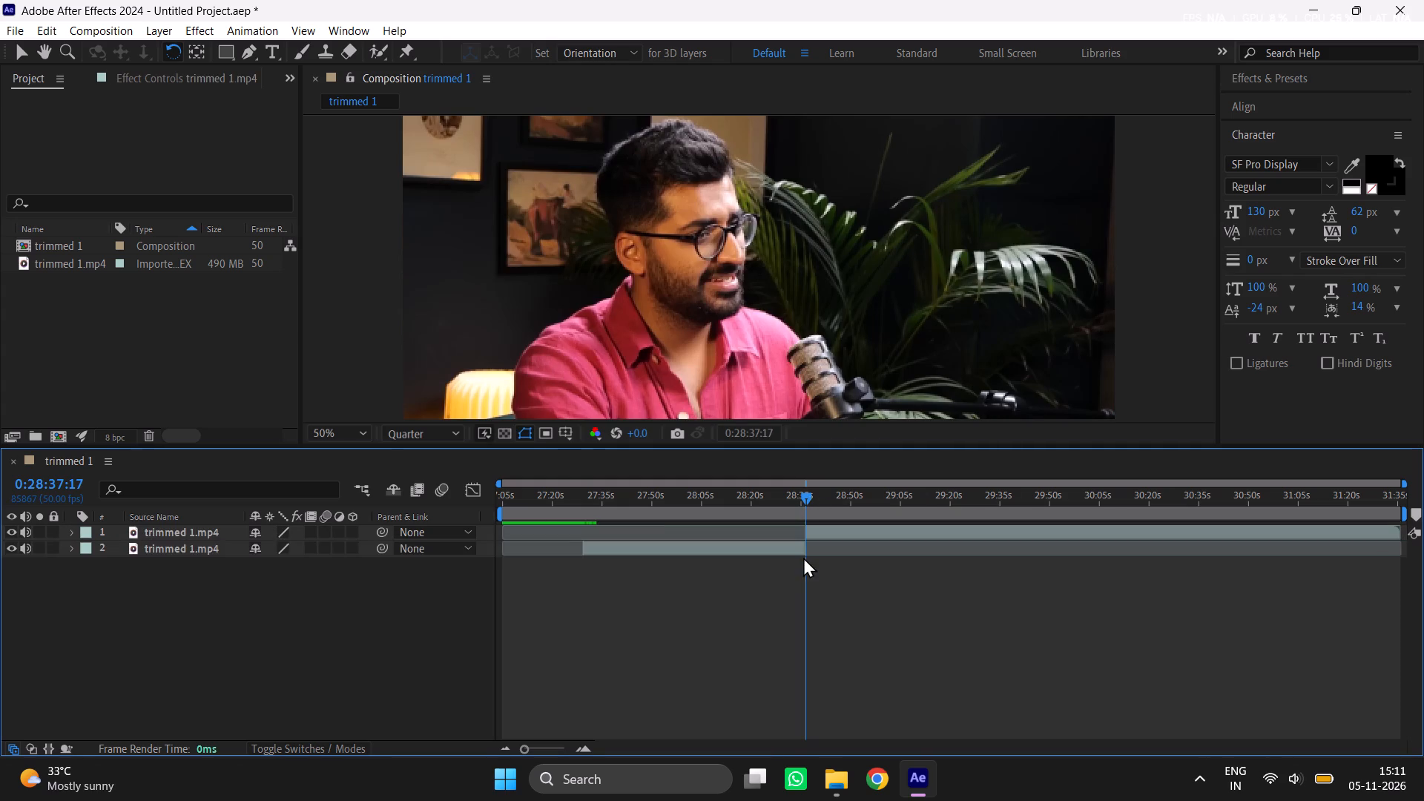
left_click(802, 555)
key("BackSpace")
Move the remaining trimmed 1.mp4 clip earlier so that it starts at 0:27:05:44, at the beginning of the timeline.
left_click_drag(824, 530, 561, 593)
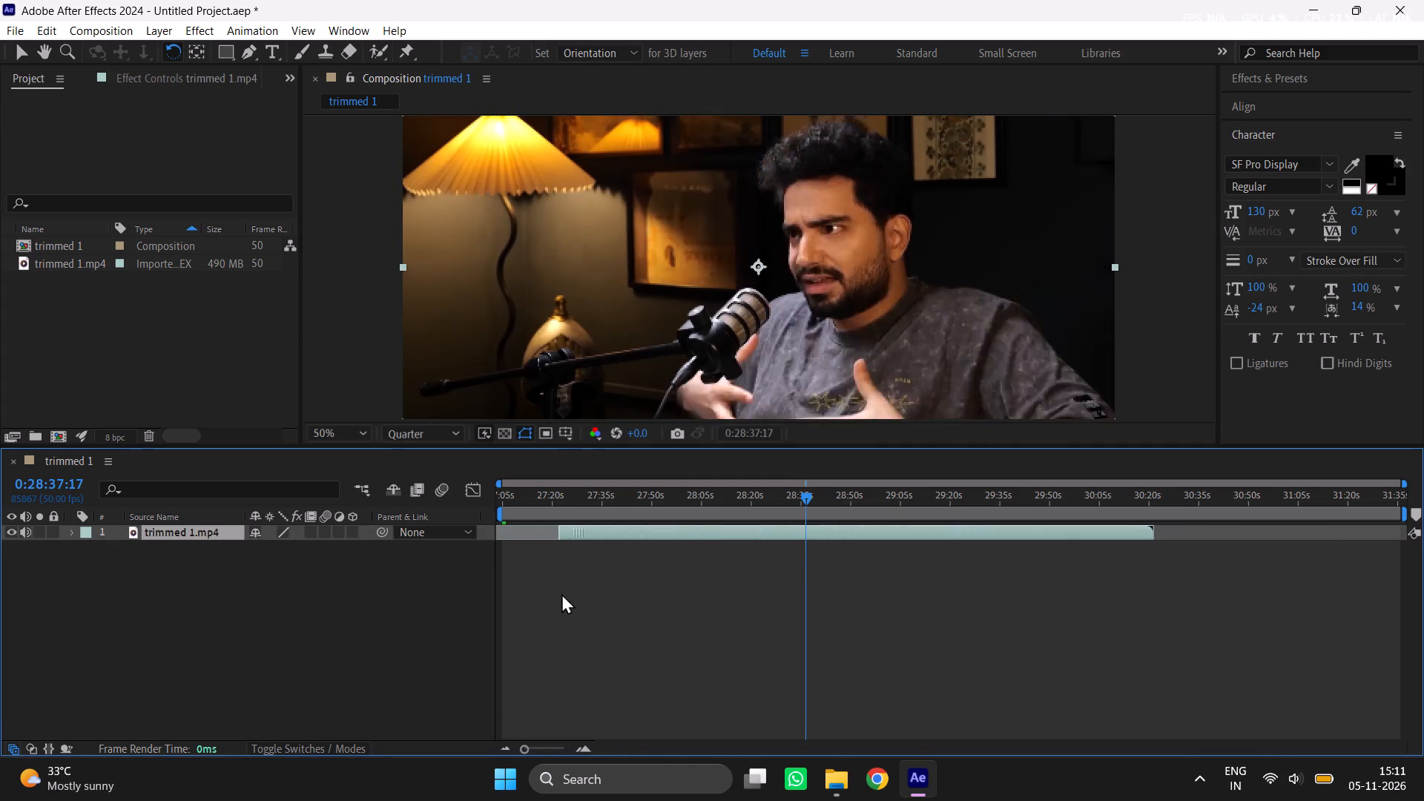
left_click_drag(561, 593, 518, 622)
left_click_drag(511, 491, 466, 524)
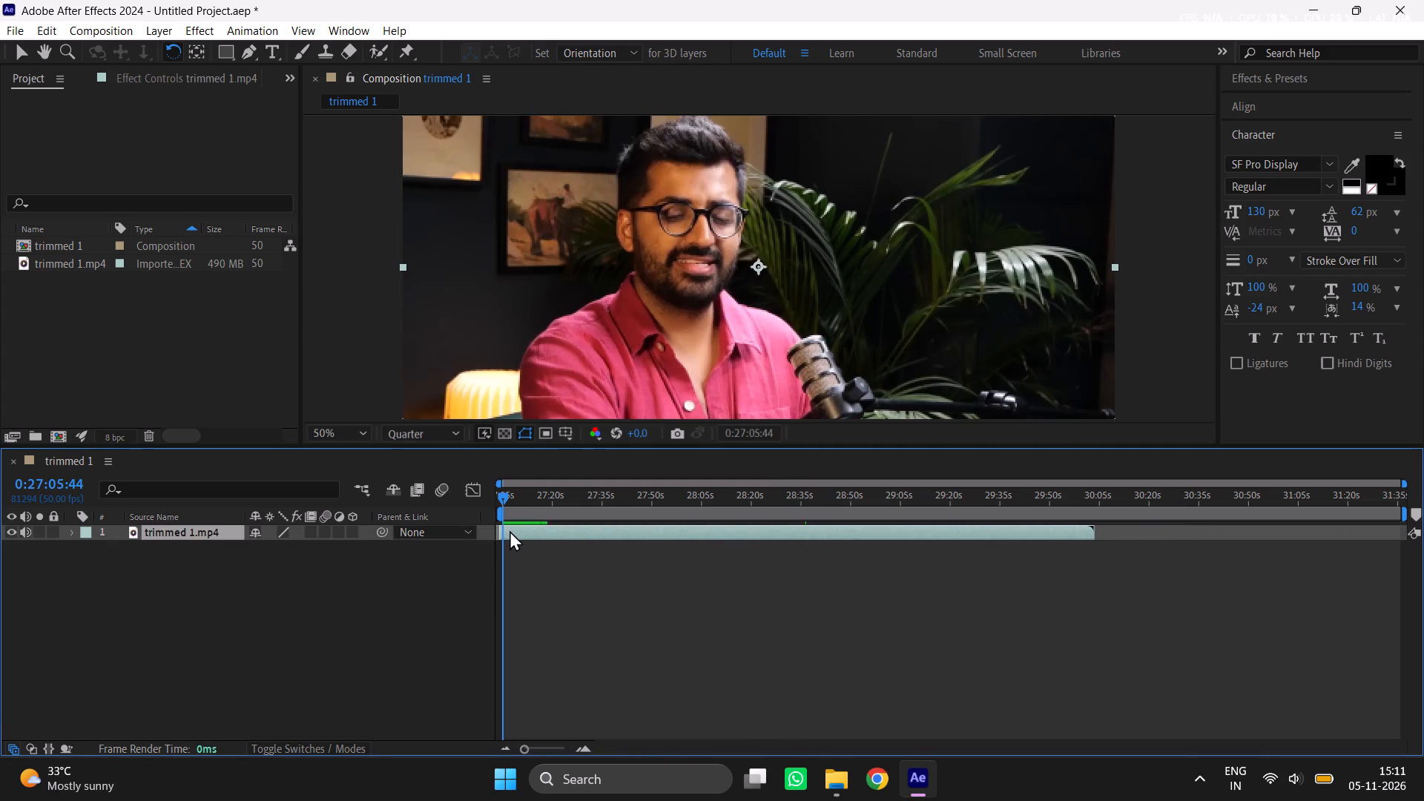
left_click(511, 532)
left_click_drag(533, 755, 599, 761)
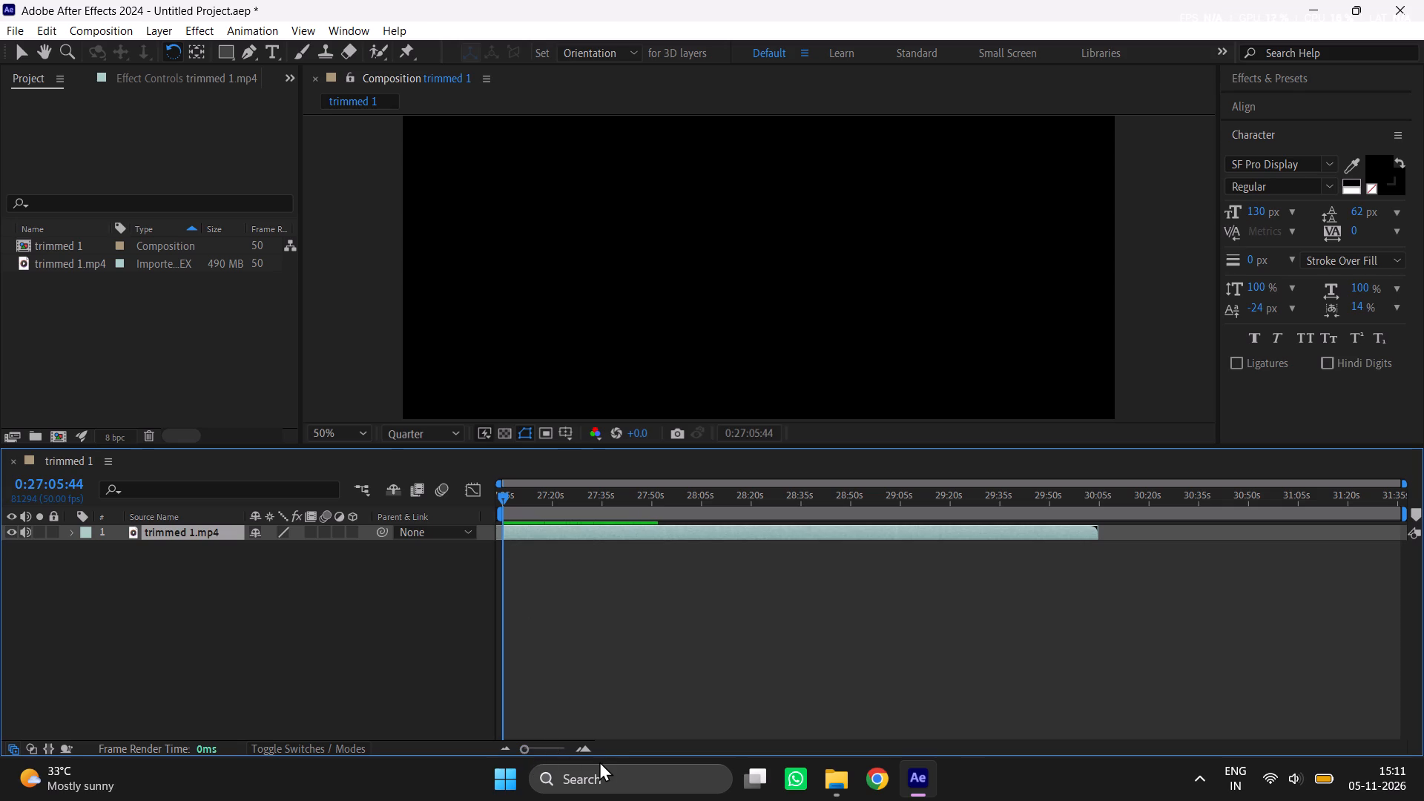
left_click_drag(599, 761, 593, 752)
left_click_drag(515, 750, 550, 746)
left_click_drag(528, 750, 633, 745)
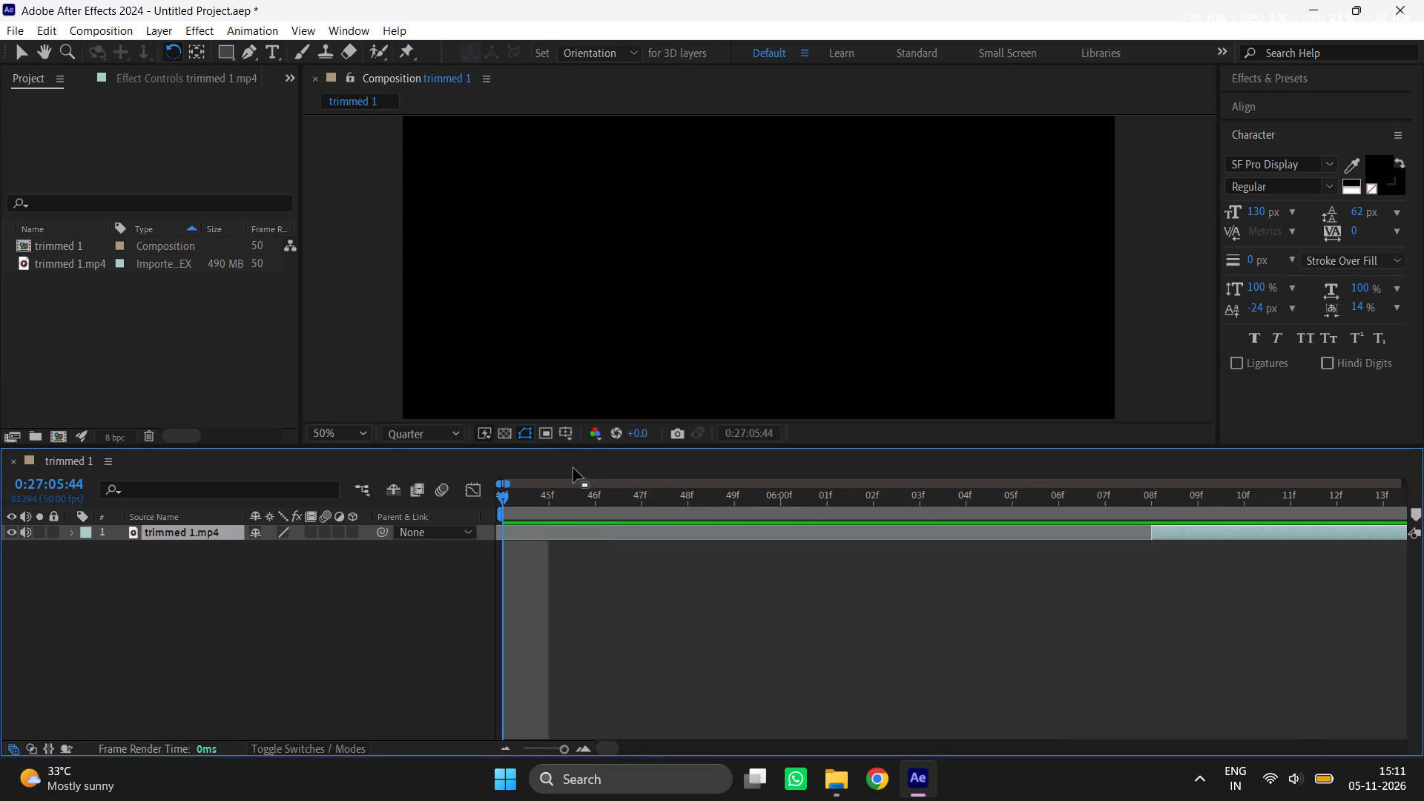
left_click_drag(1214, 536, 574, 642)
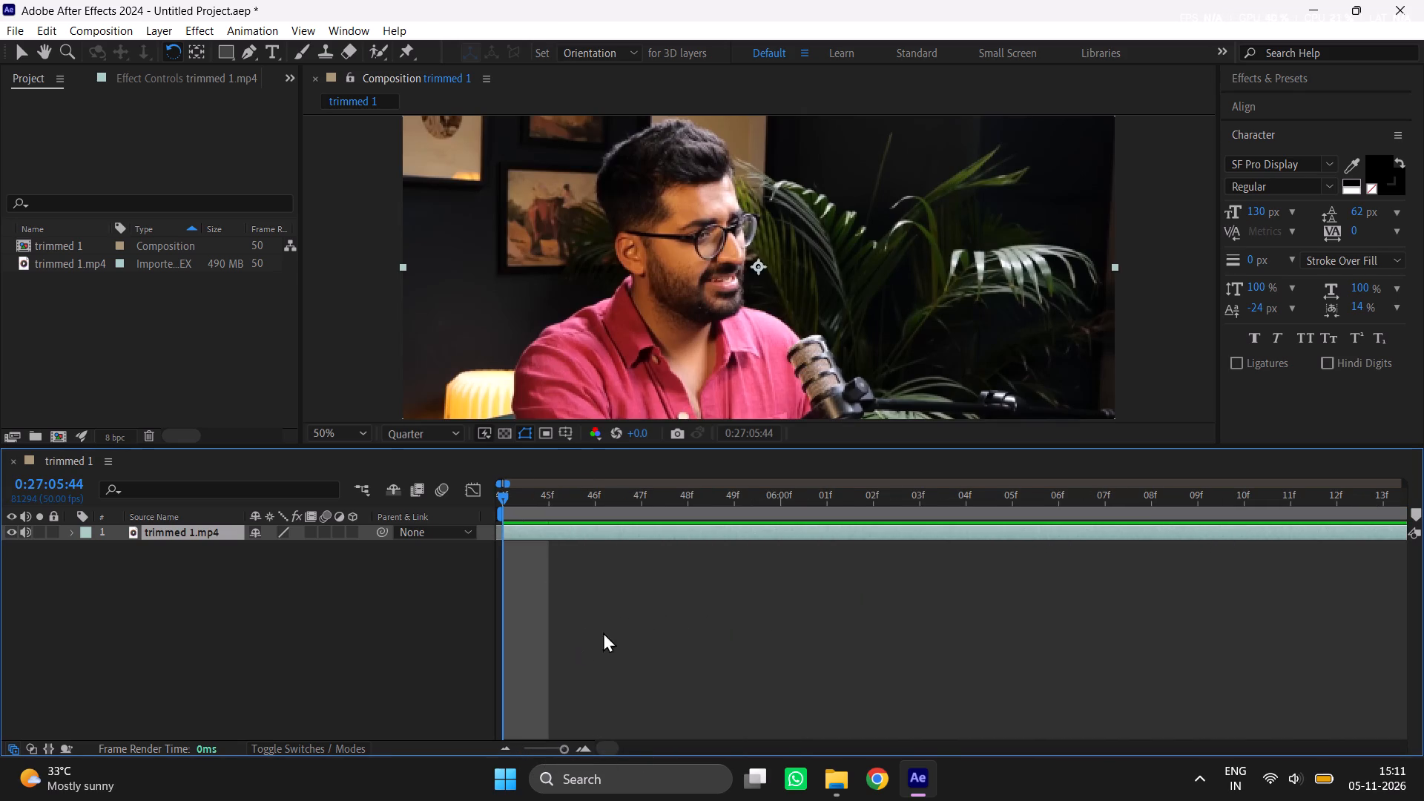
Preview the moved clip's opening, split it at 0:27:11:04, and delete the part before the split.
key("space")
key("space")
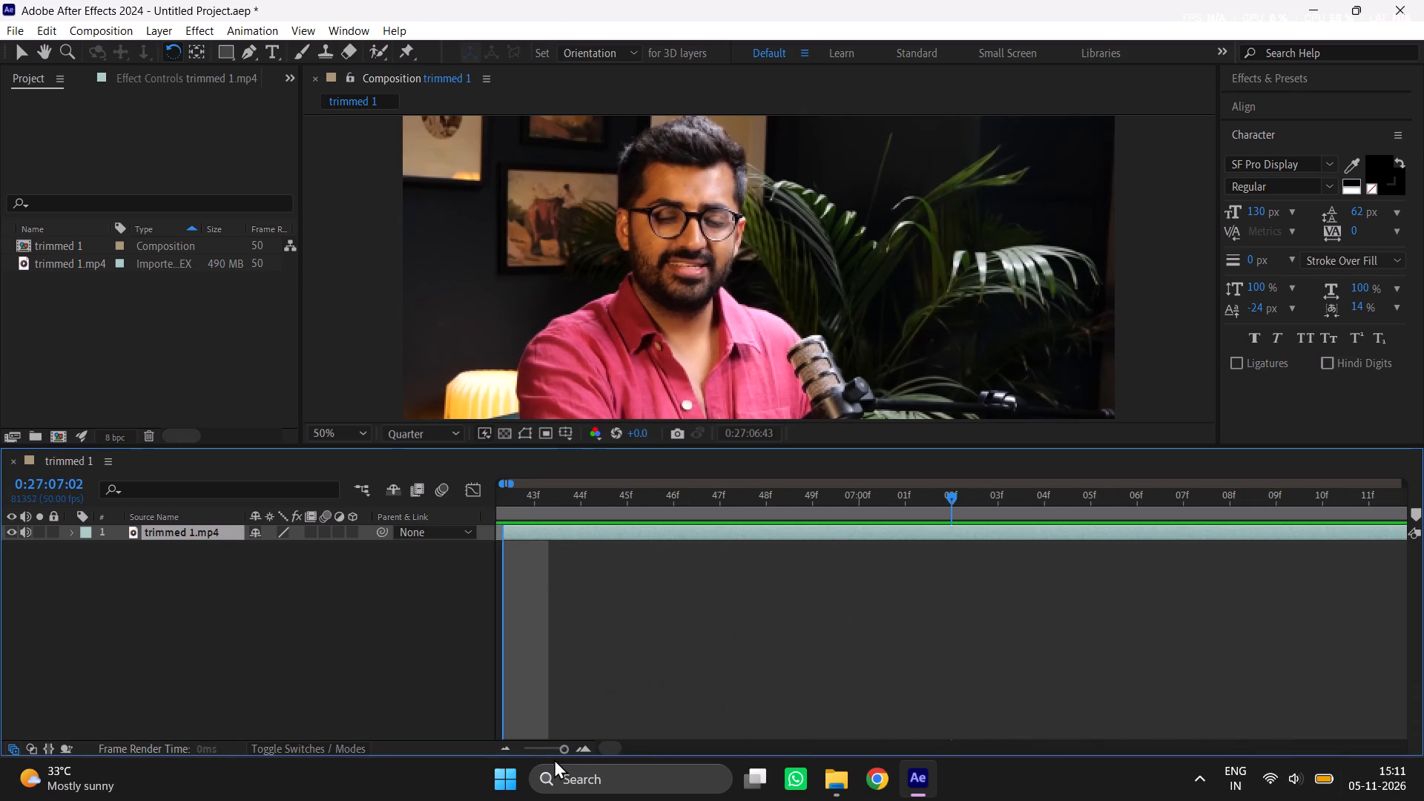
left_click_drag(556, 754, 535, 758)
key("space")
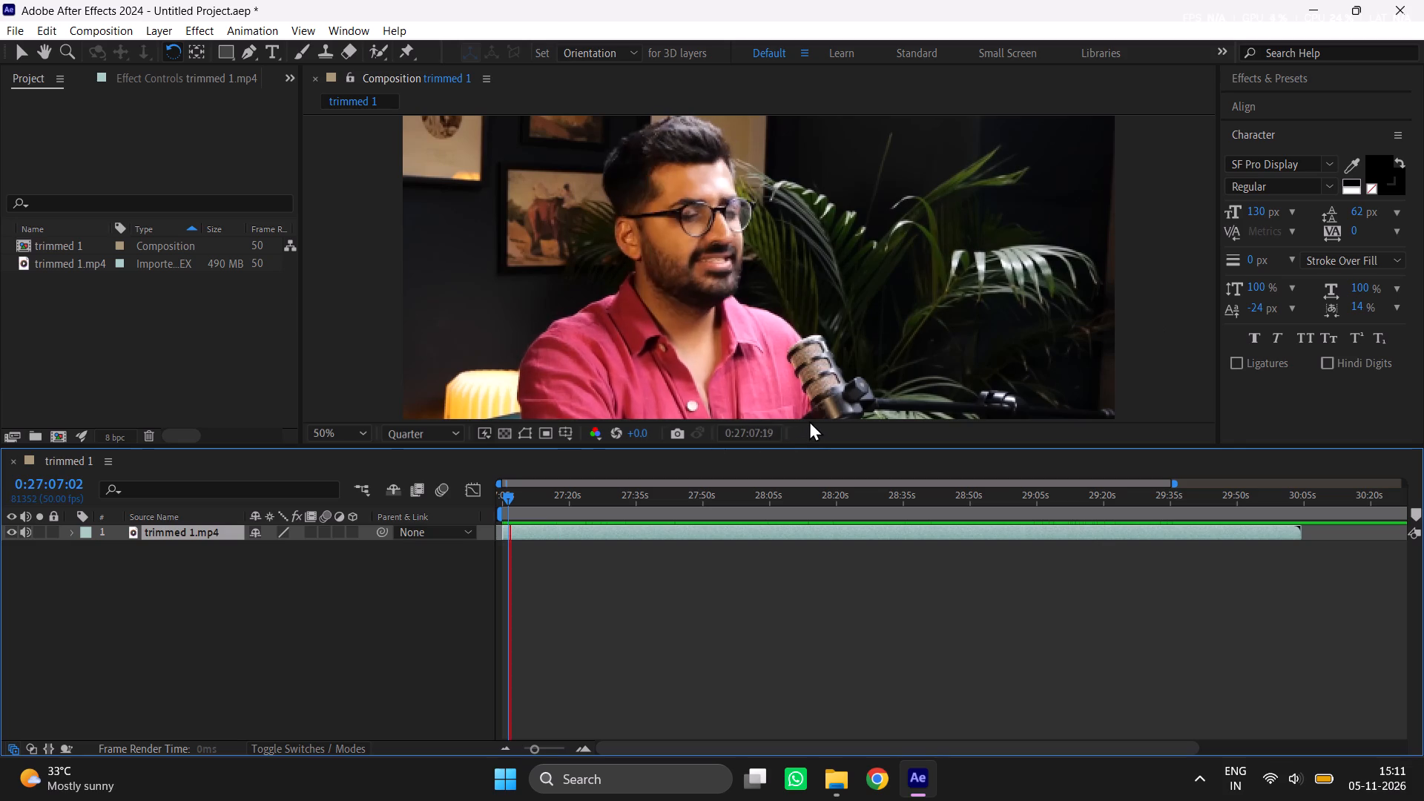
key("space")
left_click(526, 510)
key("space")
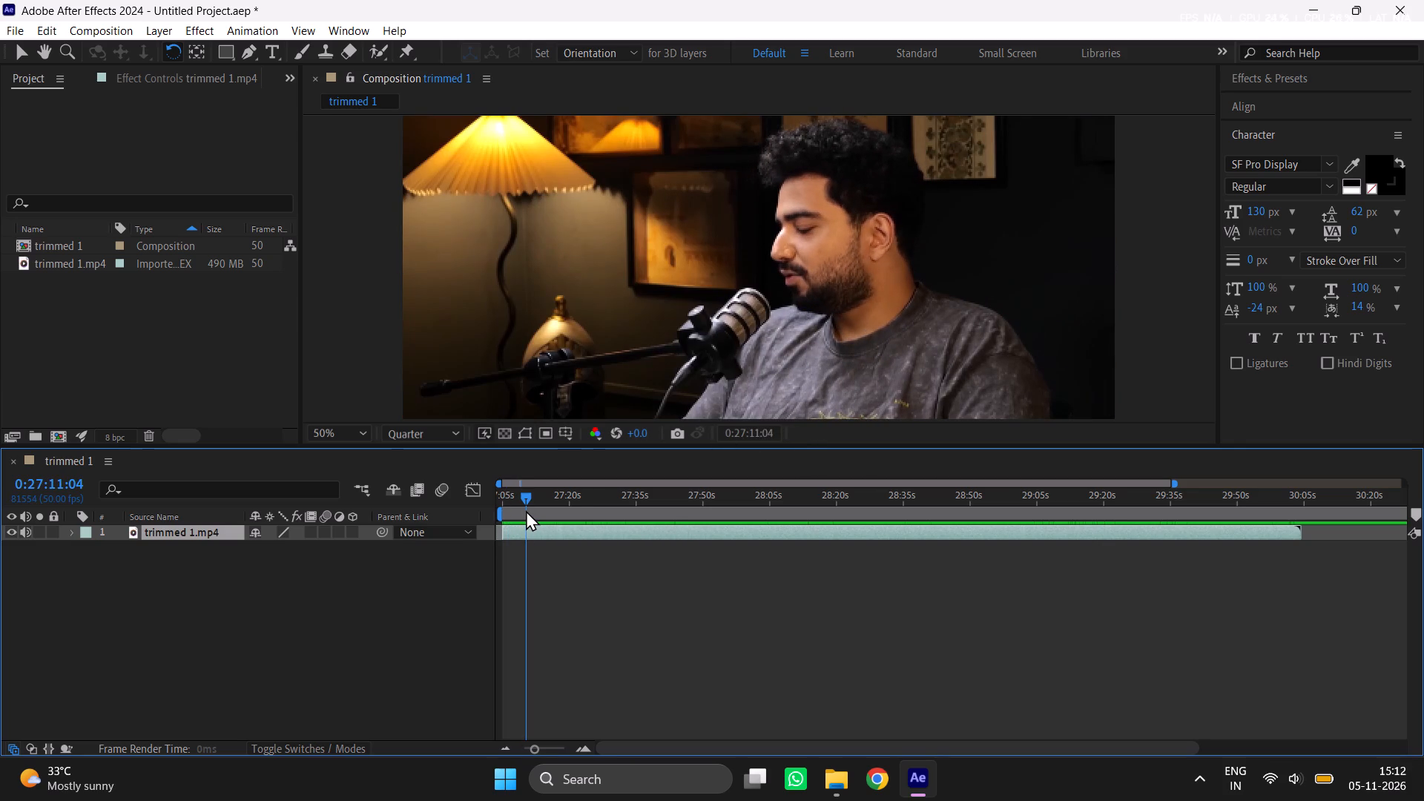
left_click(526, 510)
key("ctrl+shift+d")
left_click(526, 546)
key("BackSpace")
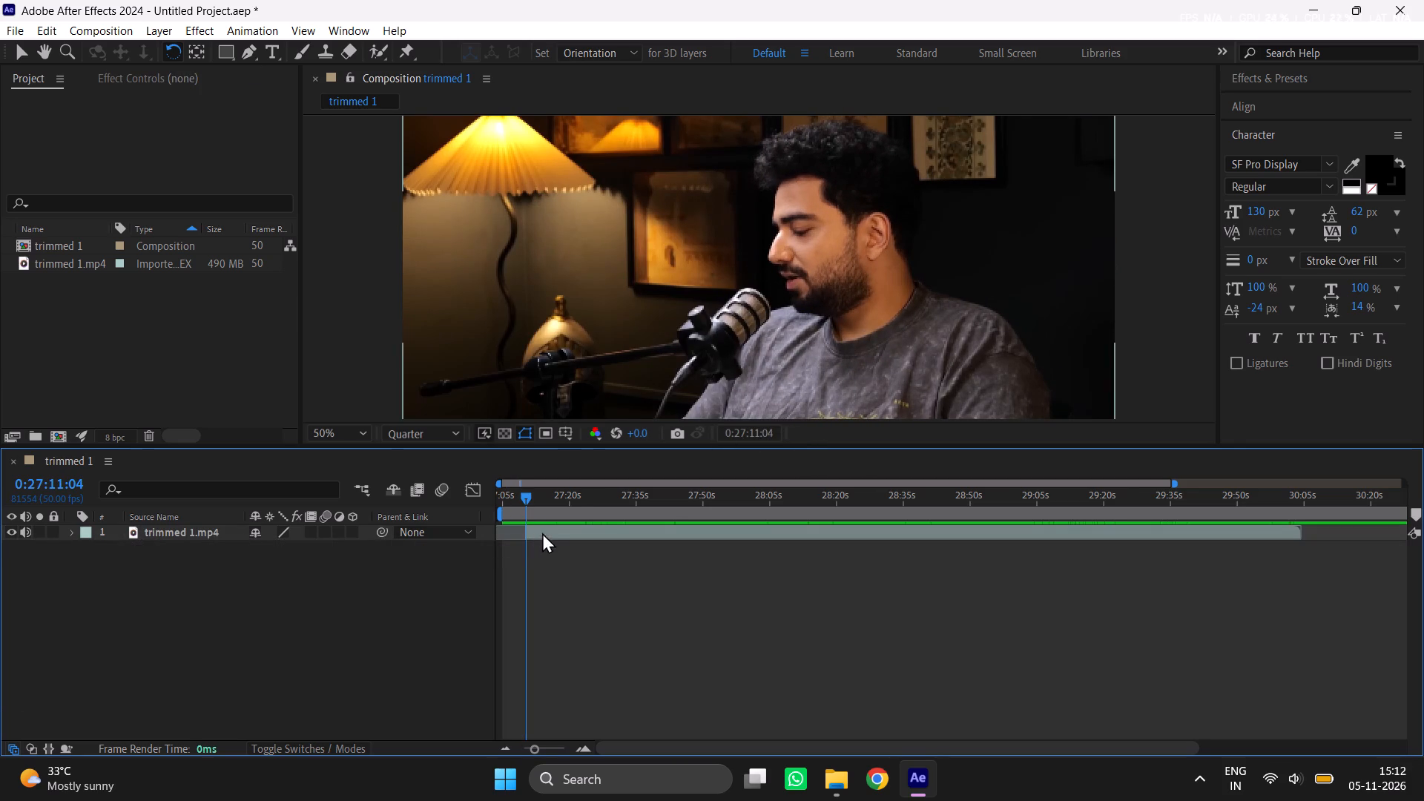
Play the remaining clip, replaying from 0:27:26:46 and 0:27:35:12, to look for a better starting point.
key("space")
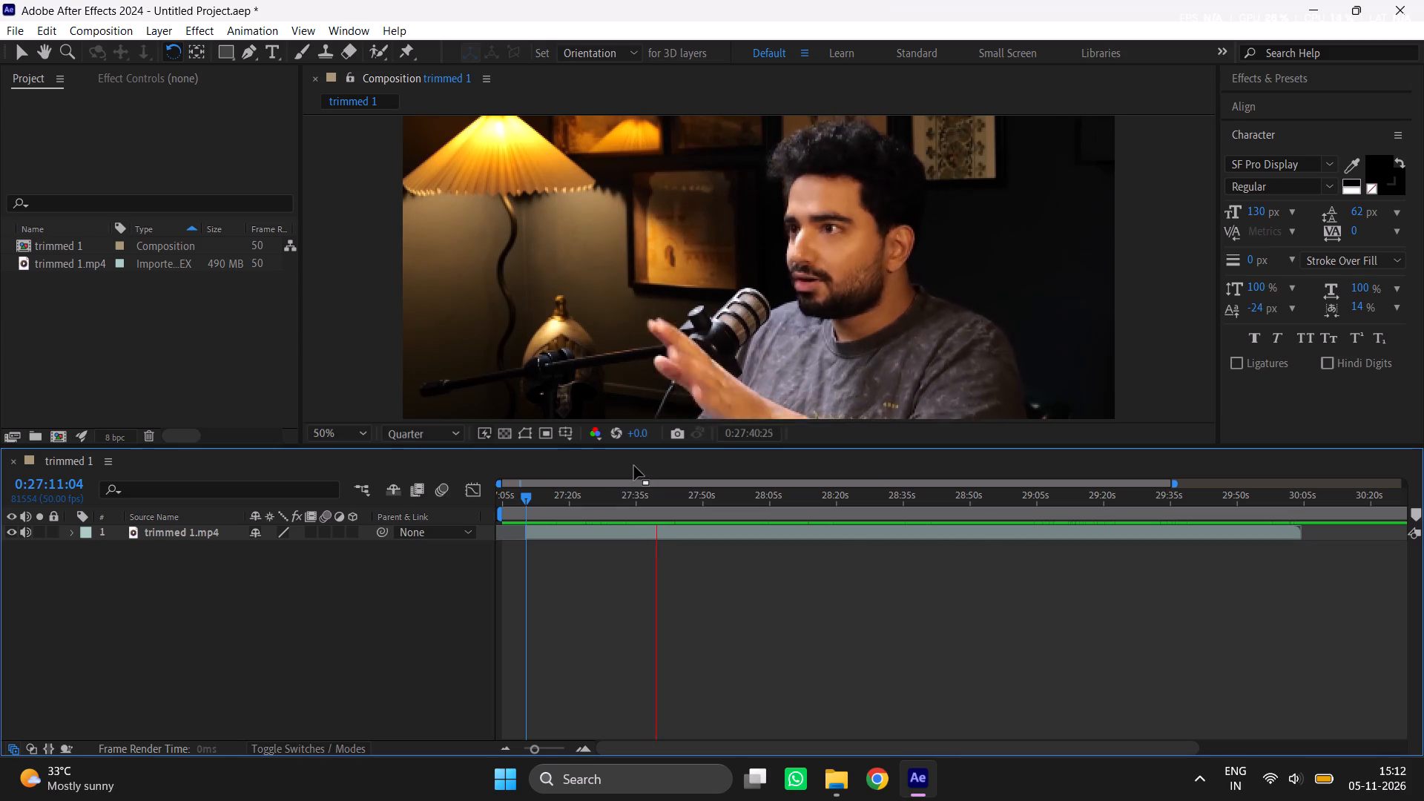
left_click(614, 500)
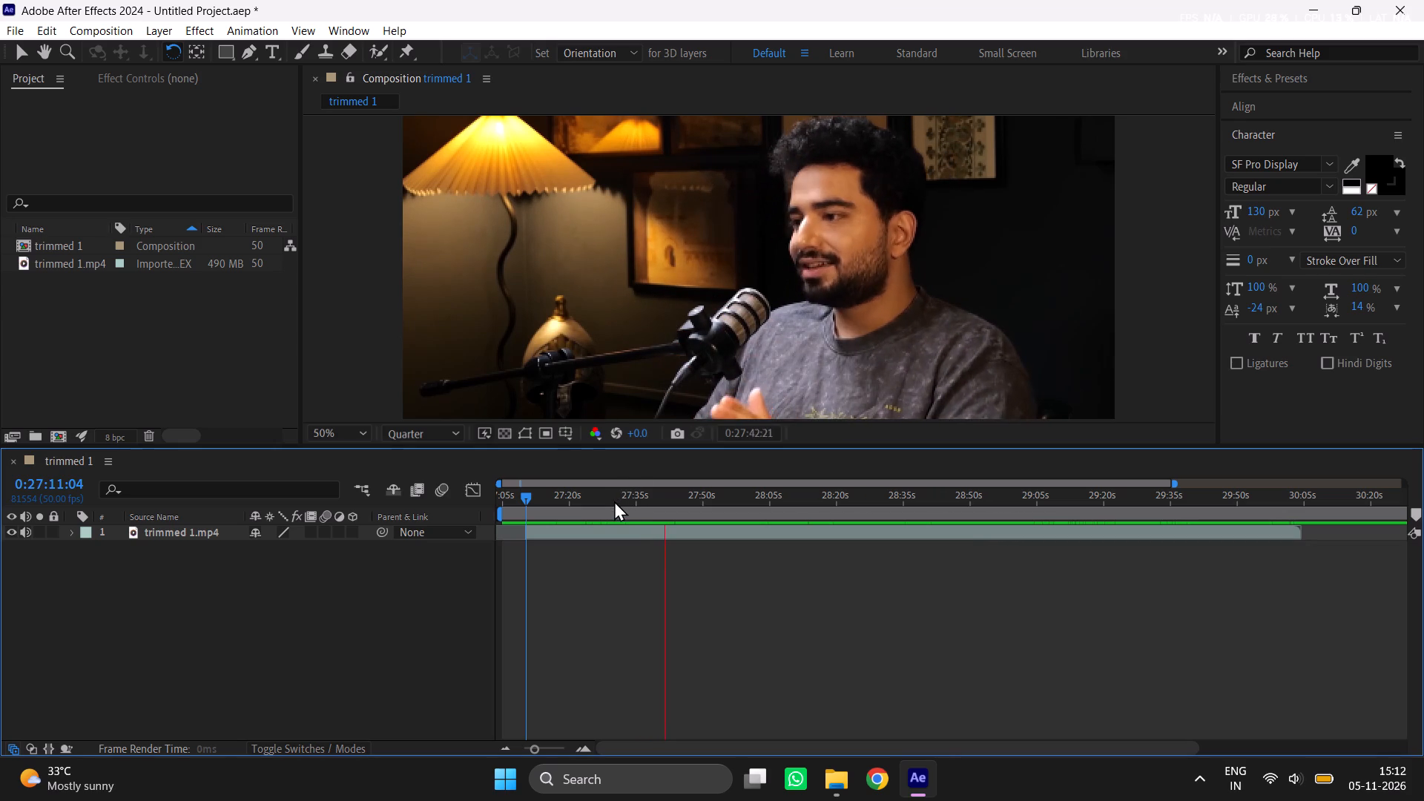
left_click(596, 492)
key("space")
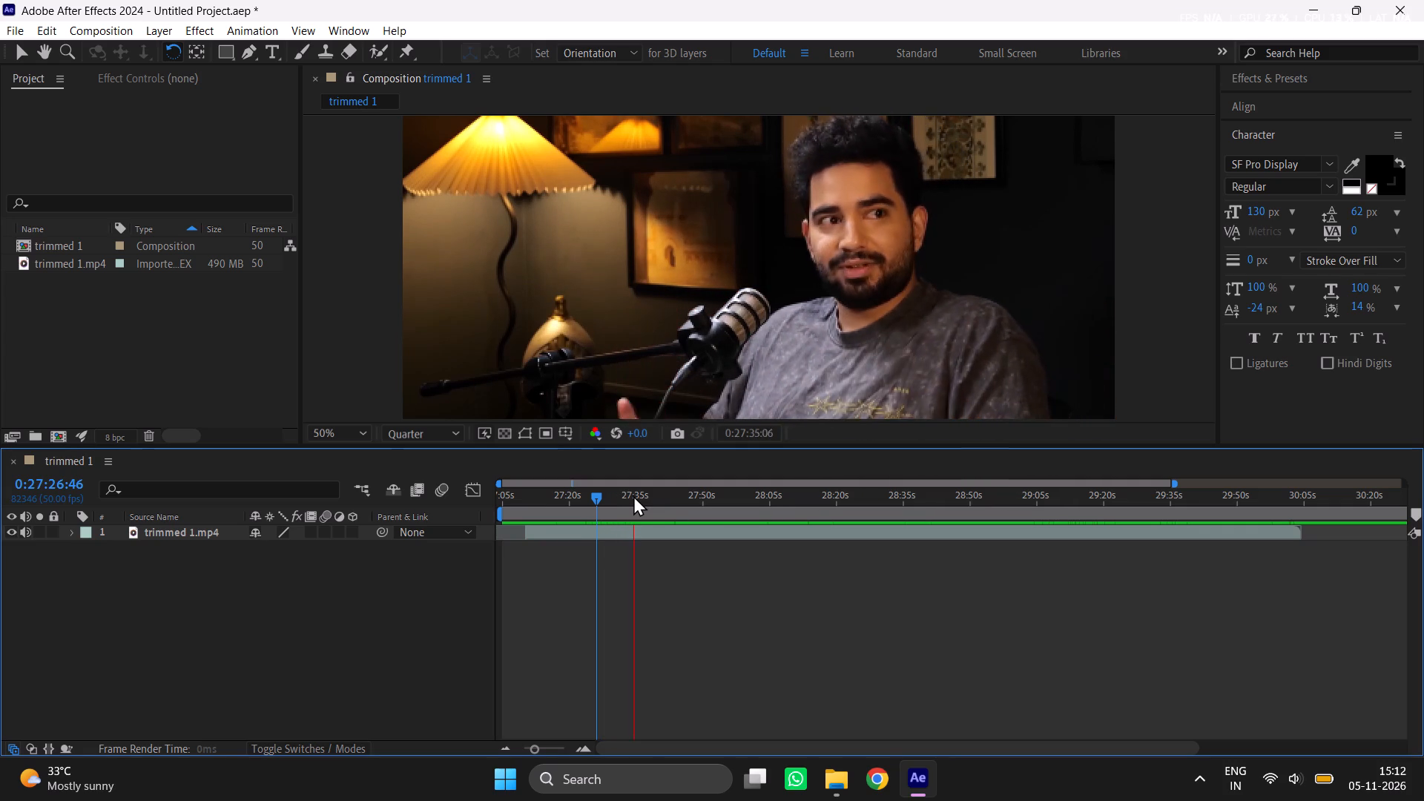
left_click(633, 495)
key("space")
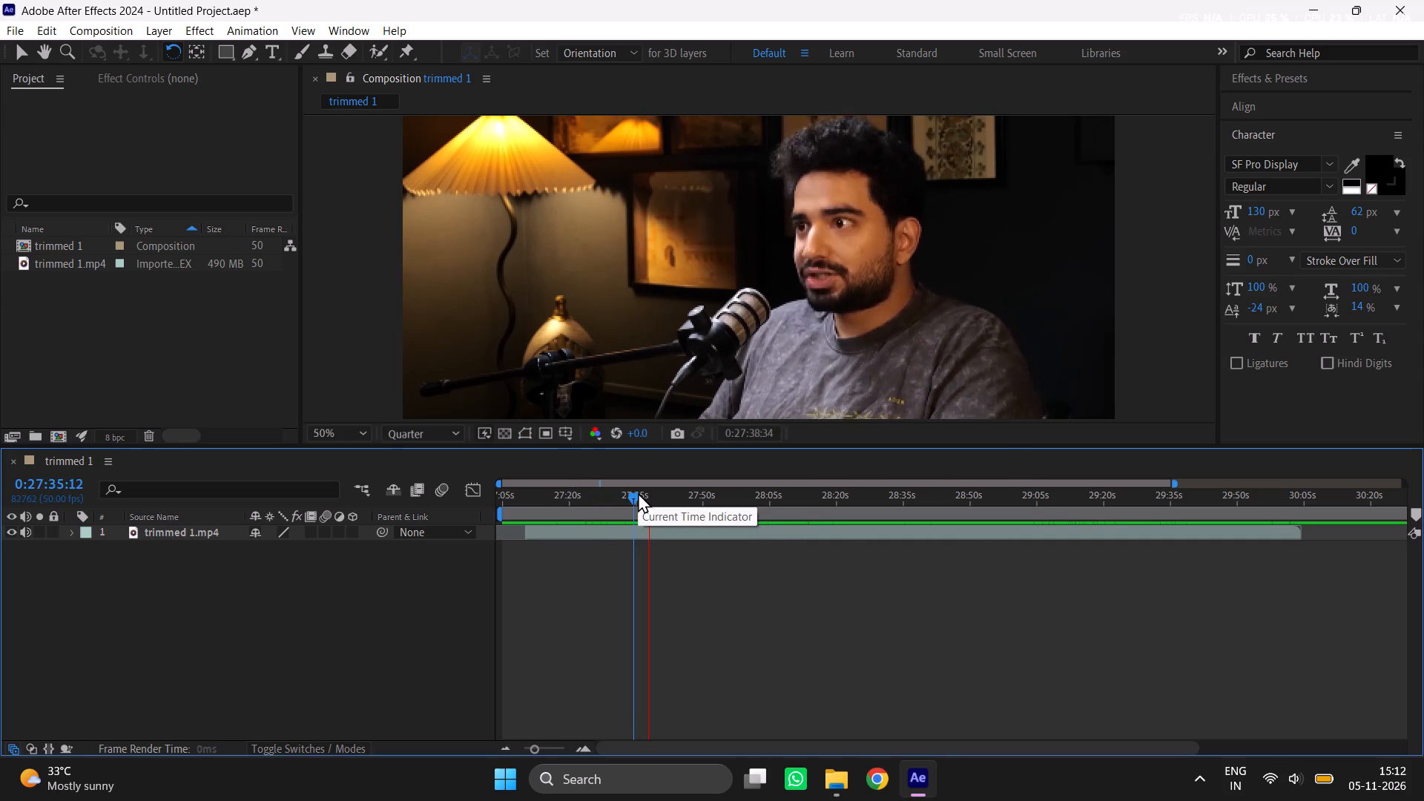
left_click(638, 492)
key("space")
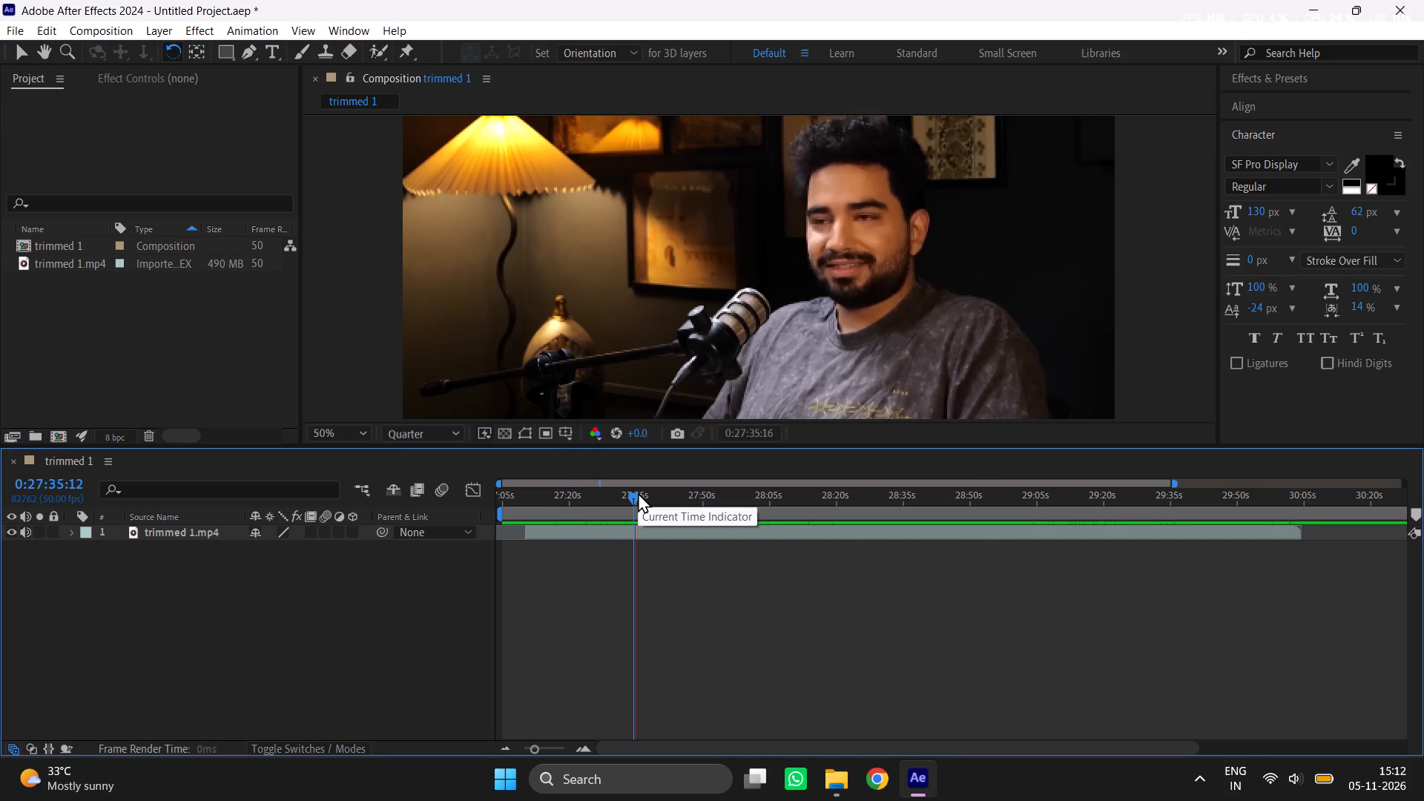
Split the trimmed 1.mp4 layer at 0:27:36:04 and delete the part before the split.
double_click(638, 492)
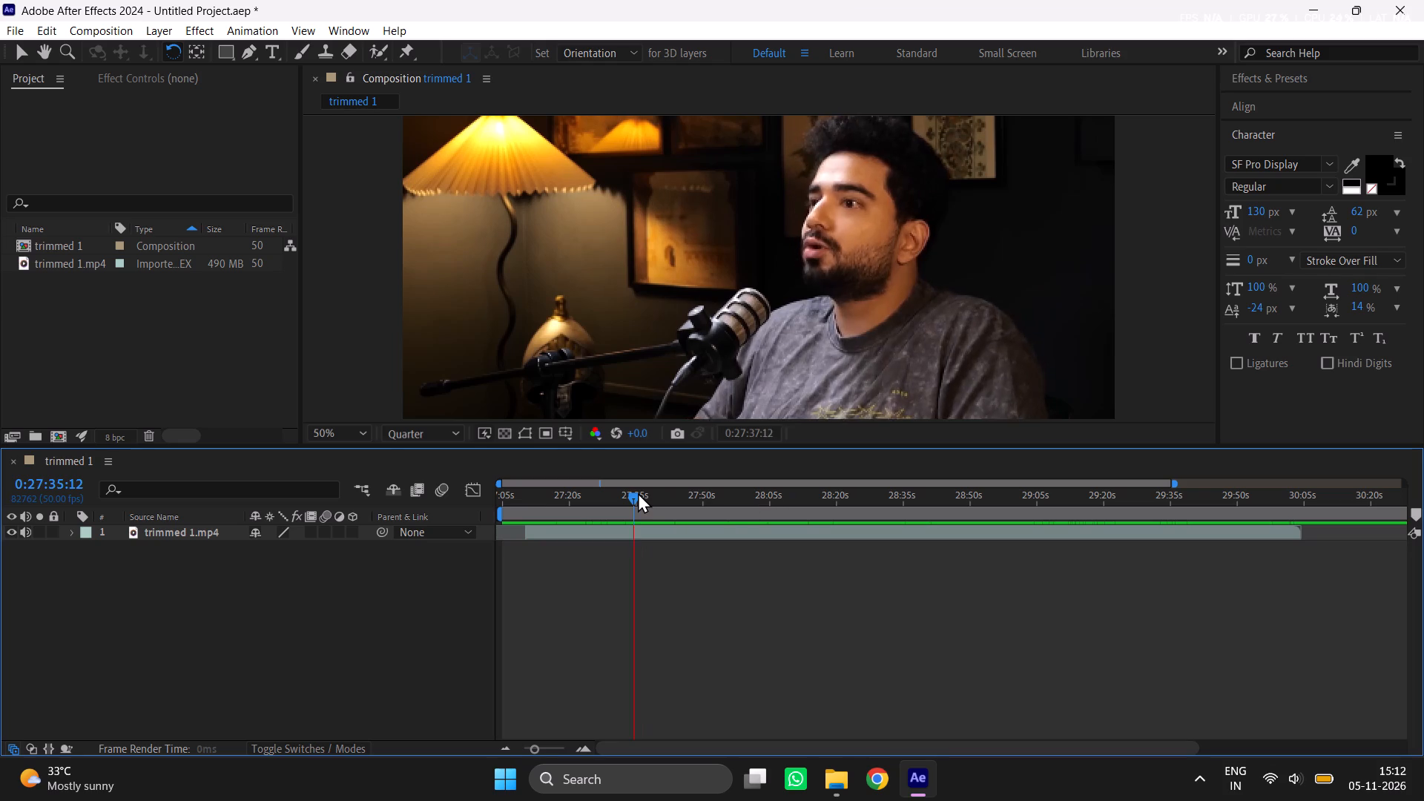
key("space")
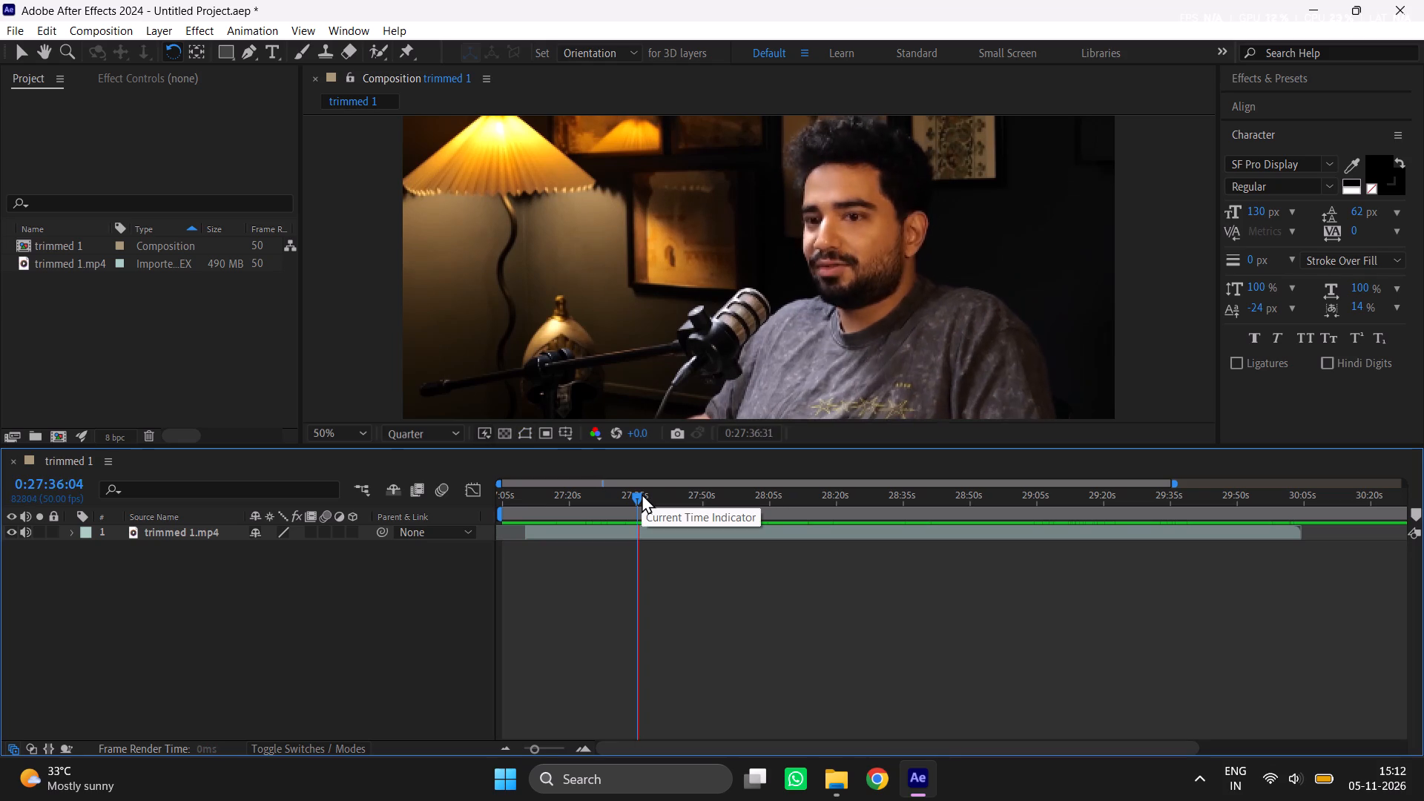
left_click(642, 493)
key("ctrl+shift+d")
left_click(642, 587)
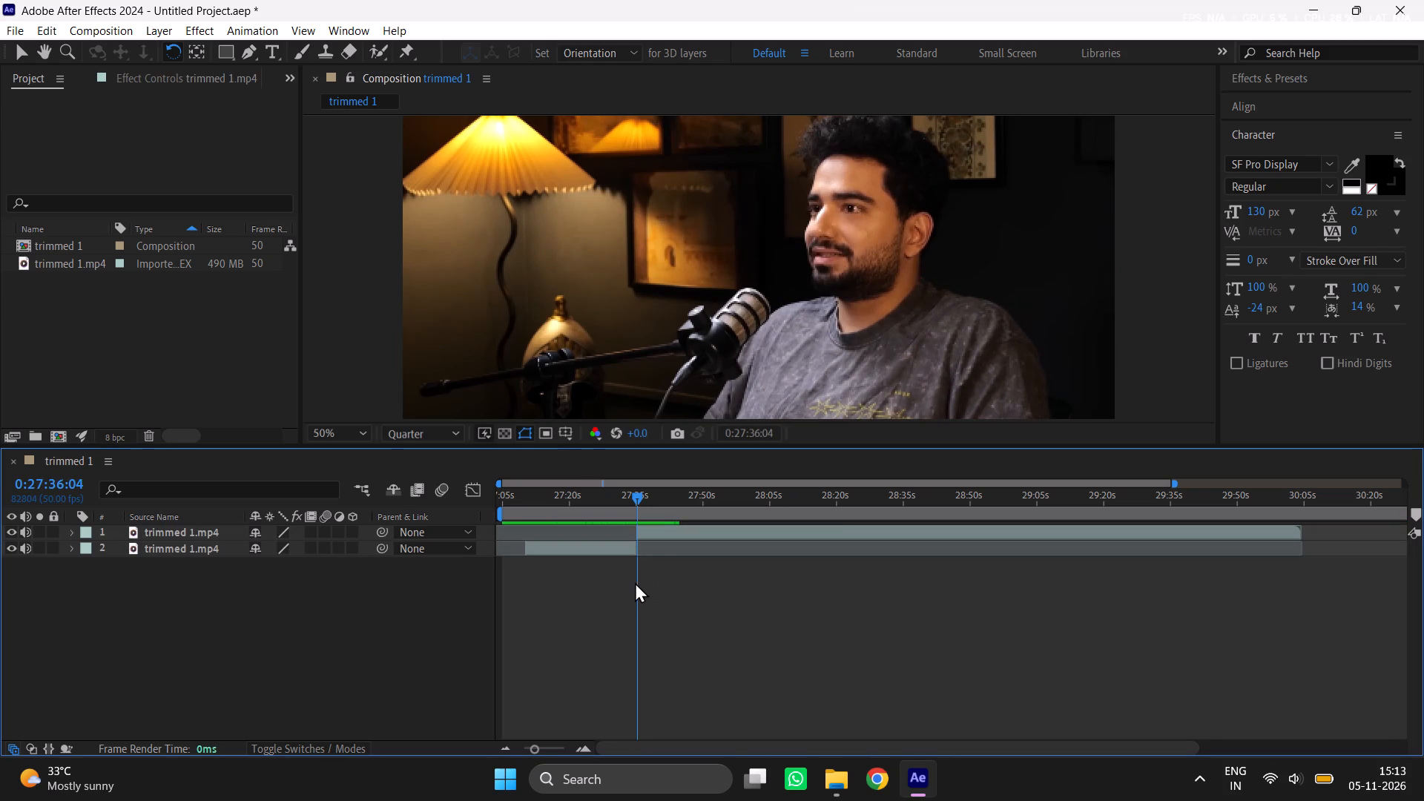
left_click(618, 557)
left_click(617, 556)
left_click(617, 550)
key("BackSpace")
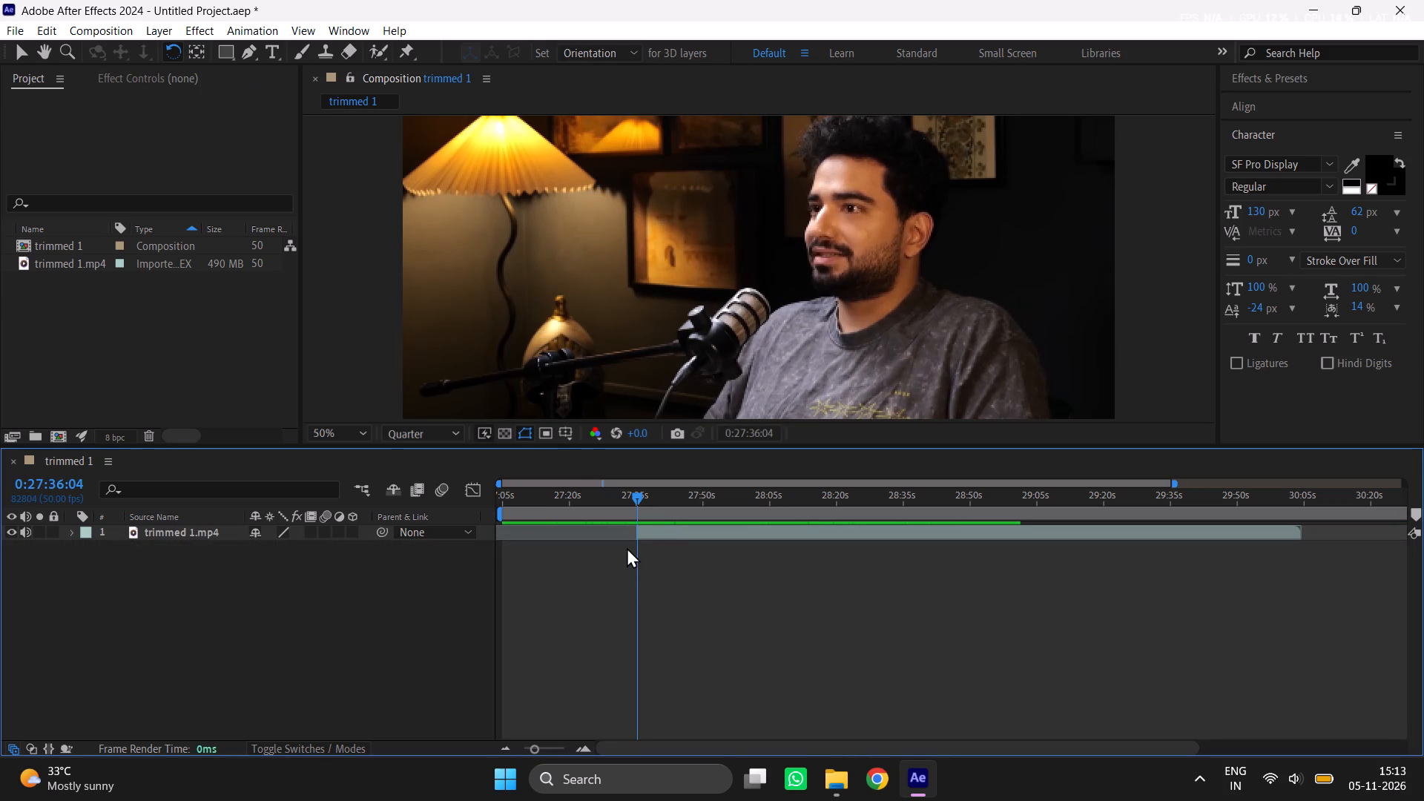
Play the clip through, split it at 0:28:08:38, and delete the part after the split.
key("space")
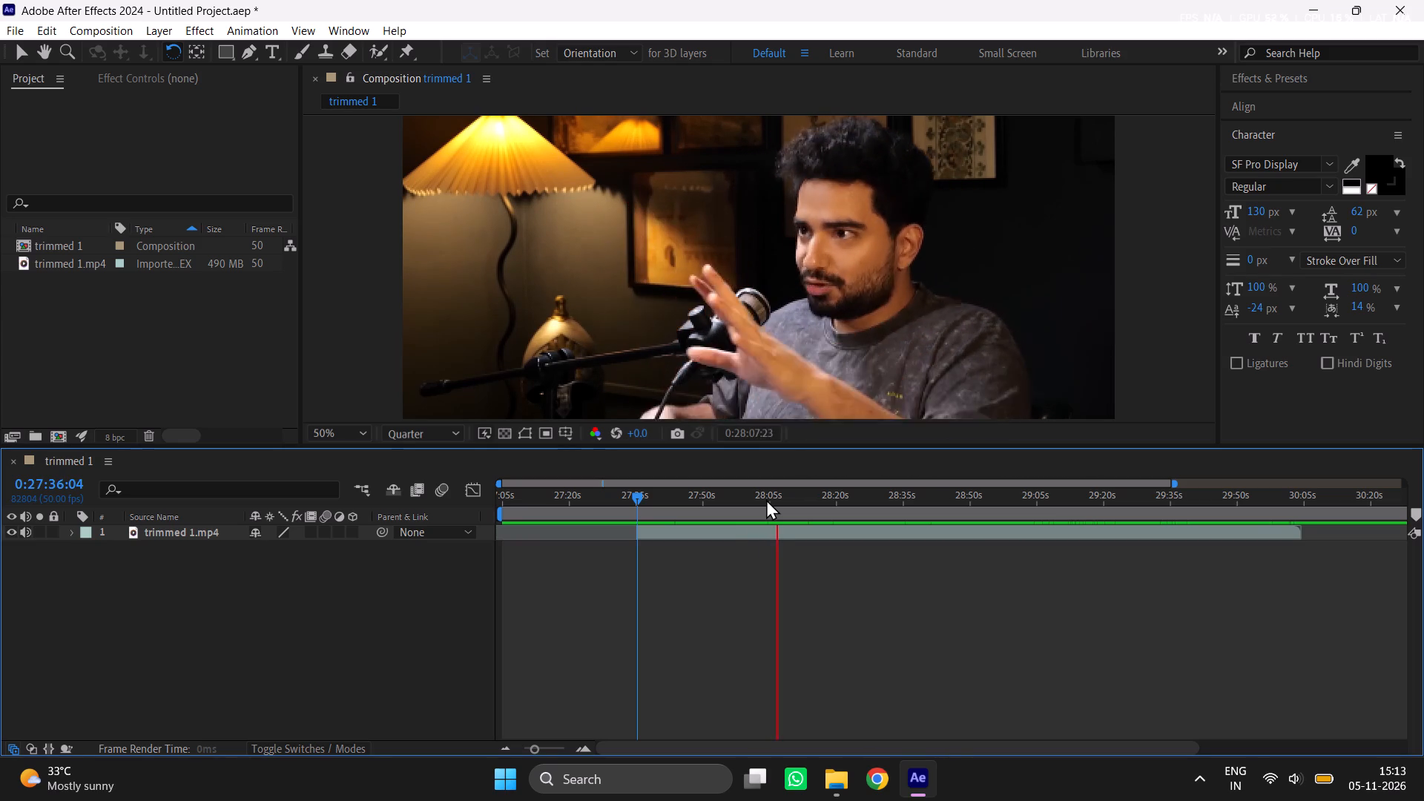
left_click(782, 489)
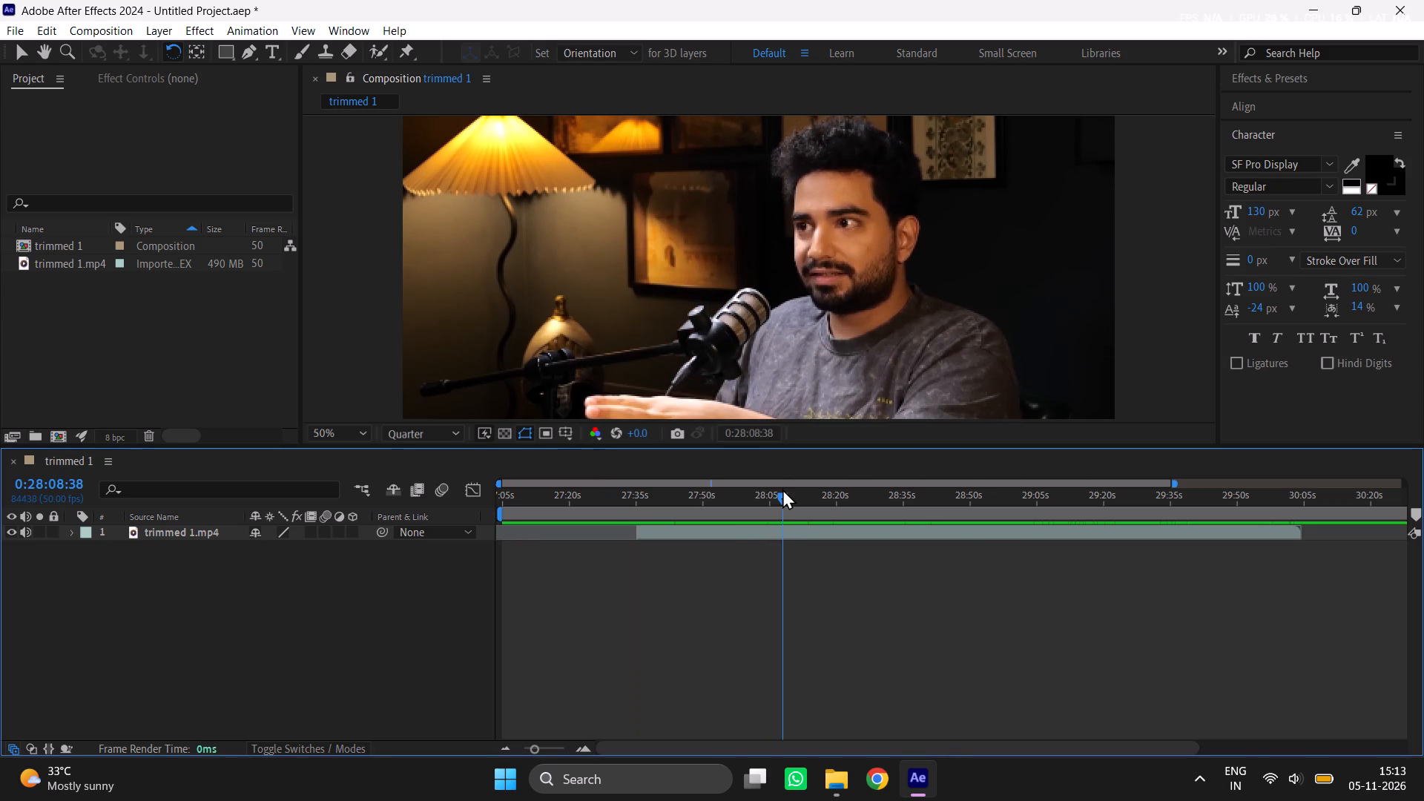
left_click(806, 533, "ctrl")
key("ctrl+shift+d")
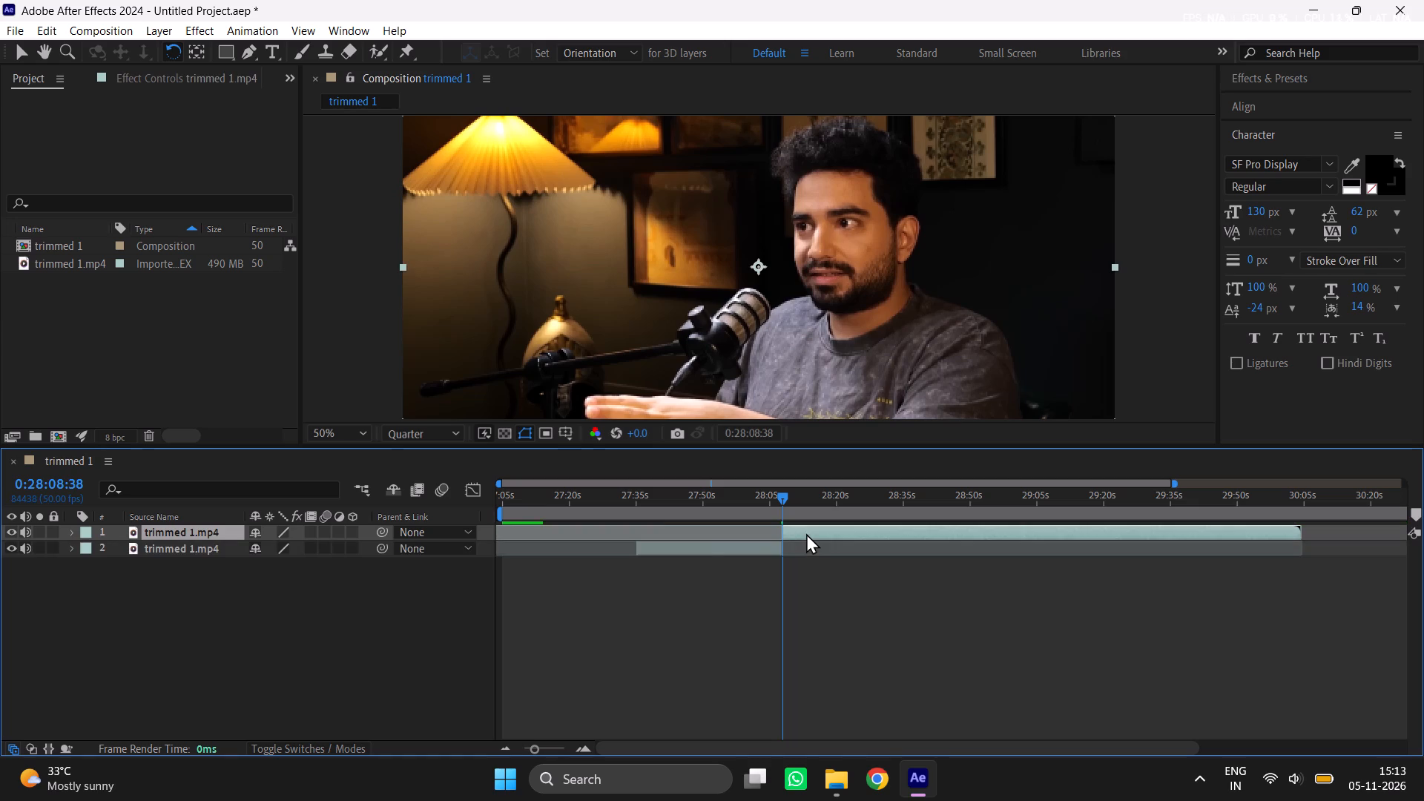
key("BackSpace")
Move the trimmed 1.mp4 clip so that its footage begins exactly at the composition's start, 0:27:05:44.
left_click_drag(665, 489, 658, 489)
left_click_drag(657, 538, 654, 538)
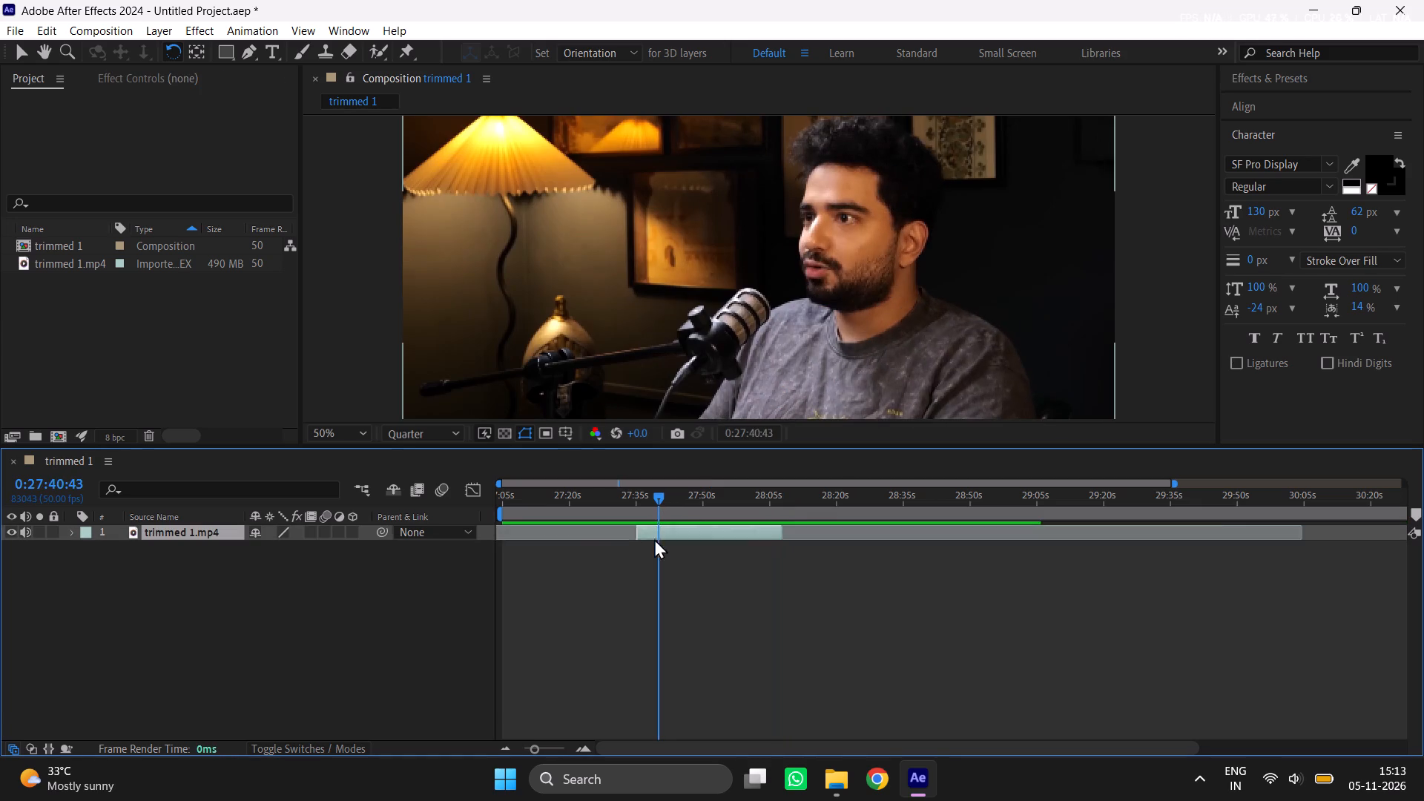
left_click_drag(654, 538, 524, 599)
left_click_drag(537, 510, 449, 542)
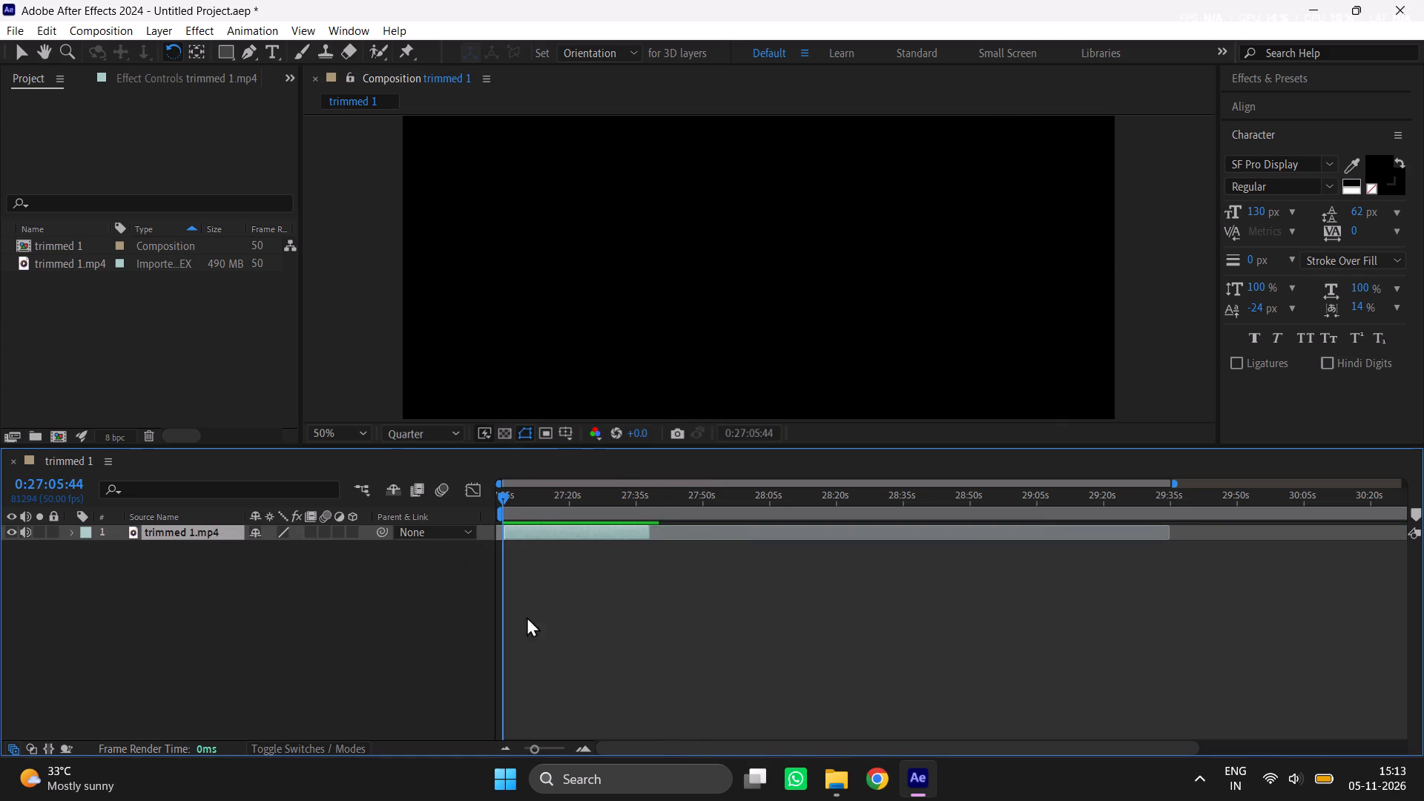
left_click_drag(541, 745, 629, 662)
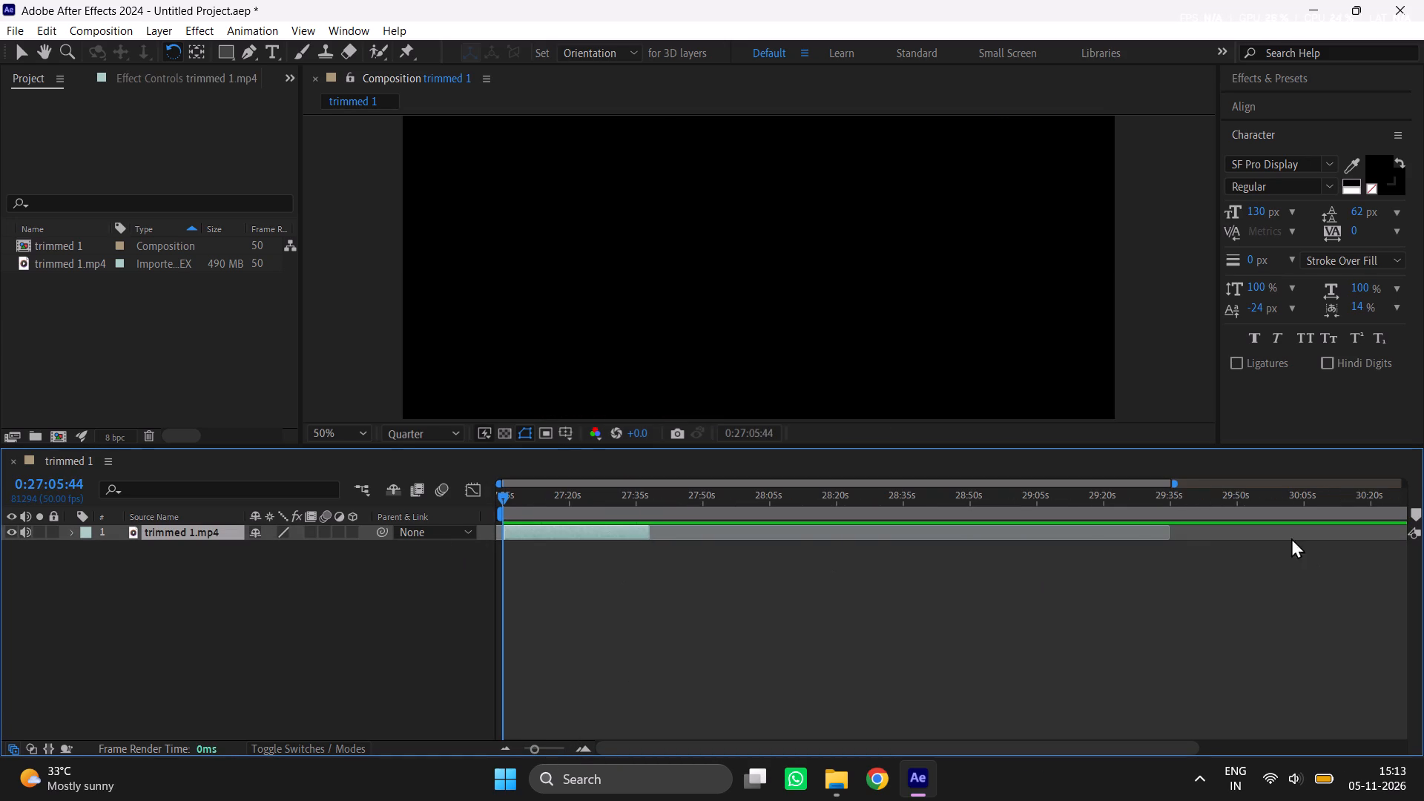
left_click_drag(536, 754, 591, 744)
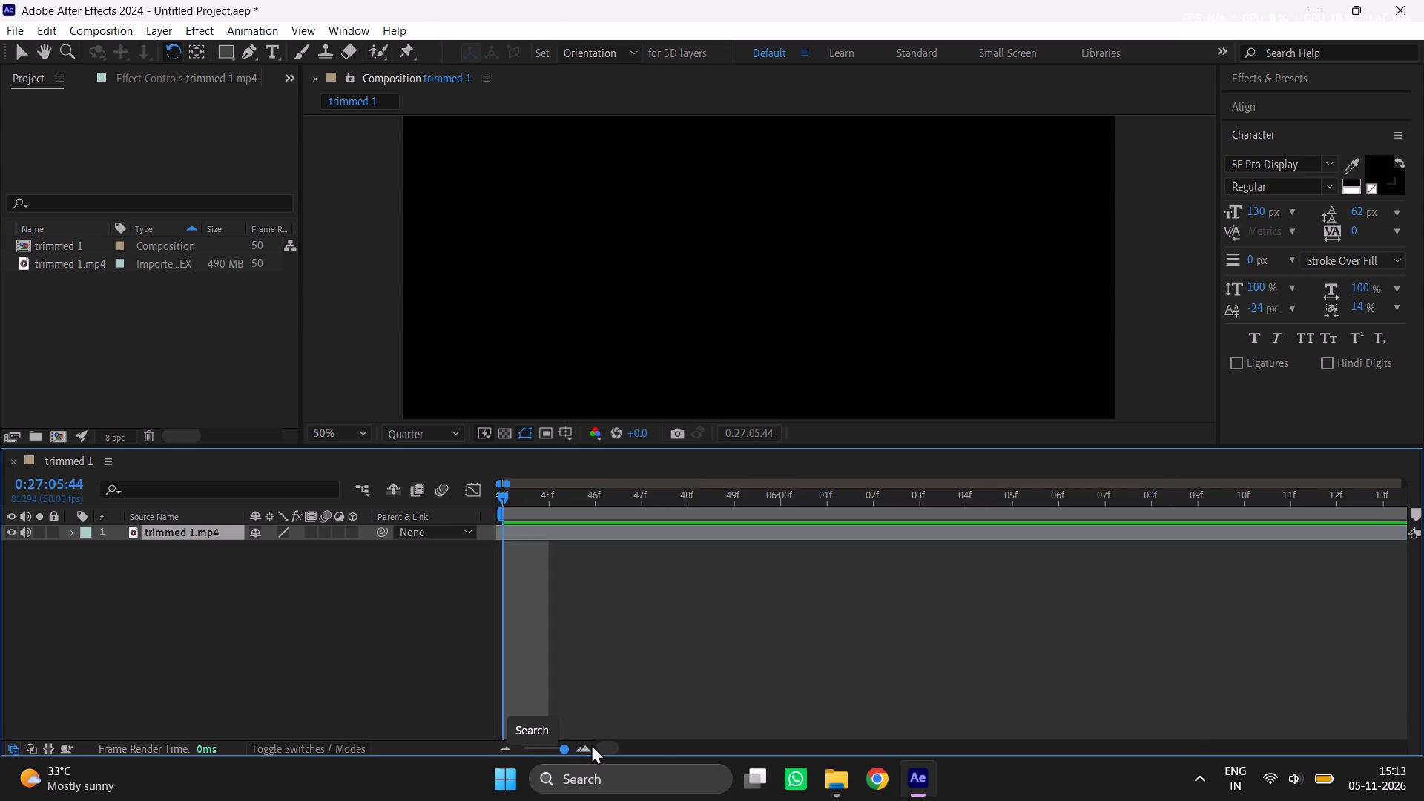
left_click_drag(591, 744, 554, 729)
left_click_drag(528, 533, 521, 534)
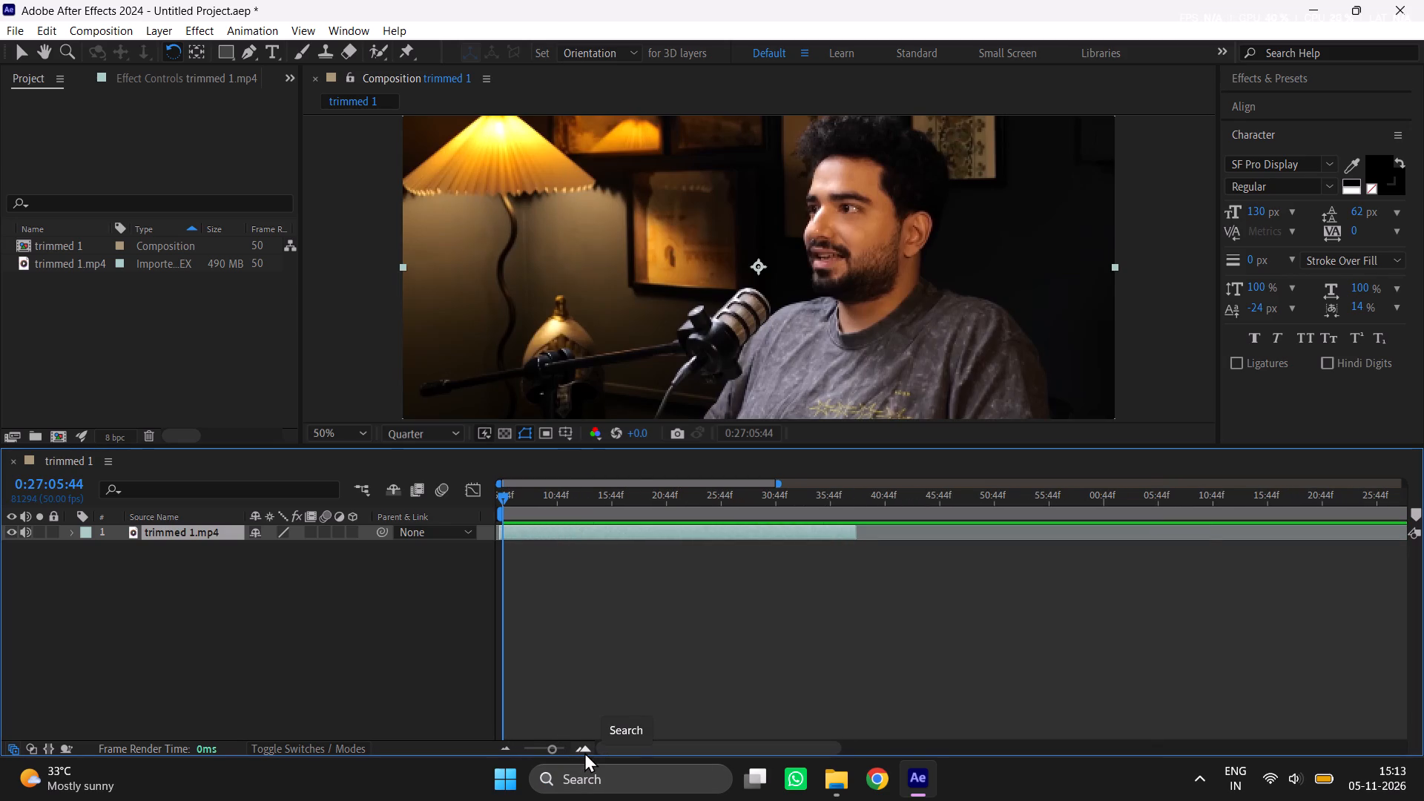
triple_click(584, 752)
left_click_drag(539, 527, 566, 535)
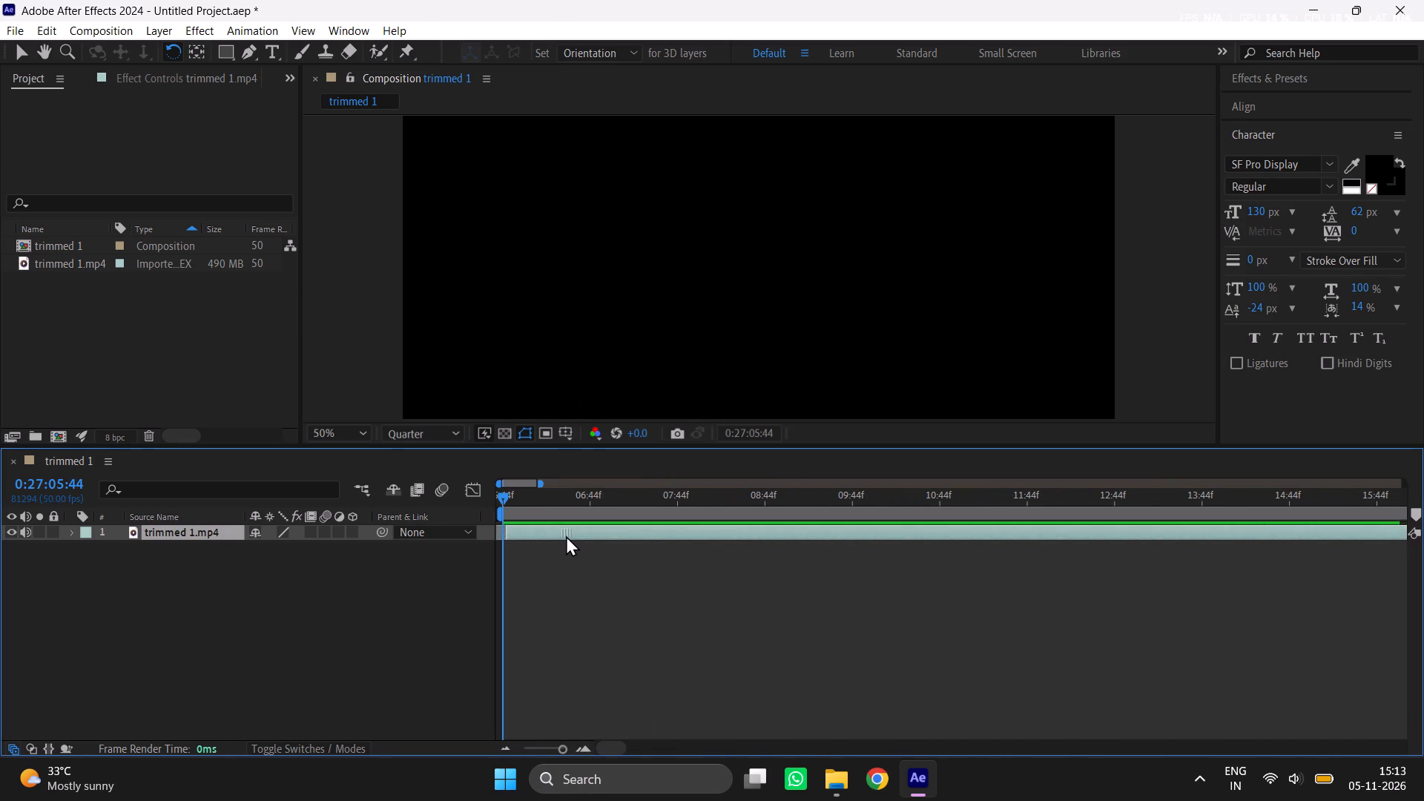
left_click_drag(566, 535, 562, 538)
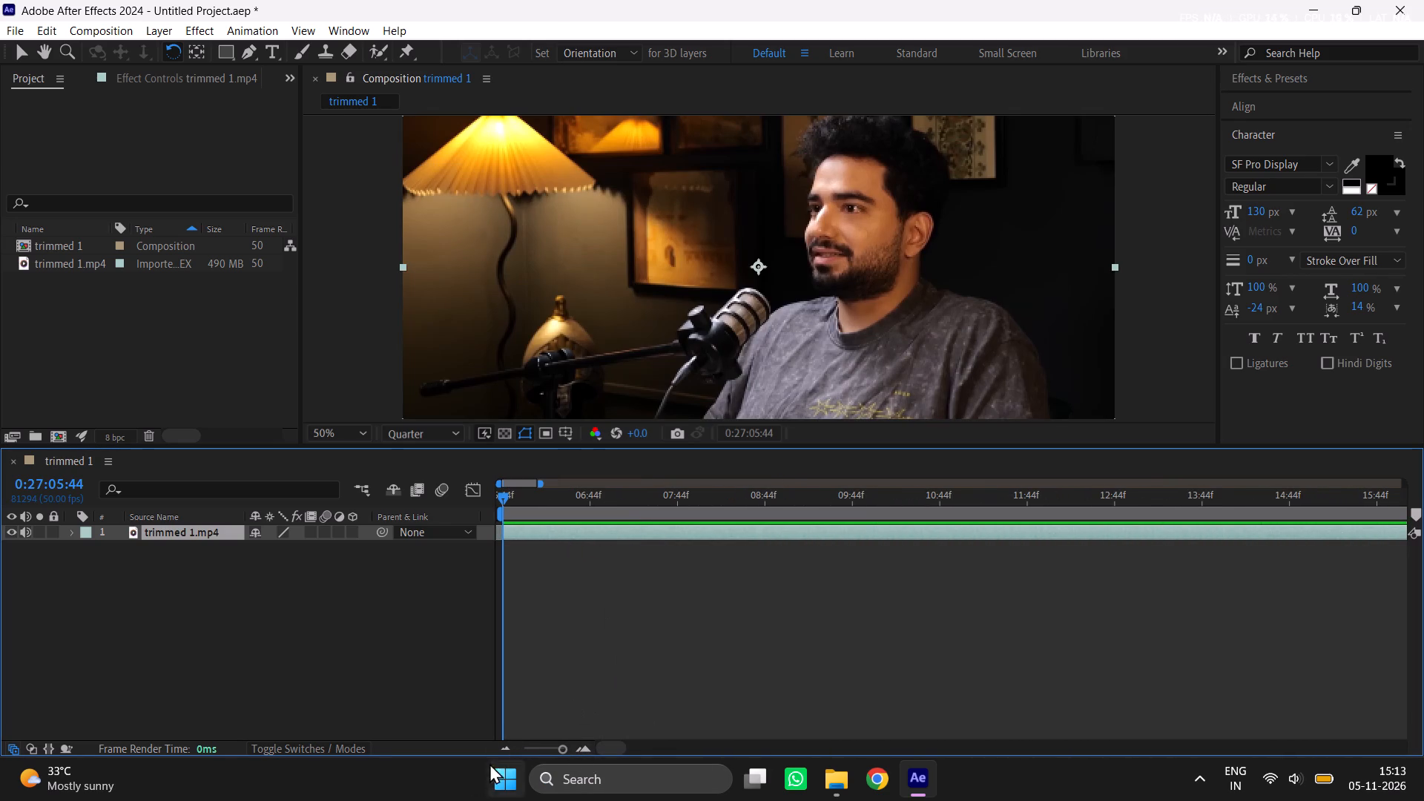
triple_click(503, 748)
left_click(745, 611)
left_click(412, 740)
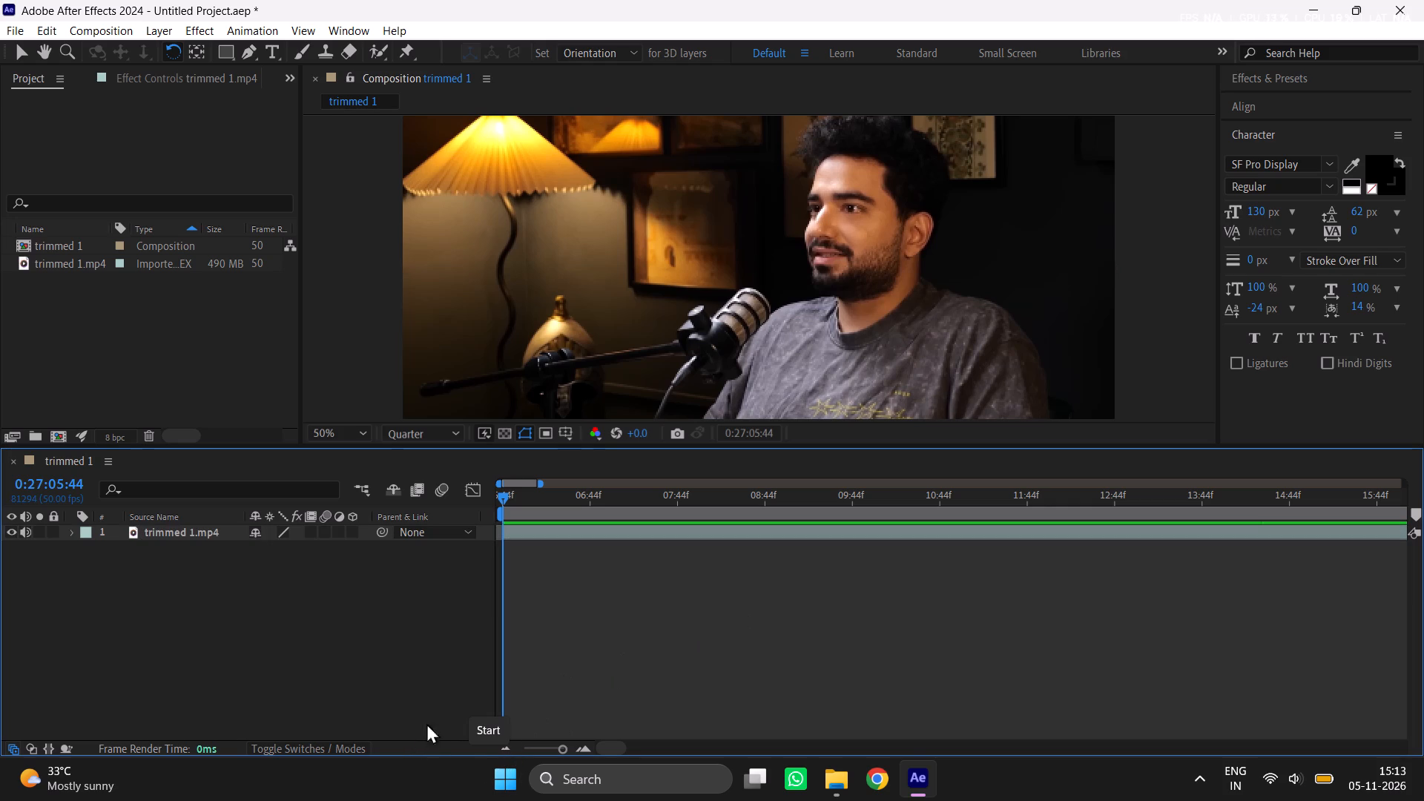
triple_click(503, 742)
left_click(504, 742)
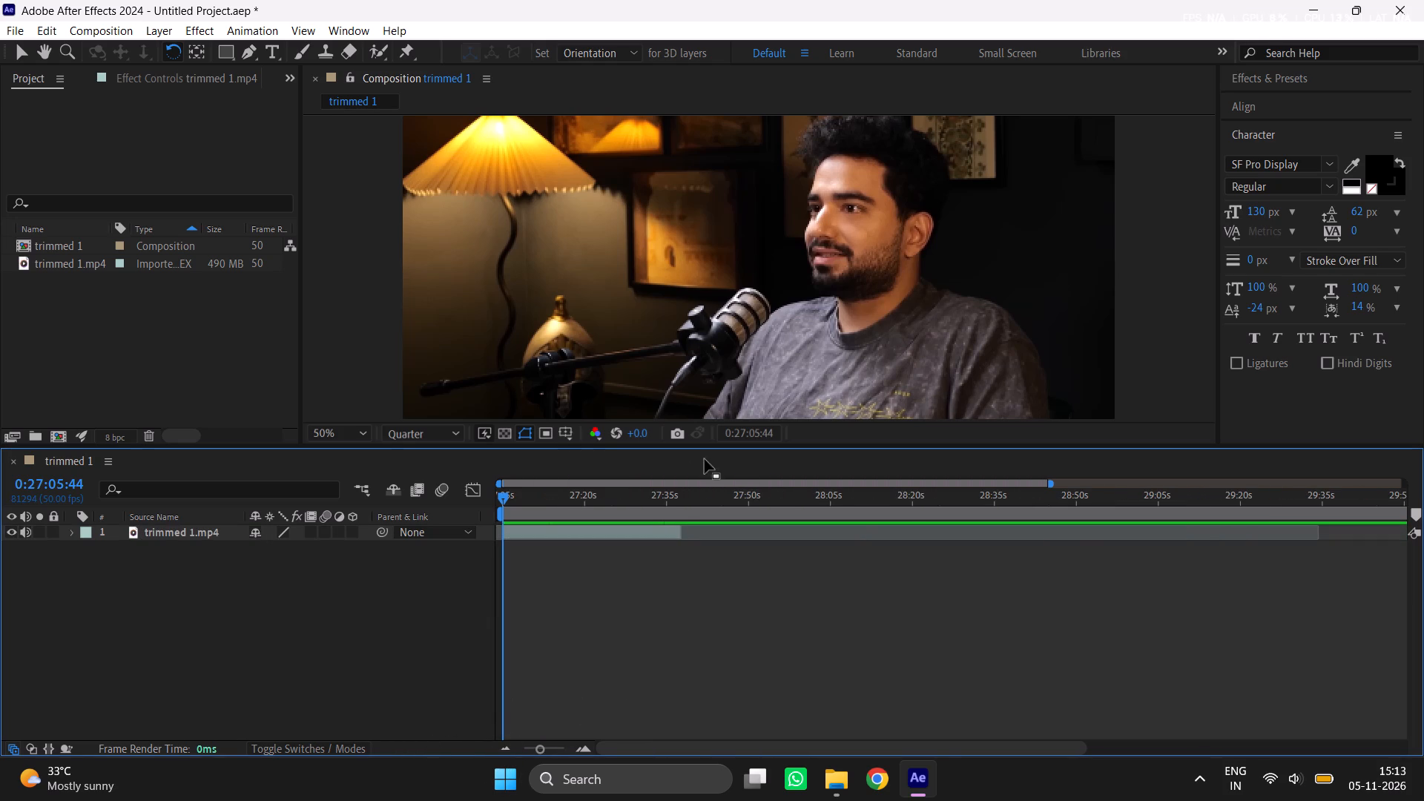
Preview the end of the moved clip and extend its out point to 0:27:38:34.
left_click(678, 512)
triple_click(581, 751)
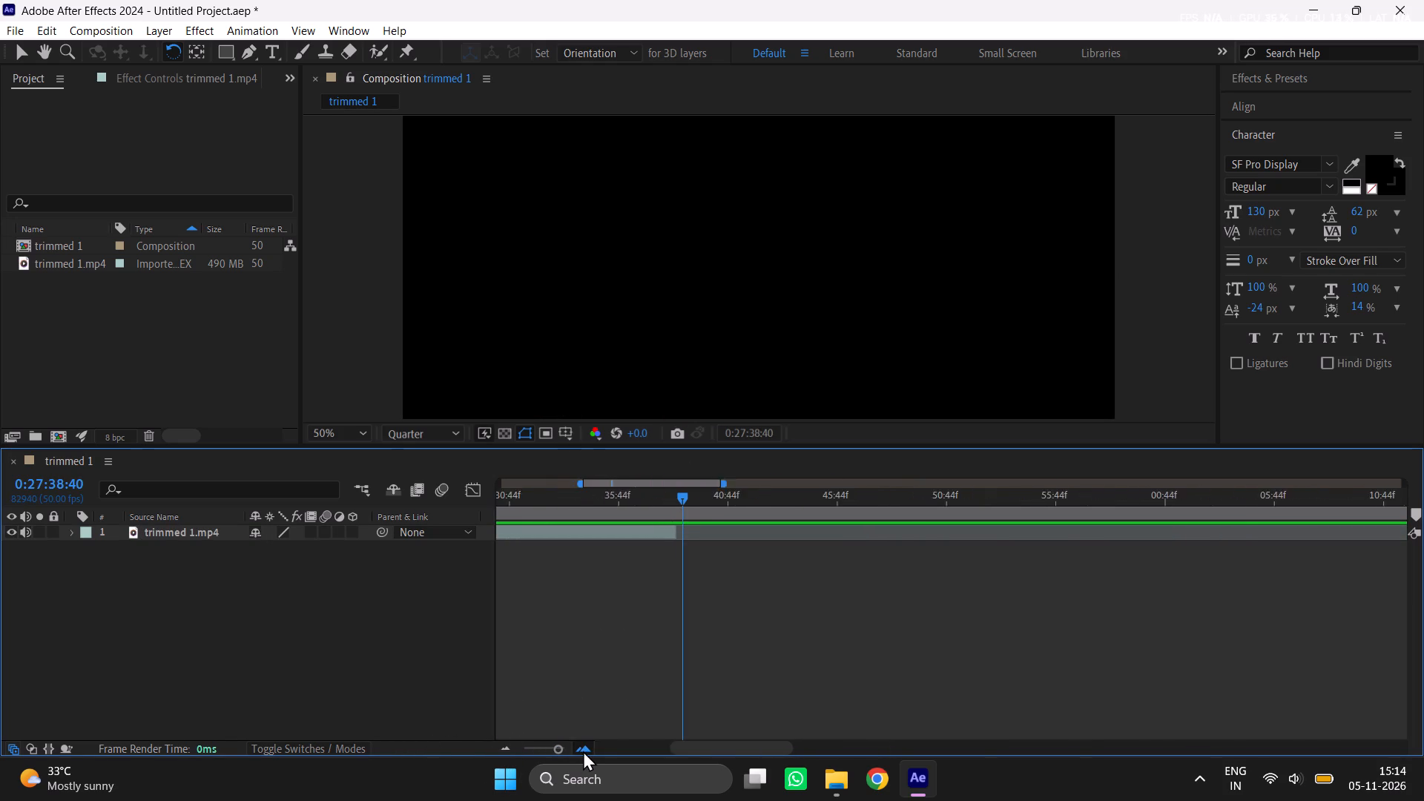
triple_click(583, 751)
left_click(593, 499)
left_click_drag(593, 499, 606, 499)
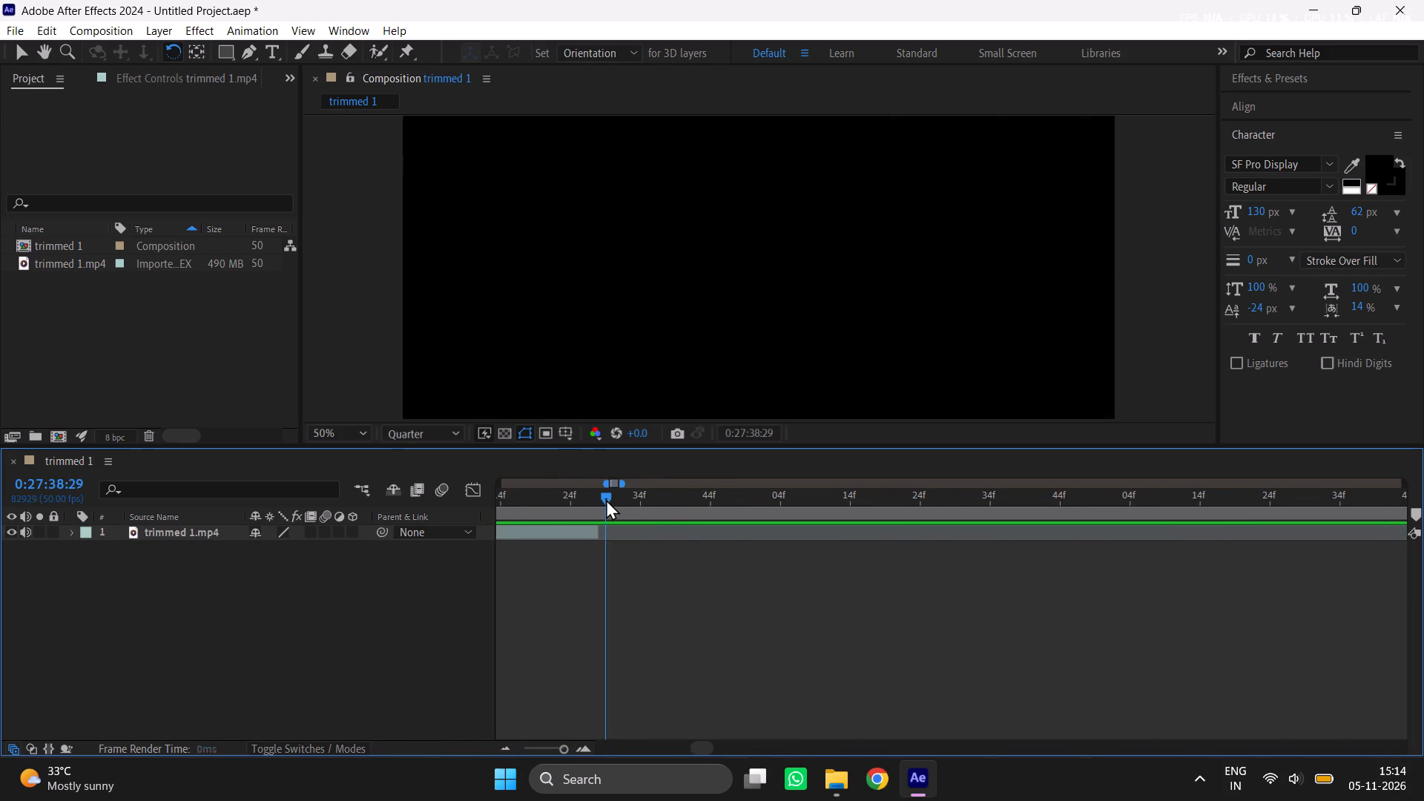
left_click_drag(606, 499, 562, 501)
key("space")
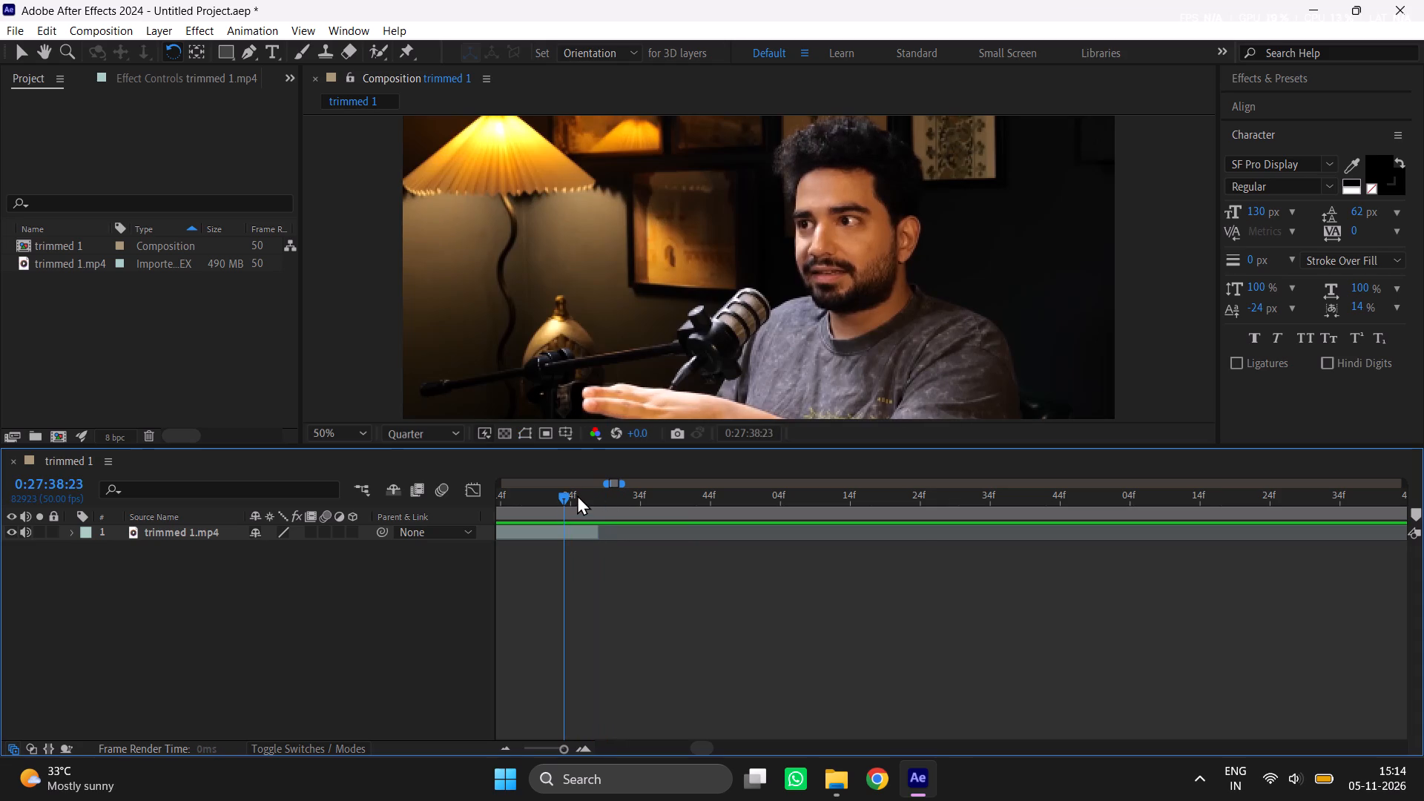
left_click_drag(531, 498, 517, 504)
key("space")
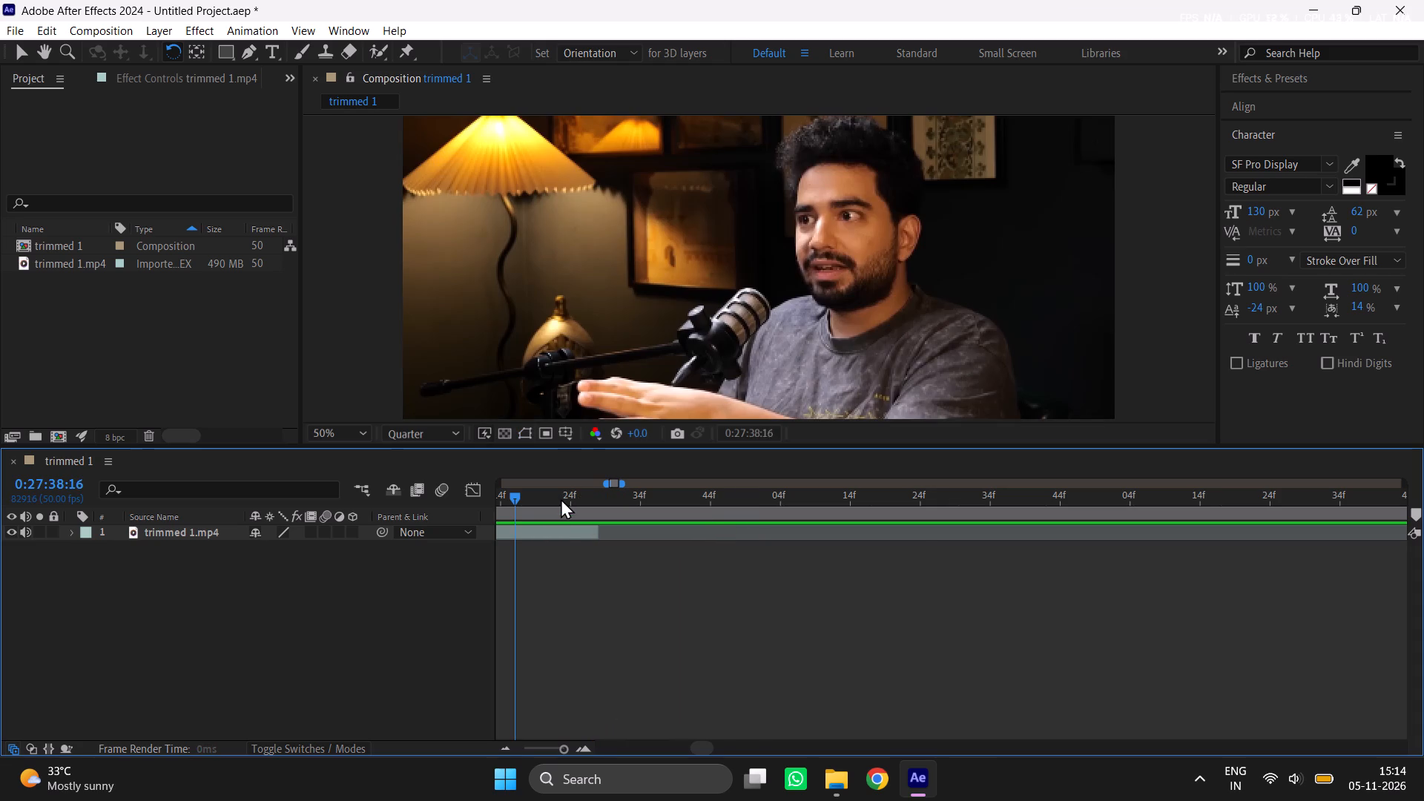
left_click_drag(582, 498, 640, 499)
left_click_drag(599, 533, 643, 540)
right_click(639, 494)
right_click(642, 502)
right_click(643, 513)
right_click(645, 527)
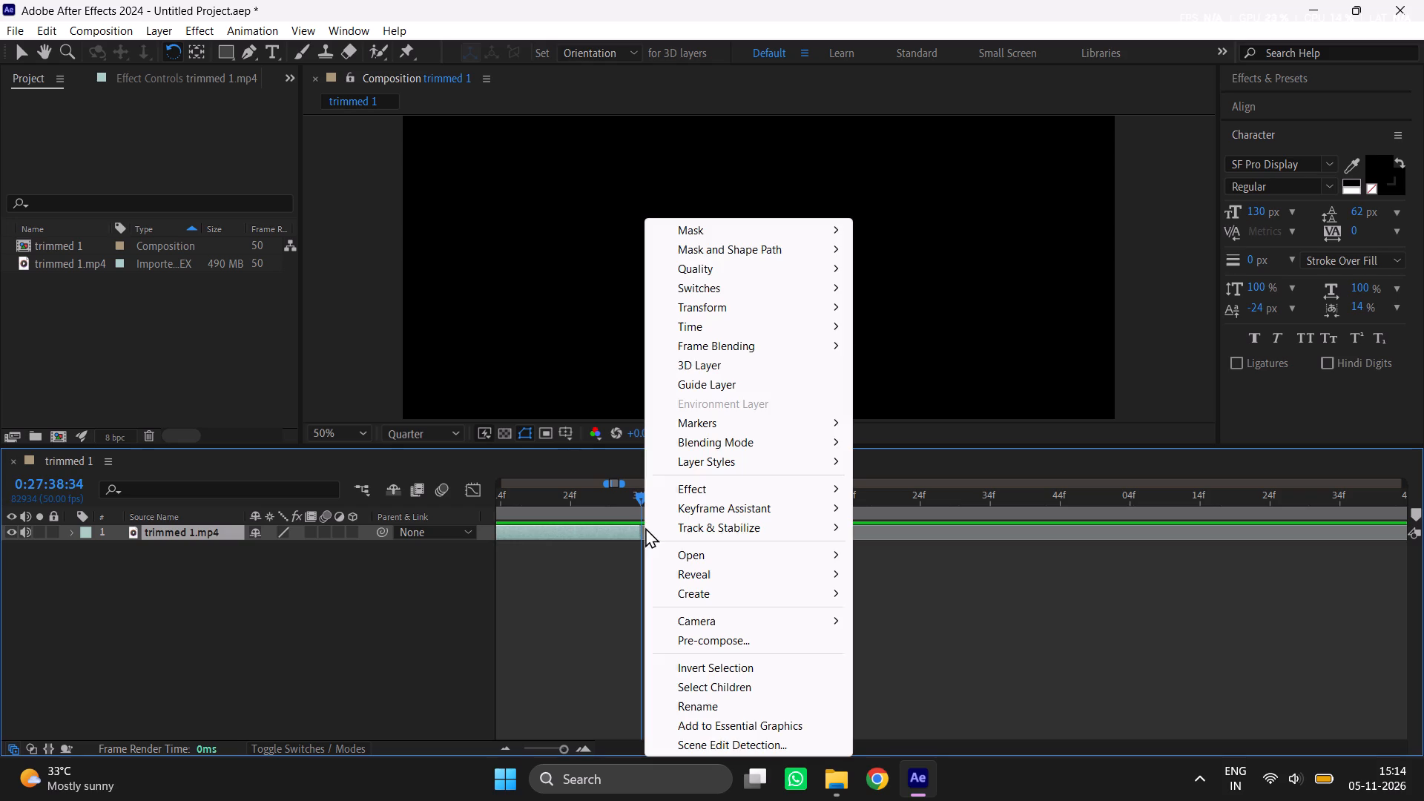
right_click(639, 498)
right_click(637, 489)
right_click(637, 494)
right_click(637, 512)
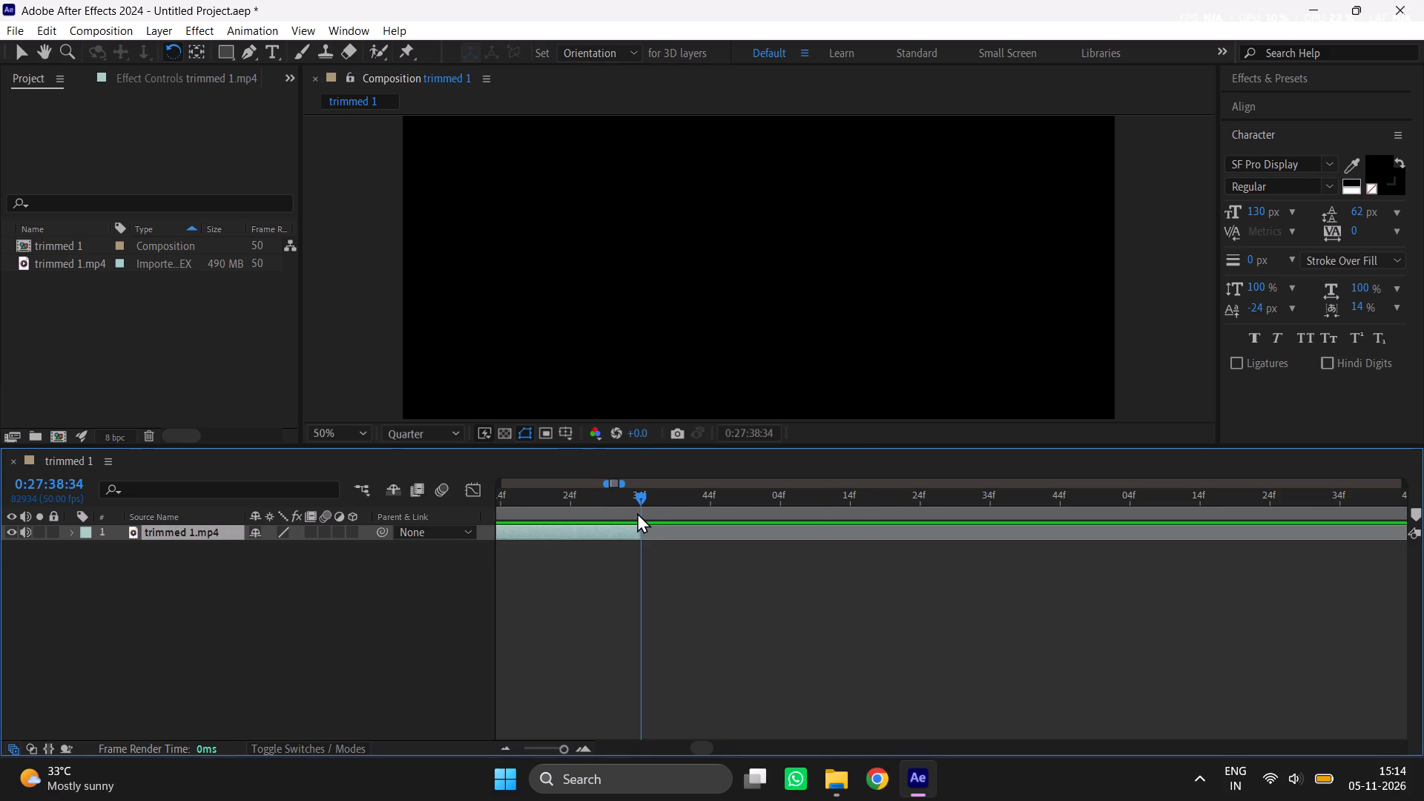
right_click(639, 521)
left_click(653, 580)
Shorten the composition's work area so it ends at about 0:27:38:34, where the clip finishes.
left_click_drag(566, 751, 538, 753)
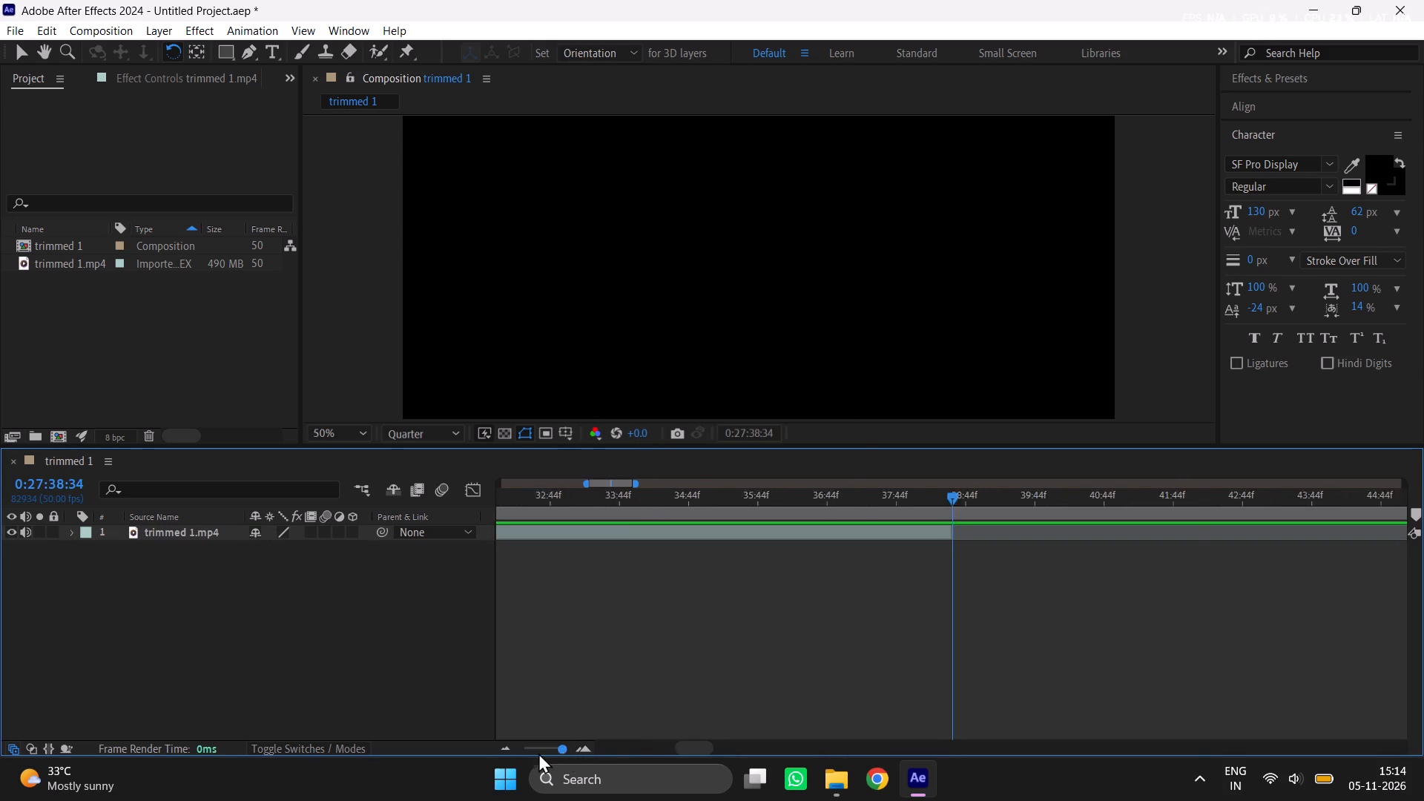
left_click_drag(538, 753, 578, 725)
left_click_drag(565, 749, 538, 731)
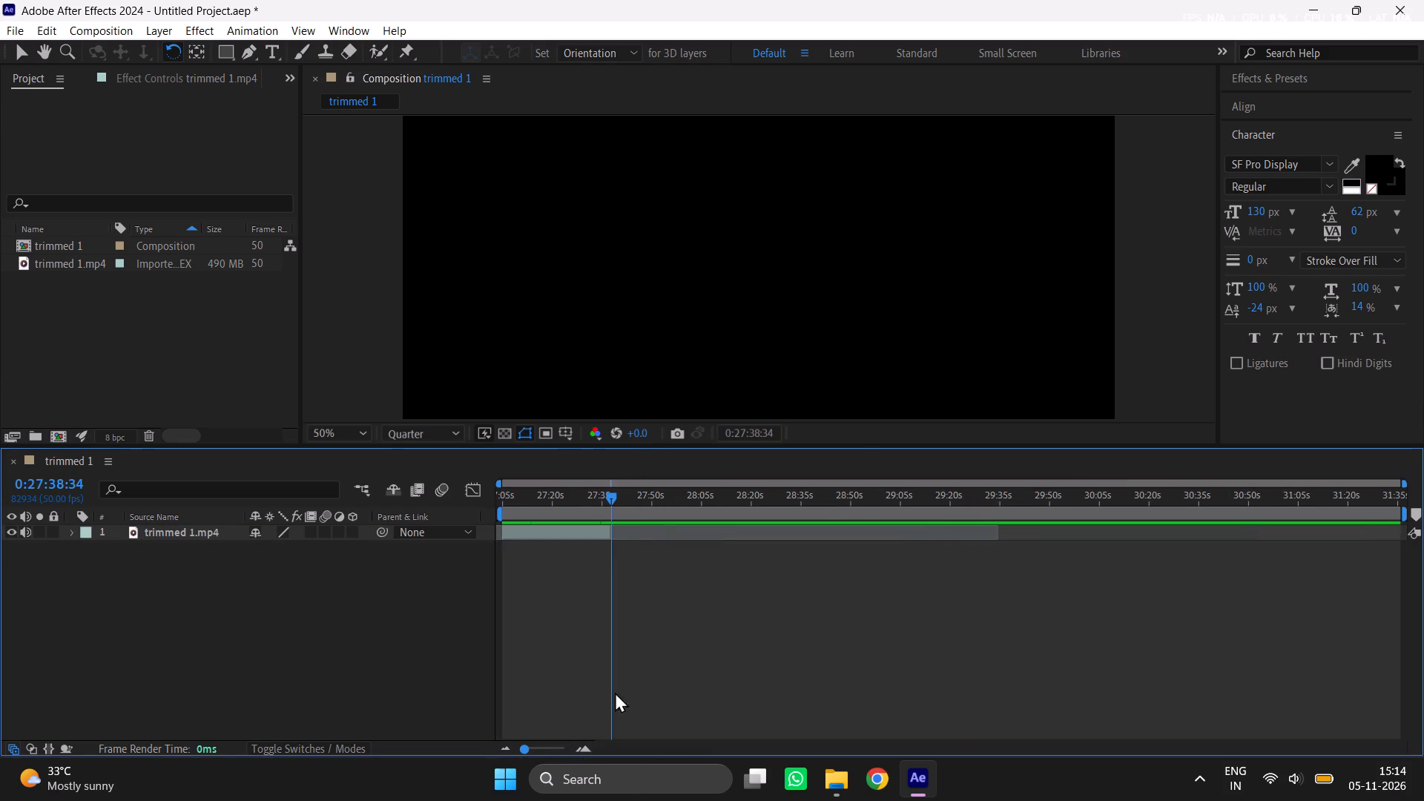
left_click_drag(1406, 512, 623, 682)
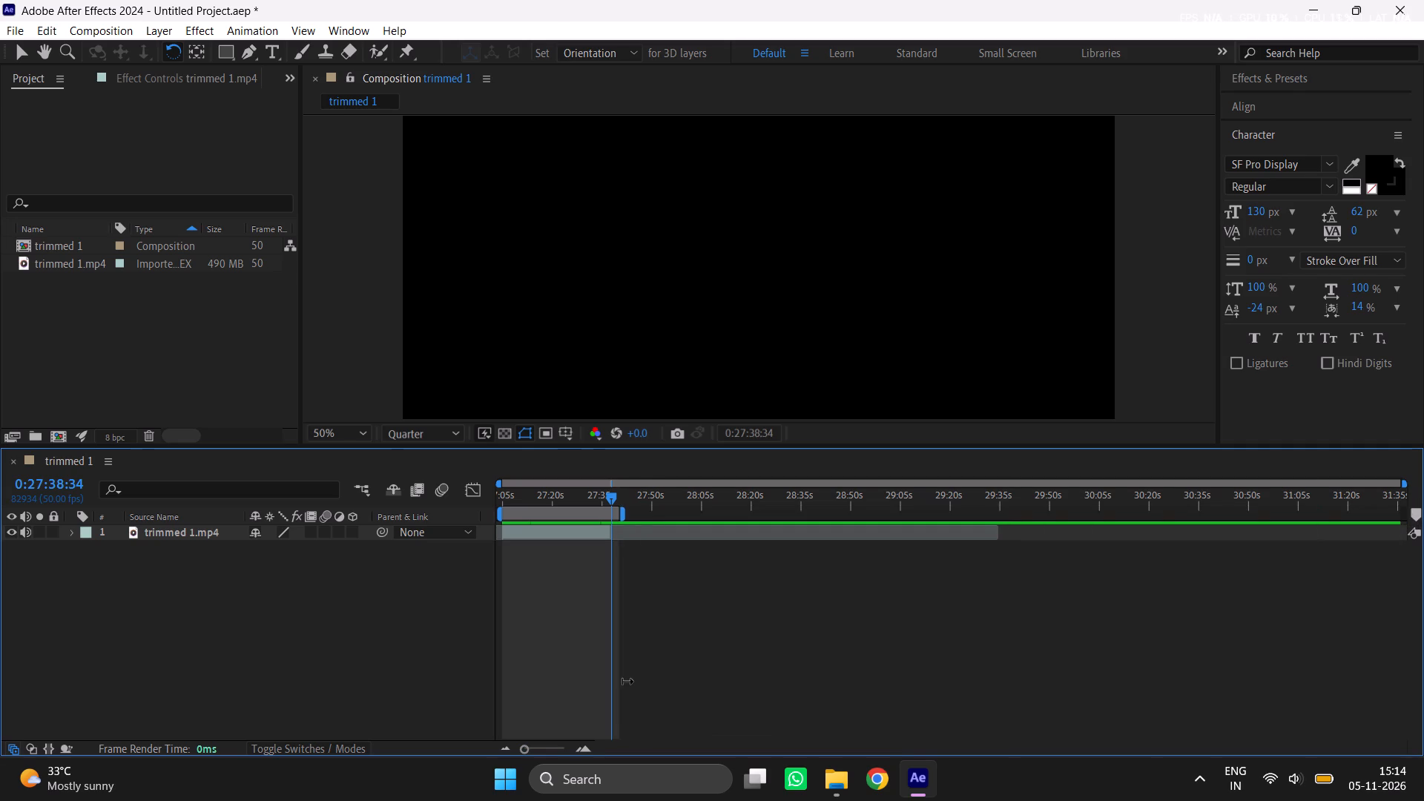
left_click_drag(623, 682, 621, 682)
left_click_drag(524, 751, 610, 751)
left_click(556, 644)
left_click_drag(533, 745, 573, 743)
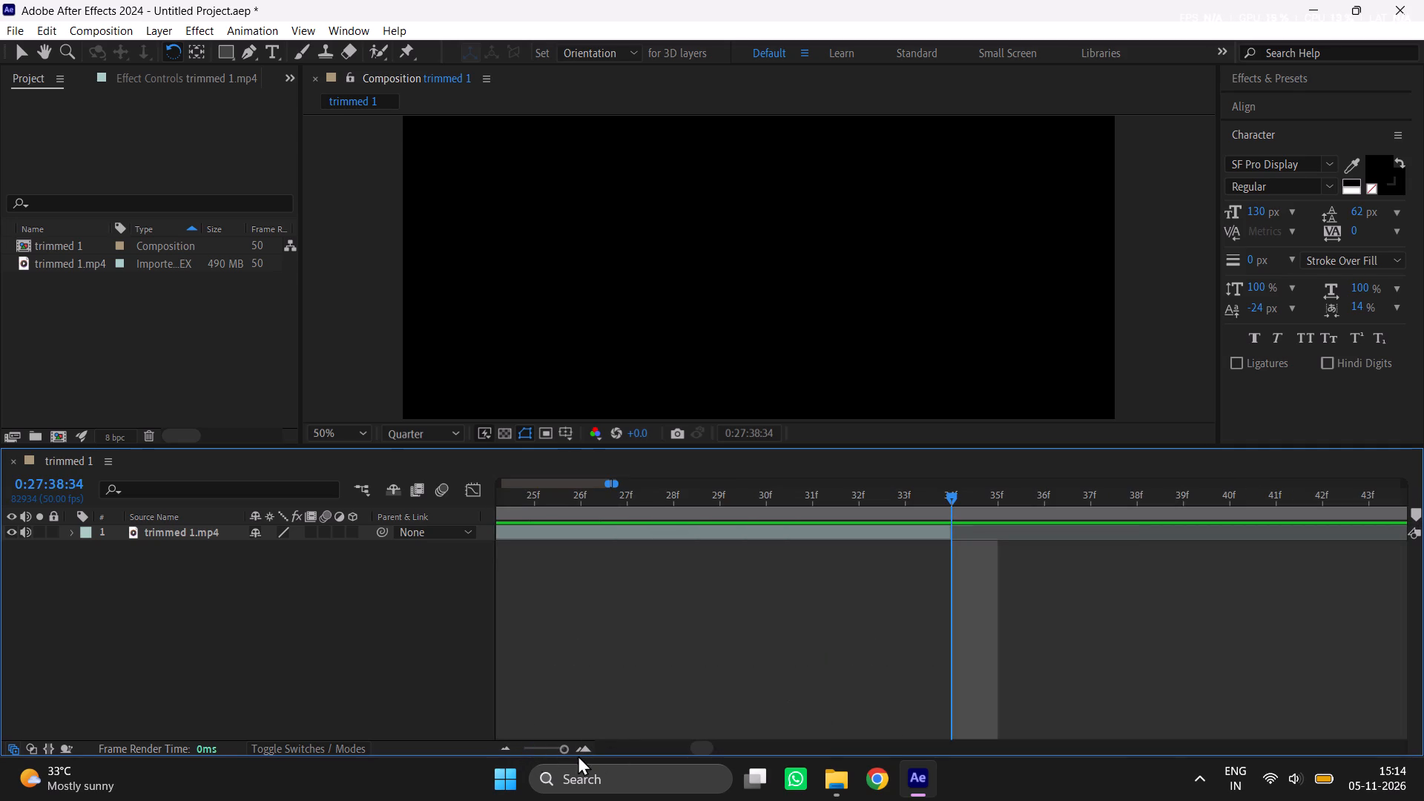
triple_click(506, 748)
left_click(506, 745)
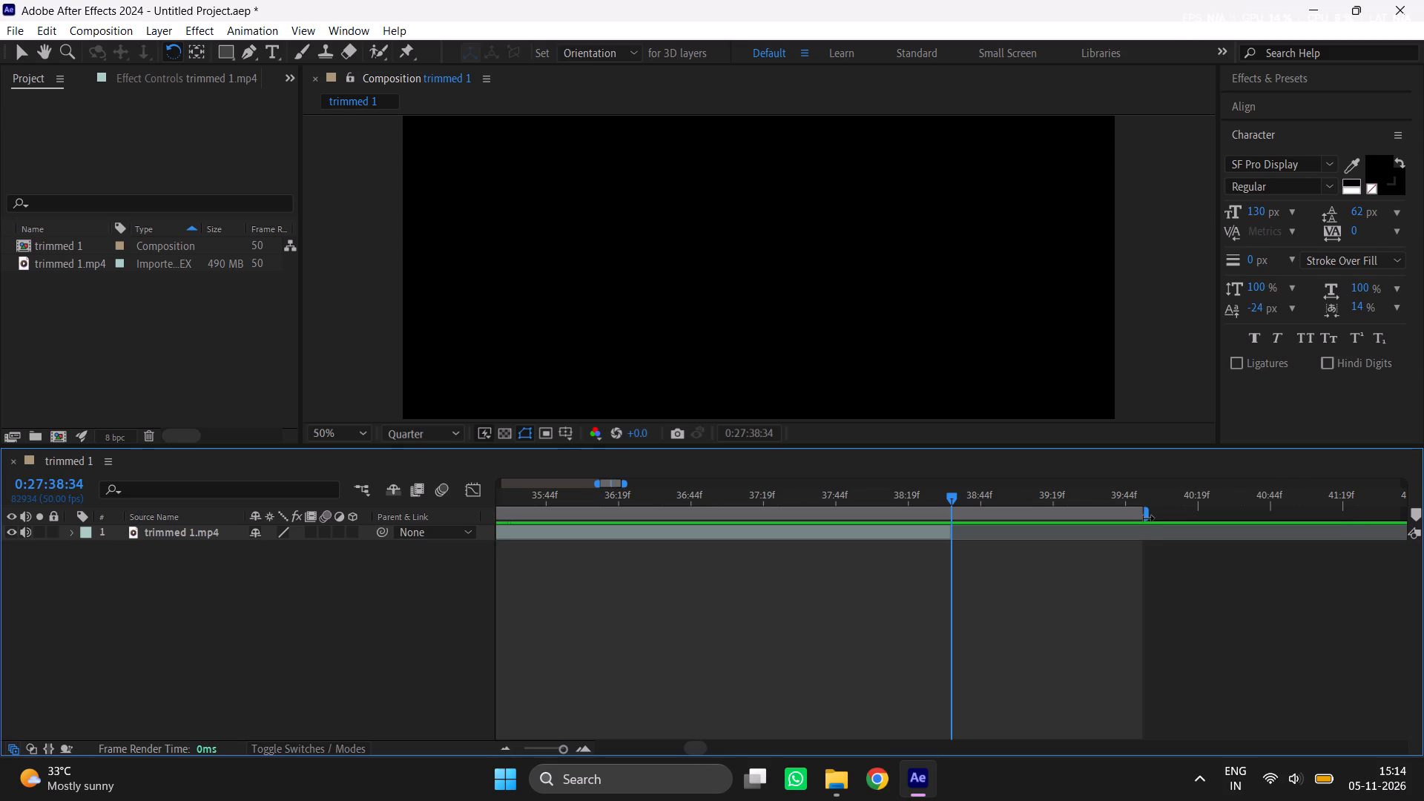
left_click_drag(1144, 518, 949, 544)
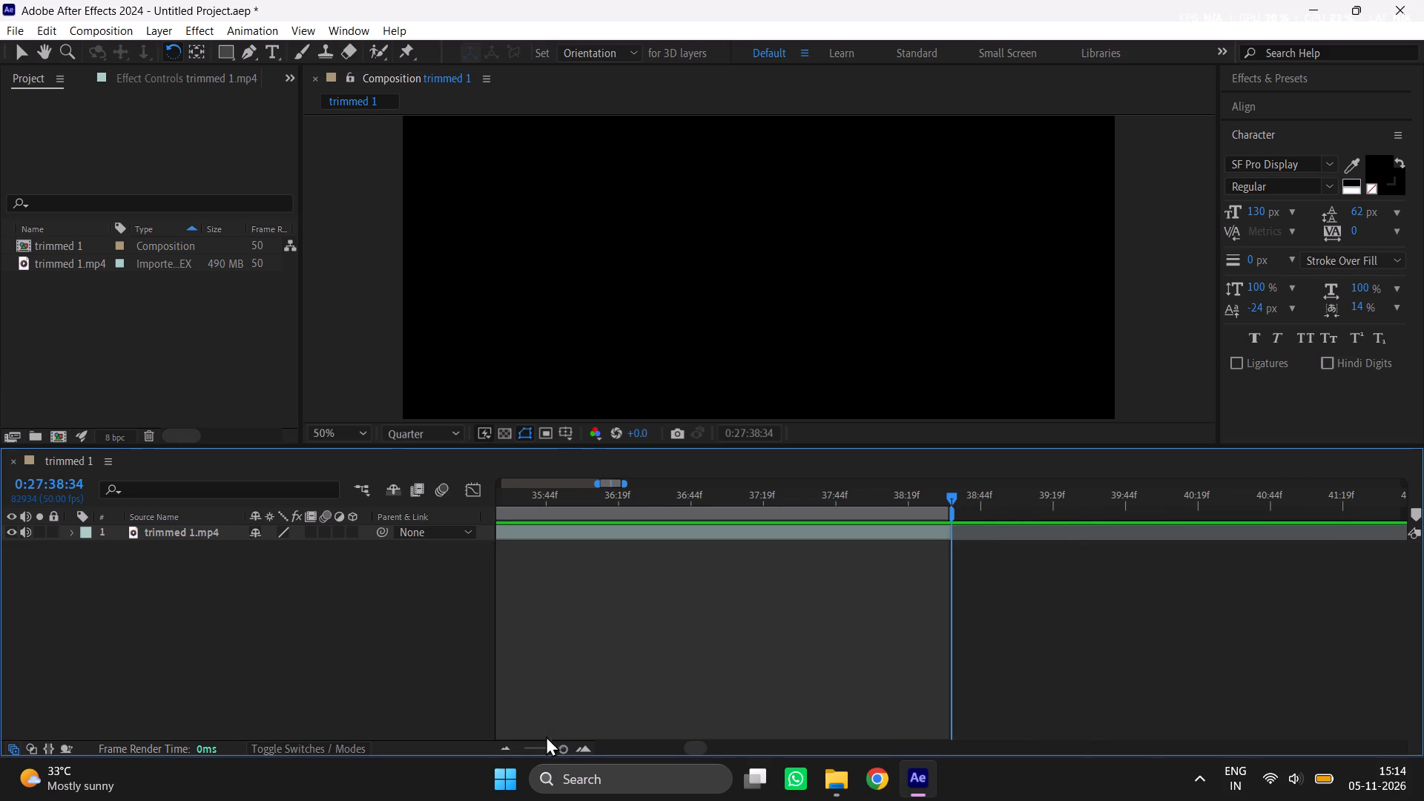
Fine-tune the work area to span from the composition's start to the clip's exact end at 0:27:38:34.
left_click_drag(559, 743, 599, 745)
left_click_drag(565, 748, 584, 747)
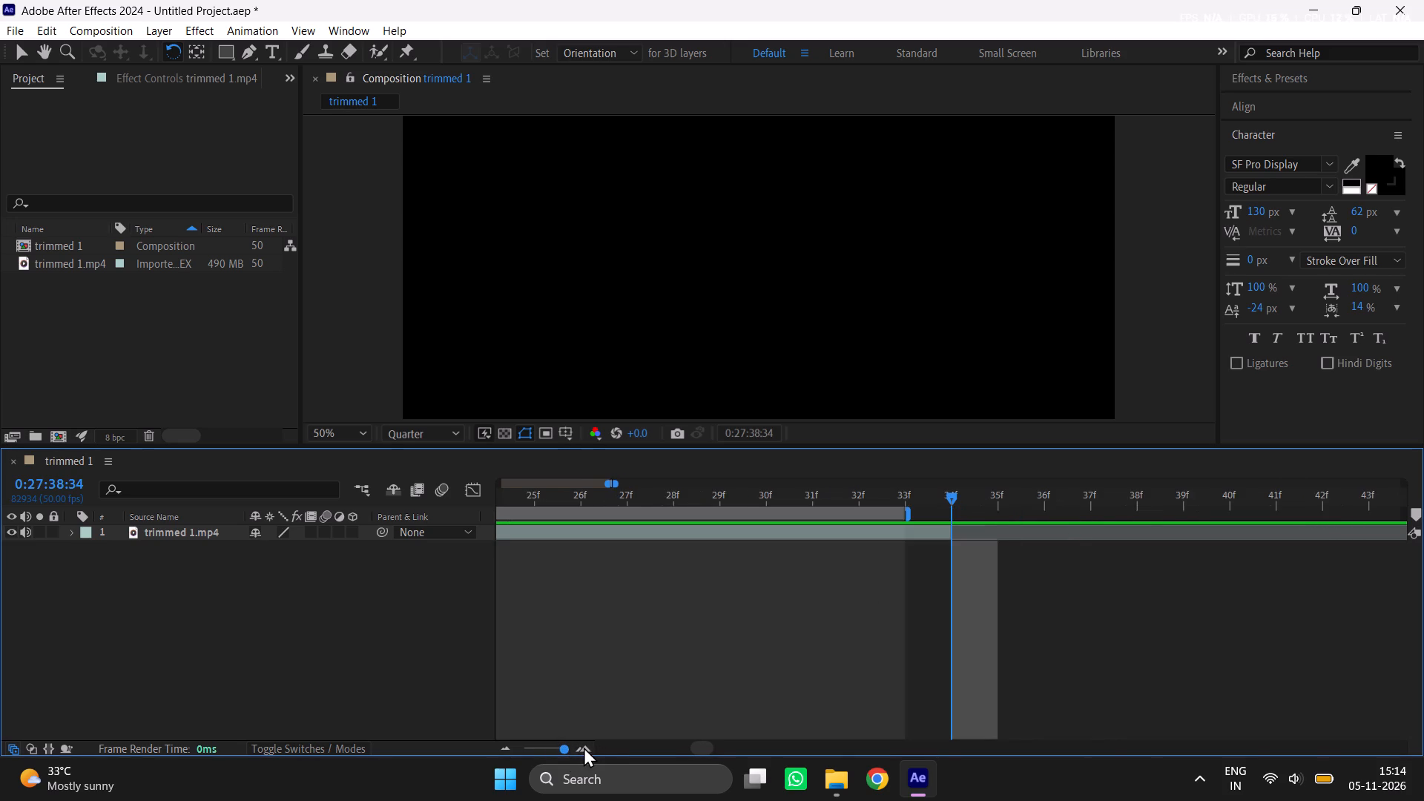
left_click_drag(584, 747, 642, 705)
left_click_drag(564, 745, 568, 745)
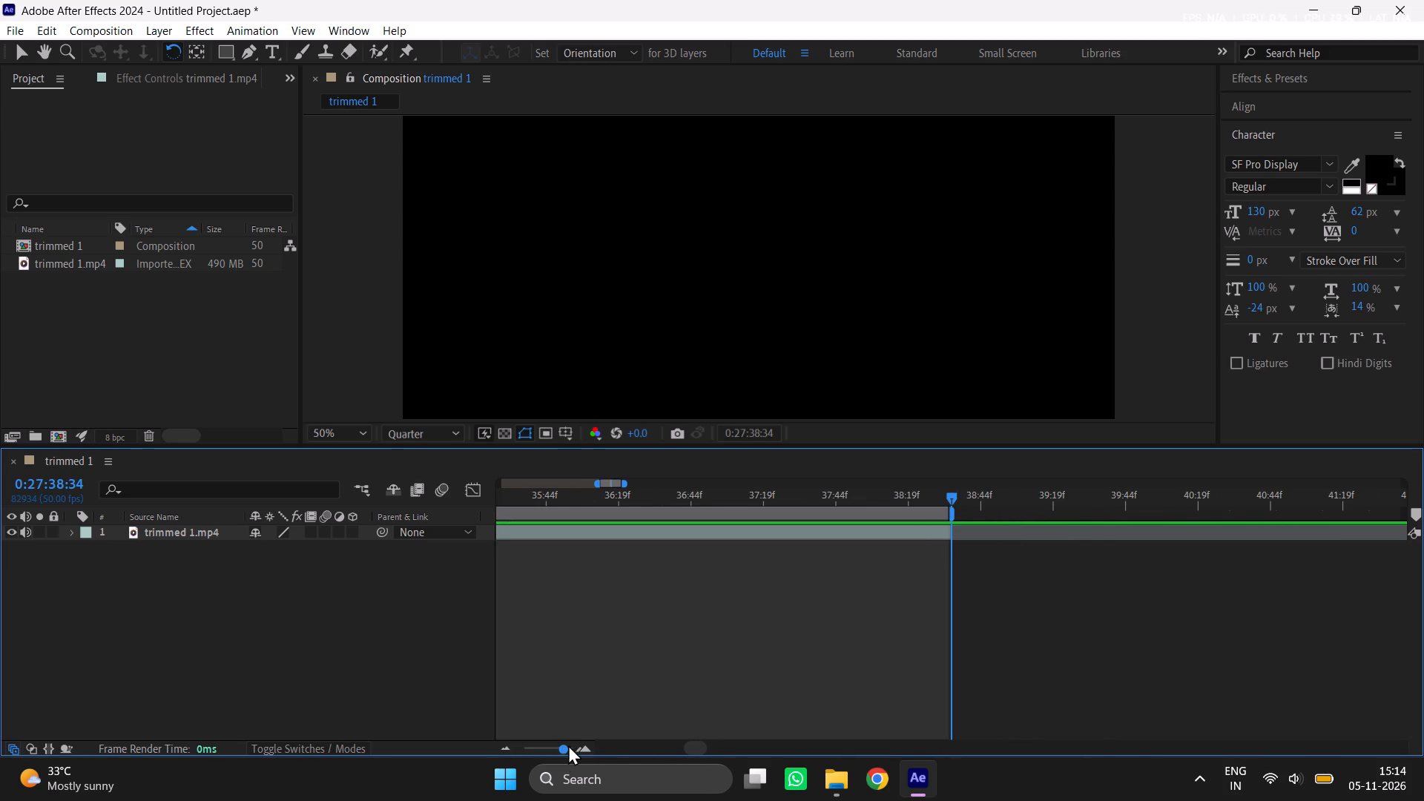
left_click_drag(568, 745, 579, 740)
left_click_drag(905, 517, 927, 517)
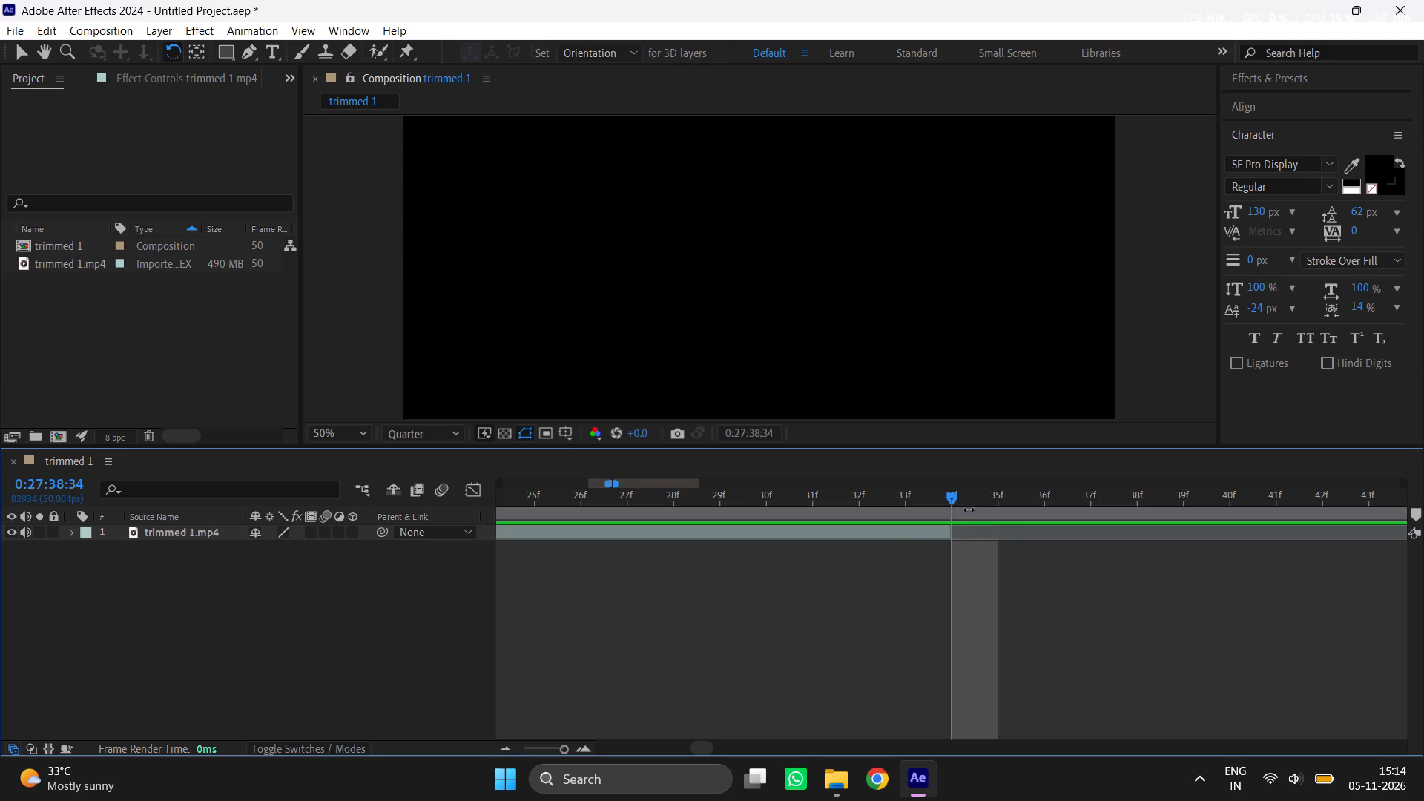
left_click_drag(918, 514, 712, 531)
left_click_drag(712, 531, 642, 556)
triple_click(503, 748)
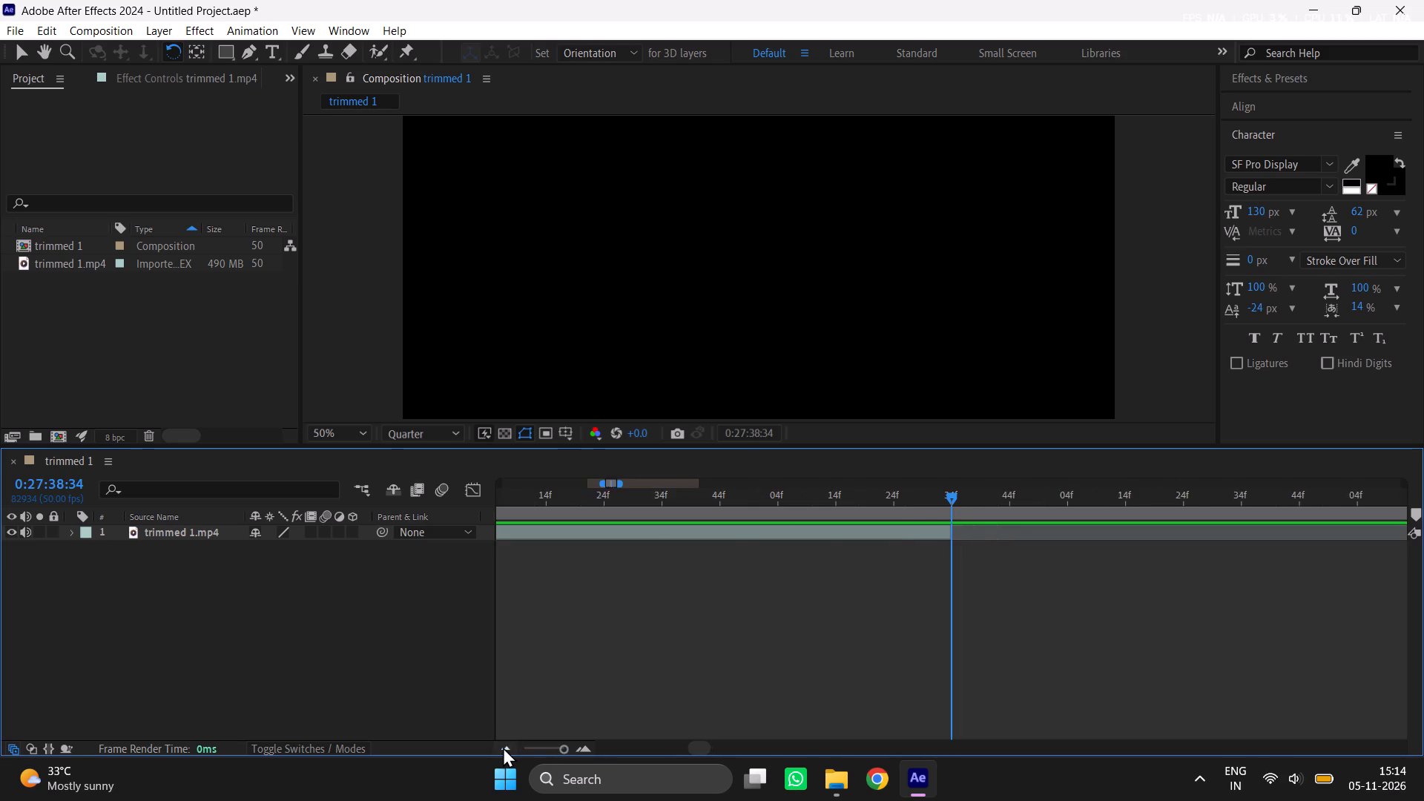
triple_click(503, 747)
double_click(503, 744)
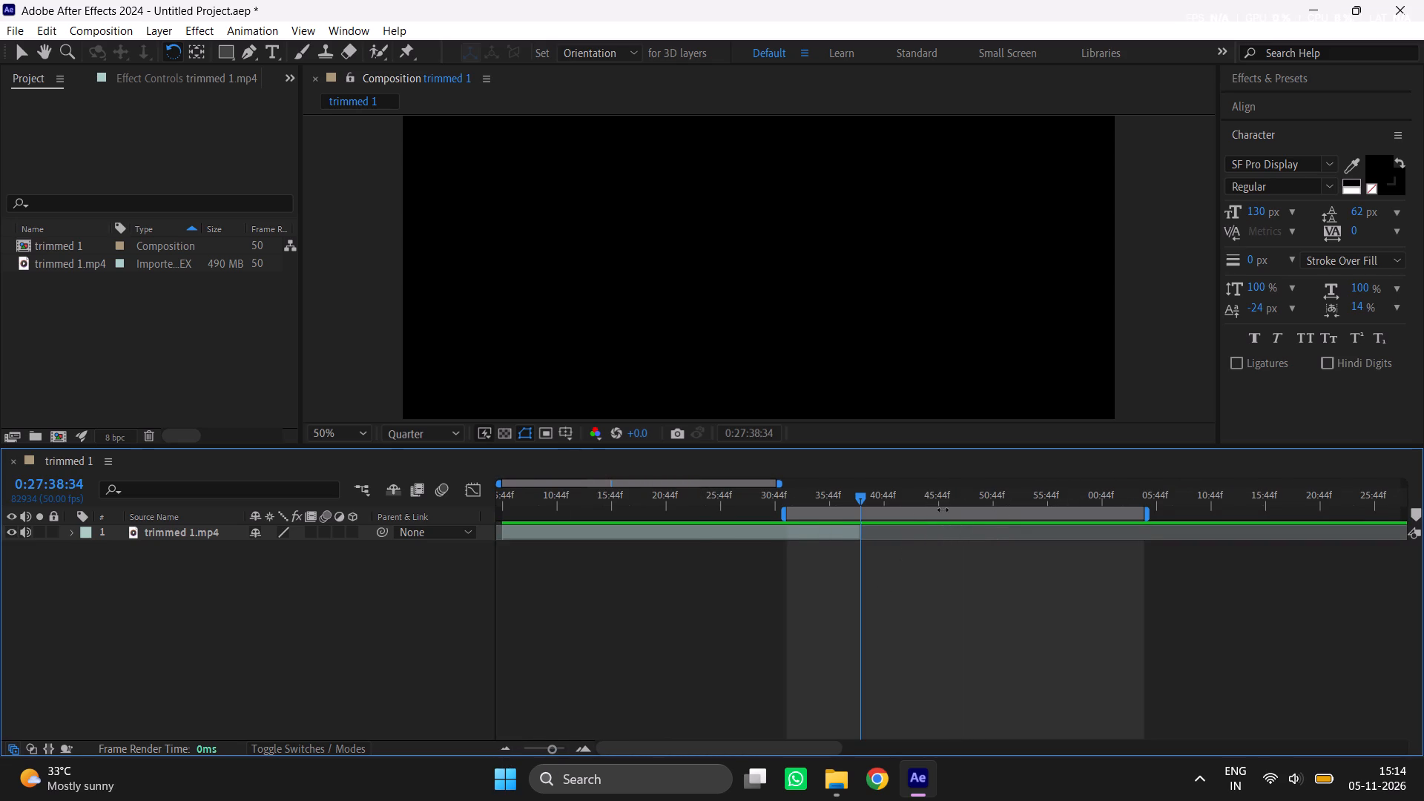
left_click_drag(943, 510, 645, 546)
triple_click(578, 739)
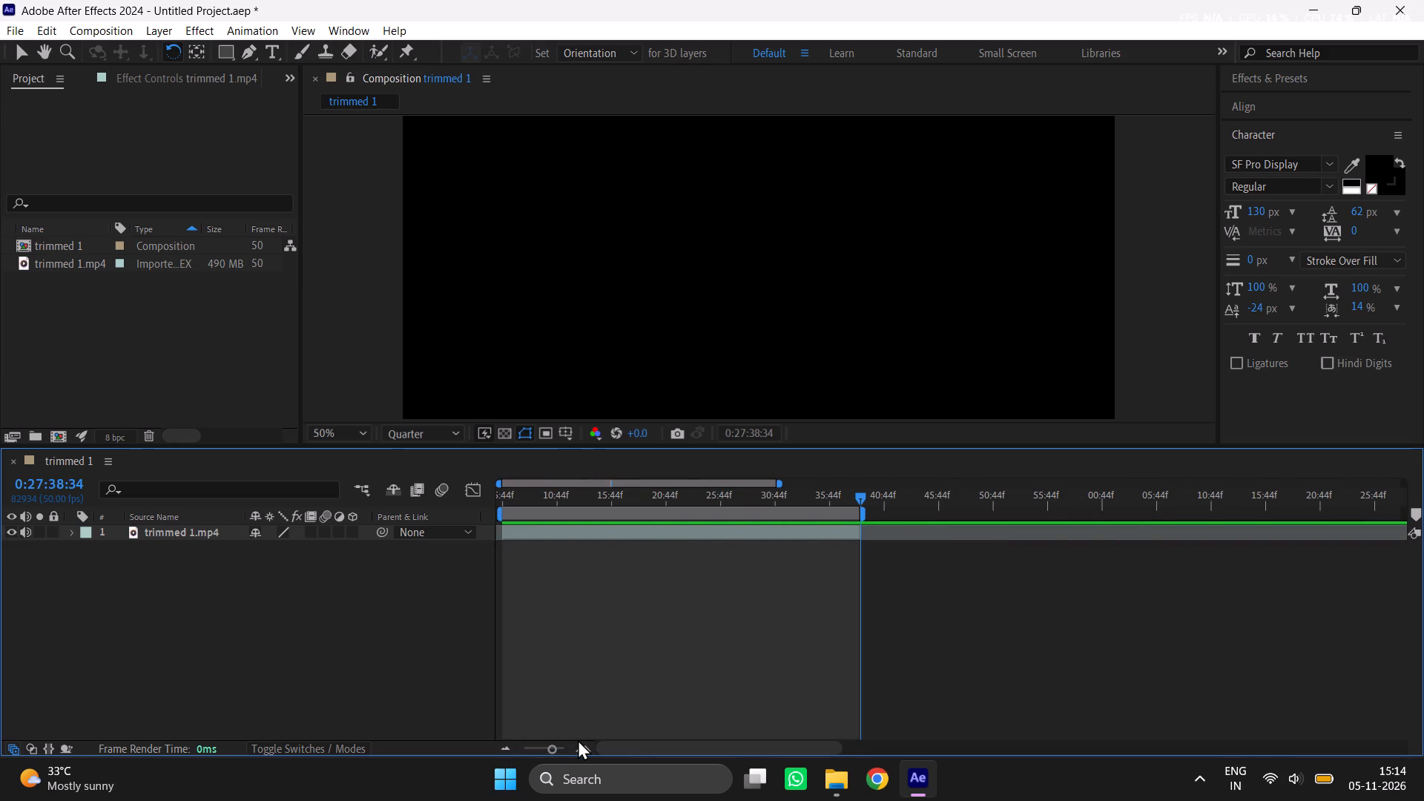
double_click(580, 741)
triple_click(581, 742)
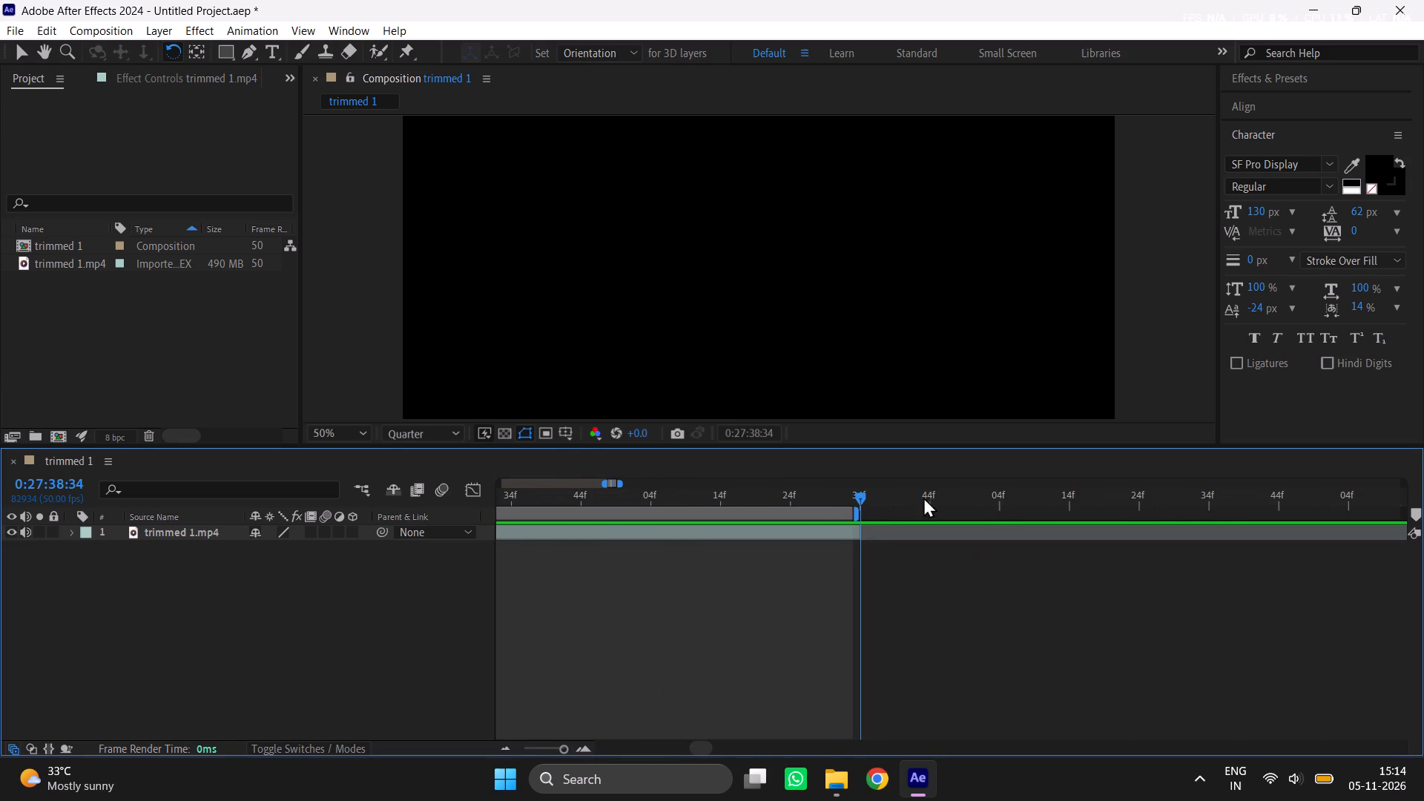
left_click_drag(851, 520, 860, 518)
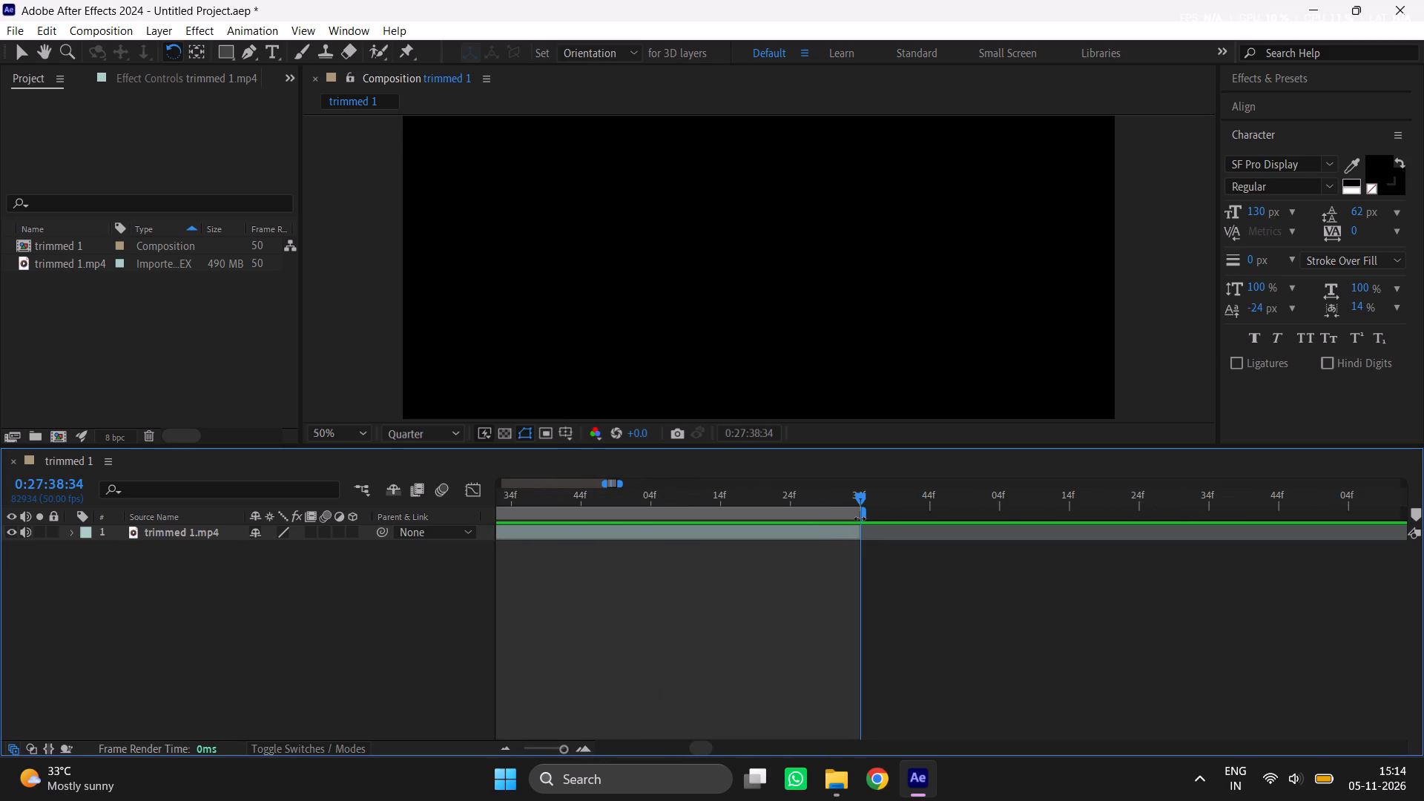
Trim the trimmed 1 composition to its work area.
right_click(862, 515)
right_click(858, 523)
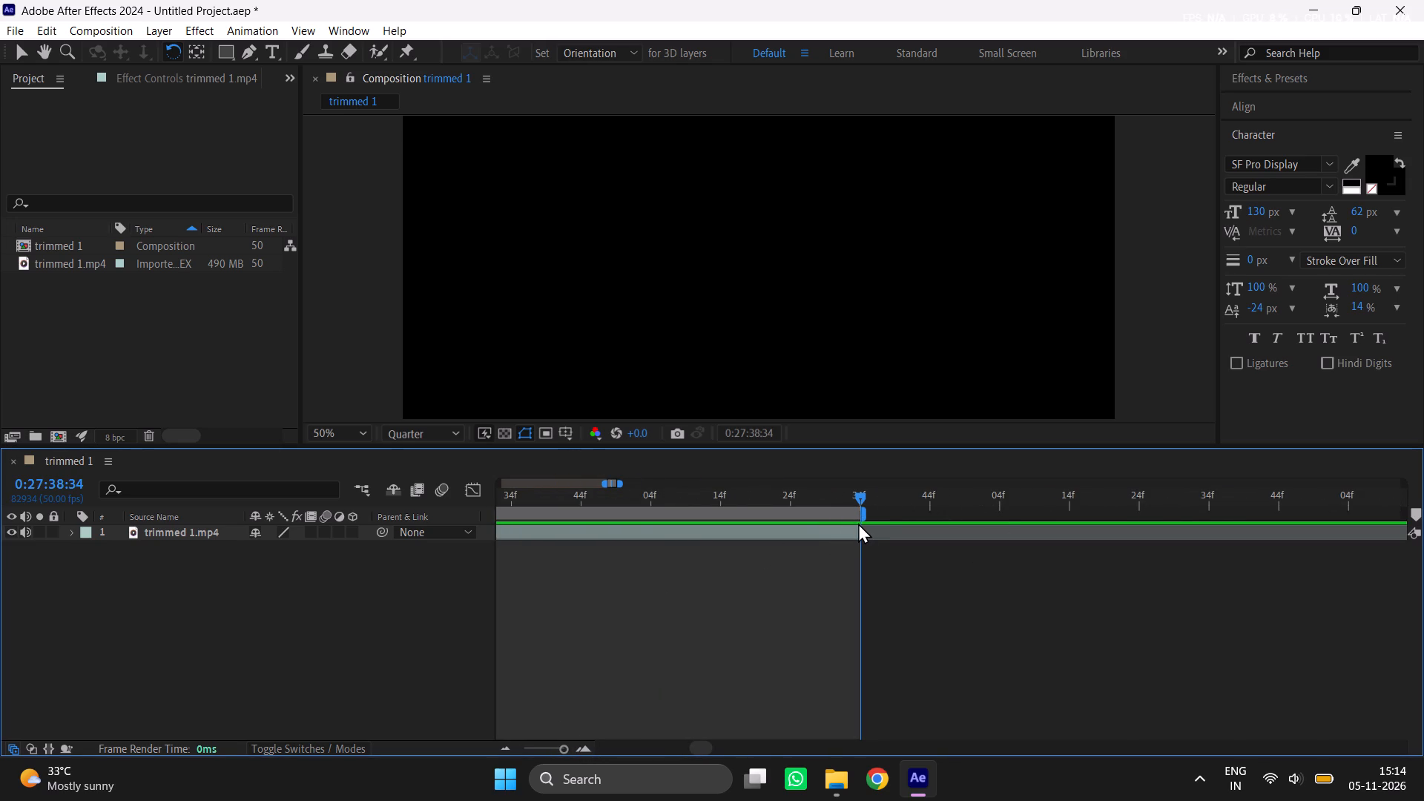
right_click(861, 517)
left_click_drag(859, 497, 848, 498)
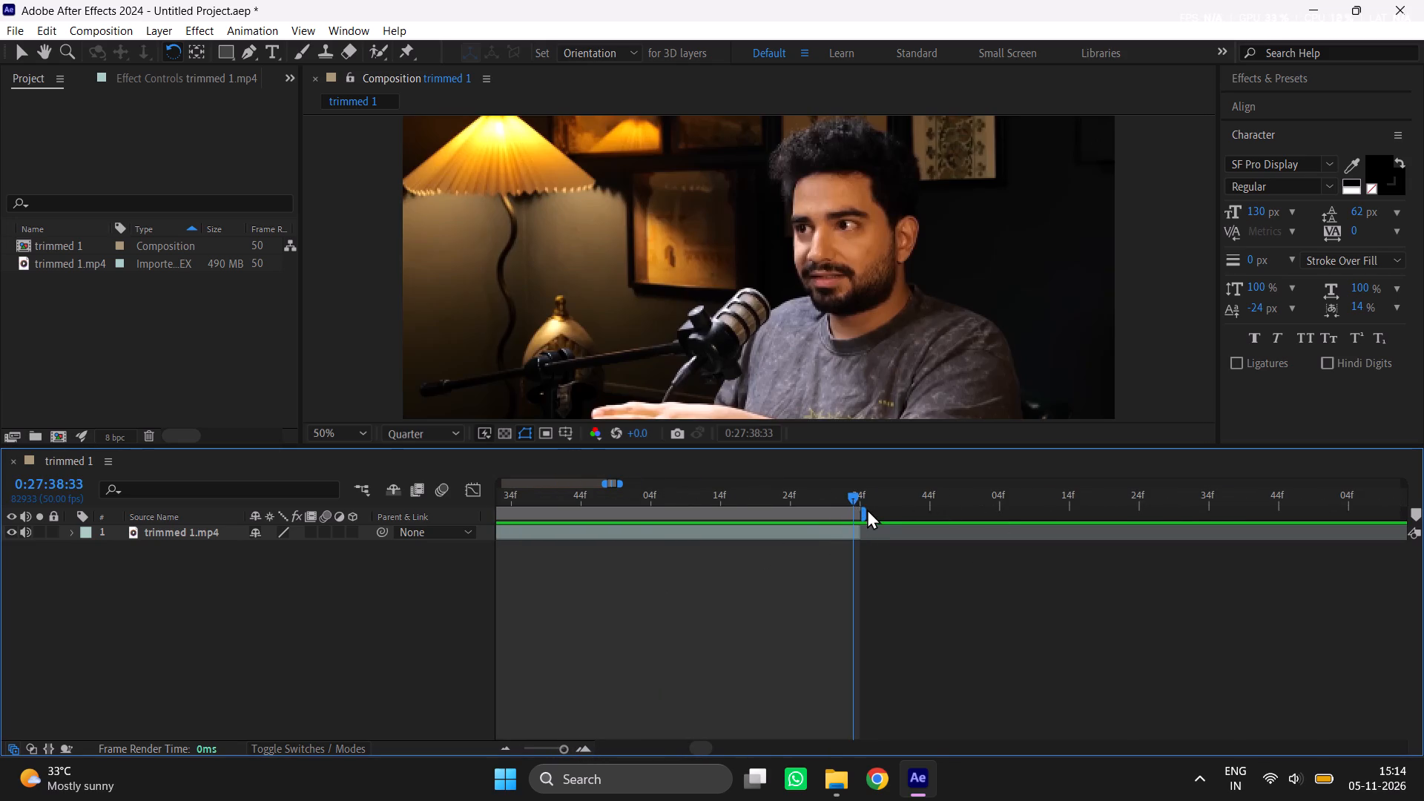
right_click(867, 509)
right_click(862, 513)
right_click(859, 521)
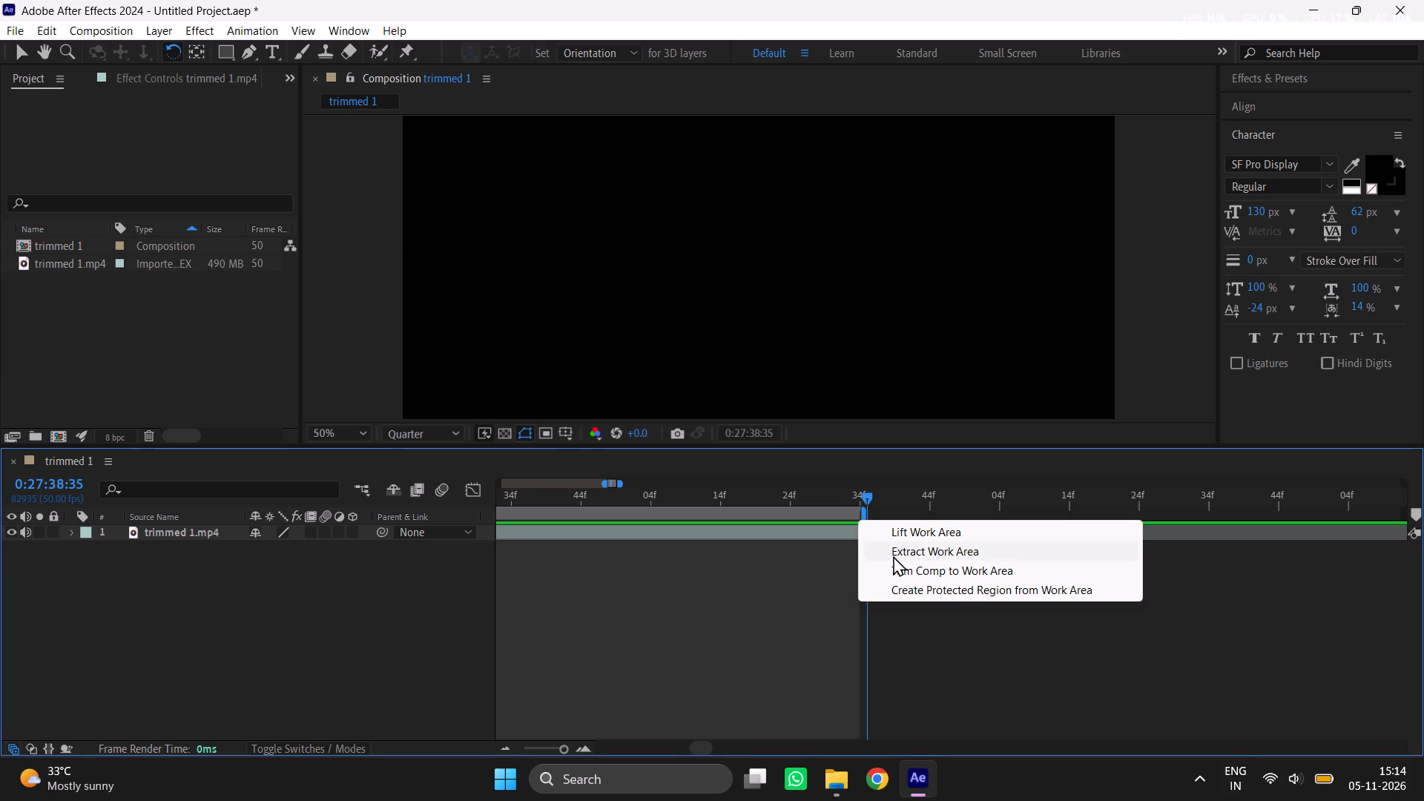
left_click(919, 567)
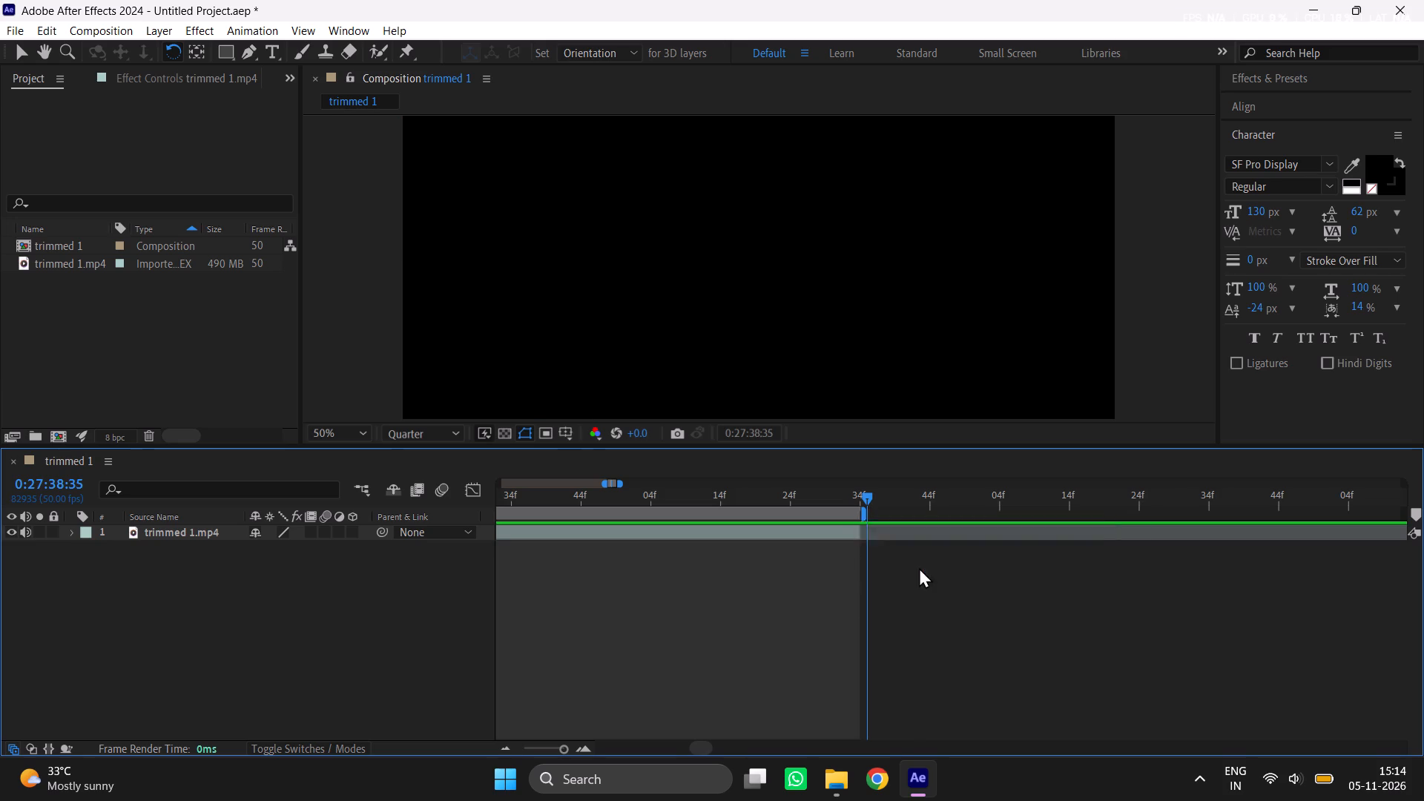
Play the trimmed composition from its start to review the selected segment.
left_click_drag(562, 742, 512, 727)
left_click(720, 634)
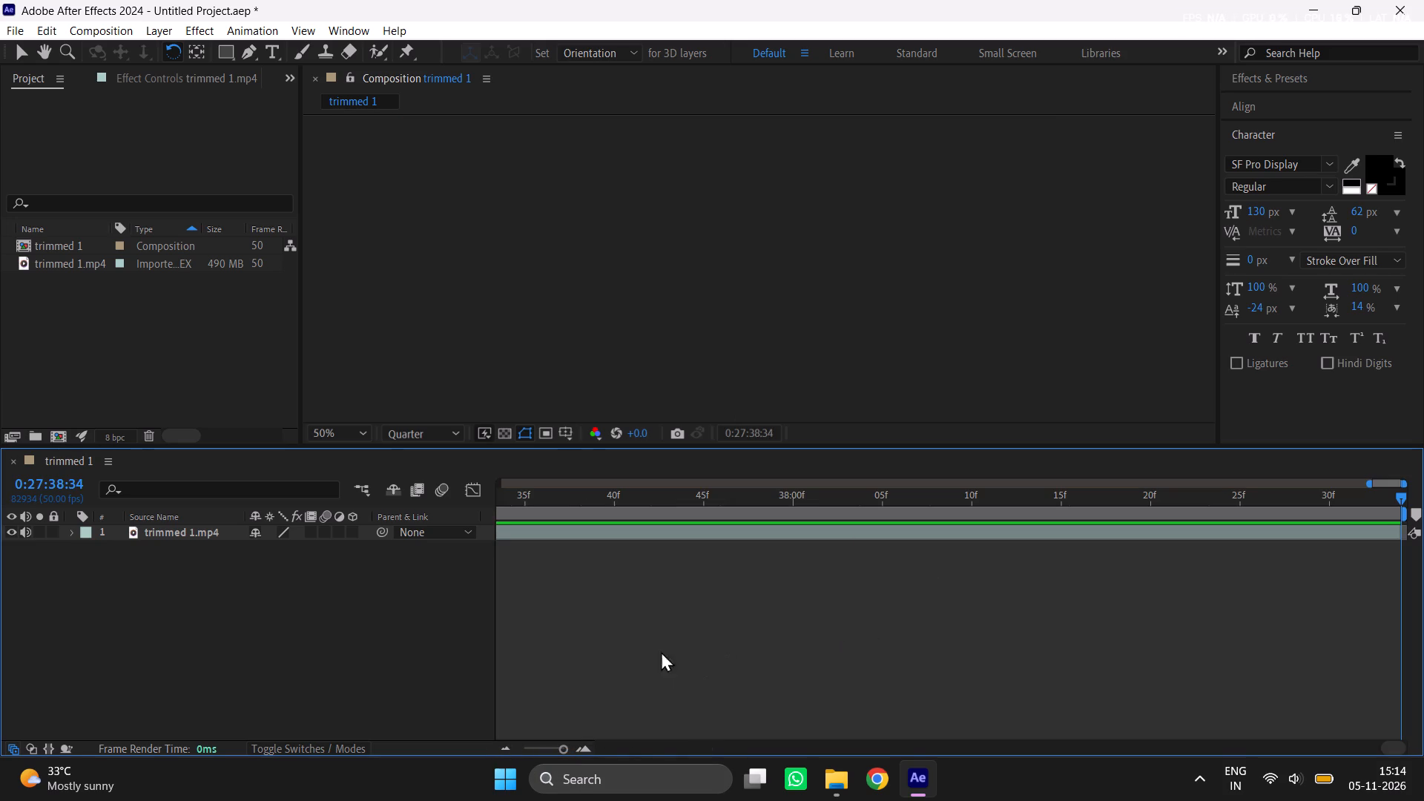
left_click_drag(560, 747, 522, 710)
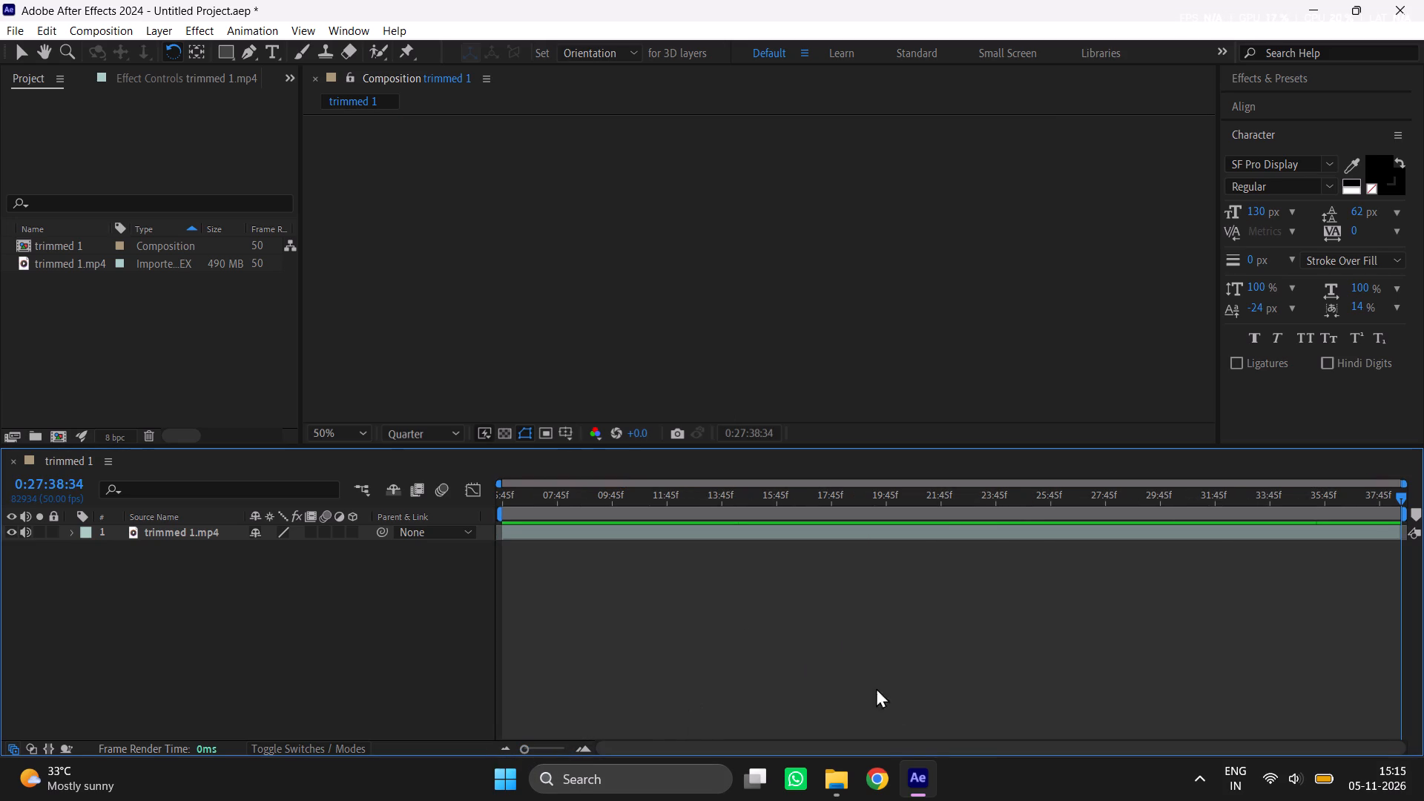
left_click_drag(518, 747, 483, 733)
left_click_drag(520, 507, 495, 510)
left_click_drag(495, 510, 412, 525)
key("space")
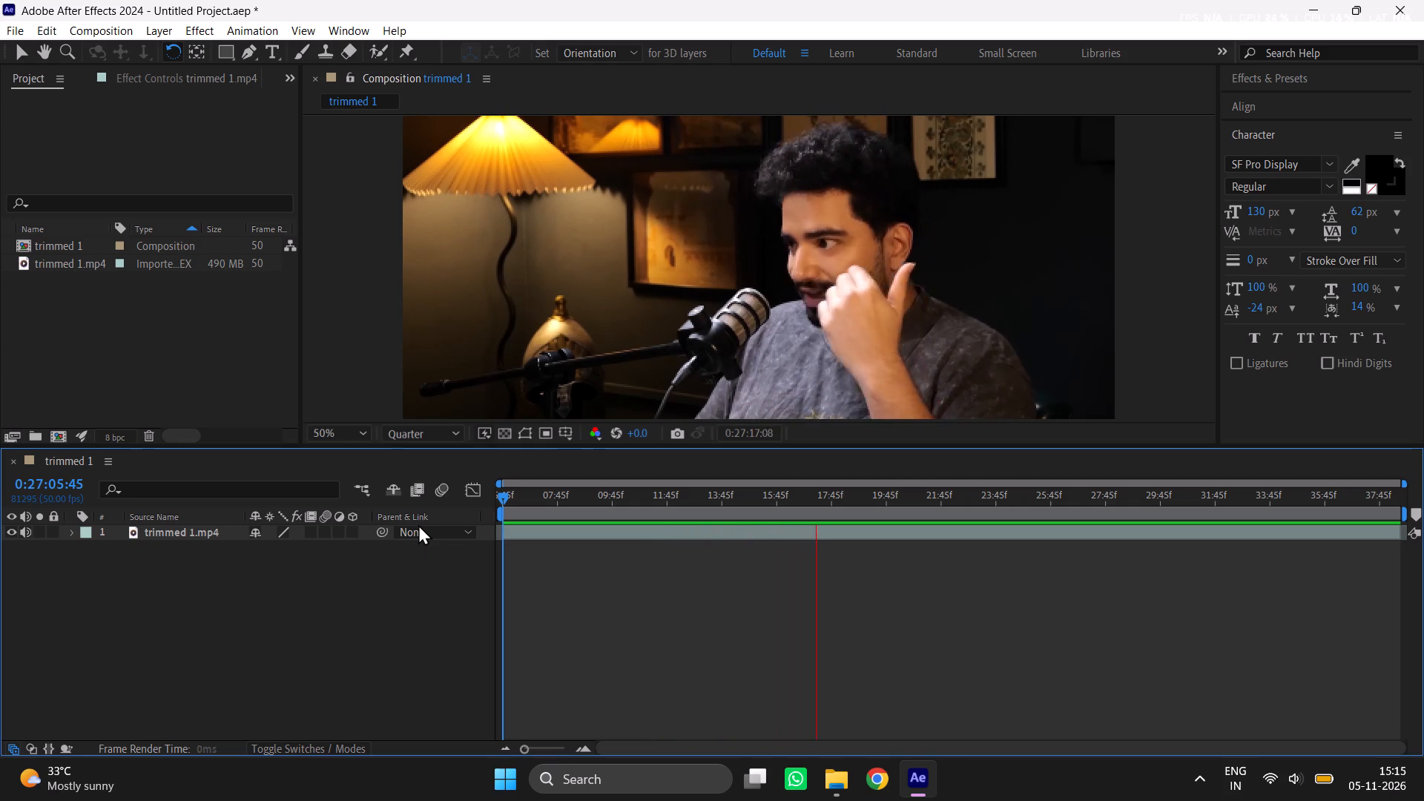
key("space")
Change the trimmed 1 composition to a vertical frame with a width of 1080 px and a height of 1920 px.
right_click(116, 631)
left_click(171, 430)
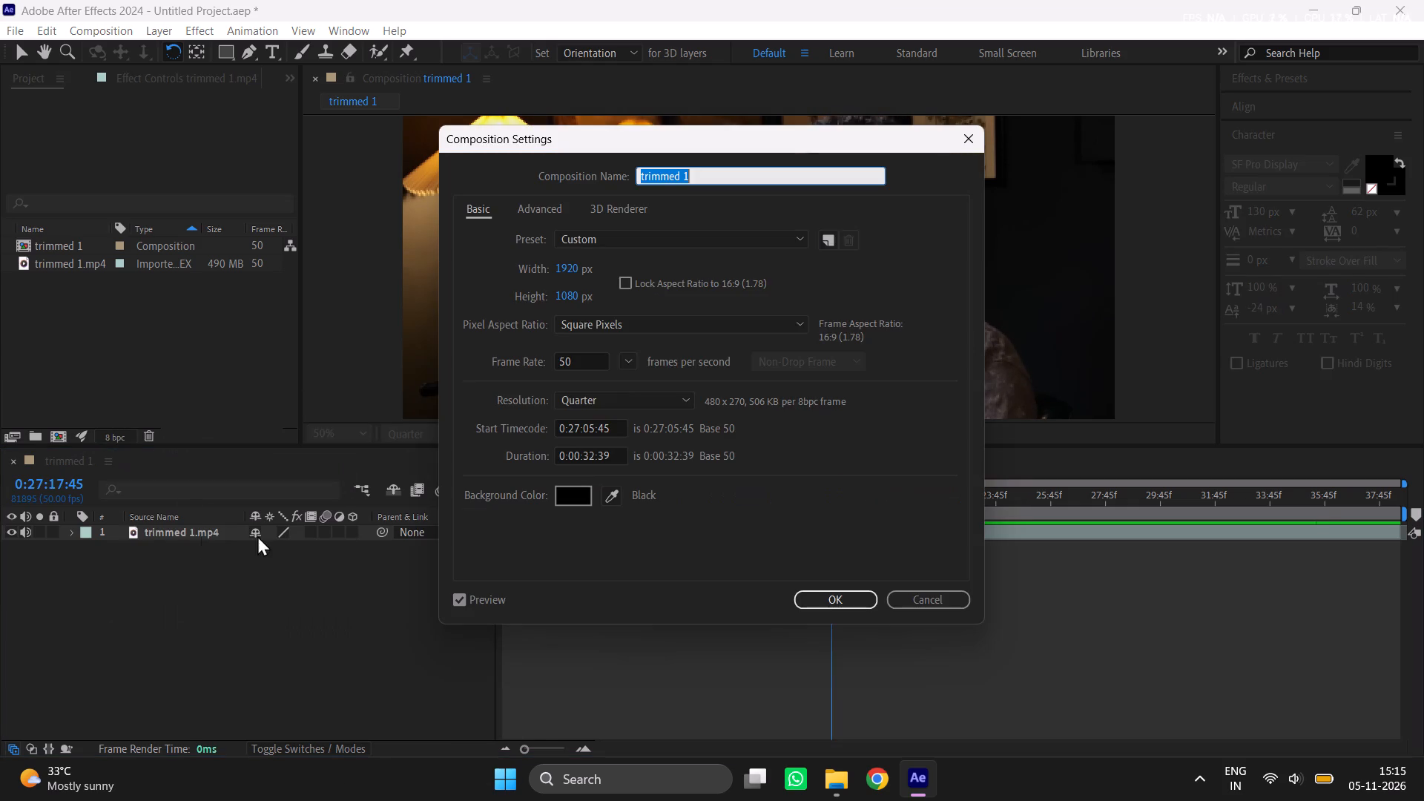
left_click(565, 280)
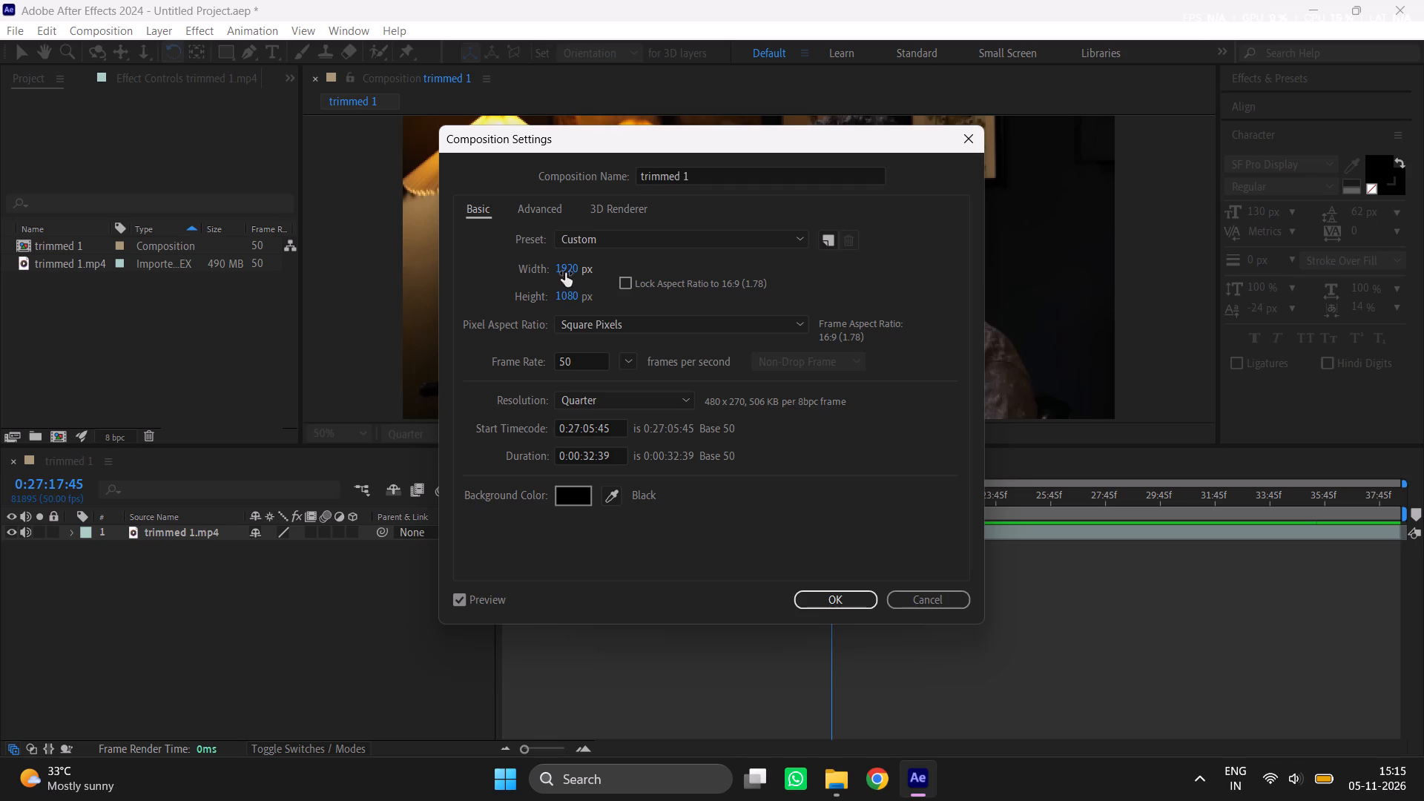
left_click(565, 272)
type("1080")
key("Return")
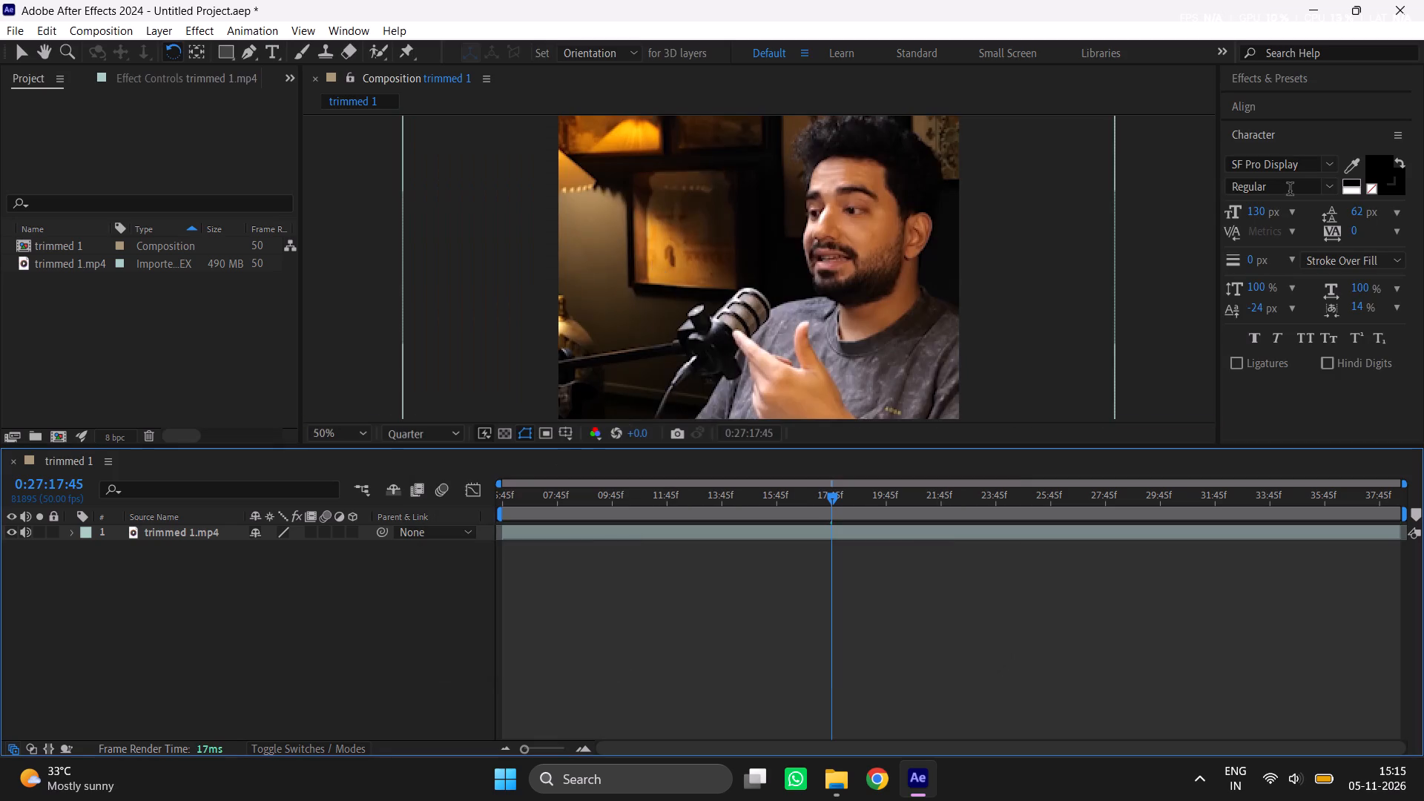
scroll(833, 328, "down", 2)
right_click(270, 701)
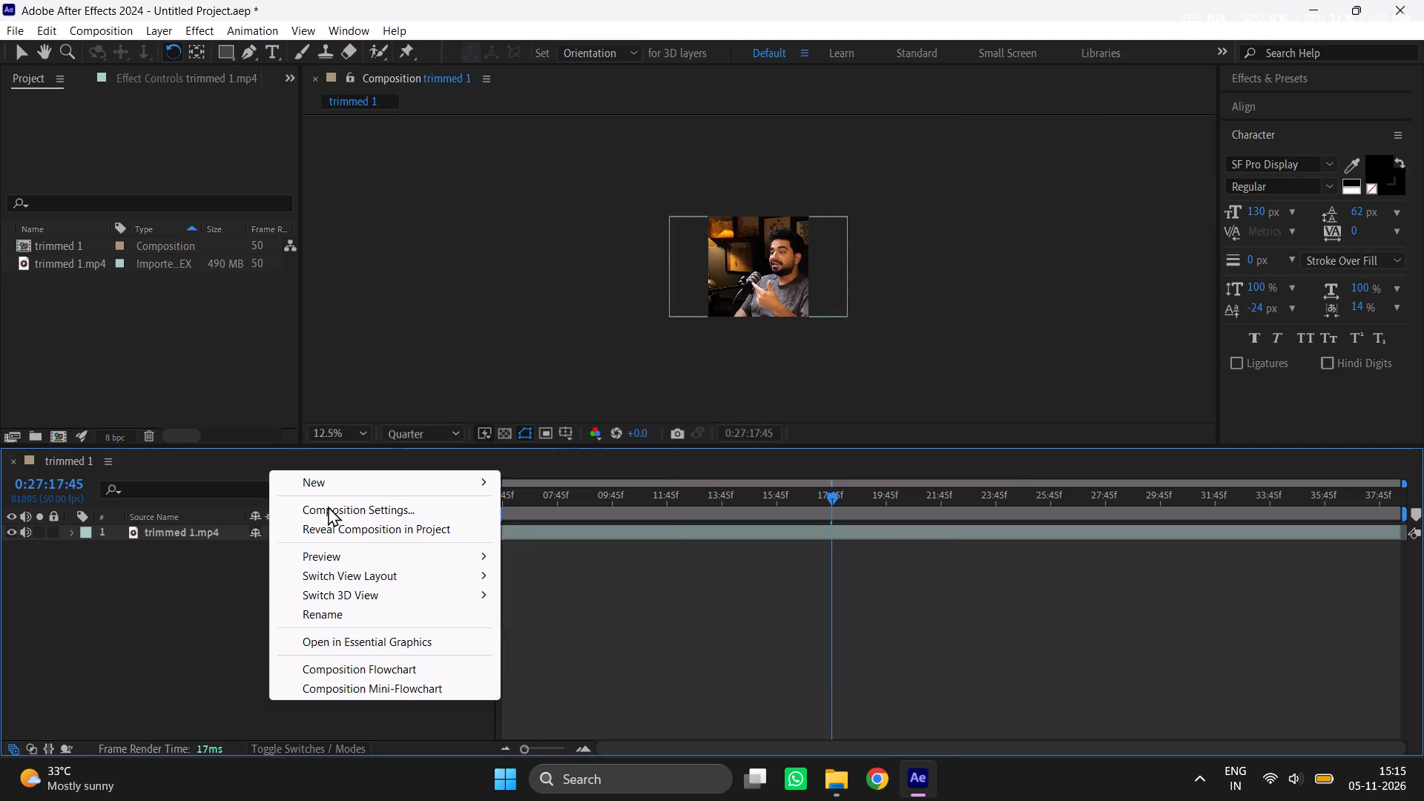
left_click(329, 511)
left_click(577, 296)
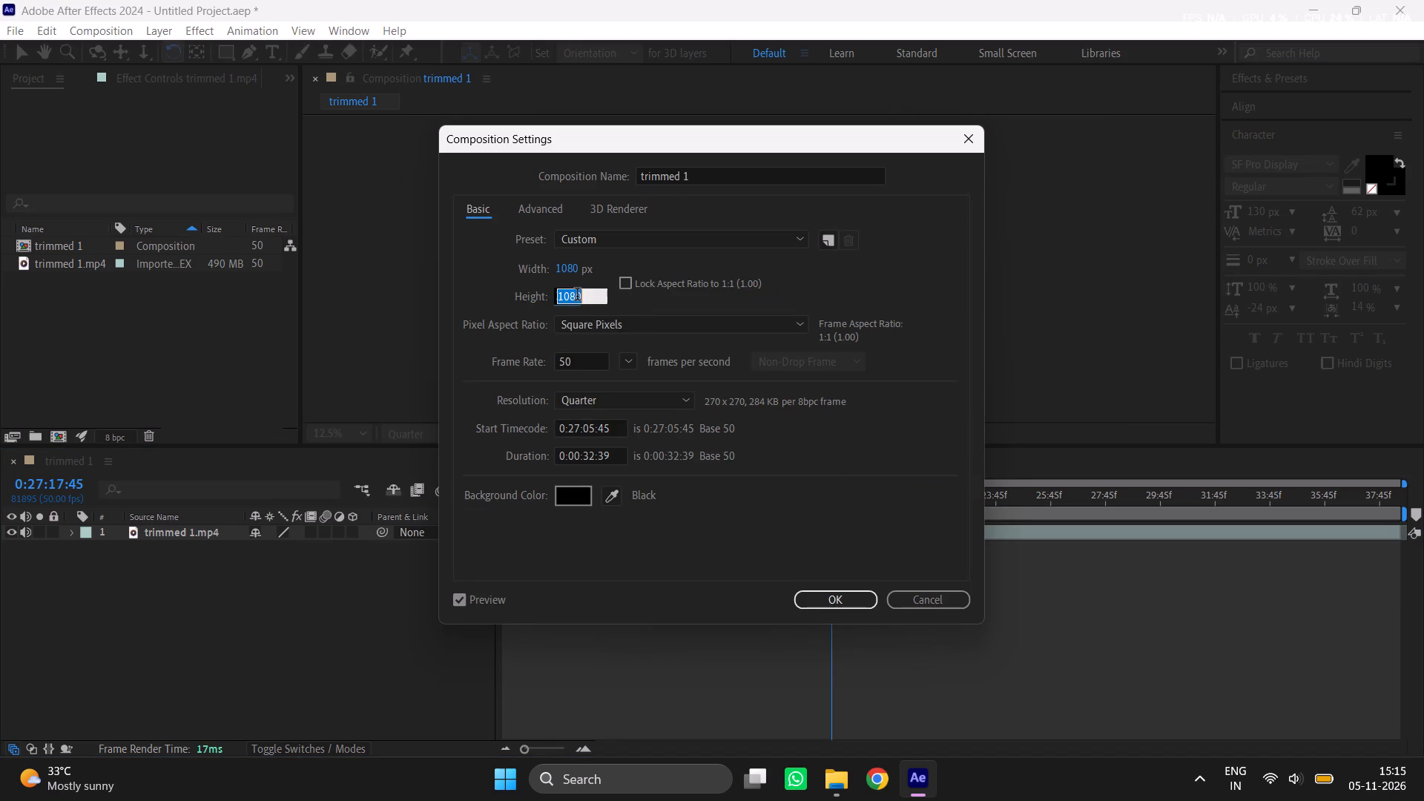
type("1920")
key("Return")
Scale trimmed 1.mp4 to 179% and shift it leftward so the speaker fills the vertical frame.
key("s")
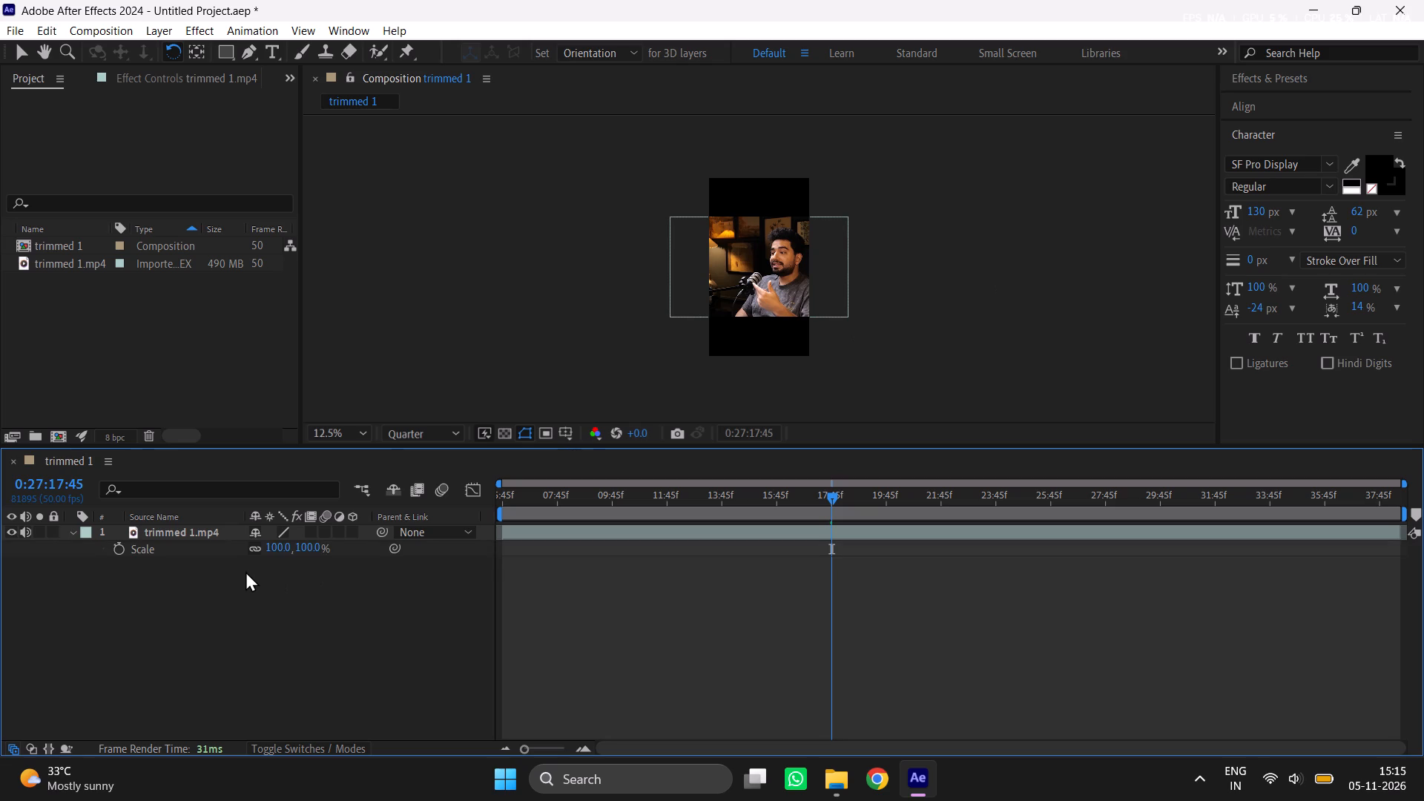
left_click_drag(275, 555, 363, 558)
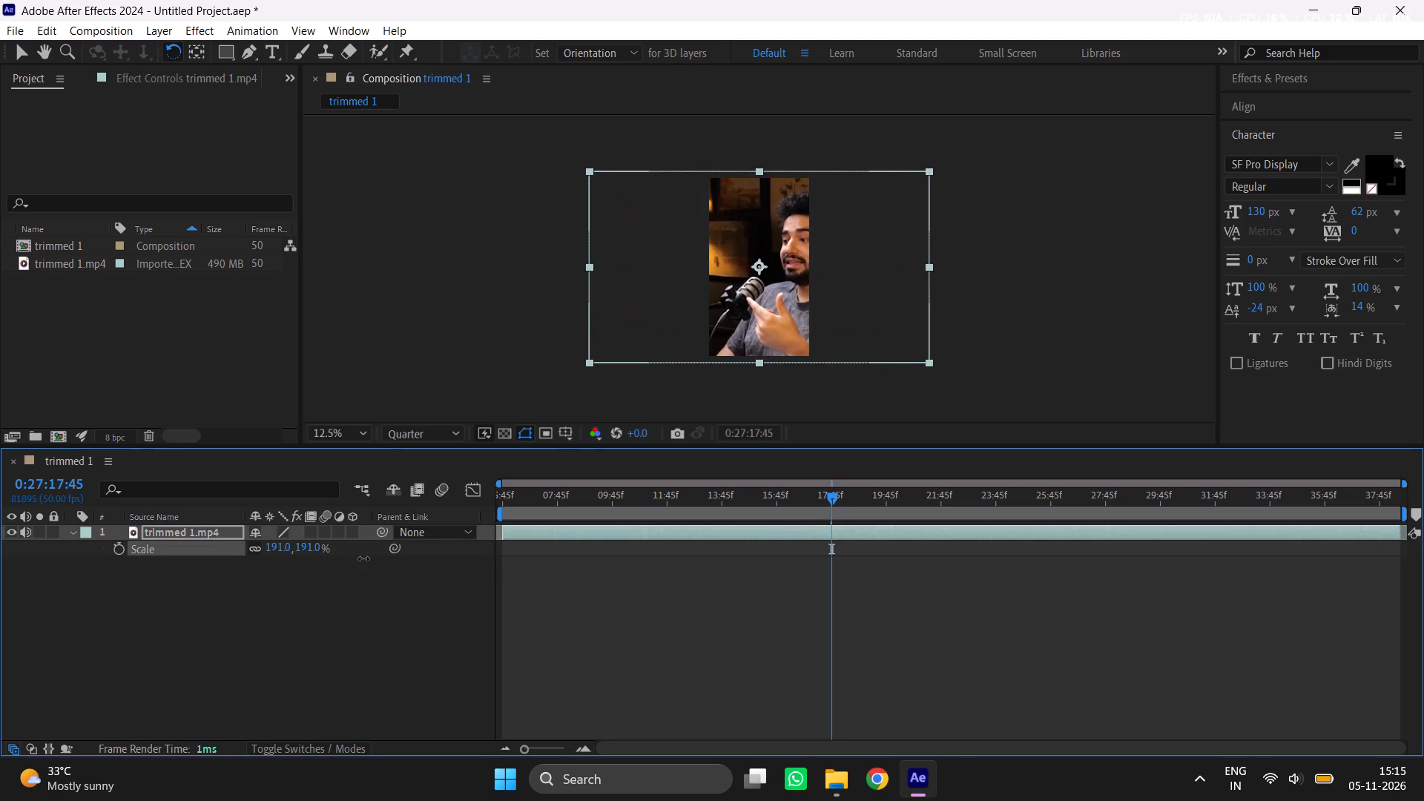
left_click_drag(363, 558, 362, 561)
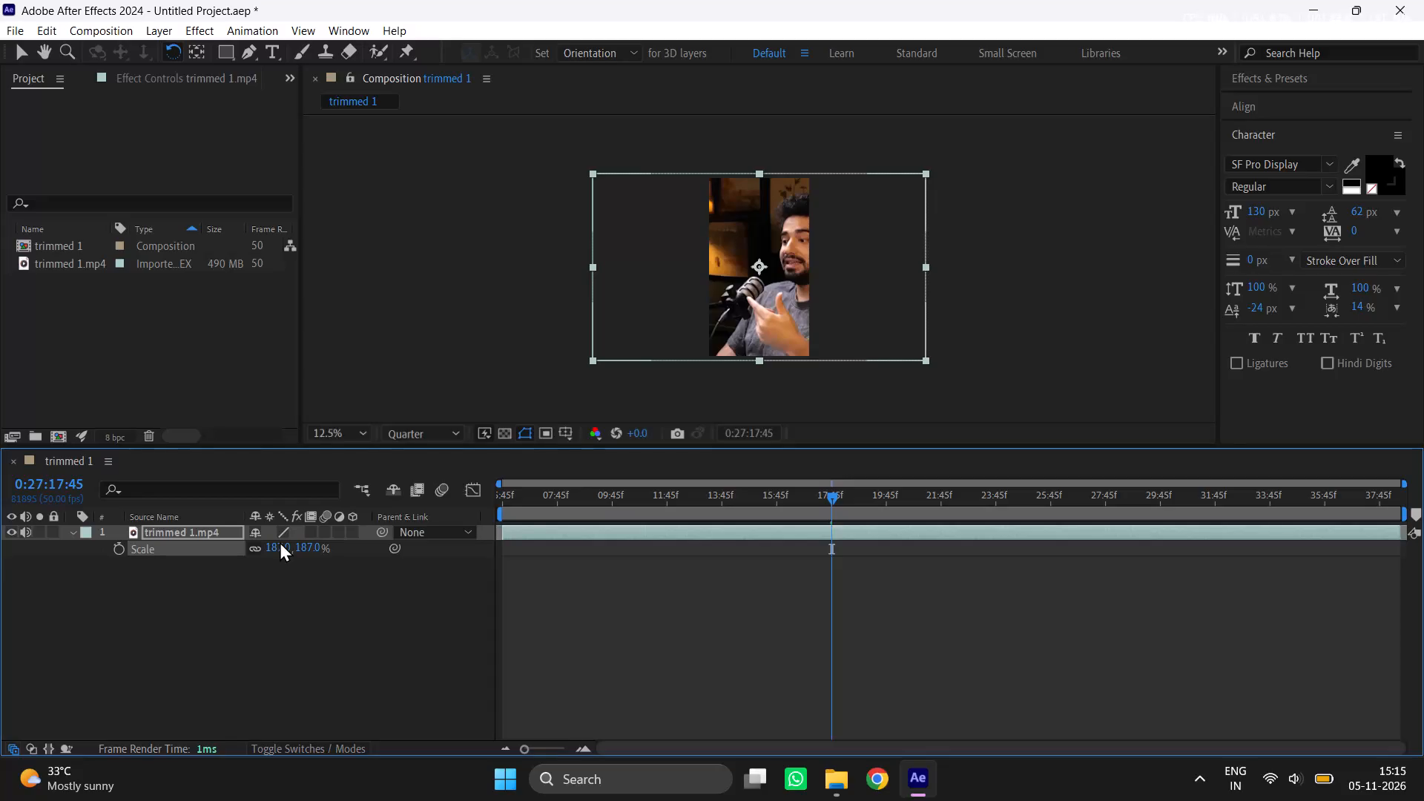
key("p")
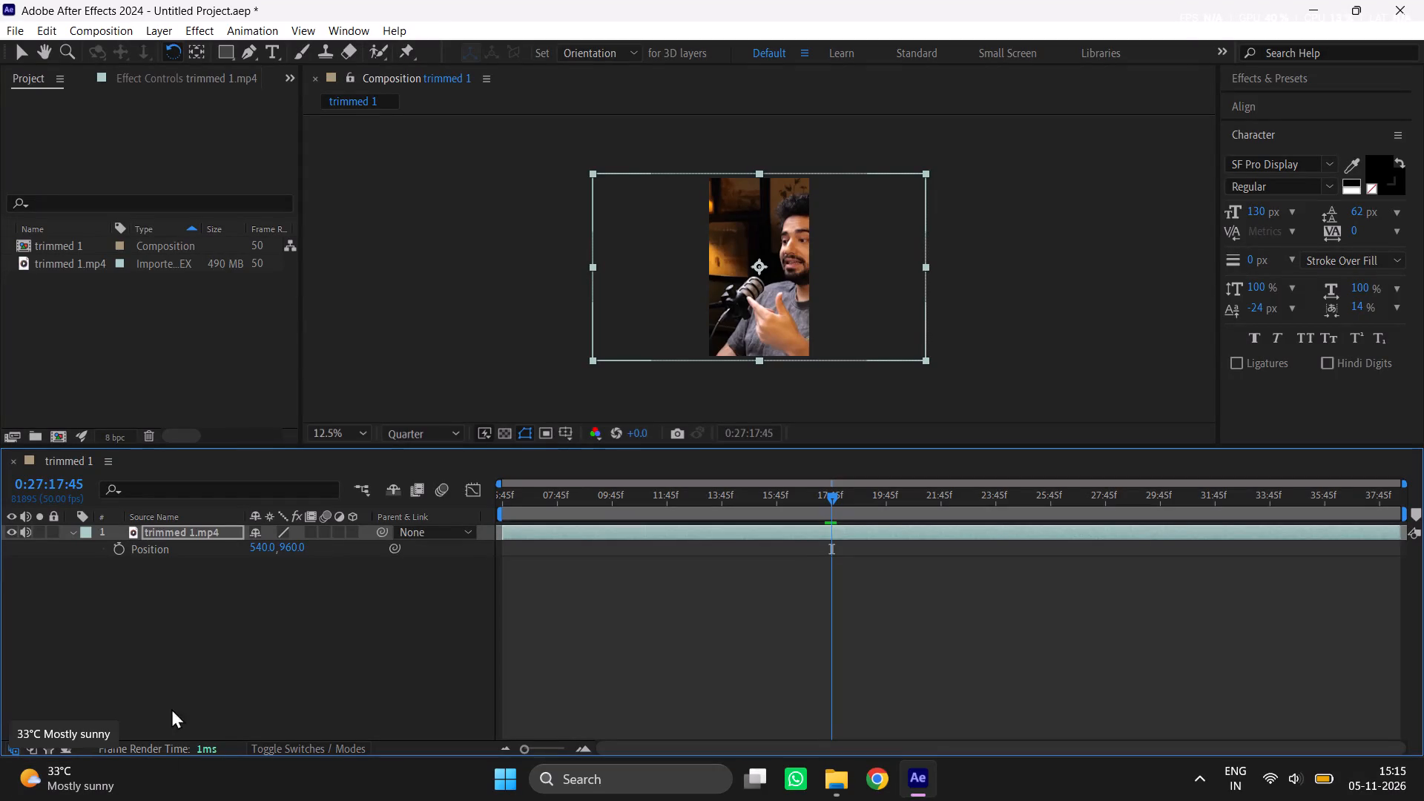
left_click_drag(260, 555, 73, 605)
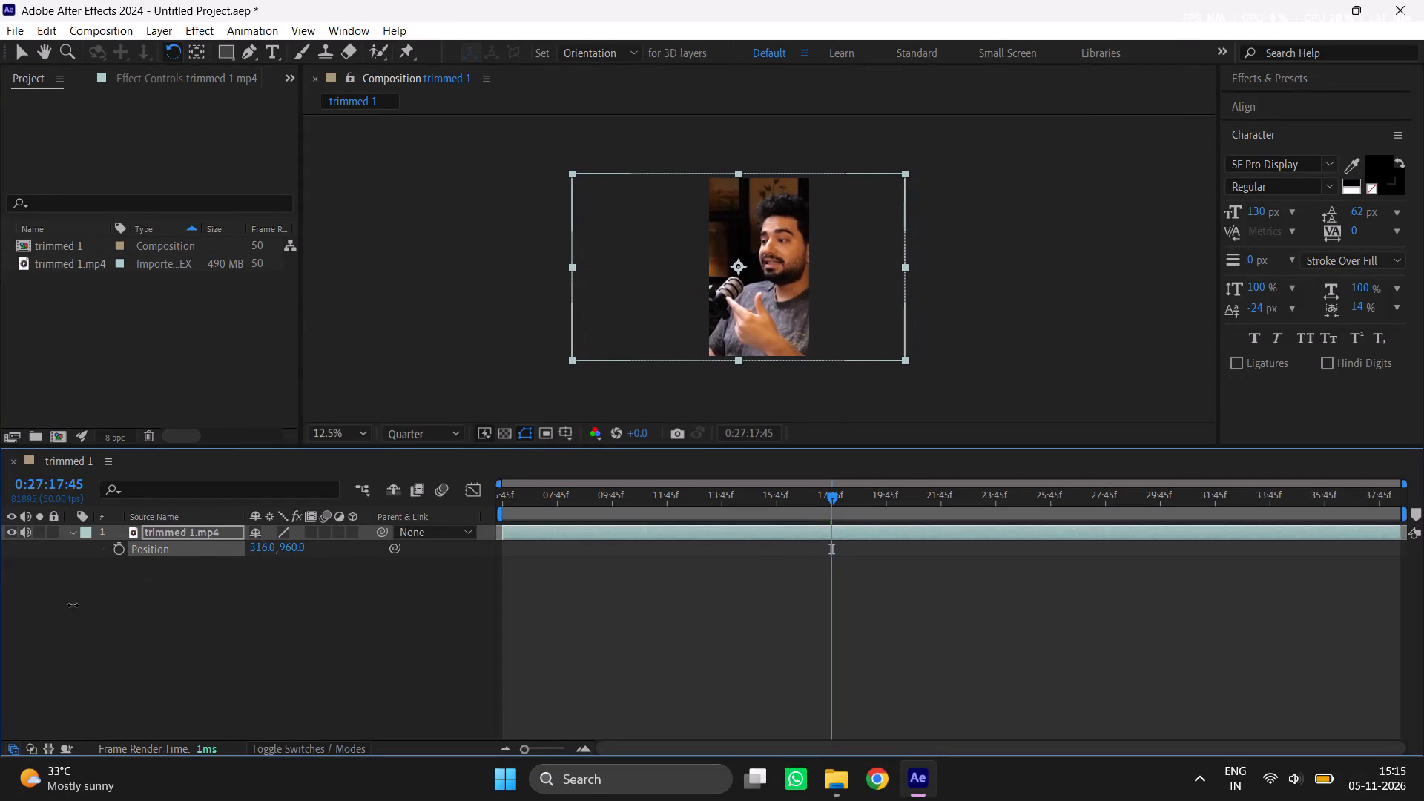
left_click_drag(73, 605, 53, 616)
key("s")
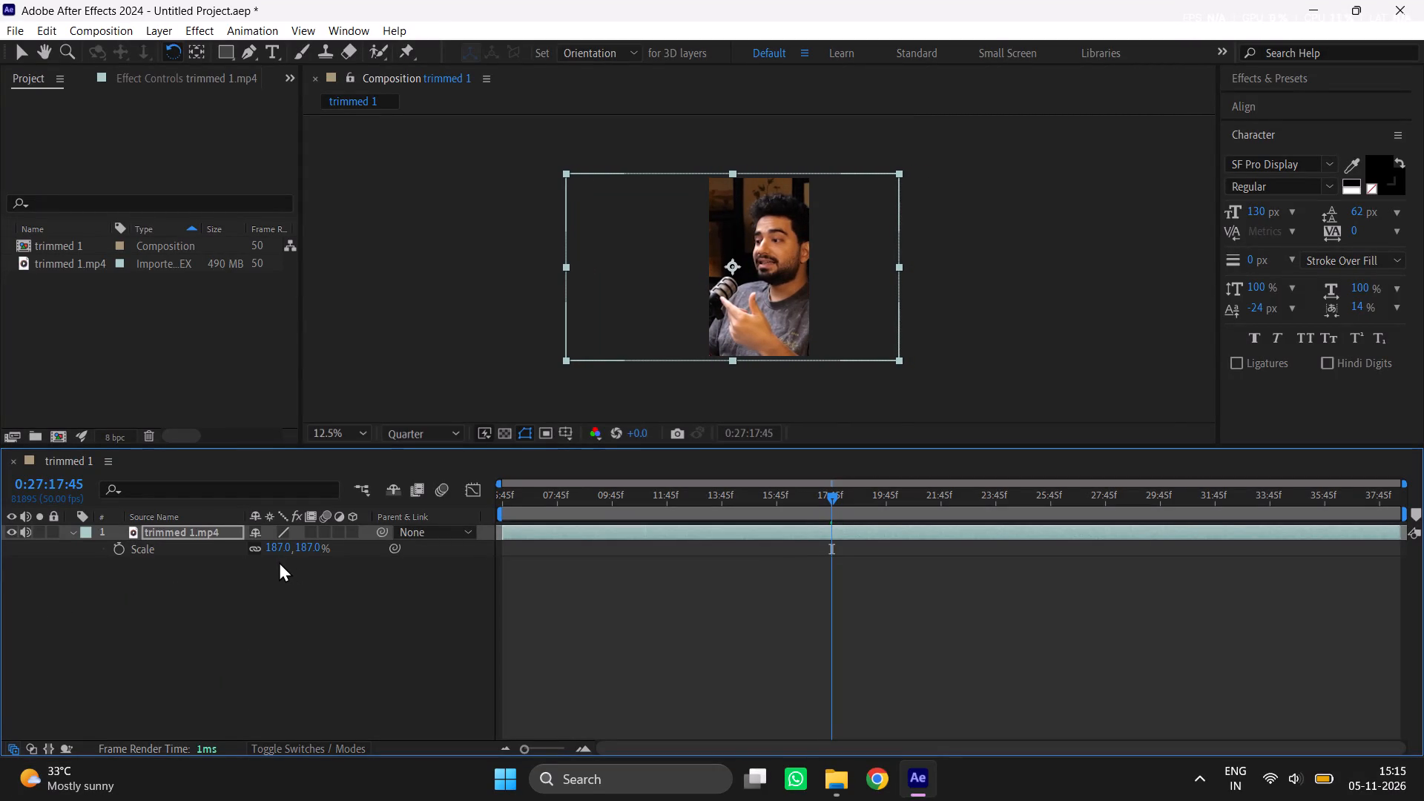
left_click_drag(273, 551, 266, 553)
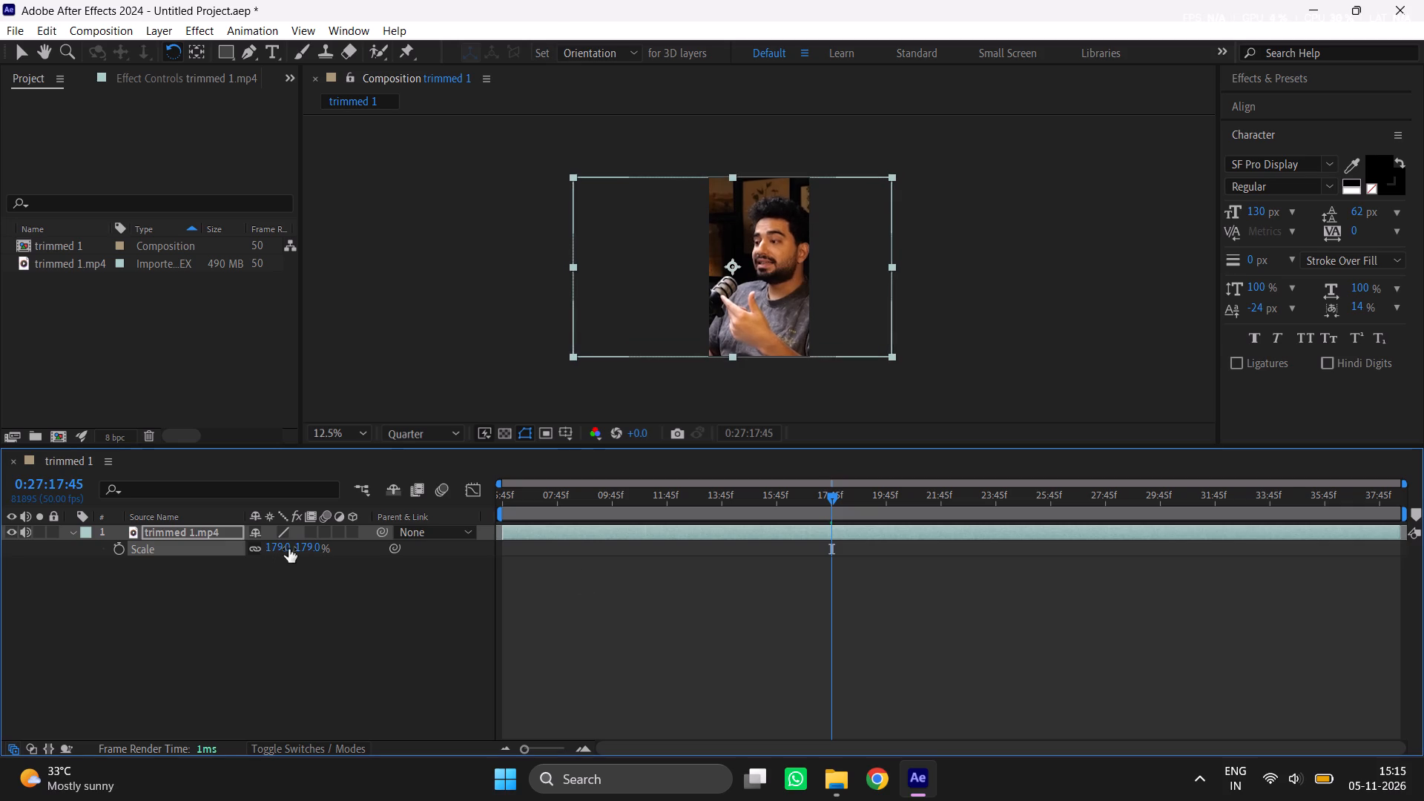
Check the speaker's framing up close and play the opening of the composition to find where the clip should begin.
left_click(791, 593)
scroll(834, 295, "up", 2)
key("v")
middle_click_drag(805, 243, 805, 243)
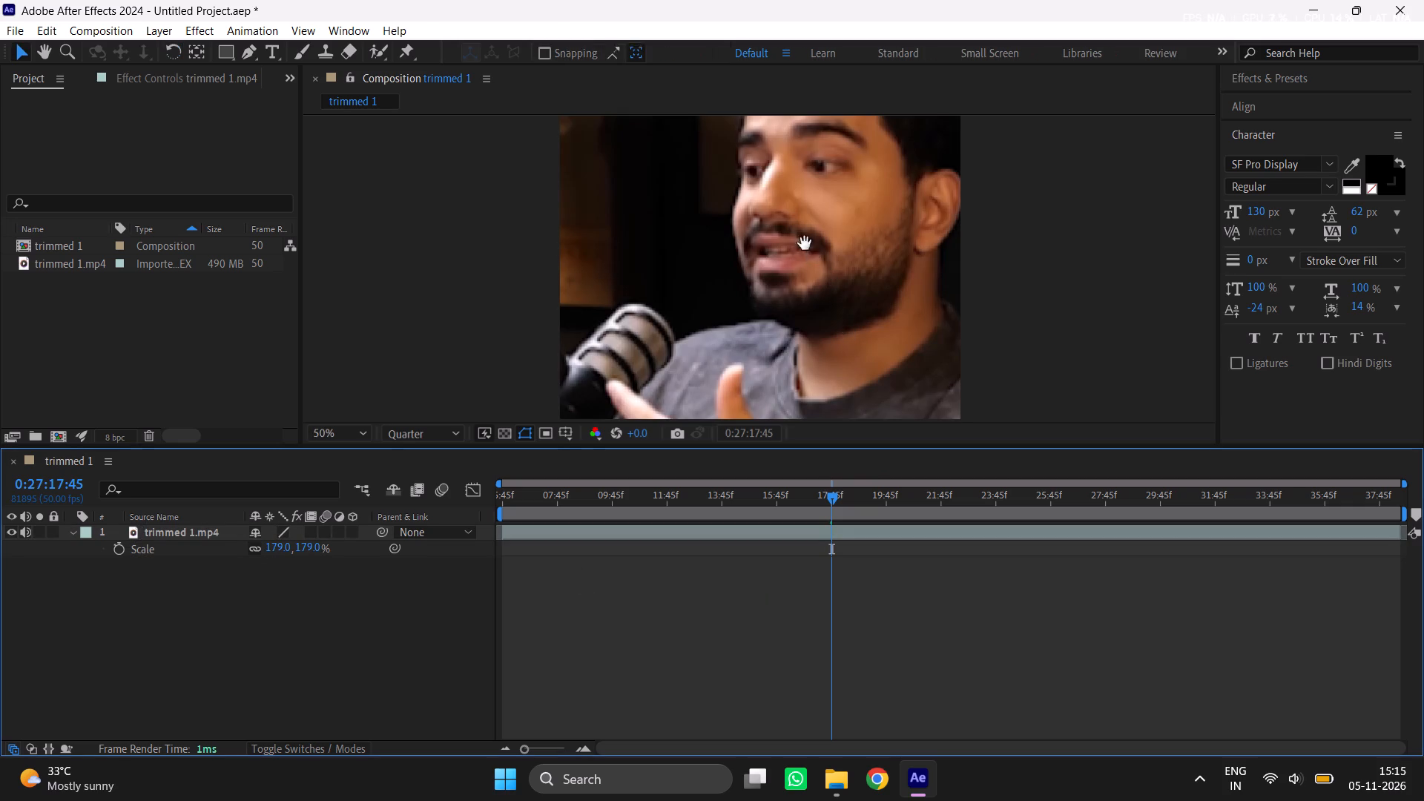
middle_click_drag(805, 243, 830, 535)
left_click(741, 728)
scroll(598, 228, "down", 1)
middle_click_drag(613, 302, 655, 177)
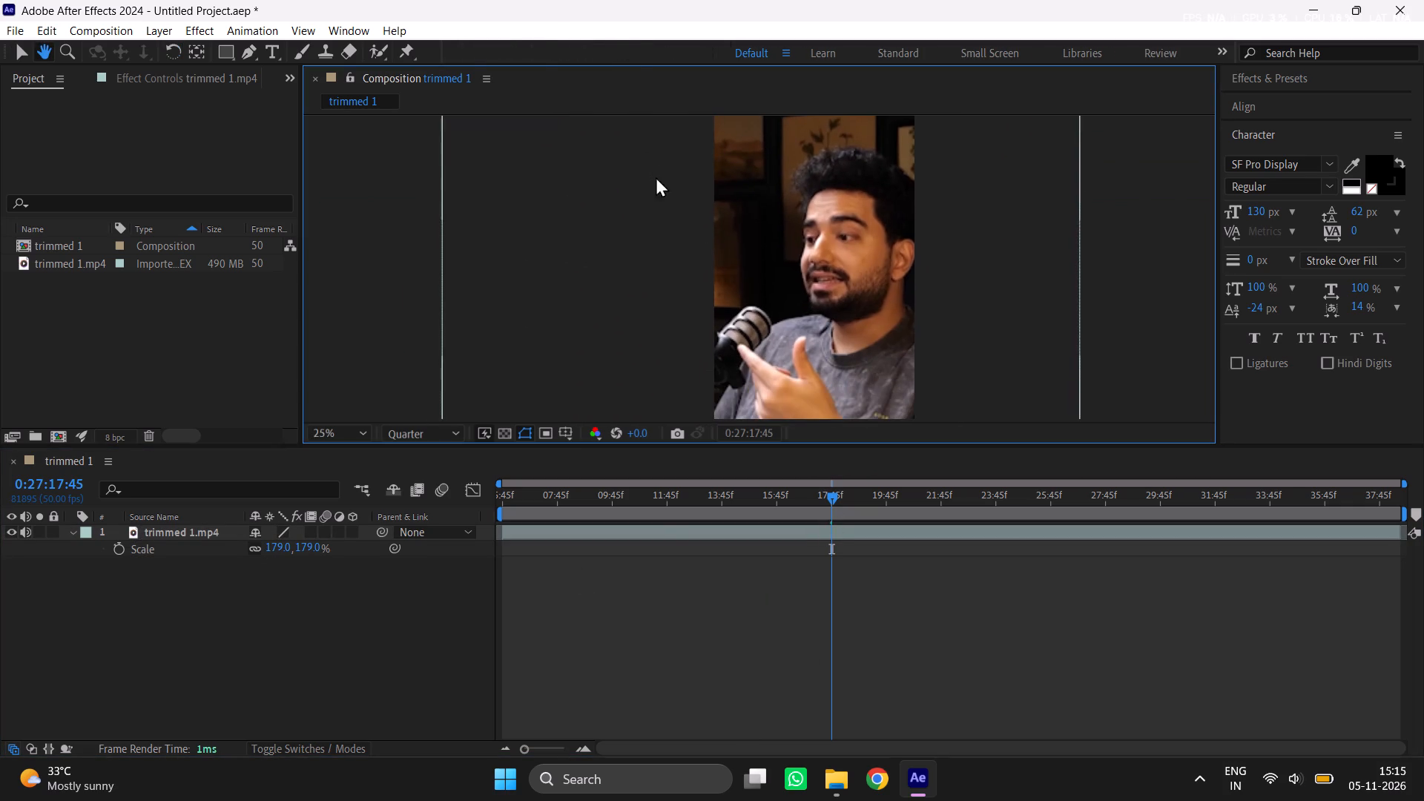
left_click_drag(499, 508, 430, 521)
left_click_drag(566, 502, 376, 542)
key("space")
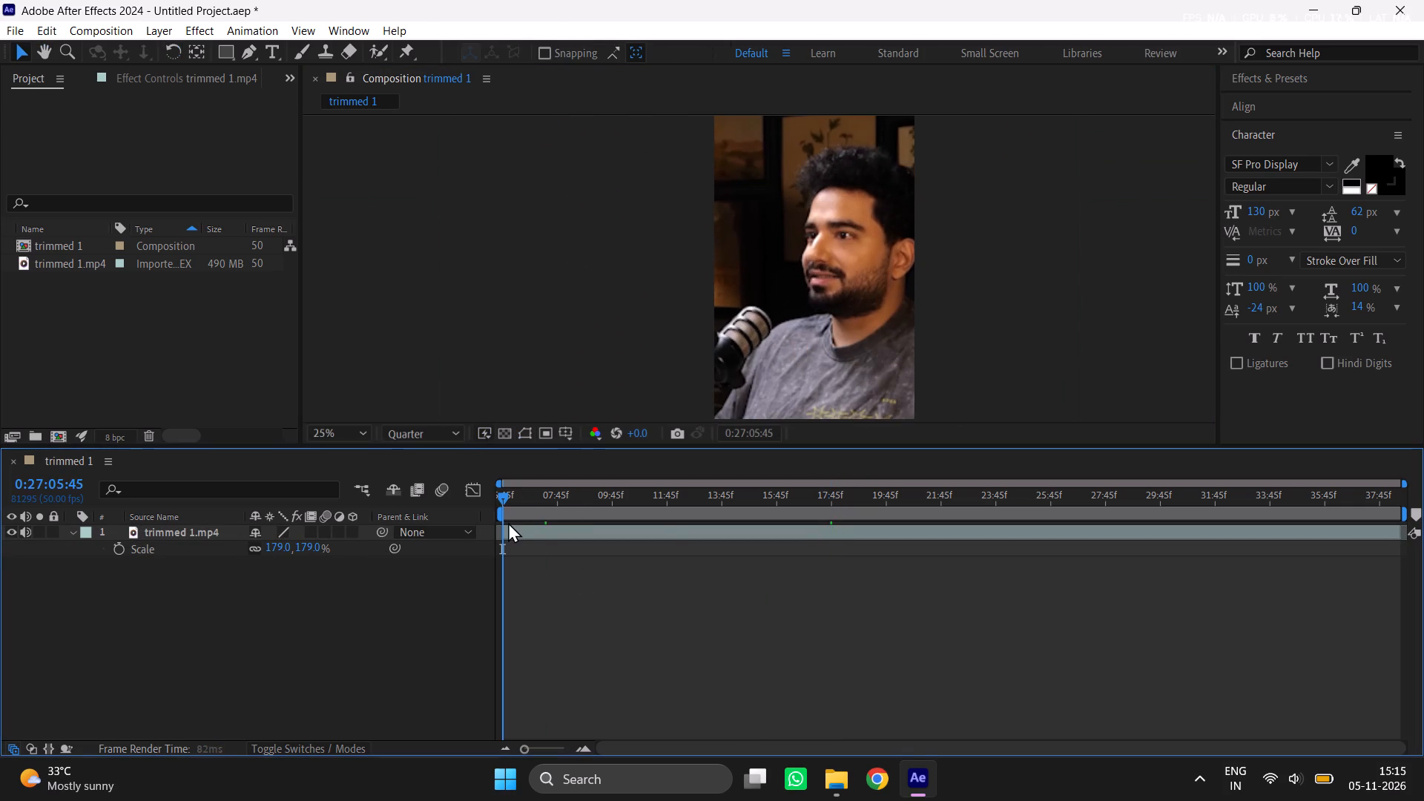
key("space")
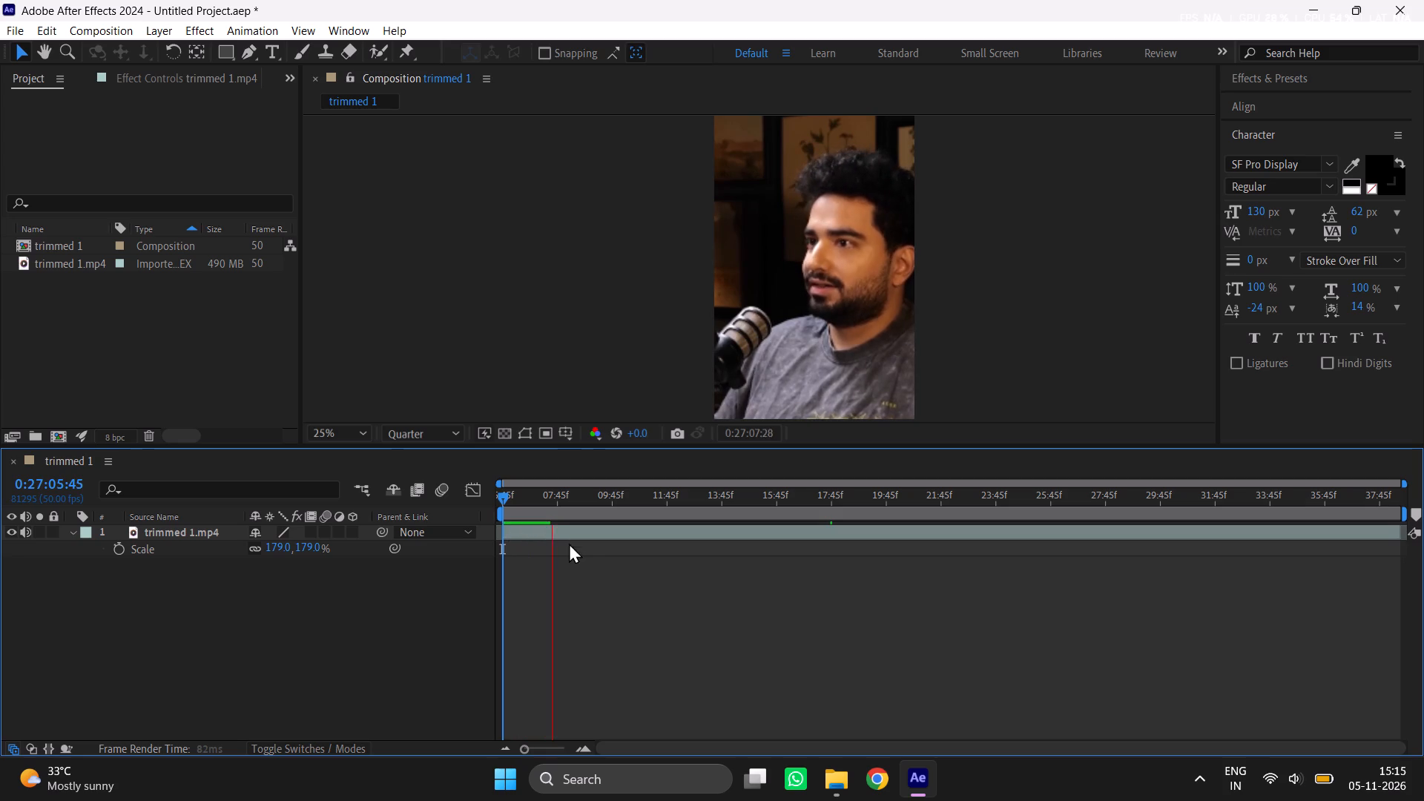
left_click_drag(530, 502, 449, 524)
key("space")
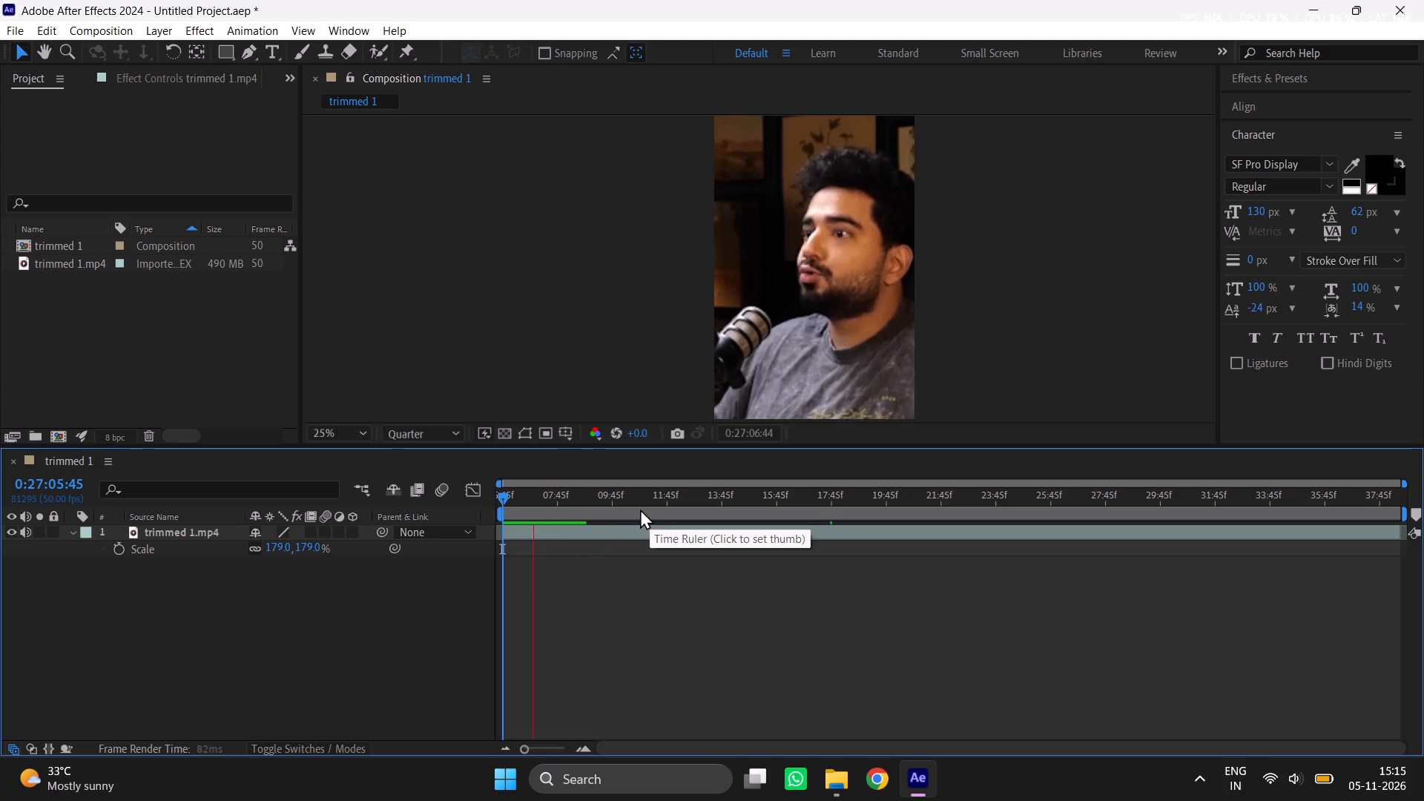
Split trimmed 1.mp4 at 0:27:08:05 and delete the portion before the cut.
left_click(564, 504)
key("space")
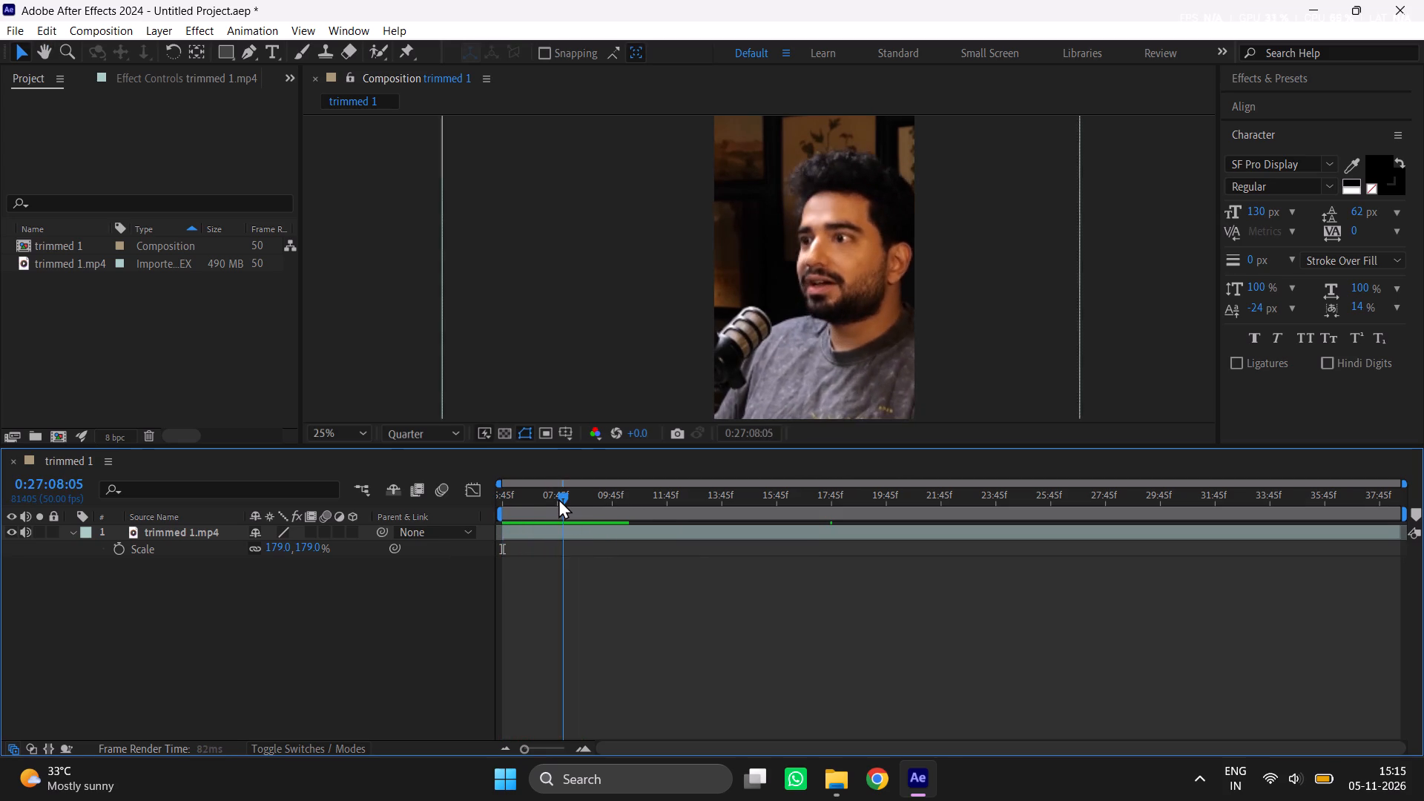
left_click(558, 498)
double_click(565, 524)
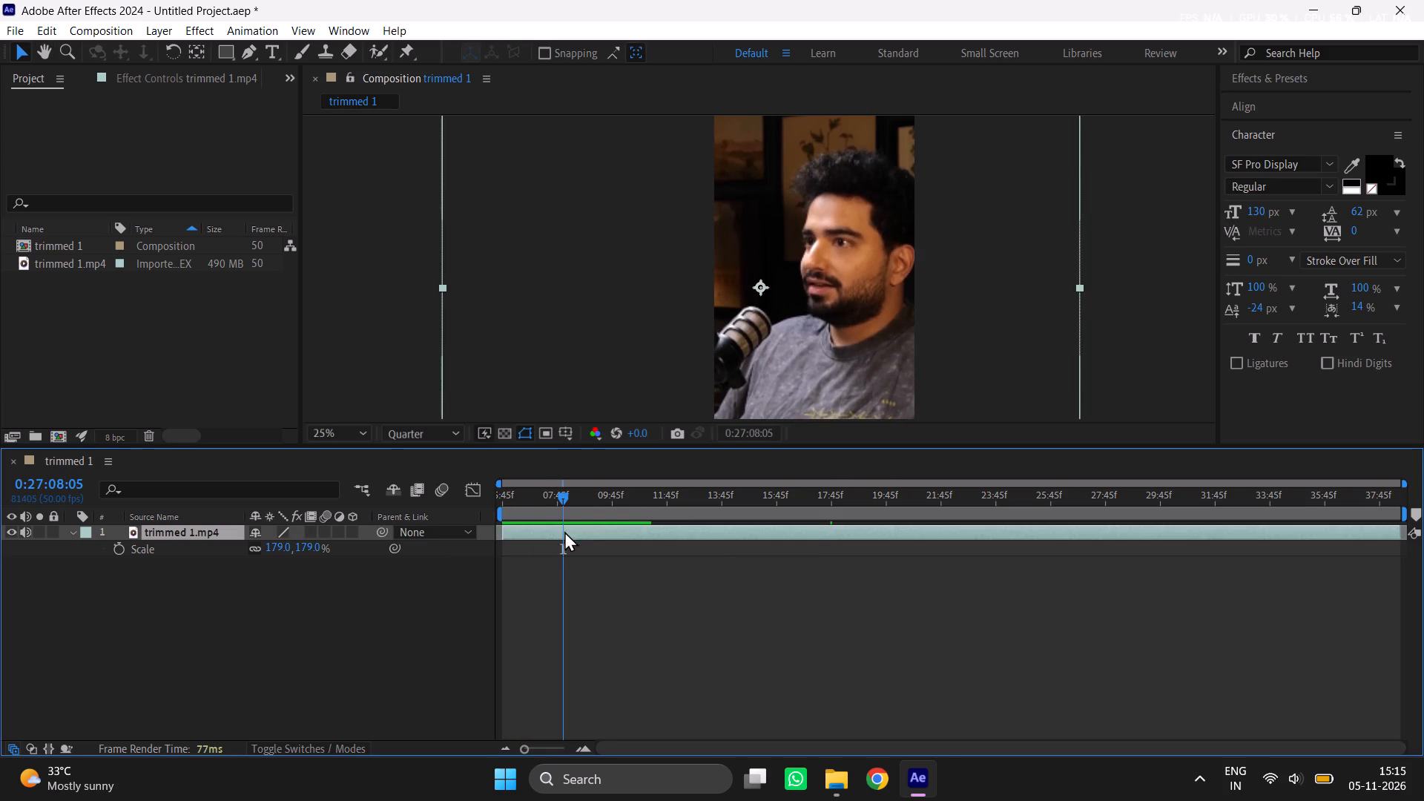
key("ctrl+shift+d")
left_click(535, 540)
left_click(539, 545)
key("BackSpace")
Move the remaining clip earlier so it begins at the composition's start, 0:27:05:45.
left_click_drag(590, 530, 529, 556)
left_click_drag(494, 499, 457, 526)
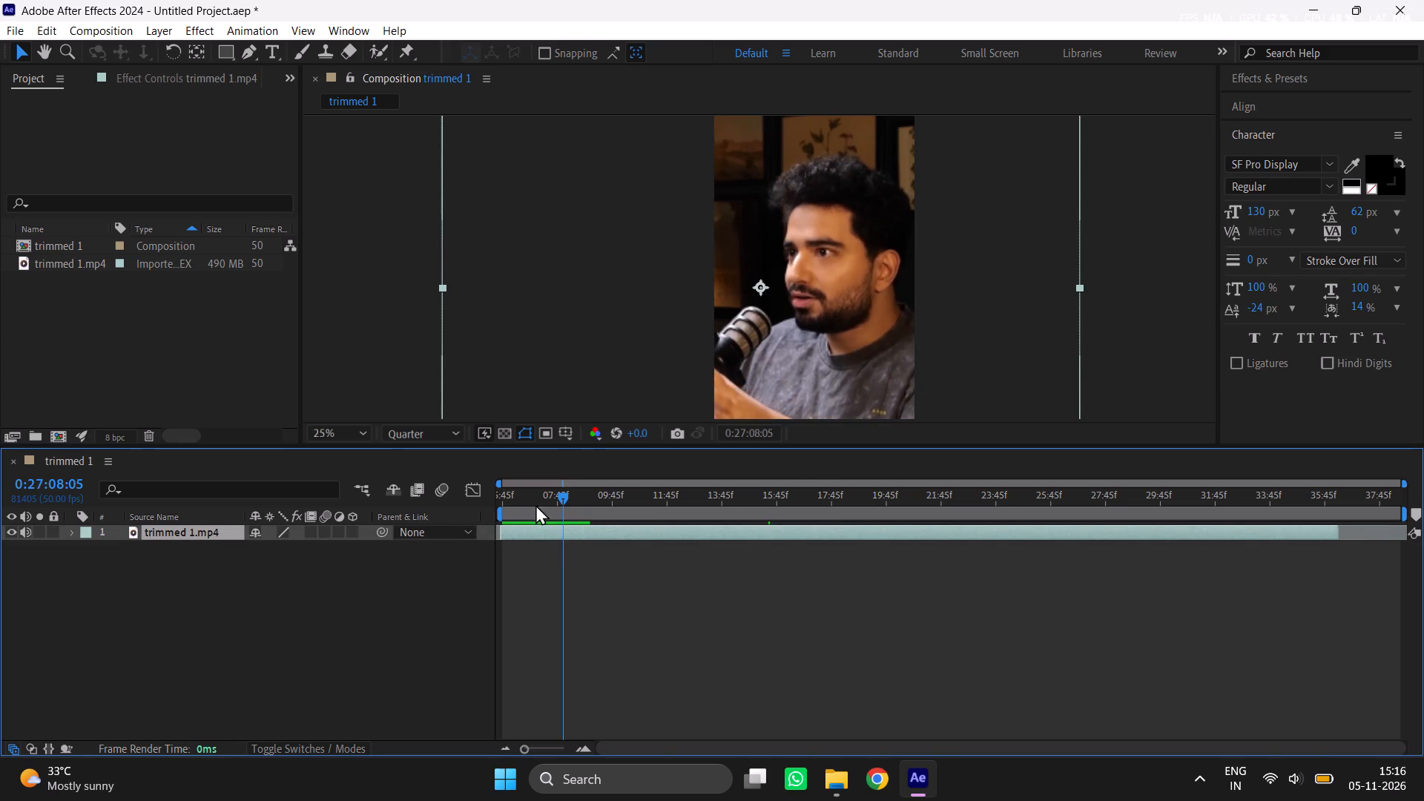
left_click_drag(535, 500, 446, 532)
left_click(518, 538)
Play the shortened clip from the composition's start through to its end.
key("space")
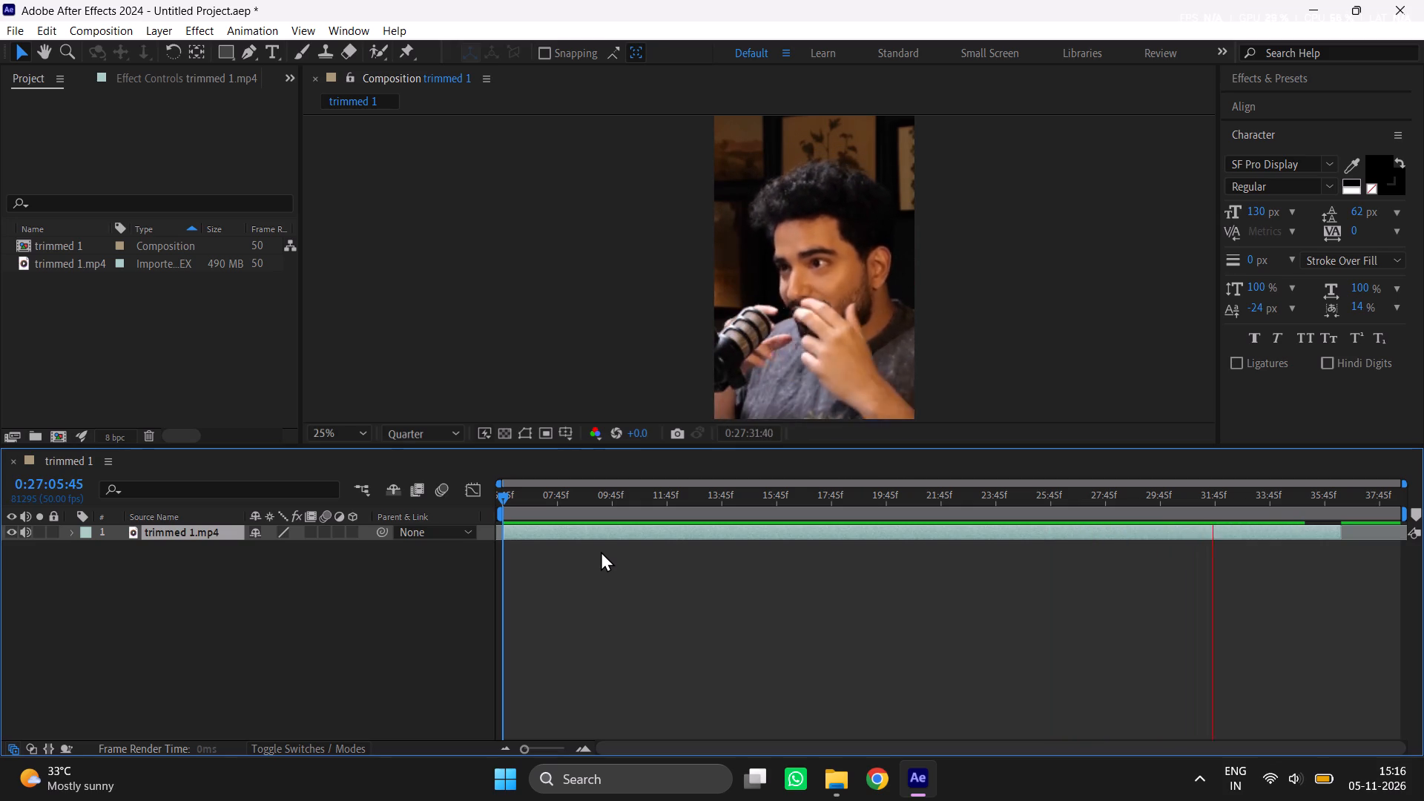
scroll(642, 308, "down", 2)
scroll(656, 320, "up", 1)
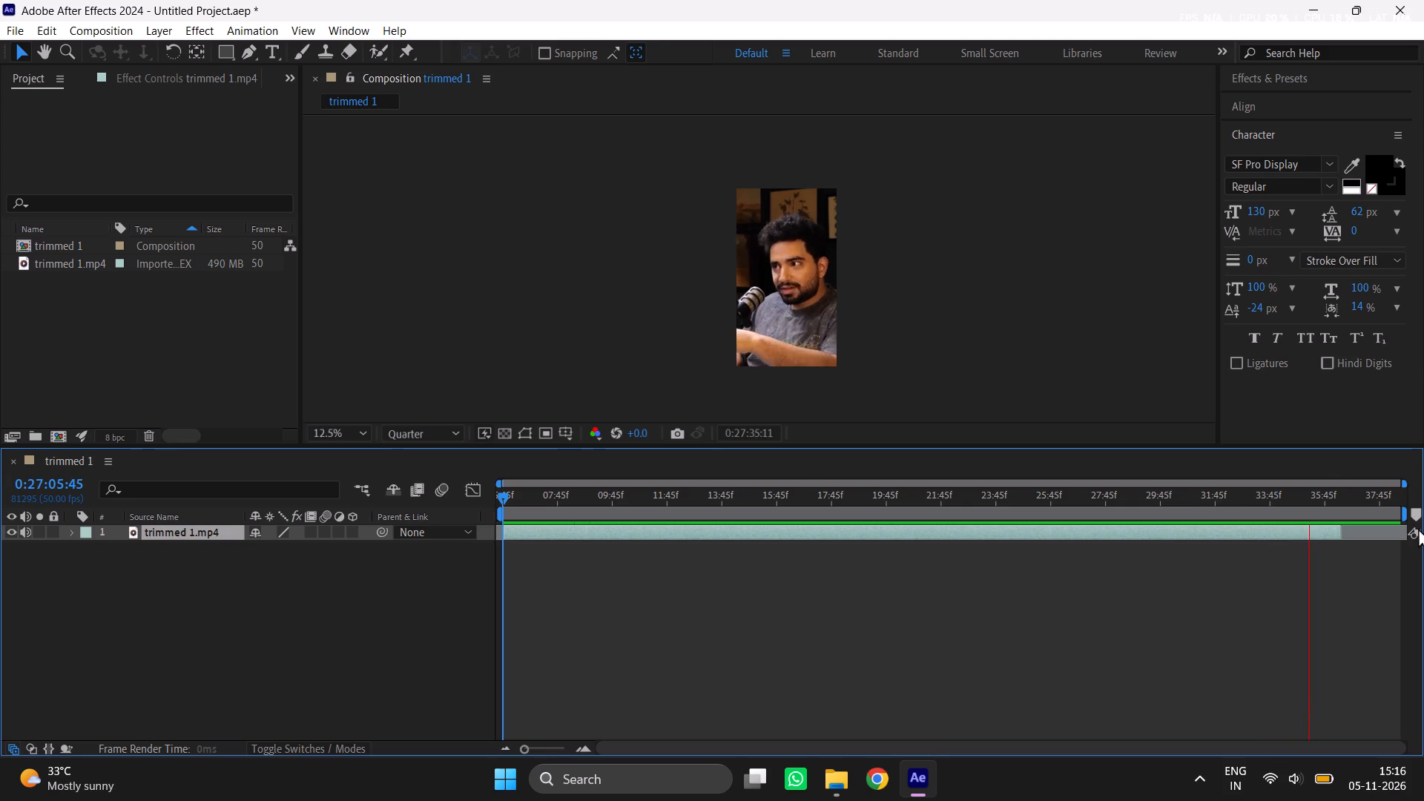
Shorten the work area so it ends exactly where the clip finishes, at about 0:27:36:25.
left_click(1336, 501)
left_click(1336, 501)
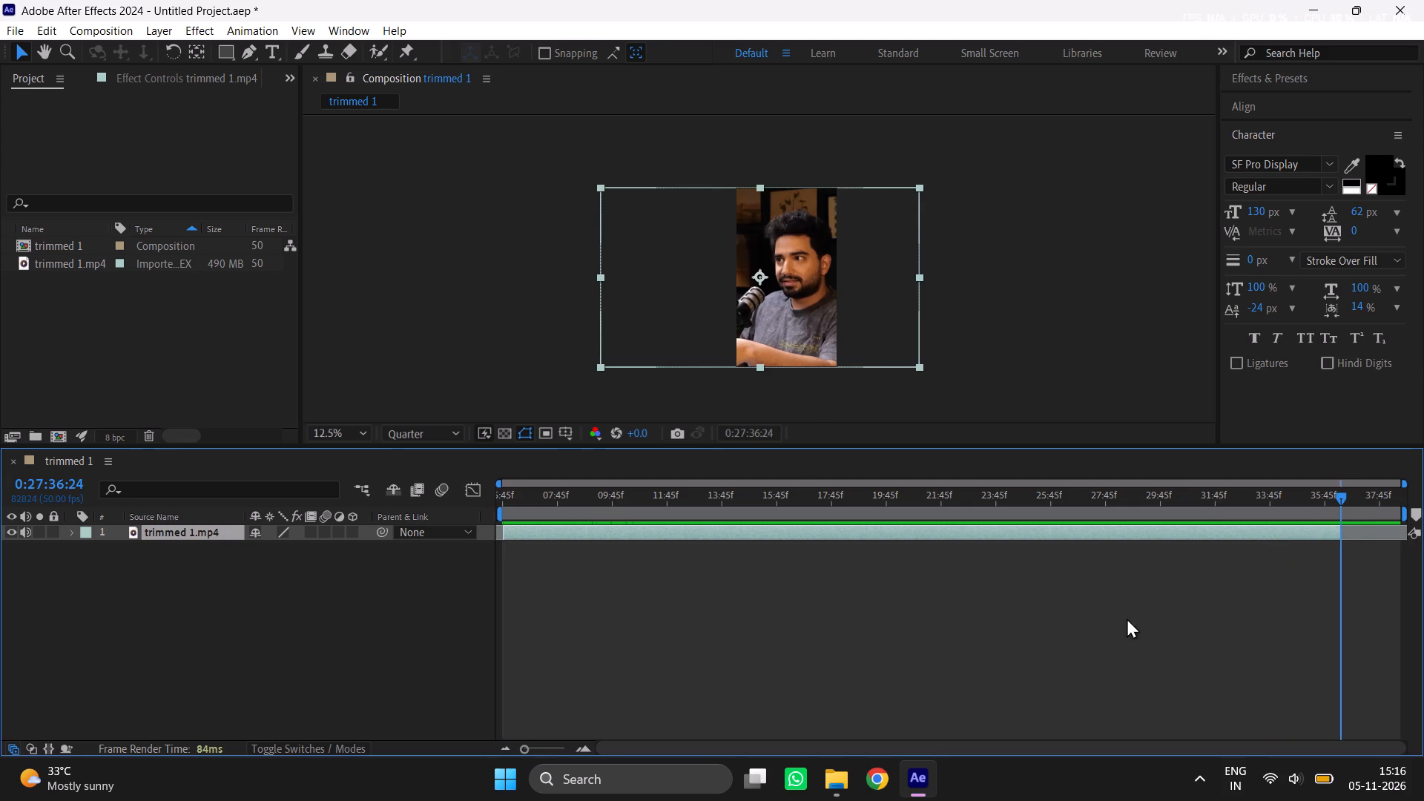
left_click_drag(525, 751, 513, 733)
left_click(334, 622)
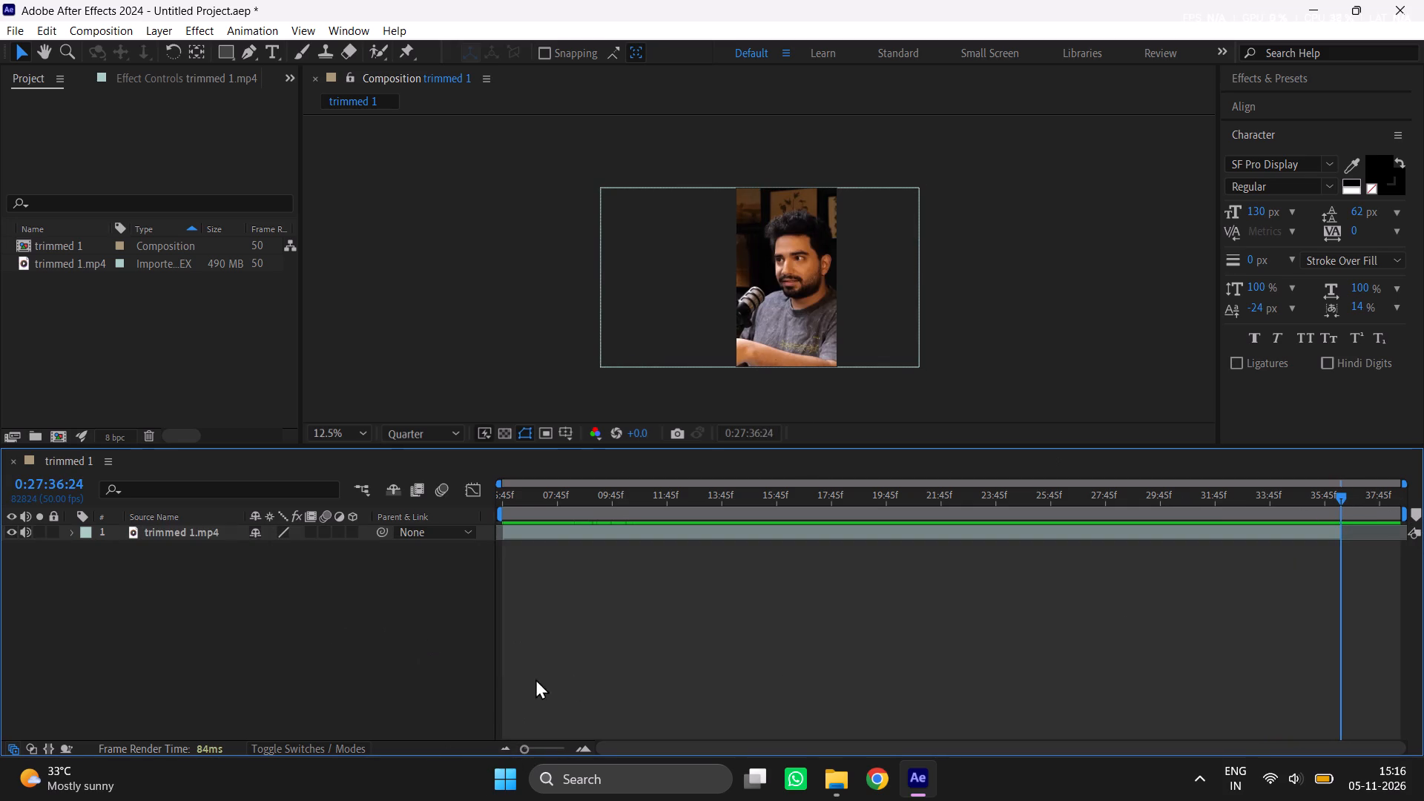
left_click_drag(525, 750, 510, 735)
left_click_drag(1401, 519, 1339, 533)
triple_click(588, 747)
triple_click(588, 747)
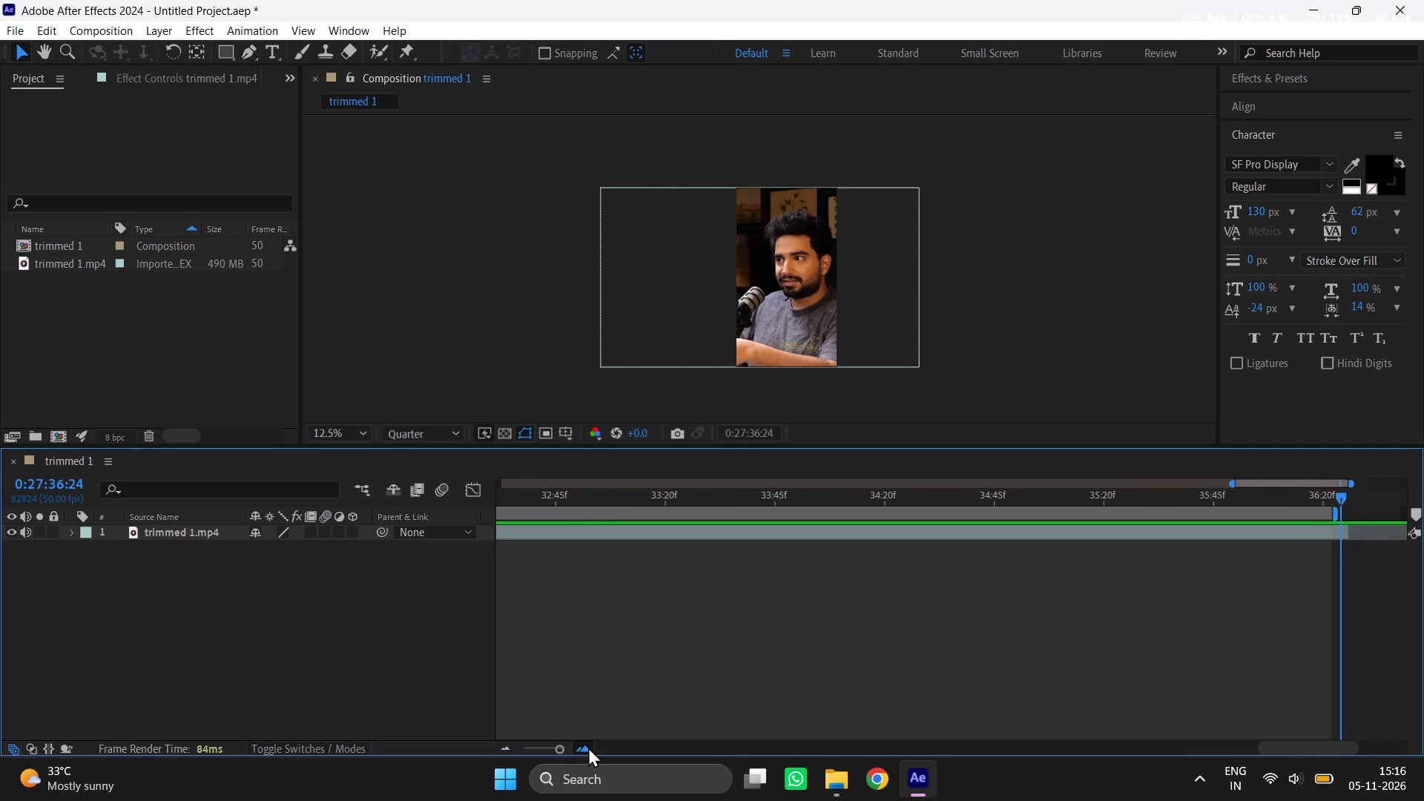
left_click_drag(1272, 517, 1396, 524)
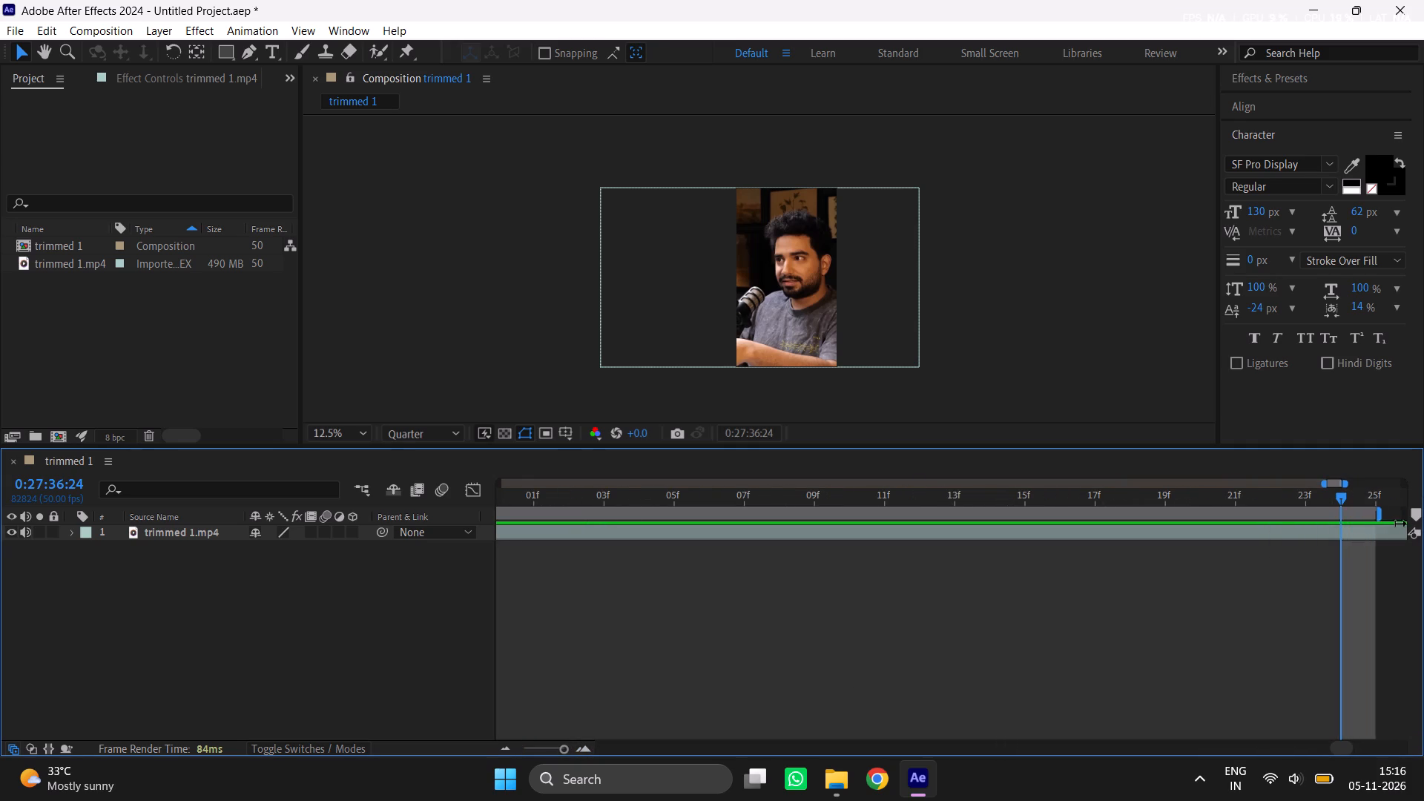
left_click_drag(1396, 524, 716, 567)
Trim the trimmed 1 composition to its work area.
right_click(734, 511)
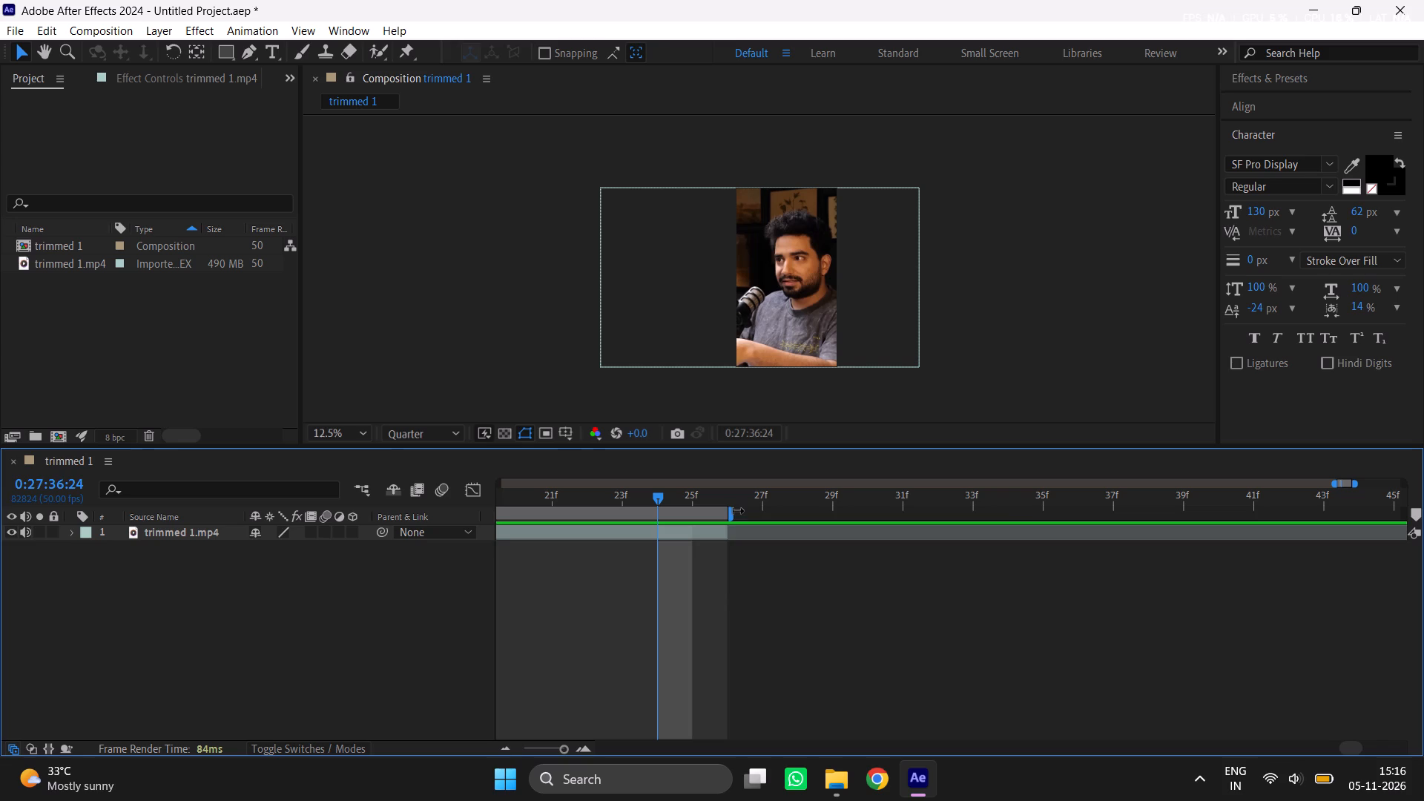
right_click(725, 518)
left_click(779, 561)
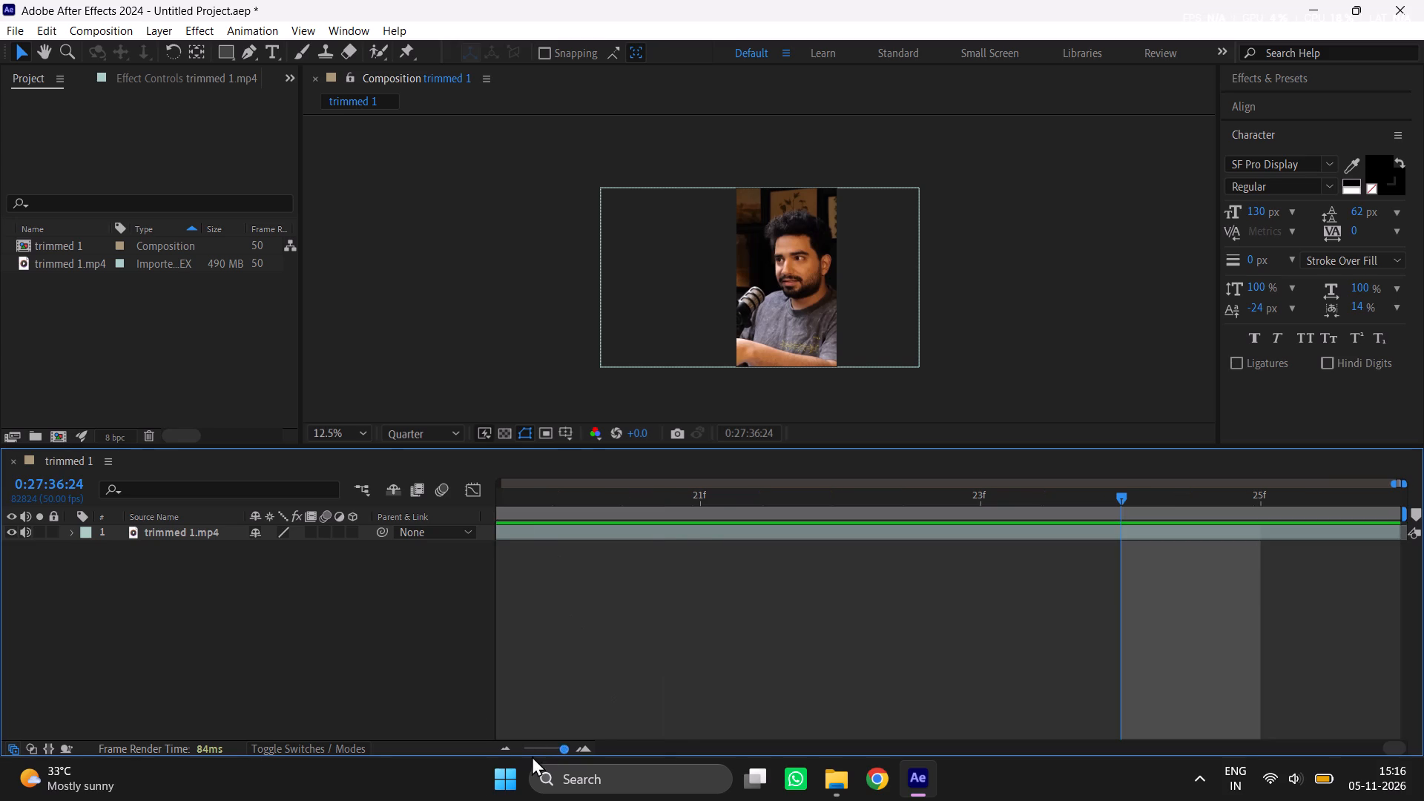
Save the project in the D:\Project folder under the name "Samay raina conciousness".
triple_click(506, 747)
left_click(439, 650)
left_click_drag(562, 748, 520, 698)
left_click(622, 627)
key("ctrl+s")
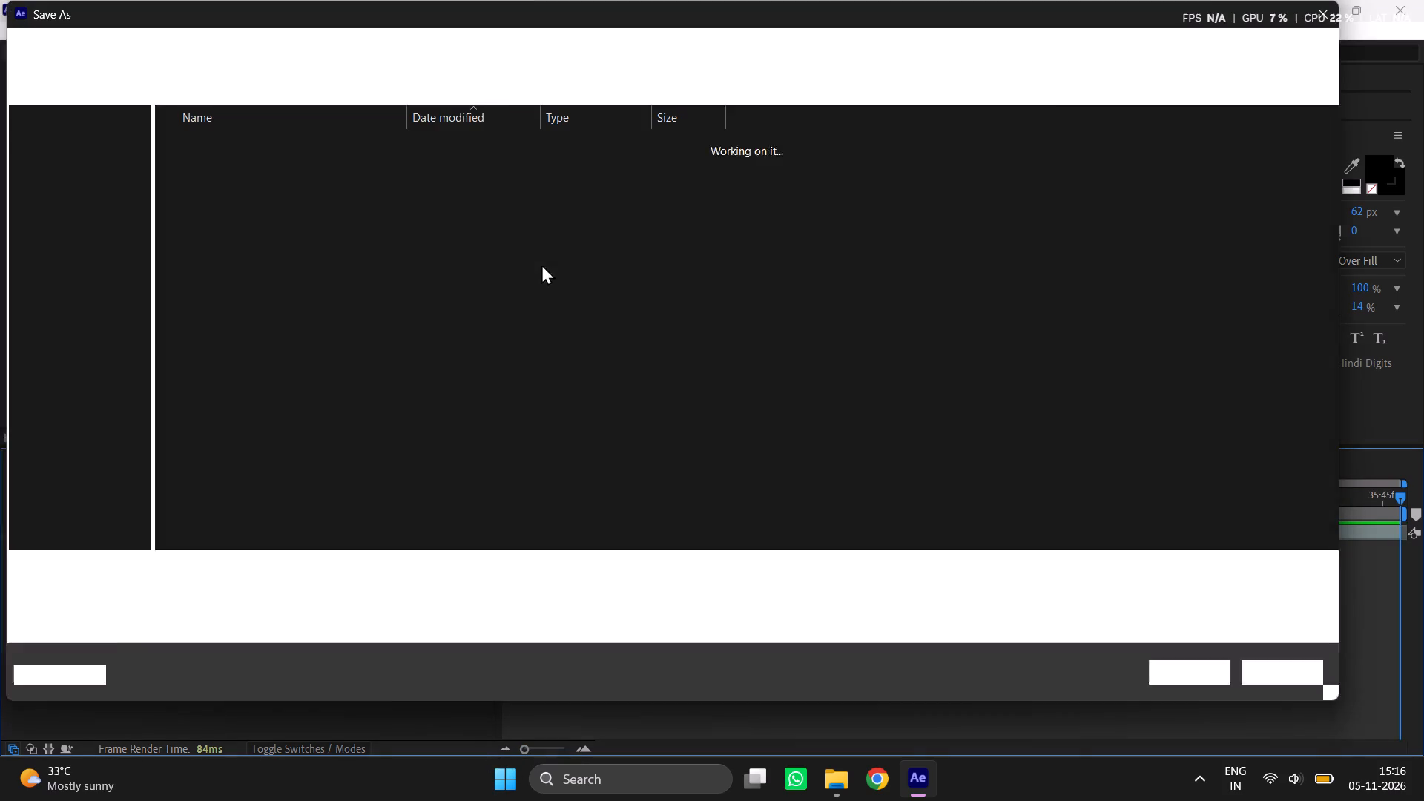
scroll(273, 318, "down", 3)
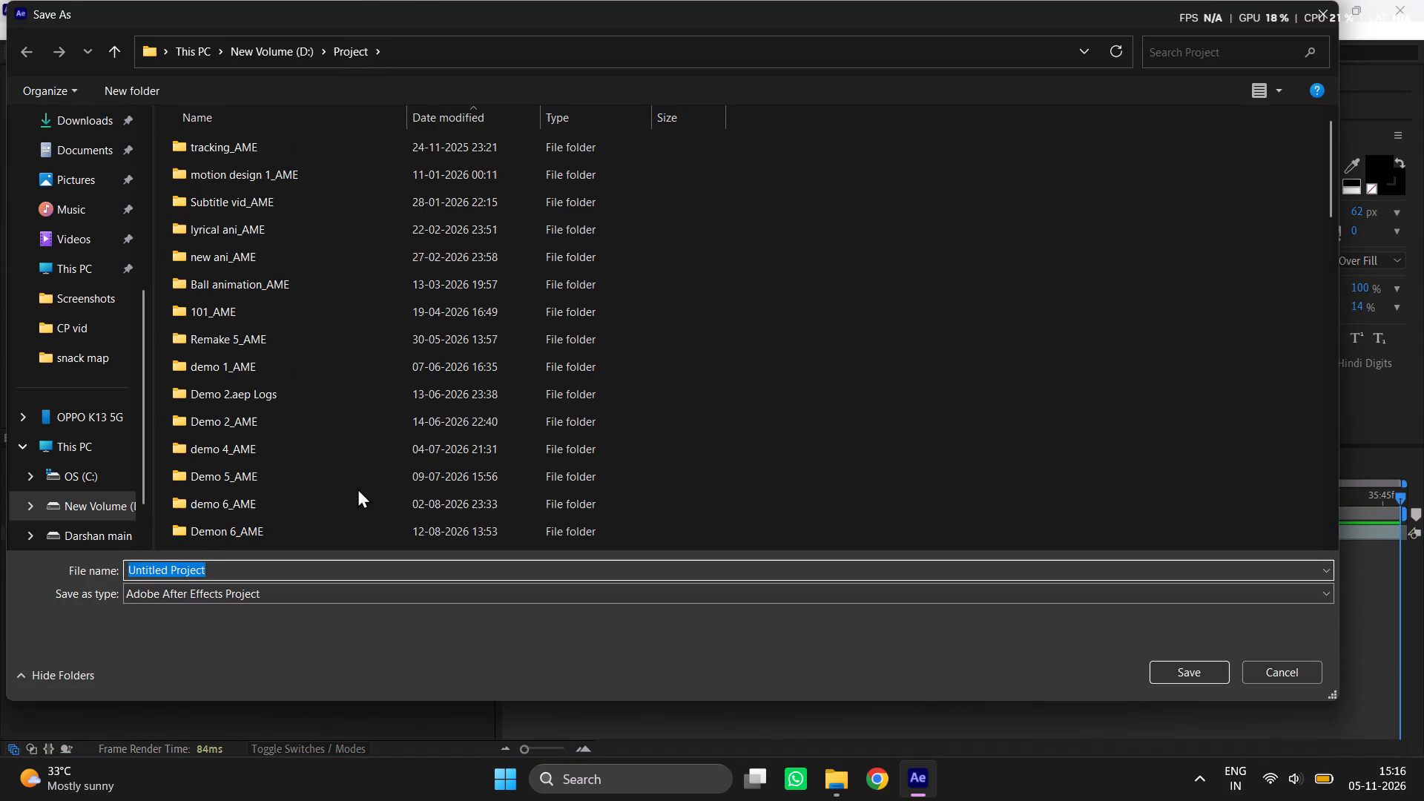
key("BackSpace")
type("Saa")
key("BackSpace")
type("may raina")
key("space")
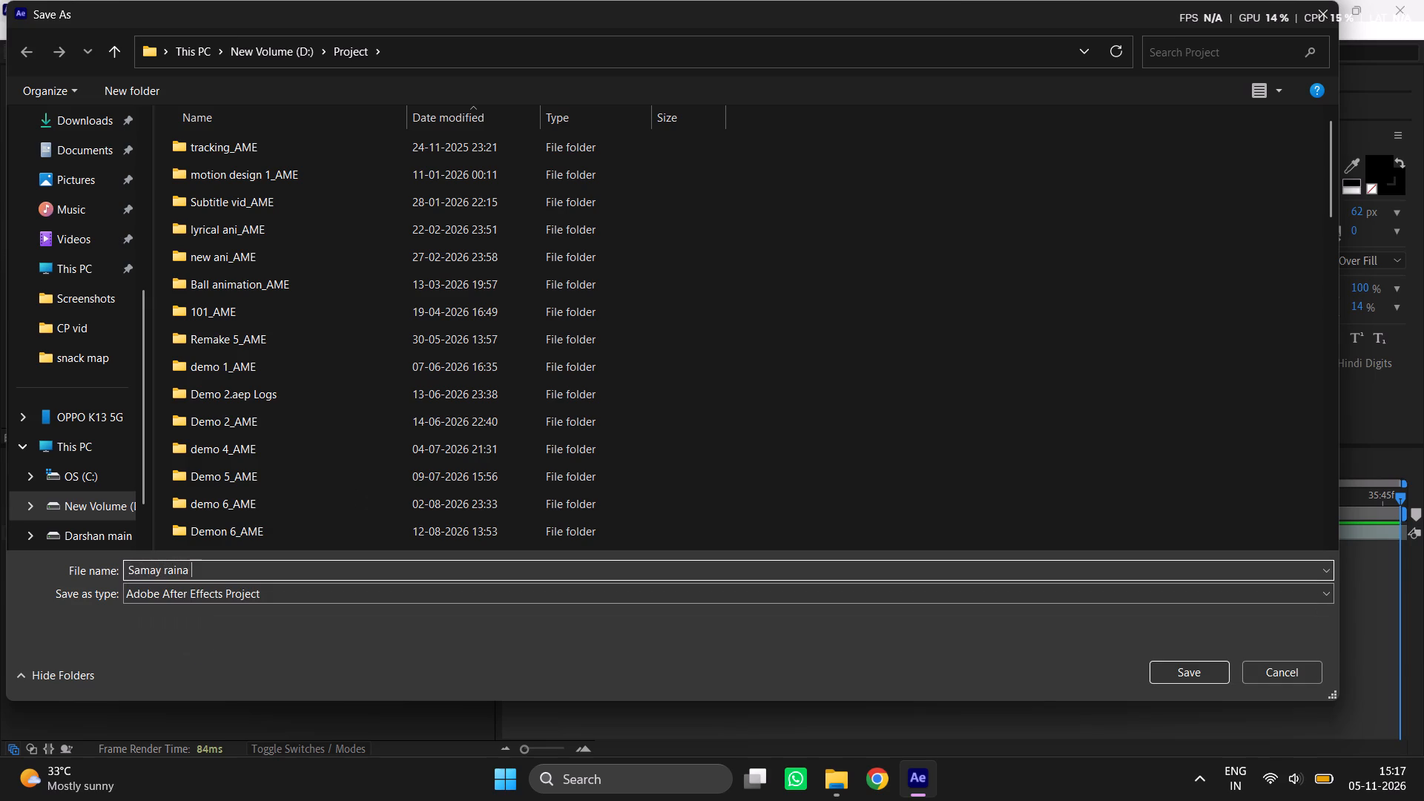
type("consioucne")
key("BackSpace")
key("BackSpace")
key("BackSpace")
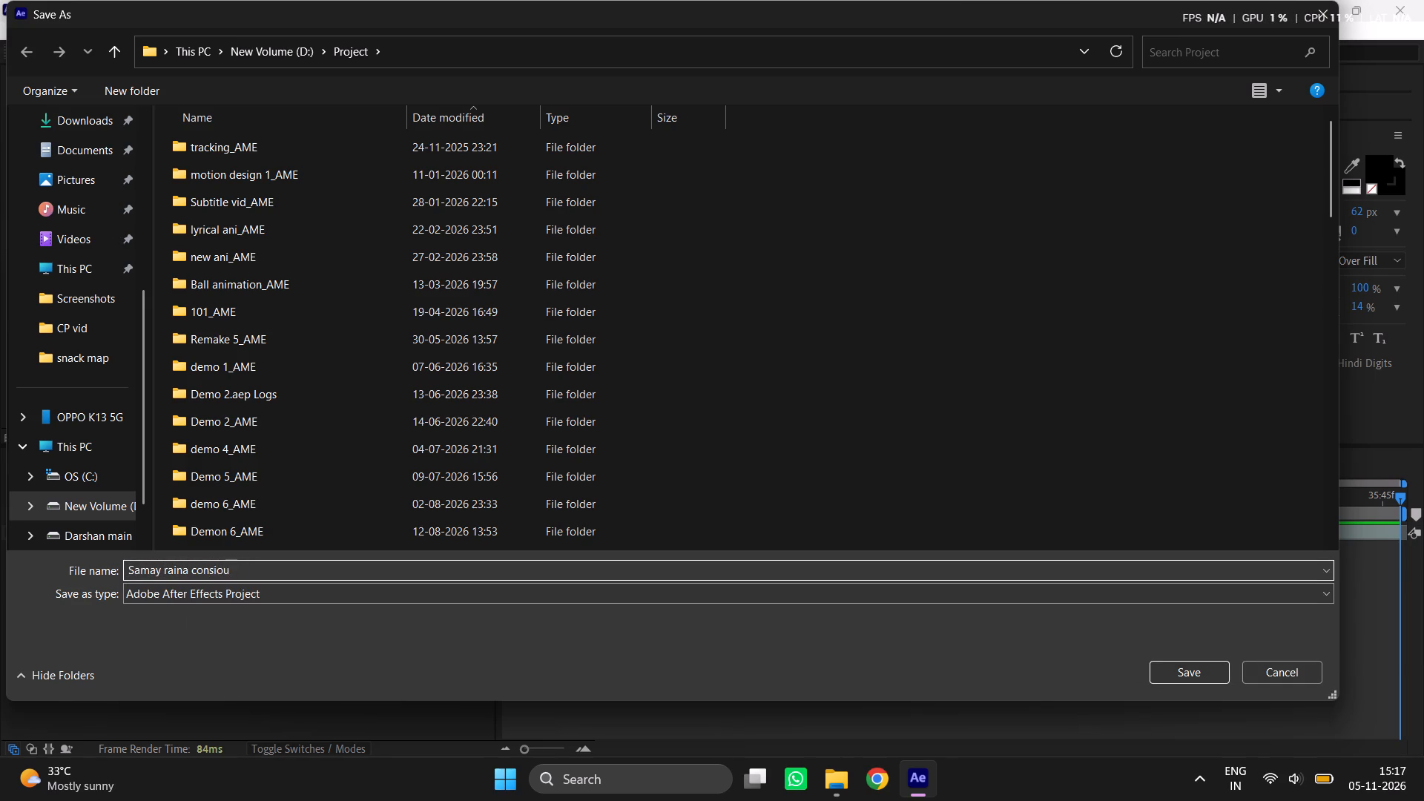
key("BackSpace")
key("BackSpace")
key("BackSpace")
key("BackSpace")
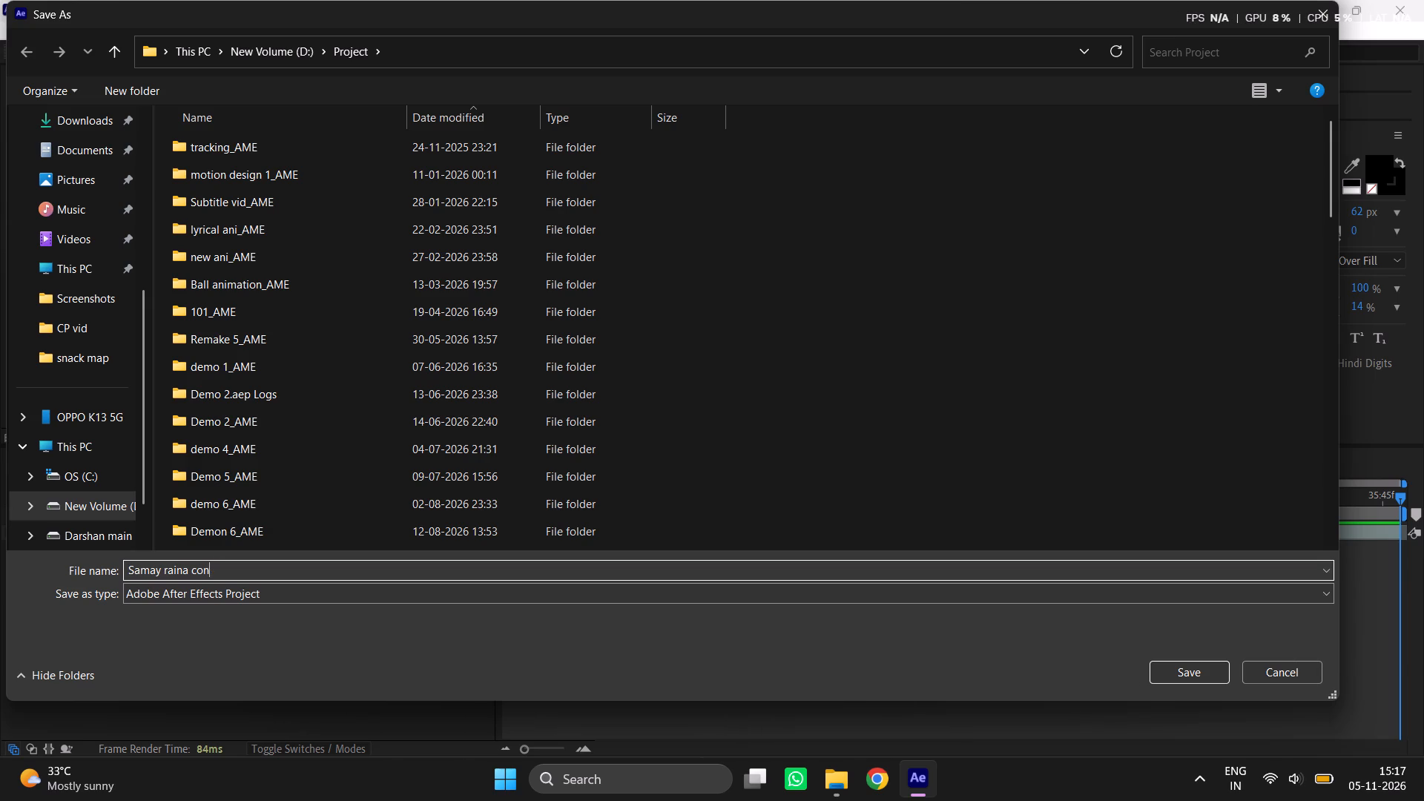
key("BackSpace")
type("nciousness")
key("Return")
Play the opening seconds of the trimmed composition from its start at 0:27:05:45 to check how the clip begins.
left_click_drag(590, 501, 475, 504)
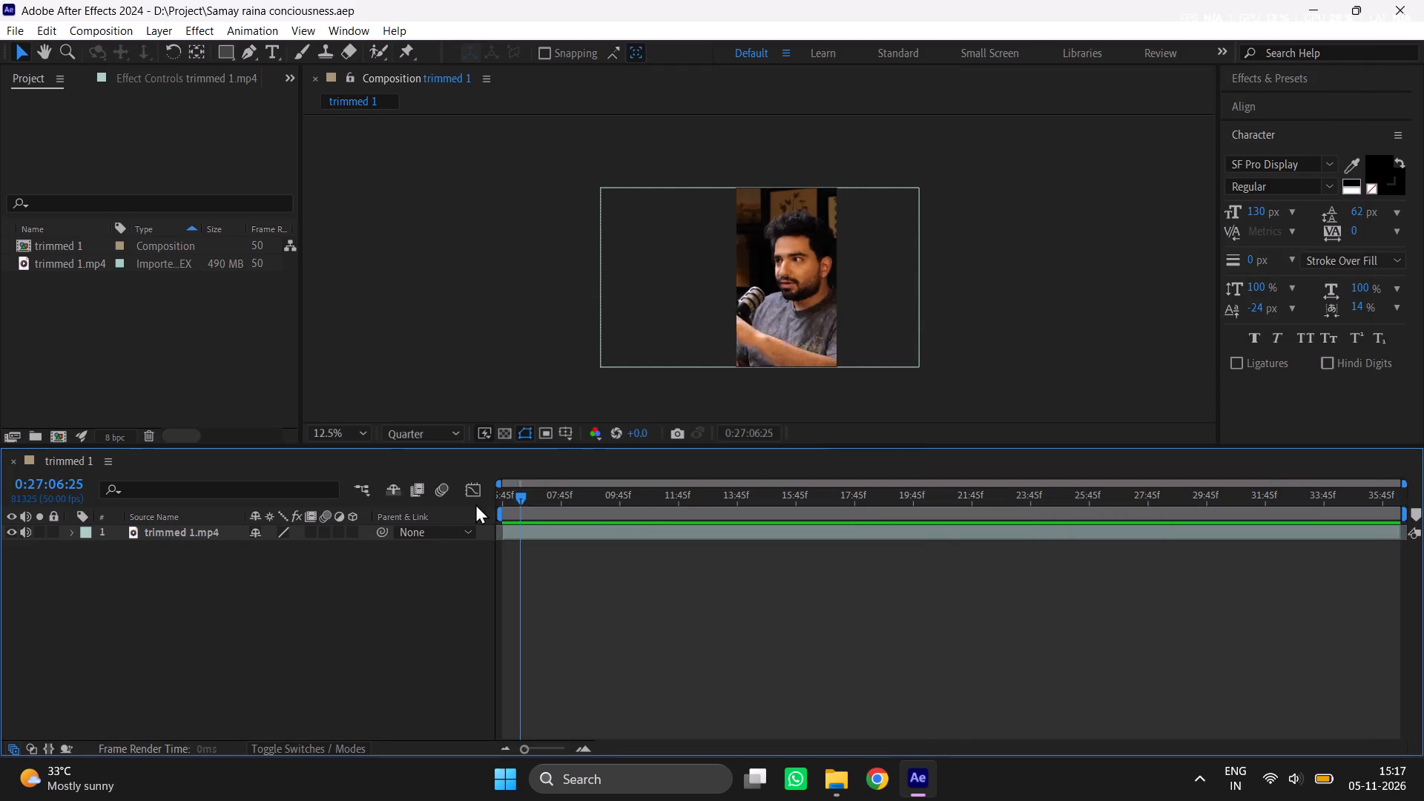
left_click_drag(475, 504, 427, 516)
key("space")
key("space")
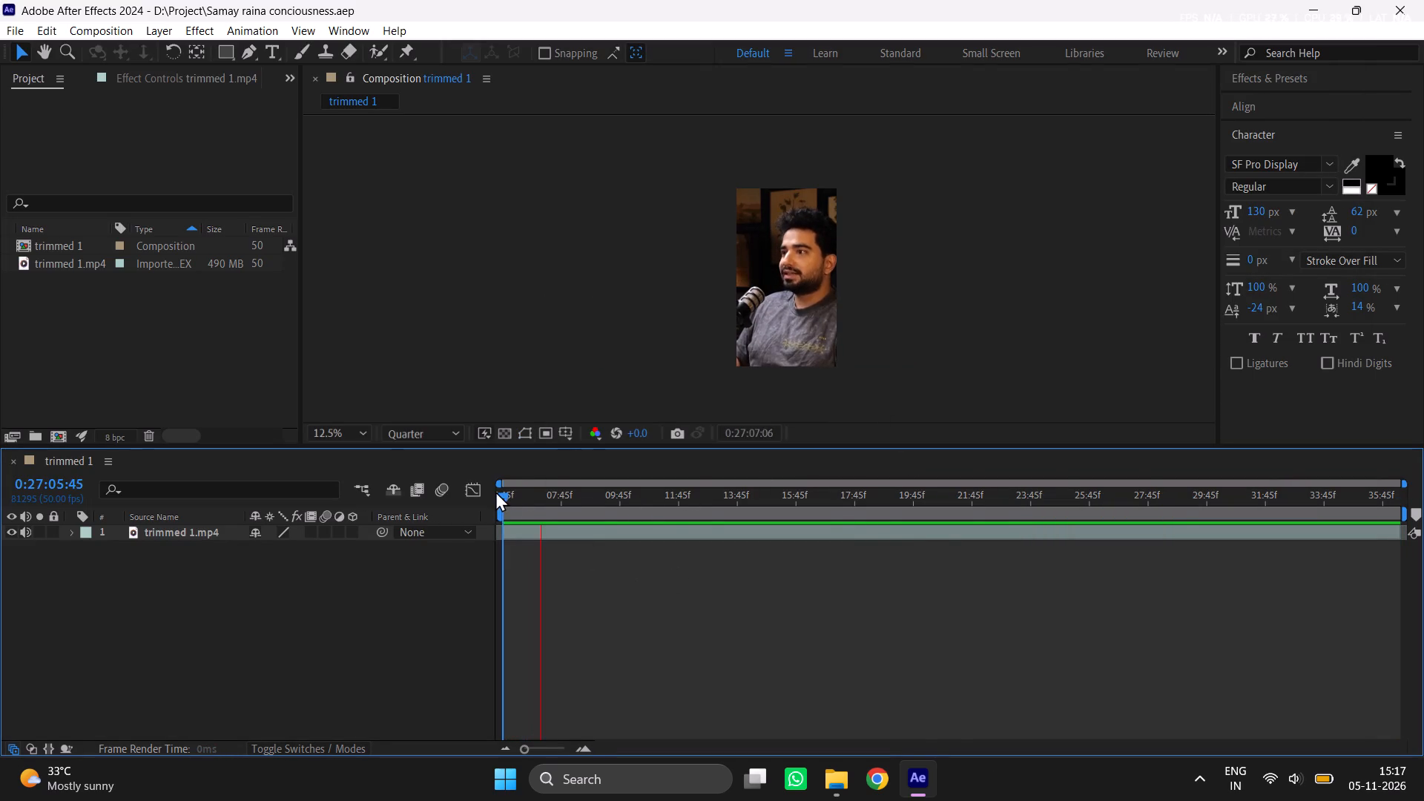
left_click_drag(537, 506, 378, 533)
key("space")
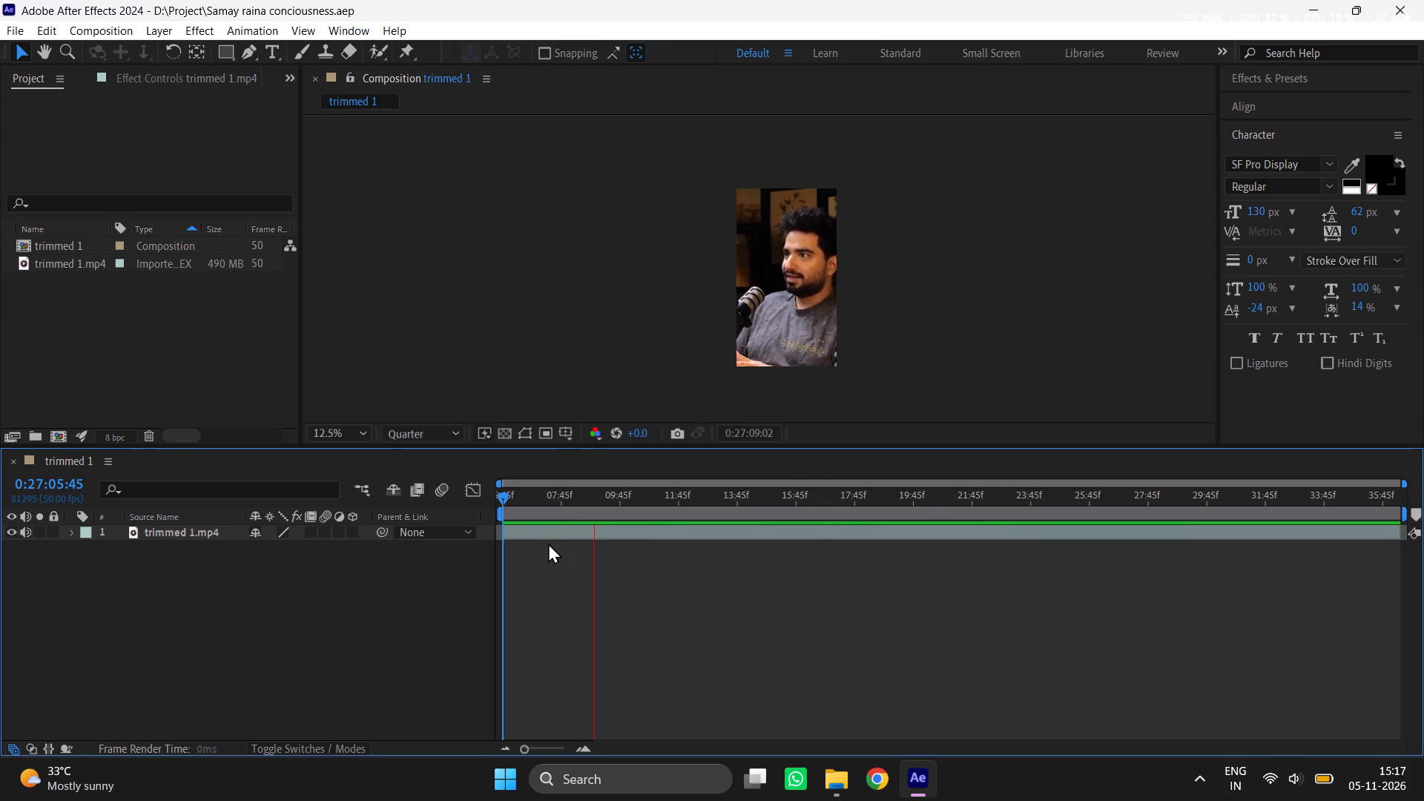
key("space")
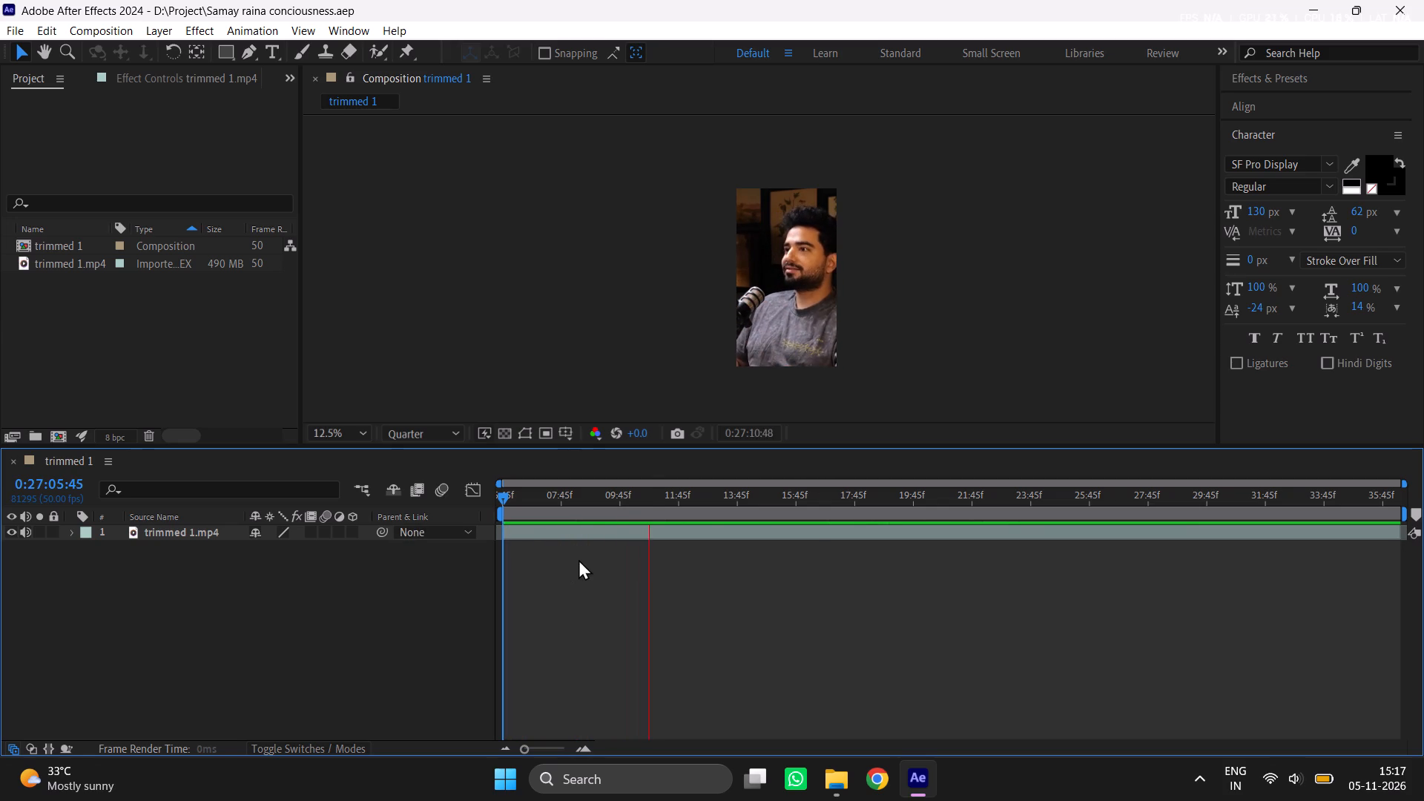
left_click(541, 531)
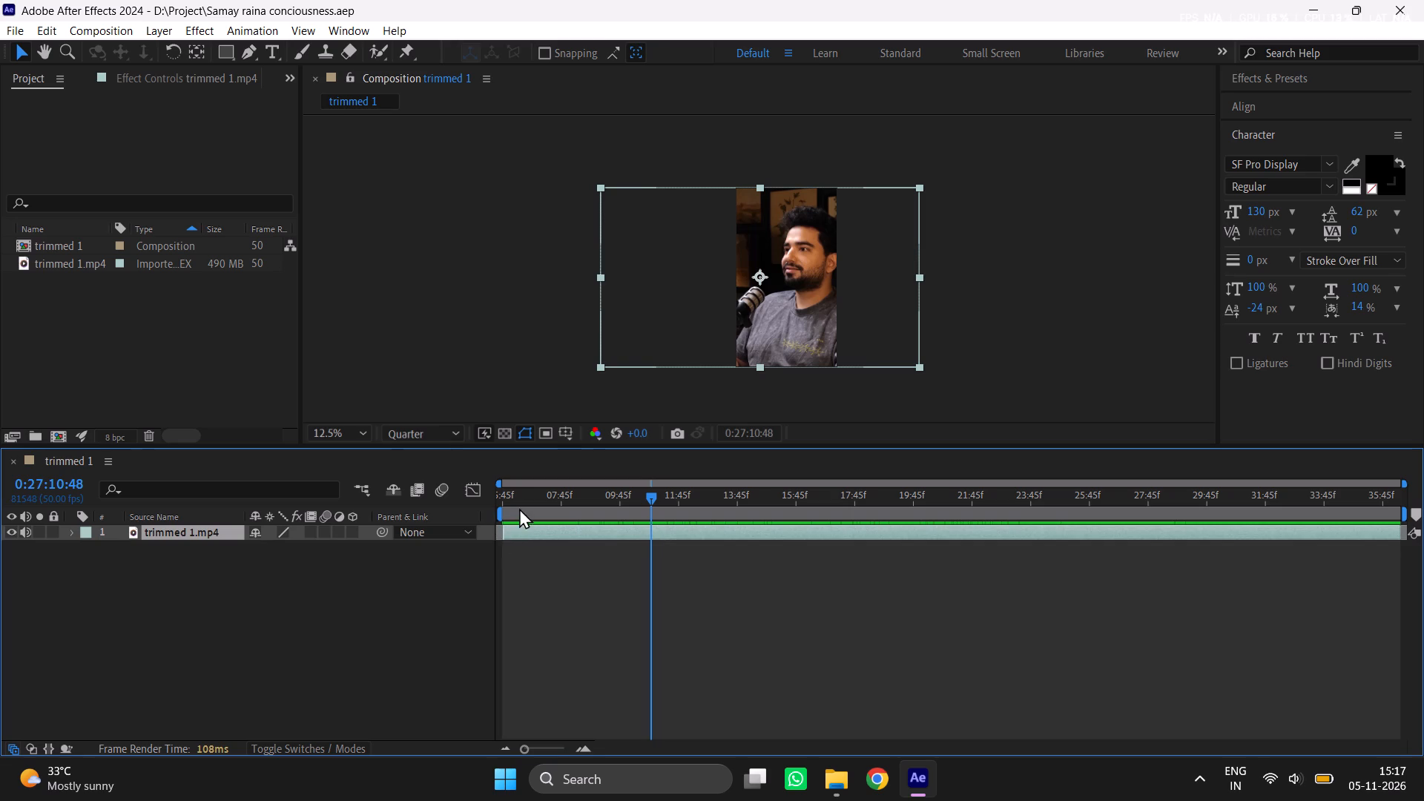
left_click_drag(507, 499, 447, 529)
key("space")
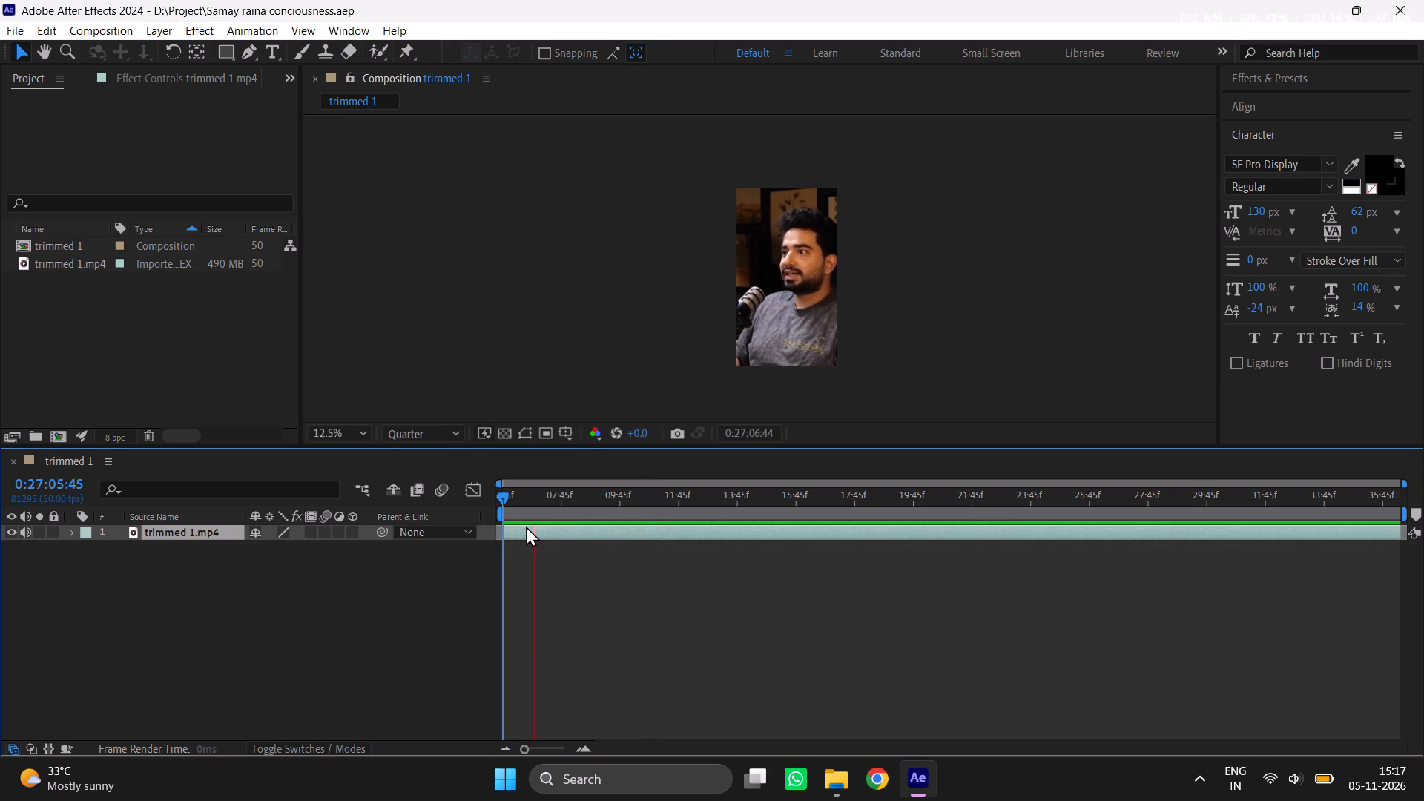
key("space")
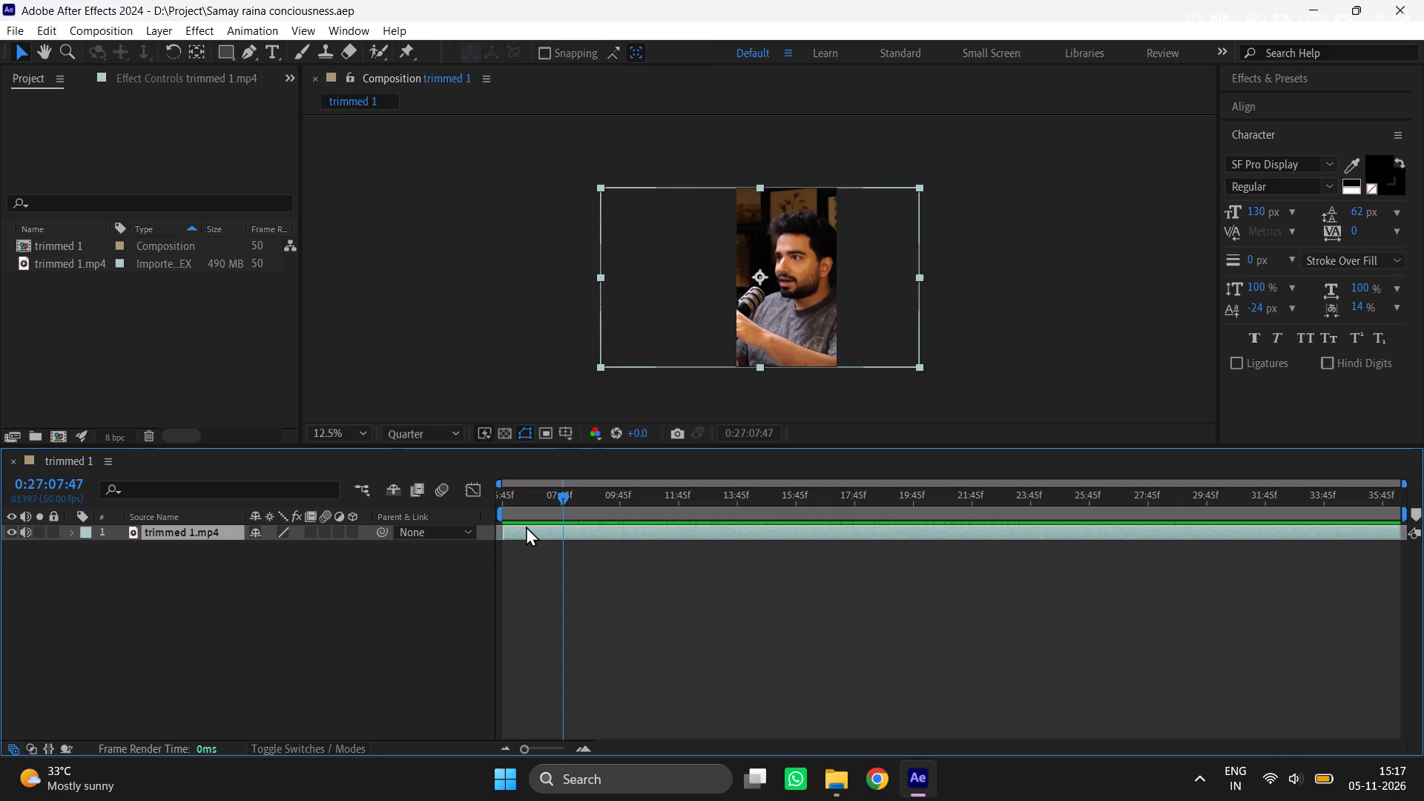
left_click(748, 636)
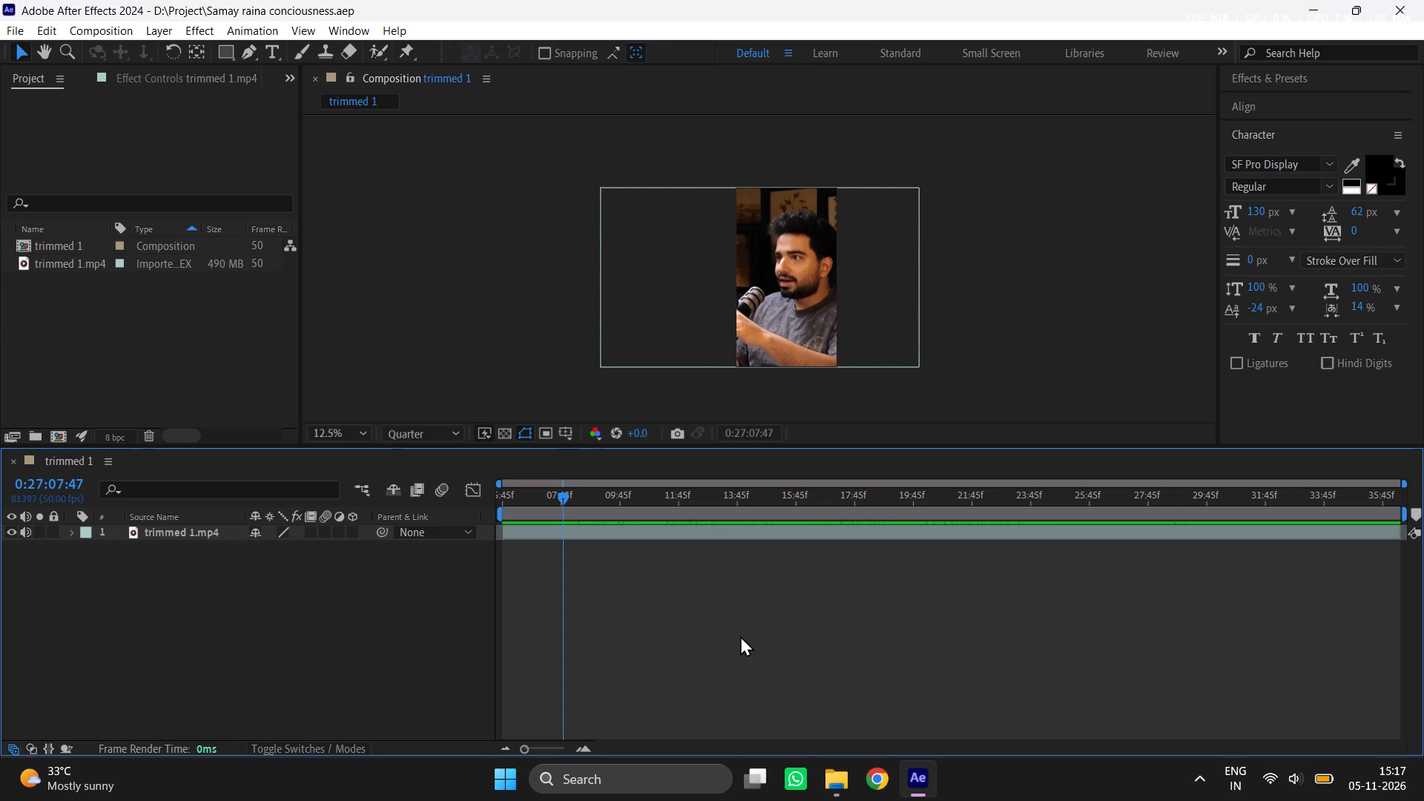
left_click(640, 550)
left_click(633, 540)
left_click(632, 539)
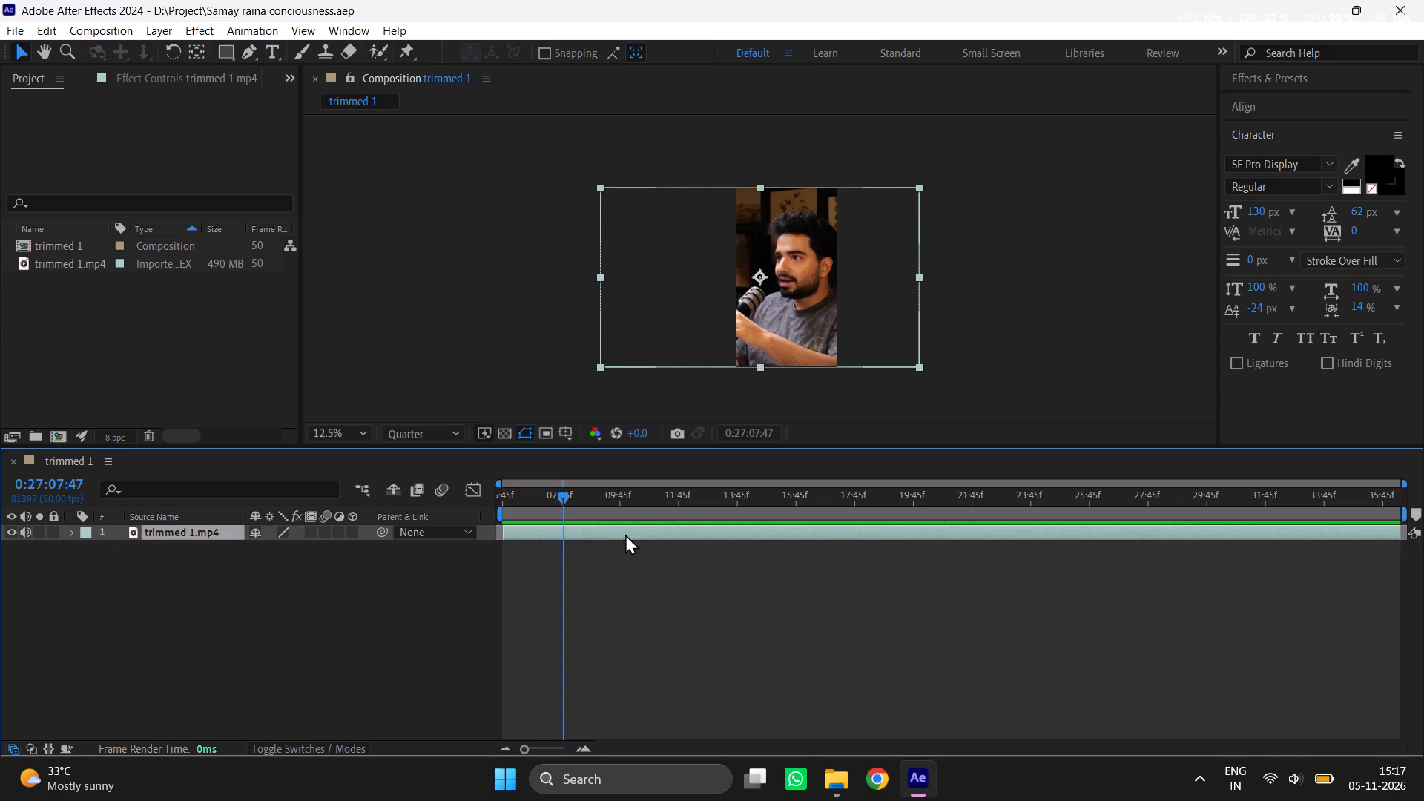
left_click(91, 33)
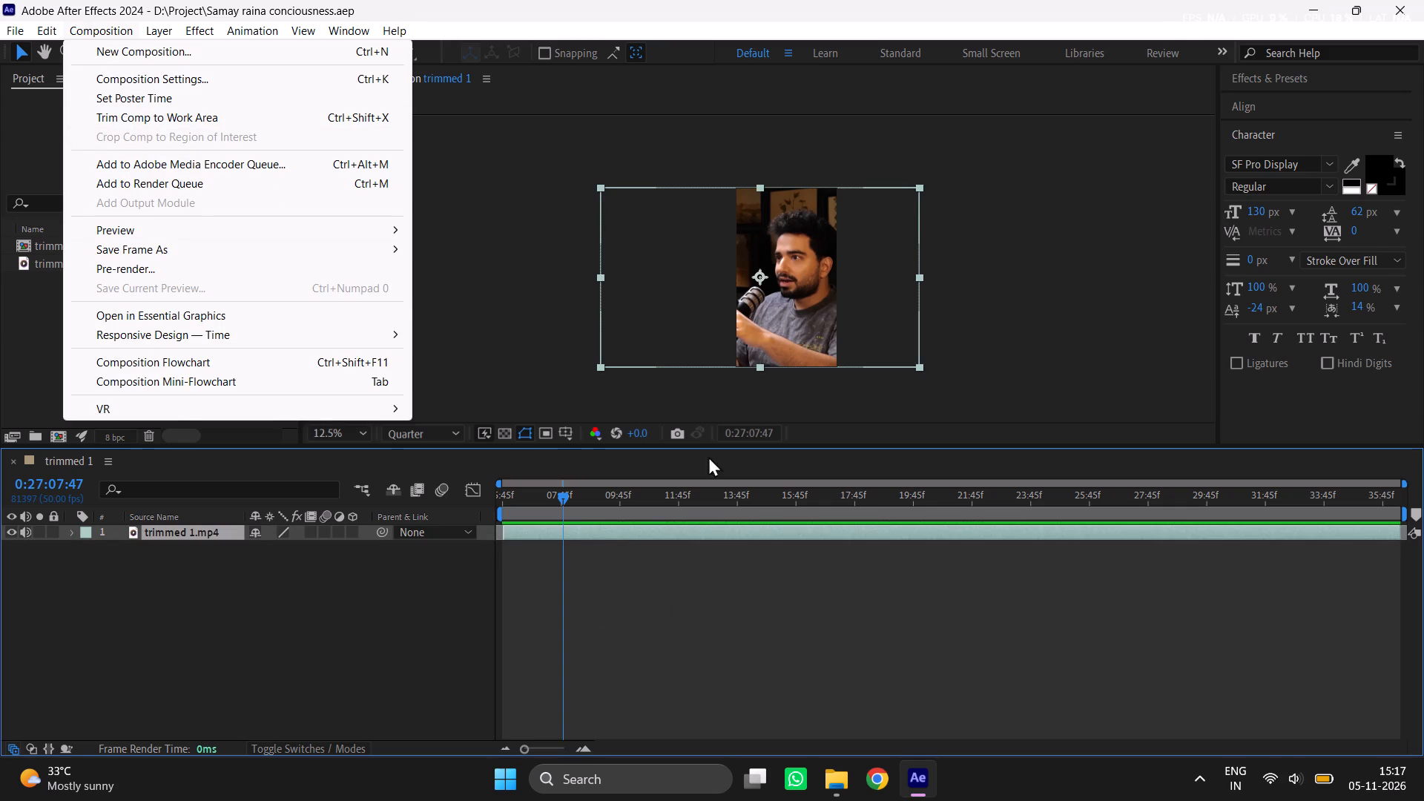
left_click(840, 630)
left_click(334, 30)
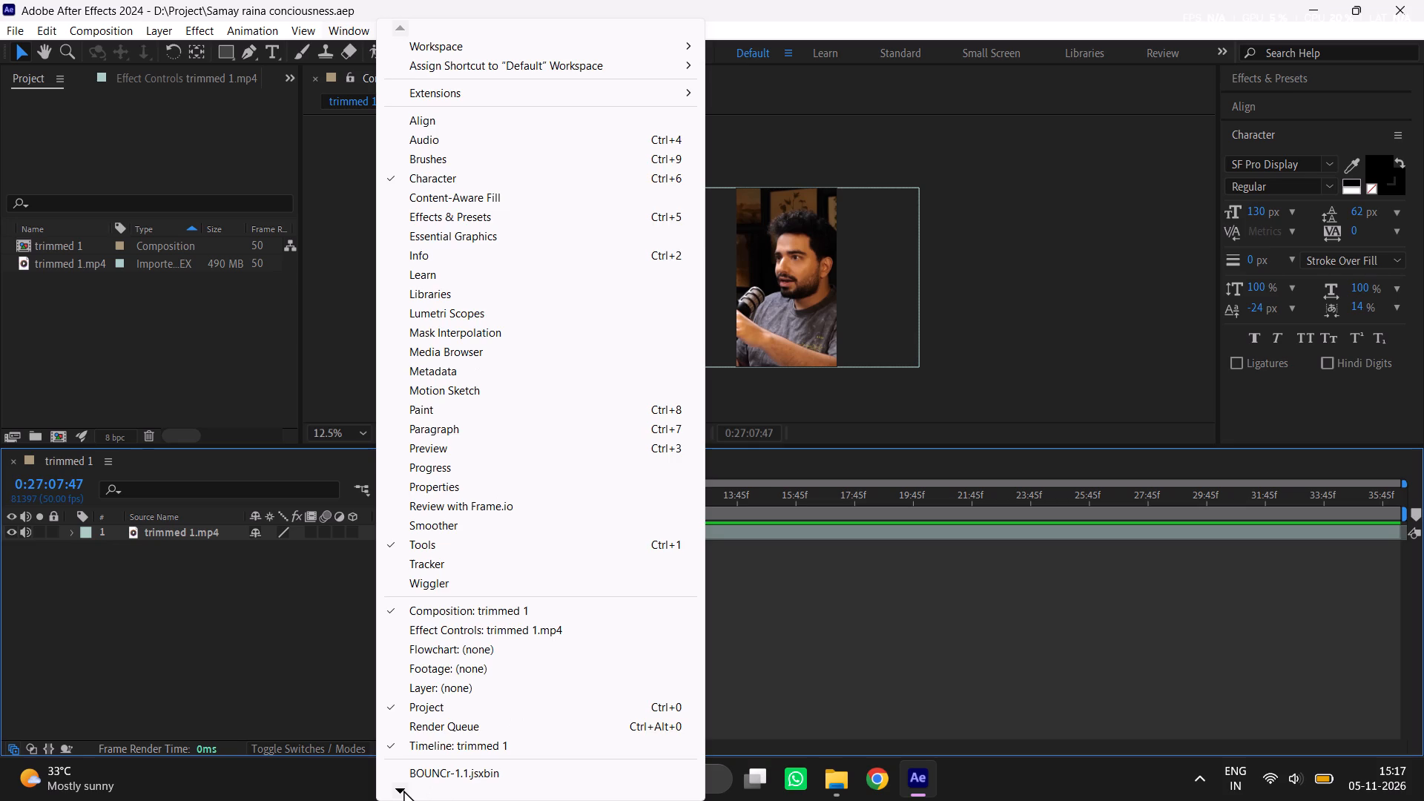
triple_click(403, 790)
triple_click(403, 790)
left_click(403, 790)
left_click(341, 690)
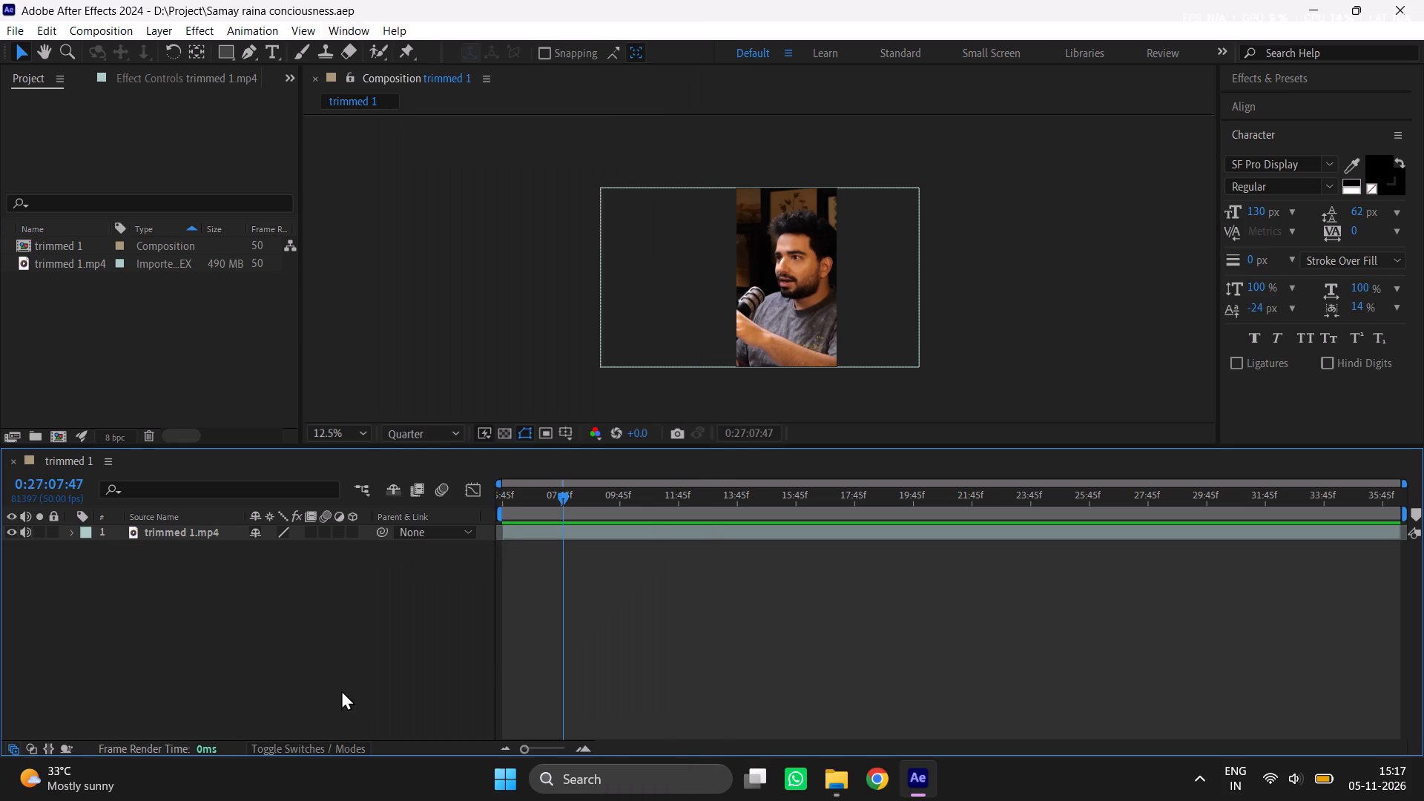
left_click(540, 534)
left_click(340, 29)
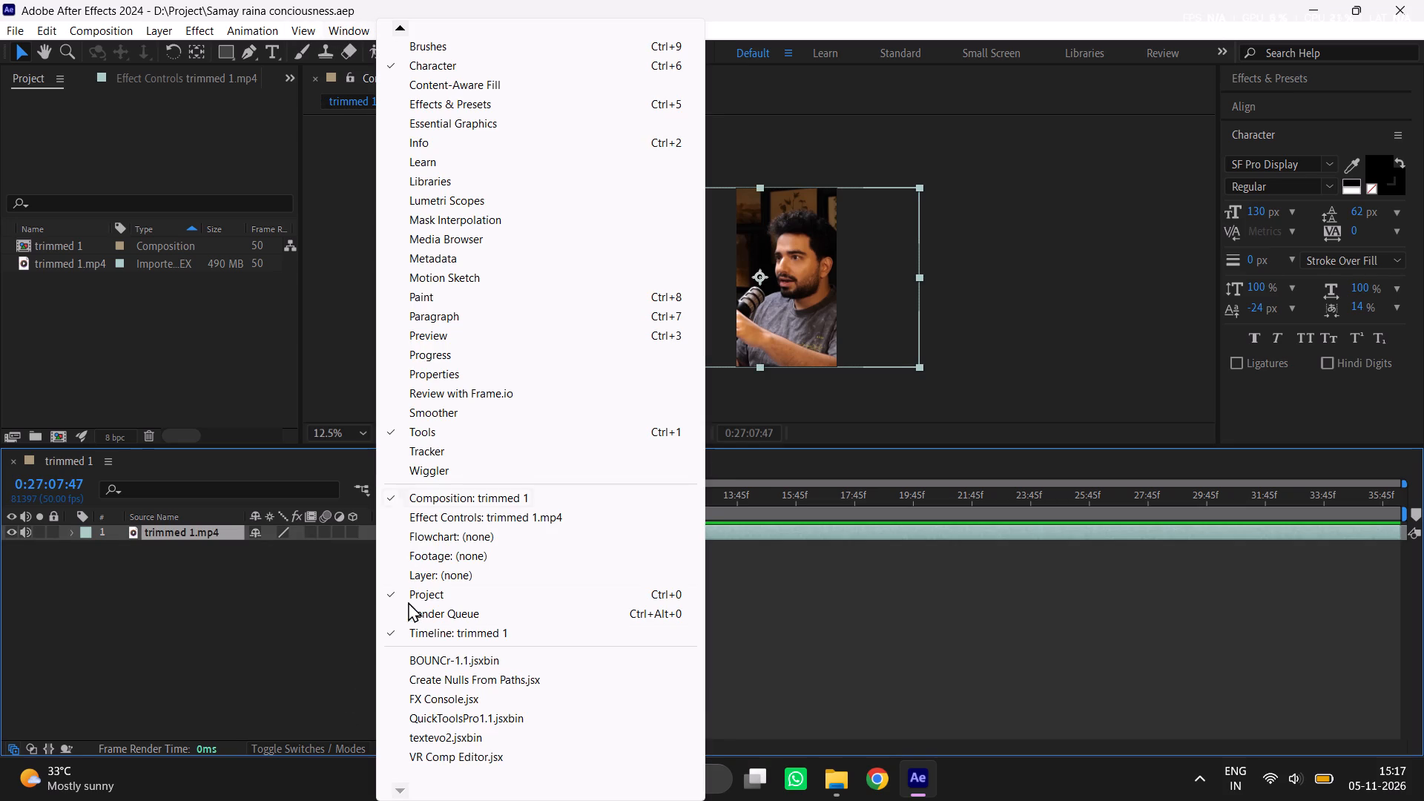
Add the trimmed 1 composition to the render queue and render it with Best Settings and Lossless output to trimmed 1.avi.
left_click(94, 26)
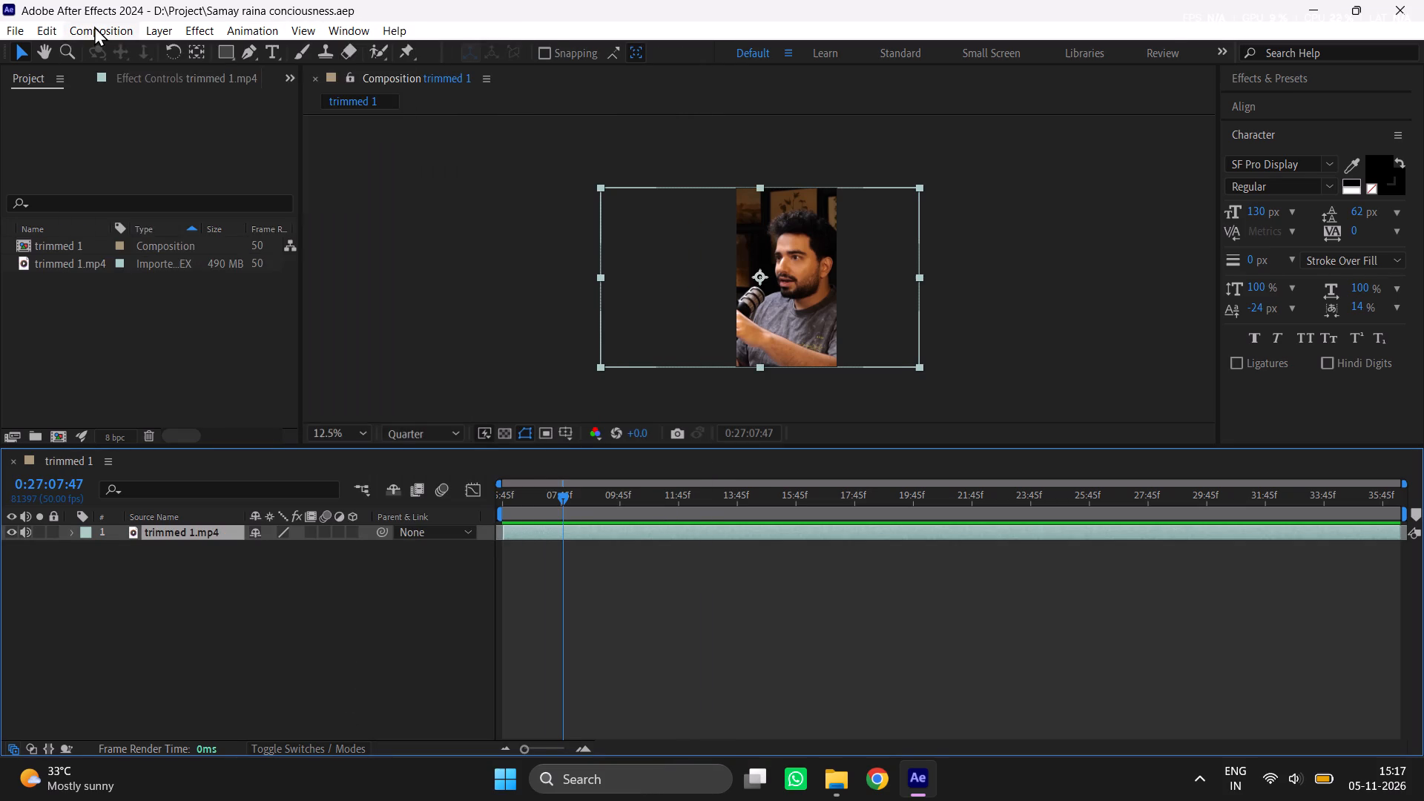
left_click(94, 26)
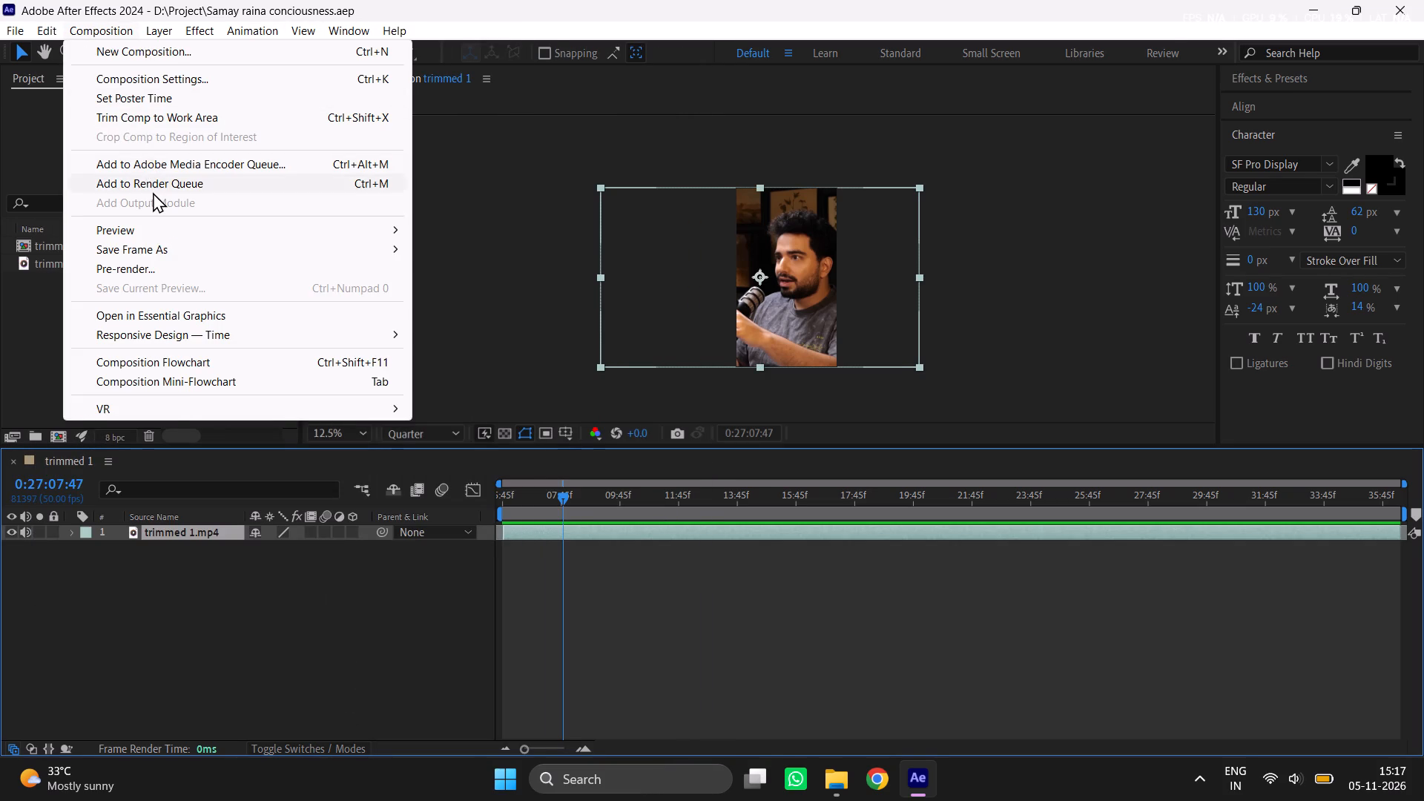
left_click(153, 192)
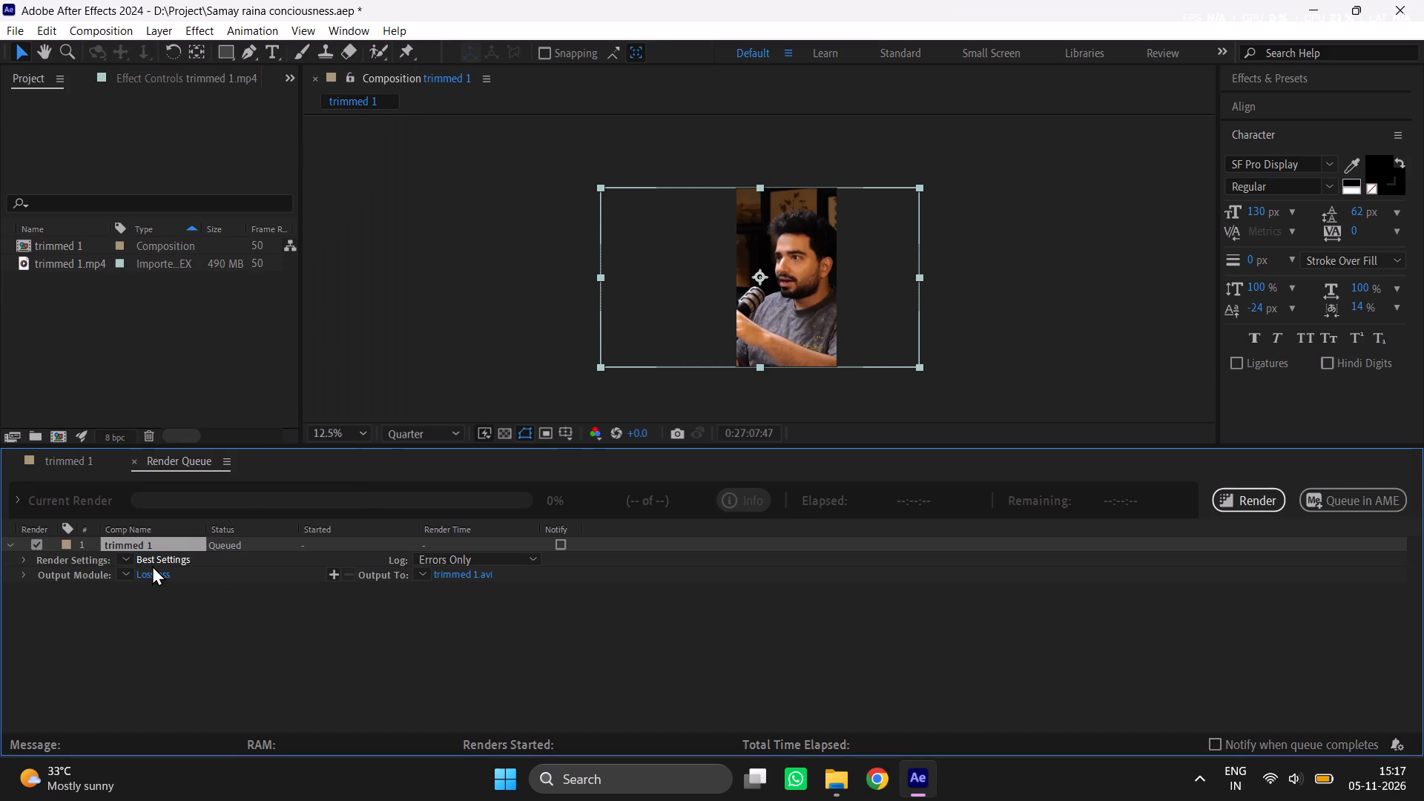
left_click(152, 565)
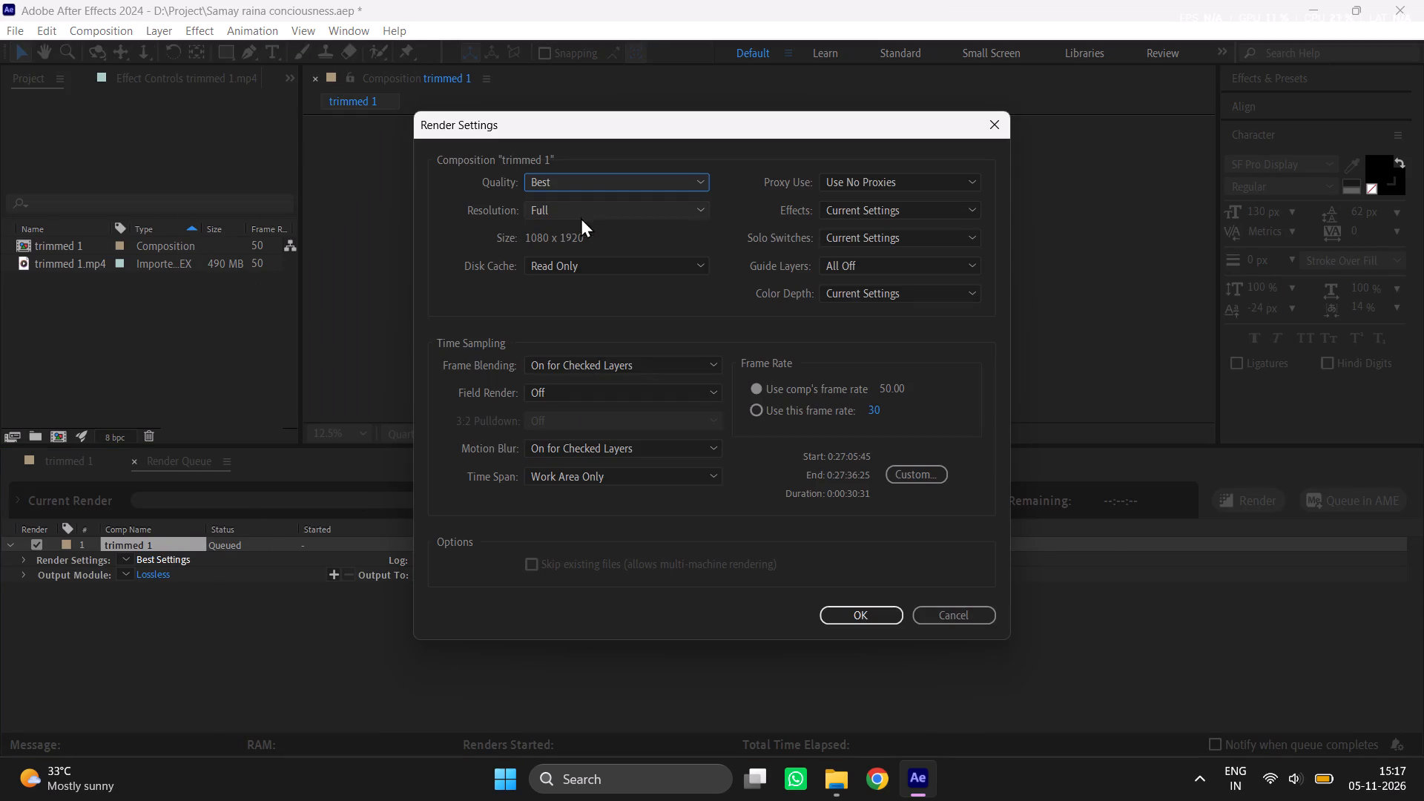
left_click(852, 617)
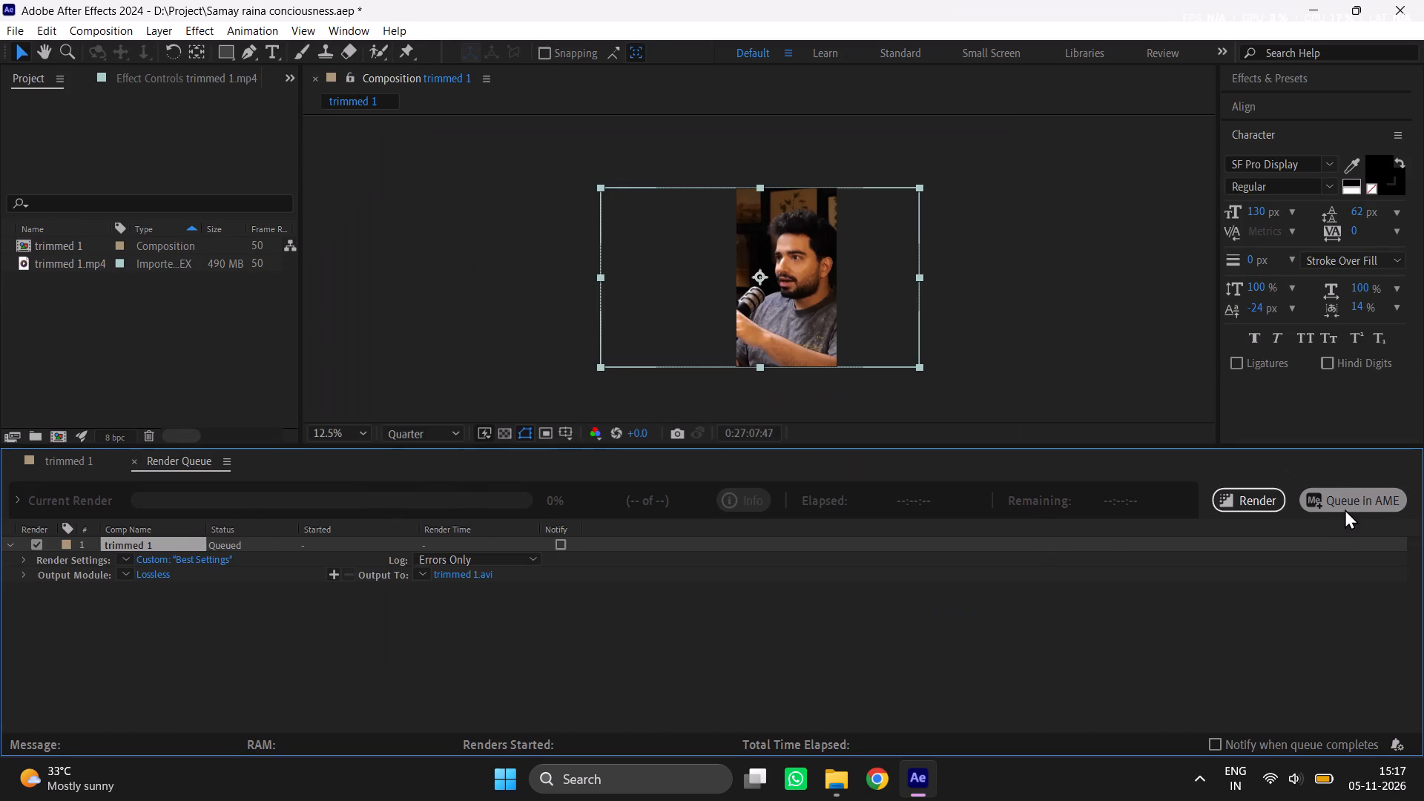
left_click(1258, 503)
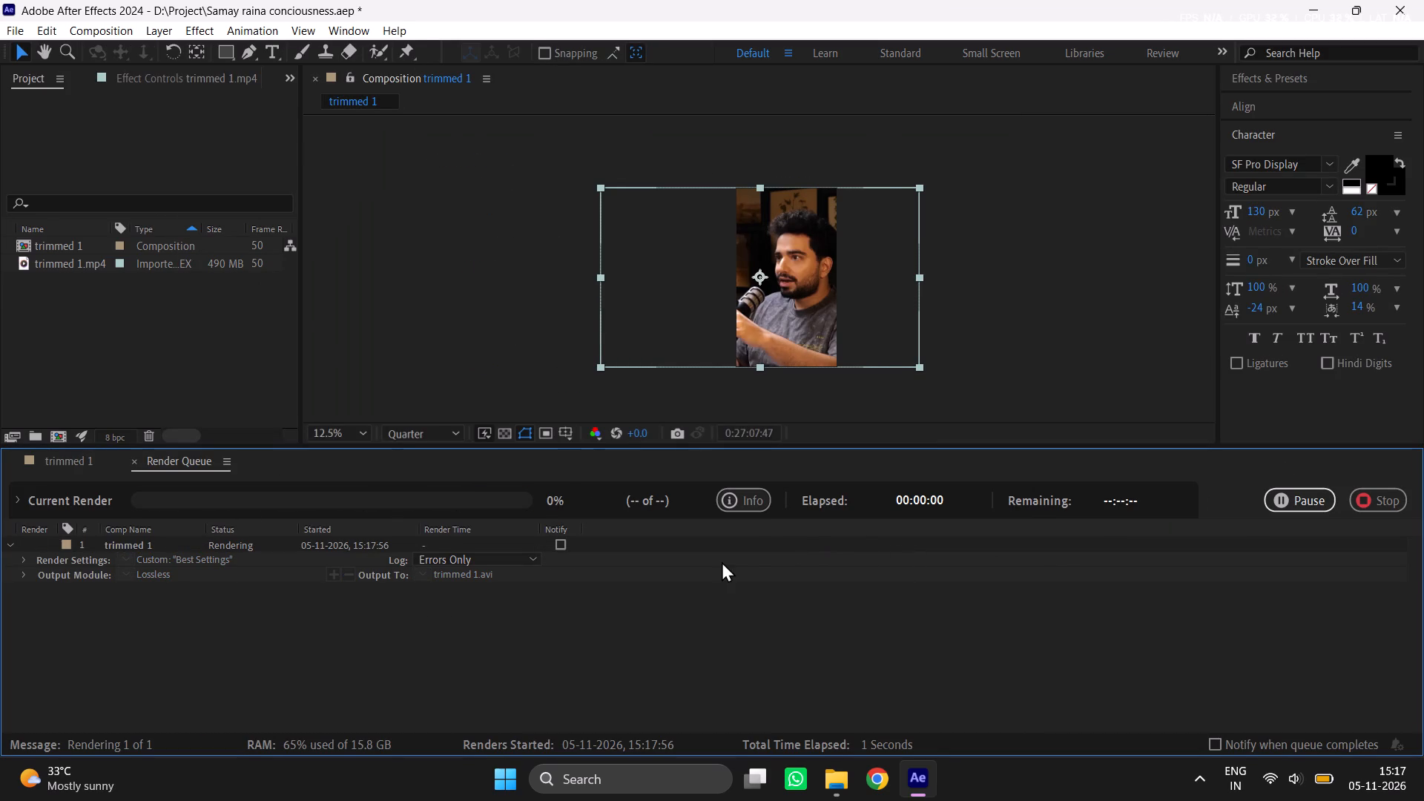
Switch to Chrome and open the TurboScribe transcription dashboard from the saved subtitle shortcut.
left_click(884, 793)
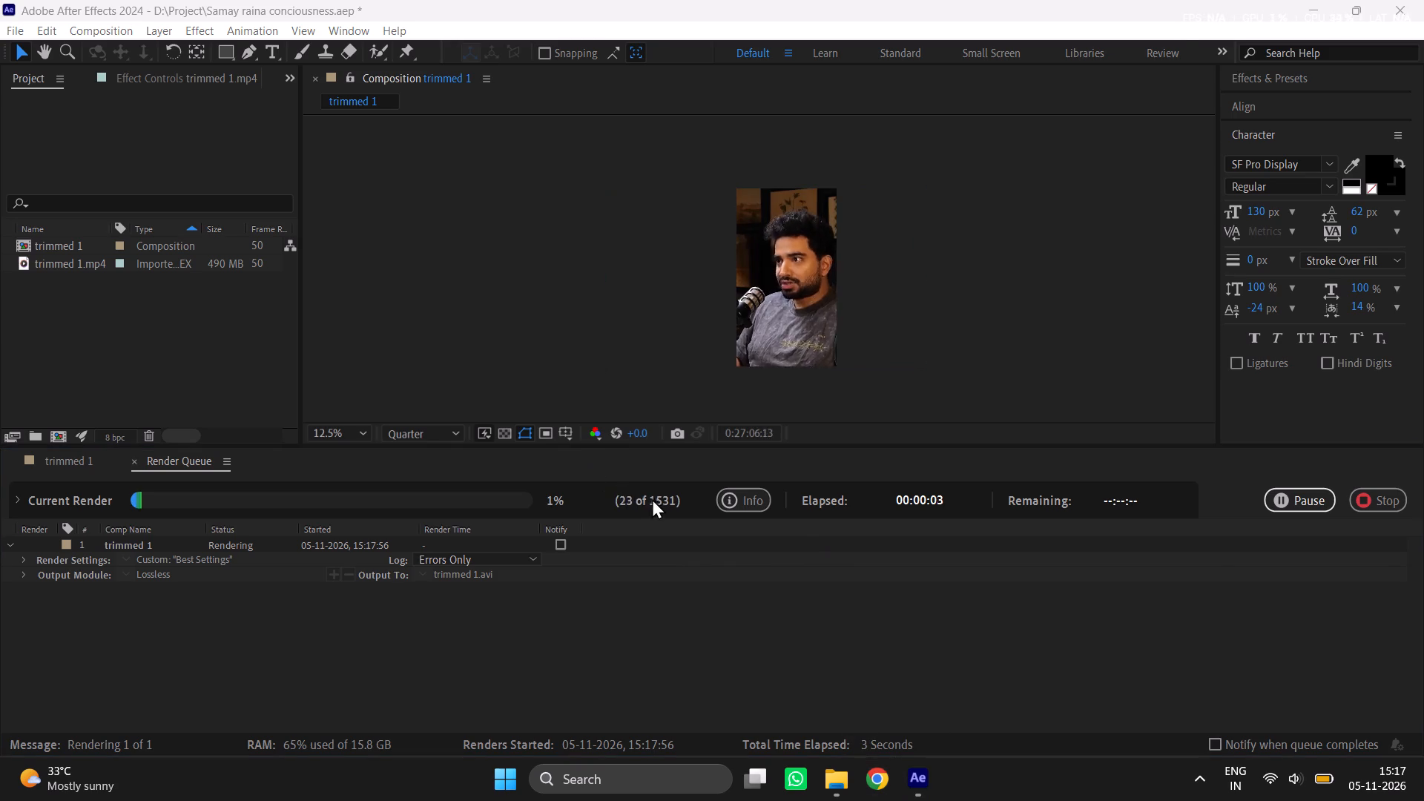
left_click(522, 455)
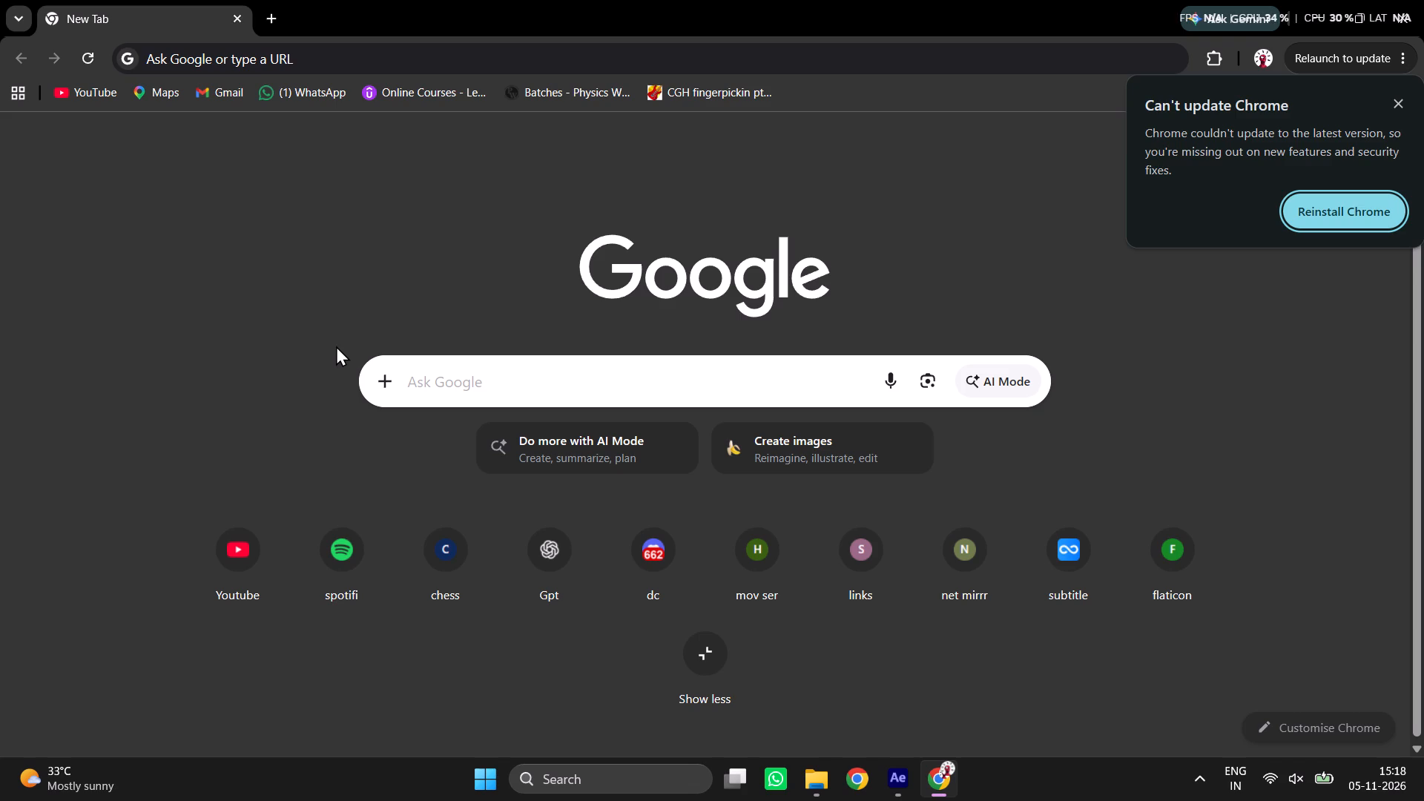
left_click(211, 65)
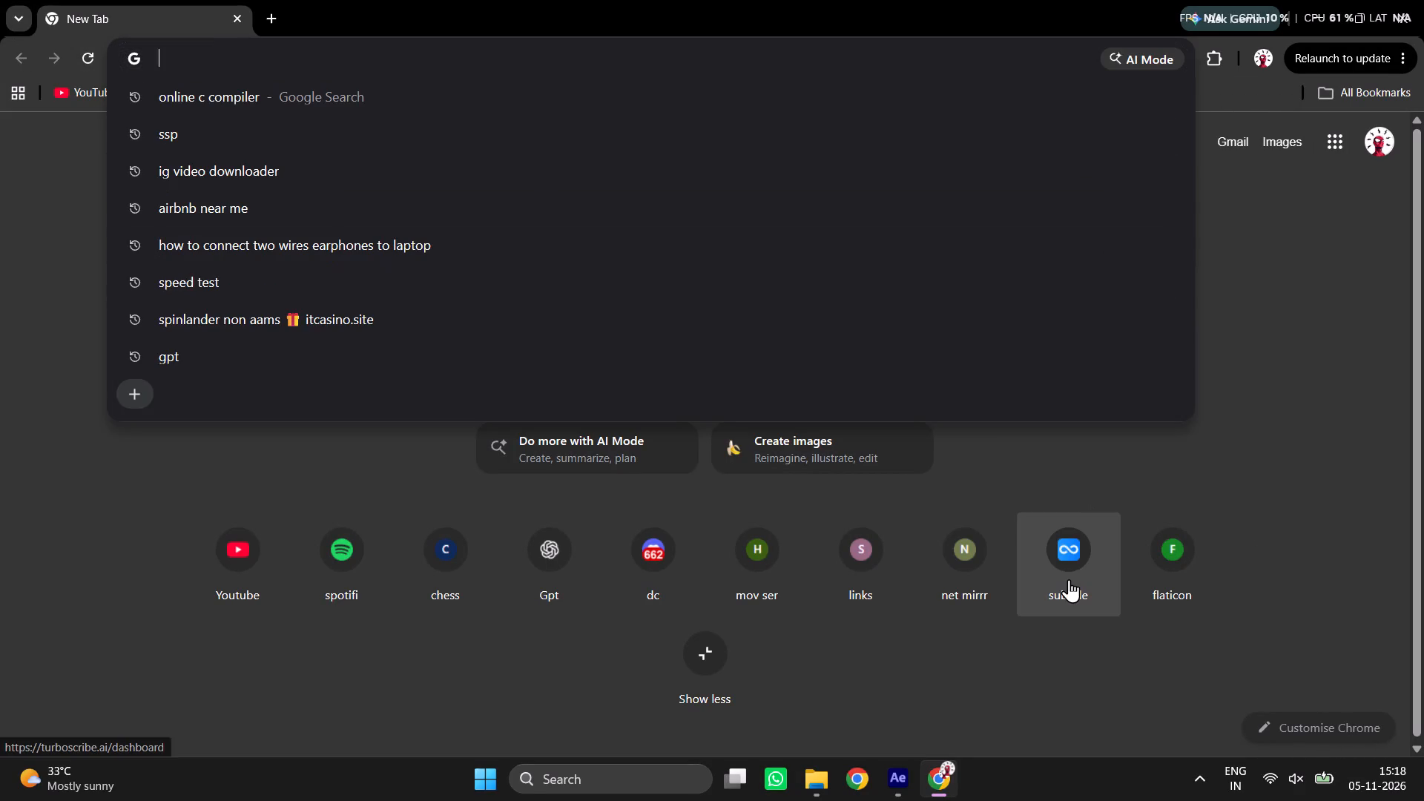
left_click(1069, 579)
Check the render's progress in After Effects and return to the TurboScribe dashboard in Chrome.
left_click(887, 788)
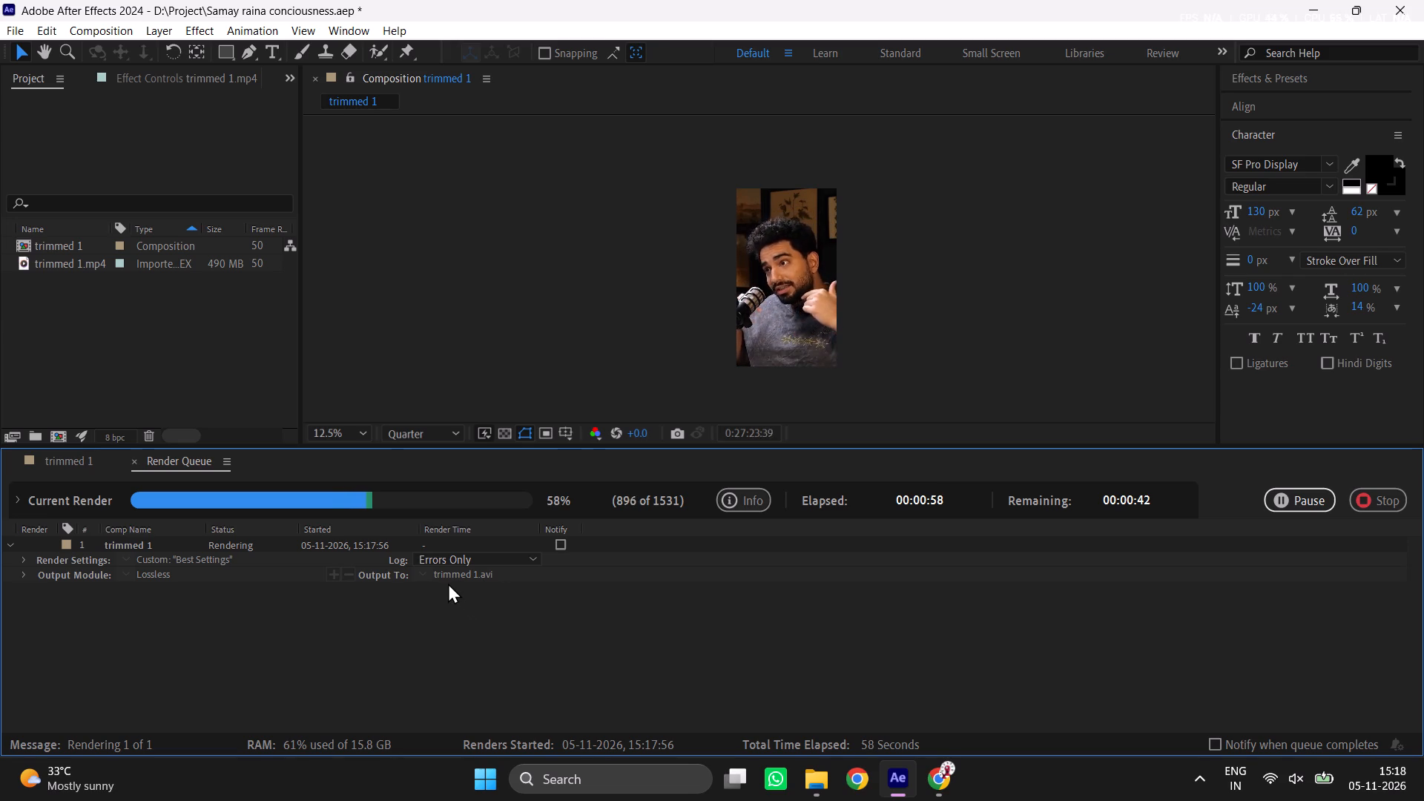
left_click(950, 797)
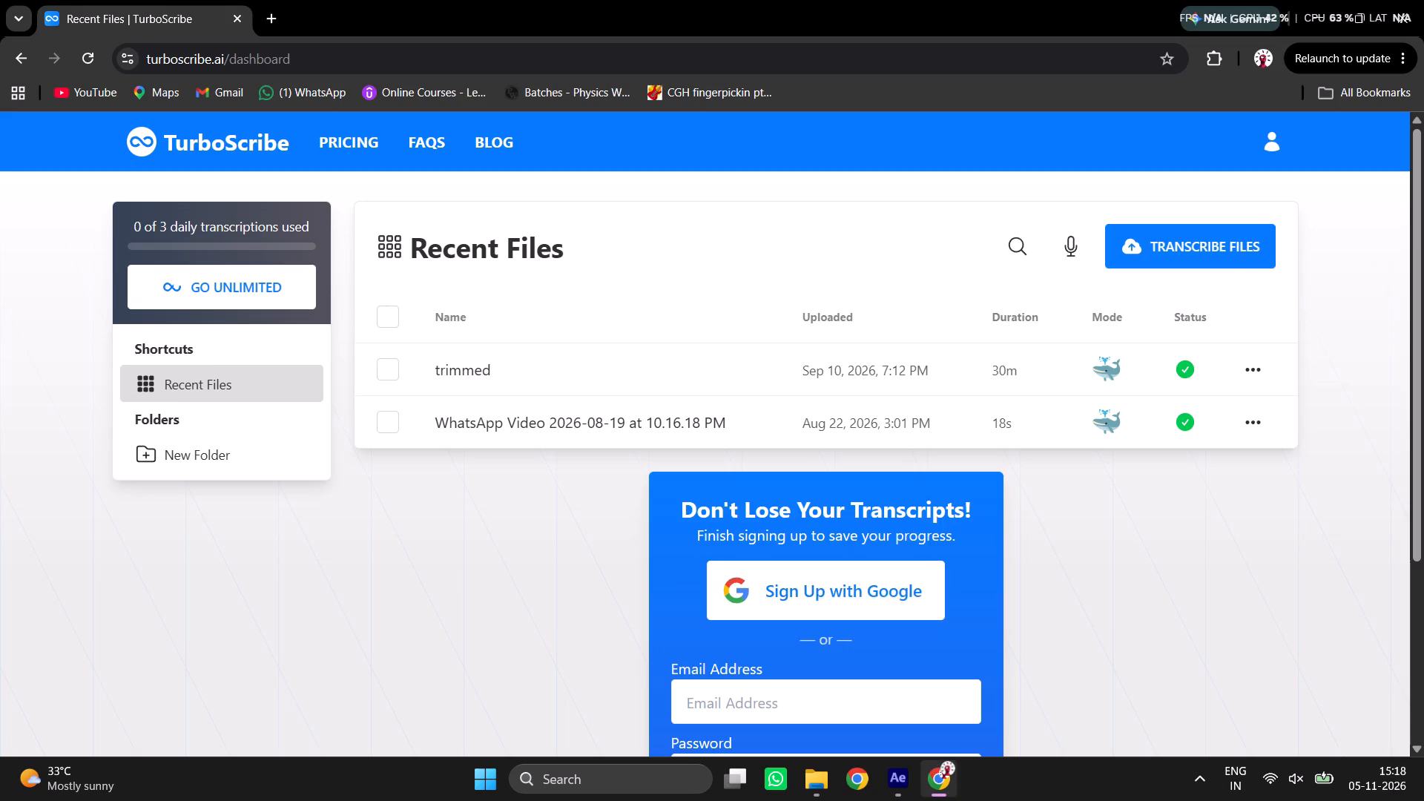
Open the existing transcript named trimmed in TurboScribe and read through its timestamped text.
left_click(1150, 231)
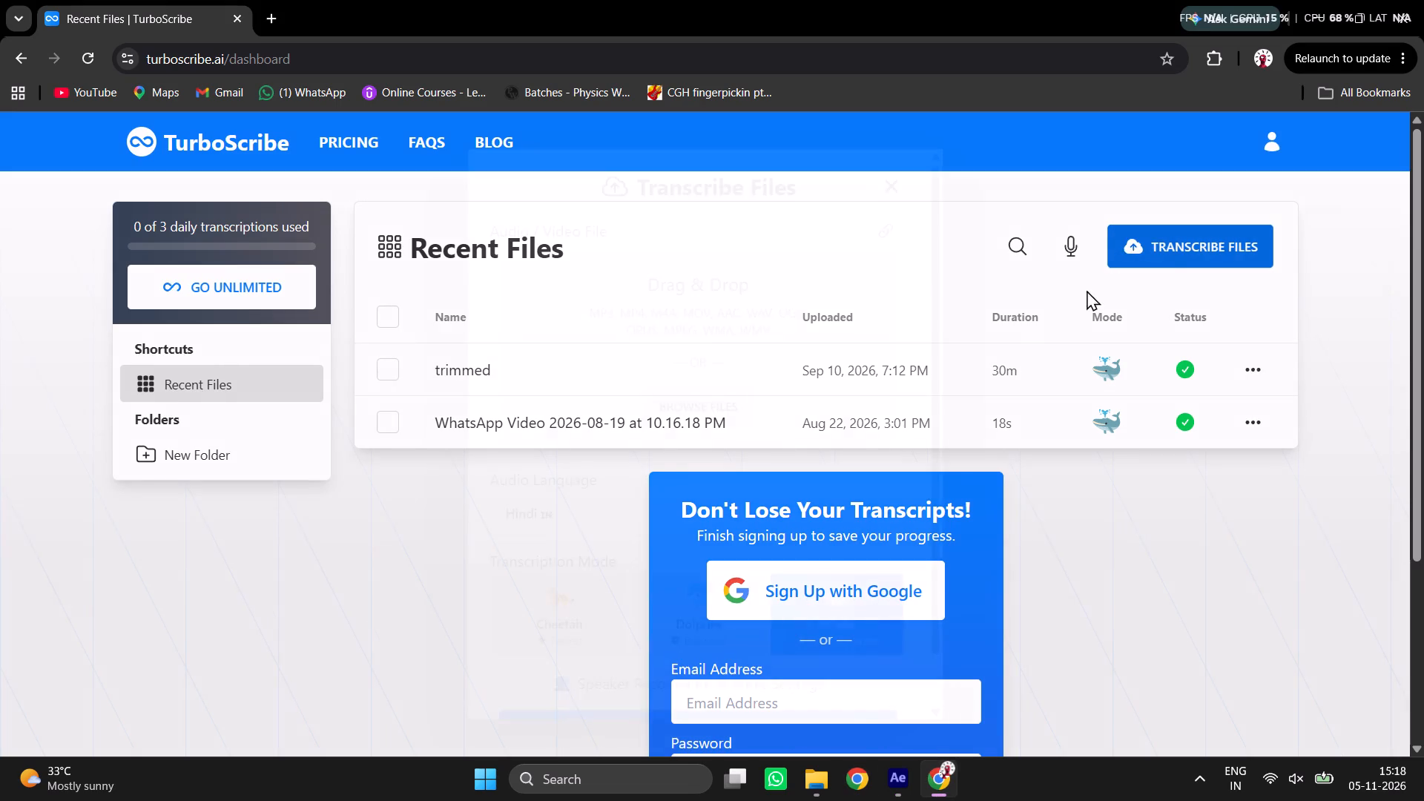
left_click(886, 182)
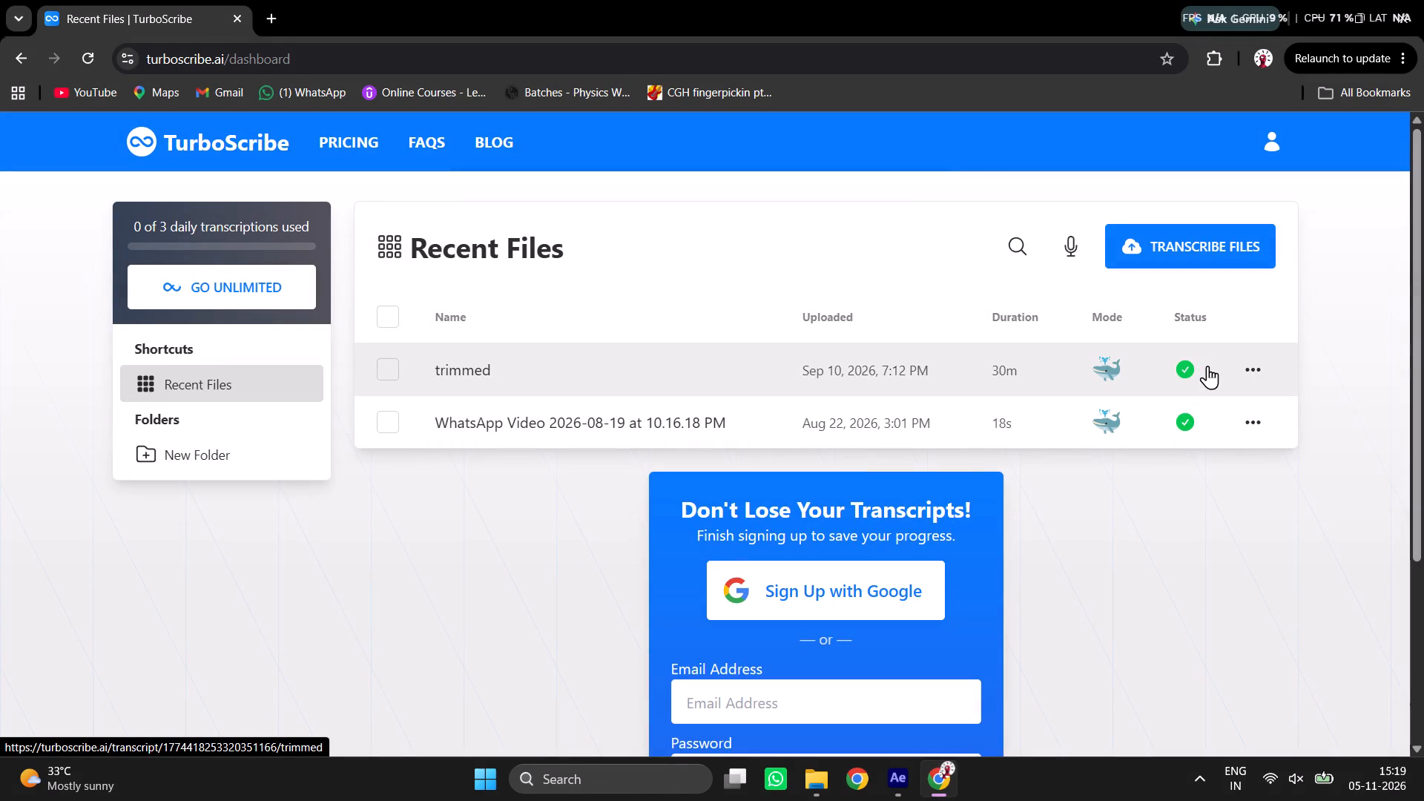
left_click(1232, 360)
left_click(1248, 373)
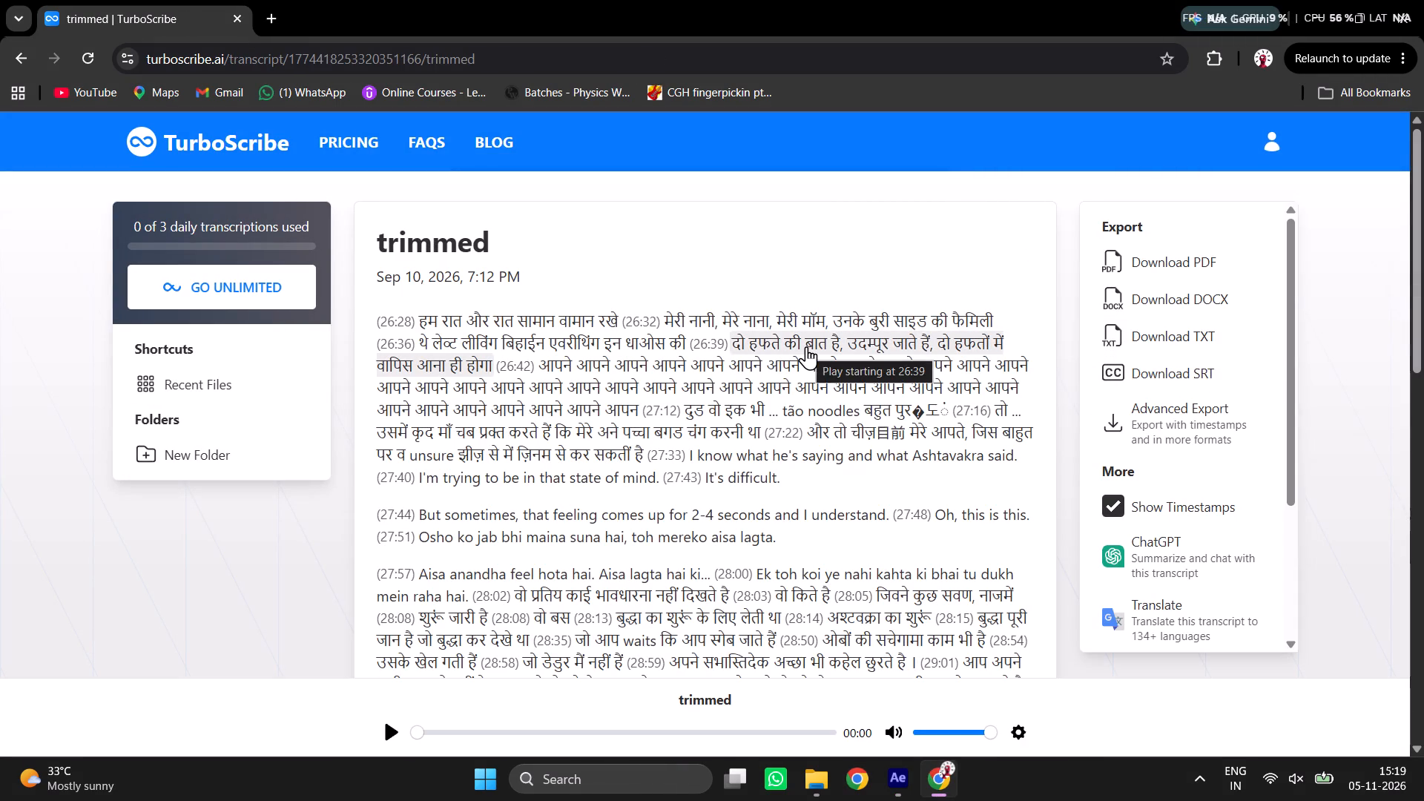
scroll(811, 406, "down", 2)
scroll(811, 429, "up", 1)
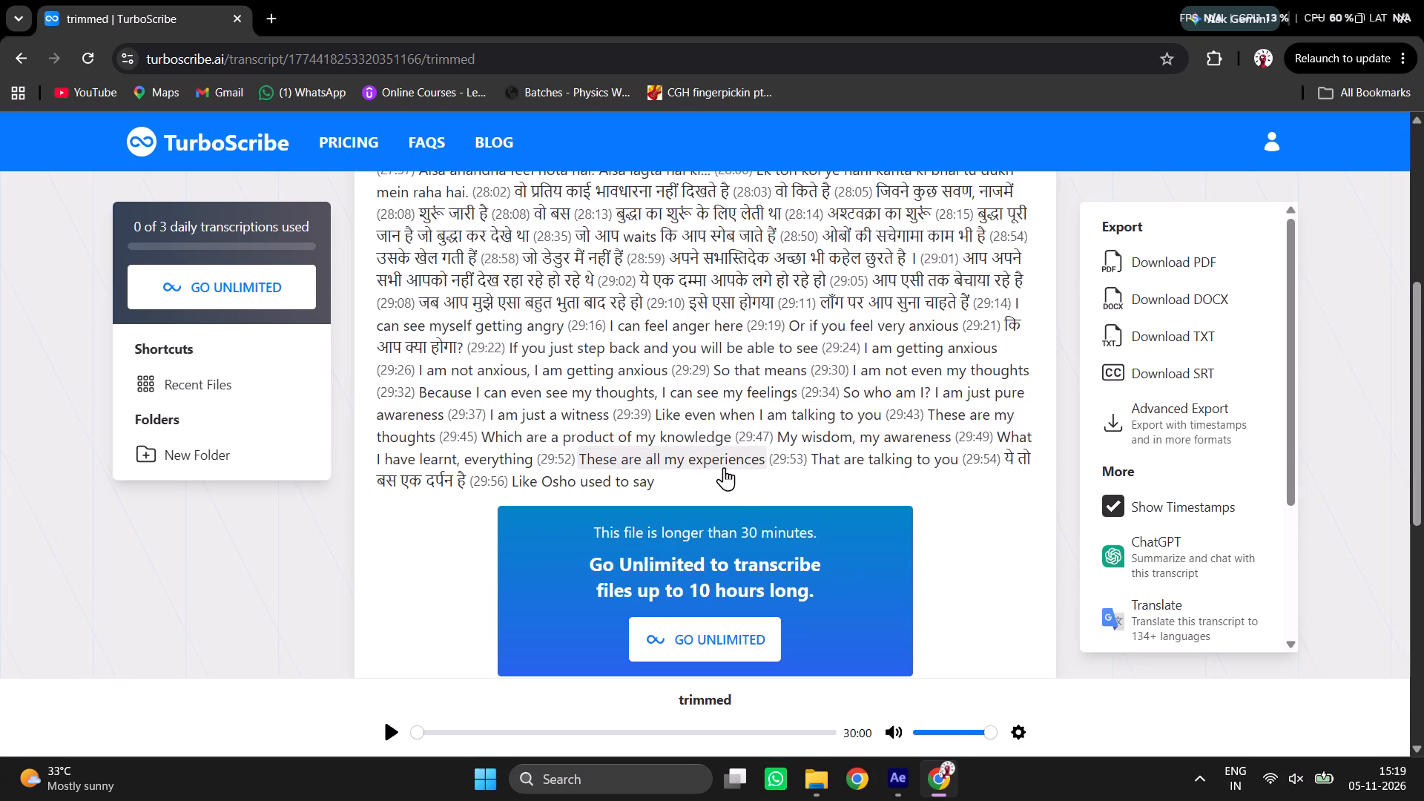
middle_click(736, 483)
left_click(738, 418)
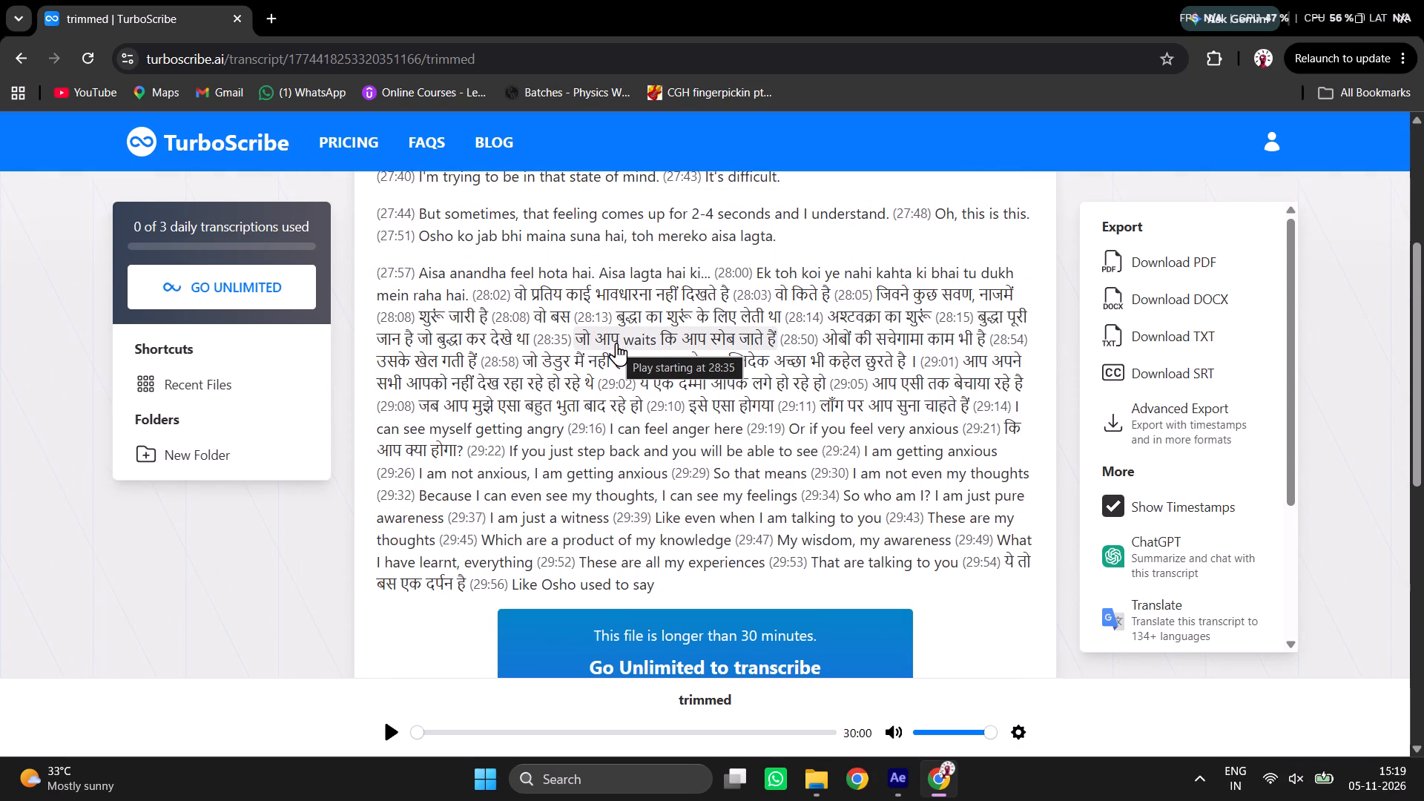
Continue reading through the timestamped text of the trimmed transcript.
middle_click(551, 388)
left_click(563, 320)
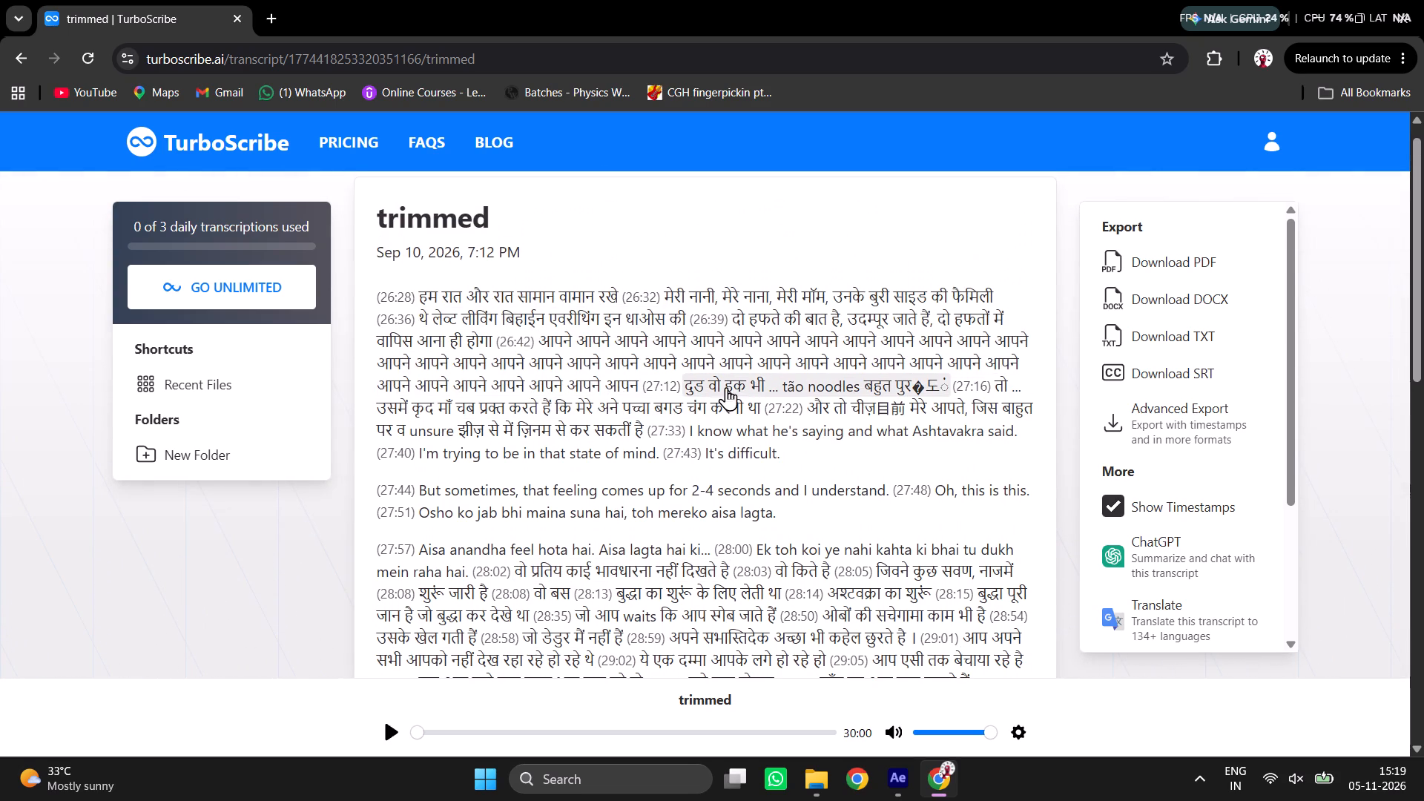
middle_click(645, 314)
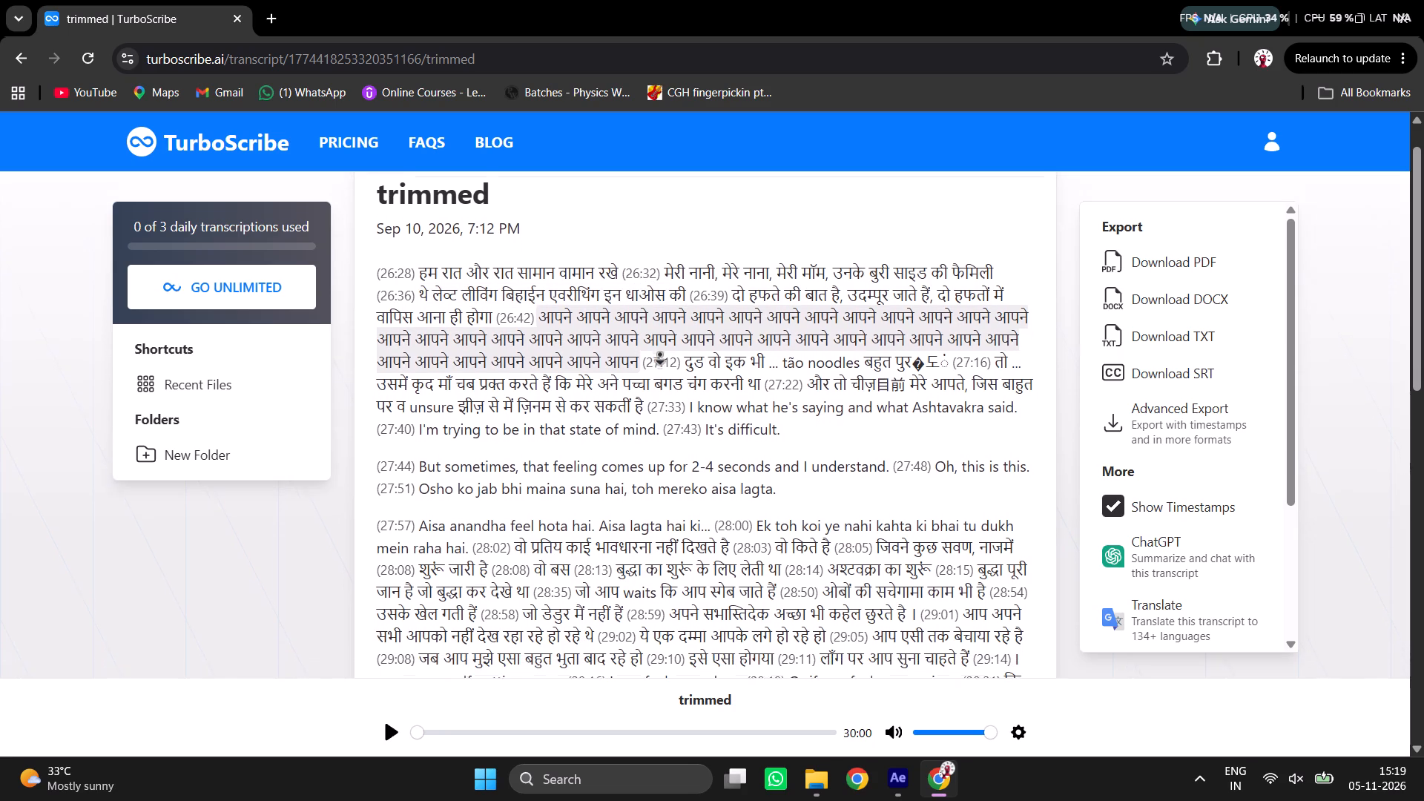
left_click(660, 355)
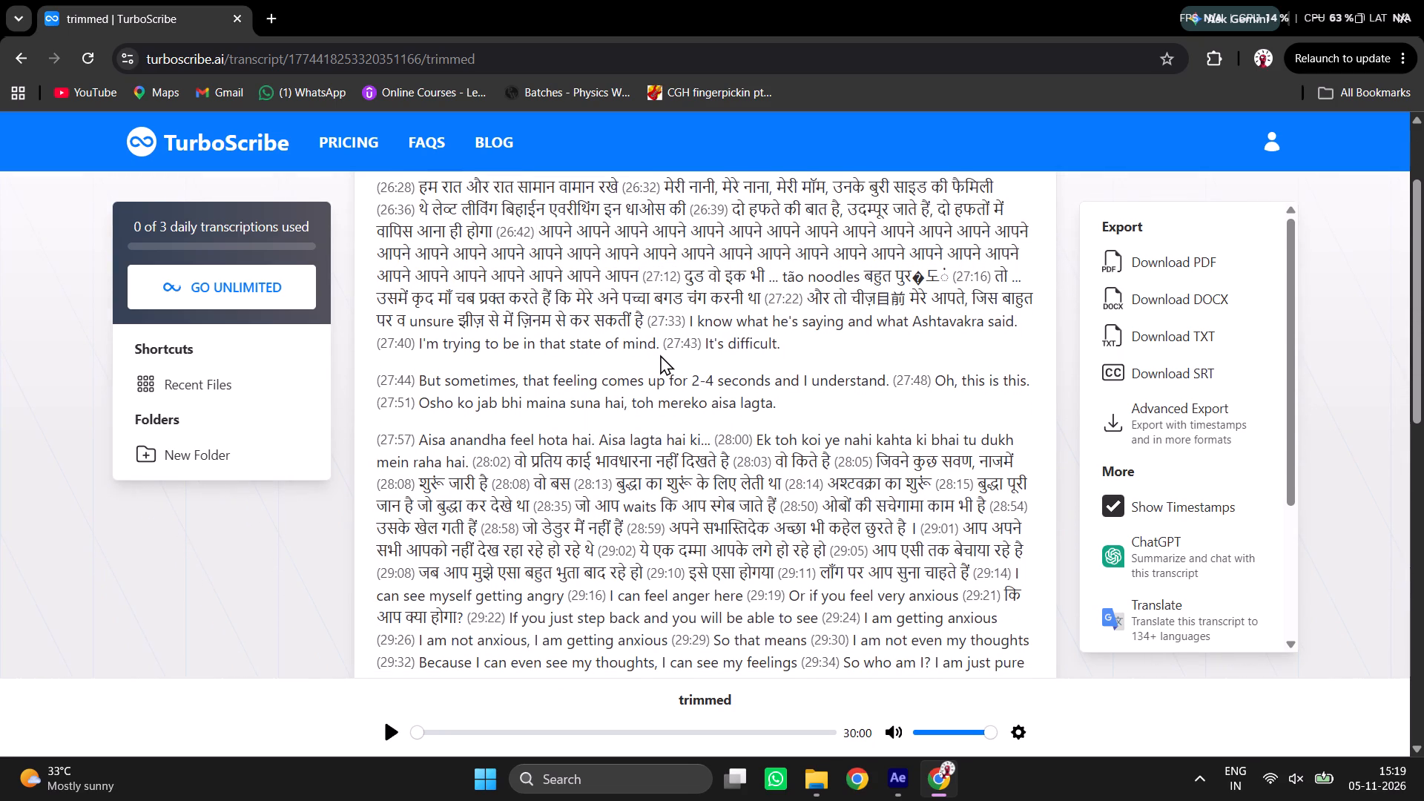
middle_click(660, 355)
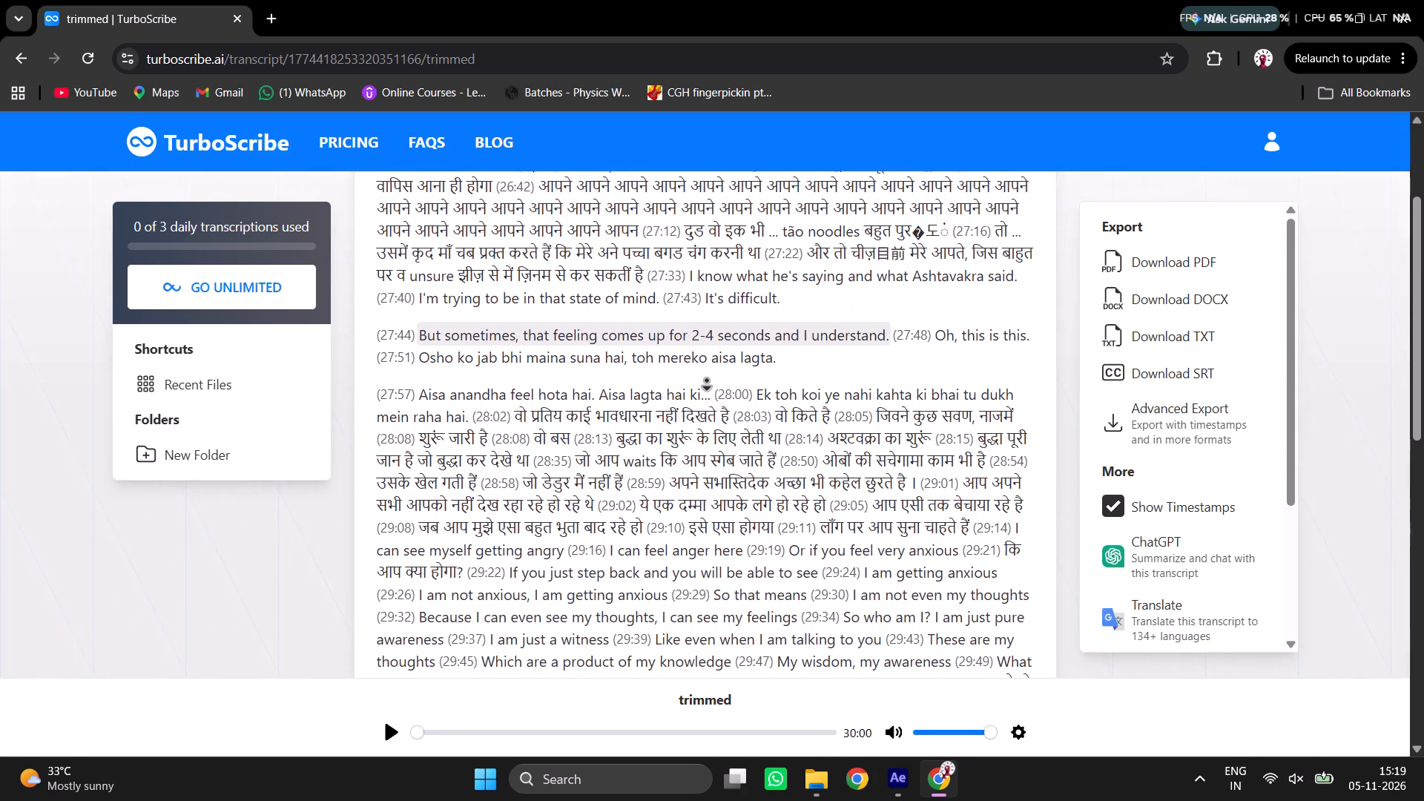
left_click(707, 380)
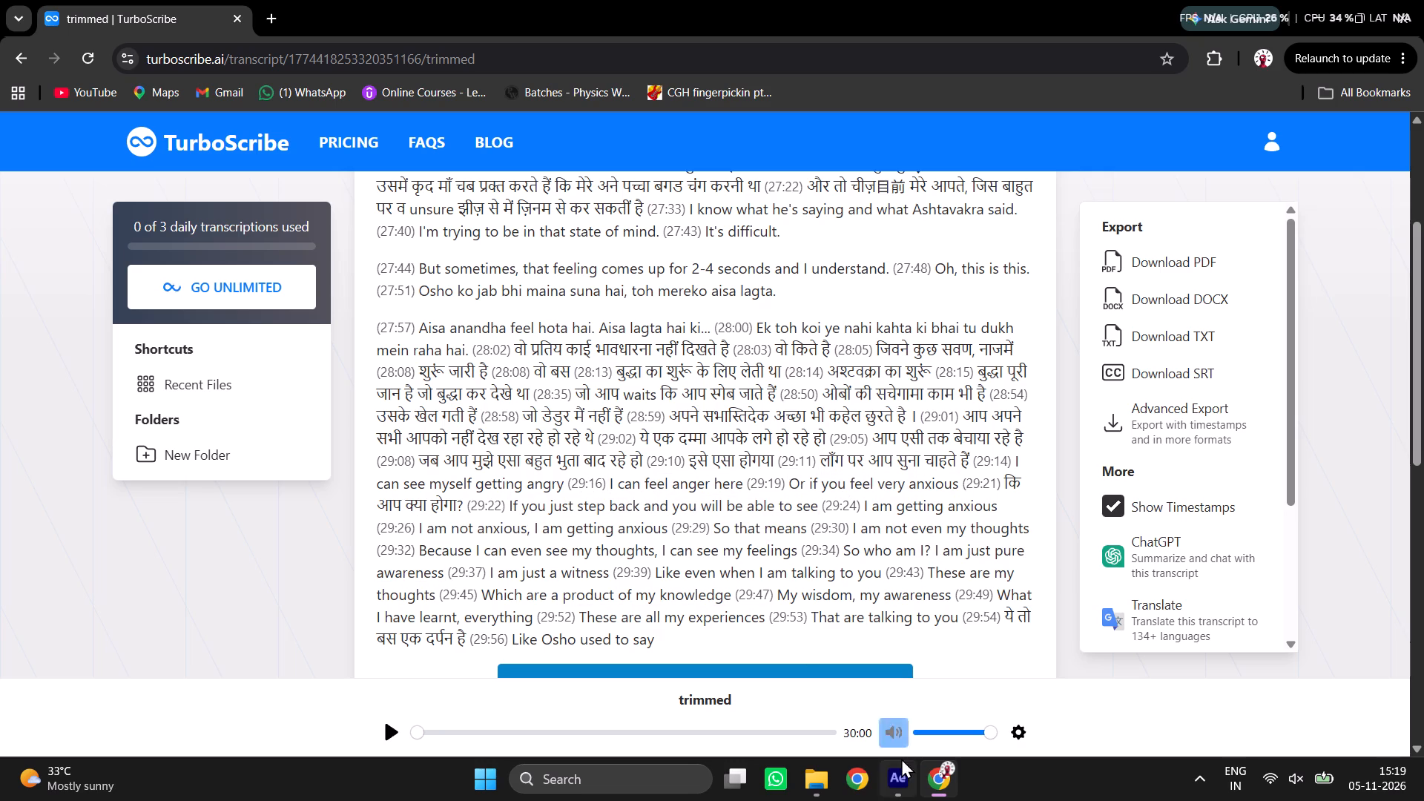
scroll(349, 355, "up", 2)
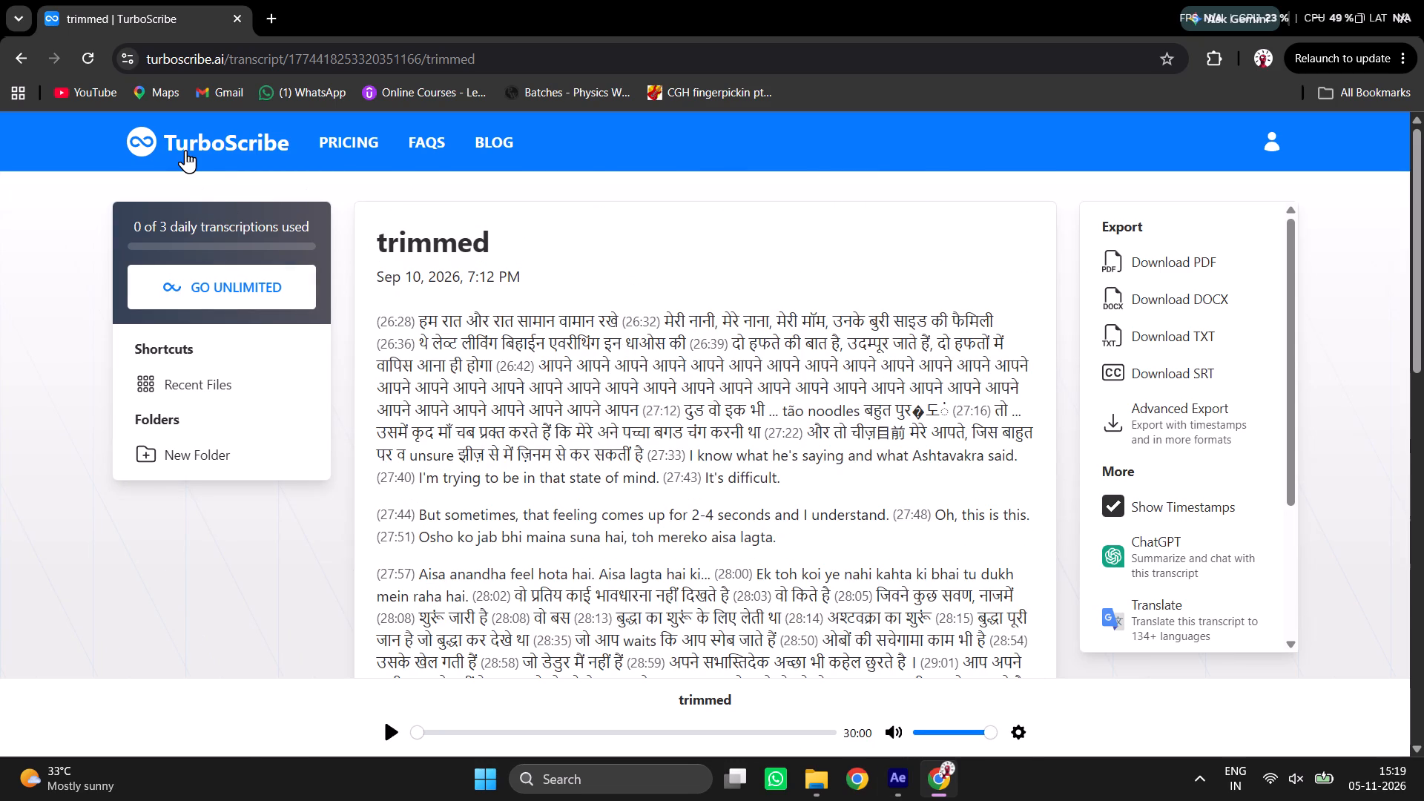
Return to the TurboScribe dashboard and check the trimmed 1 render's entry in the After Effects render queue.
left_click(188, 148)
left_click(893, 785)
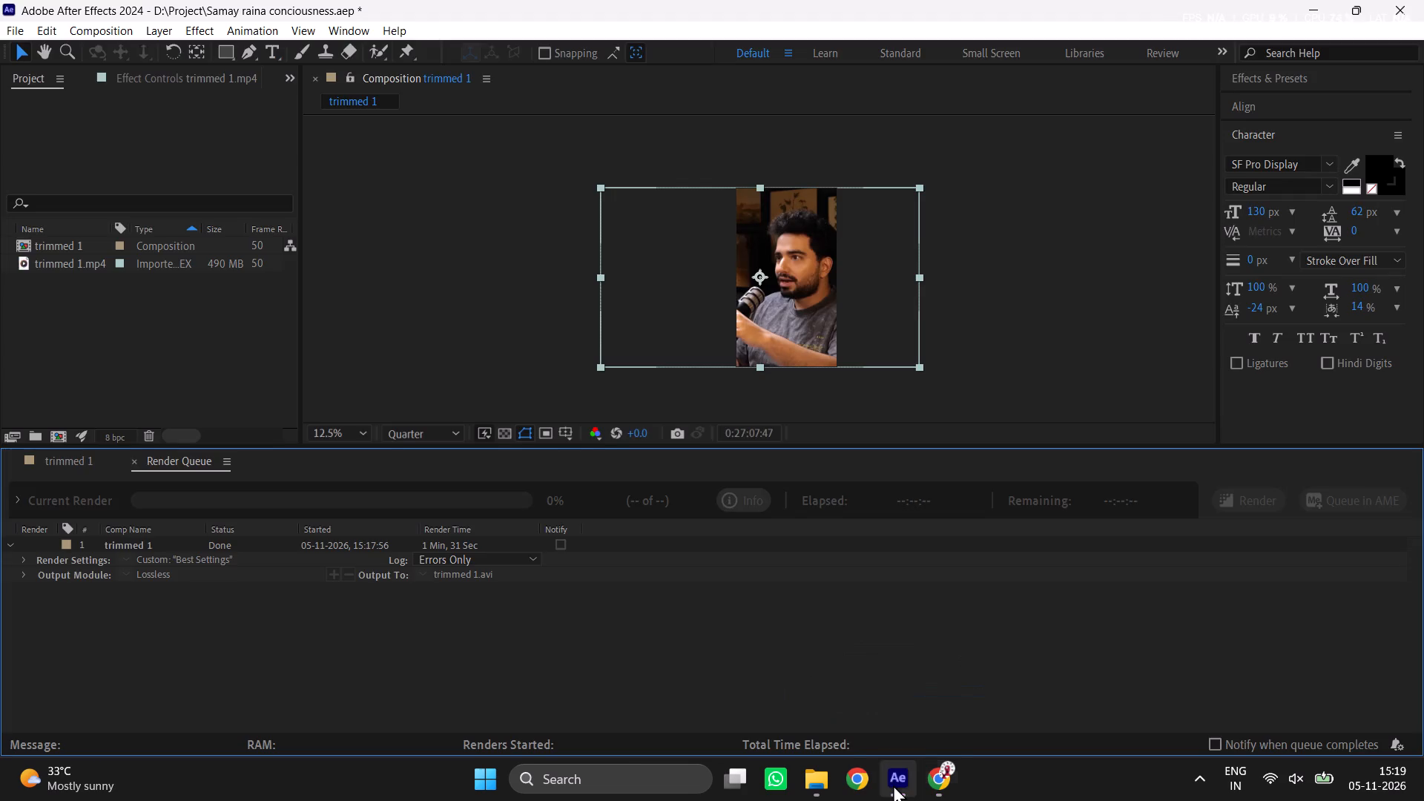
left_click(893, 785)
left_click(897, 781)
left_click(452, 568)
left_click(814, 788)
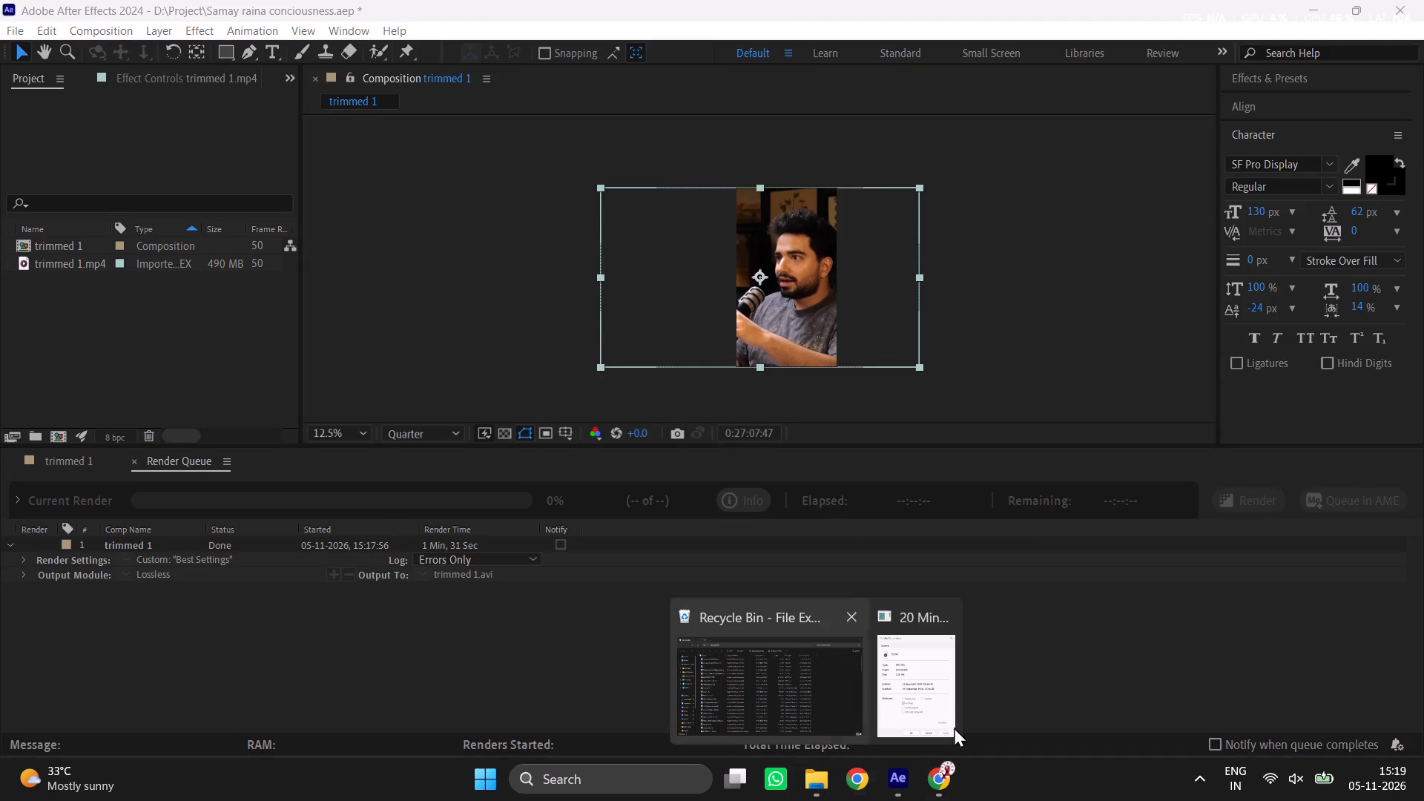
left_click(936, 777)
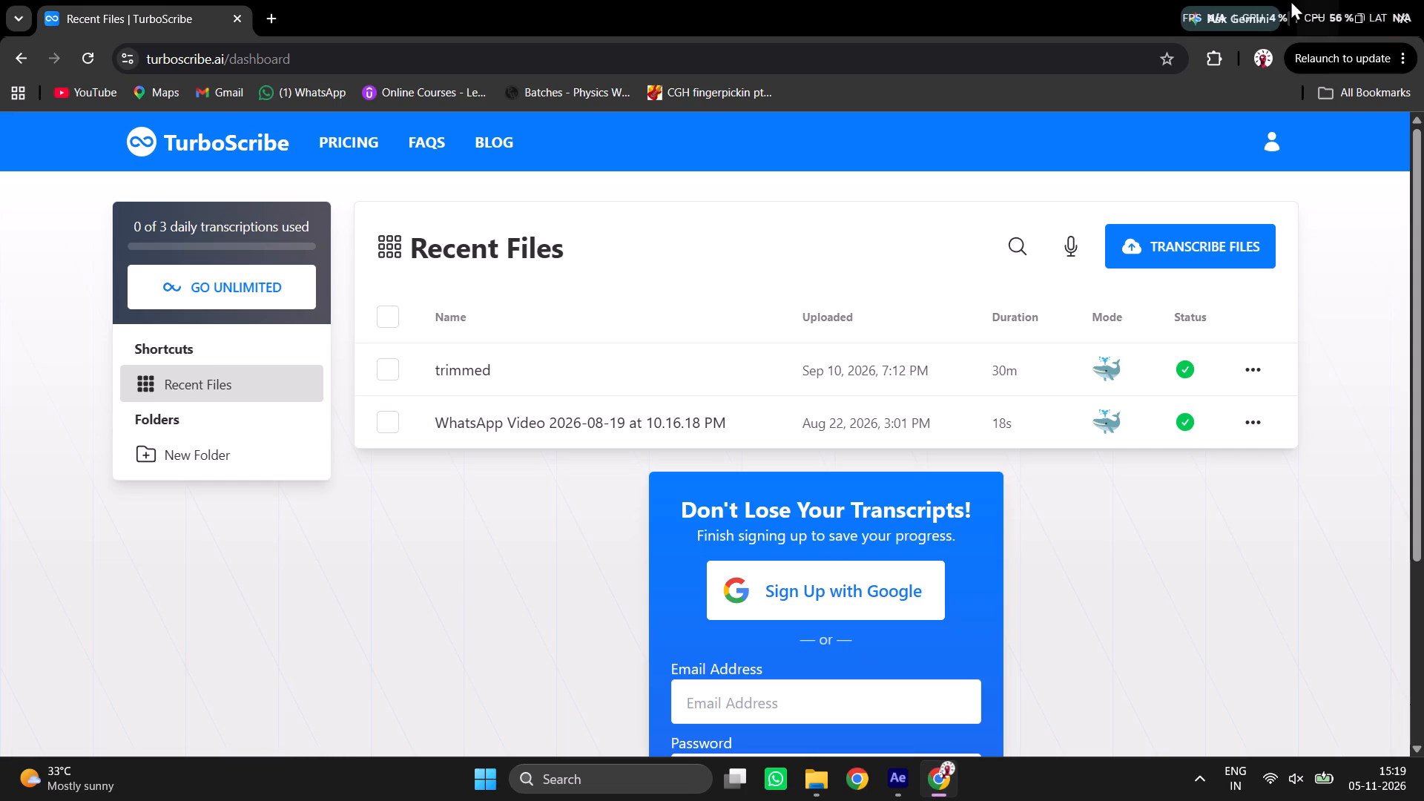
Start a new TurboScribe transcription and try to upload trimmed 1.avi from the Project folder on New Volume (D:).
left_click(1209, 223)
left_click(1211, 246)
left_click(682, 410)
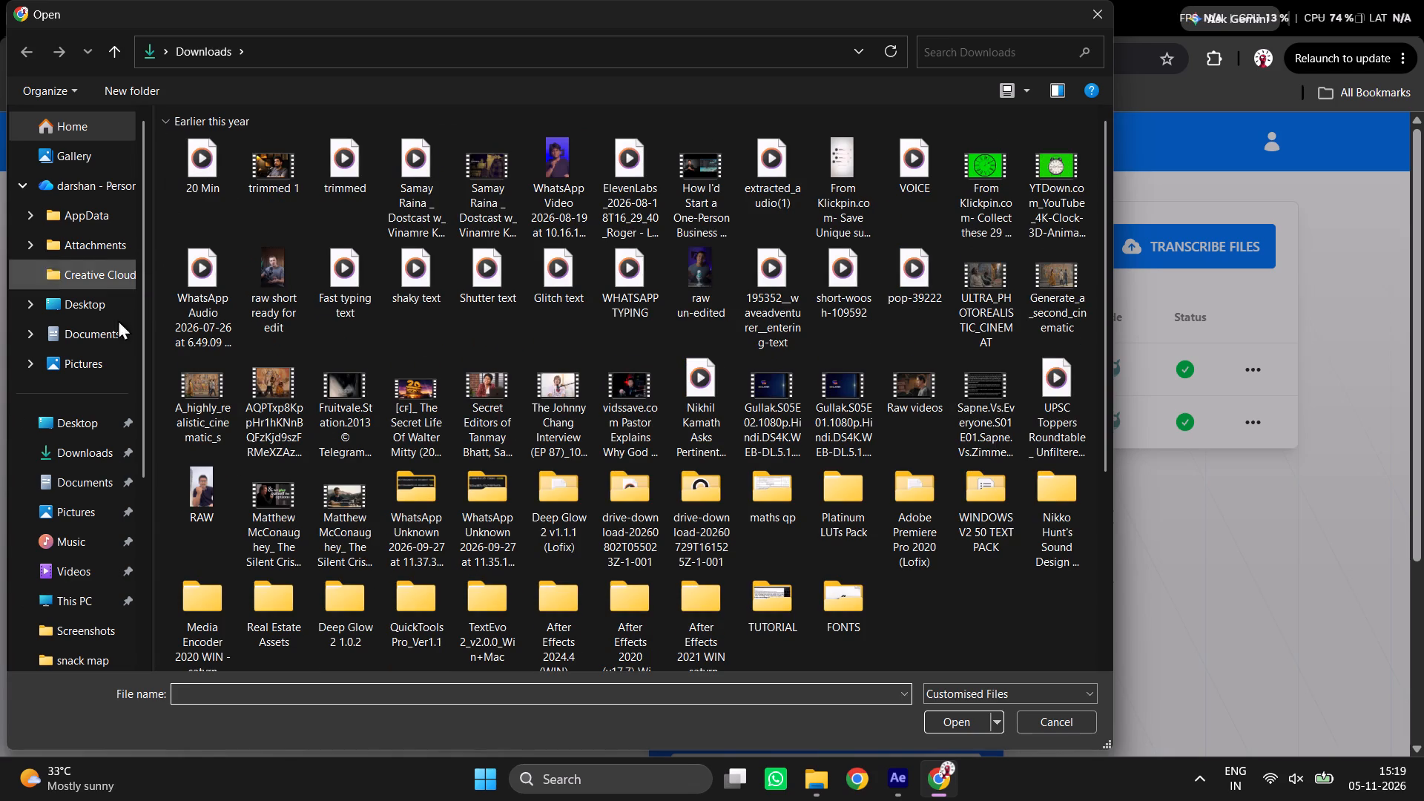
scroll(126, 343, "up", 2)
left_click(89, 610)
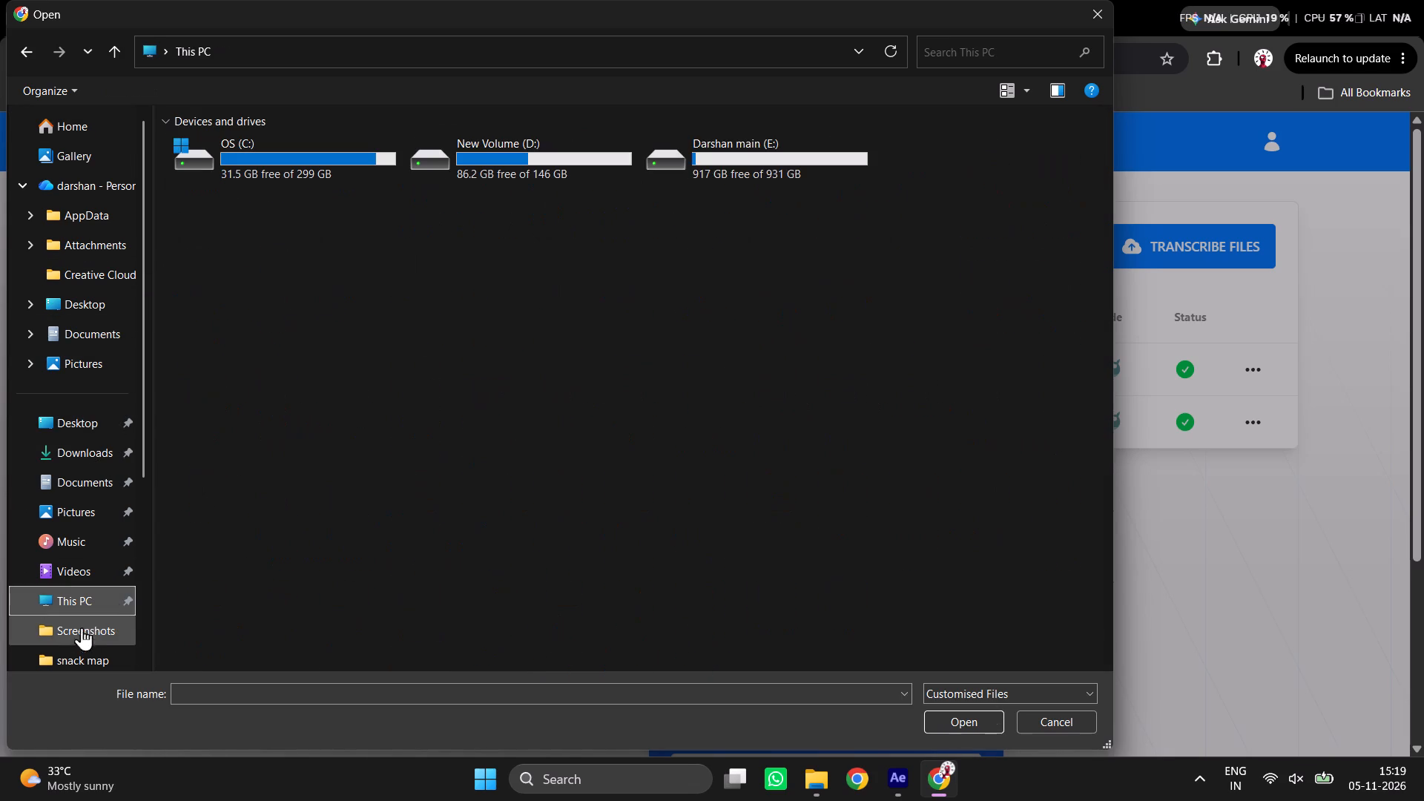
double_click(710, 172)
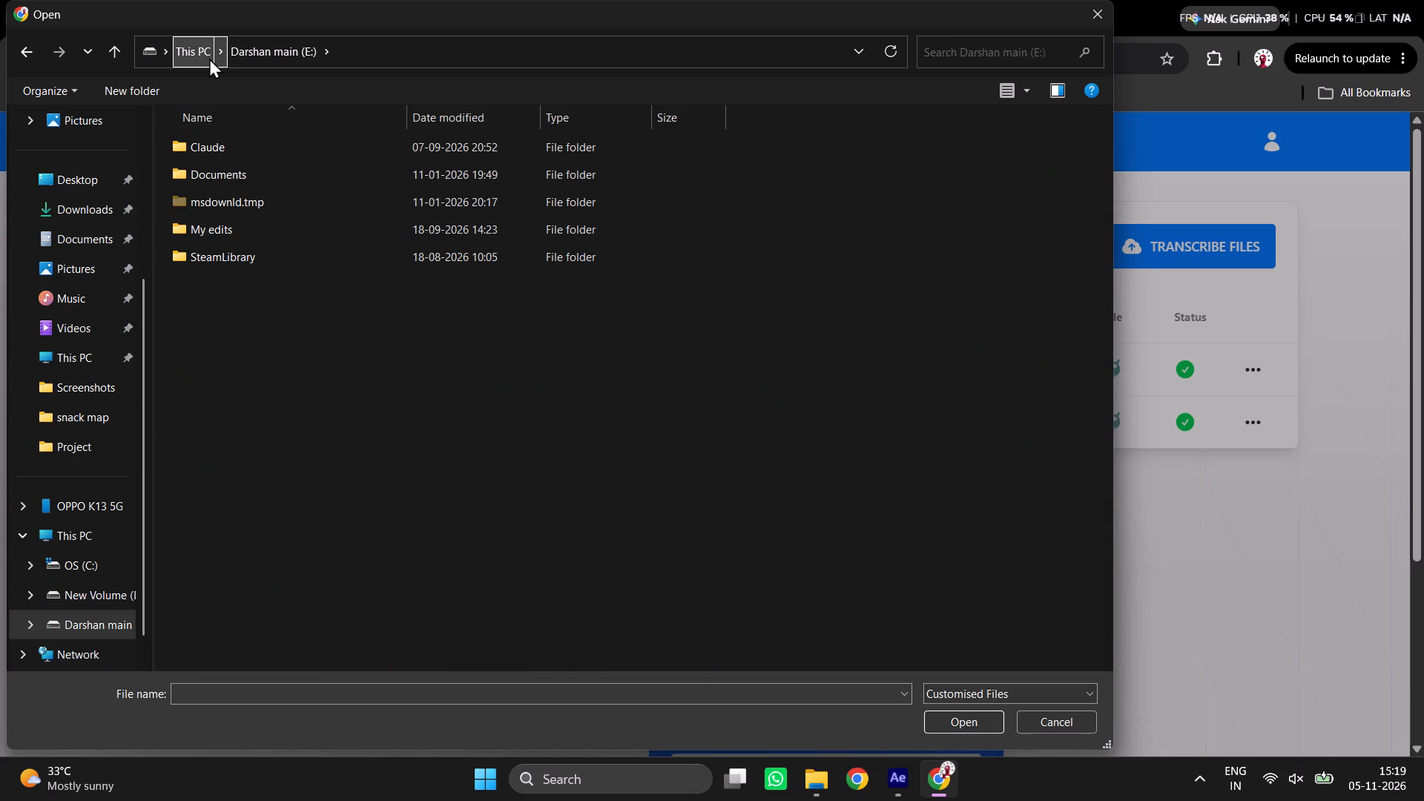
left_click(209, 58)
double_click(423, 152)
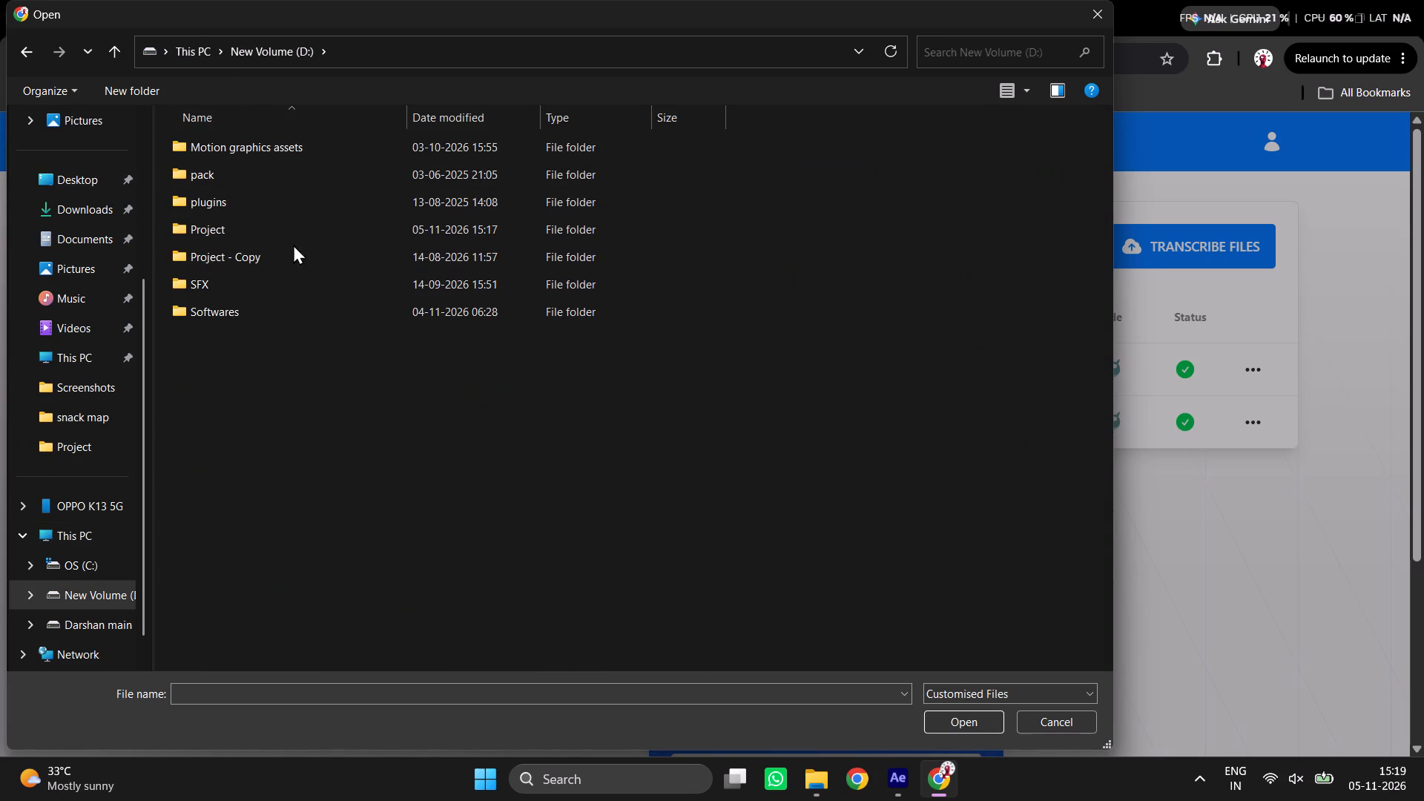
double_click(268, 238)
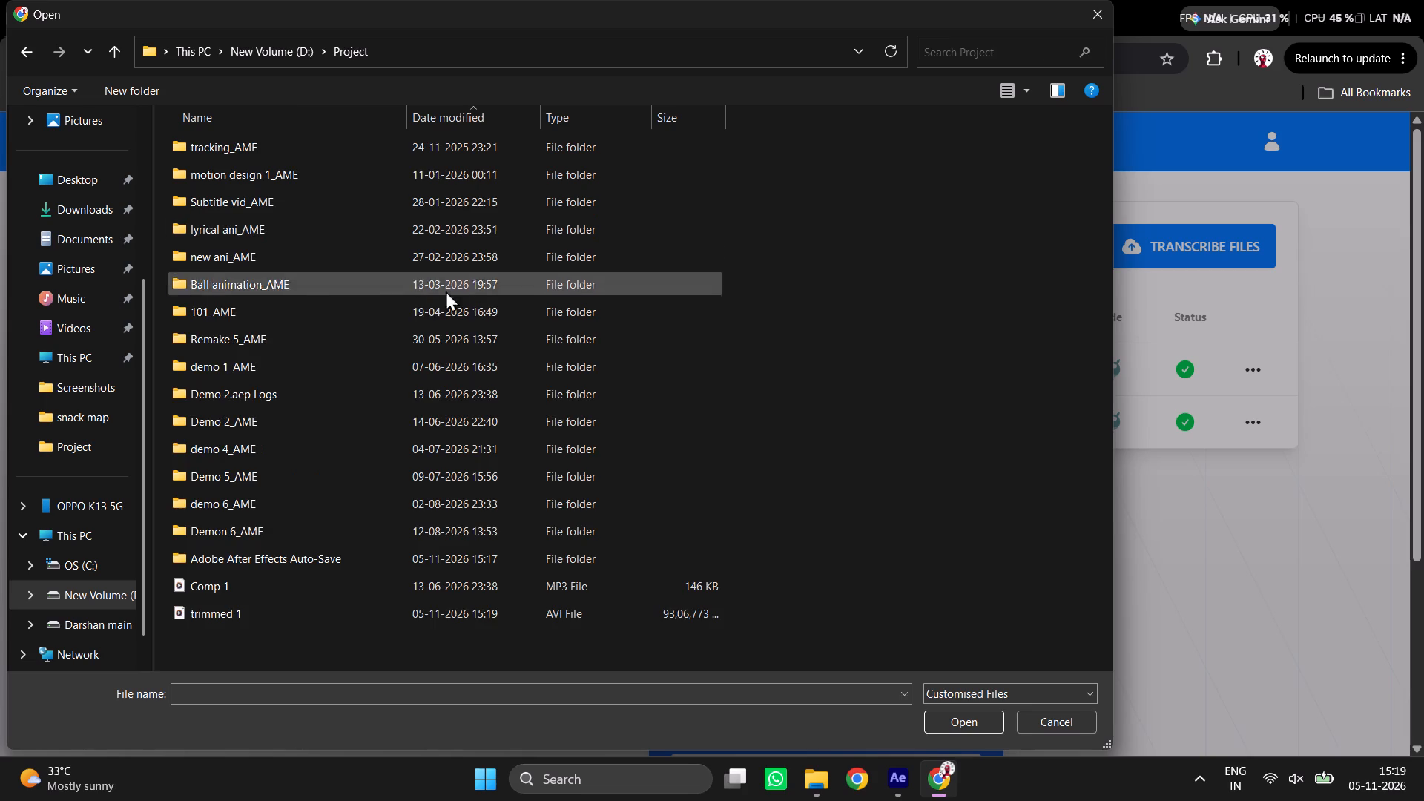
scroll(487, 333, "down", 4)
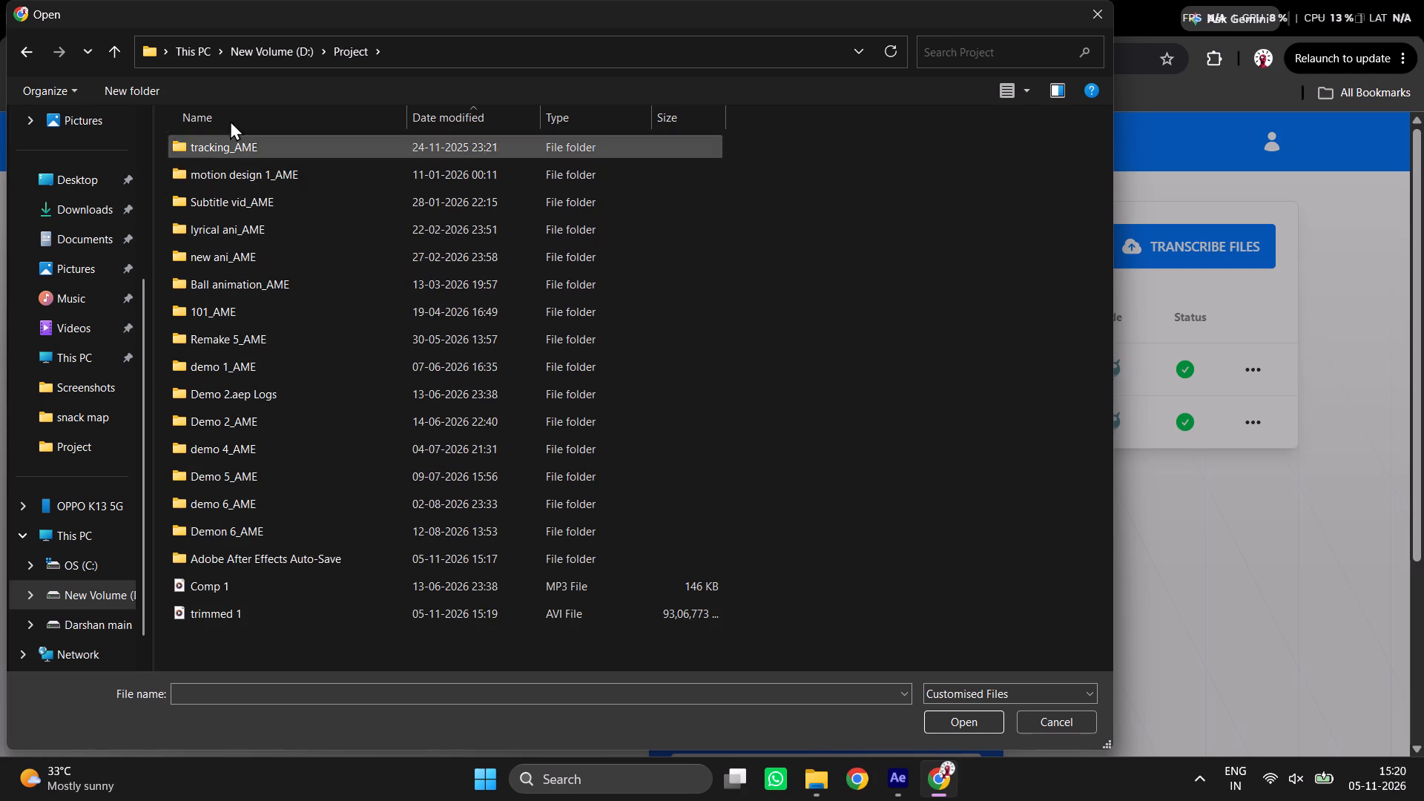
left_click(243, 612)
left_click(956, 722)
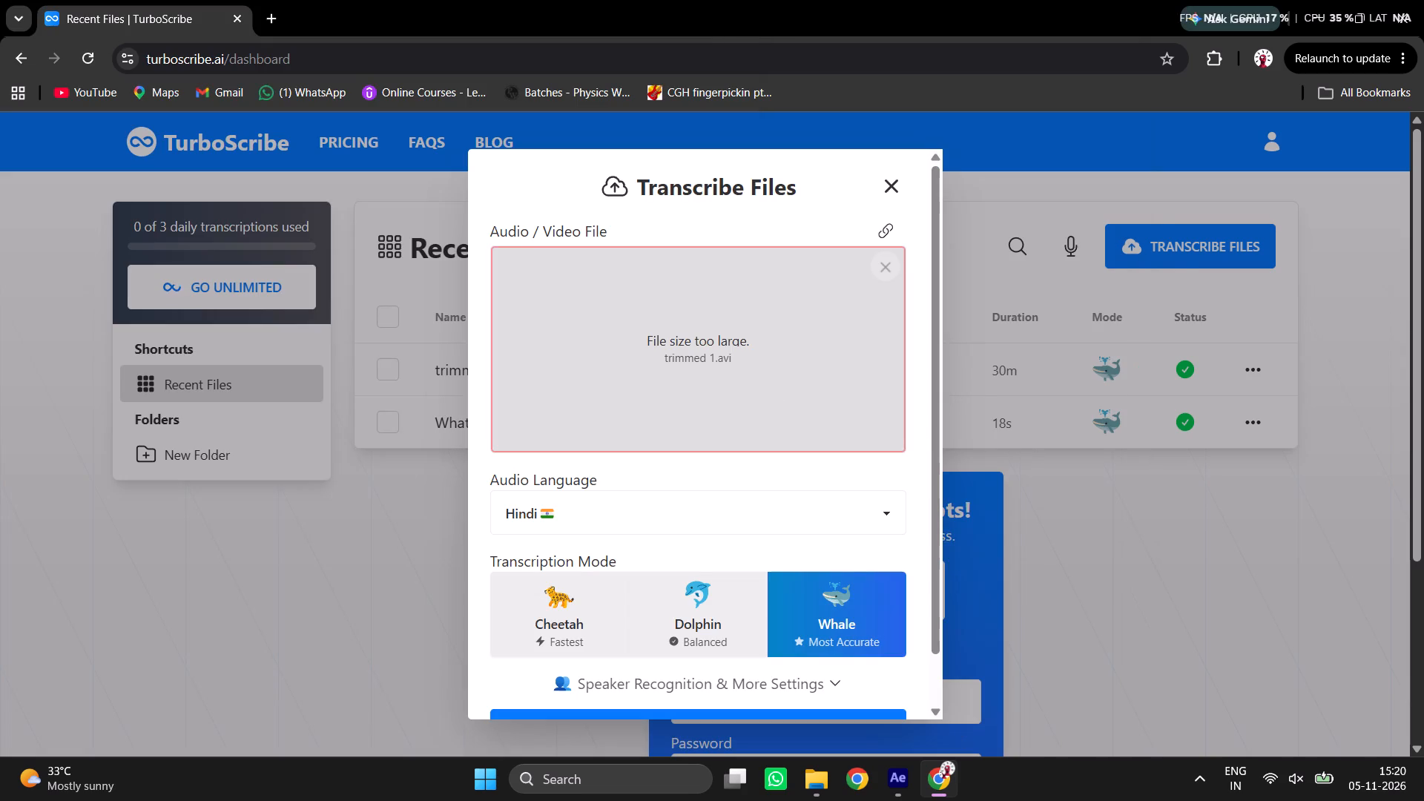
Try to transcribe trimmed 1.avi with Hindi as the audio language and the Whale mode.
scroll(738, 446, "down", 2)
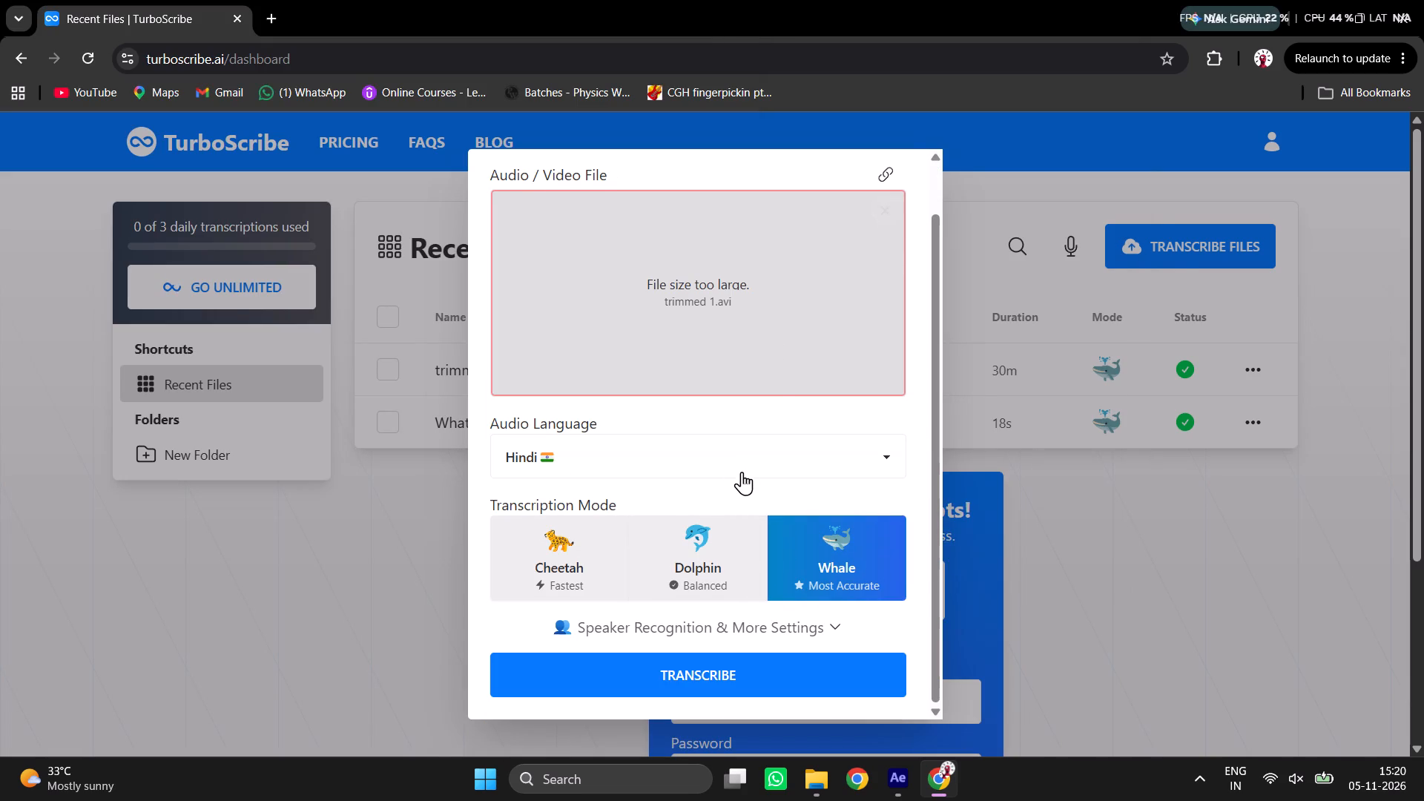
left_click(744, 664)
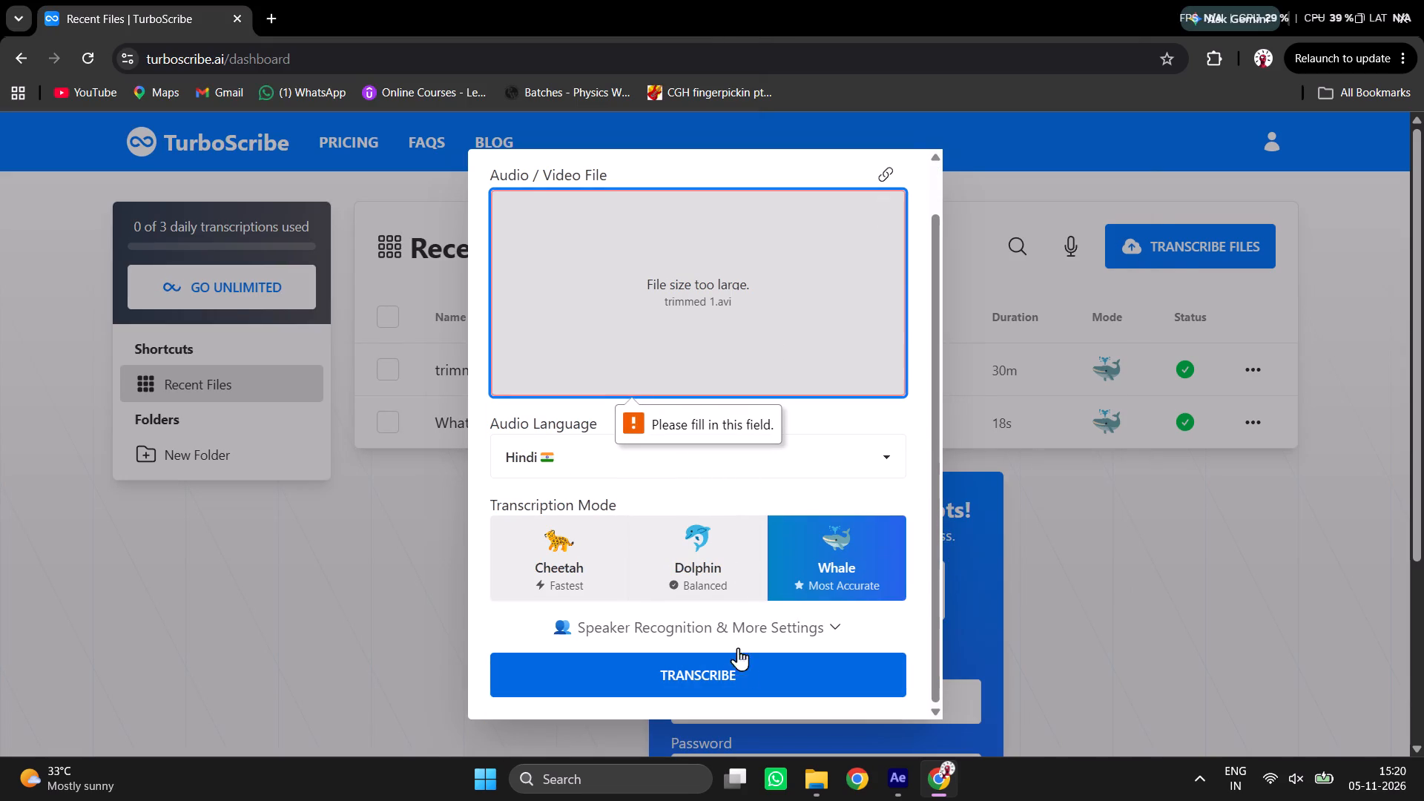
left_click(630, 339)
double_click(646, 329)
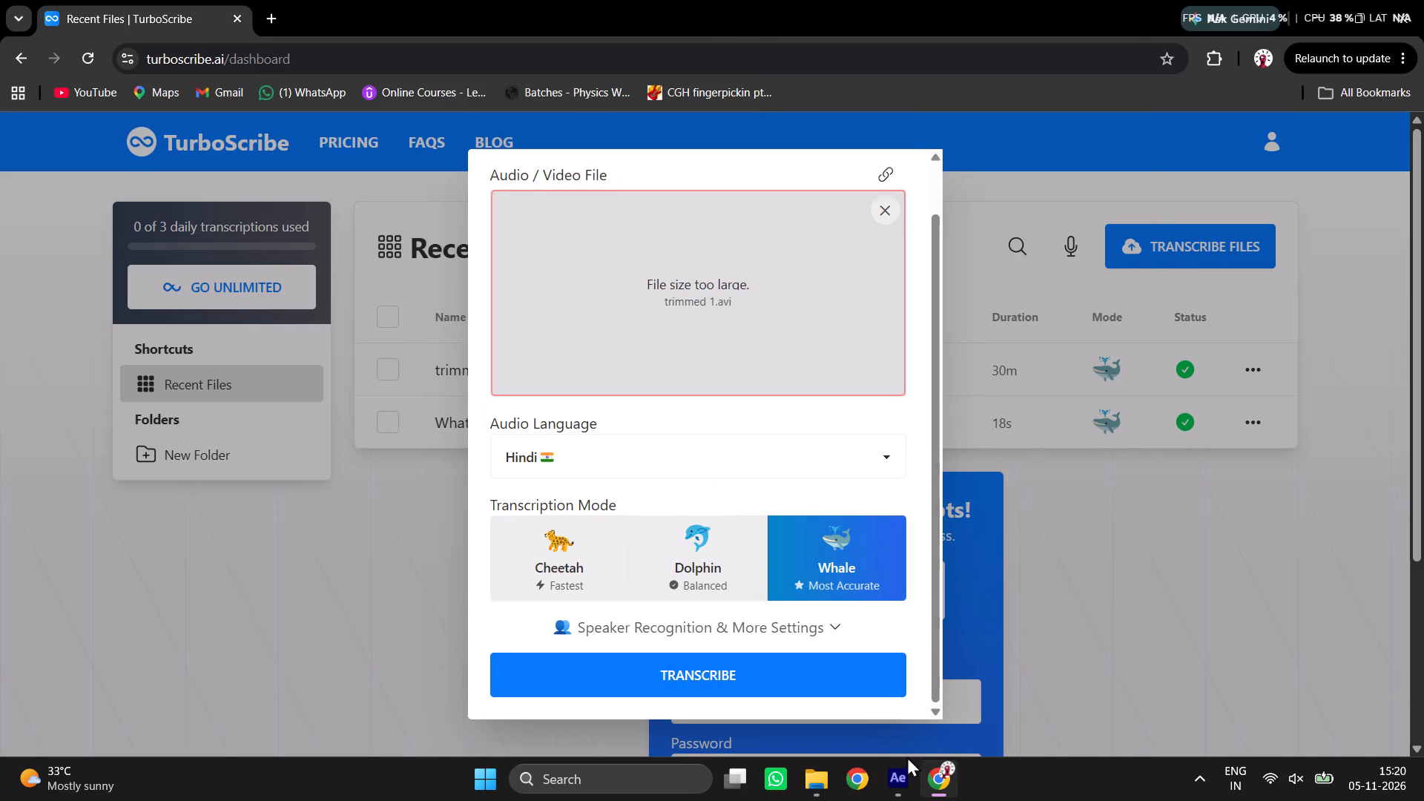
Switch to File Explorer and close the open Recycle Bin window.
left_click(903, 791)
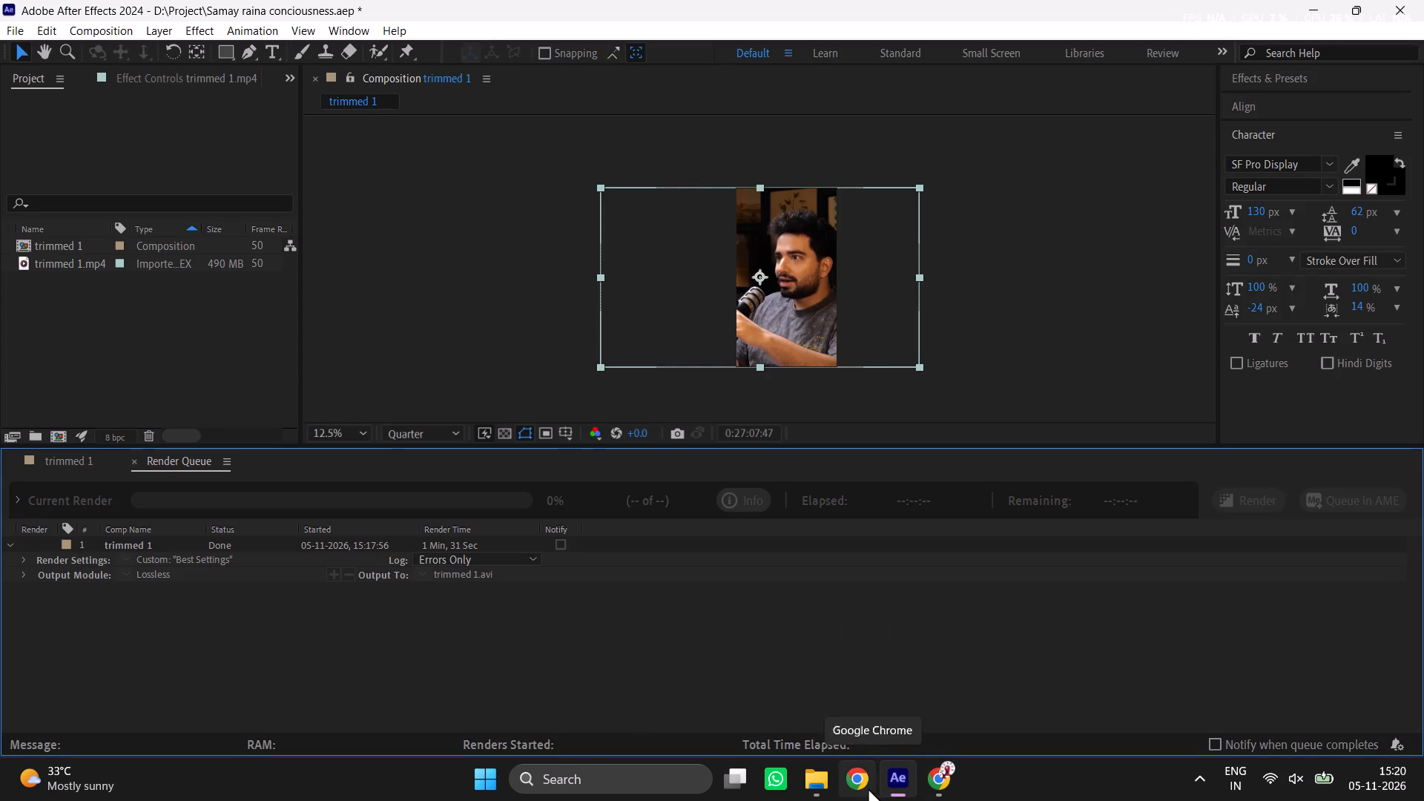
left_click(805, 789)
left_click(810, 734)
left_click(1420, 0)
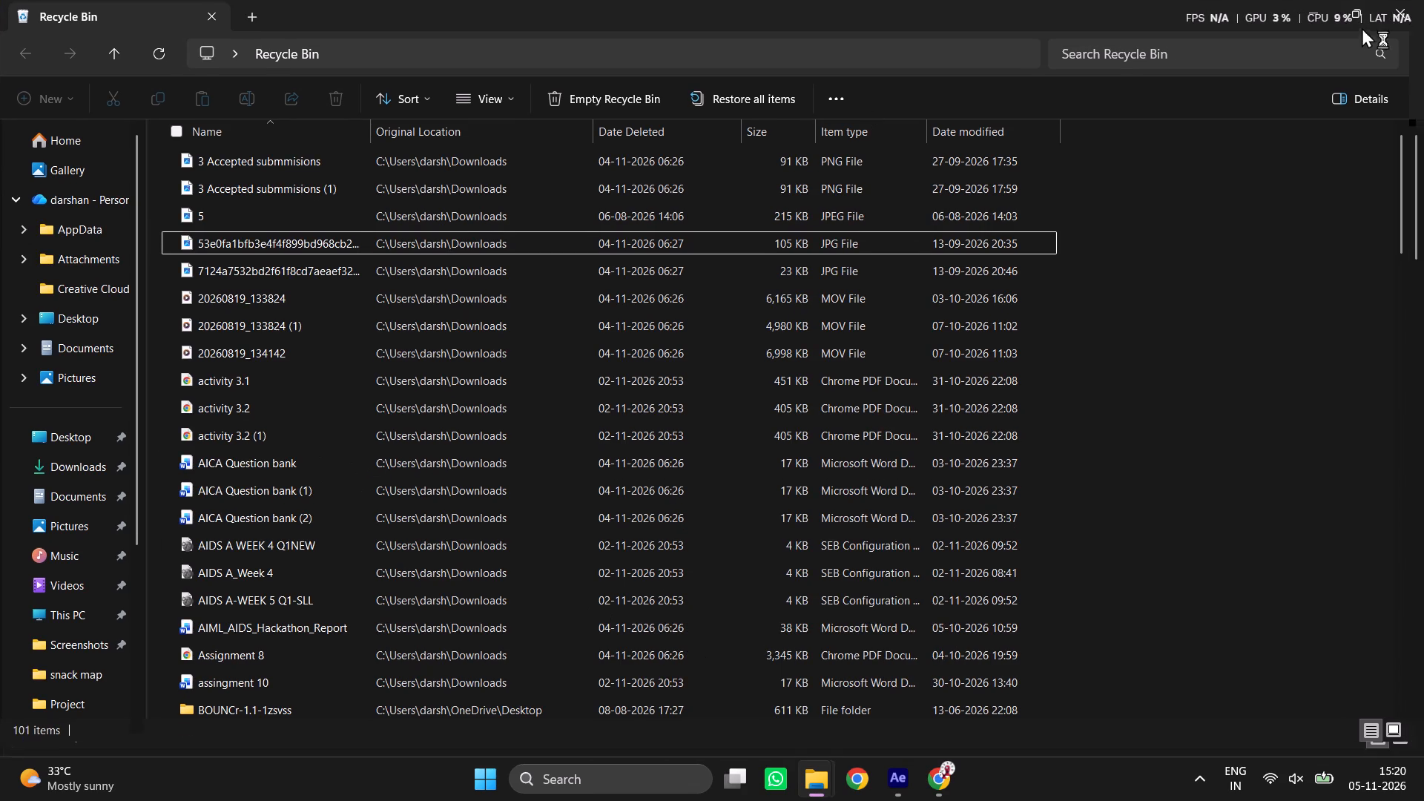
left_click(1387, 7)
Open a new File Explorer window and browse to the Project folder on New Volume (D:).
left_click(820, 784)
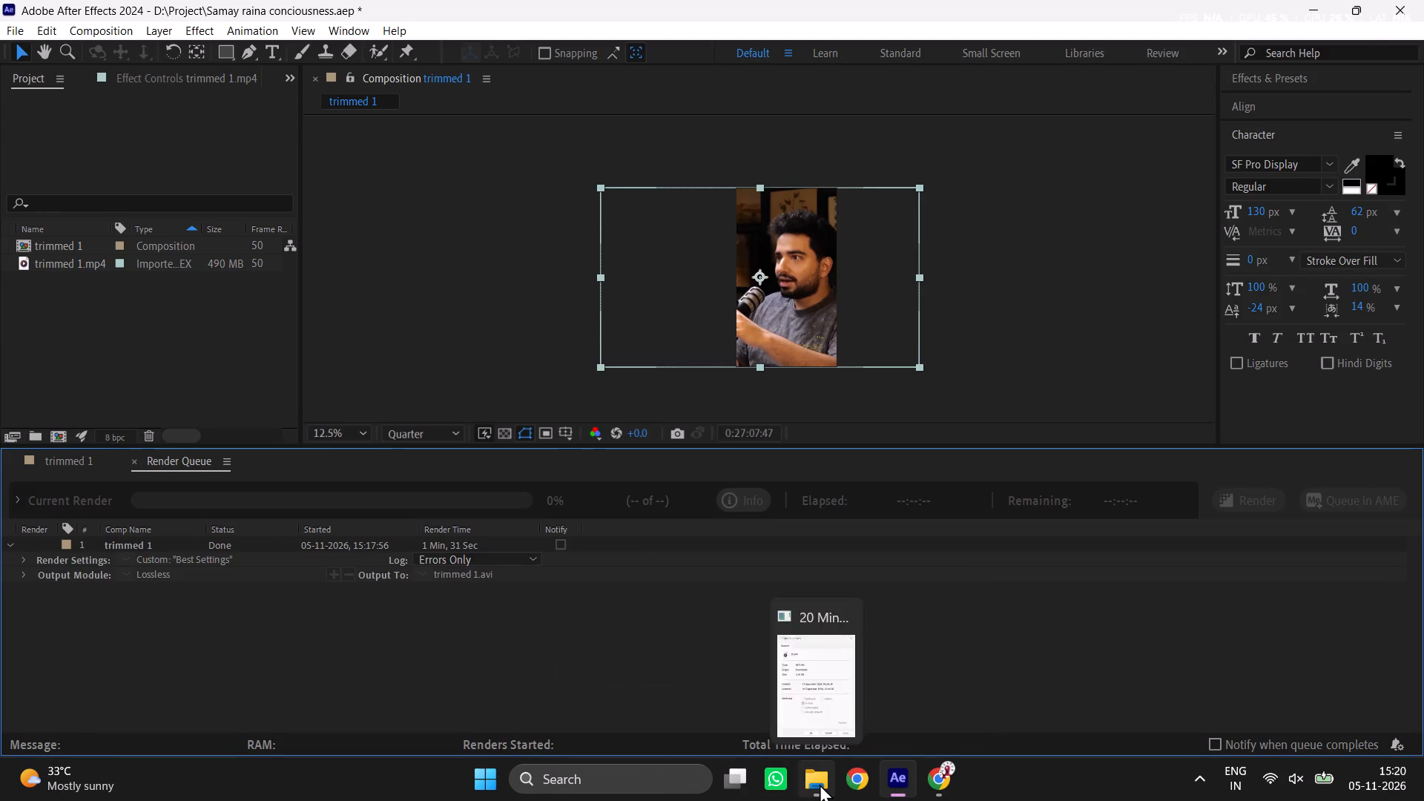
left_click(619, 254)
left_click(811, 791)
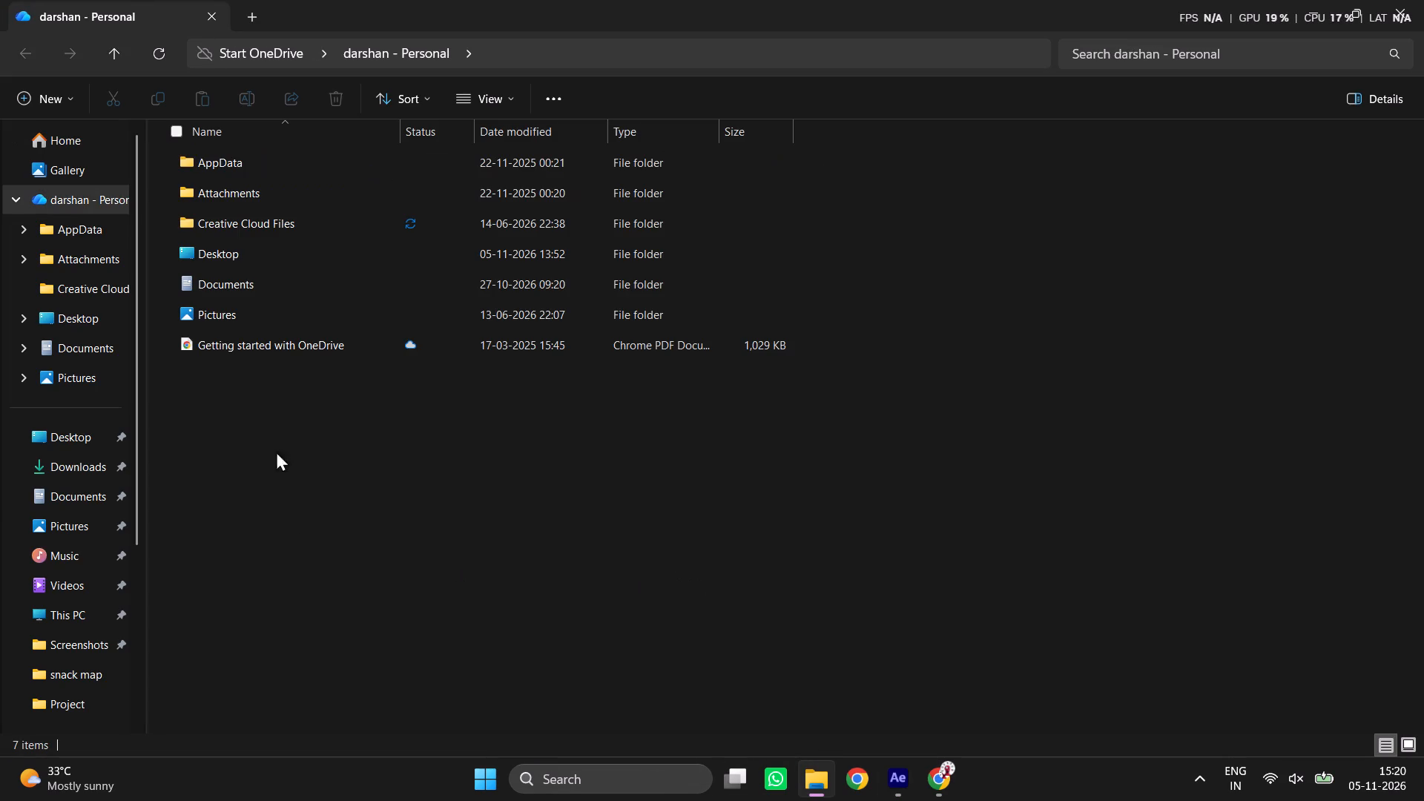
scroll(103, 554, "down", 2)
left_click(96, 670)
scroll(96, 670, "down", 3)
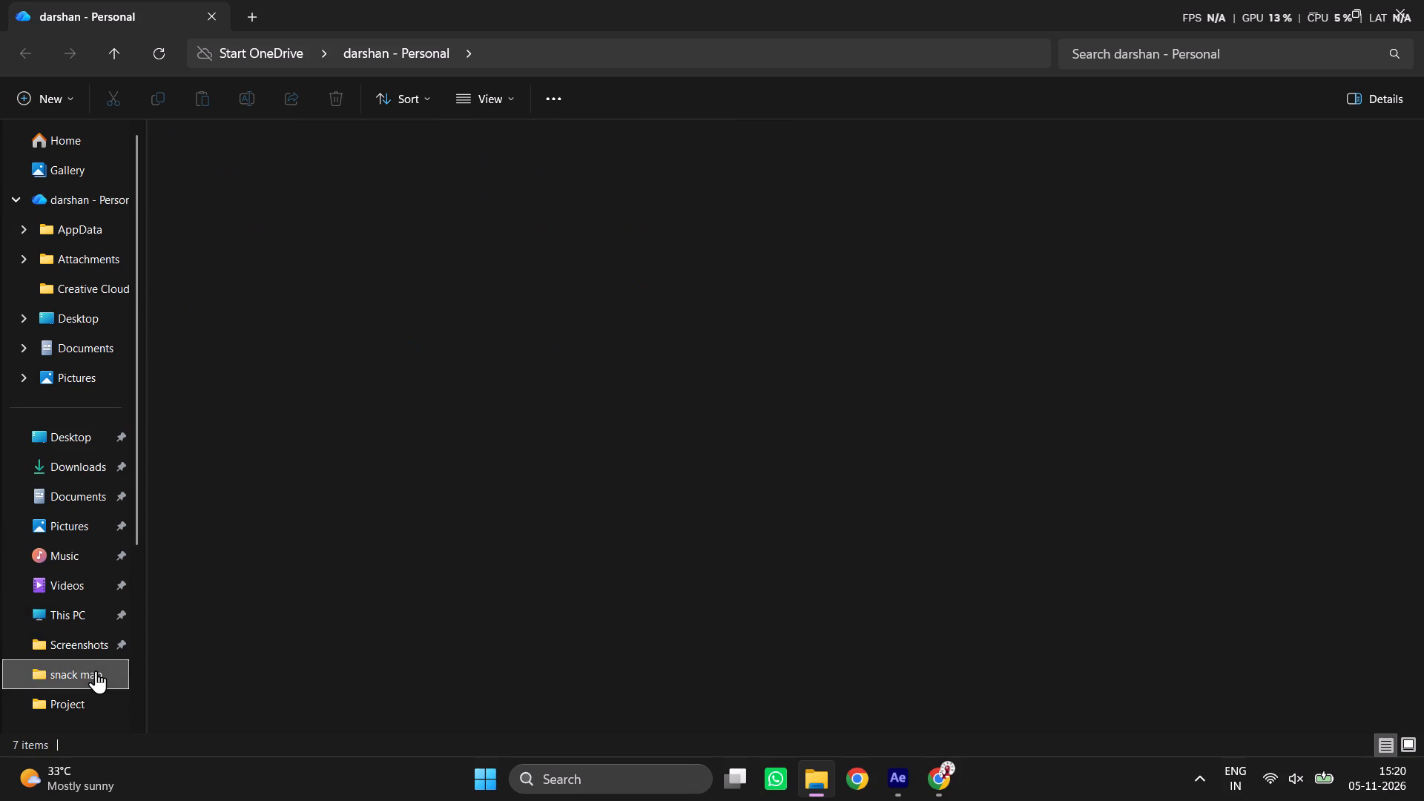
scroll(96, 670, "down", 1)
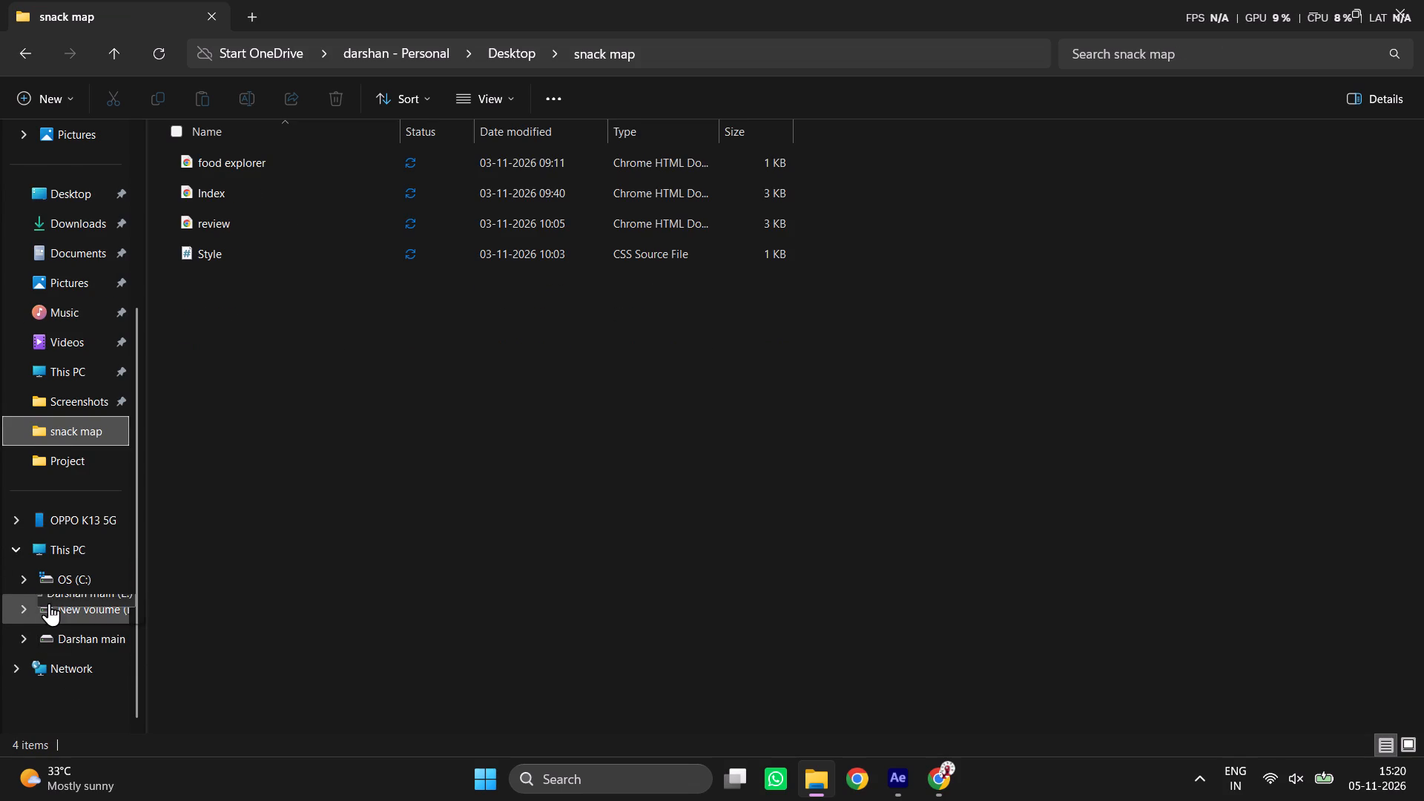
left_click(63, 627)
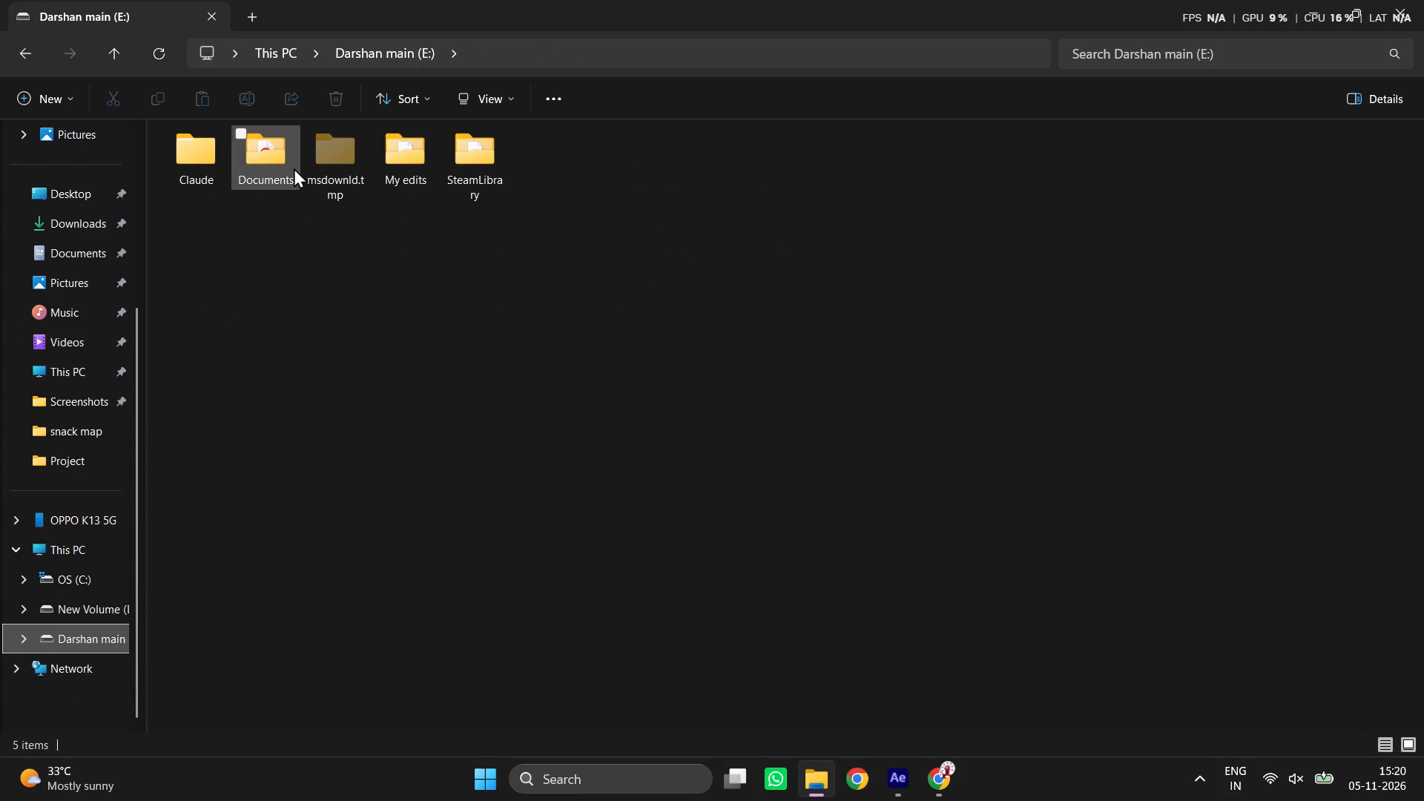
left_click(264, 56)
double_click(542, 185)
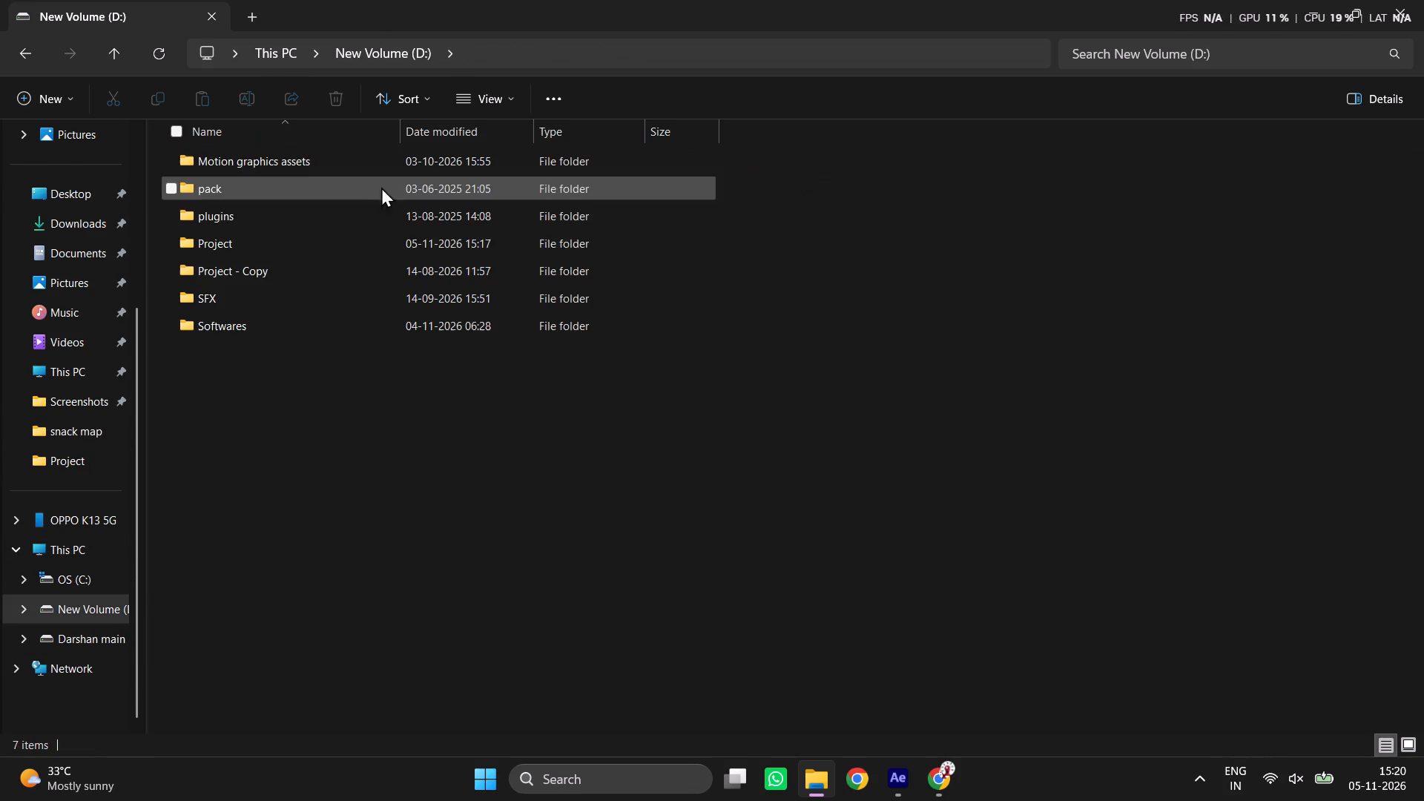
double_click(328, 273)
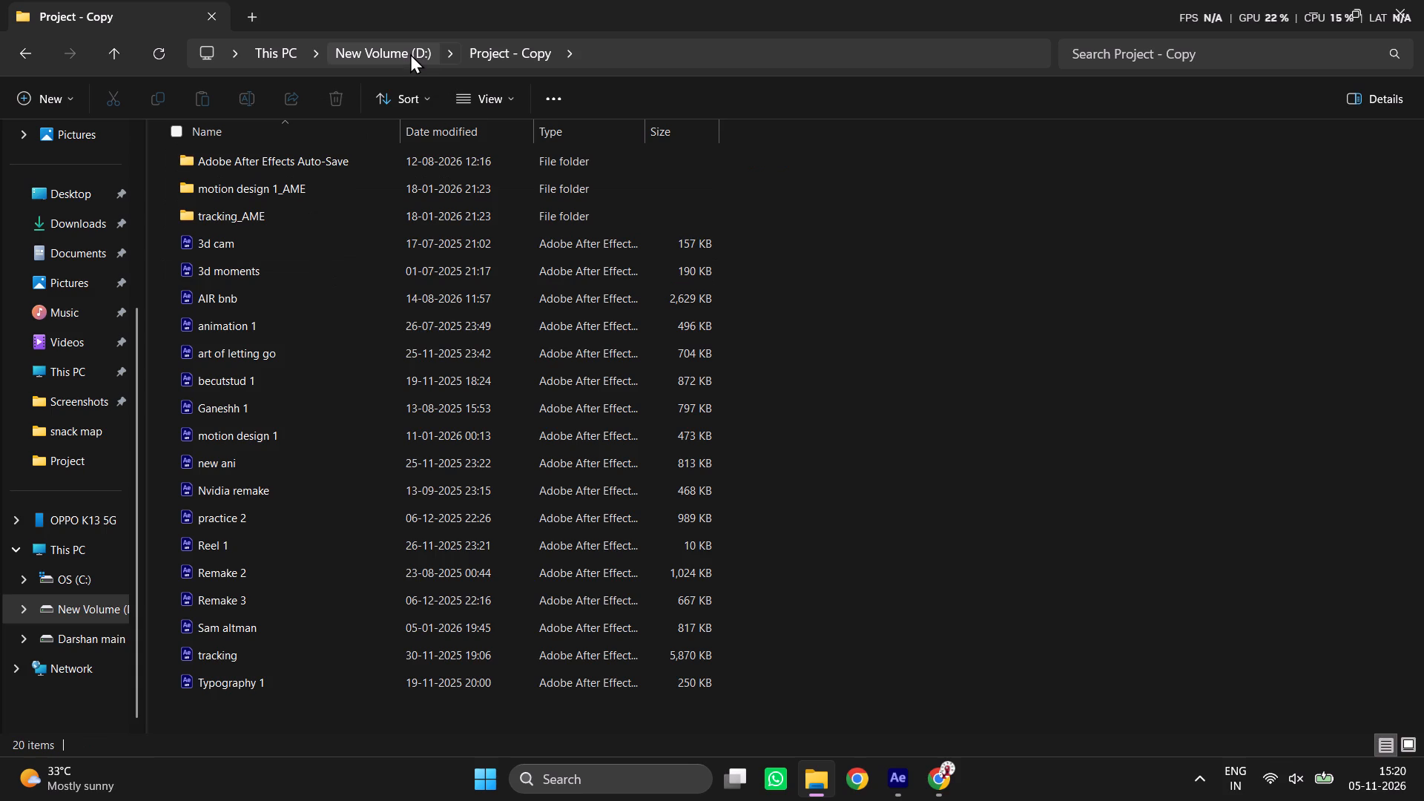
left_click(405, 48)
double_click(314, 234)
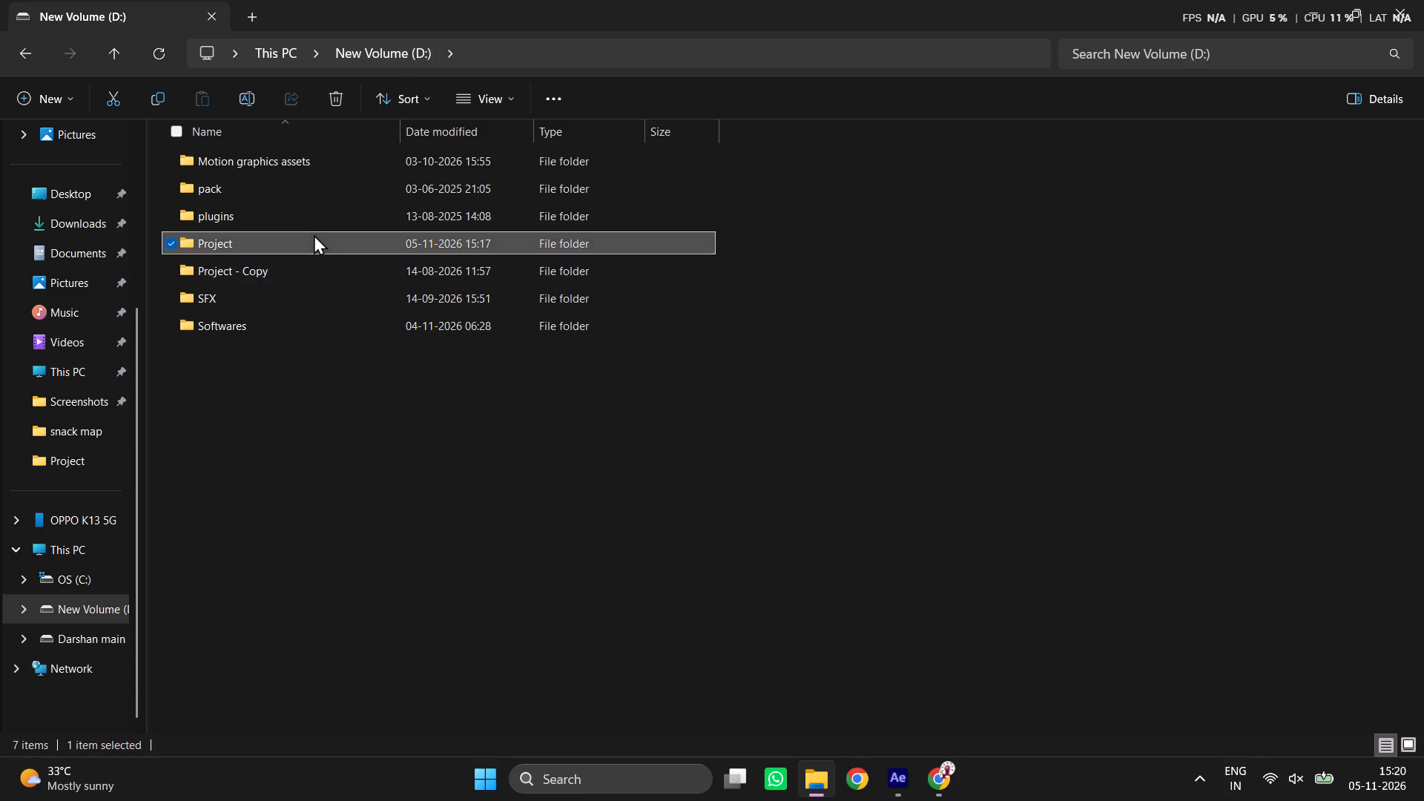
Find the rendered trimmed 1 video in the Project folder and bring up its file options.
scroll(678, 384, "down", 7)
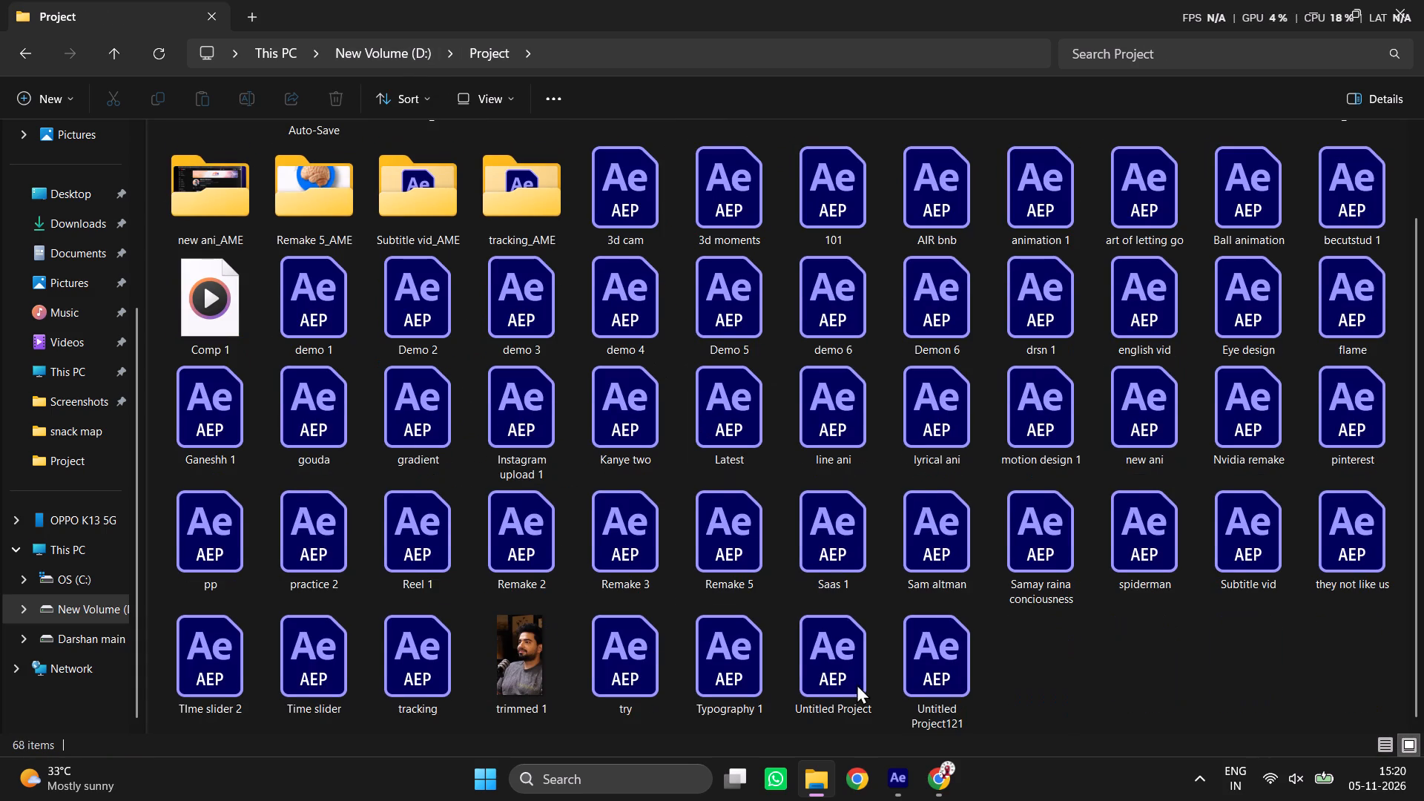
scroll(416, 403, "up", 1)
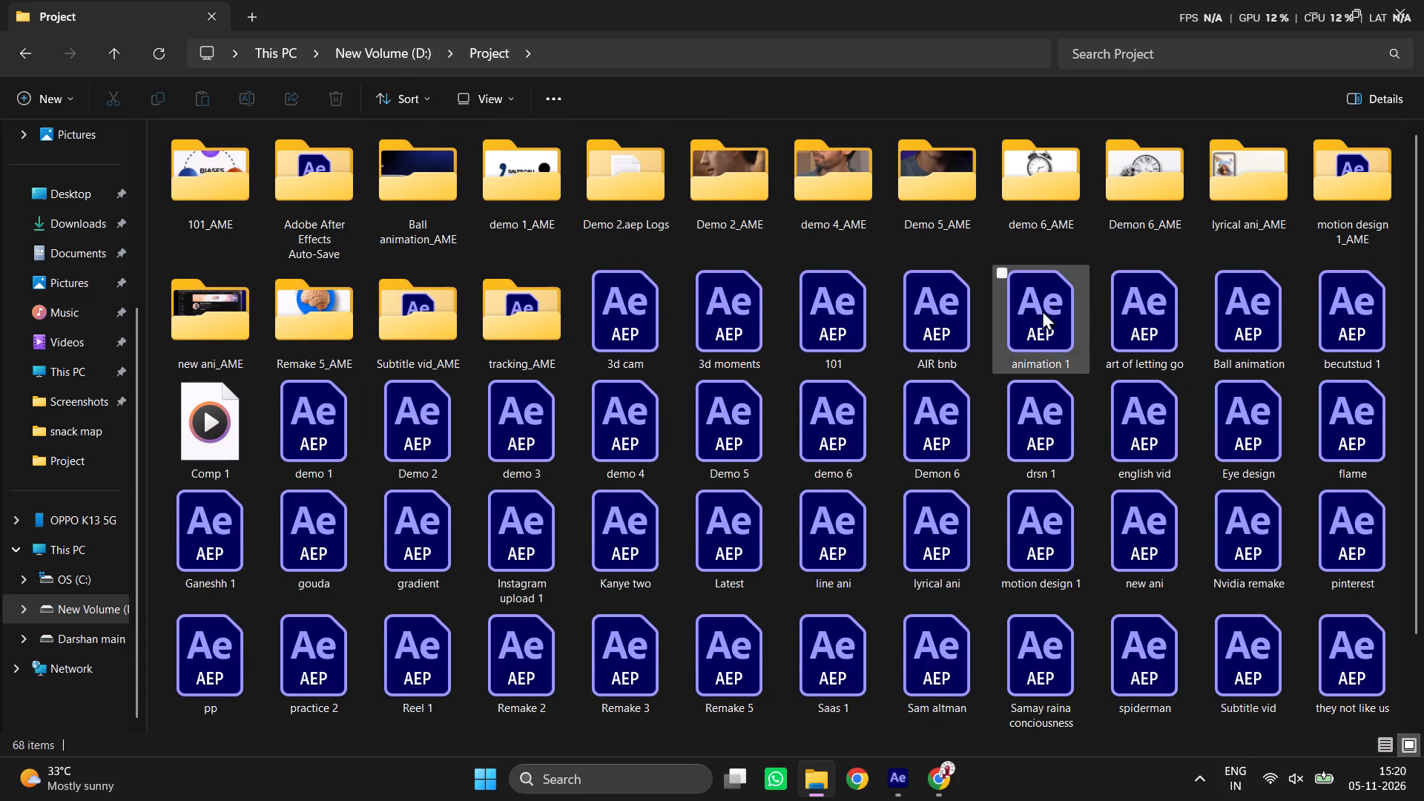
scroll(1049, 349, "down", 3)
left_click(533, 674)
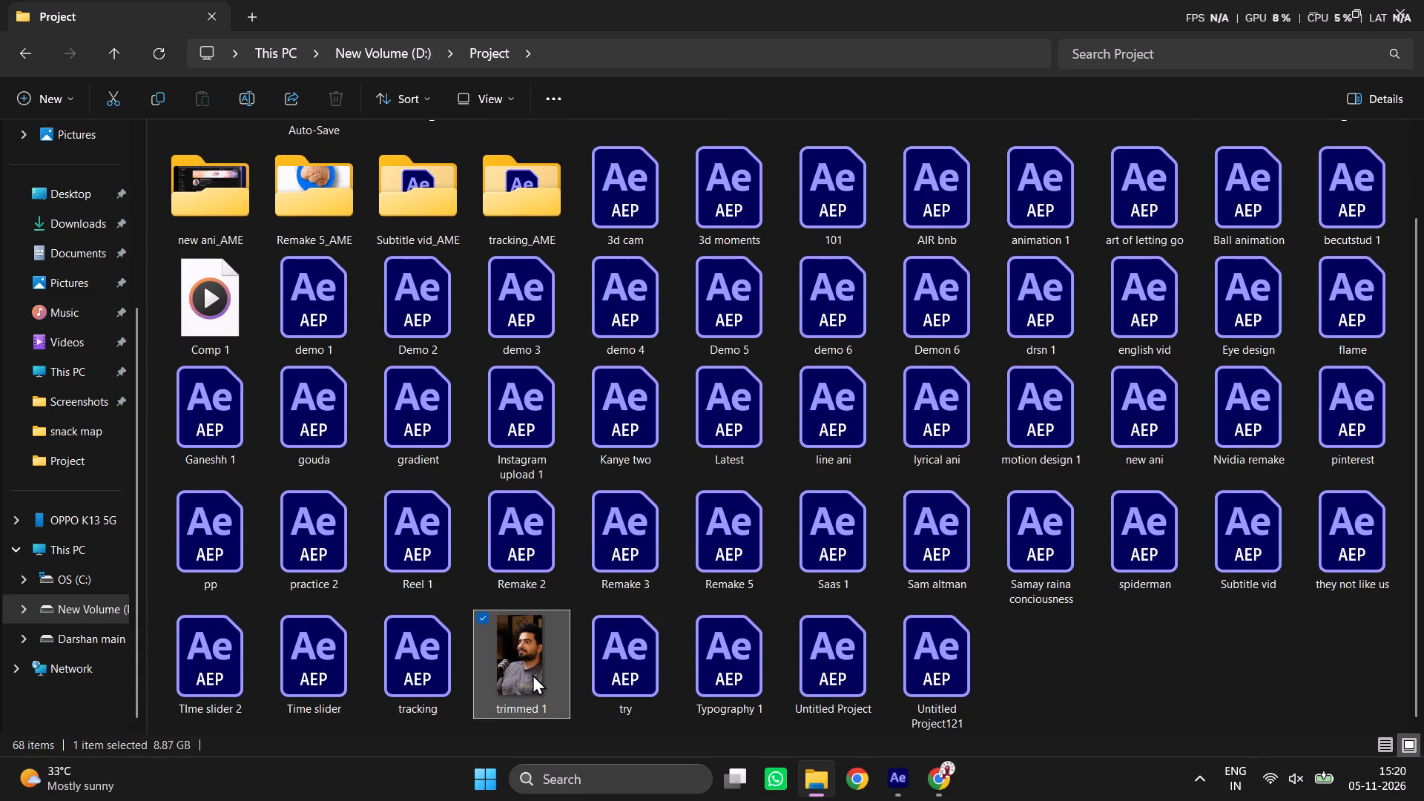
right_click(533, 674)
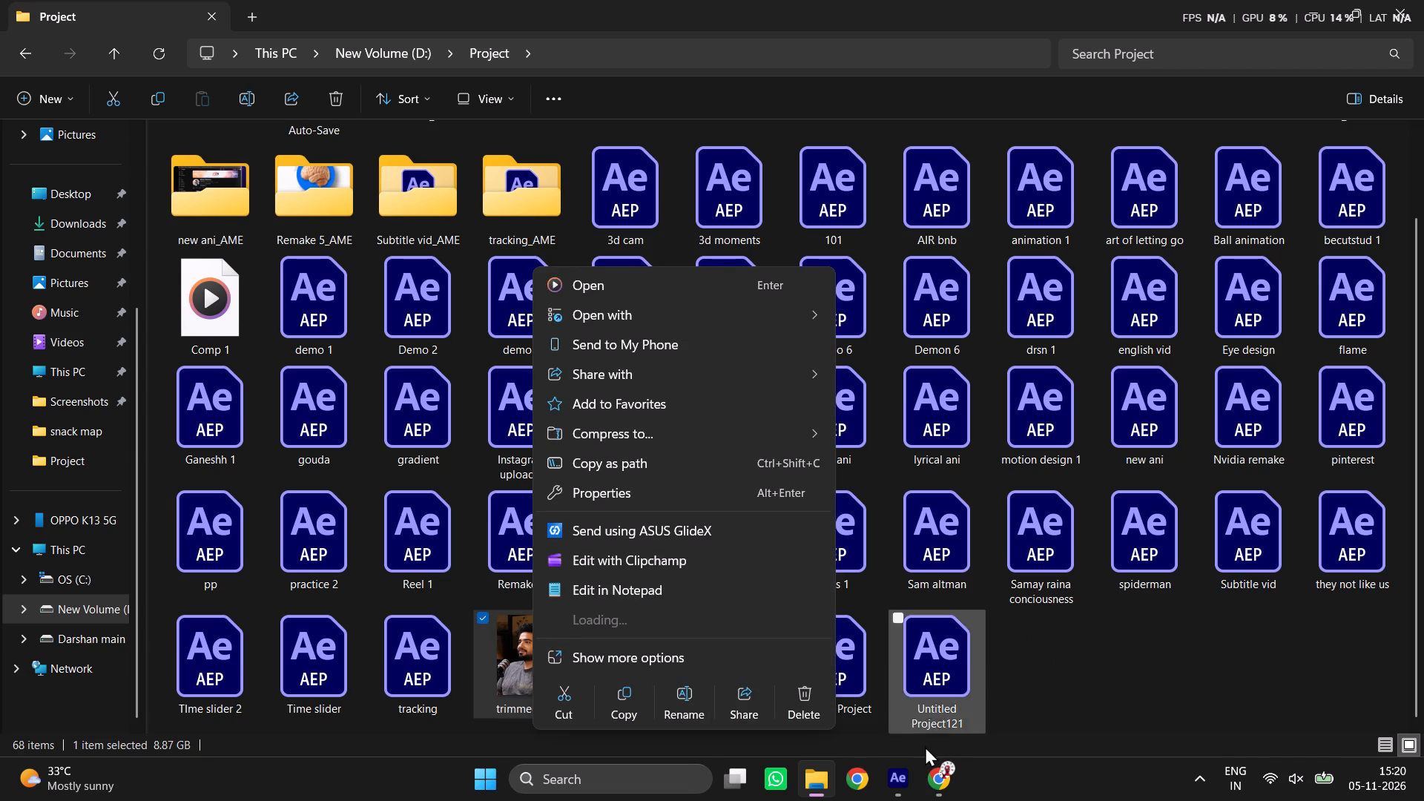
Switch to After Effects and add the trimmed 1 composition to the render queue again.
left_click(912, 775)
left_click(415, 578)
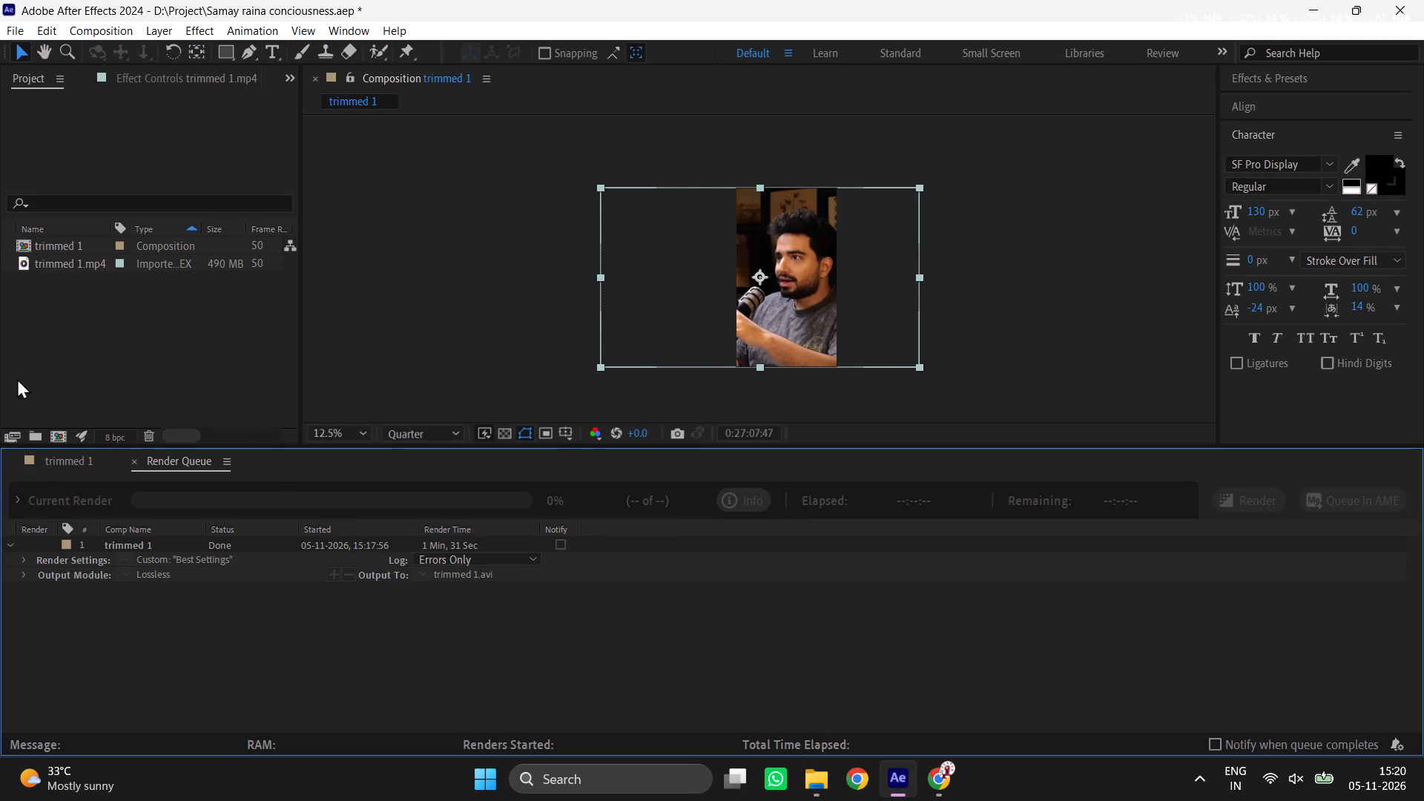
left_click(134, 467)
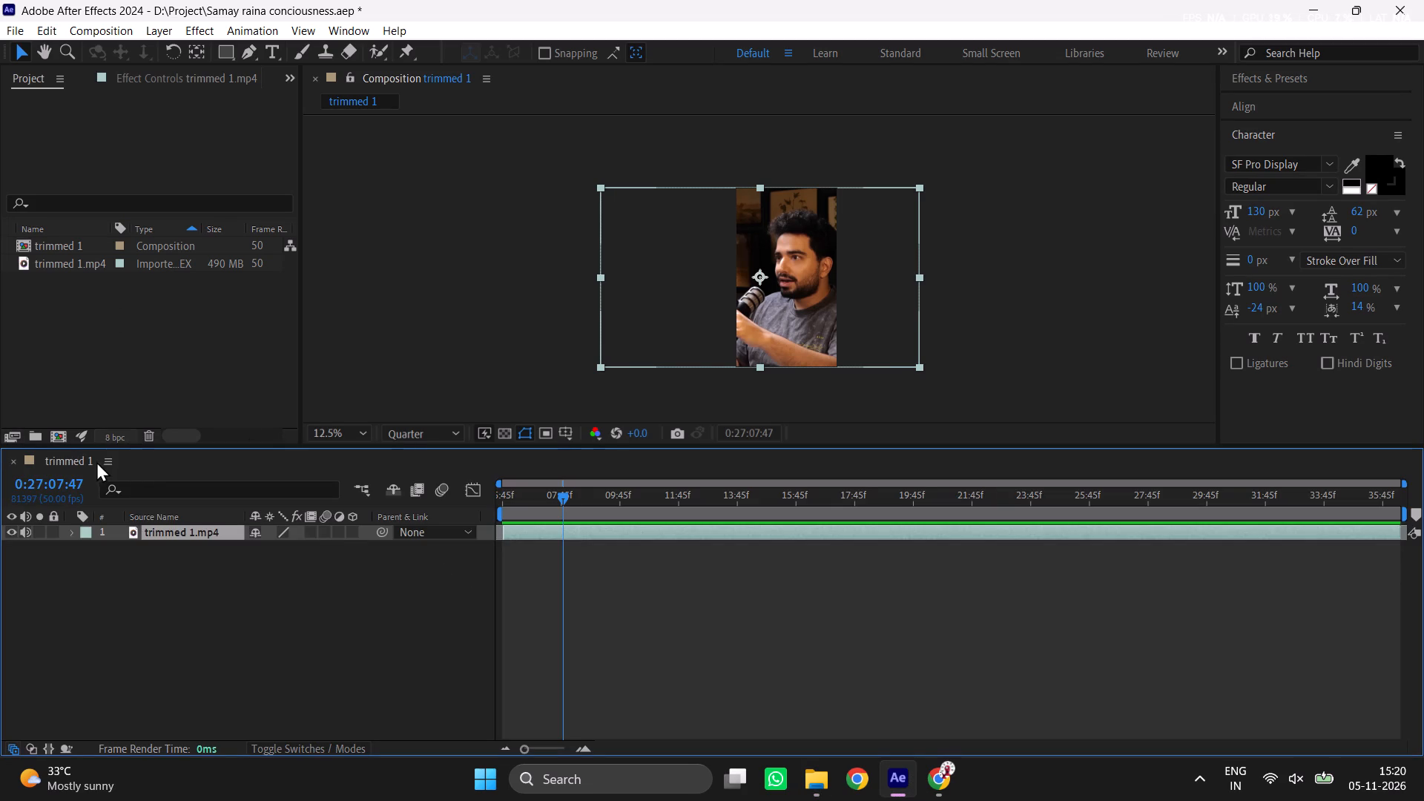
left_click(114, 39)
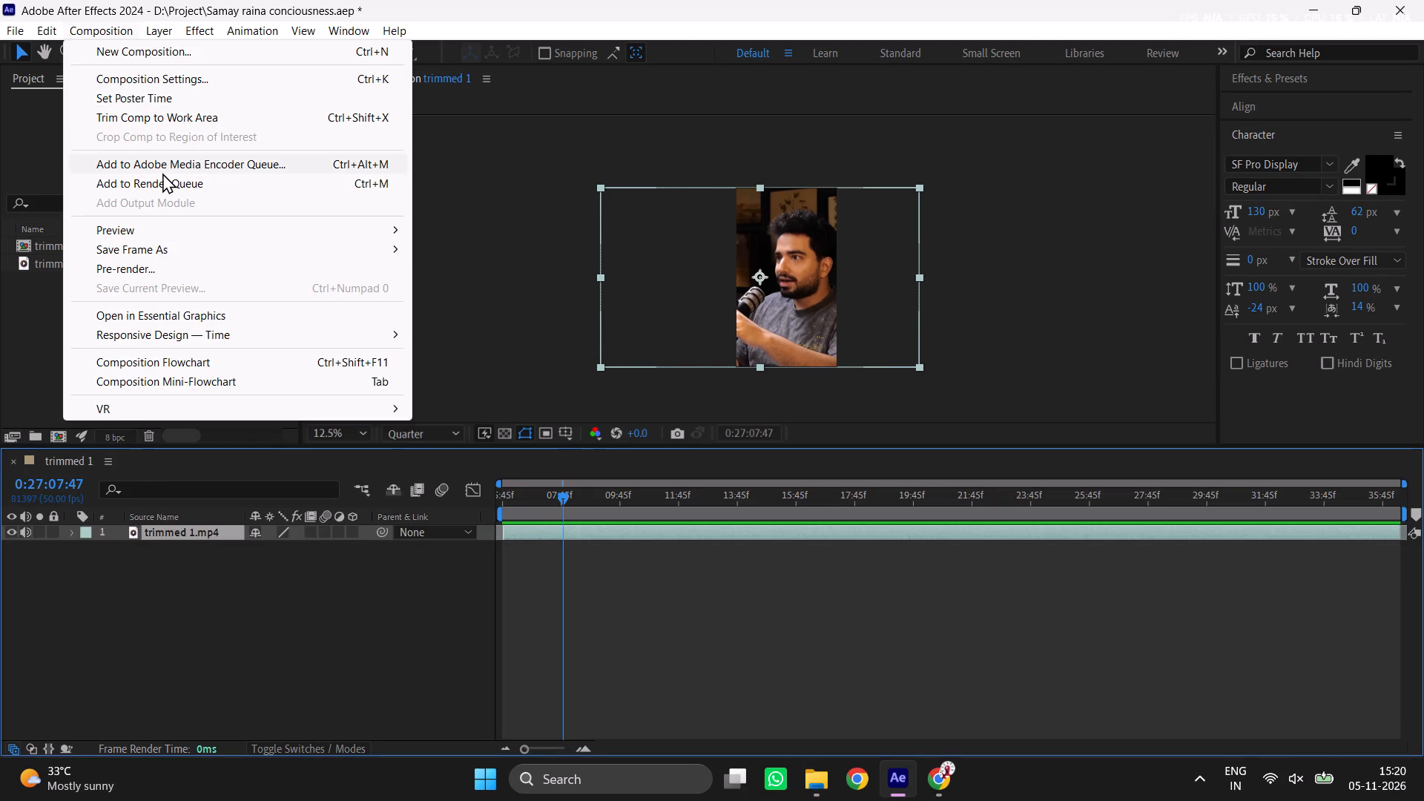
left_click(164, 182)
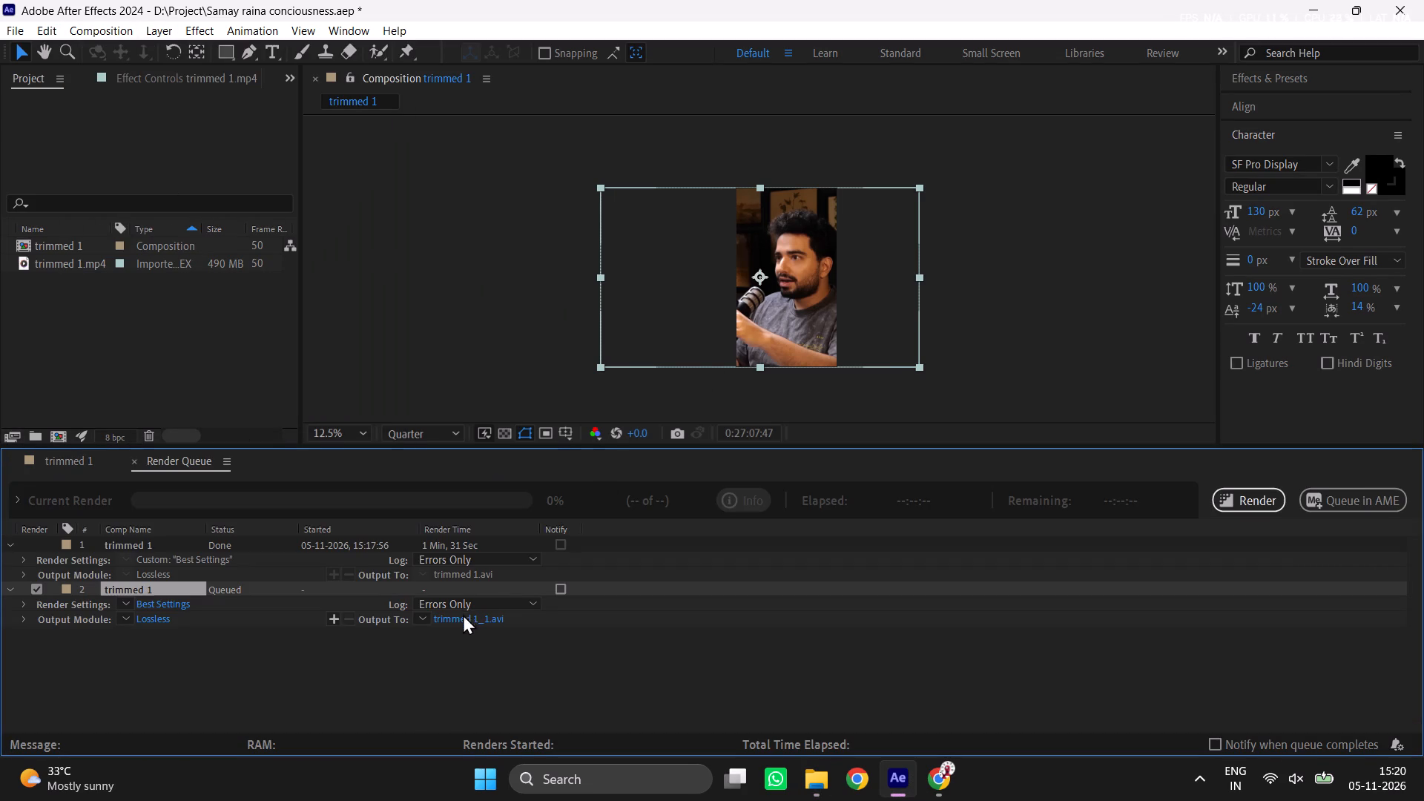
Set the render quality of the newly queued trimmed 1 item to Current Settings.
left_click(159, 607)
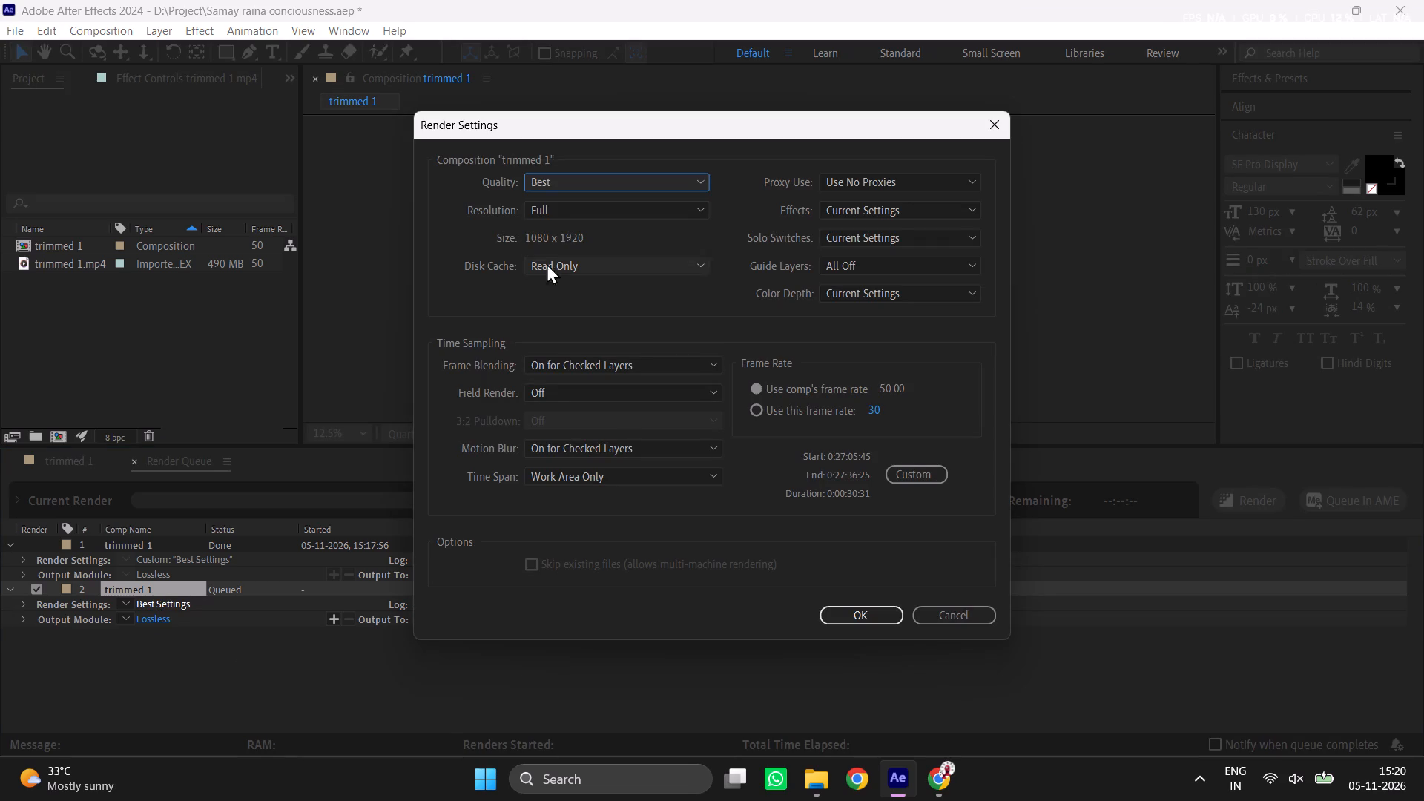
left_click(581, 177)
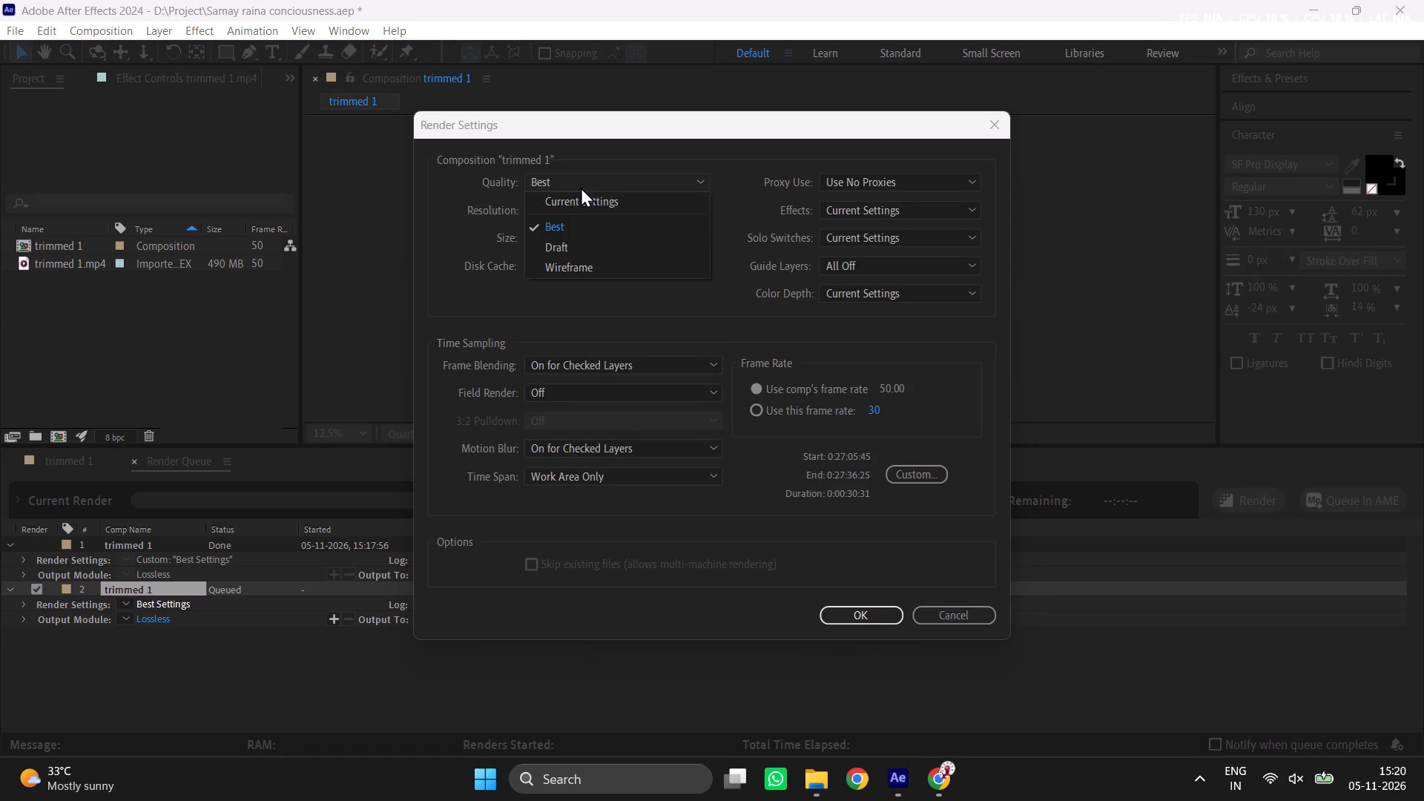
left_click(559, 200)
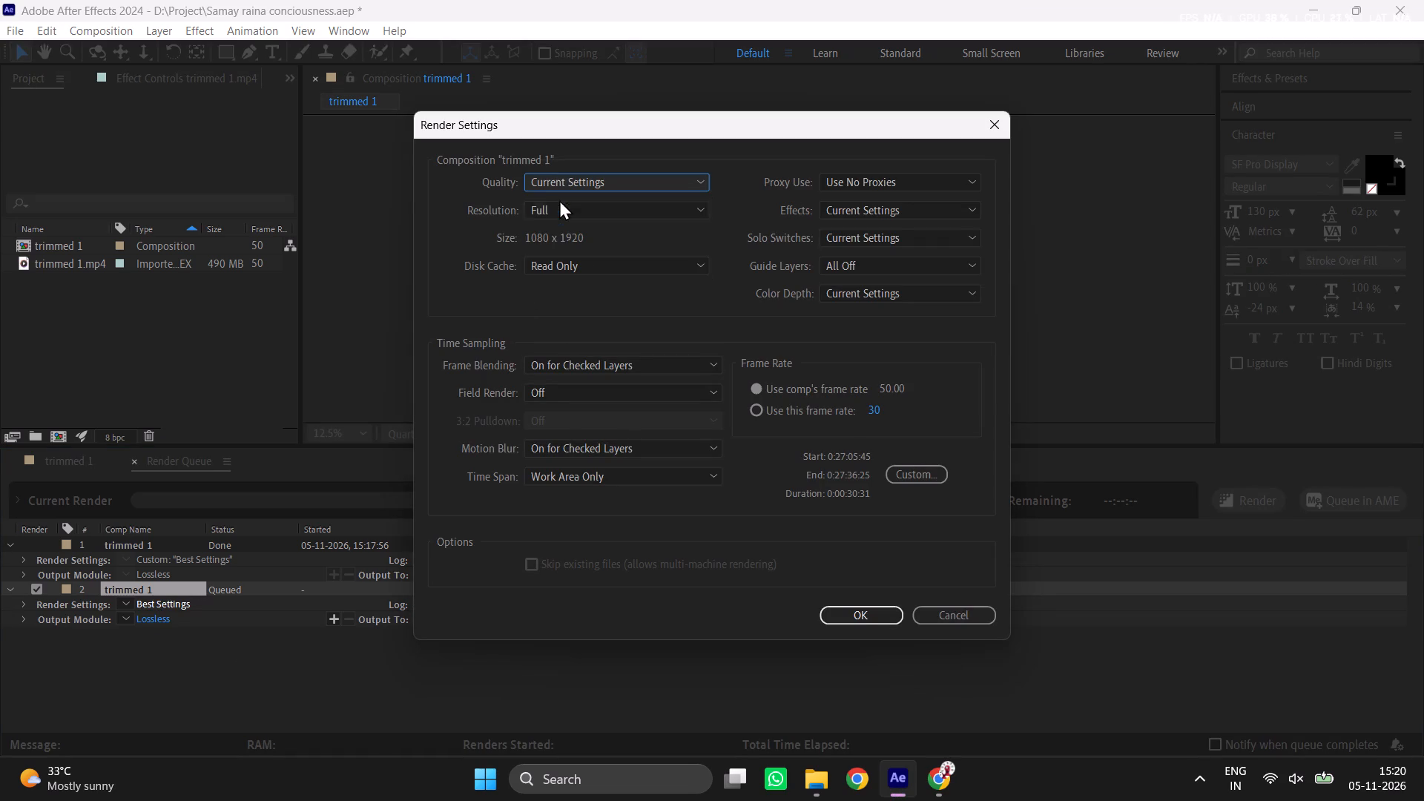
left_click(570, 292)
left_click(843, 619)
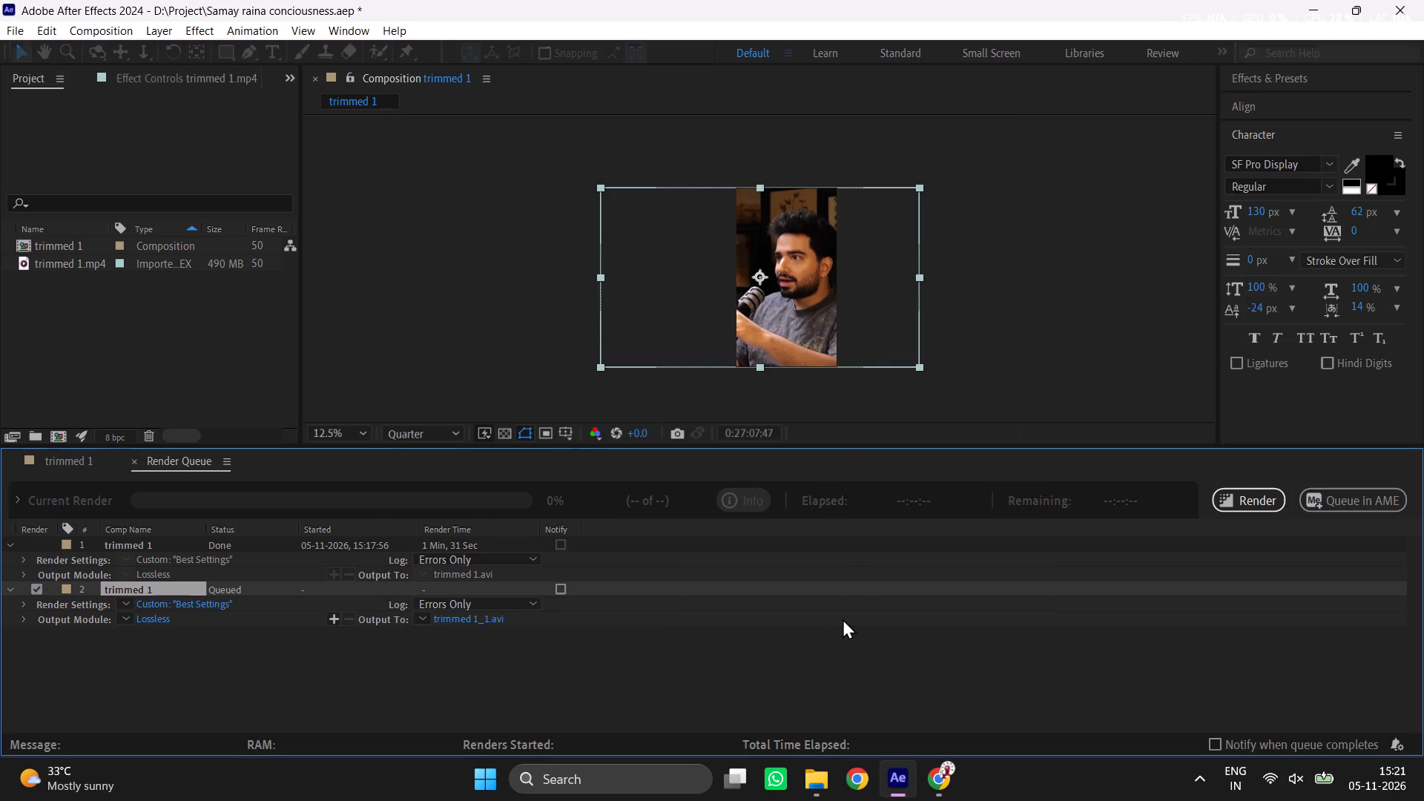
Set the output format of the queued trimmed 1 item to MP3.
left_click(165, 621)
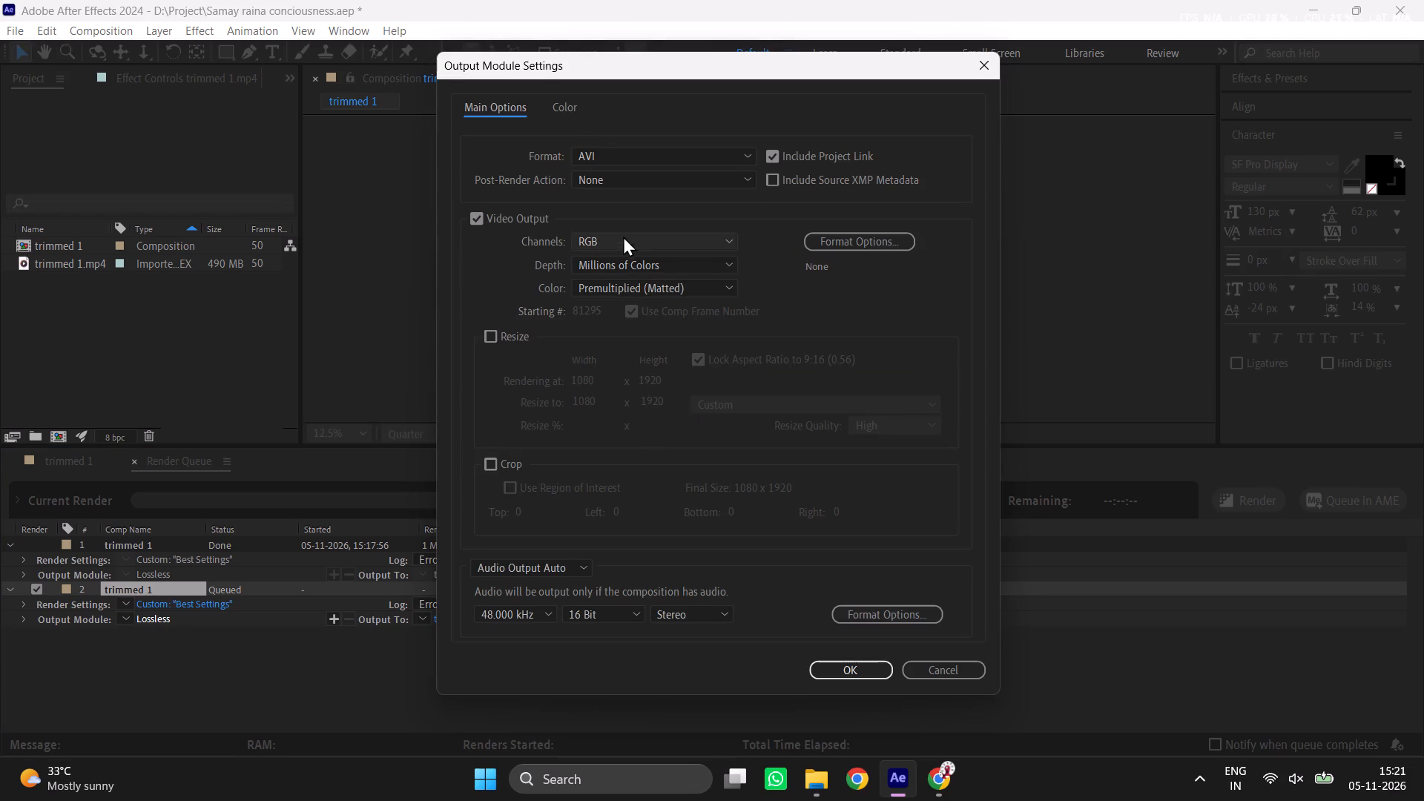
left_click(660, 159)
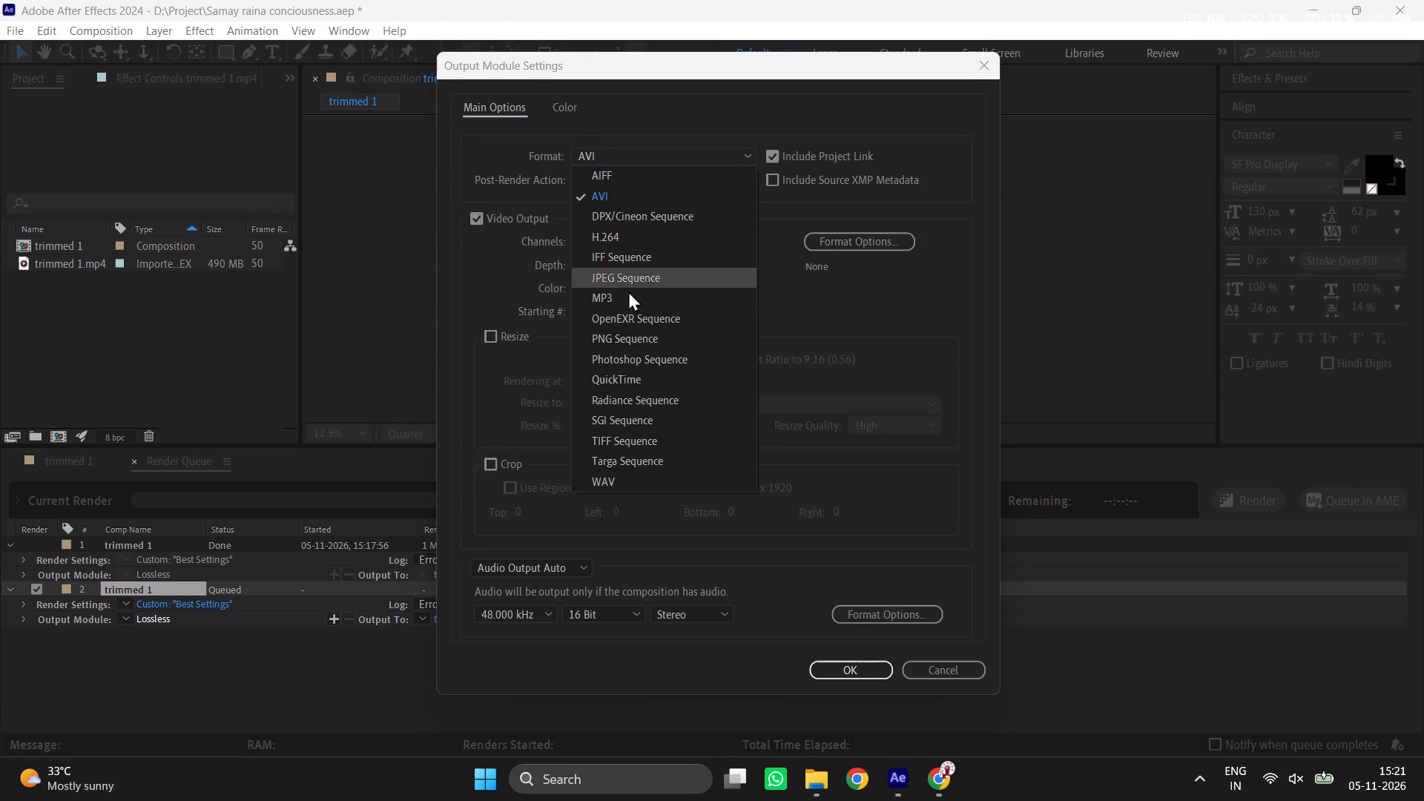
left_click(612, 302)
left_click(854, 675)
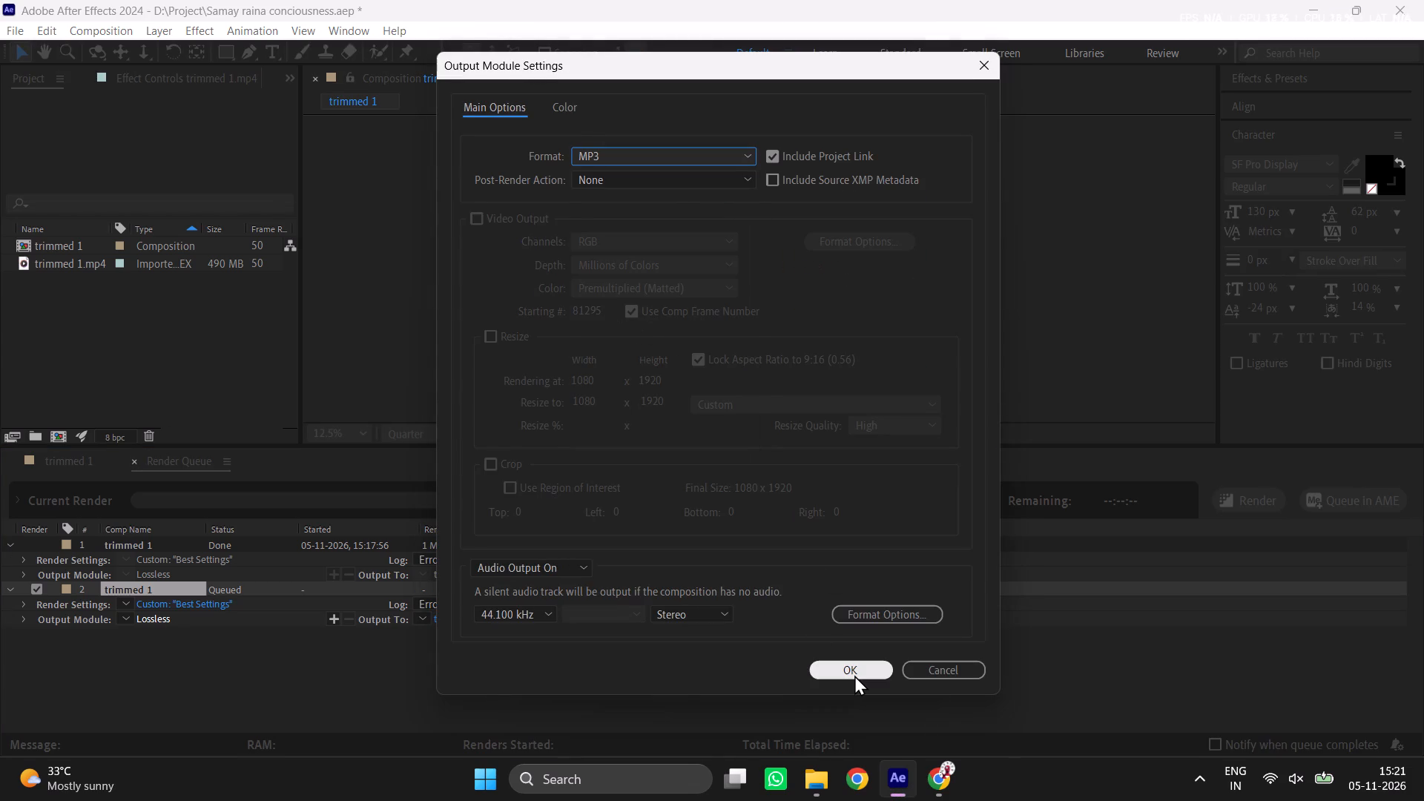
Name the queued item's output file subtitle wali vid and save it to the Desktop.
left_click(475, 624)
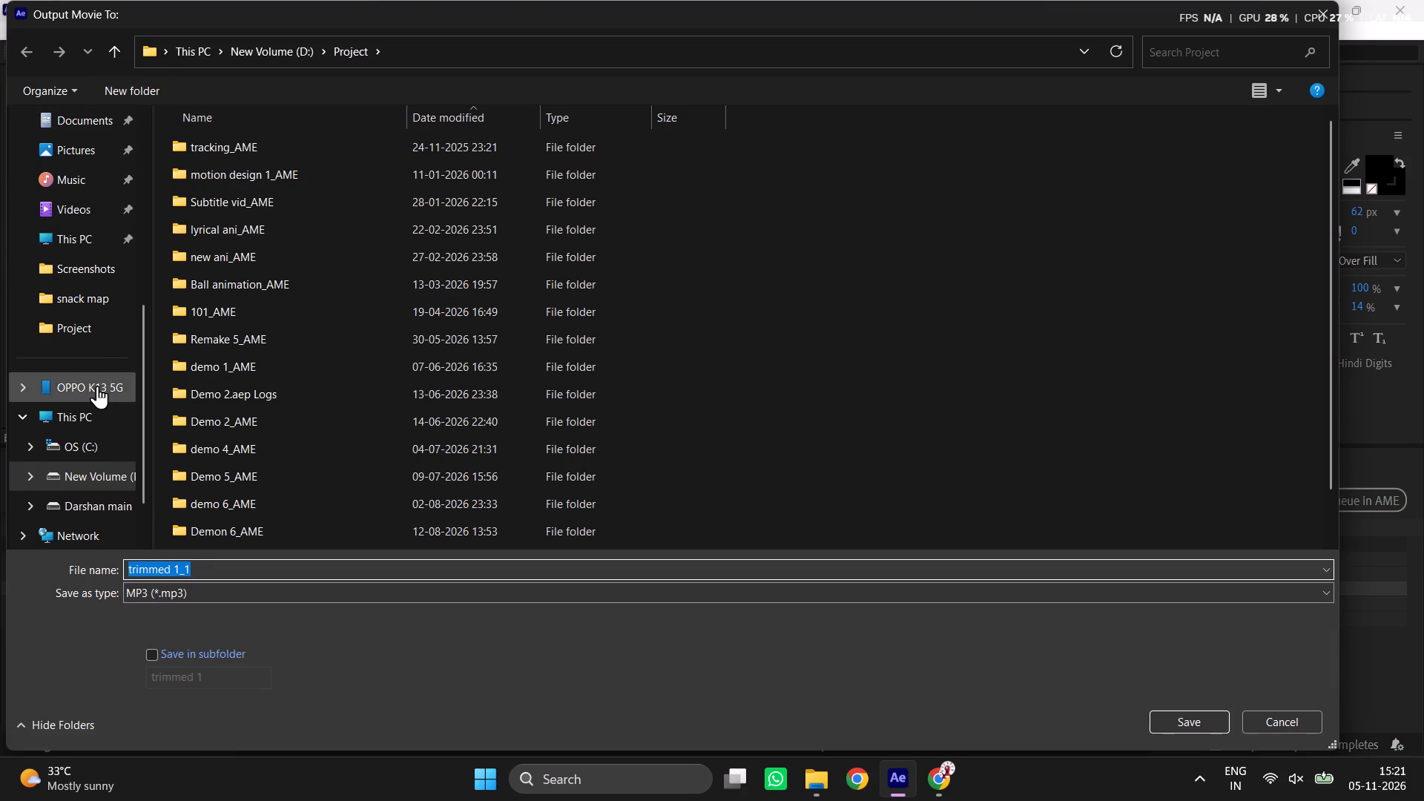
scroll(84, 224, "up", 2)
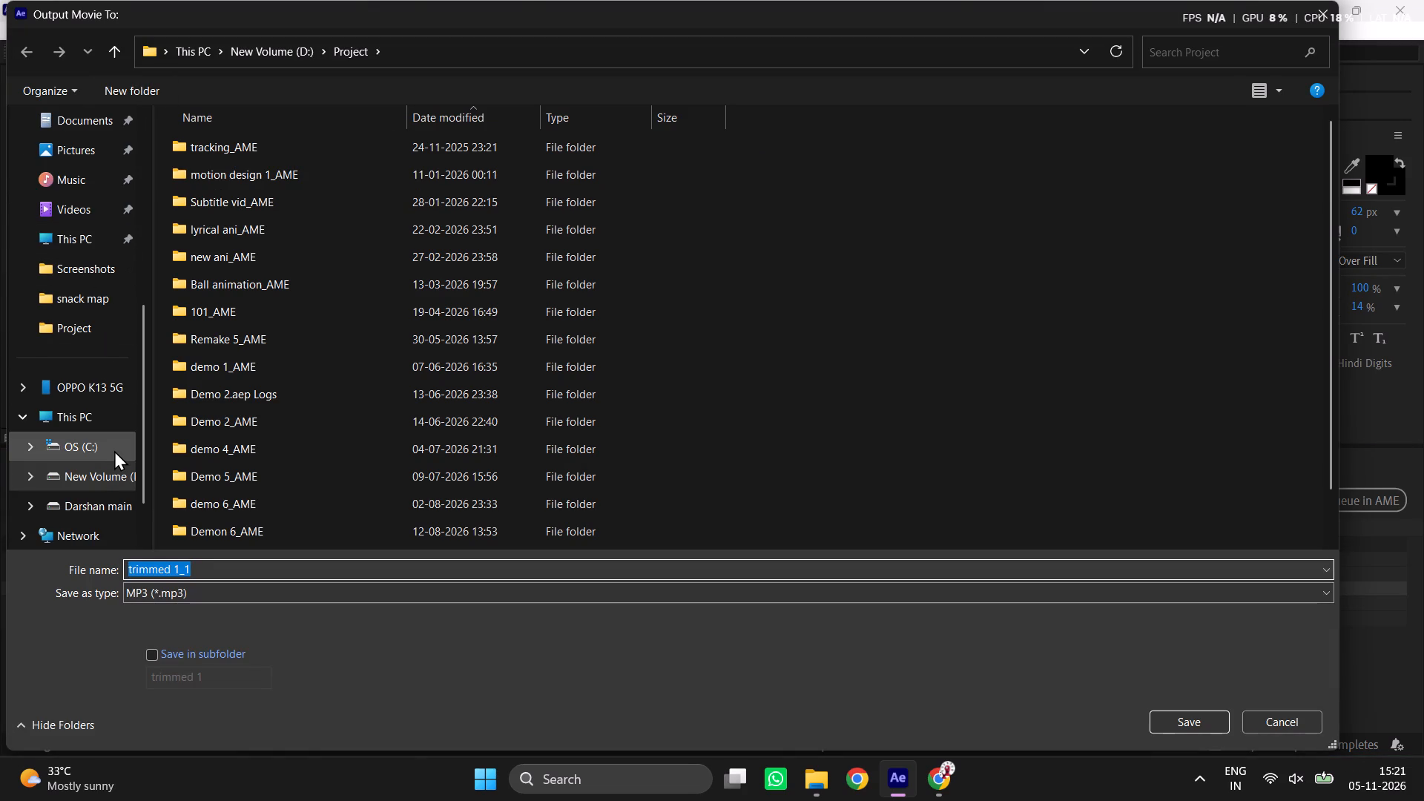
type("sus")
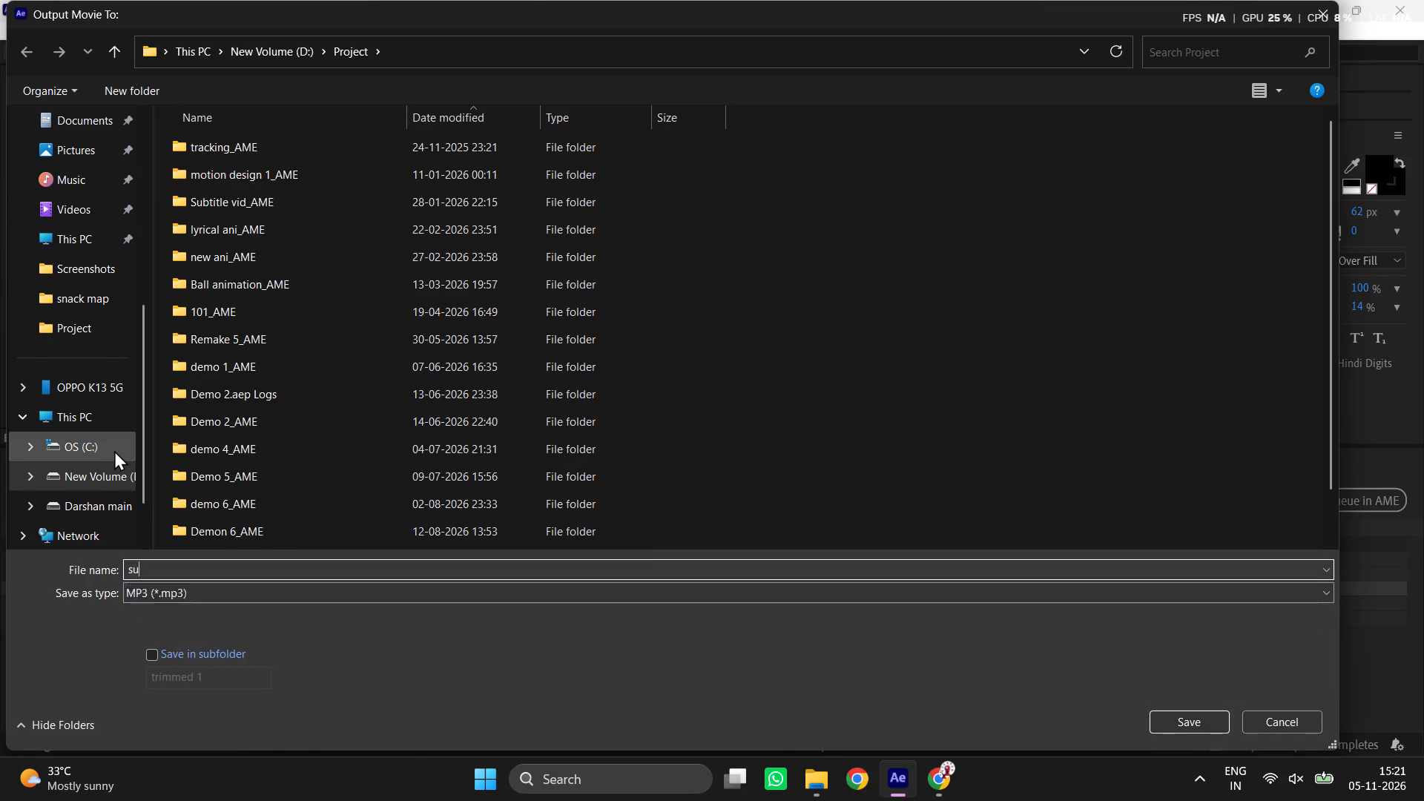
key("BackSpace")
type("bs")
key("BackSpace")
type("title")
key("space")
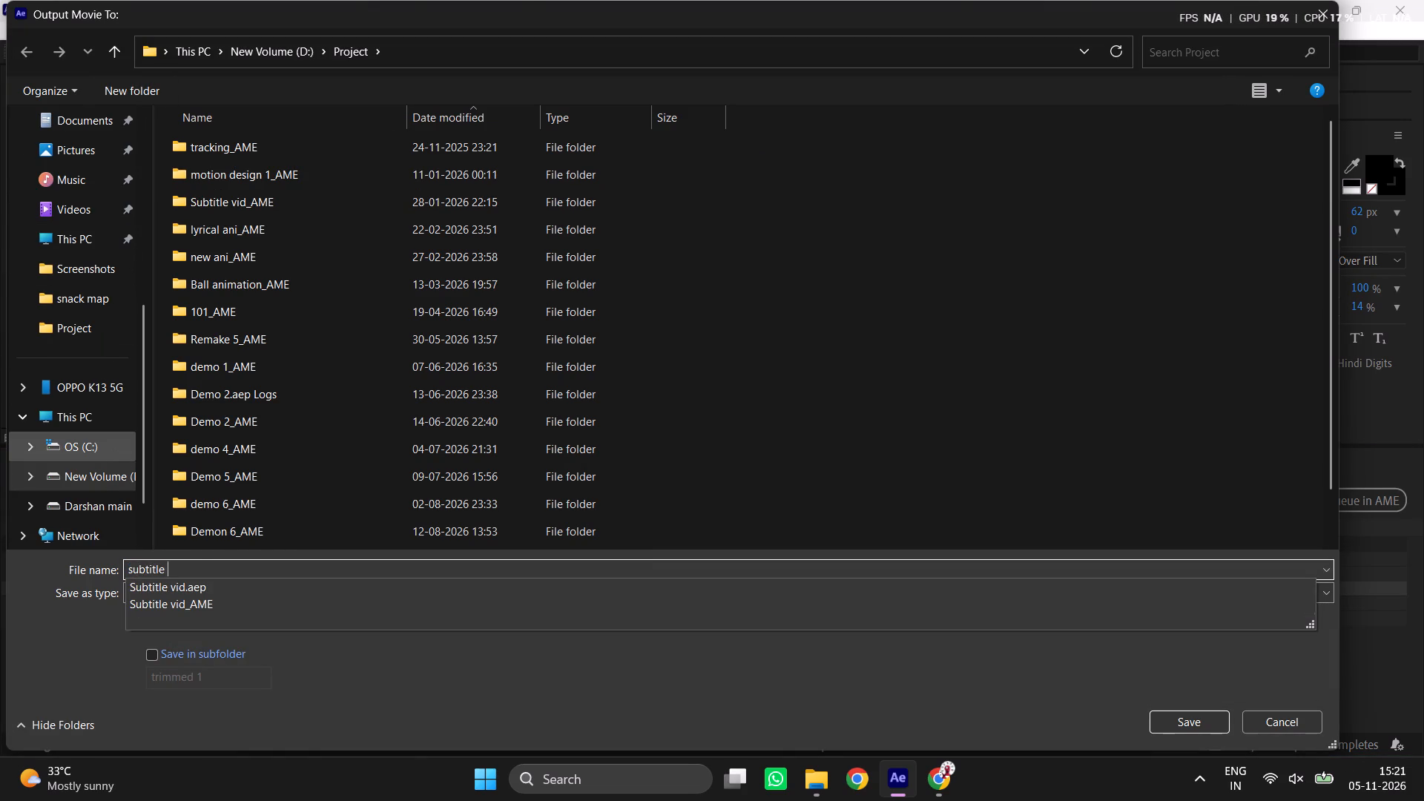
type("wali vid")
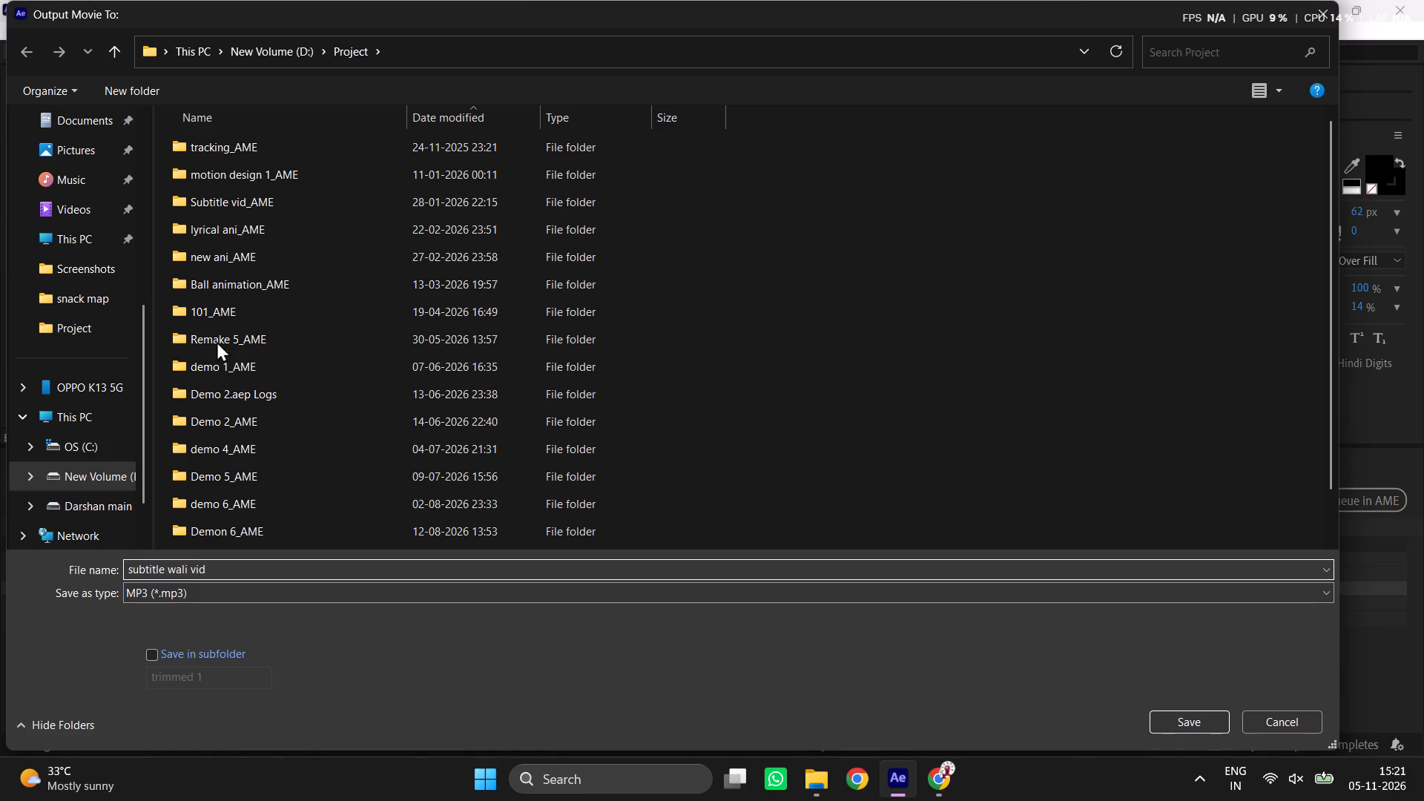
scroll(39, 415, "up", 2)
left_click(52, 342)
scroll(52, 342, "up", 3)
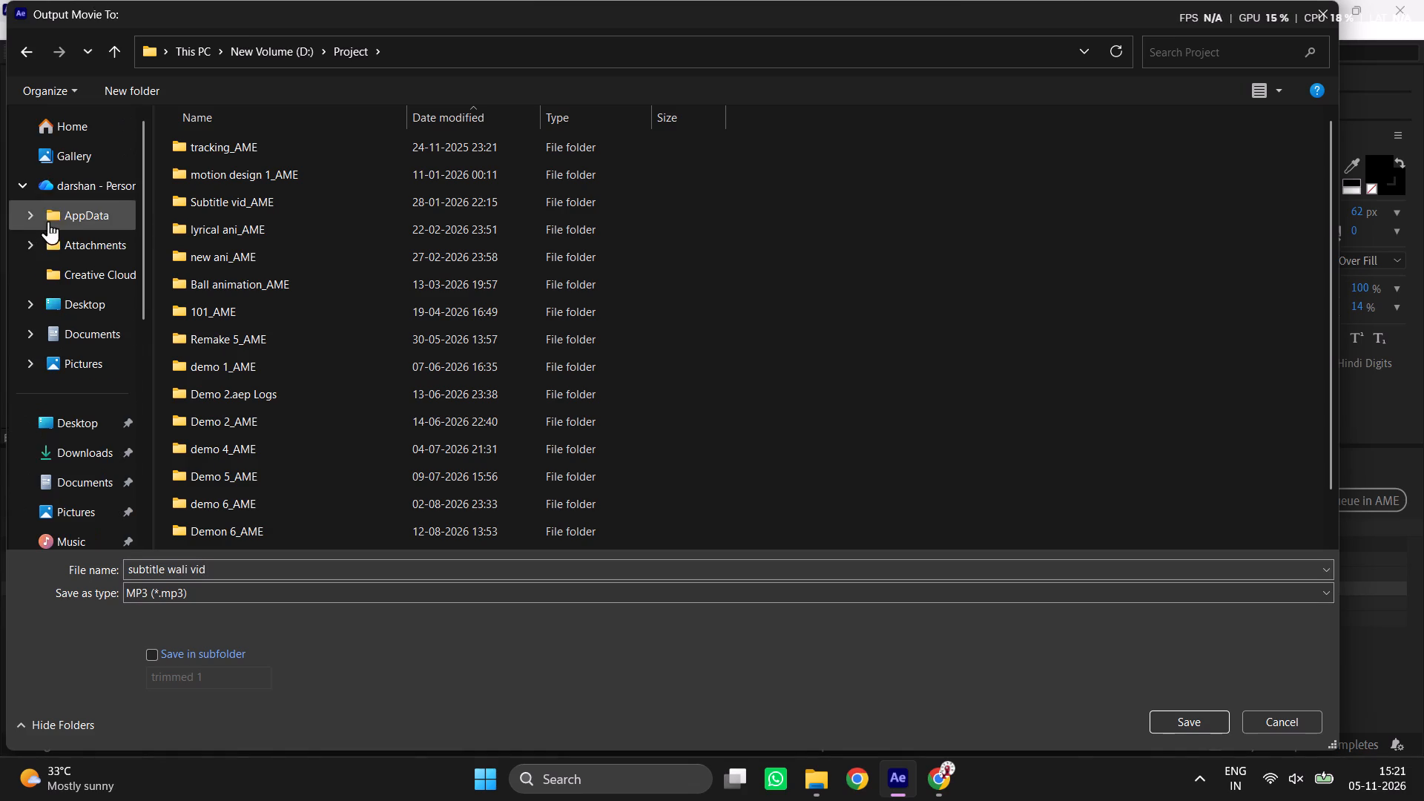
left_click(63, 435)
left_click(1190, 725)
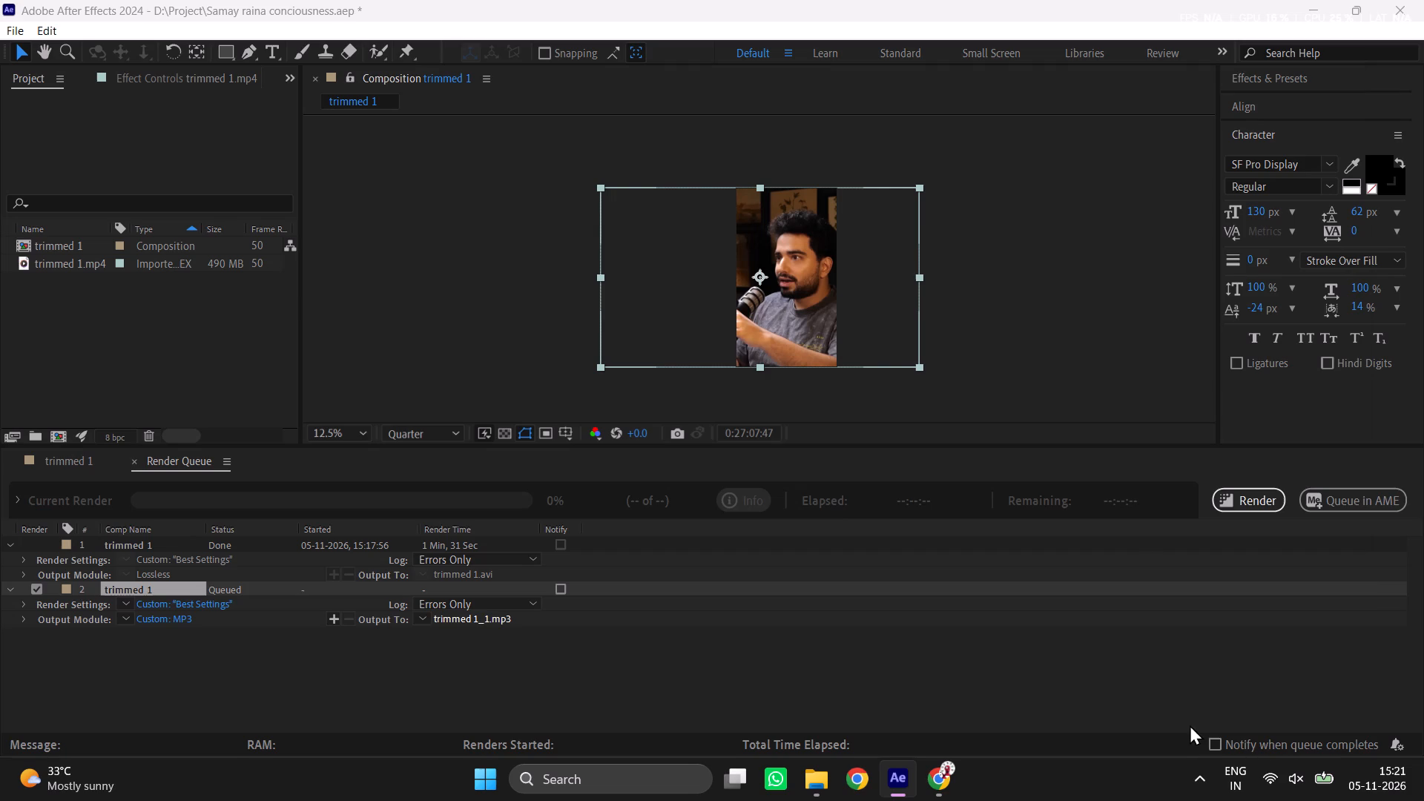
Render the queued MP3 item.
left_click(1250, 499)
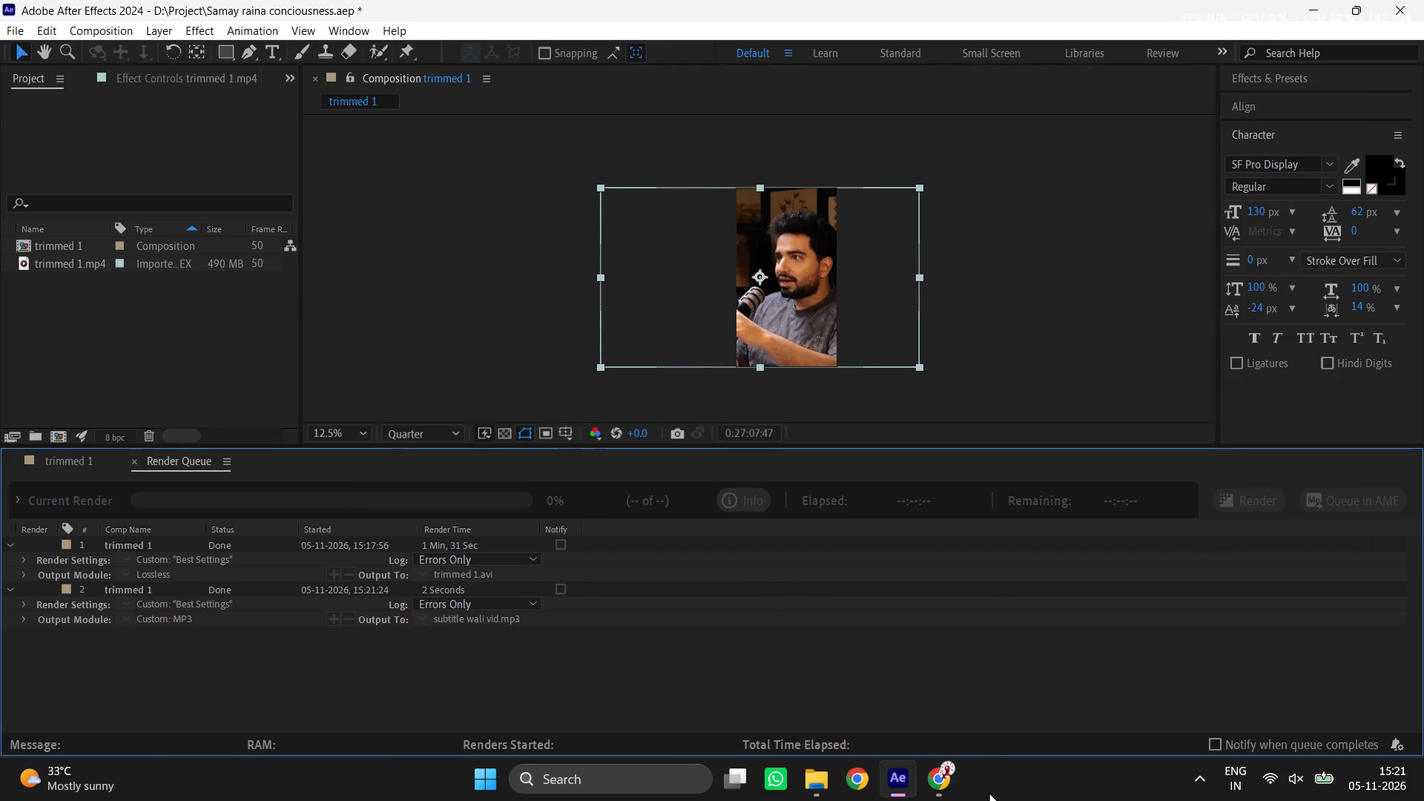
Switch to File Explorer and close the Project folder window.
left_click(831, 787)
left_click(1421, 39)
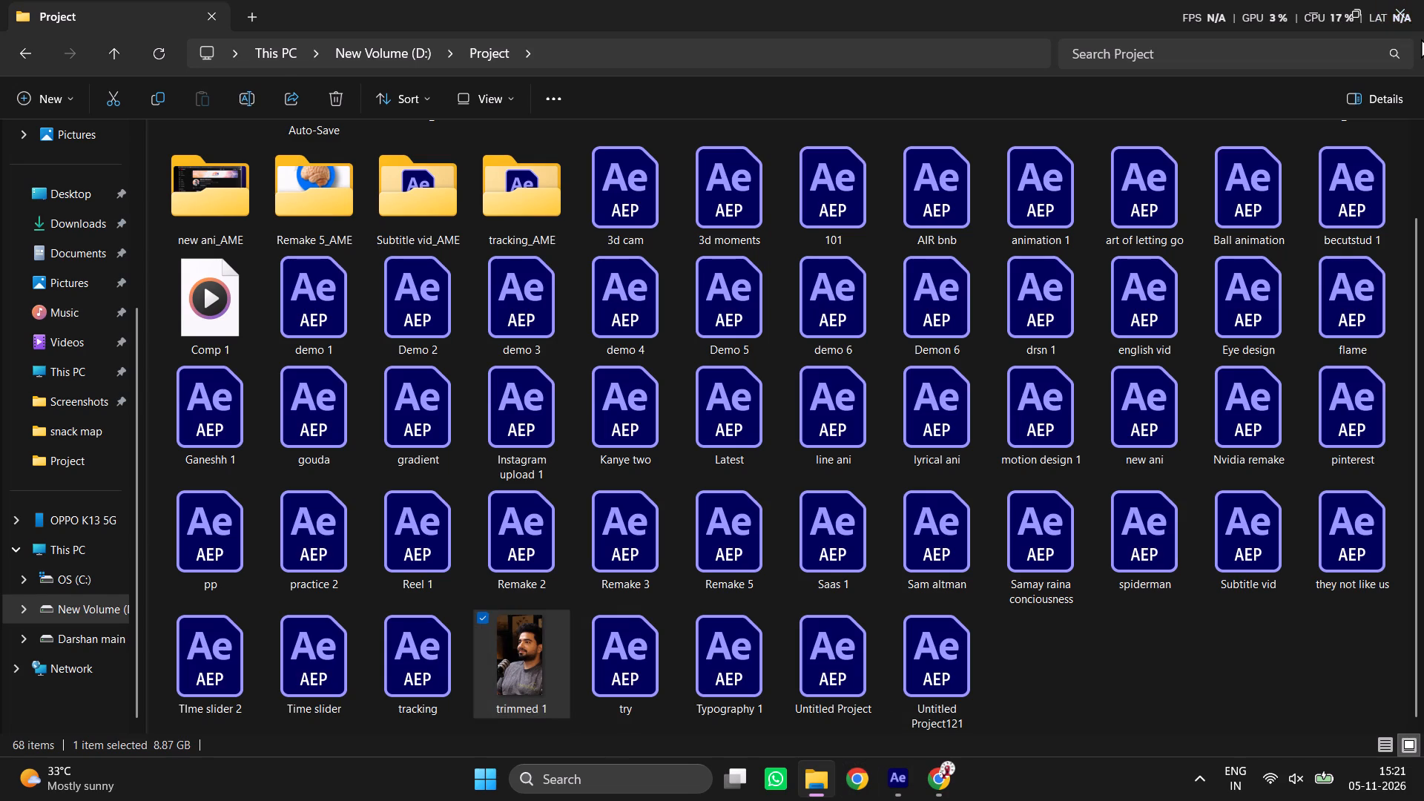
left_click(1402, 10)
Switch to Chrome and reload the TurboScribe dashboard to clear the rejected trimmed 1.avi upload.
left_click(936, 794)
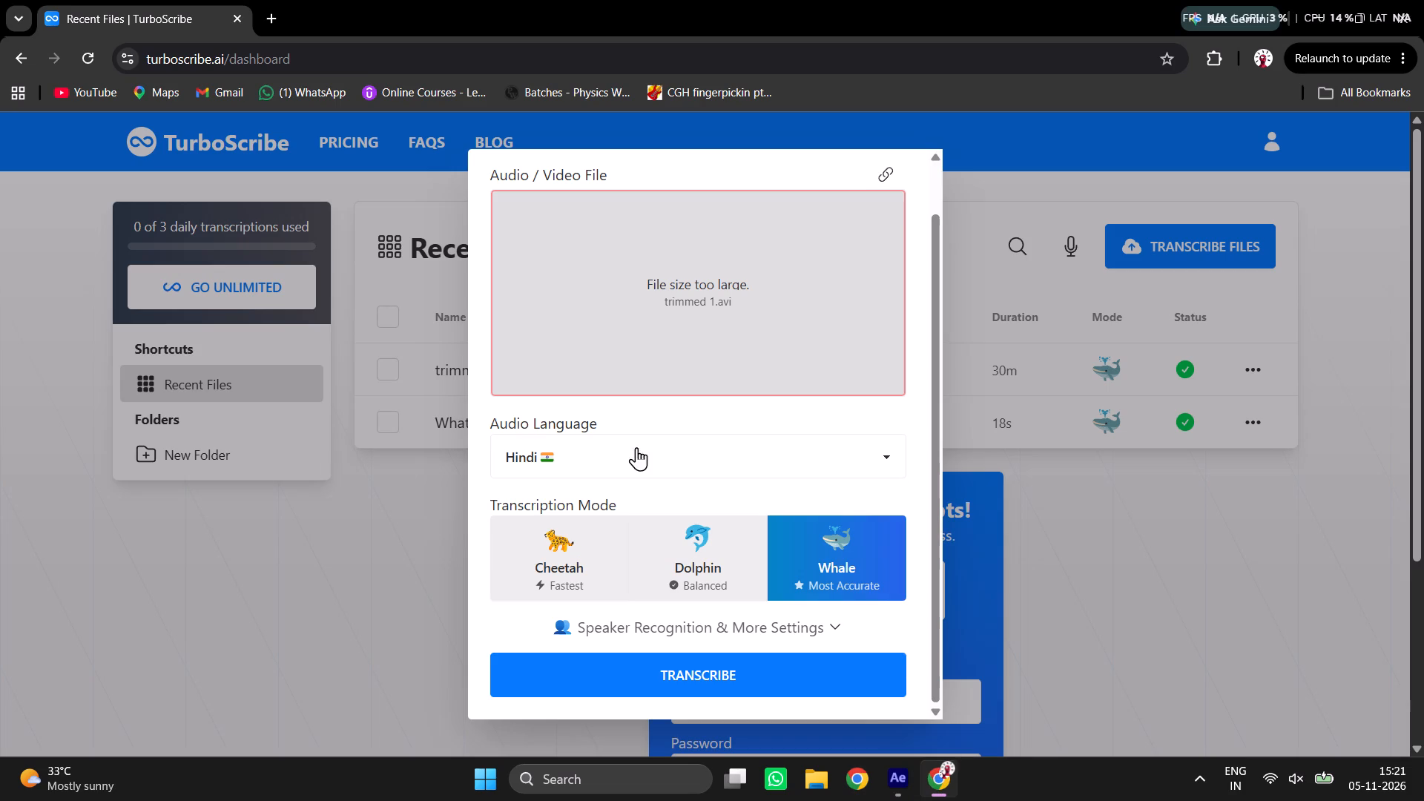
left_click(1044, 458)
left_click(992, 682)
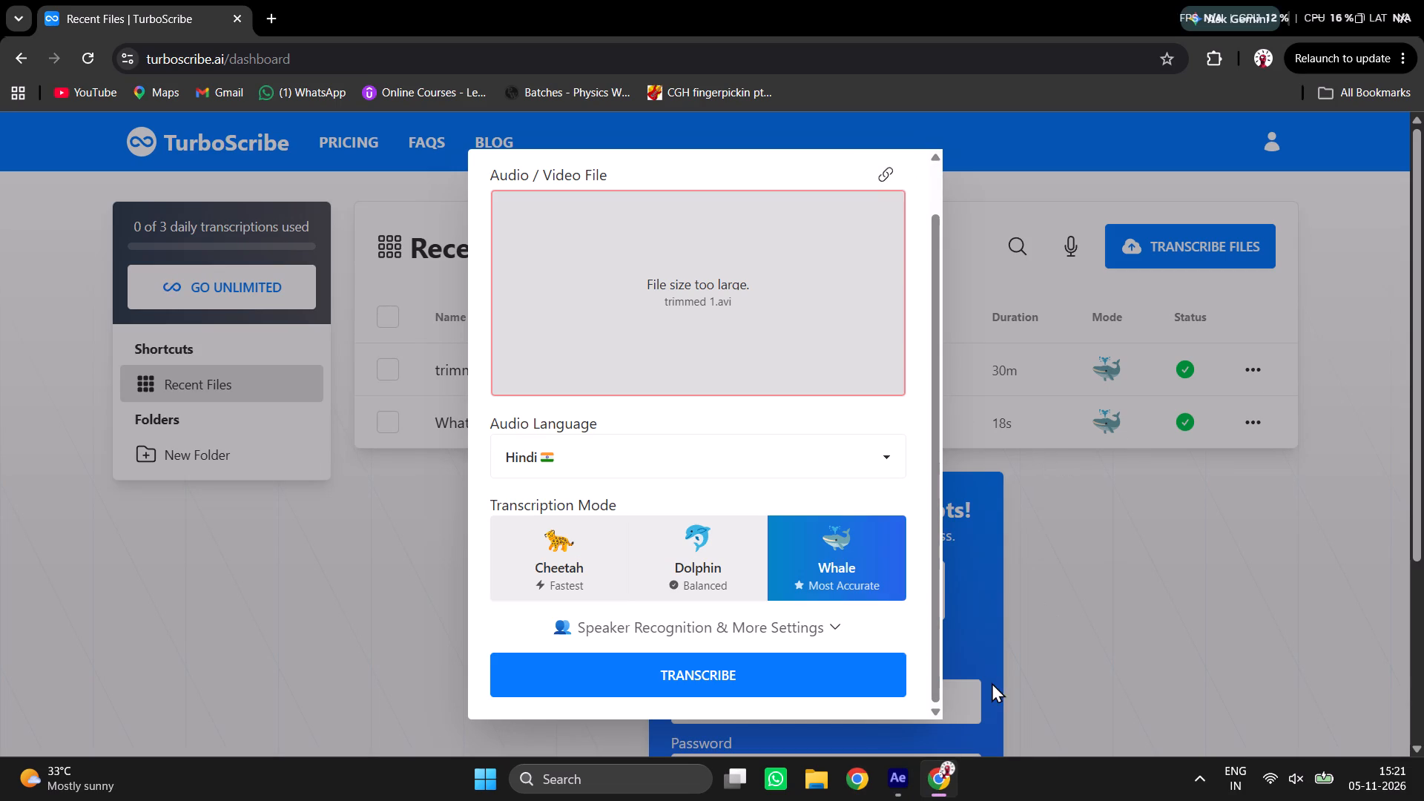
left_click(334, 227)
left_click(108, 57)
left_click(90, 57)
Upload subtitle wali vid.mp3 from the Desktop as a new TurboScribe file and start its transcription.
left_click(1164, 237)
left_click(707, 329)
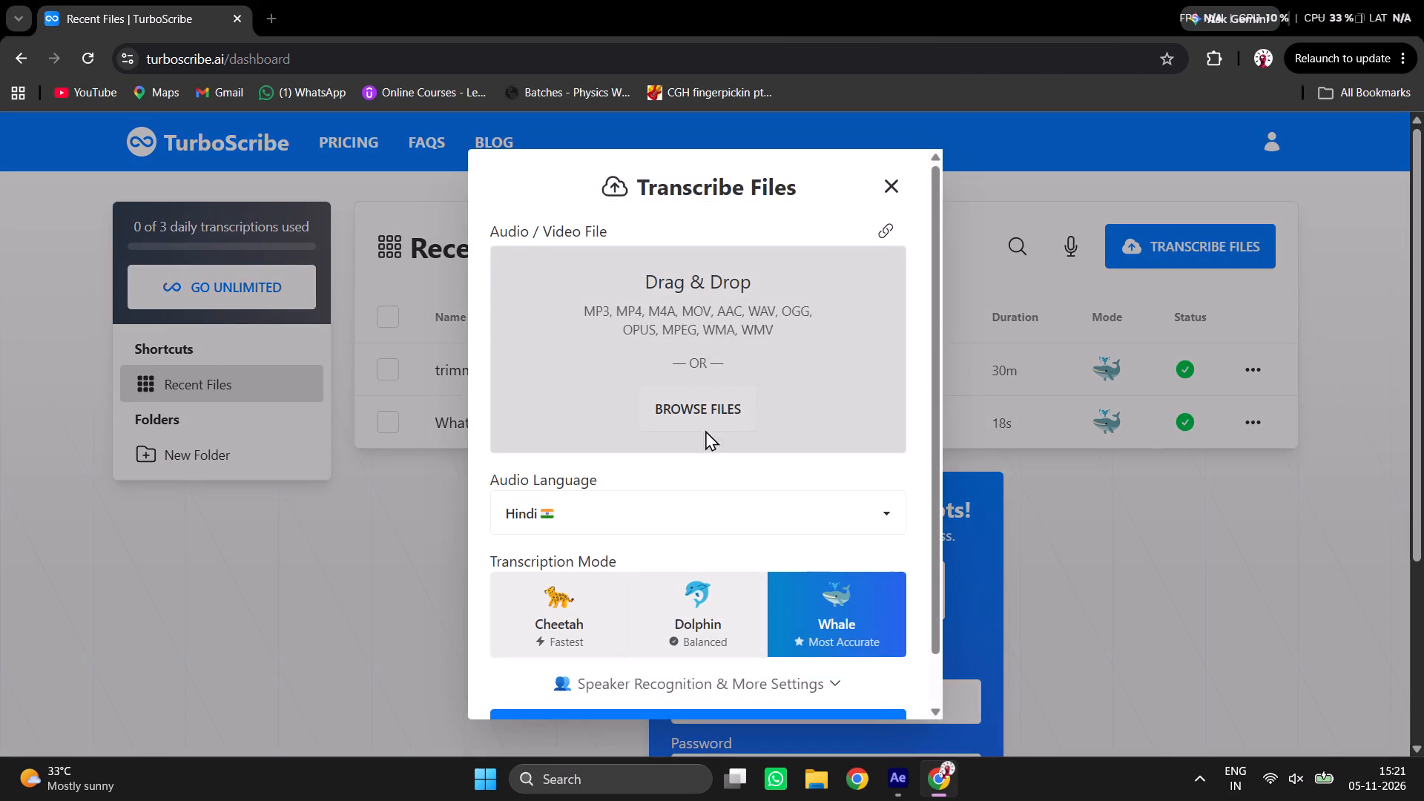
left_click(75, 216)
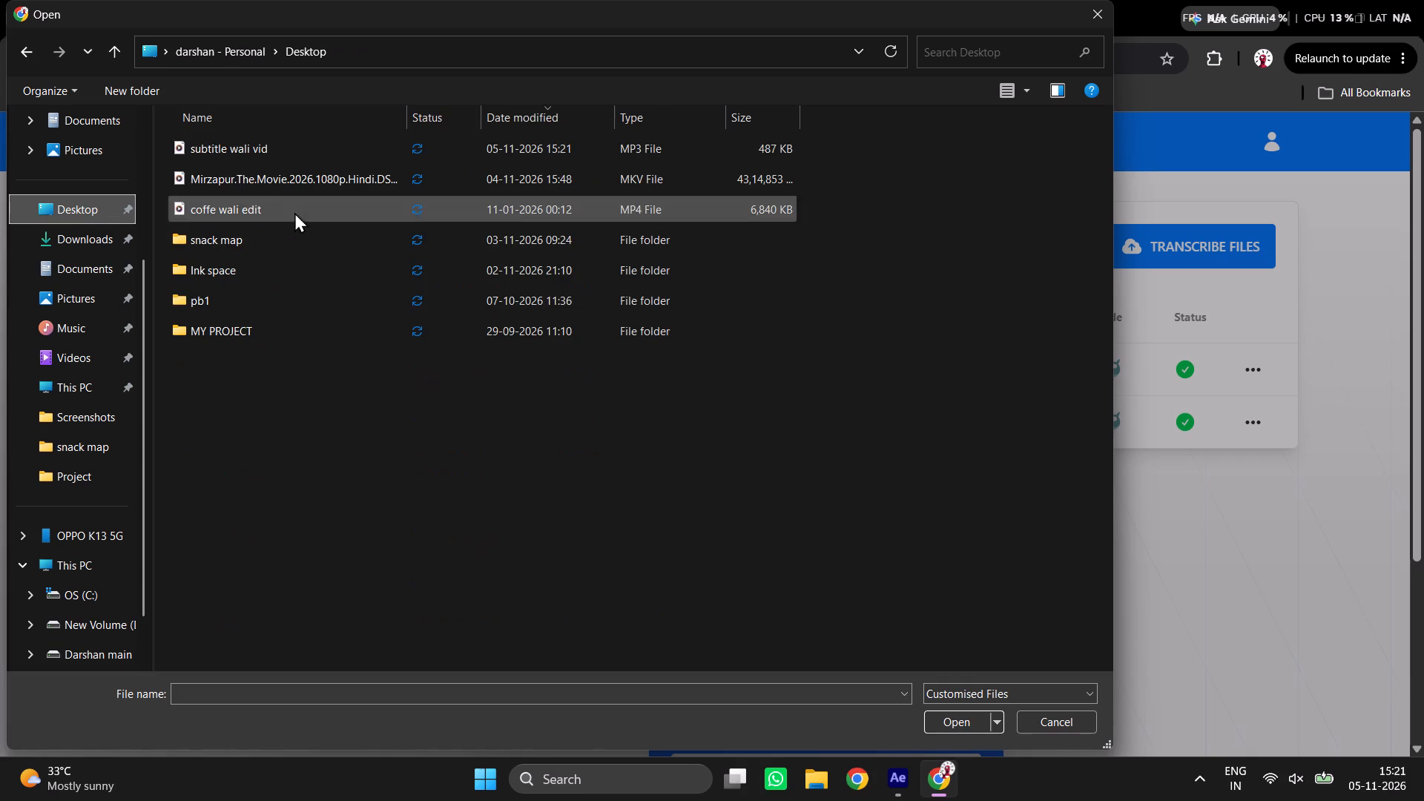
left_click(250, 156)
left_click(954, 724)
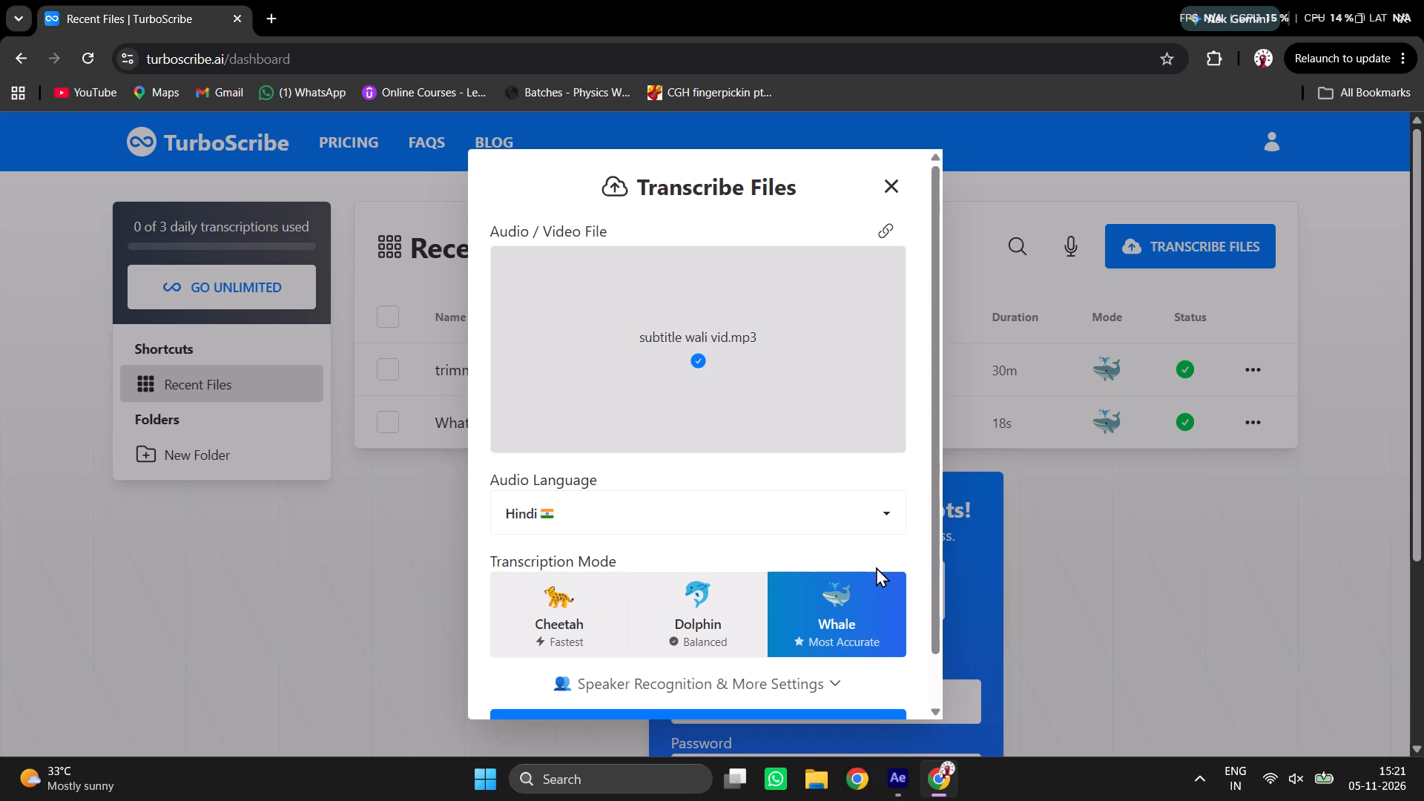
scroll(831, 584, "down", 3)
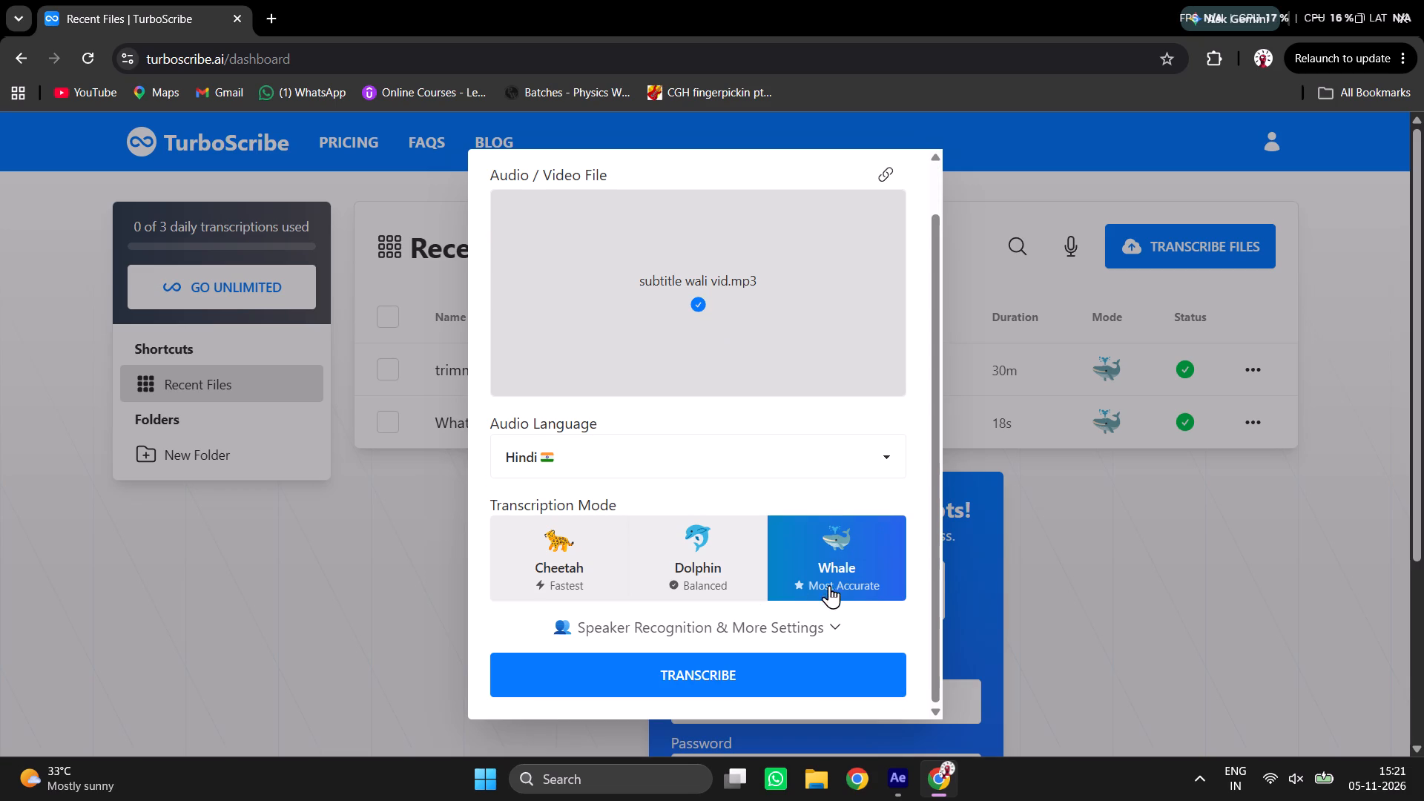
left_click(748, 682)
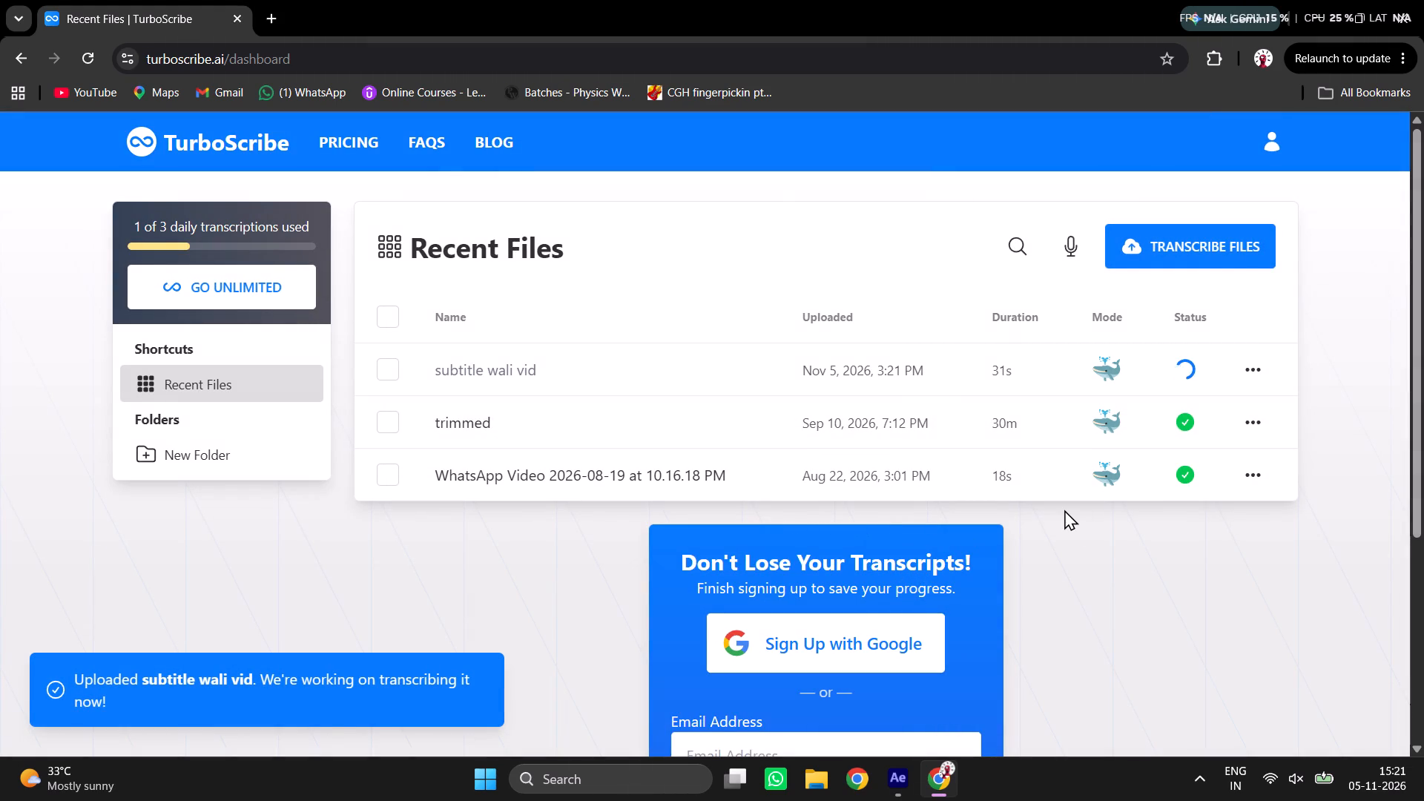
Switch back to After Effects and show the hidden system tray icons.
left_click(880, 800)
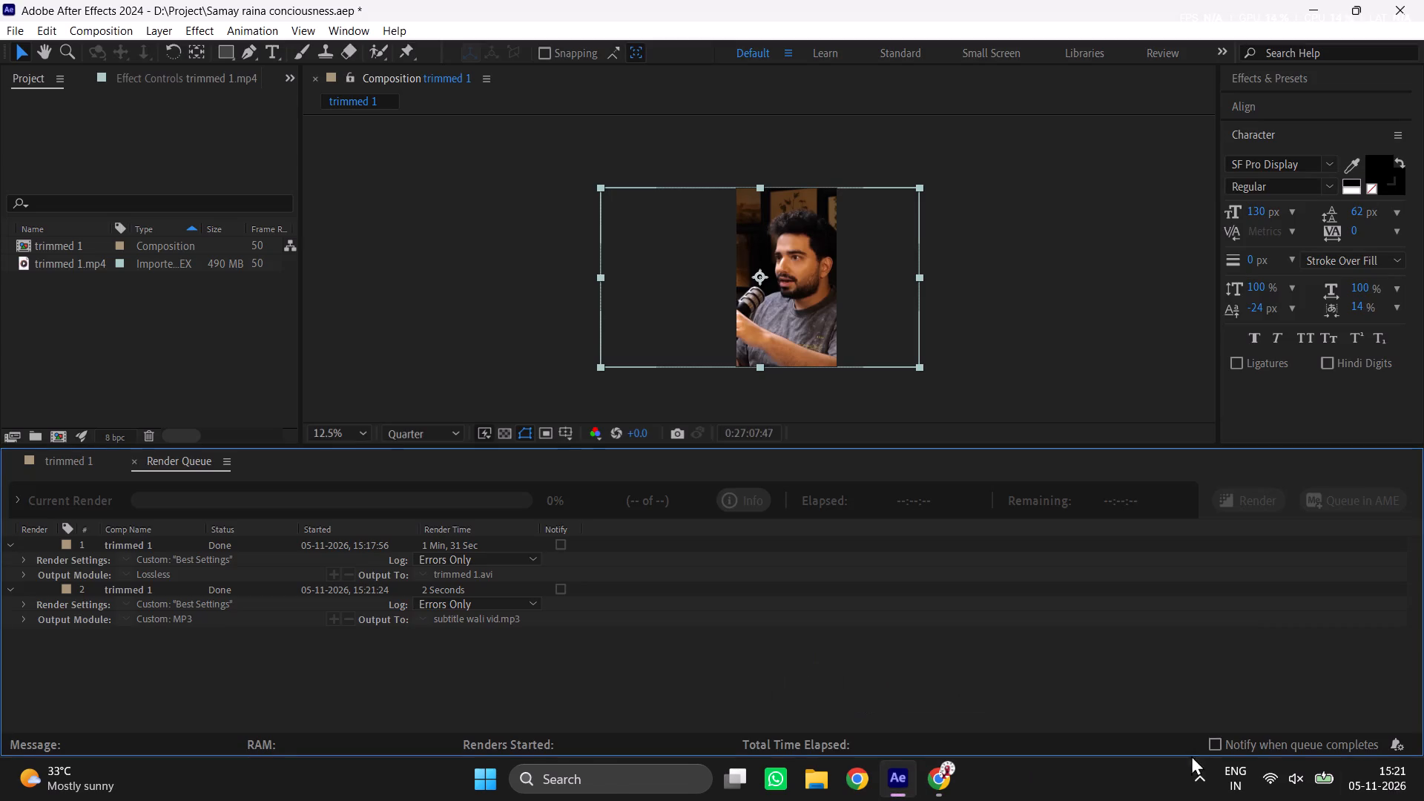
left_click(1193, 781)
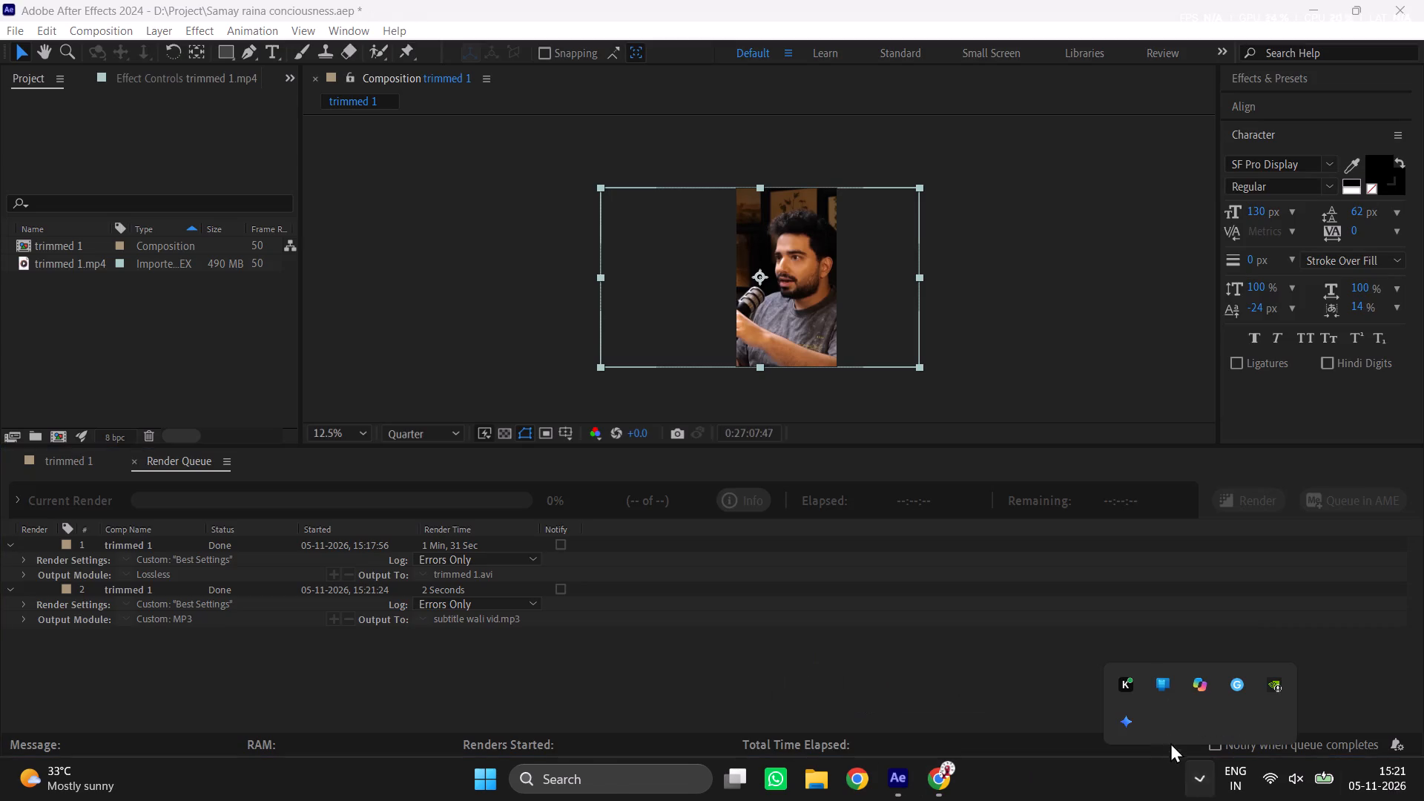
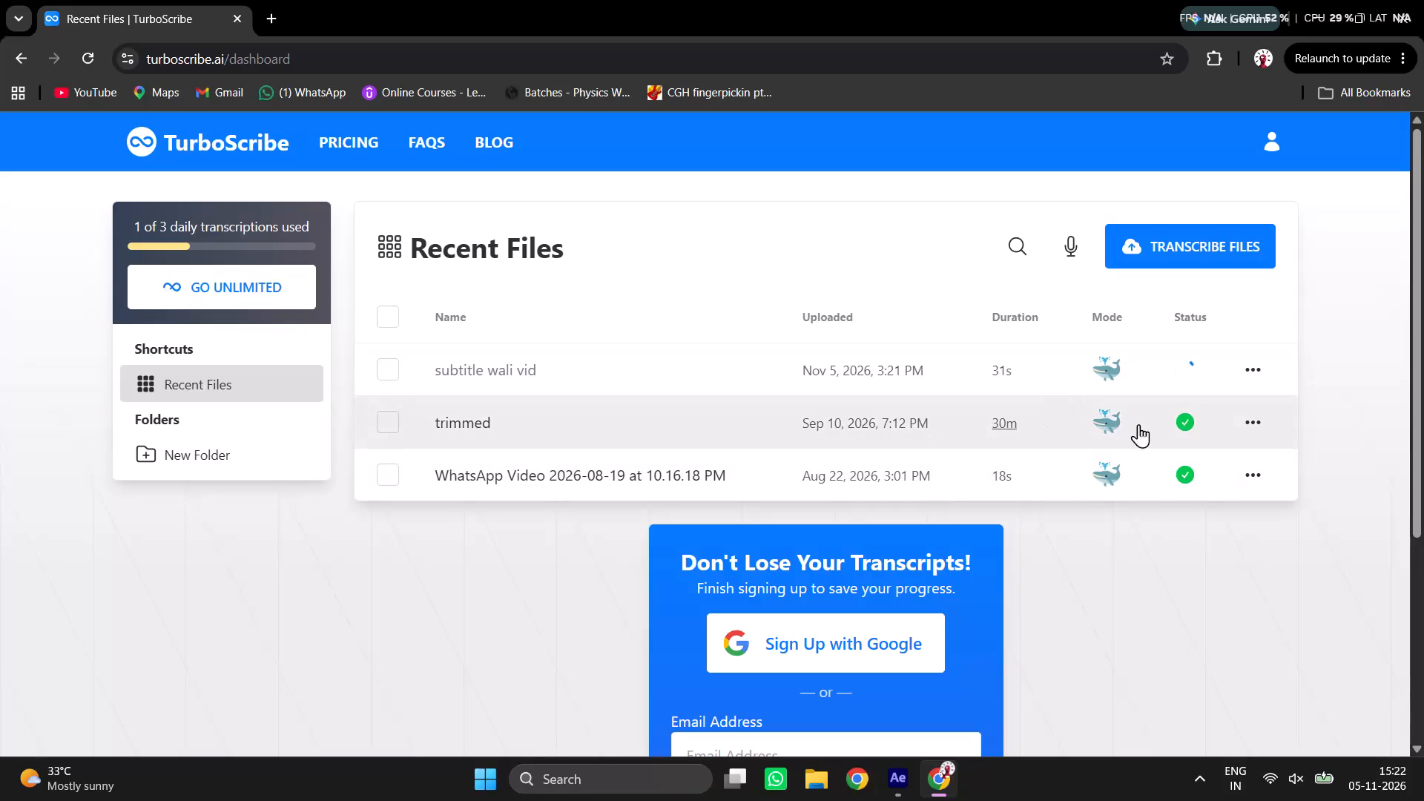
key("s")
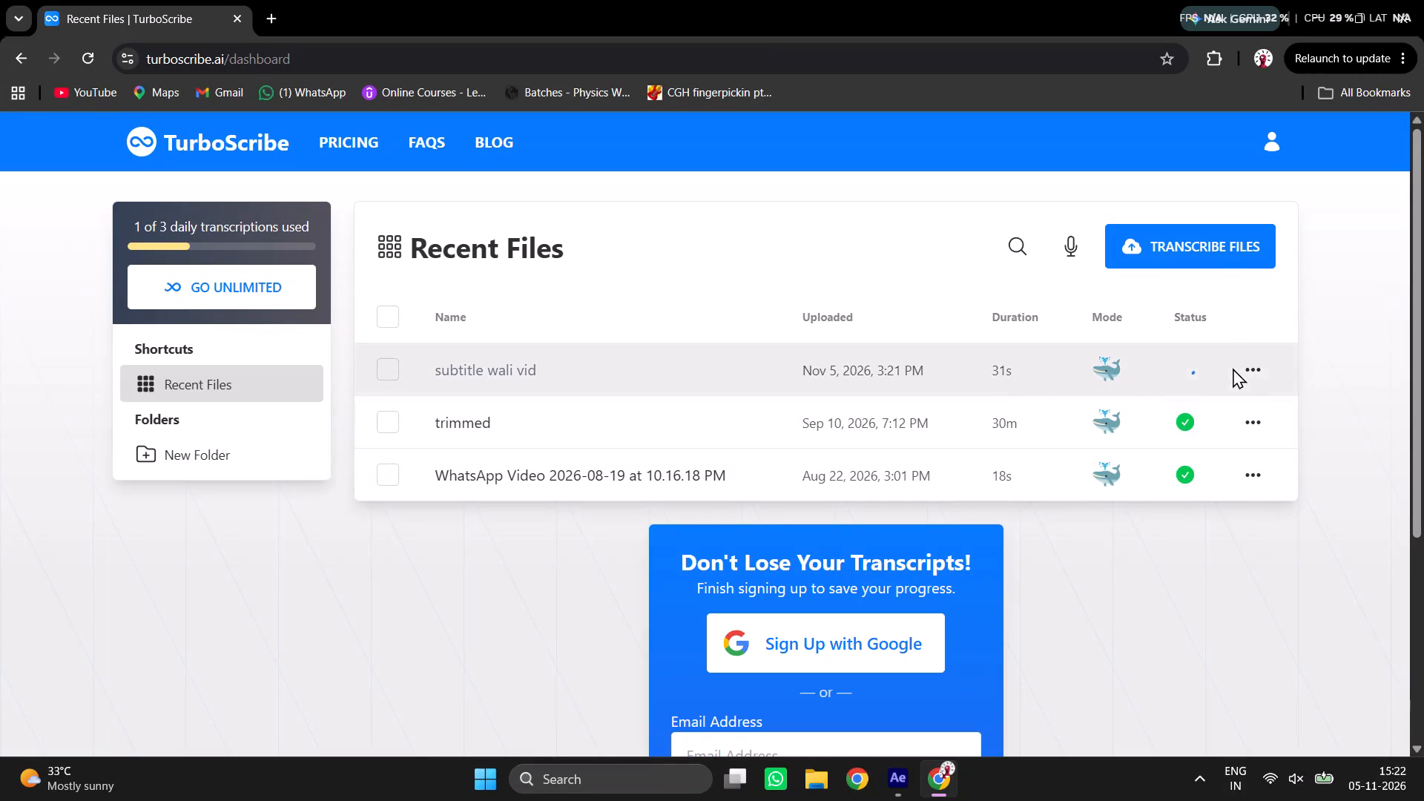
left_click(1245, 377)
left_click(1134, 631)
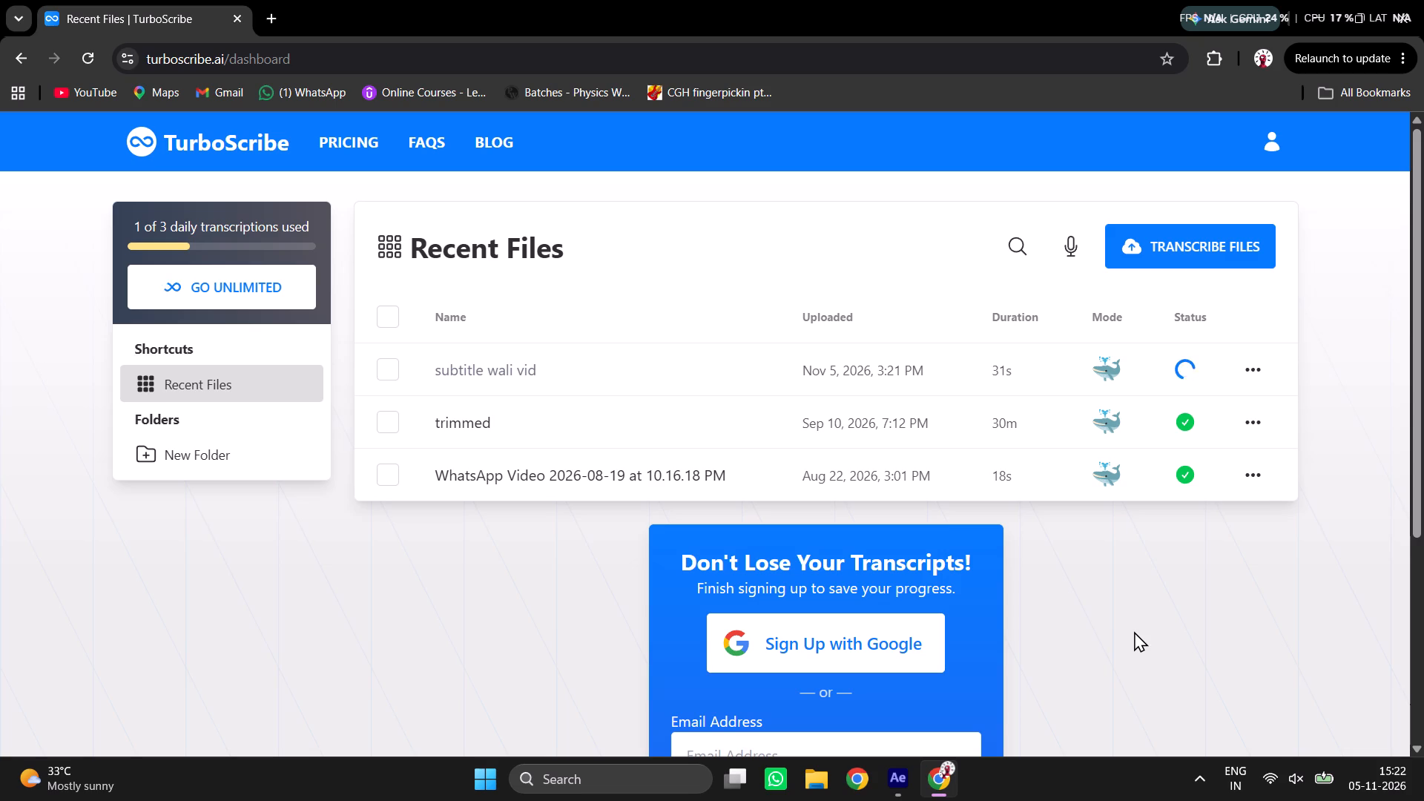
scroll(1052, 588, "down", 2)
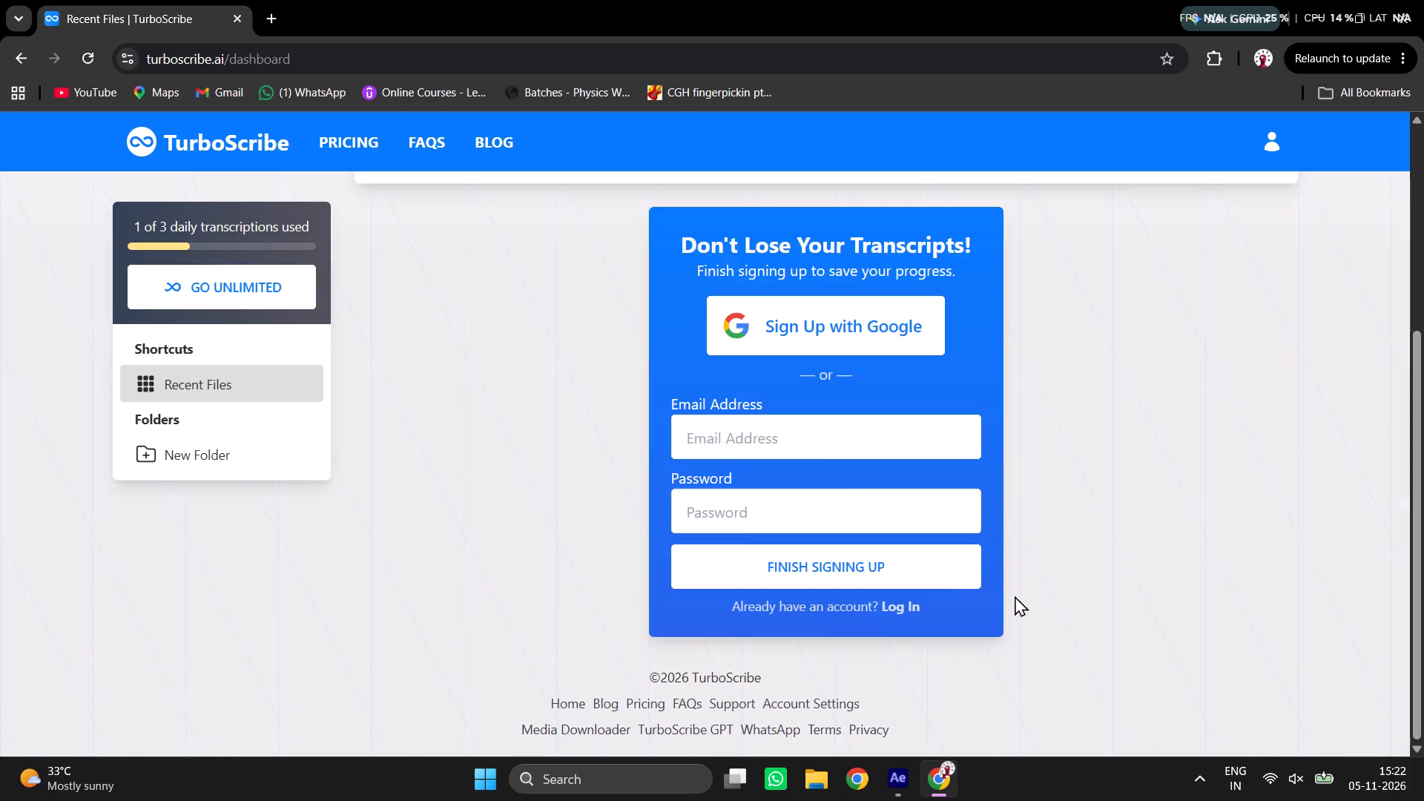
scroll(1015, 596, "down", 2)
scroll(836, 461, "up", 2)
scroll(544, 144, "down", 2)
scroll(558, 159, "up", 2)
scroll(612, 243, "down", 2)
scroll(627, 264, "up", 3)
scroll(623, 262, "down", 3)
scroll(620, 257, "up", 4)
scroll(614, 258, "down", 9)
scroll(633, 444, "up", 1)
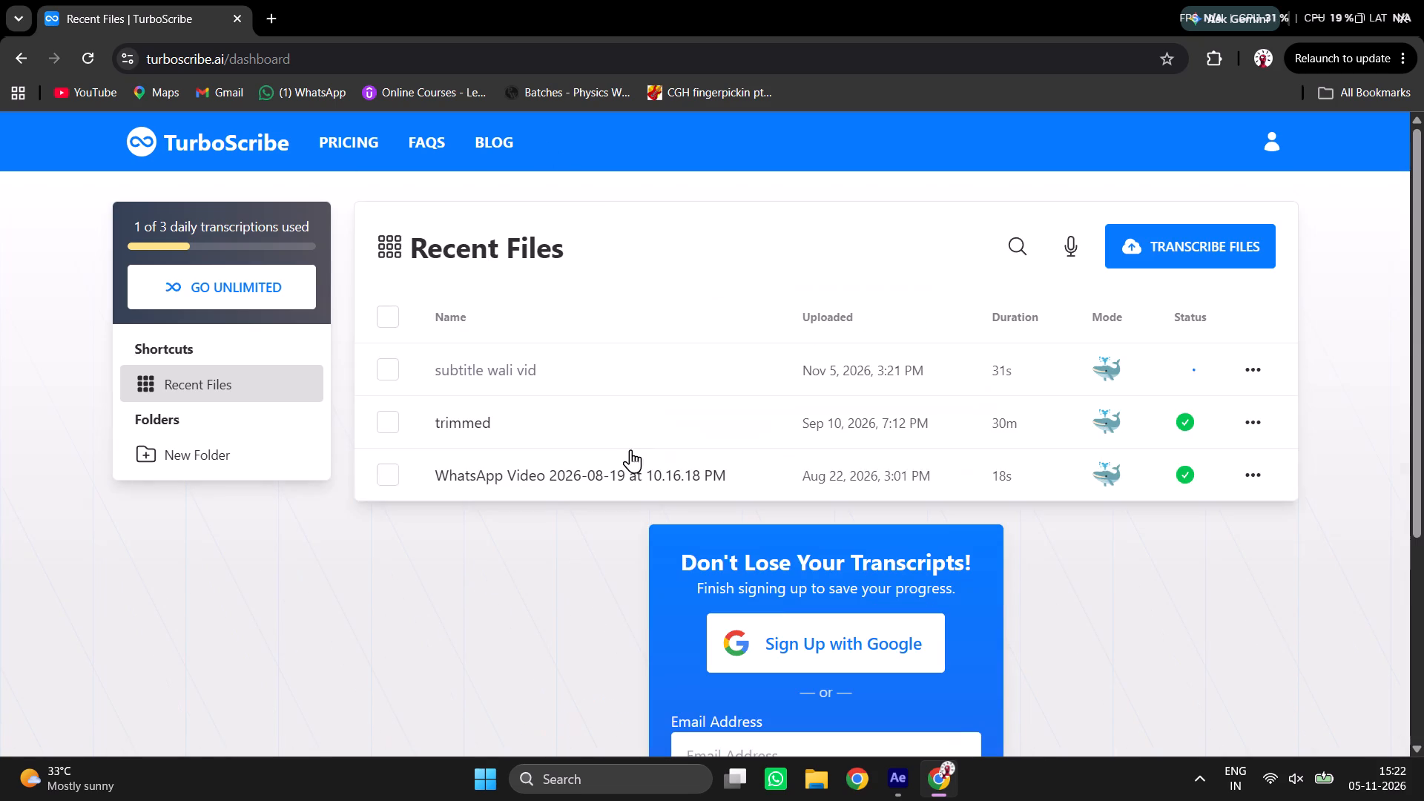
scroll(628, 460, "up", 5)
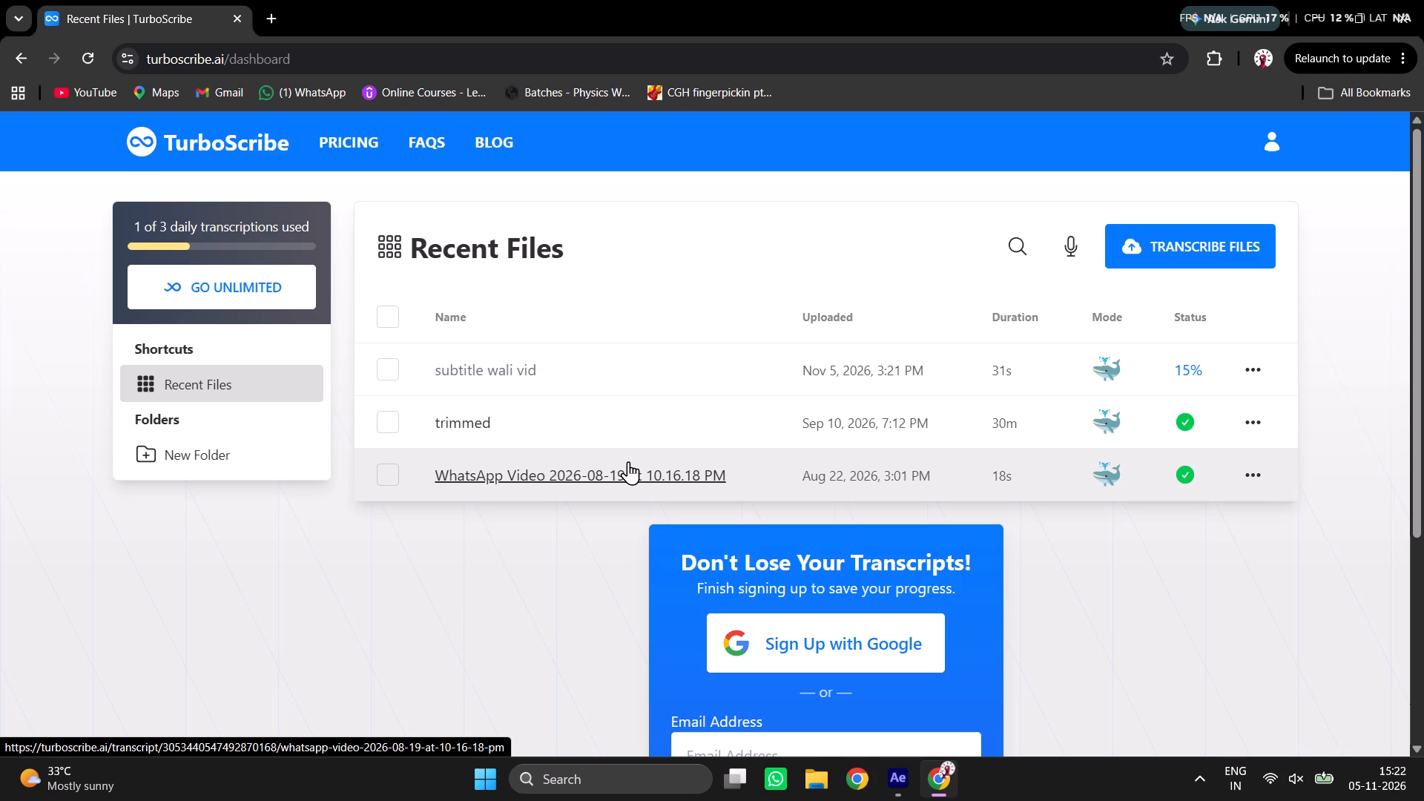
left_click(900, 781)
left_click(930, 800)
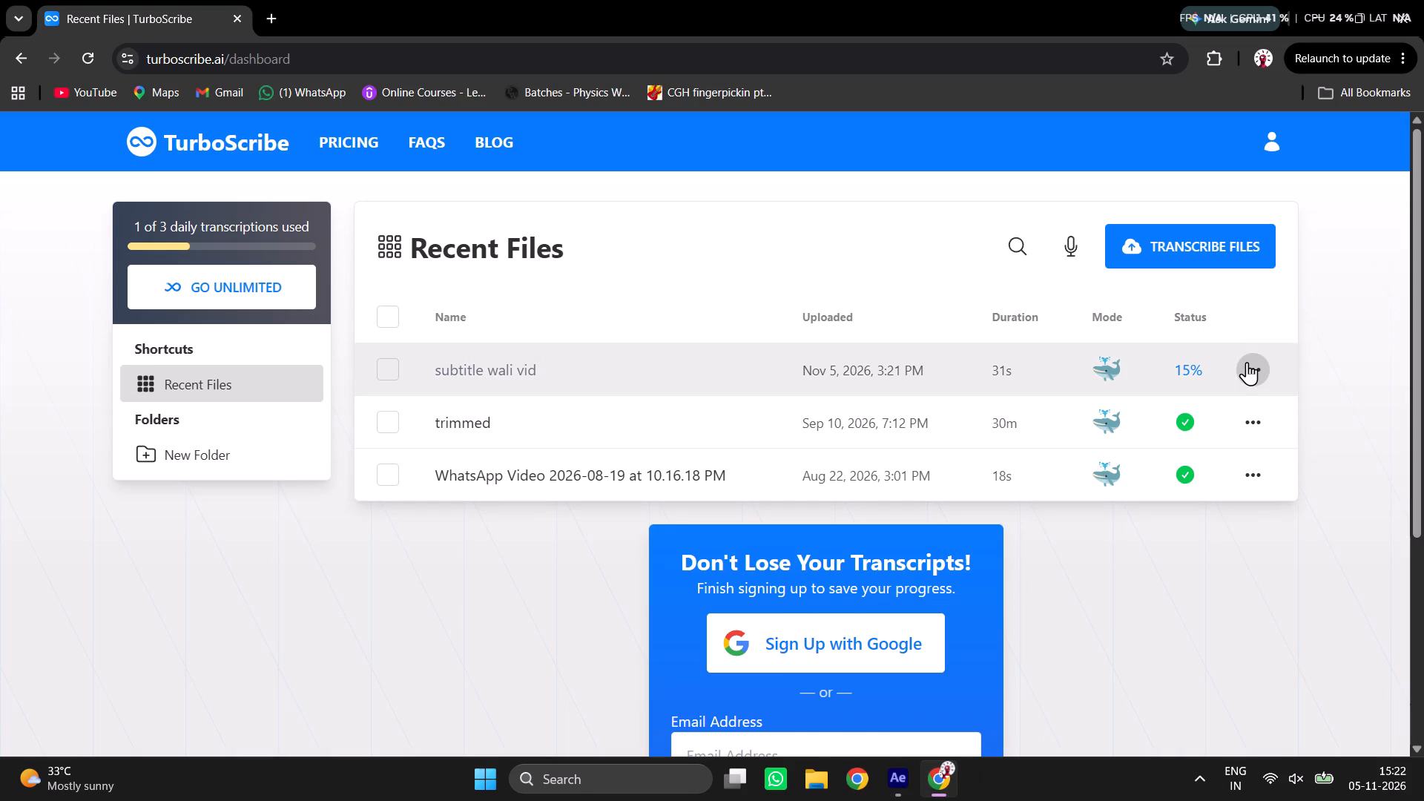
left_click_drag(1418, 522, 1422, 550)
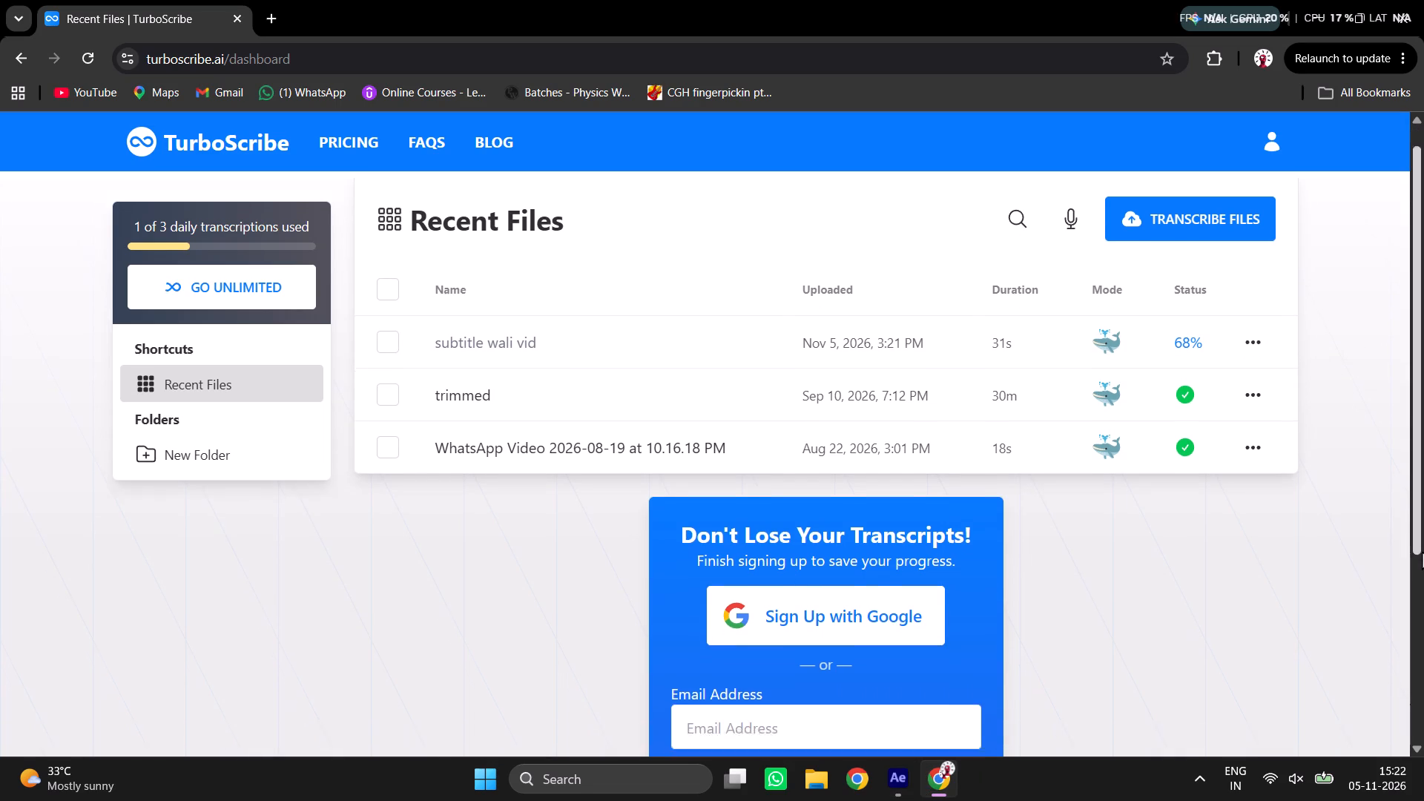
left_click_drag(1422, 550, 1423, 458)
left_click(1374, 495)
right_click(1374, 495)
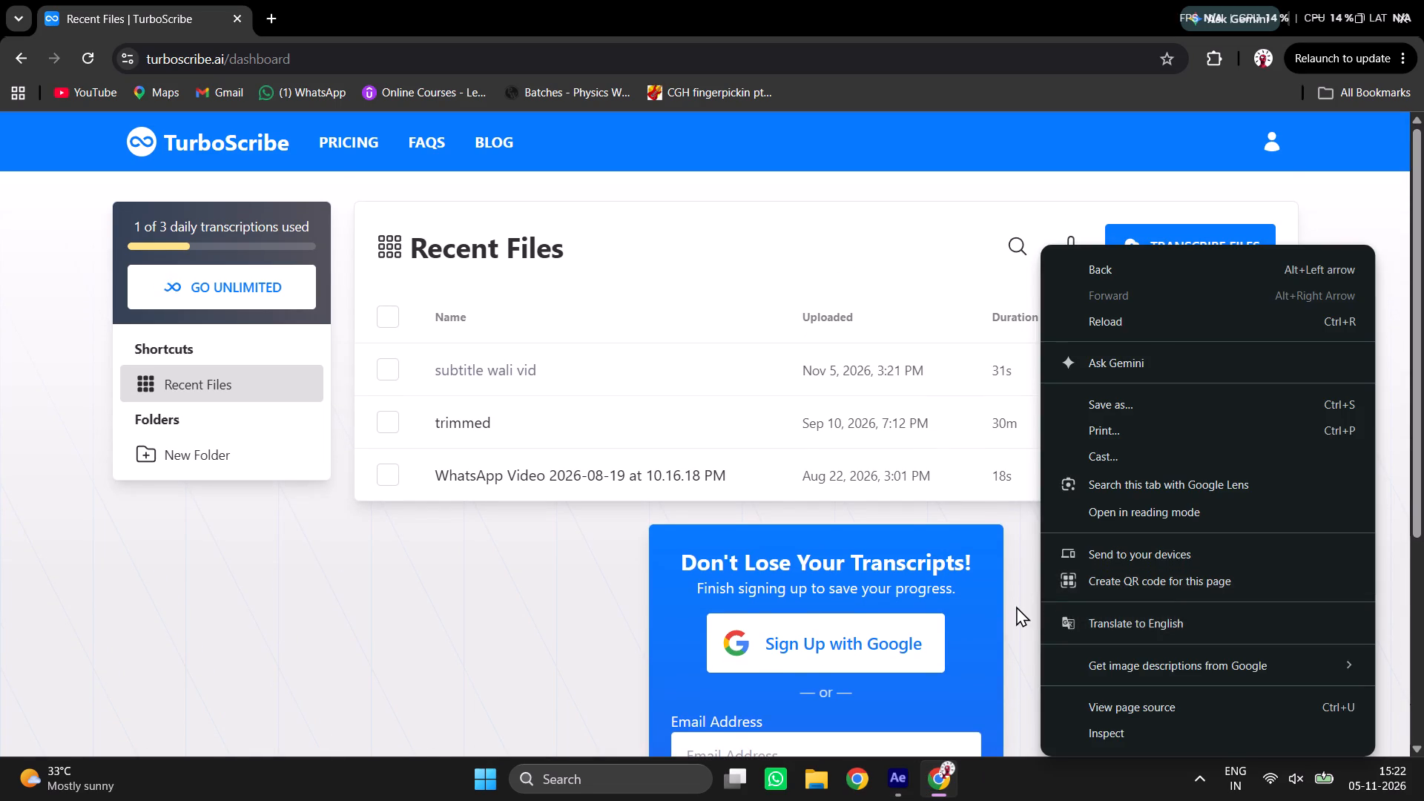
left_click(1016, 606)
Open the finished subtitle wali vid transcript and copy its full Hindi text including the timestamps.
left_click(1248, 381)
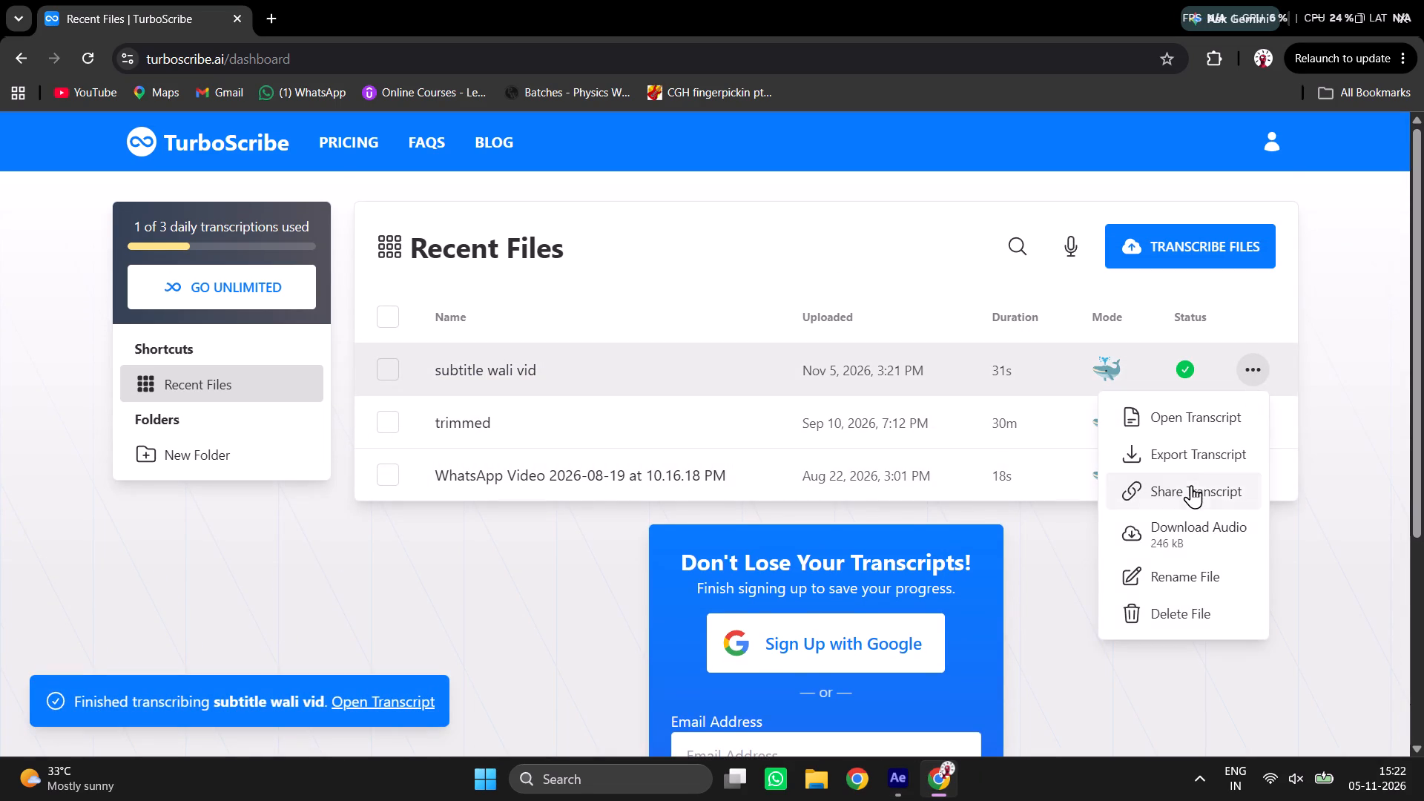
left_click(1184, 417)
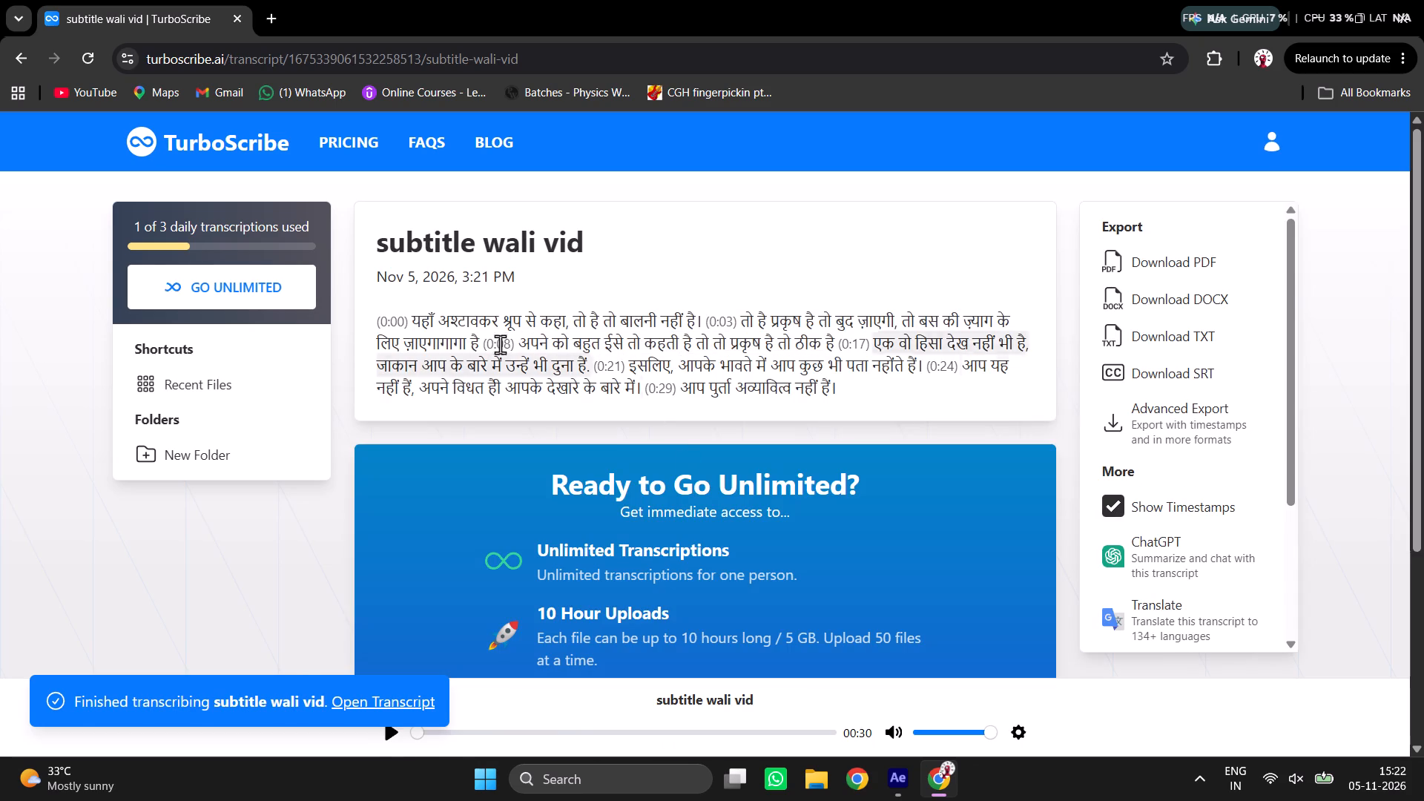
left_click(462, 332)
key("ctrl+a")
key("ctrl+c")
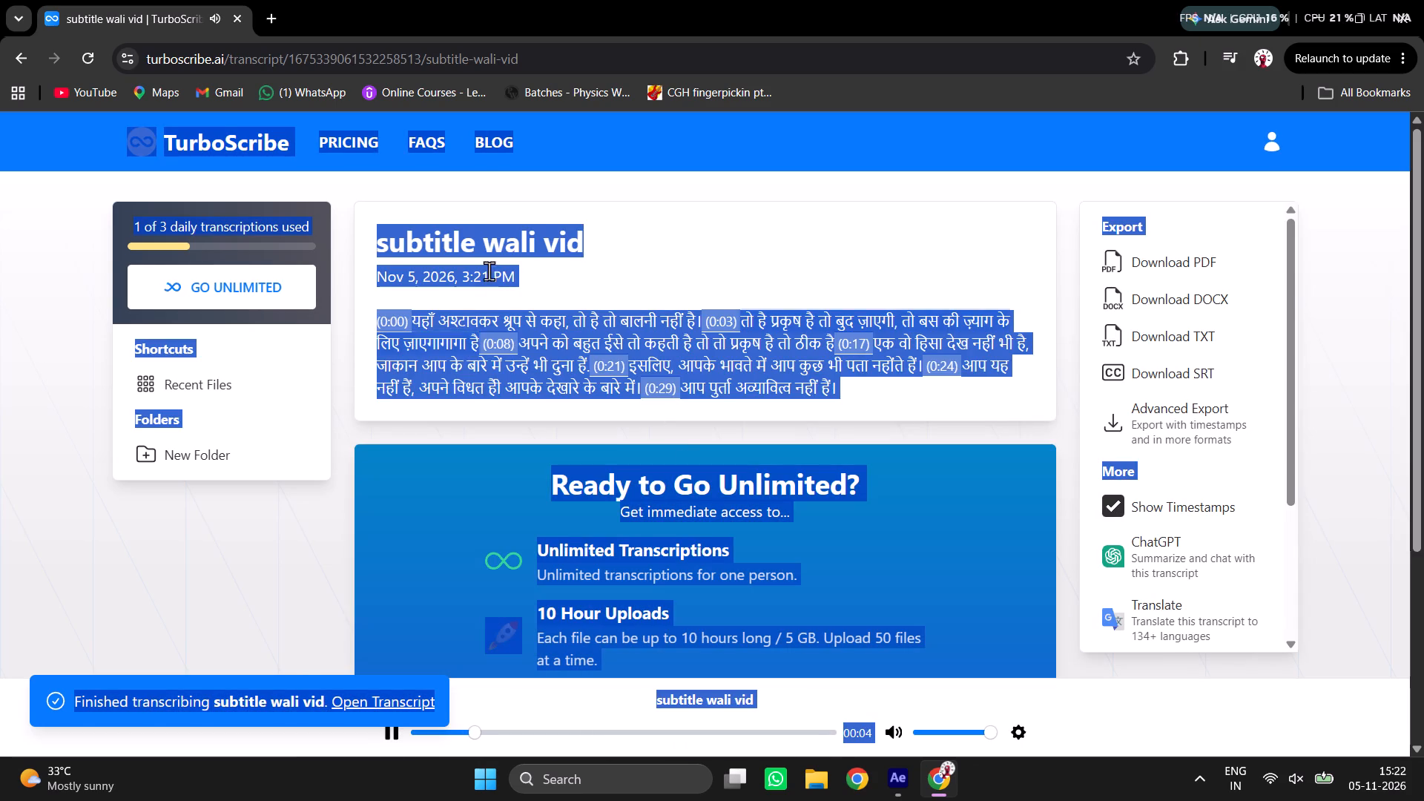
left_click(489, 271)
left_click_drag(848, 378, 363, 318)
key("ctrl+c")
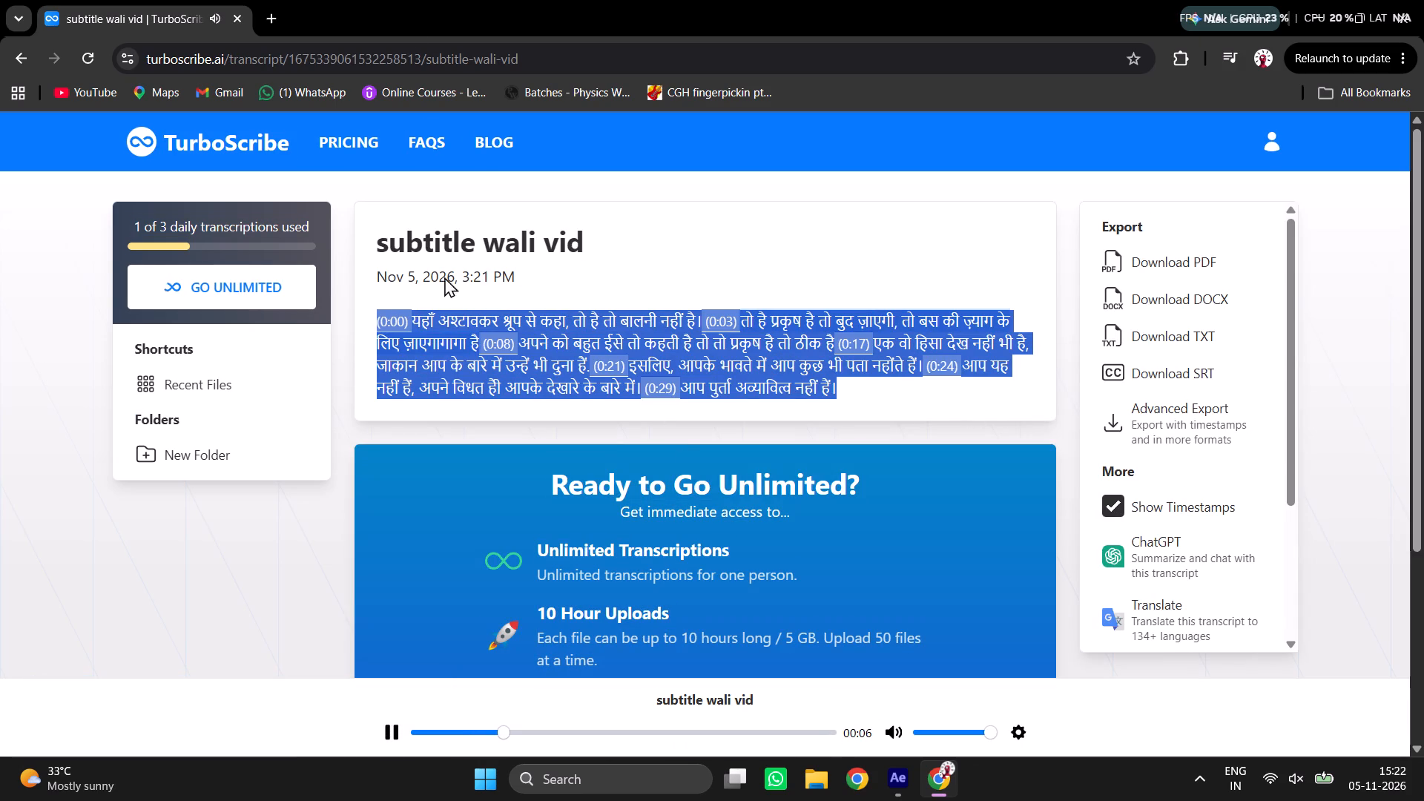
left_click(257, 1)
left_click(270, 13)
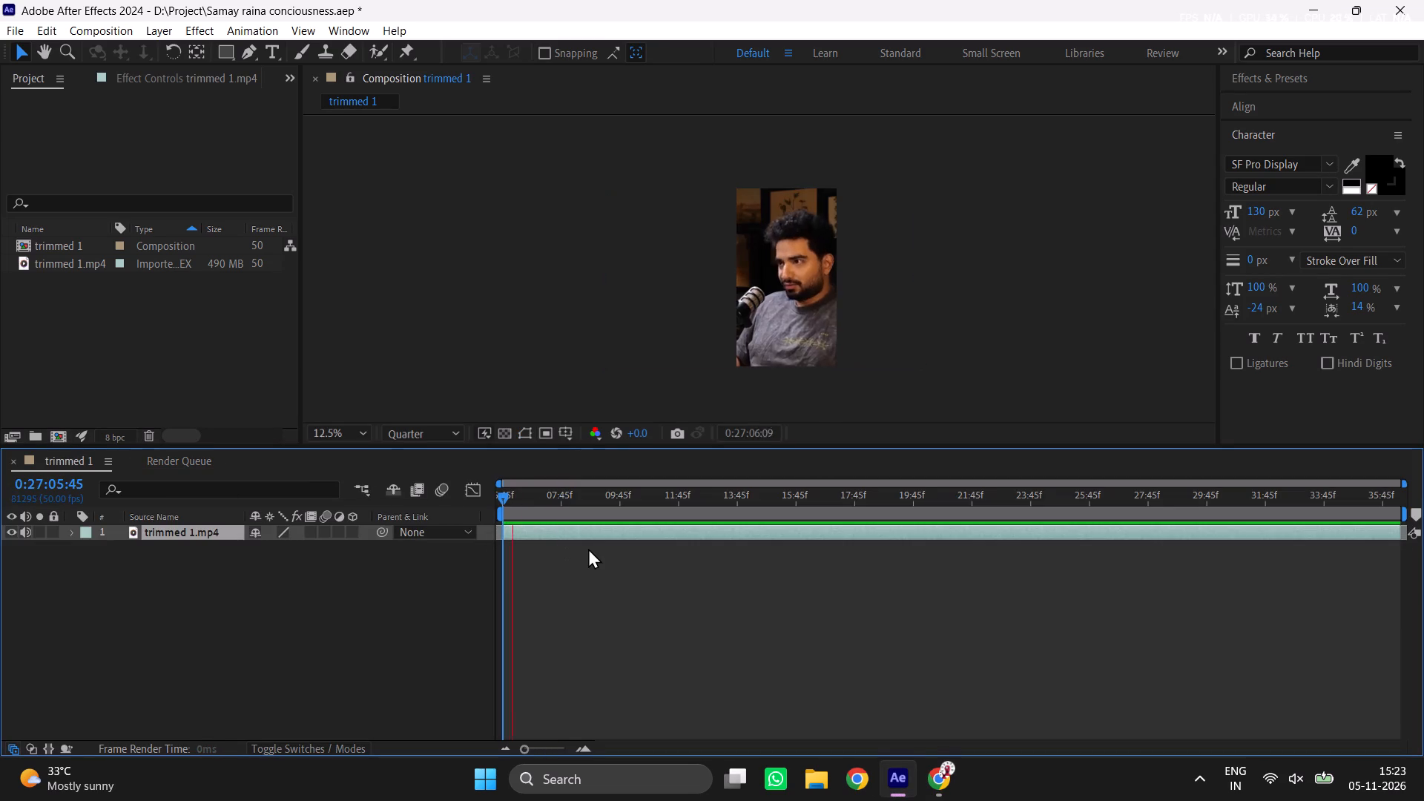
key("space")
left_click_drag(547, 509, 428, 538)
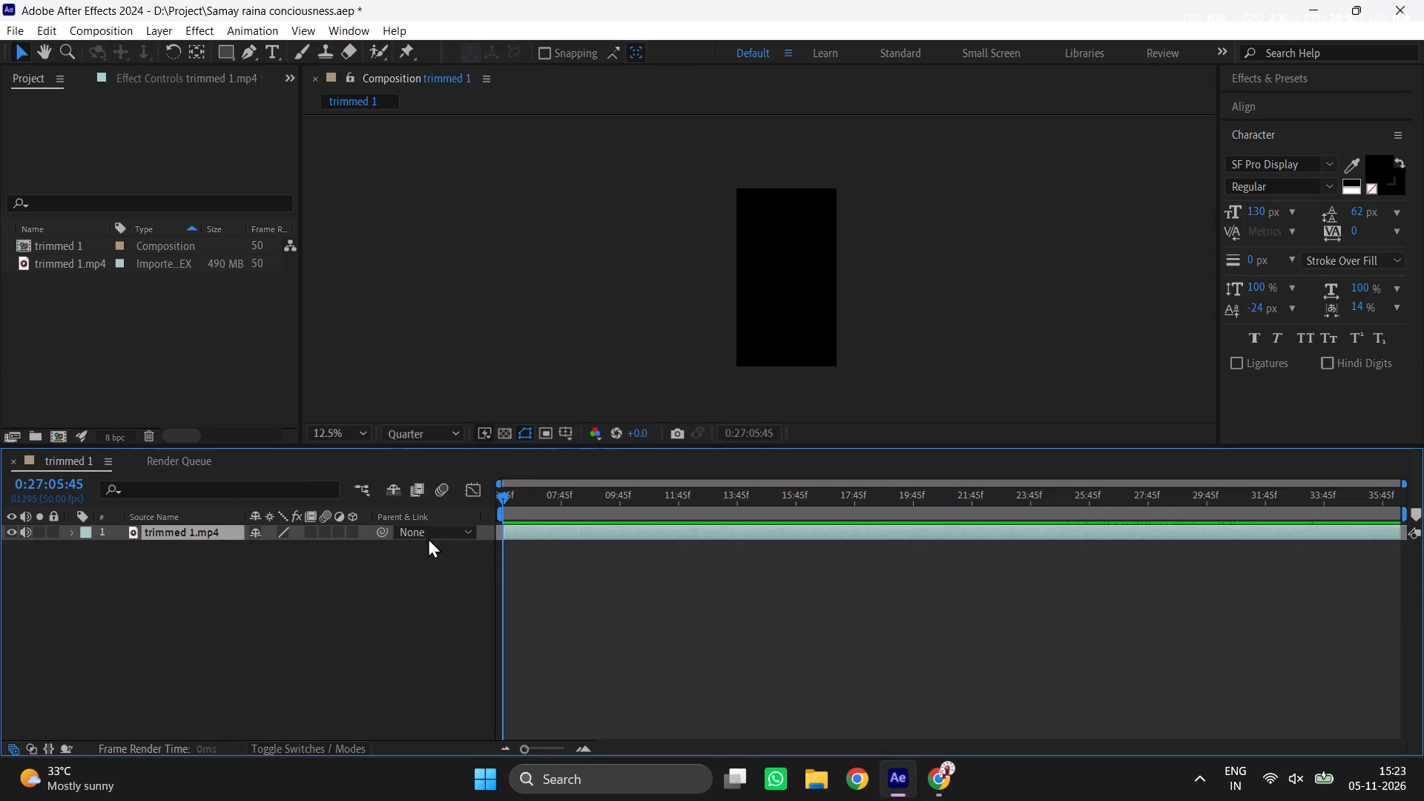
left_click_drag(428, 538, 426, 538)
key("space")
key("space")
key("v")
key("space")
left_click_drag(511, 495, 481, 507)
key("space")
left_click_drag(536, 504, 324, 550)
key("space")
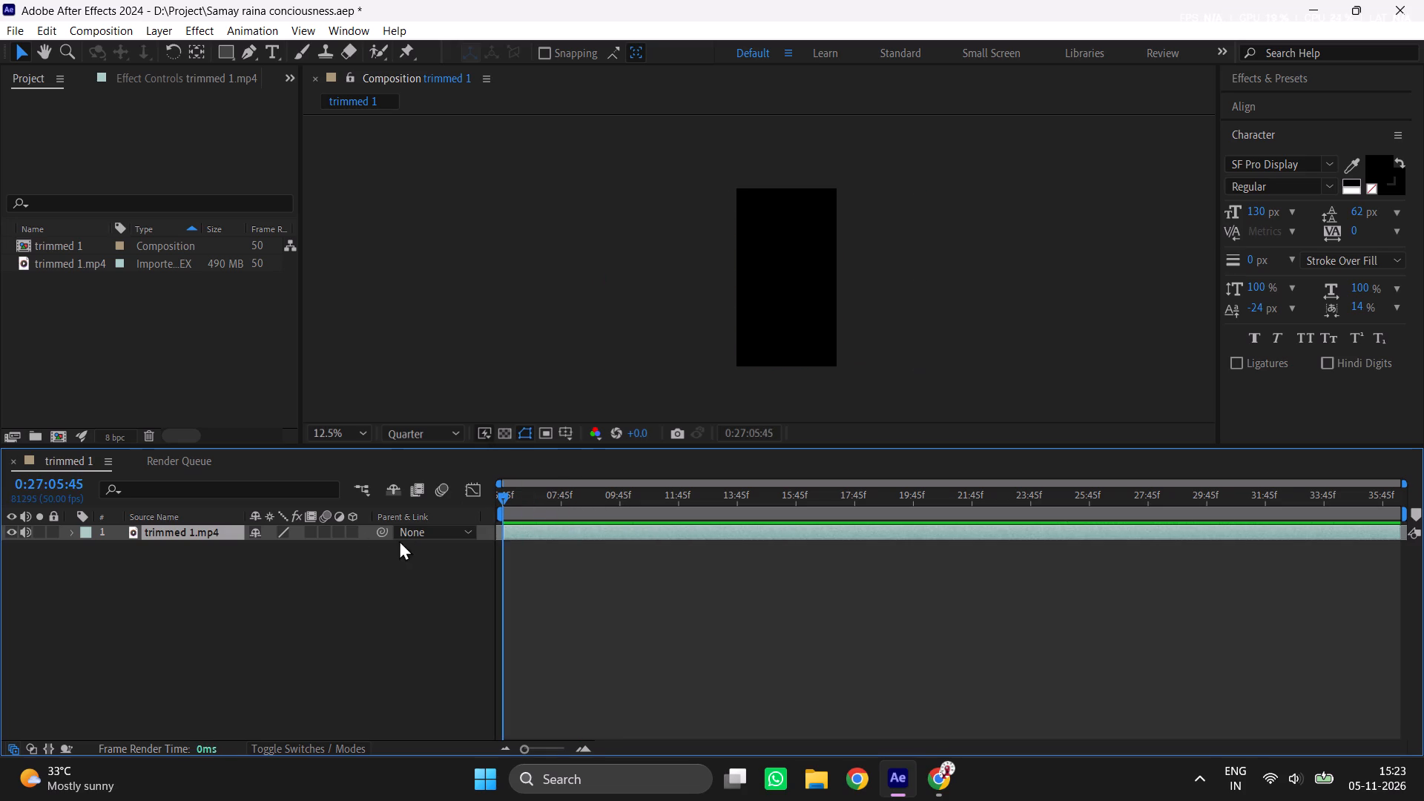
Save the After Effects project.
key("ctrl+s")
Preview the trimmed 1 composition again, from its start and from about 0:27:06:49.
left_click(648, 620)
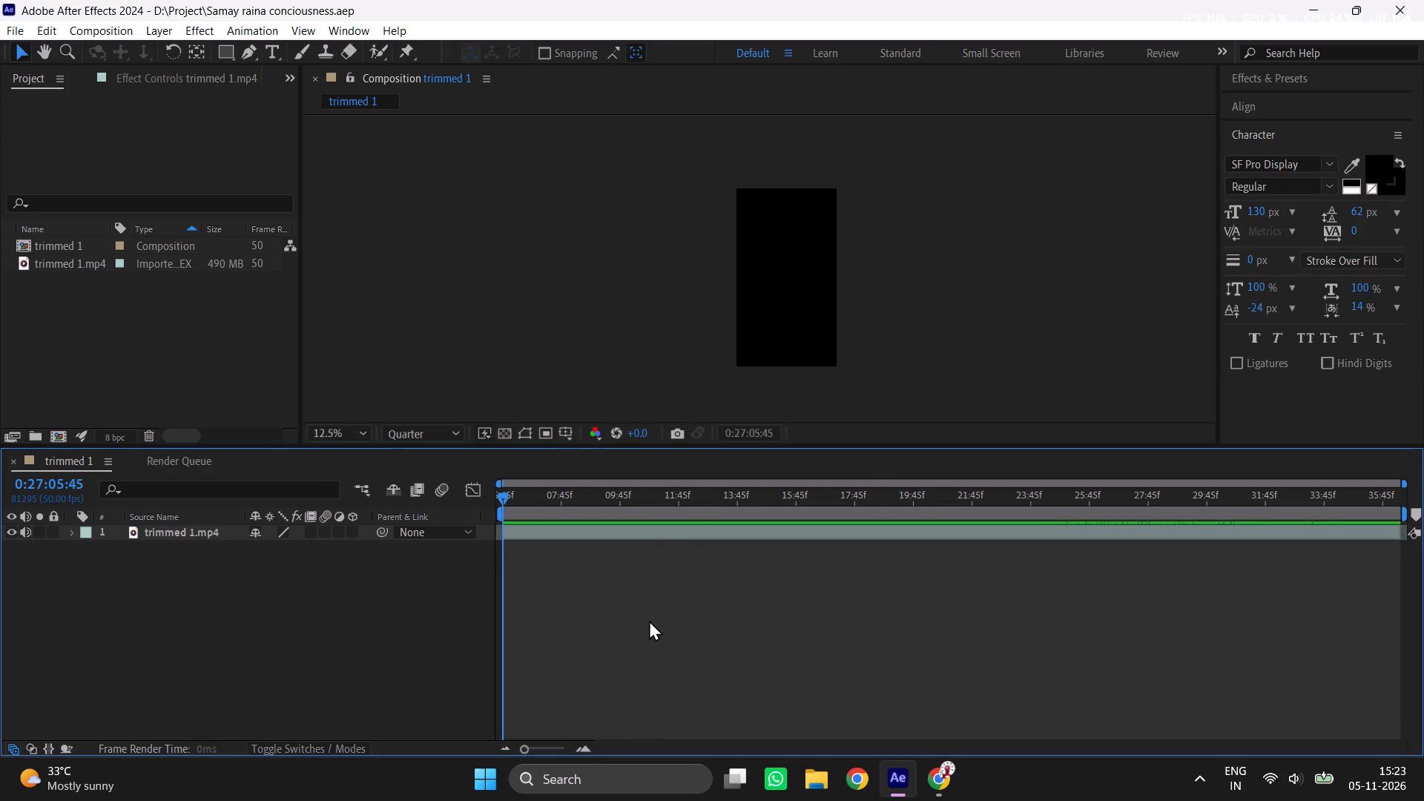
key("space")
left_click(534, 501)
key("space")
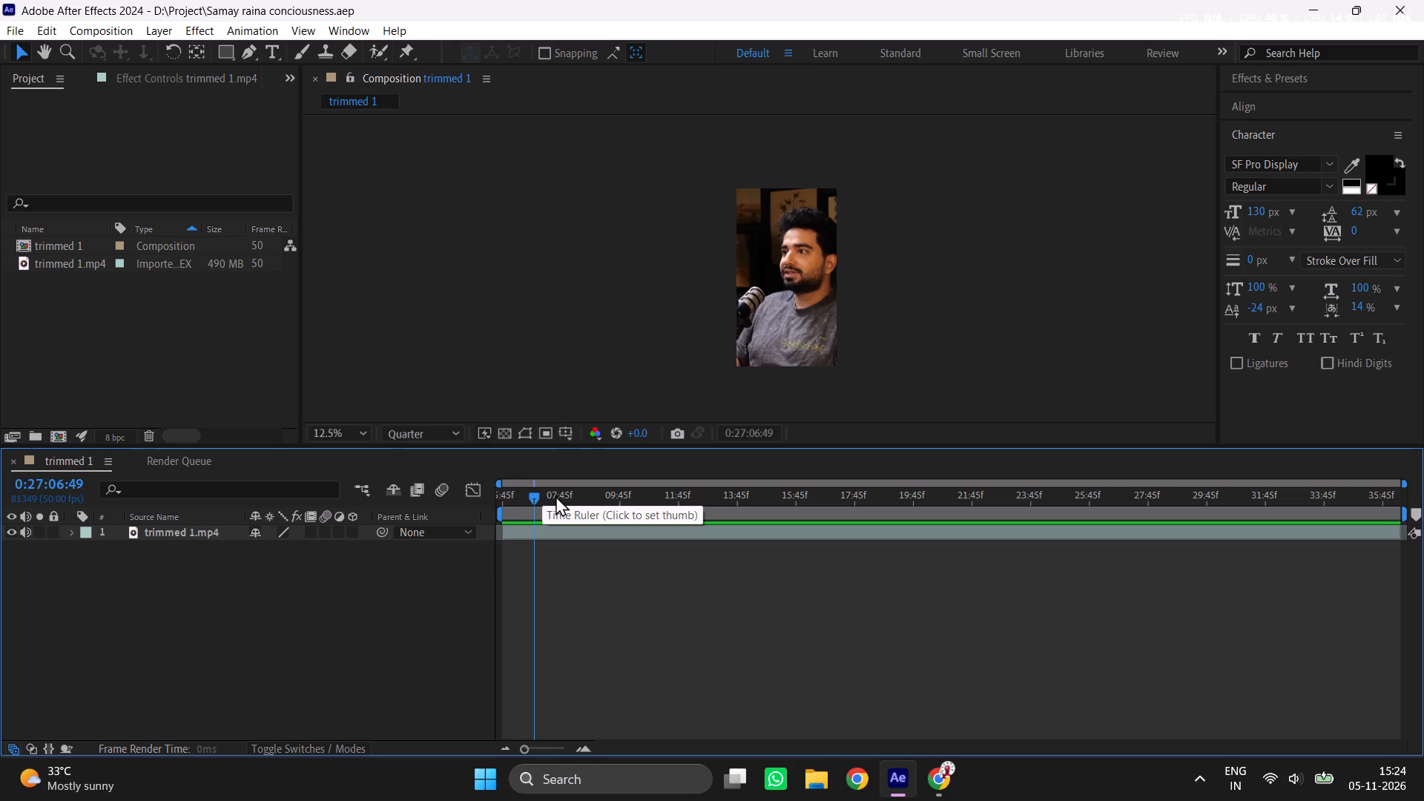
left_click_drag(556, 495, 387, 520)
key("space")
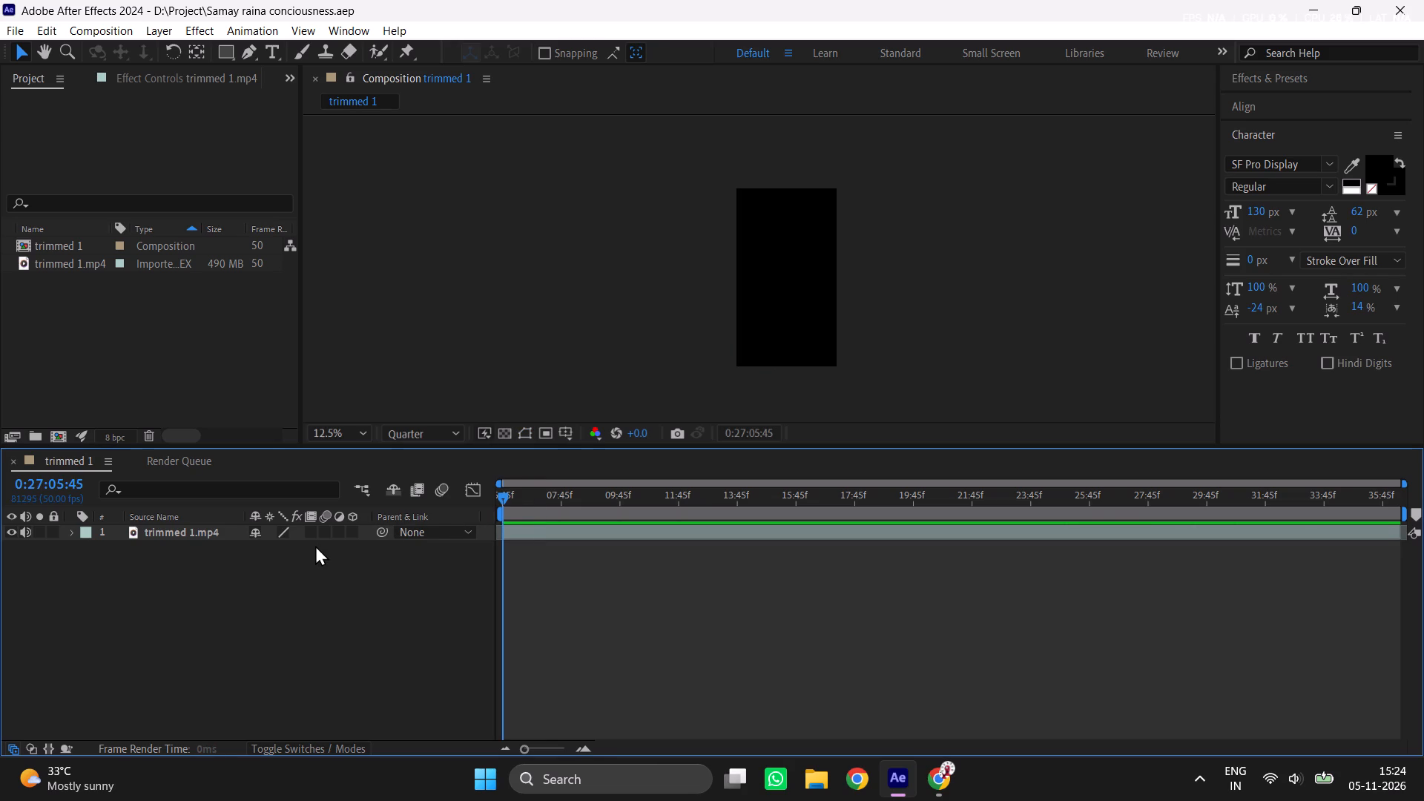
Open the Audio Output Mapping preferences and check the output options for the left channel, keeping Speakers (AB13X USB Audio) 1.
left_click(6, 37)
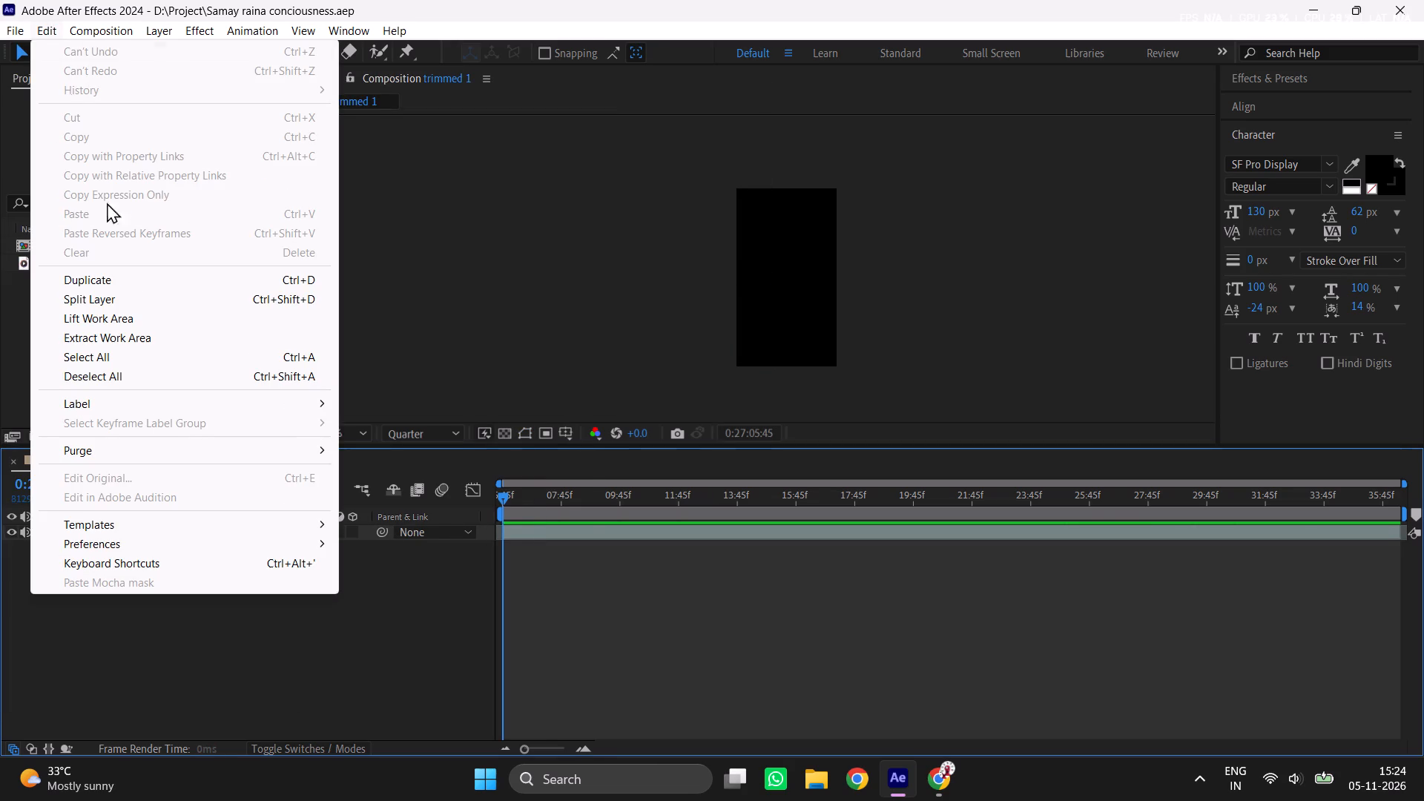
left_click(119, 542)
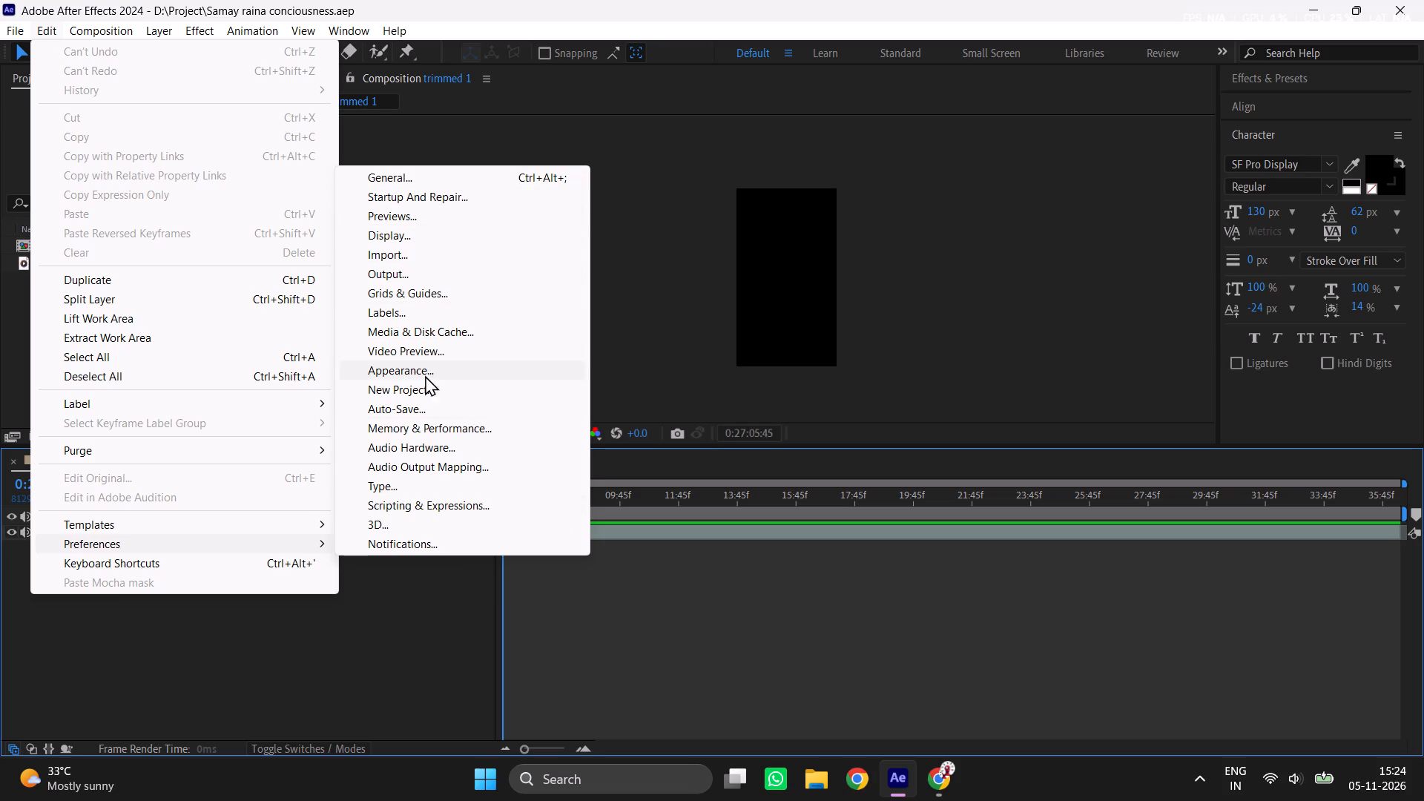
left_click(431, 462)
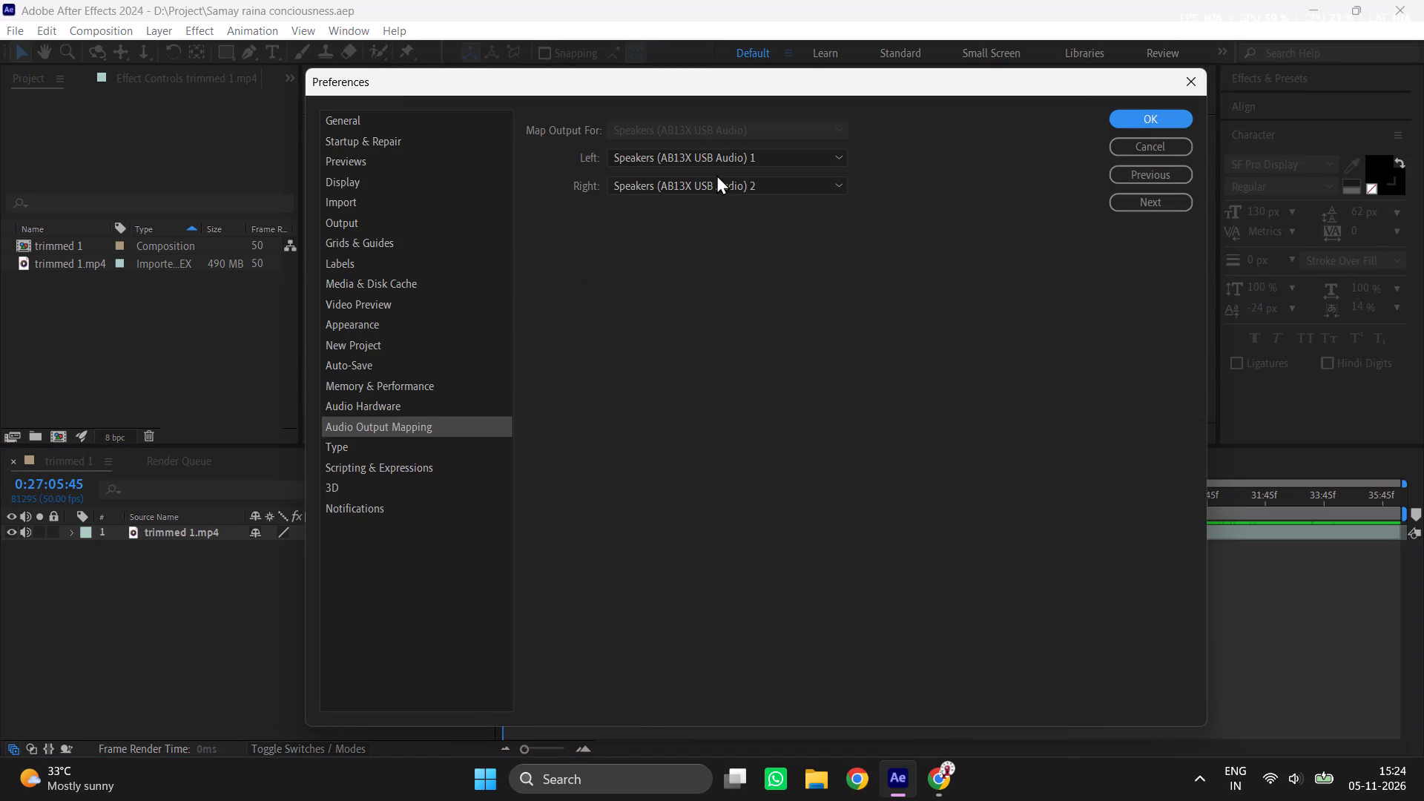
left_click(710, 154)
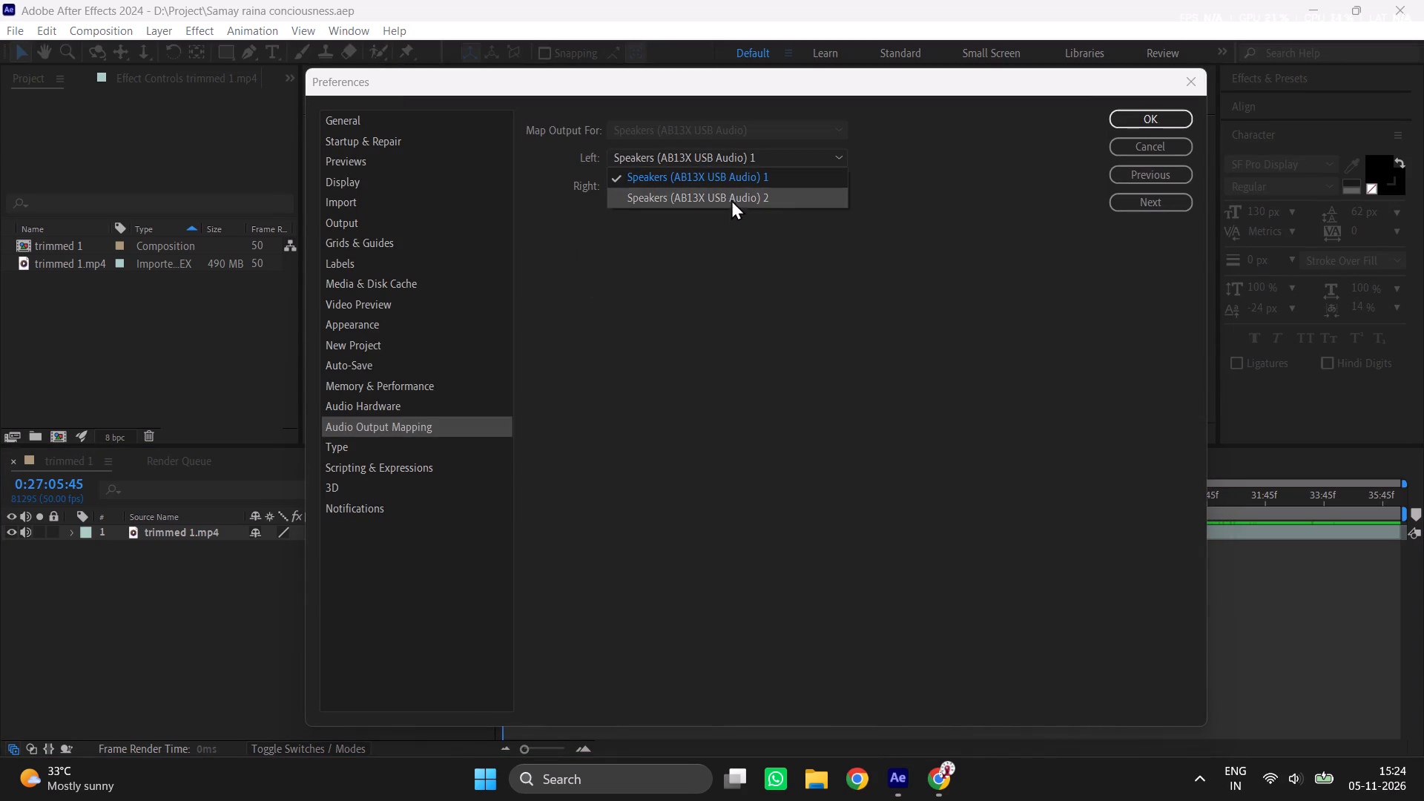
left_click(714, 182)
Check the default output options in the Audio Hardware preferences, keeping Speakers (AB13X USB Audio), and accept the preferences.
left_click(383, 415)
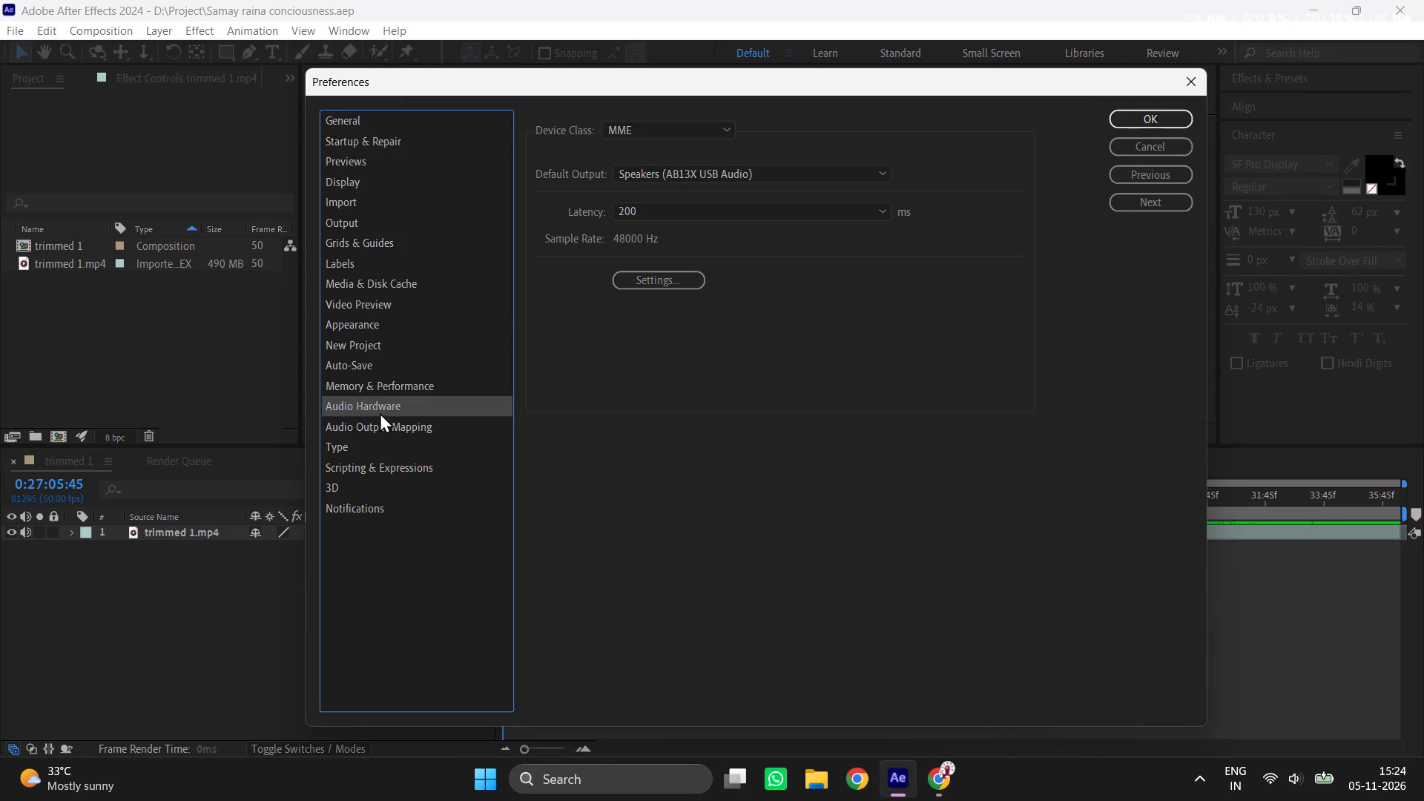
left_click(699, 169)
left_click(710, 220)
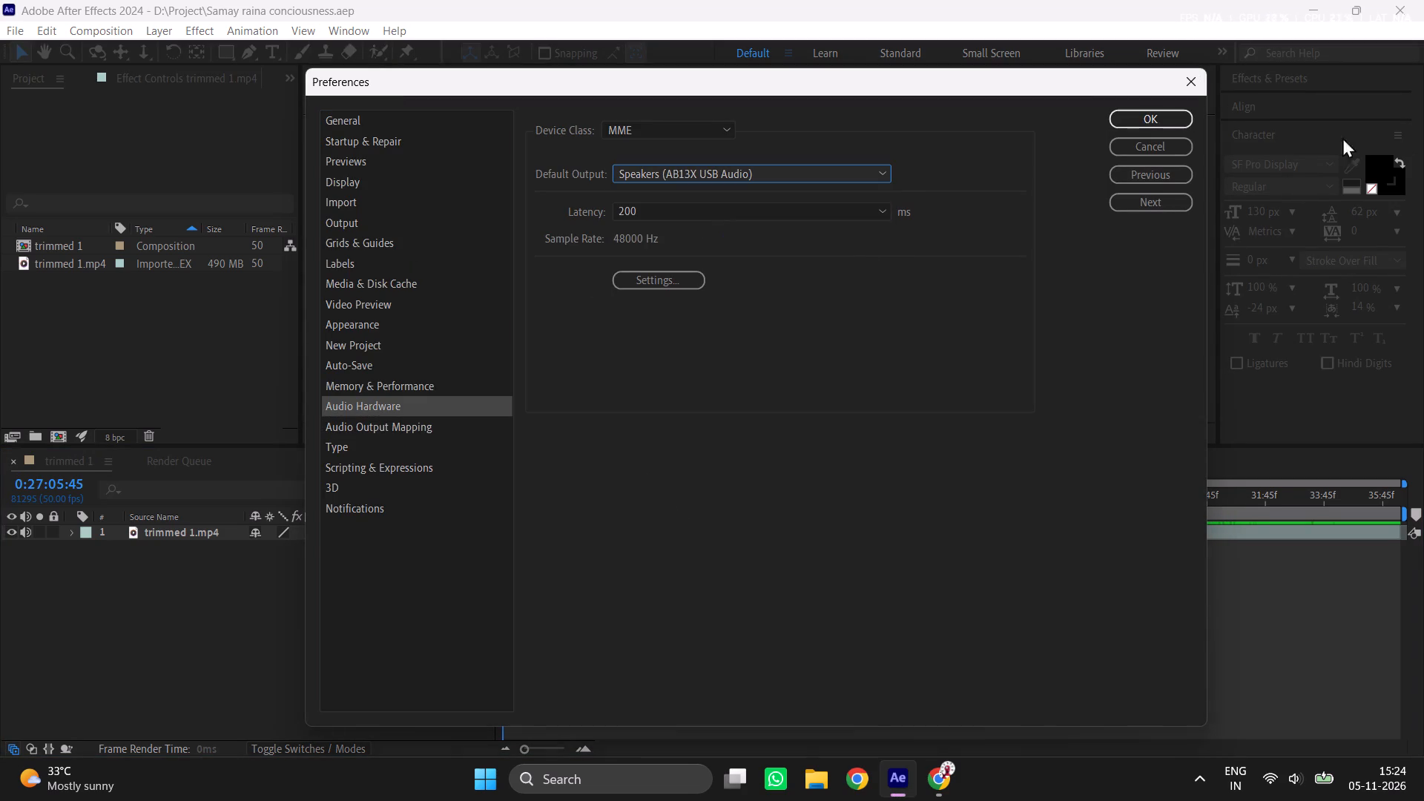
left_click(1179, 119)
Preview the trimmed 1 composition from its start to check the audio playback.
left_click_drag(527, 512, 452, 526)
key("space")
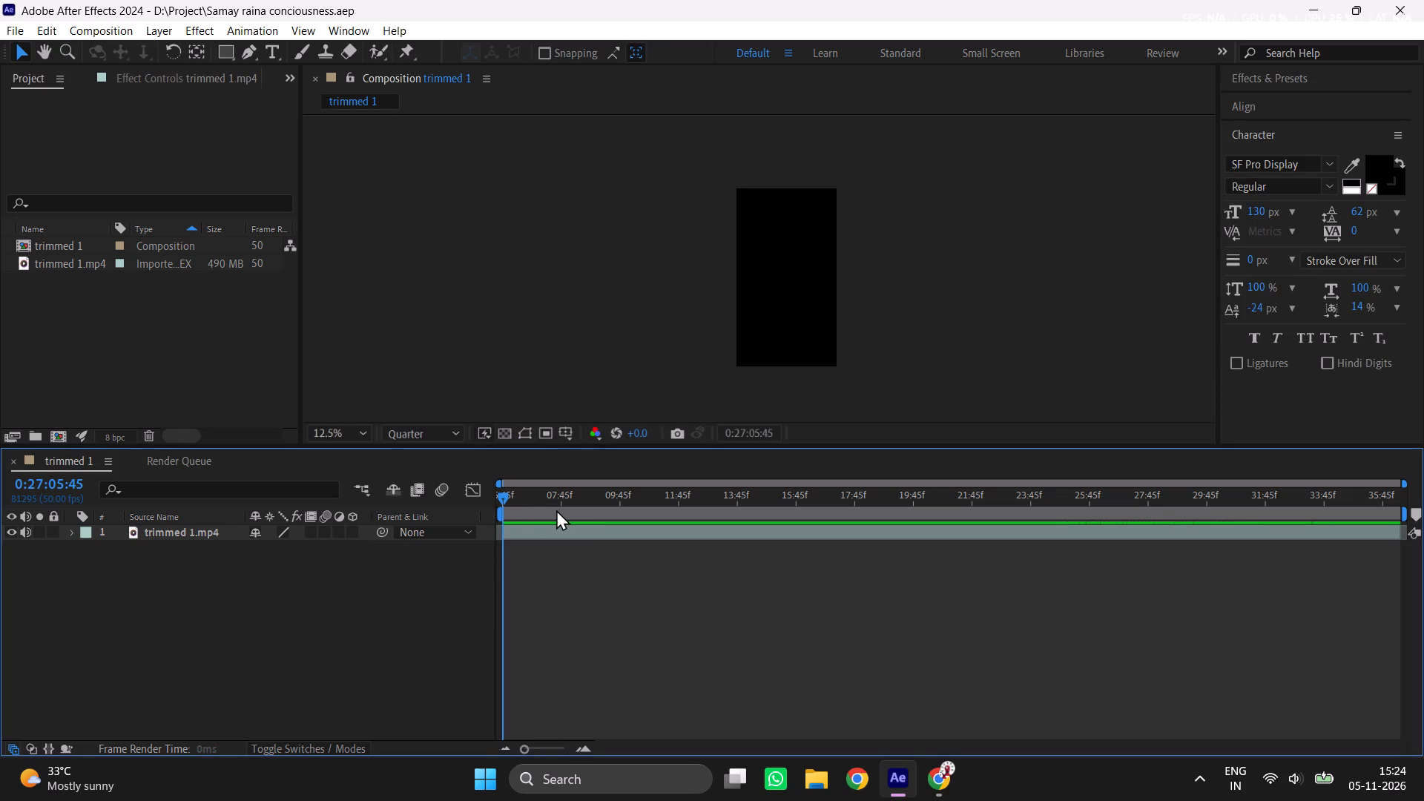
key("space")
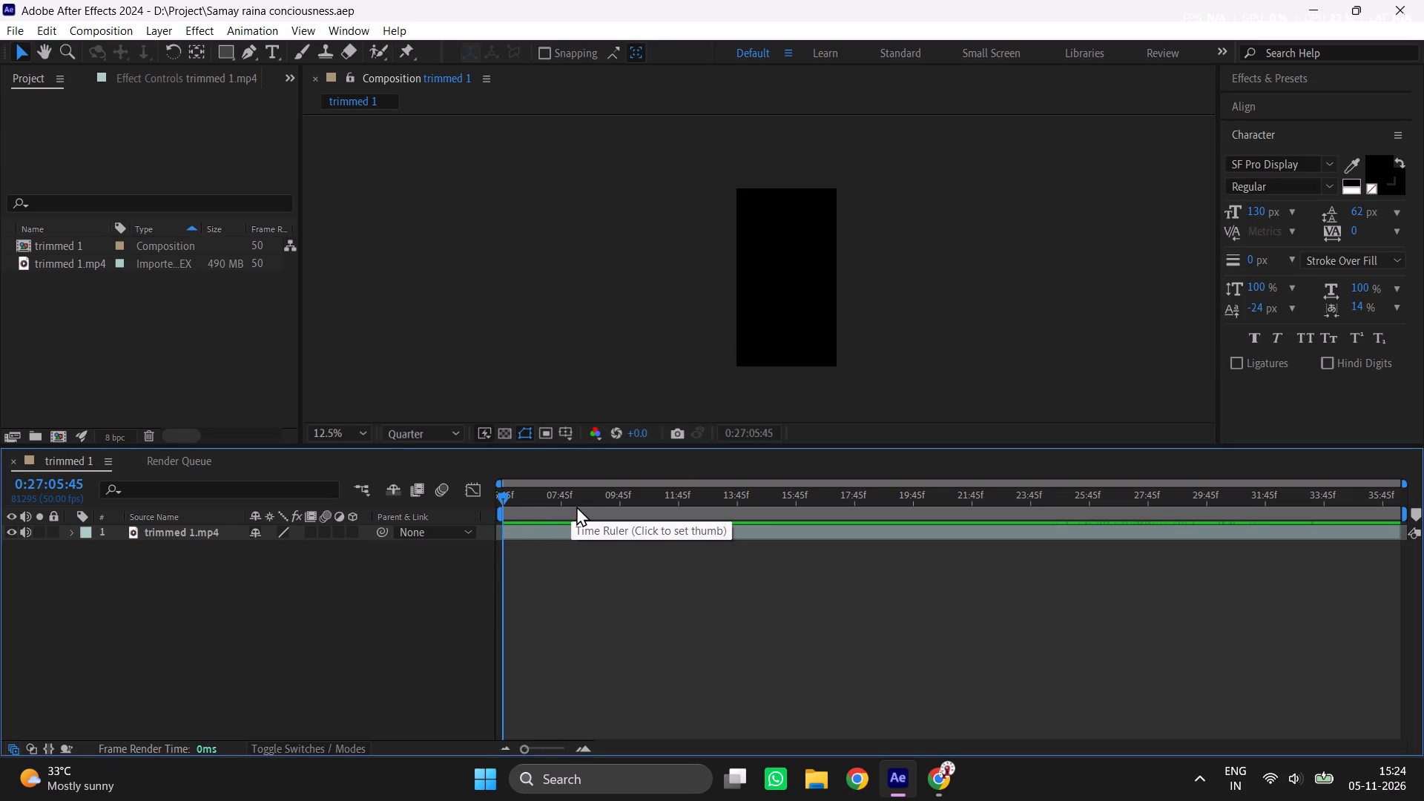
left_click(716, 611)
Save the project and close After Effects.
key("ctrl+s")
left_click(1423, 0)
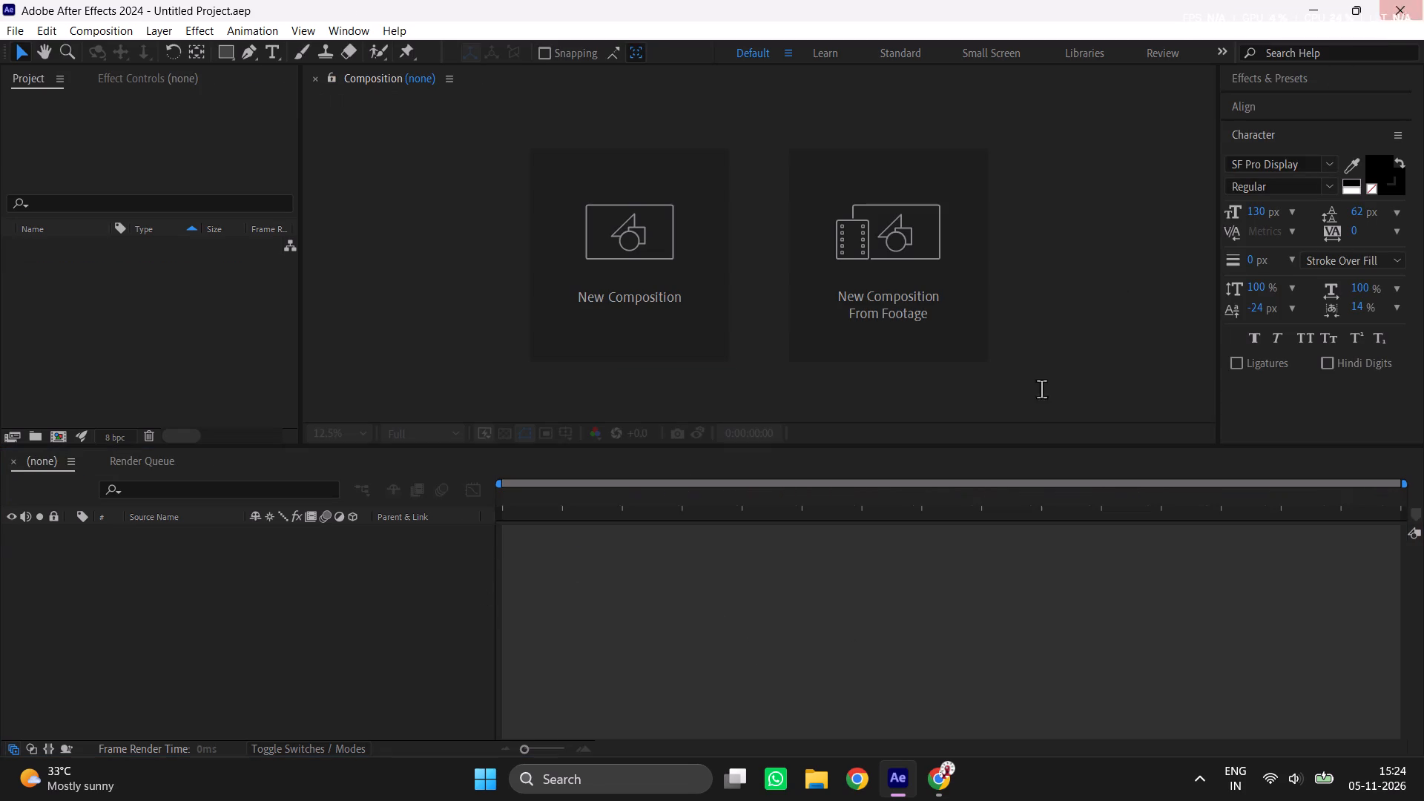
Search Windows for "af" and relaunch After Effects.
left_click(633, 786)
type("af")
left_click(630, 205)
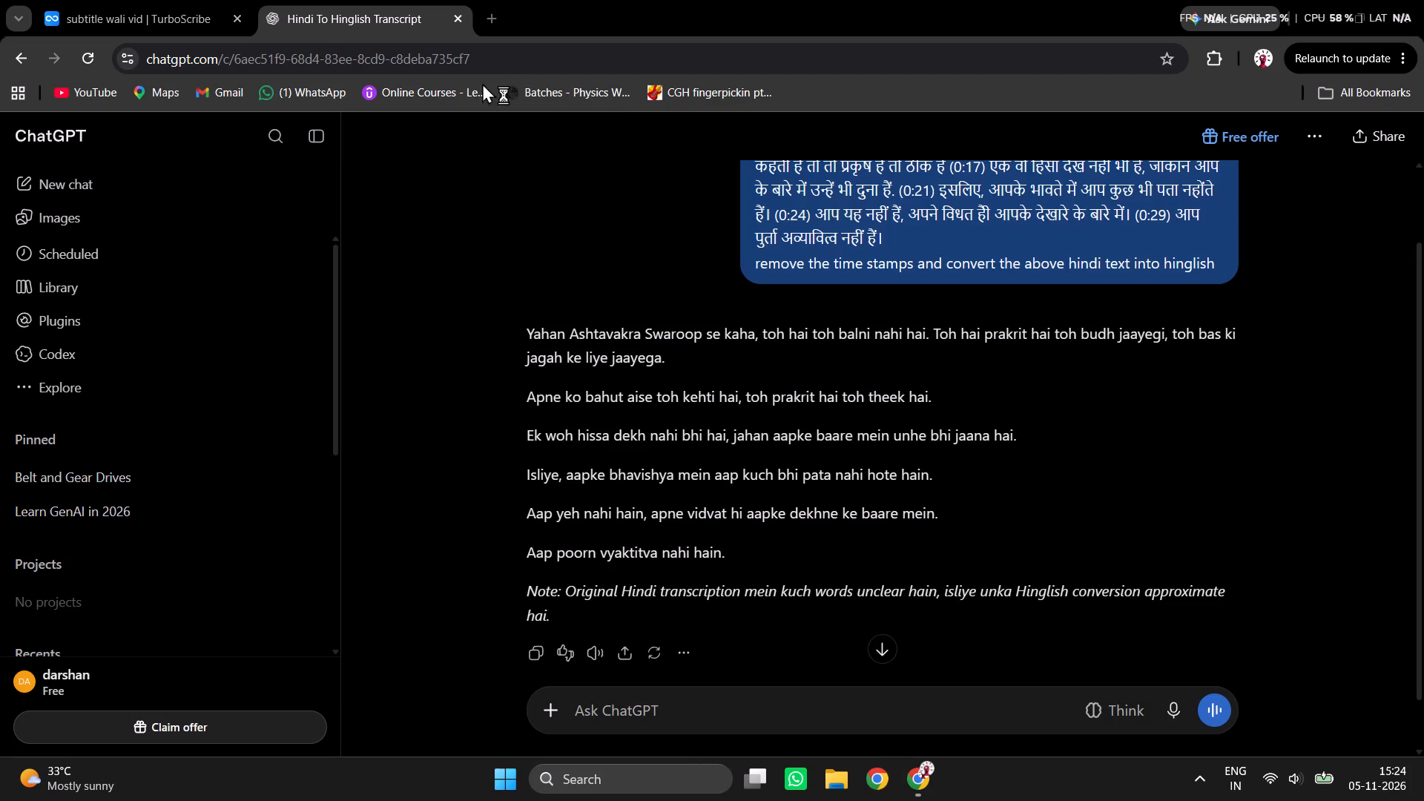
Close the Chrome window holding the TurboScribe and ChatGPT pages.
left_click(1423, 0)
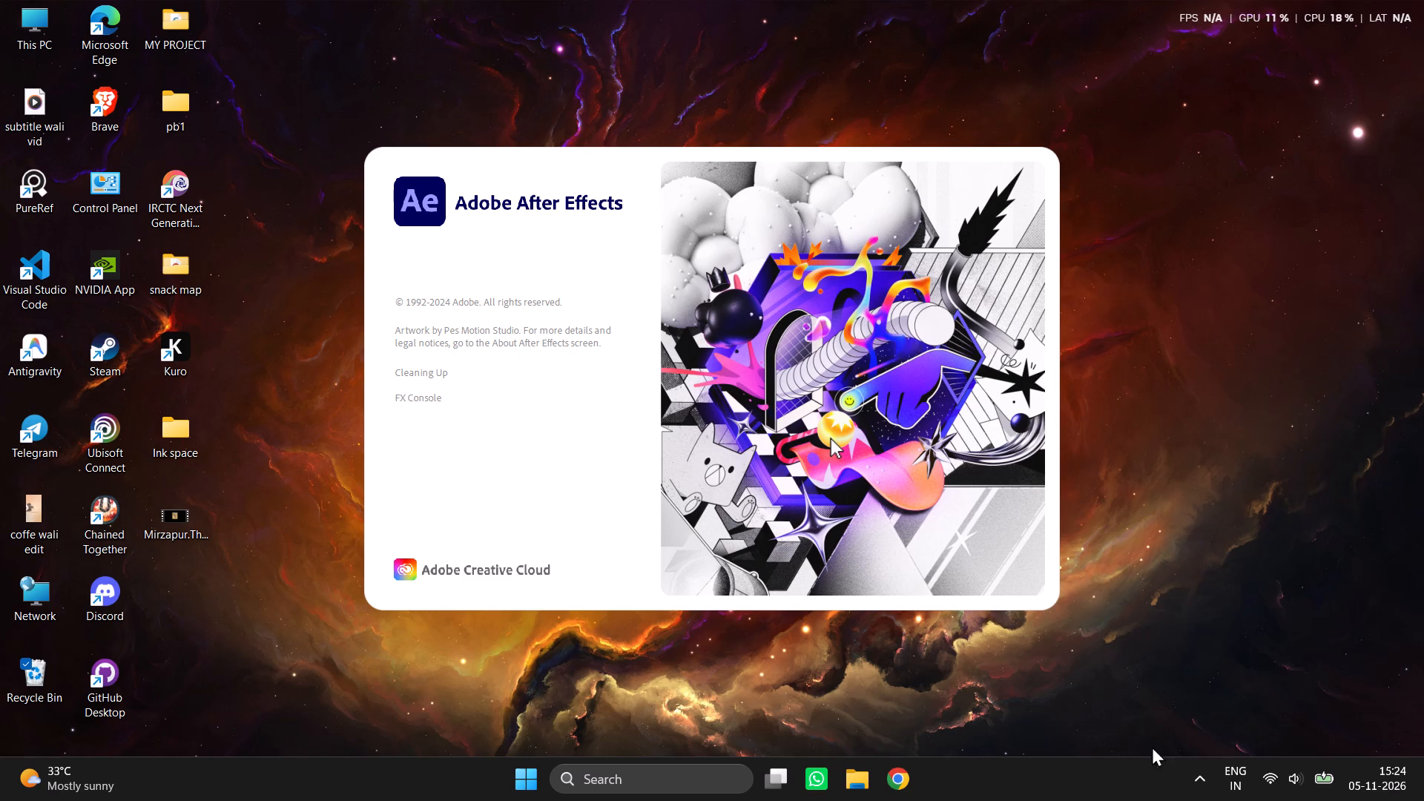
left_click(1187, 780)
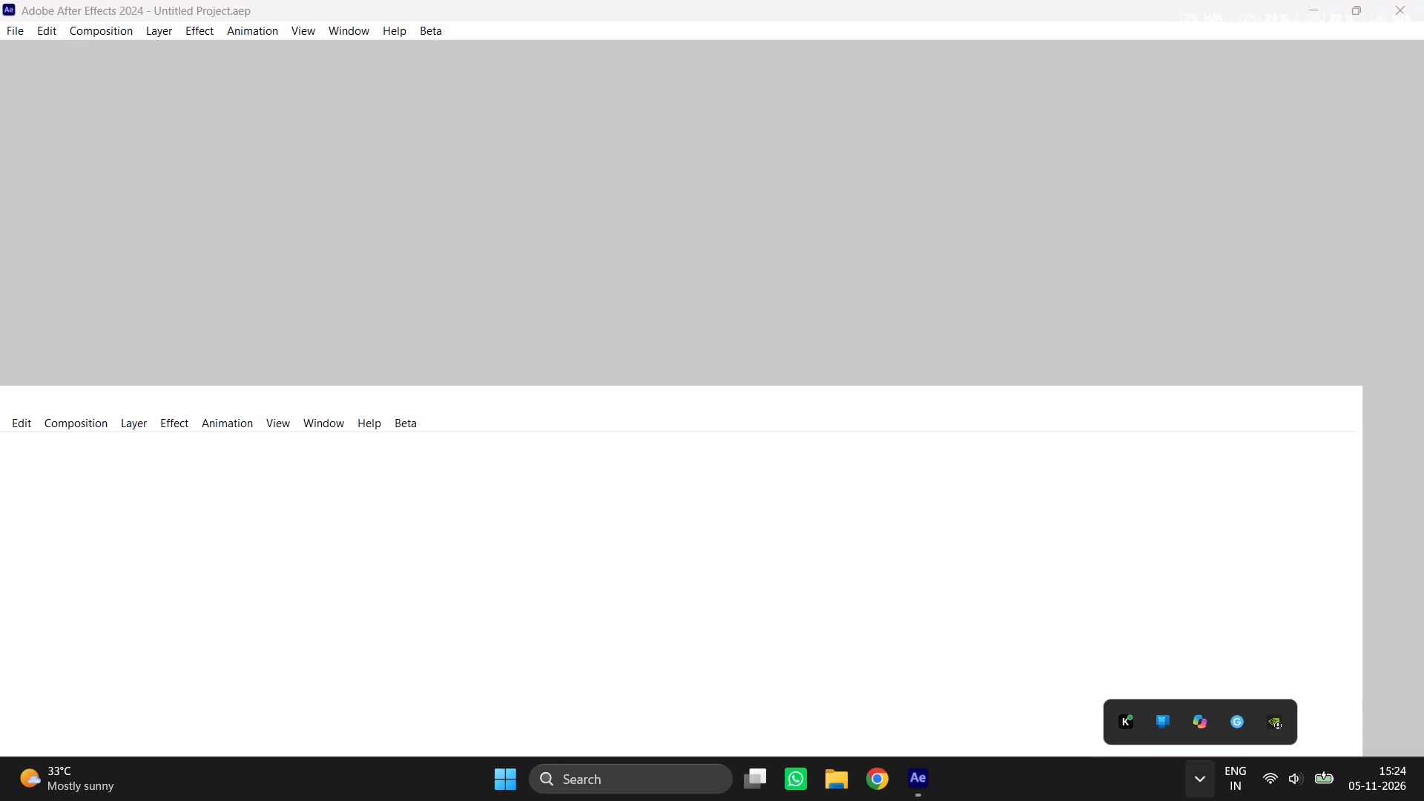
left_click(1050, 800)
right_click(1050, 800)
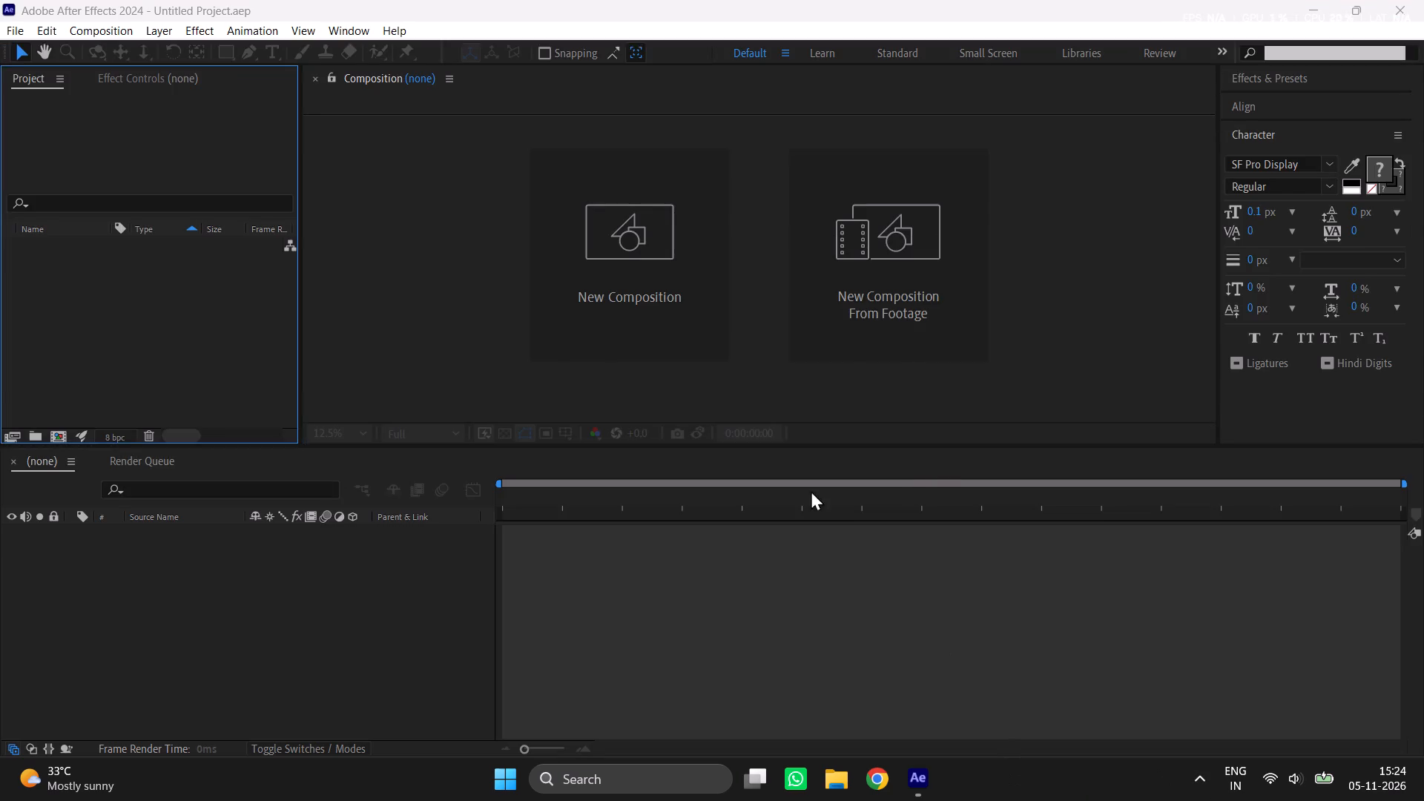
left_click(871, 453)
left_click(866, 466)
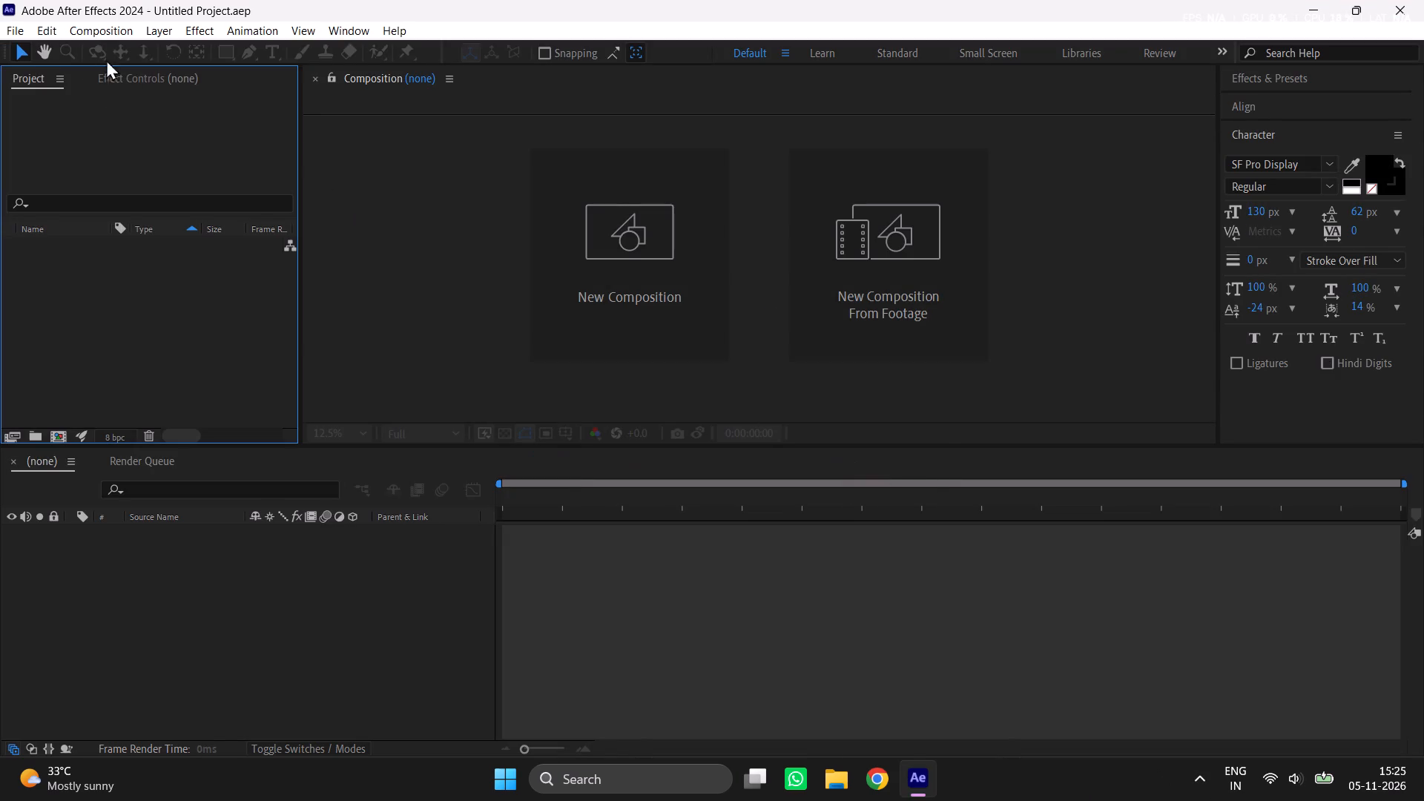
Reopen the recent project Samay raina conciousness.aep in After Effects.
left_click(9, 25)
left_click(423, 91)
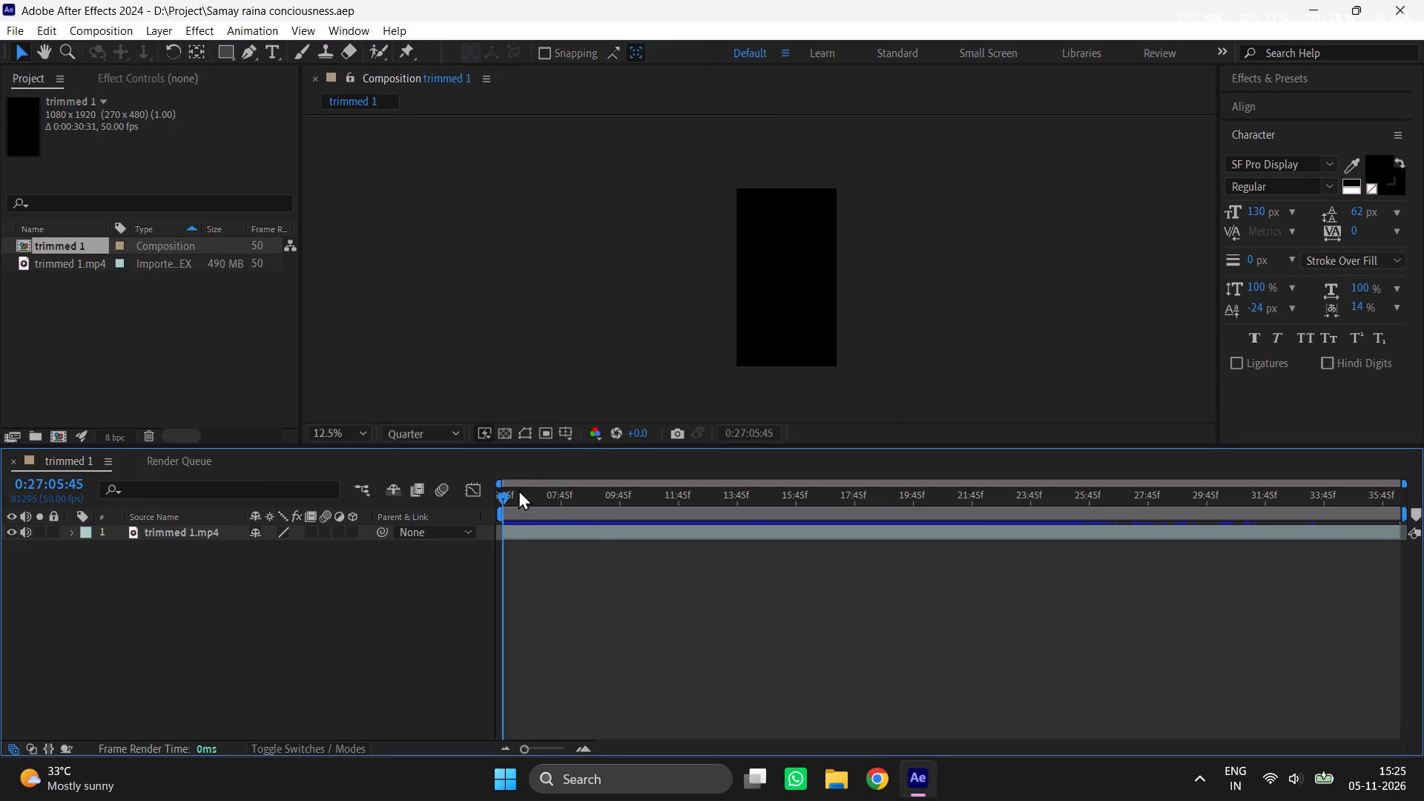
Preview the trimmed 1 composition from its start and stop at about 0:27:07:13.
left_click_drag(510, 486, 1399, 555)
left_click_drag(541, 511, 399, 518)
key("space")
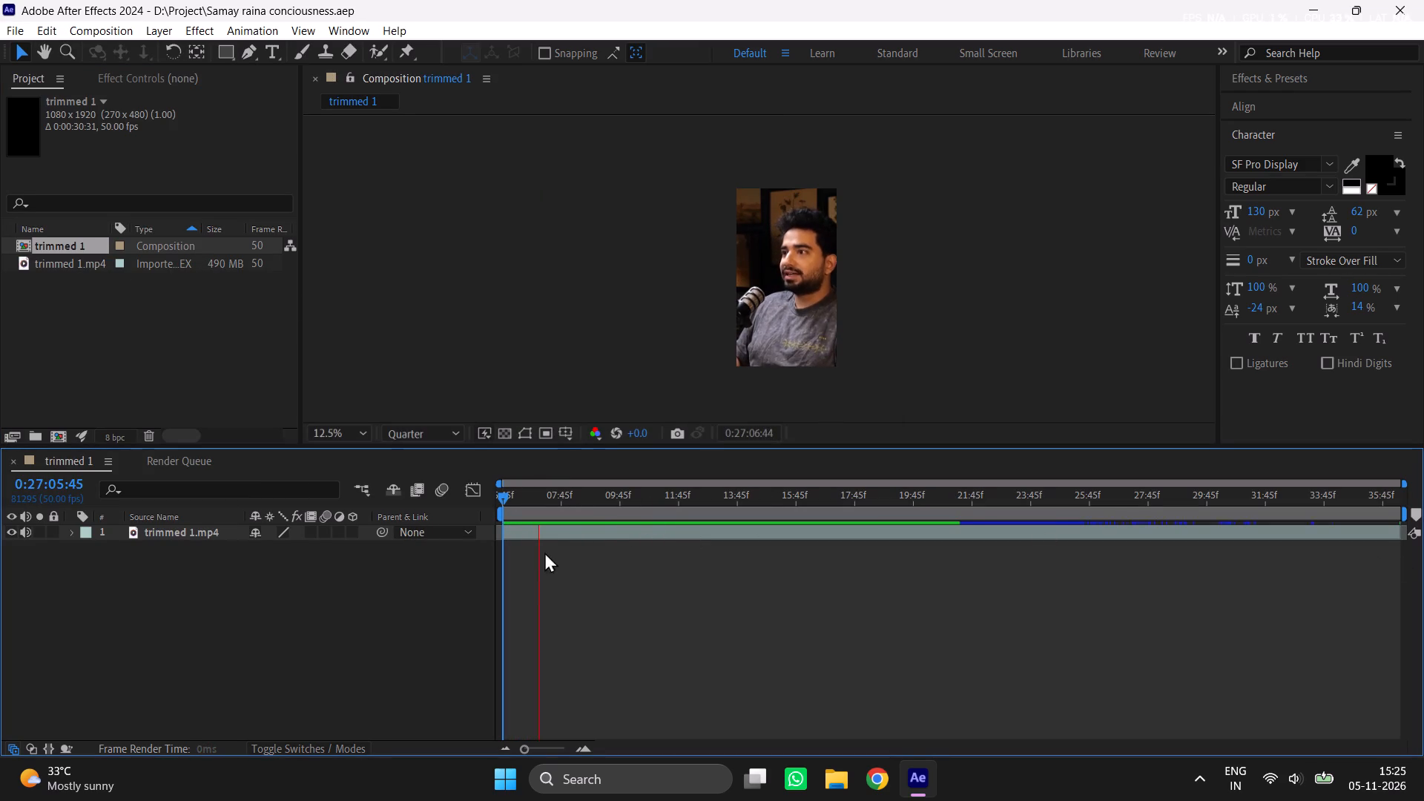
key("space")
Add a text layer reading "Thats" over the footage beside the speaker, above the microphone.
left_click(263, 58)
scroll(719, 285, "up", 1)
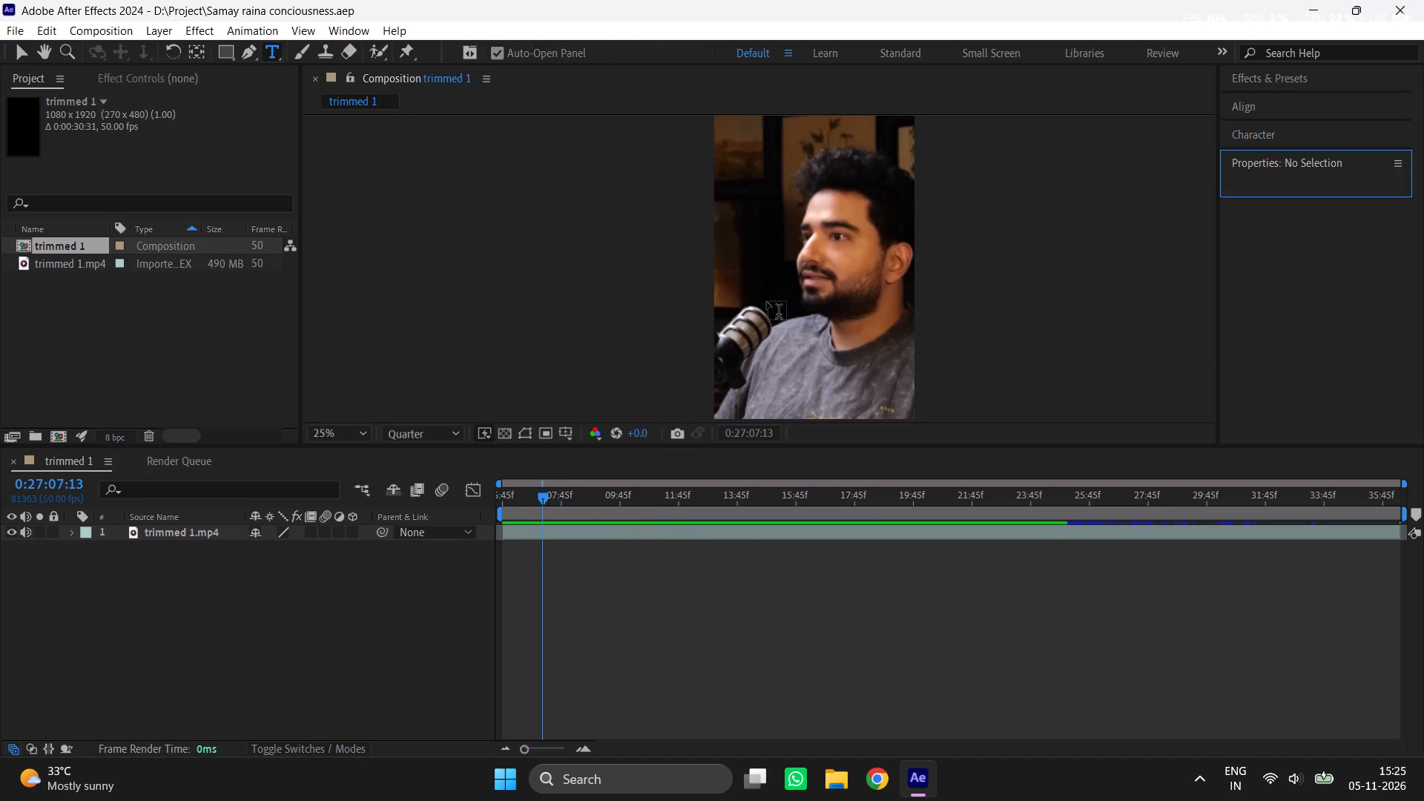
left_click(778, 303)
type("Thats")
Set the fill colour of the whole text to white (FFFFFF).
key("ctrl+a")
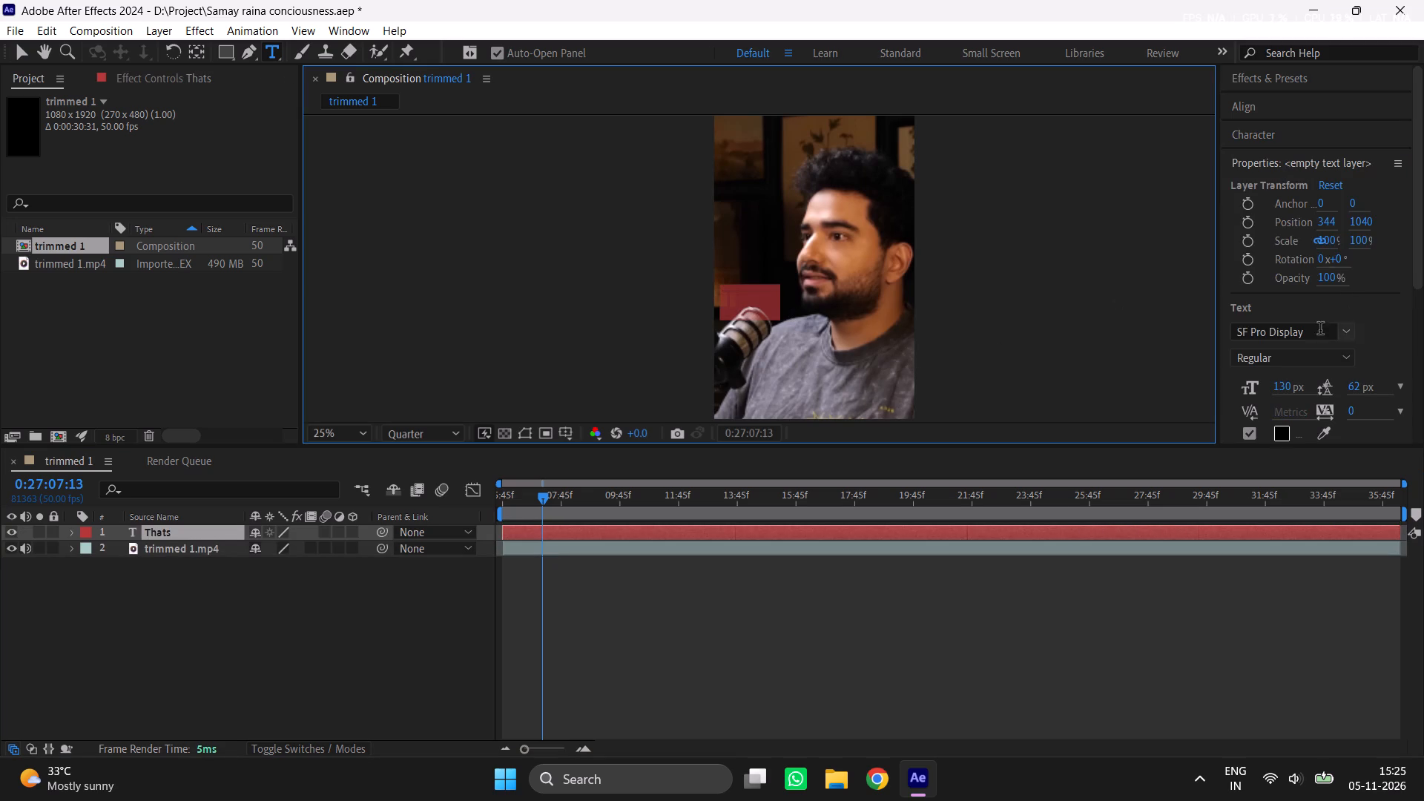
left_click(1281, 426)
left_click_drag(638, 455, 257, 265)
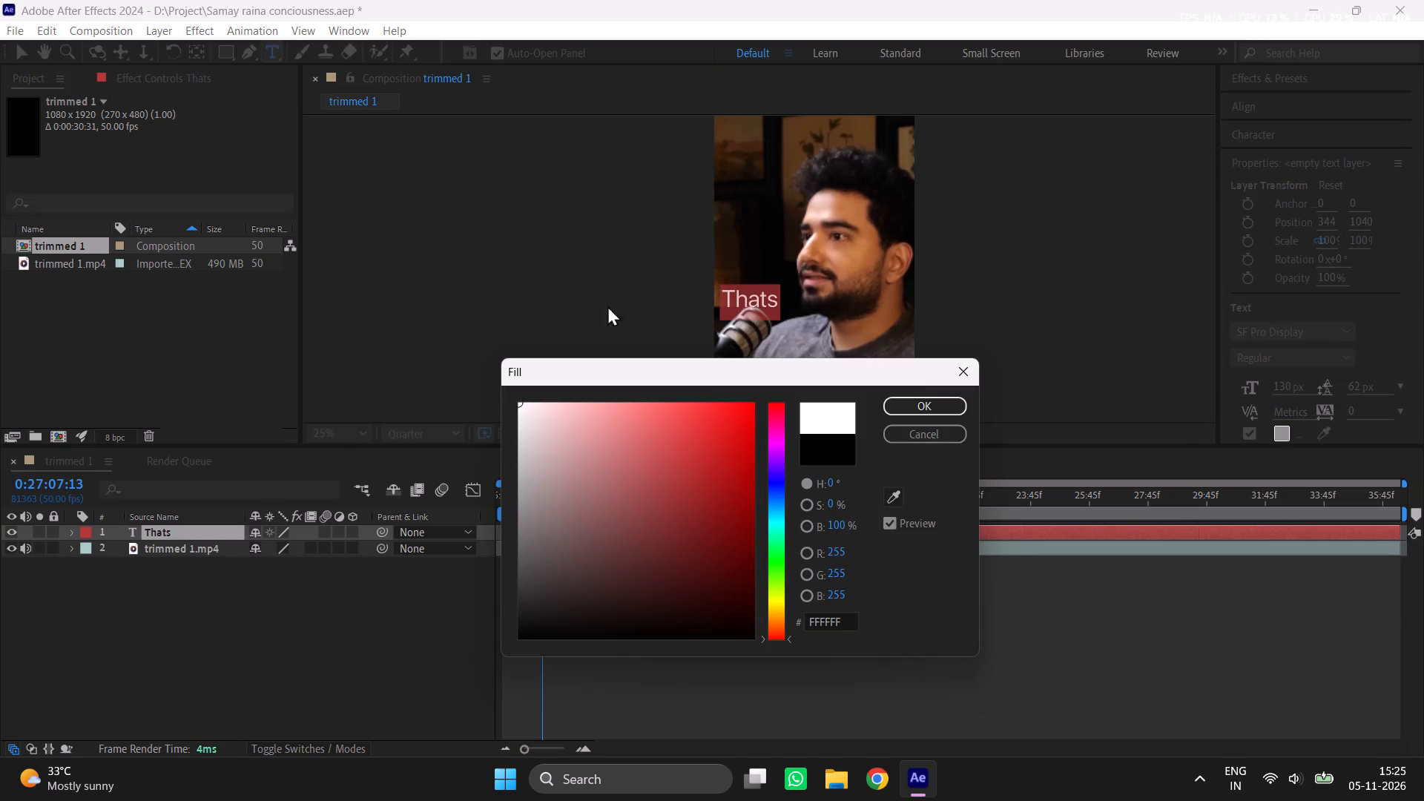
left_click(932, 403)
left_click_drag(864, 596, 864, 564)
Change the text layer's wording to "That's what".
left_click(774, 302)
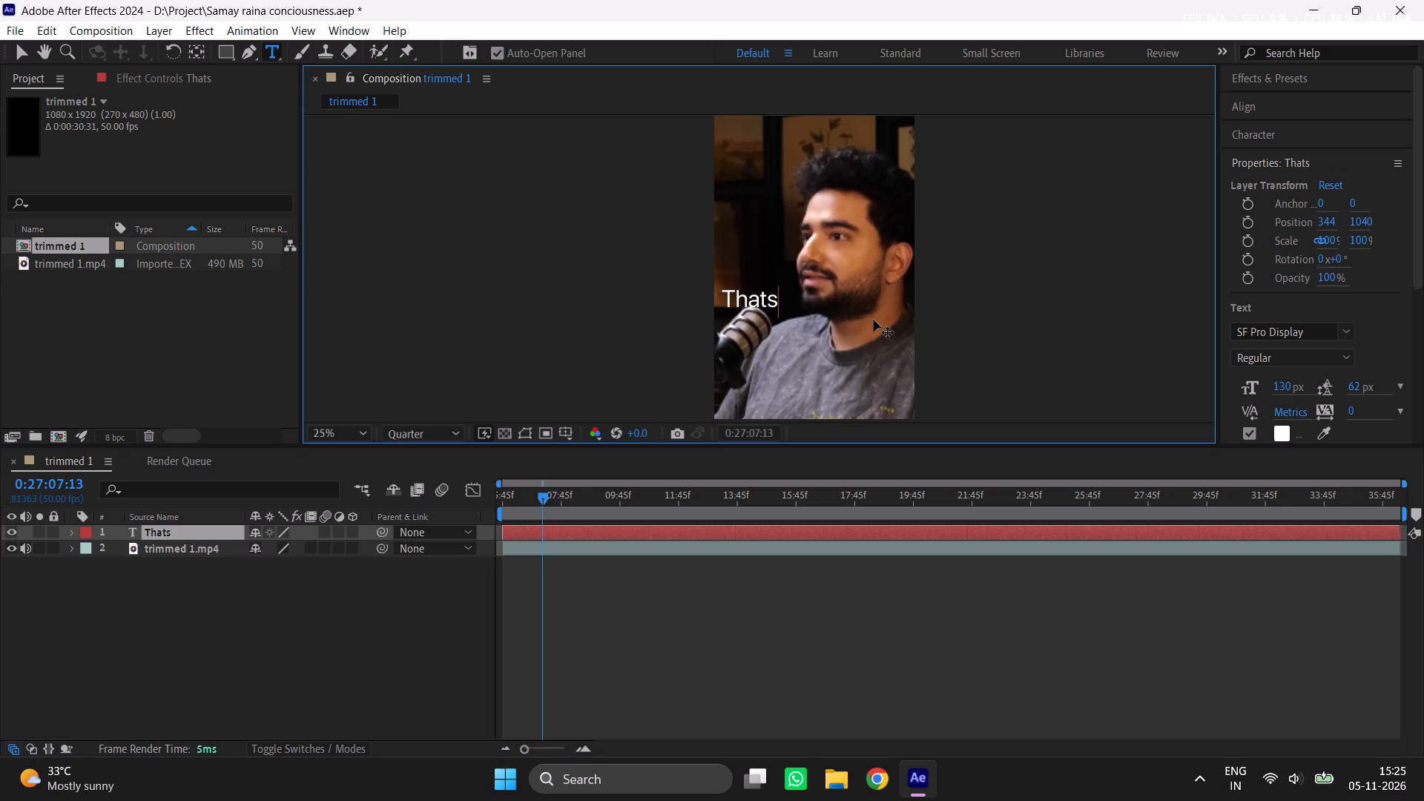
key("BackSpace")
type("'s")
key("BackSpace")
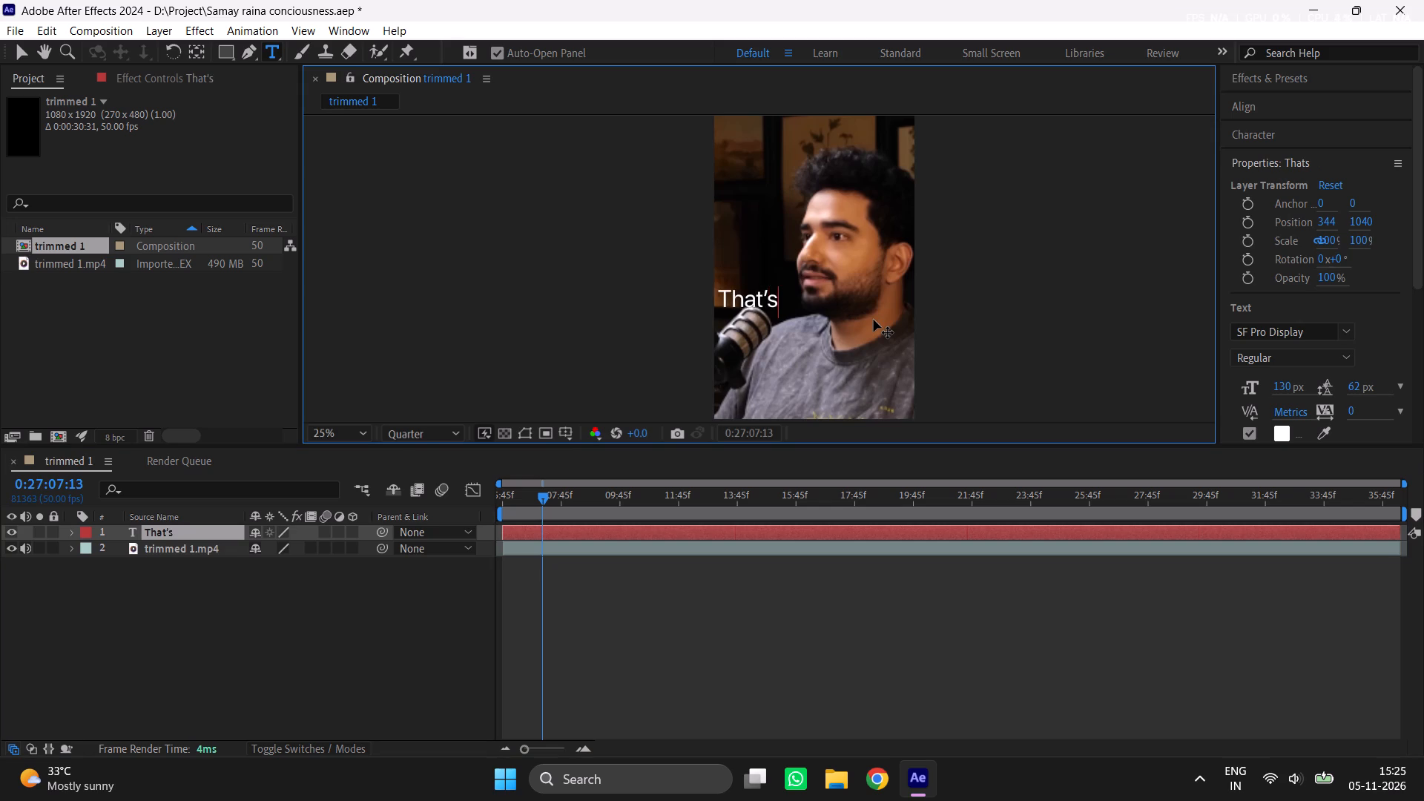
type("s")
key("space")
type("what")
left_click(559, 667)
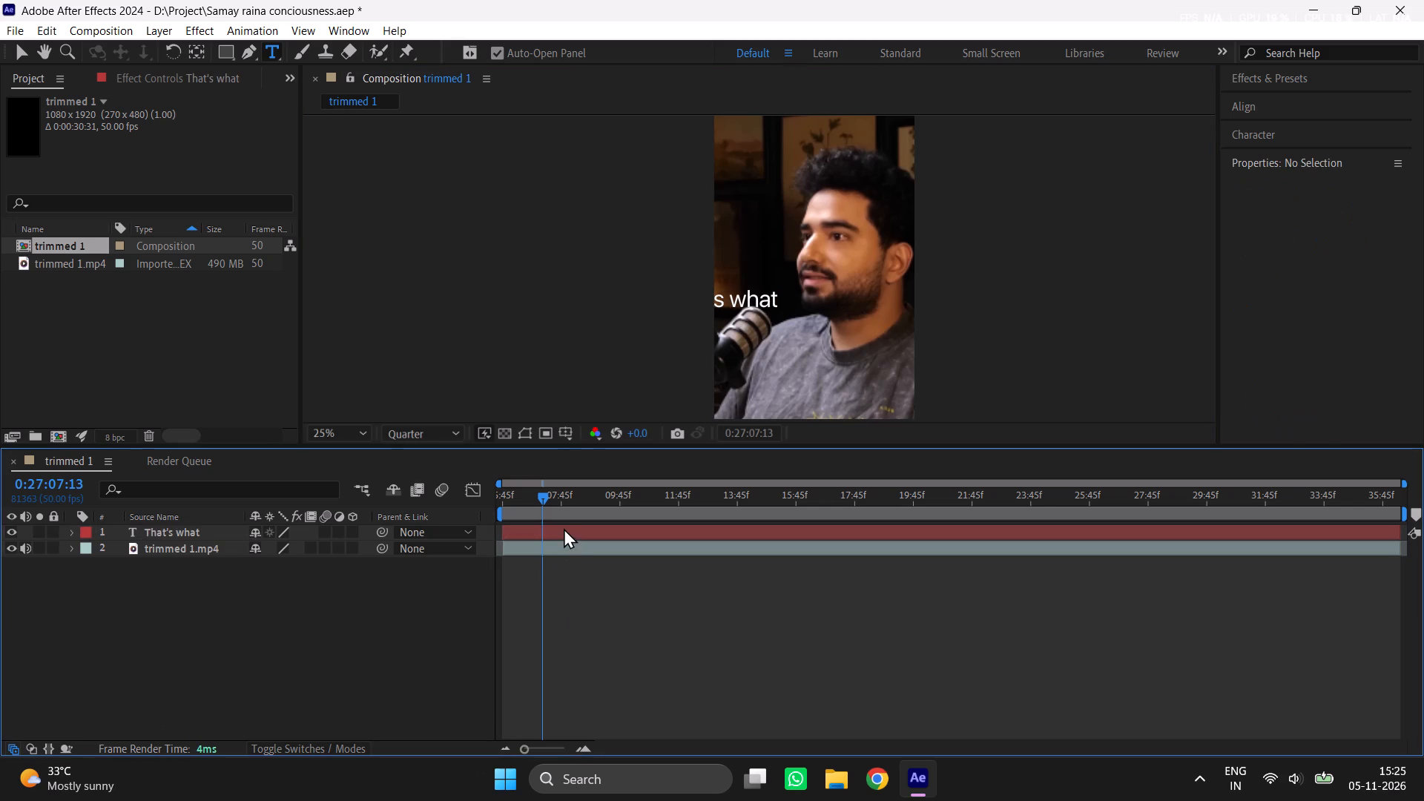
Shift the "That's what" text layer horizontally, setting its Position to 715, 1040.
left_click(564, 528)
key("v")
left_click(748, 296)
left_click(629, 532)
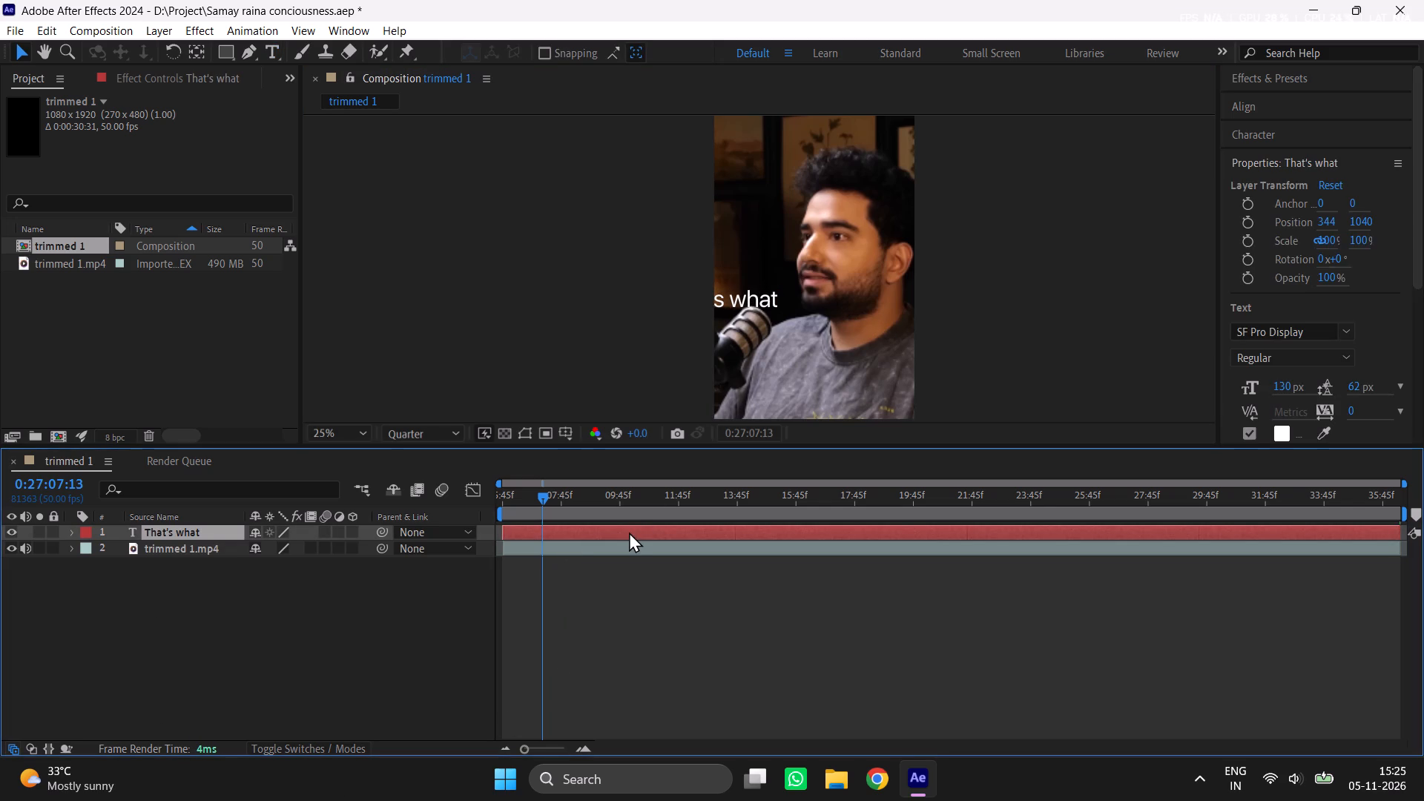
left_click(205, 696)
left_click(151, 527)
left_click(751, 299)
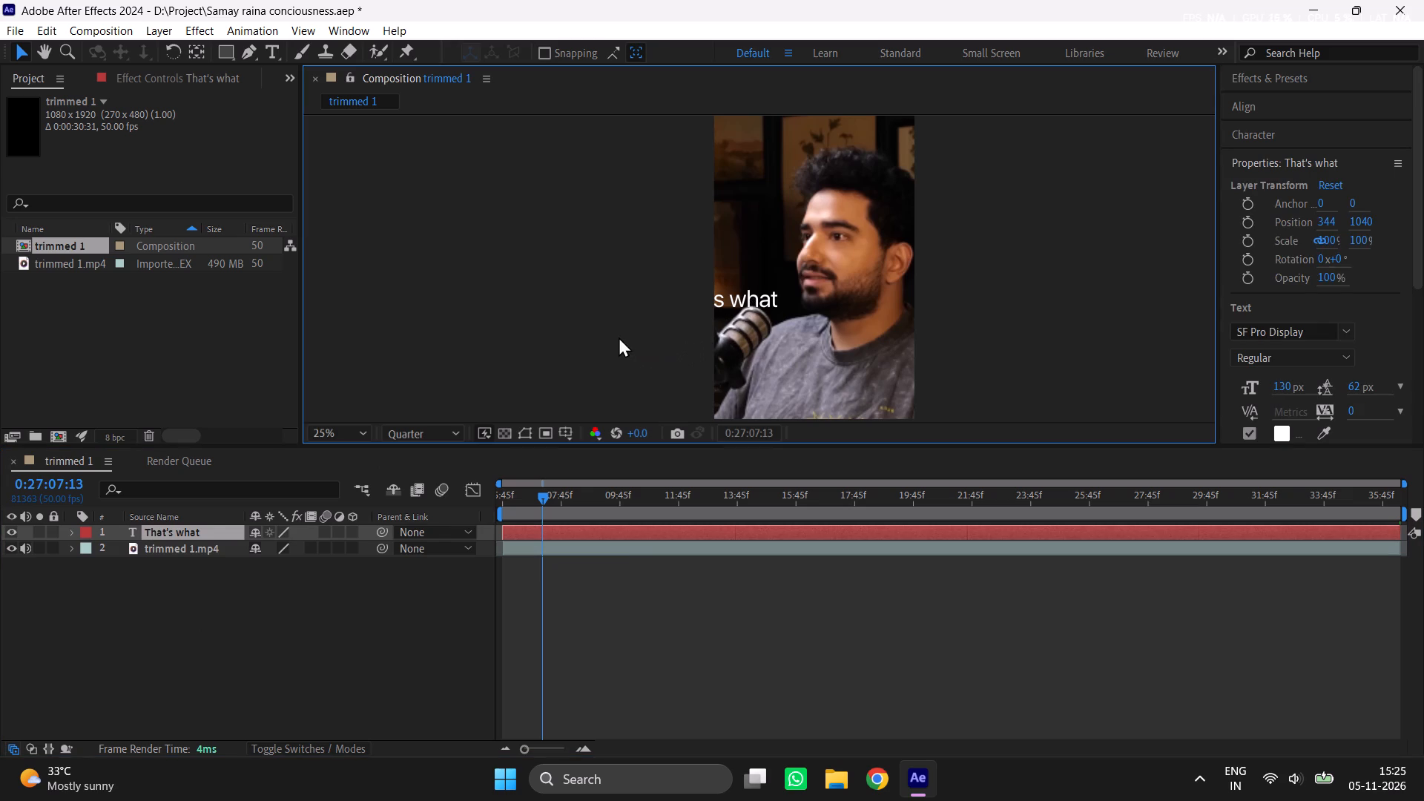
left_click(632, 528)
key("p")
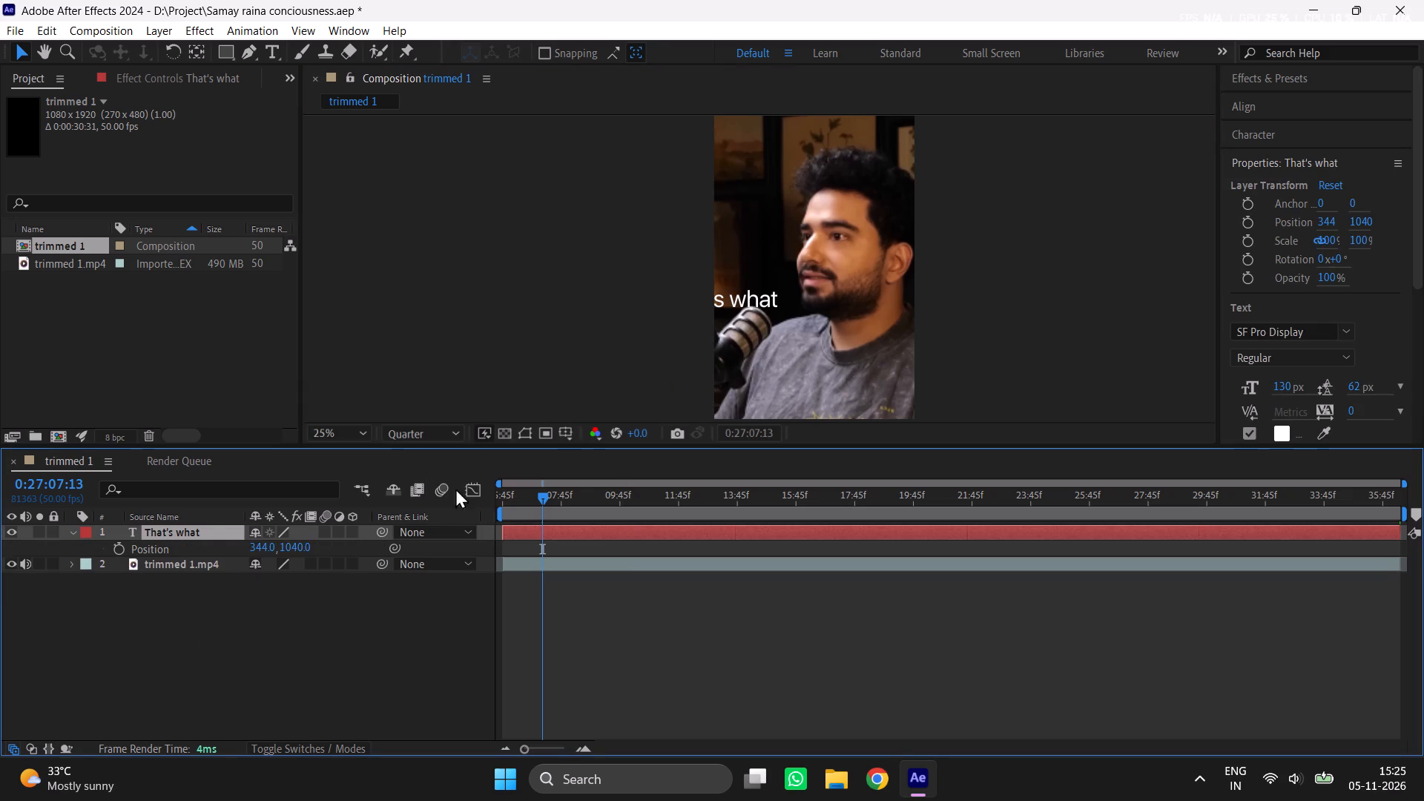
left_click_drag(266, 551, 619, 561)
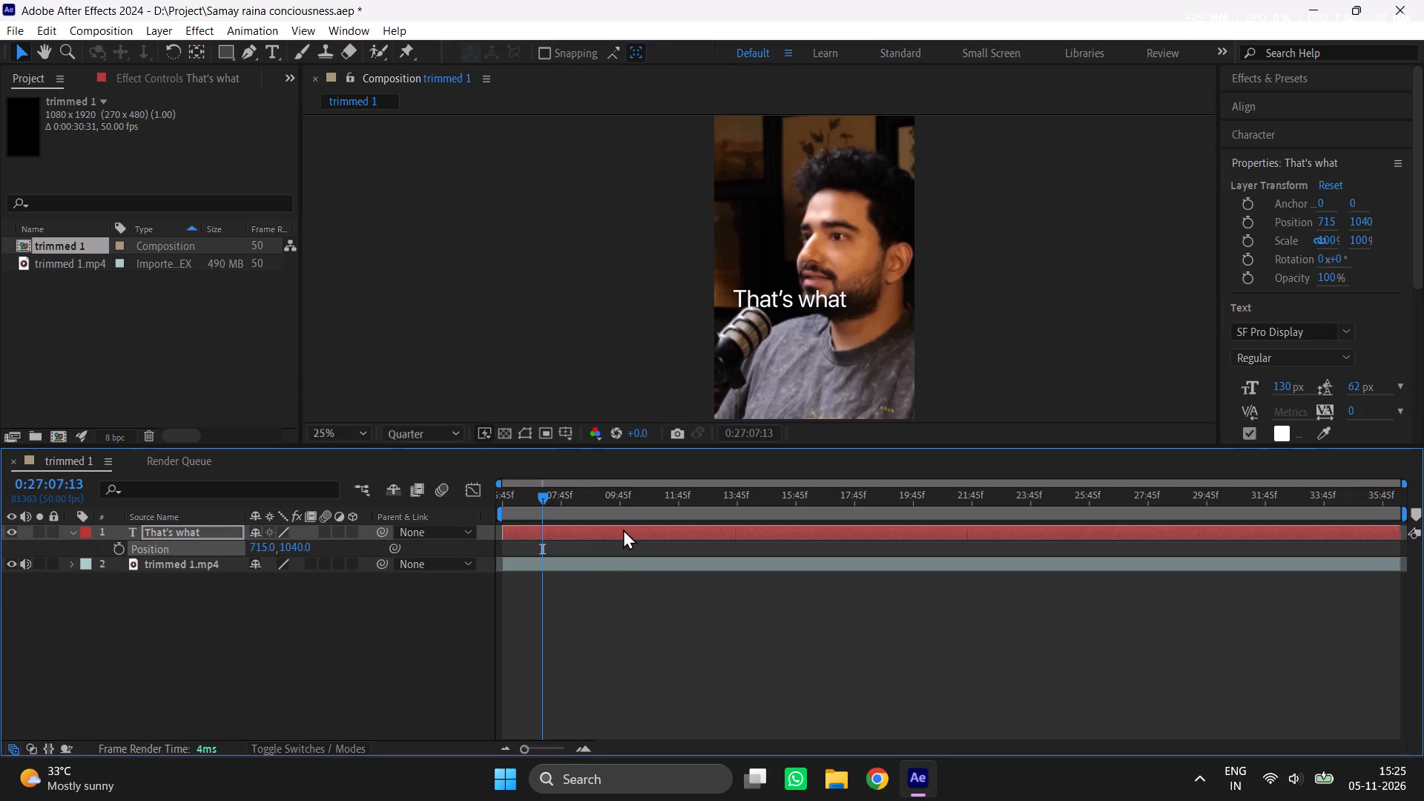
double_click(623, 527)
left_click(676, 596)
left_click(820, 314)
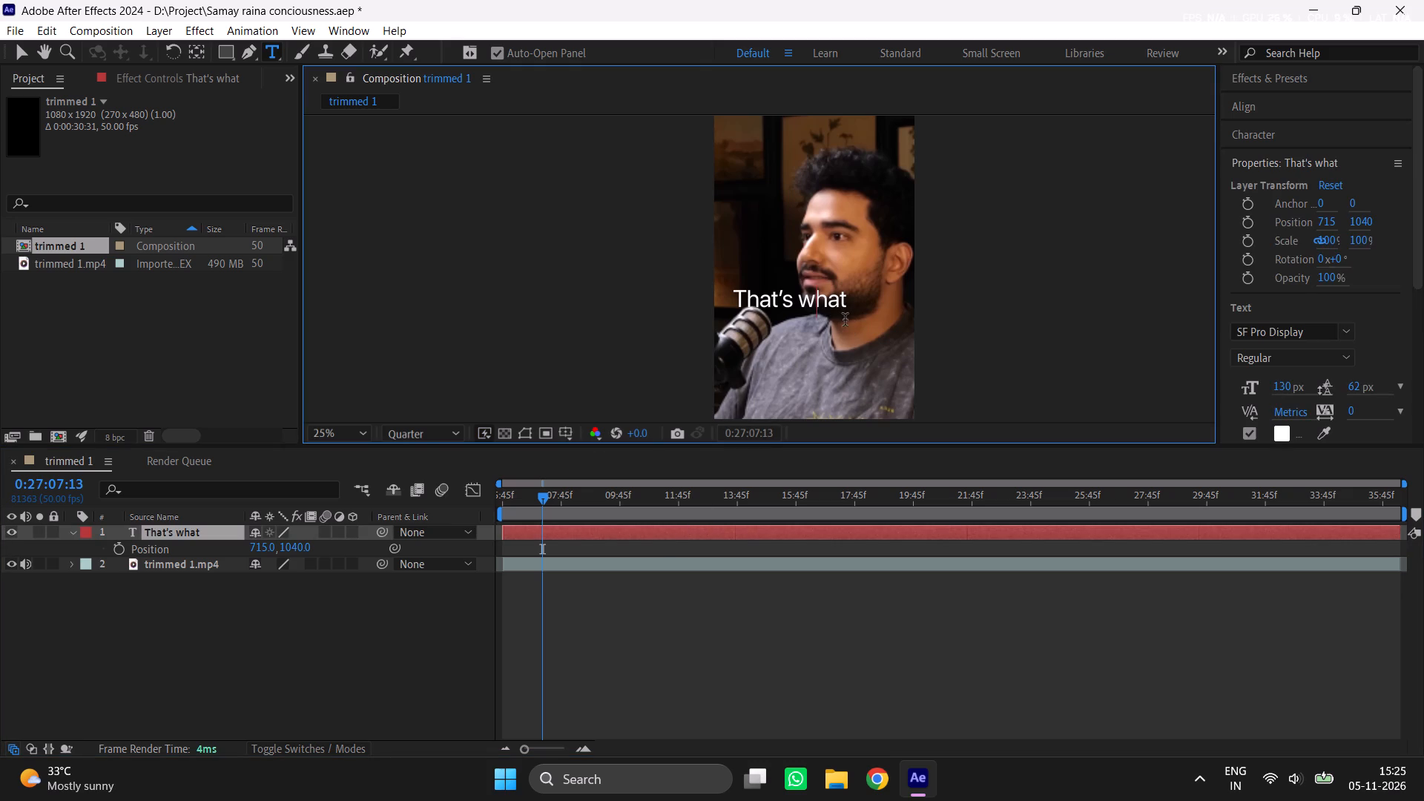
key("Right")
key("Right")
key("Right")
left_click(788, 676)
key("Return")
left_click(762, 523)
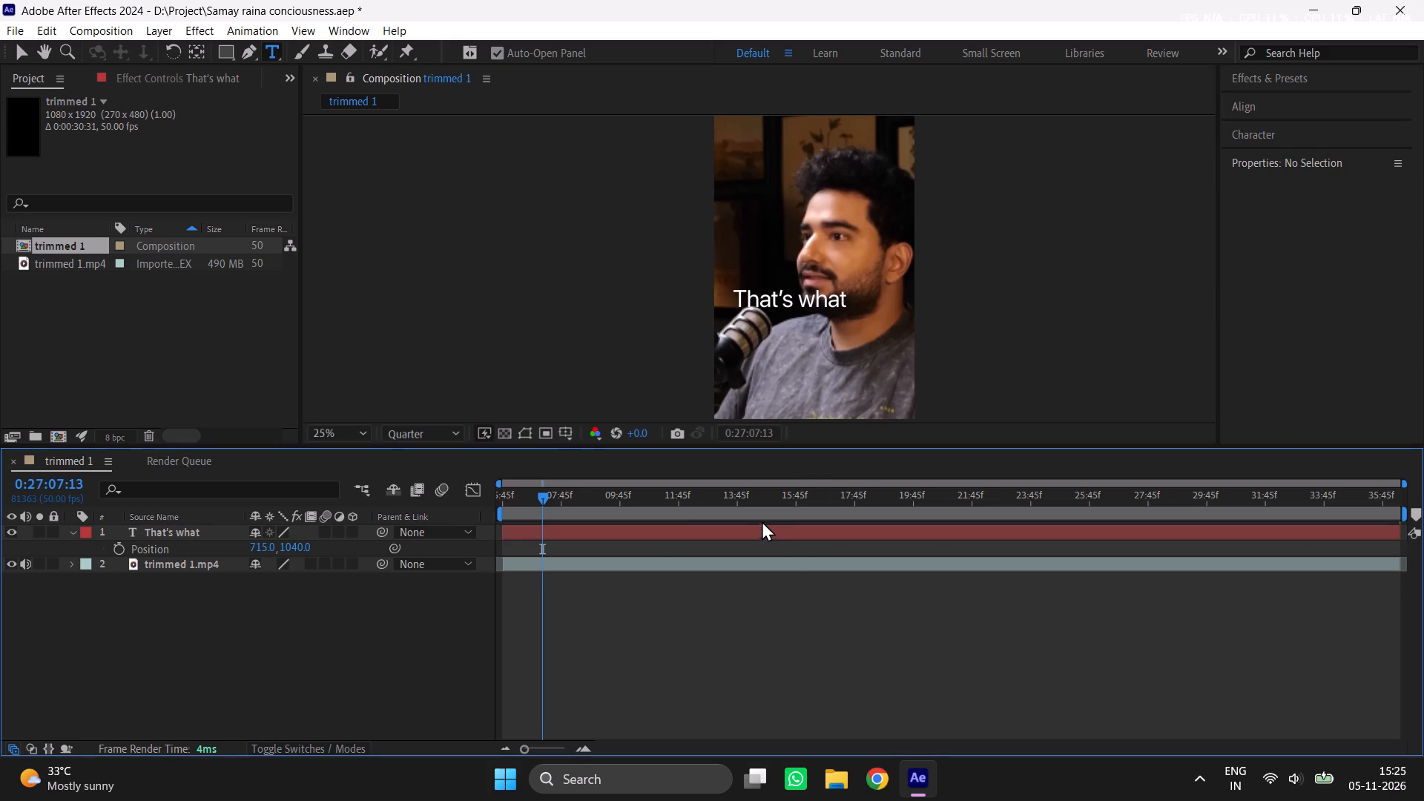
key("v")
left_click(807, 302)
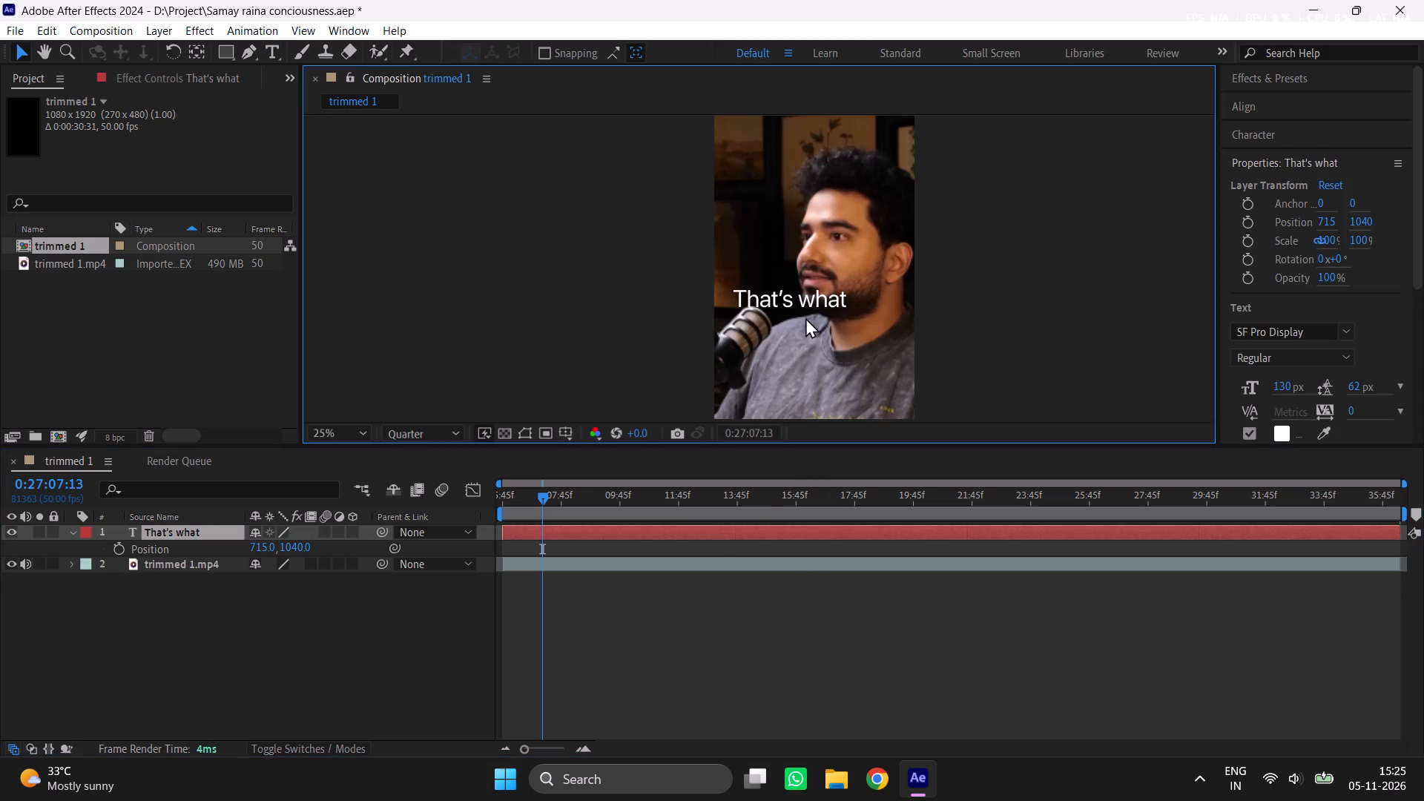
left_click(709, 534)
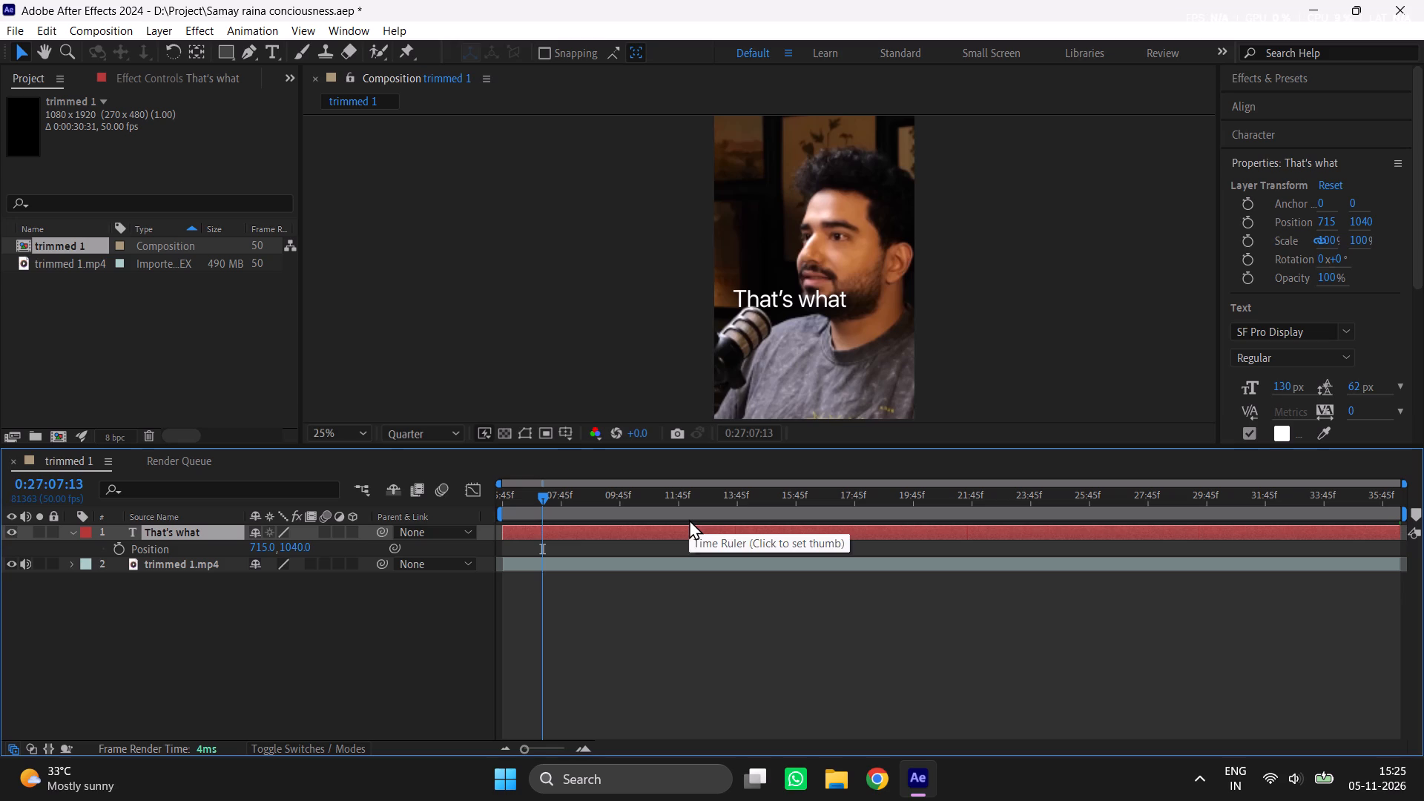
Preview the composition with the "That's what" text from its start.
left_click_drag(522, 501, 521, 501)
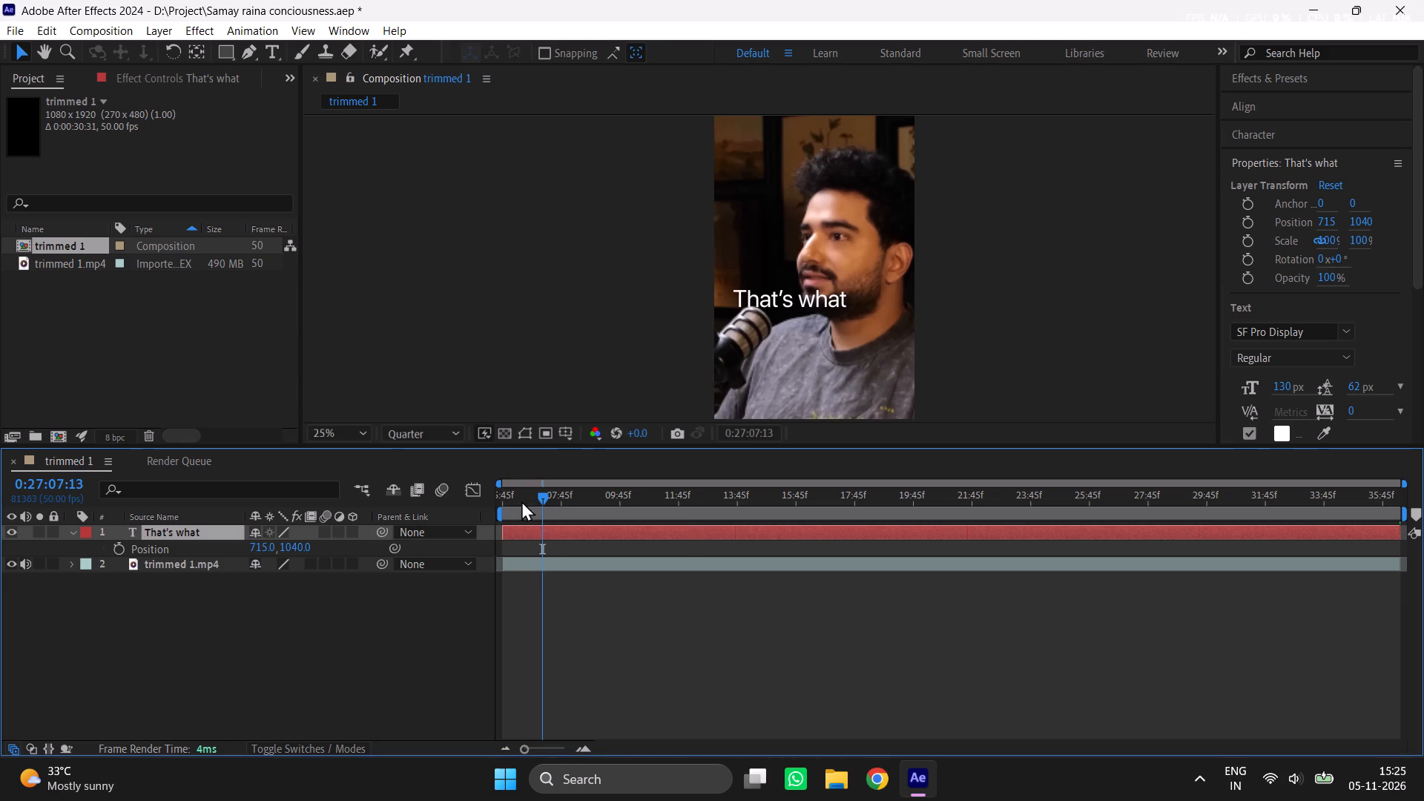
left_click_drag(521, 501, 482, 520)
left_click_drag(533, 751, 626, 730)
left_click_drag(612, 559, 527, 575)
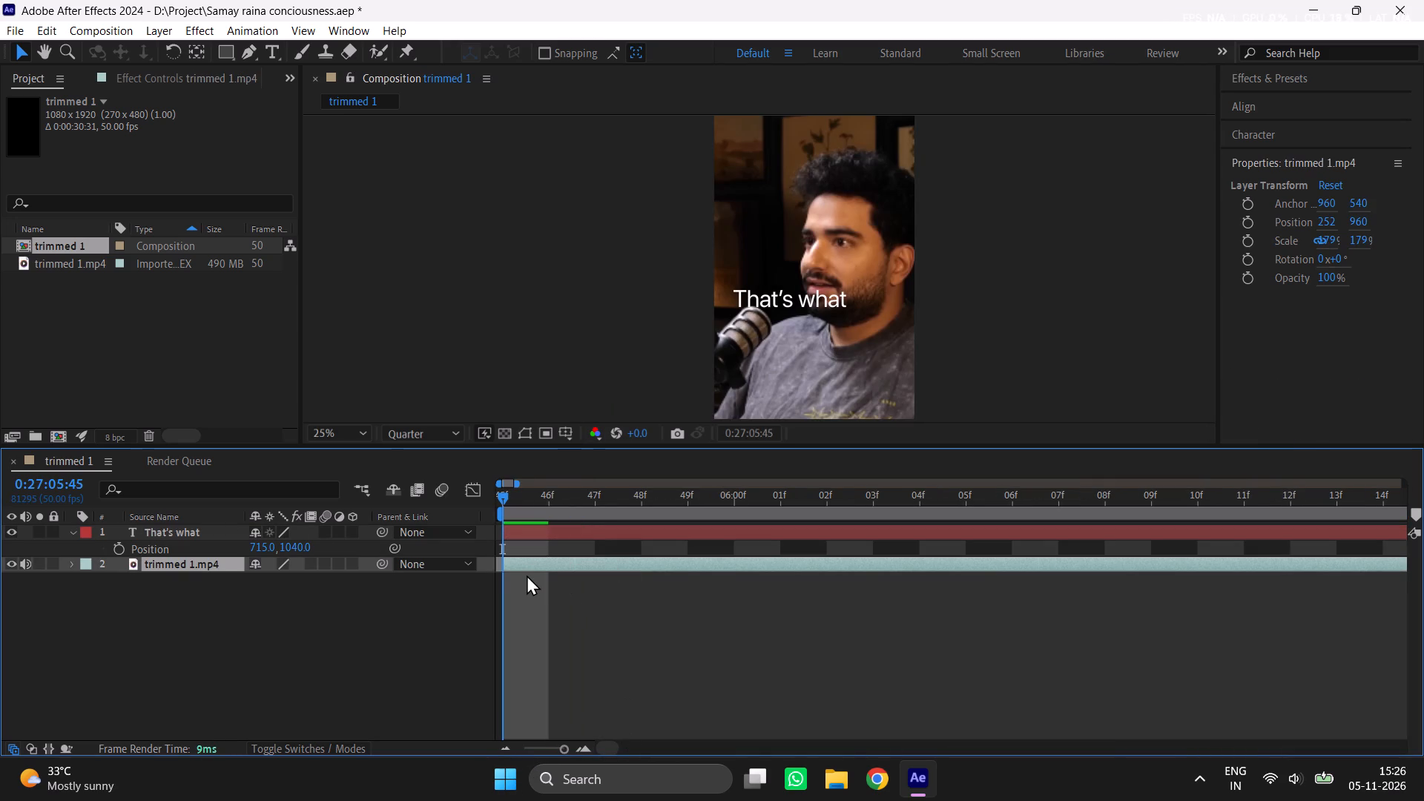
left_click(619, 626)
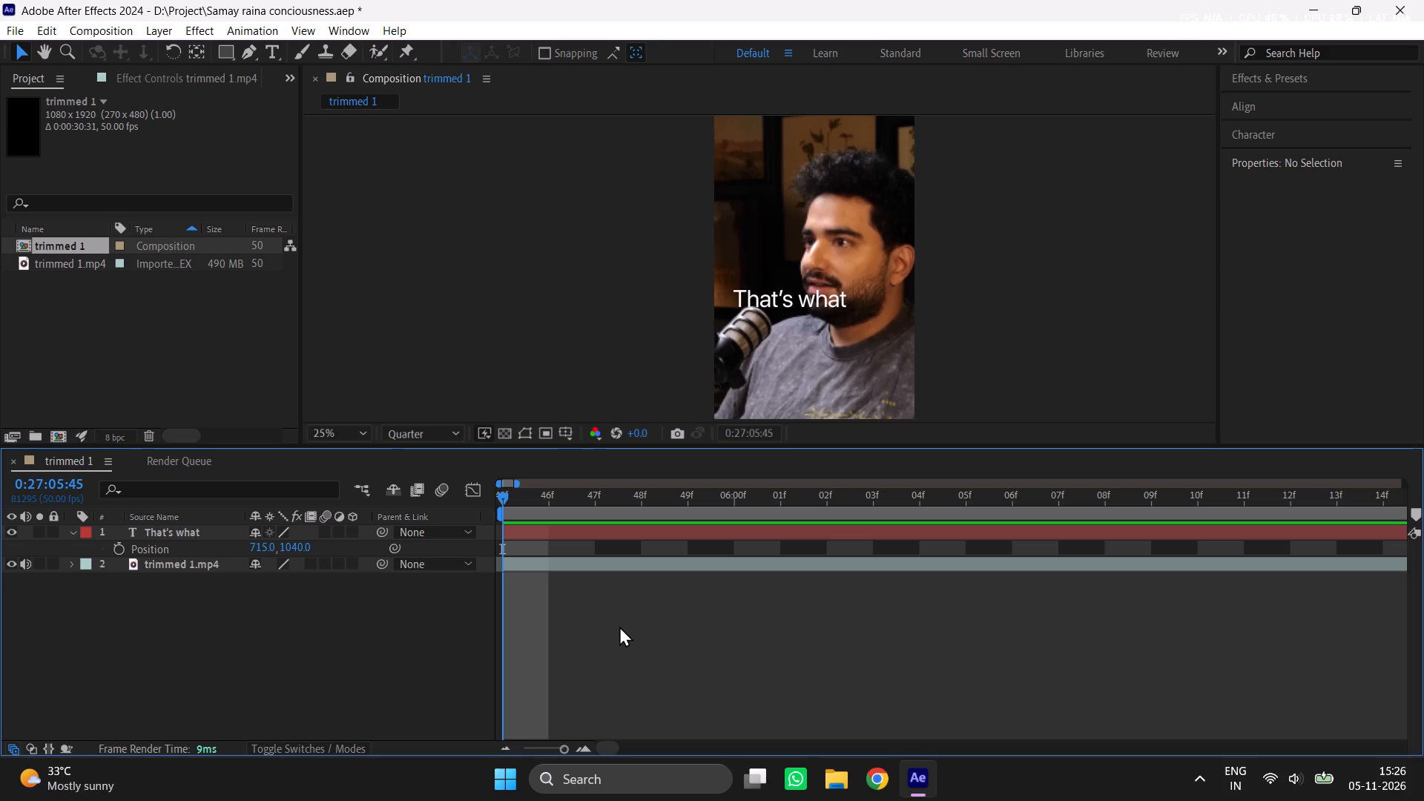
key("space")
key("space")
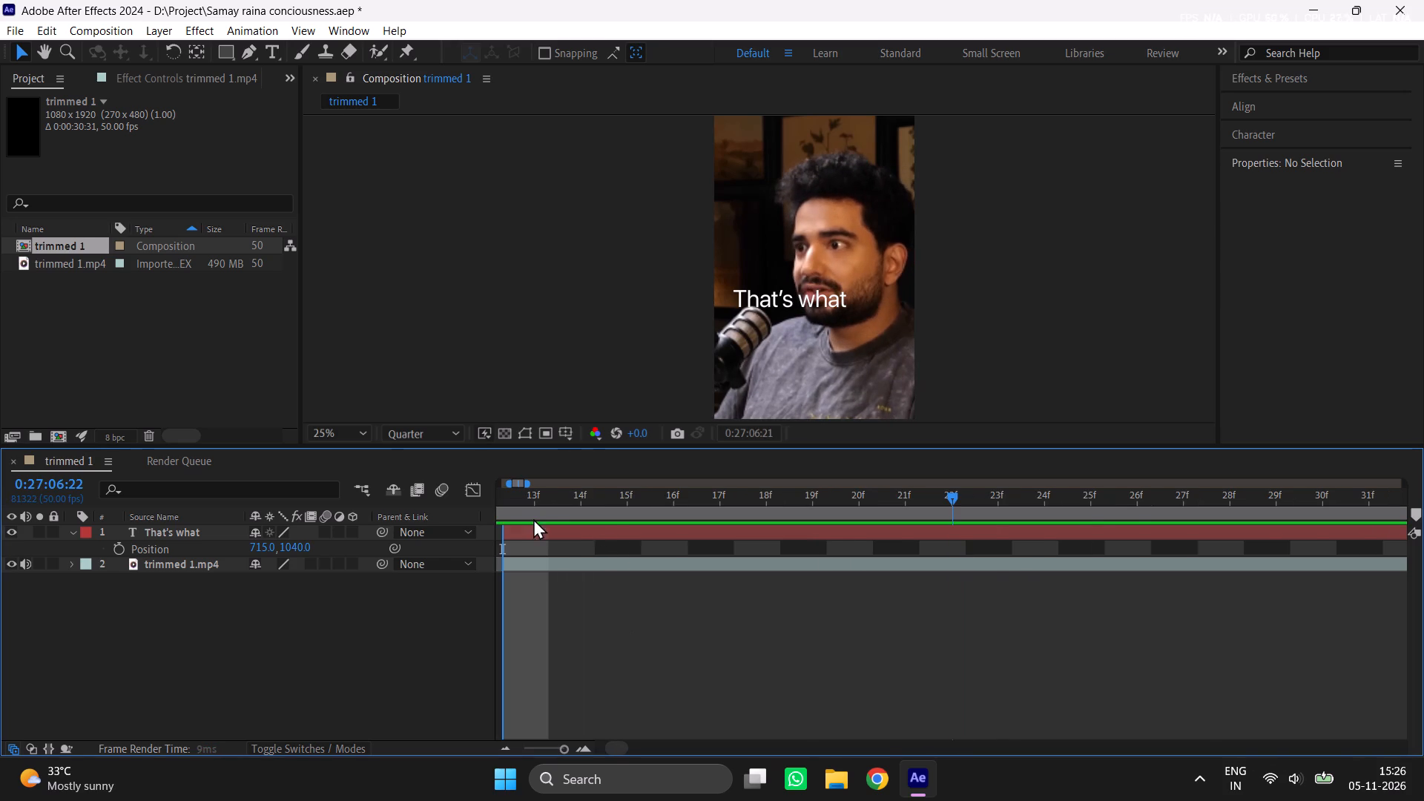
Apply a TextEvo animation to the "That's what" layer at the composition's start, 0:27:05:45, using the textevo2 script.
left_click_drag(608, 748, 559, 754)
left_click_drag(512, 511, 487, 528)
left_click(507, 528)
left_click(339, 38)
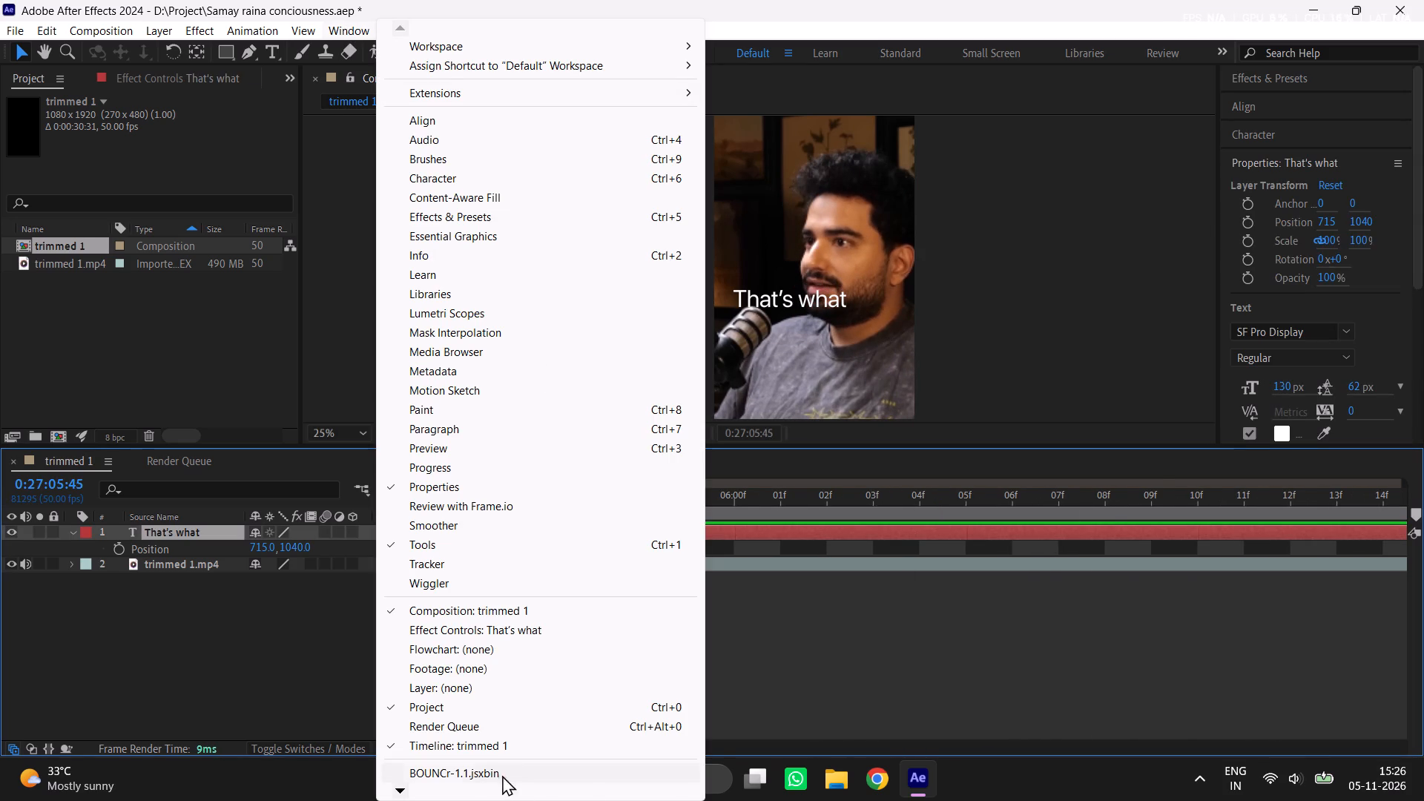
triple_click(392, 791)
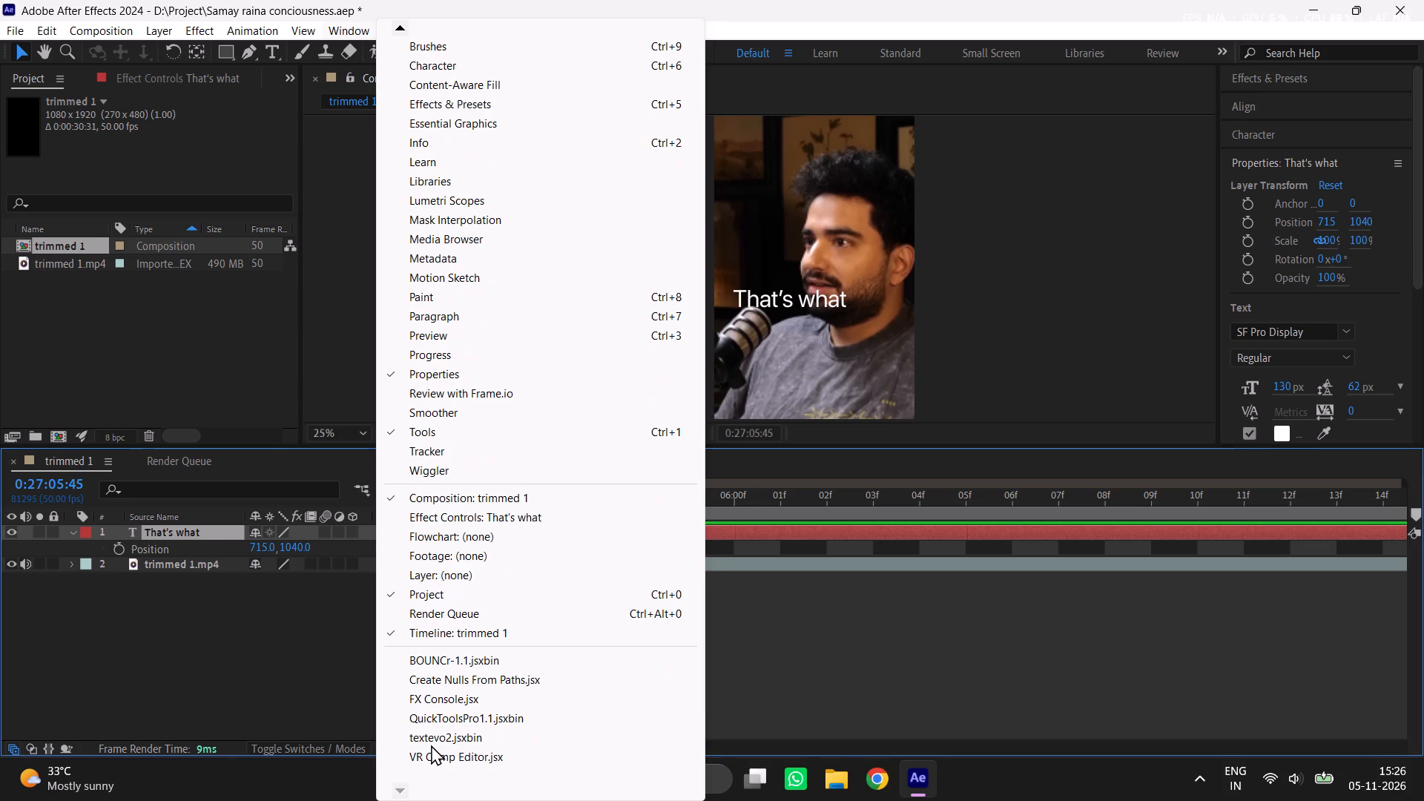
left_click(431, 745)
left_click(360, 124)
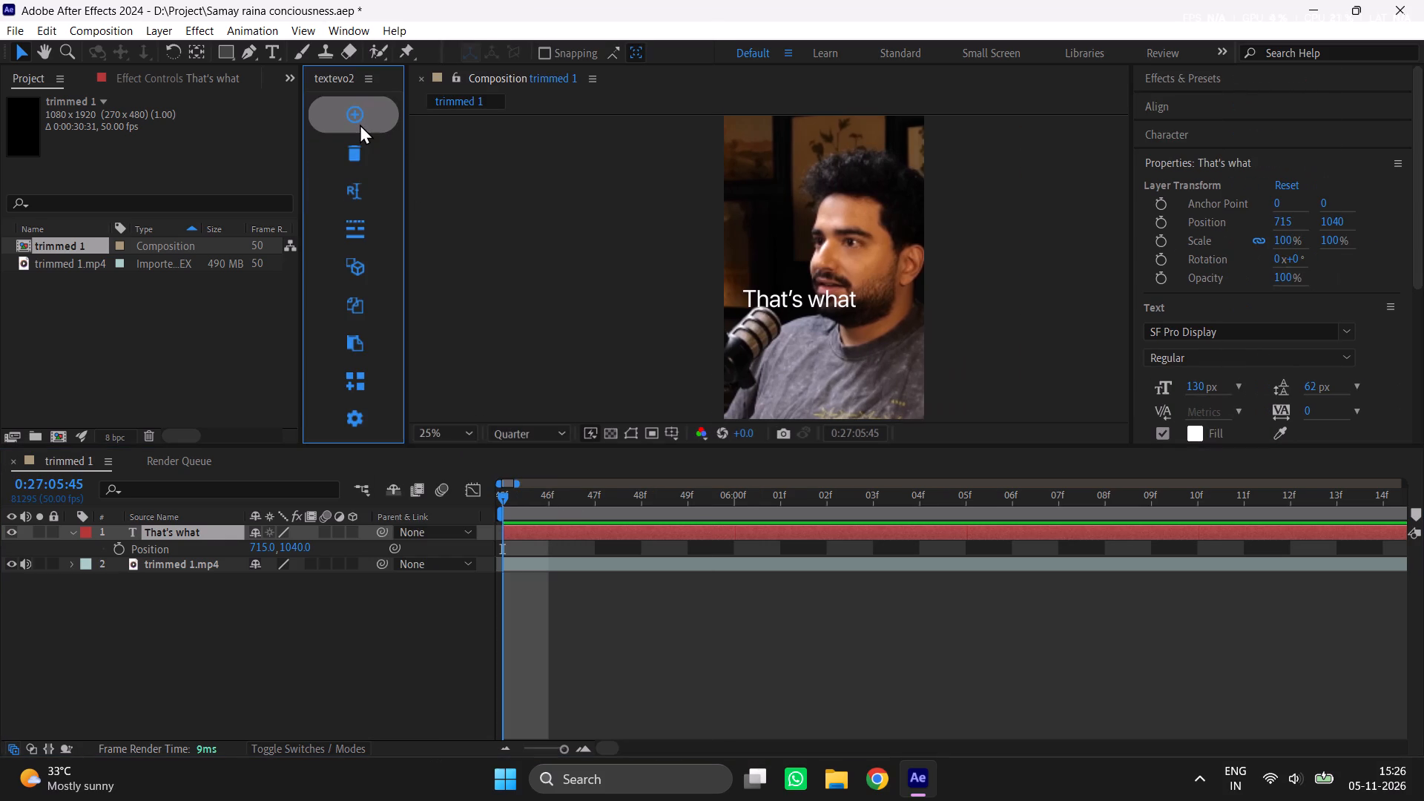
In the TextEvo effect's Transform settings, set Opacity to 0% and Position Y to 106.
left_click(21, 208)
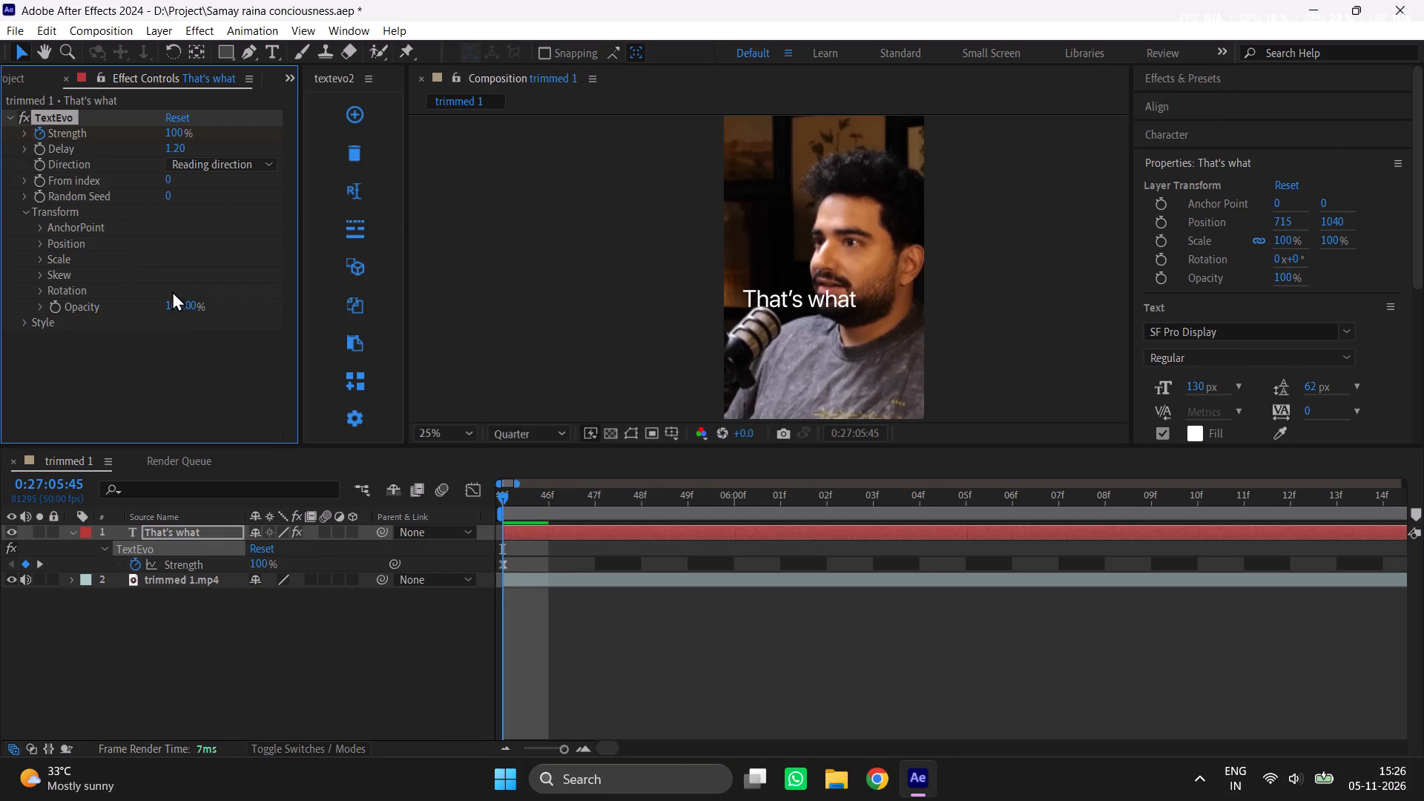
left_click_drag(186, 307, 27, 337)
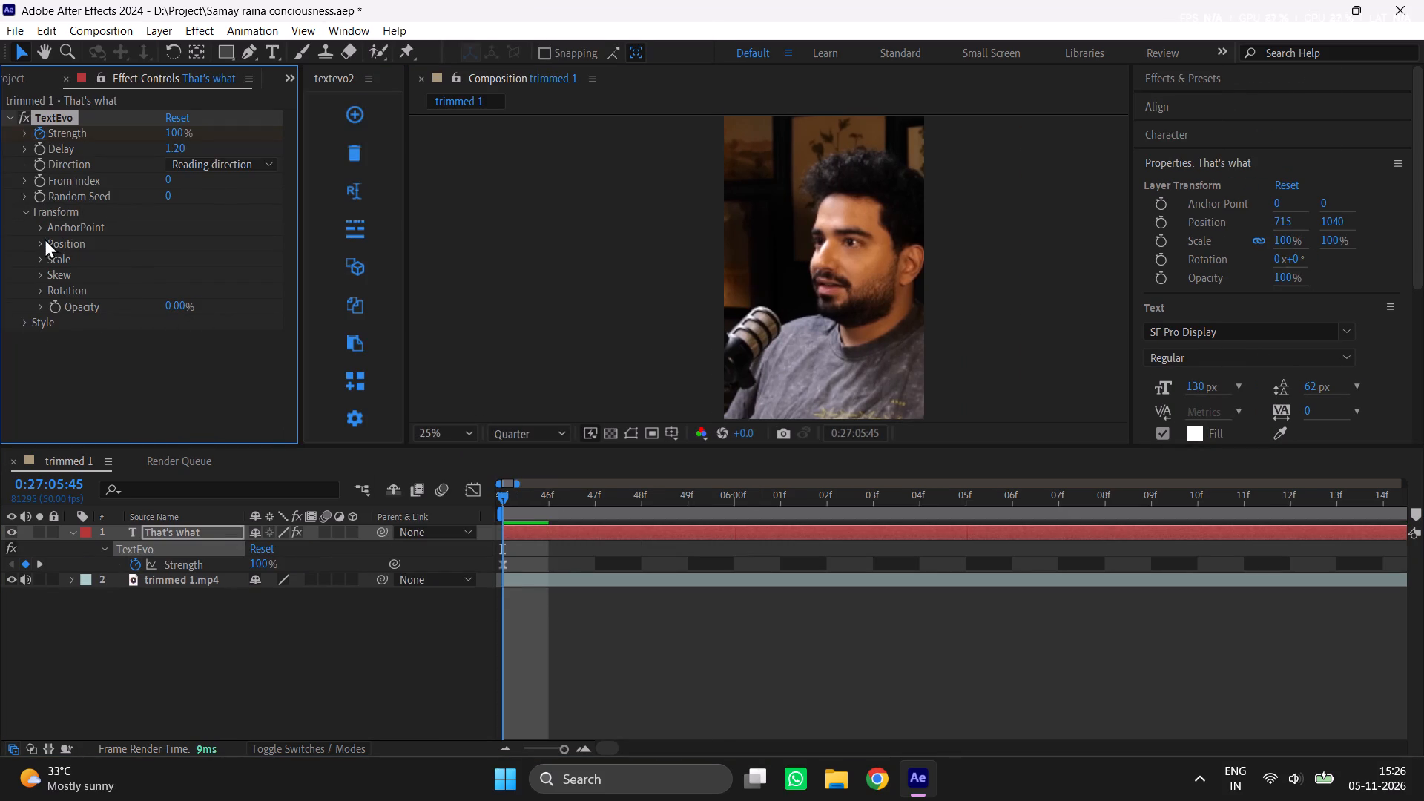
left_click(42, 238)
left_click_drag(180, 275, 280, 277)
Preview the TextEvo text animation from the composition's start.
key("space")
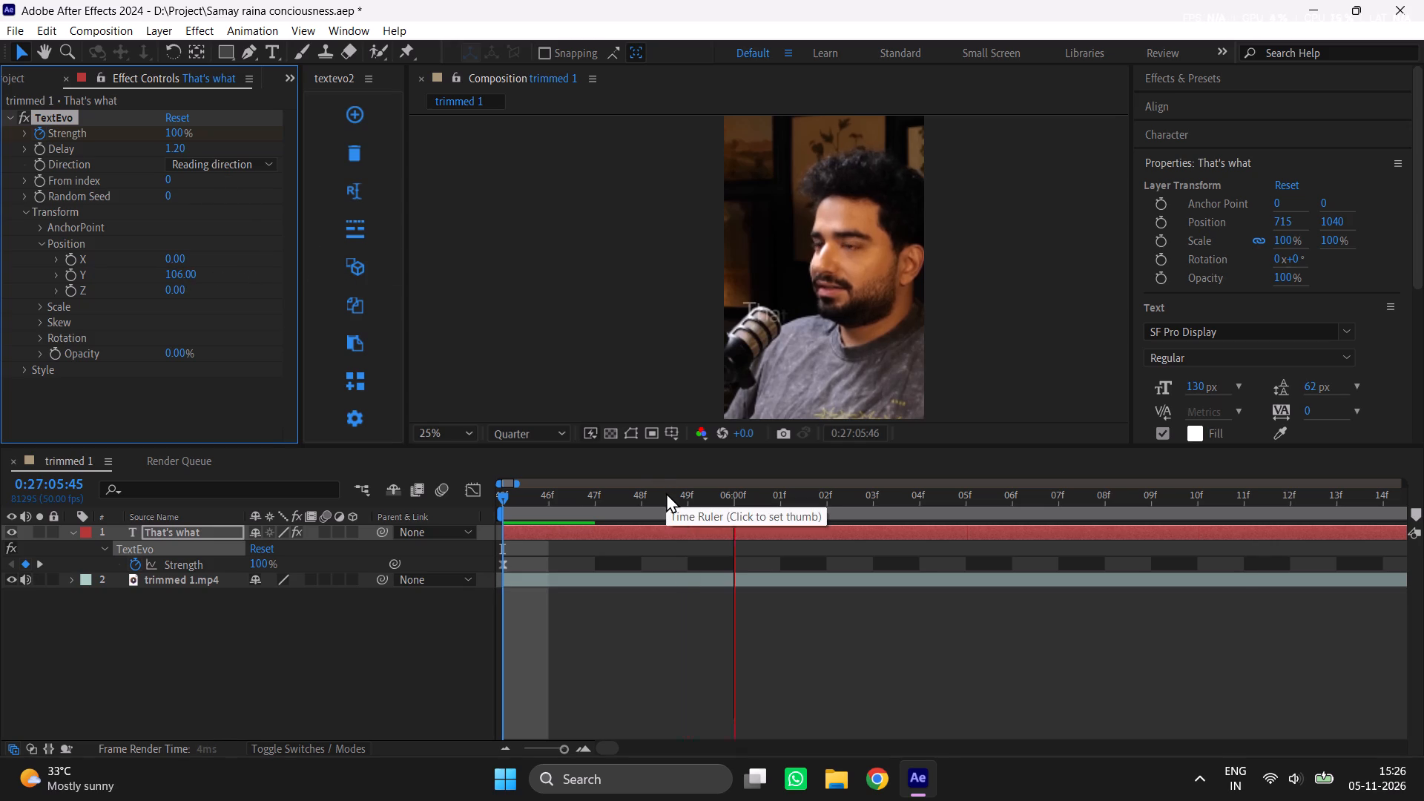
key("space")
left_click(521, 512)
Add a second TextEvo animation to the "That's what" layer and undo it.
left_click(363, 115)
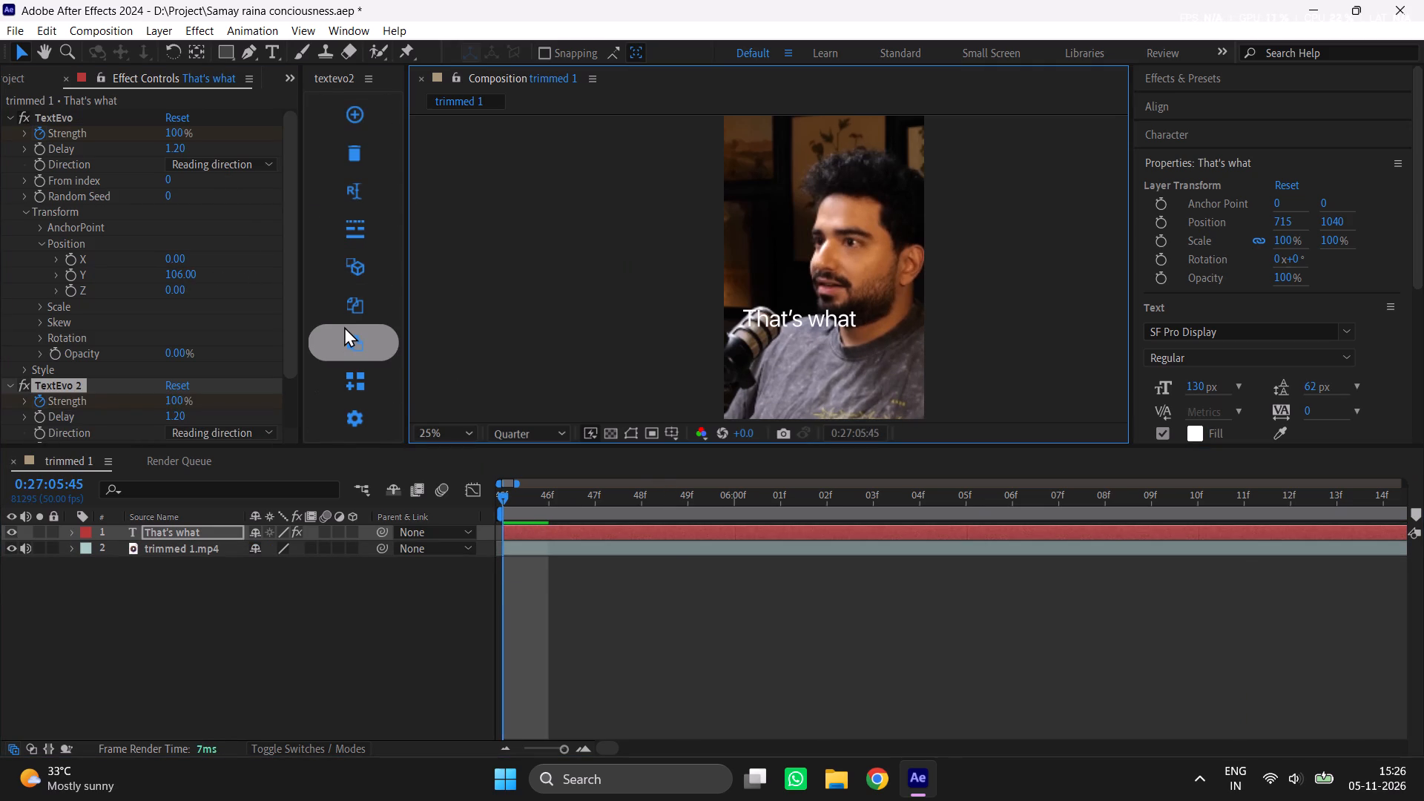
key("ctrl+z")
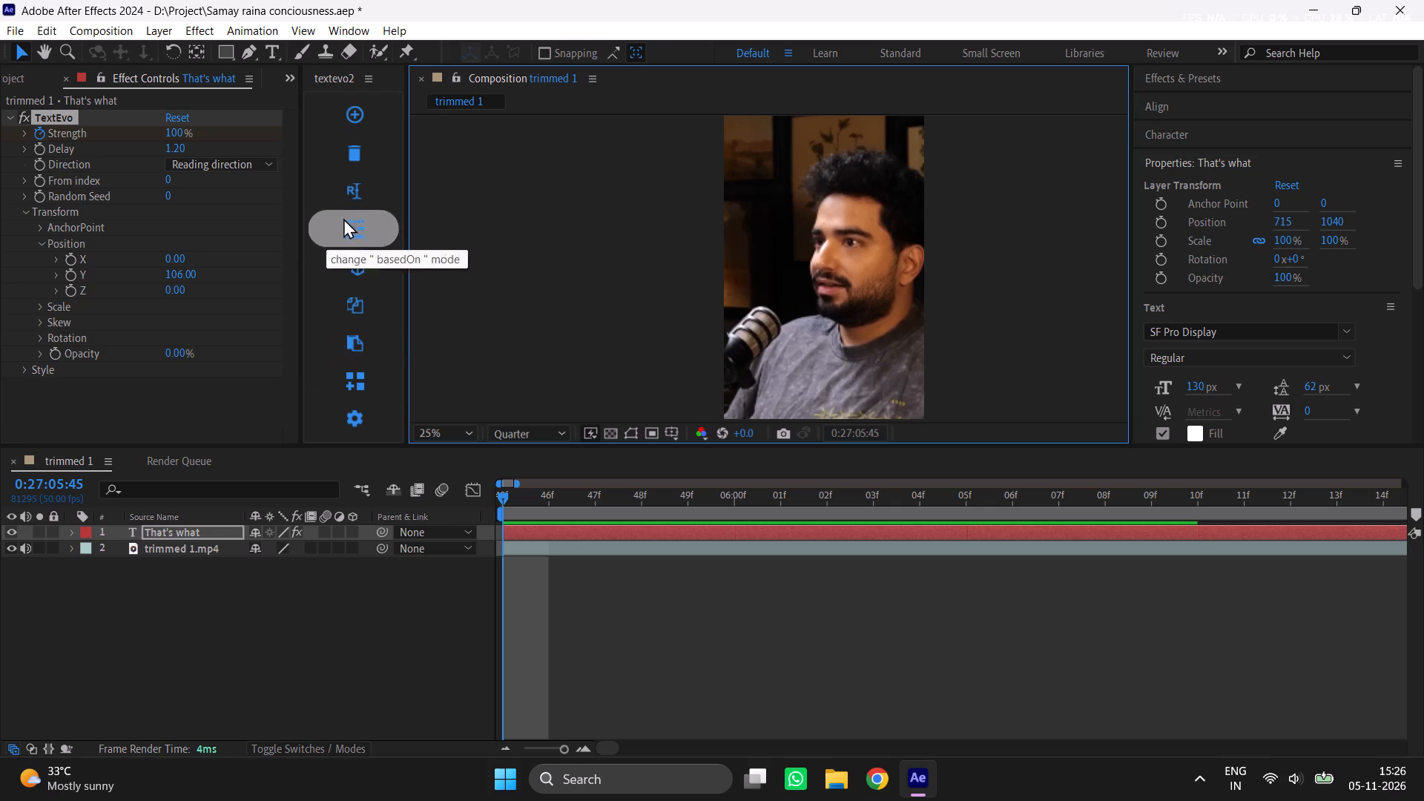
Change the TextEvo animation's basedOn mode to Words with automatic delay adaptation.
left_click(366, 228)
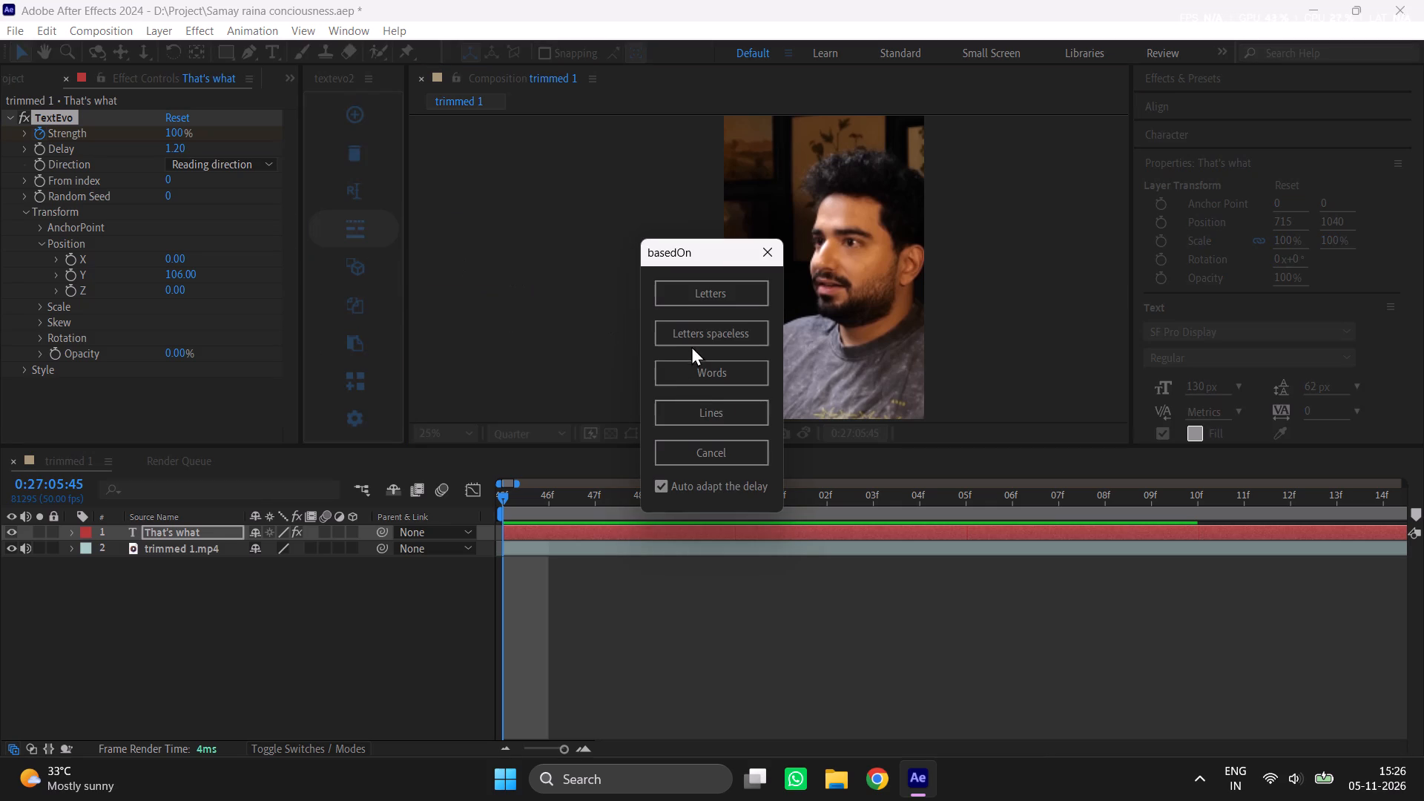
left_click(705, 375)
left_click(596, 645)
Move the ending TextEvo Strength keyframe of the "That's what" layer earlier, to about 0:27:06:20.
left_click(535, 524)
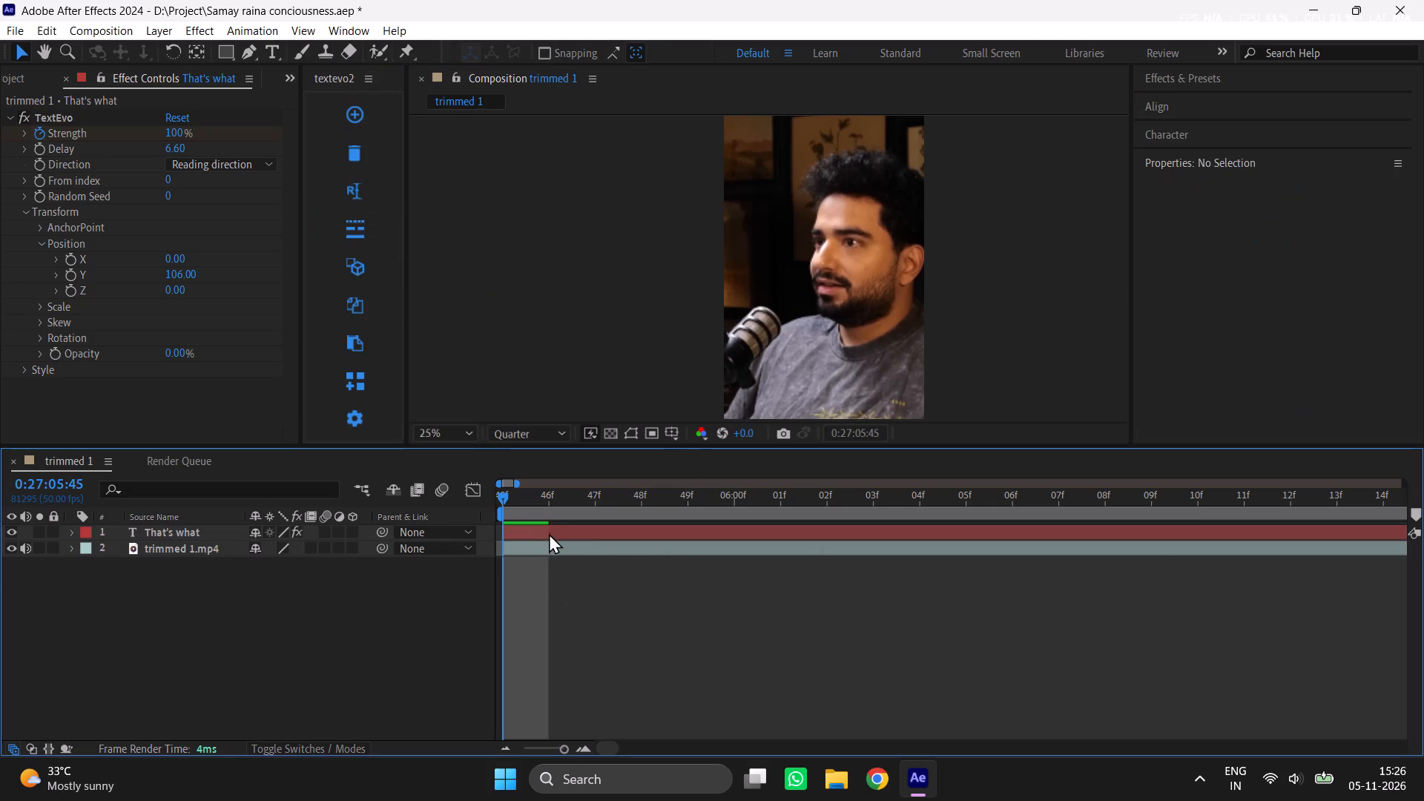
key("u")
left_click_drag(565, 751, 536, 693)
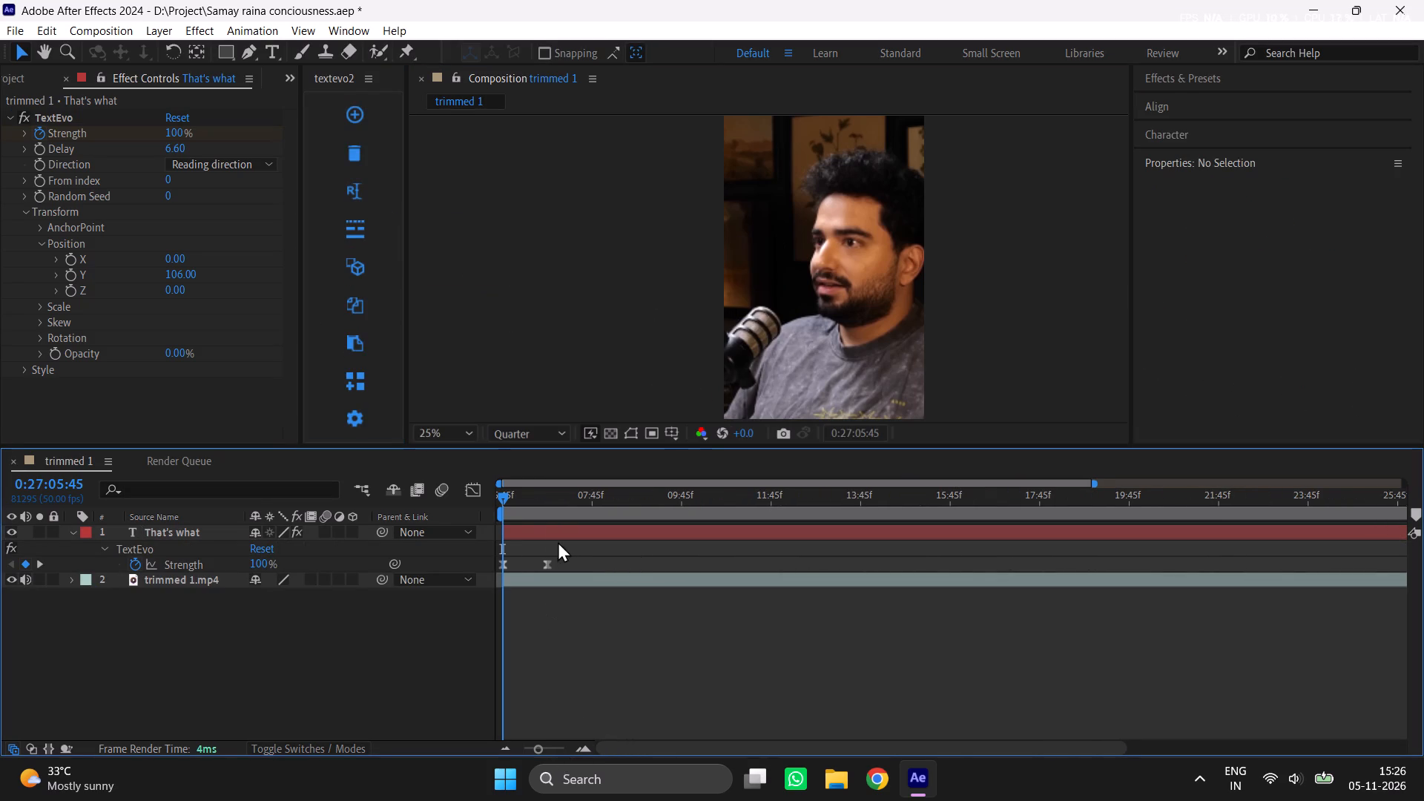
left_click_drag(546, 567, 491, 590)
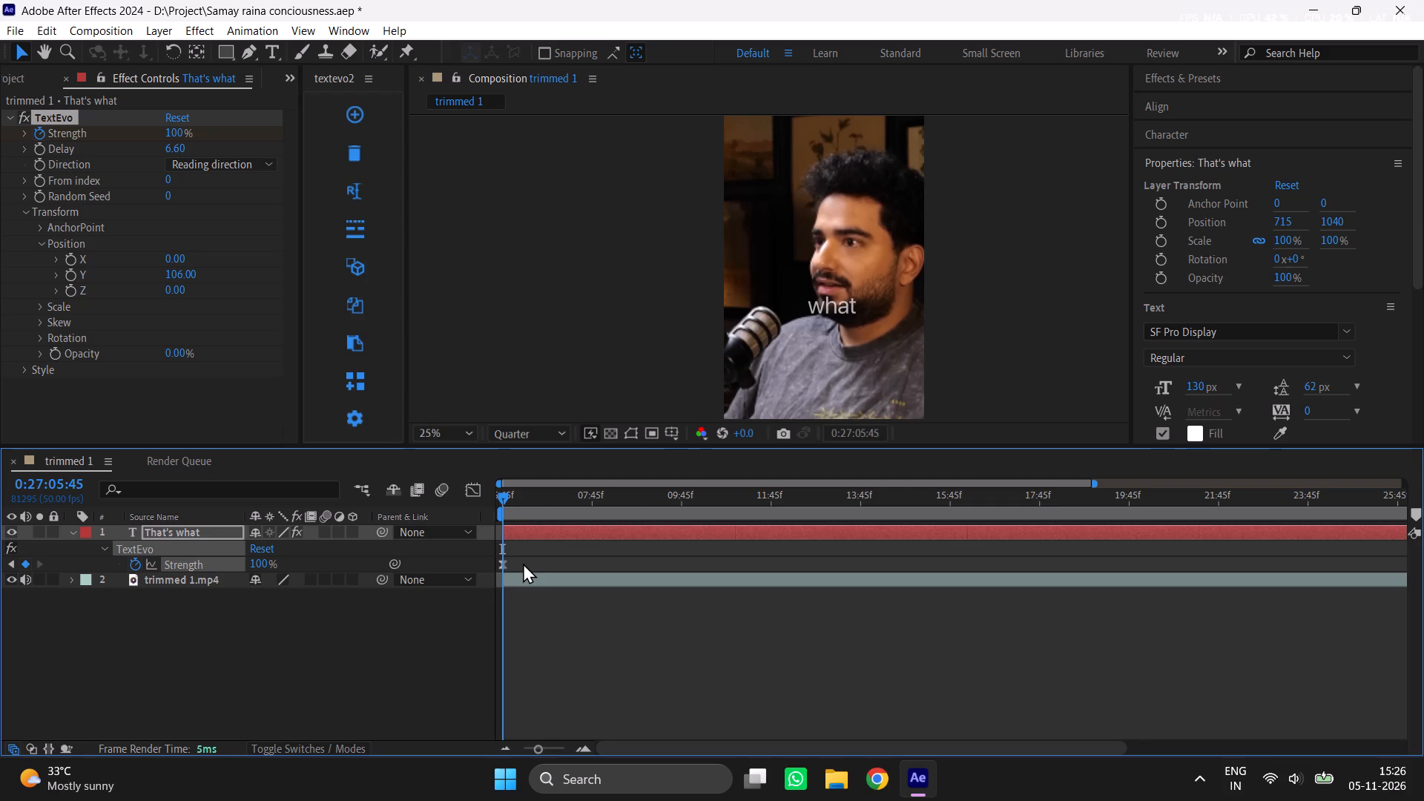
key("ctrl+z")
left_click_drag(547, 568, 525, 576)
Preview the word-by-word "That's what" animation with its retimed keyframe.
key("space")
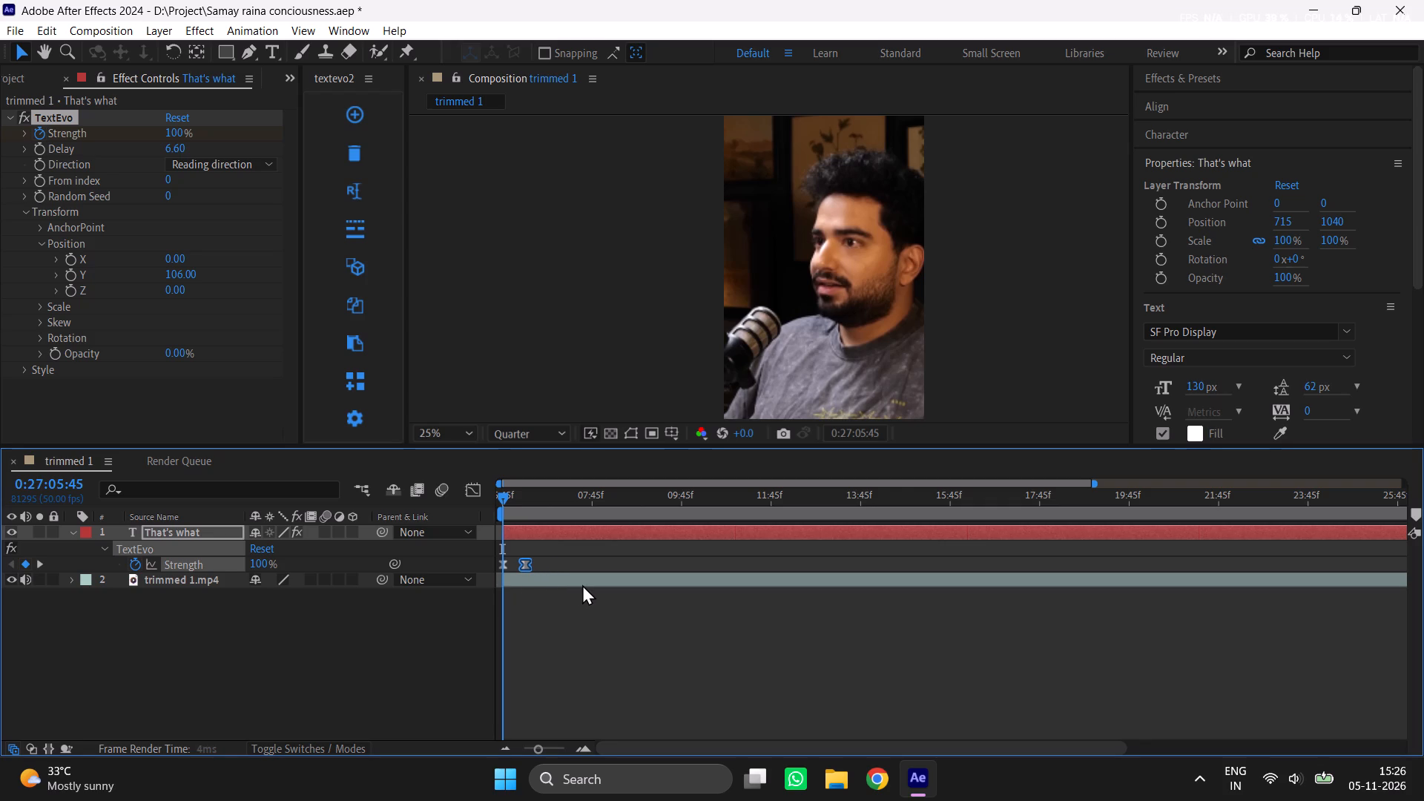
key("space")
left_click(593, 592)
left_click_drag(527, 500, 395, 530)
key("space")
key("space")
Split the "That's what" layer at 0:27:06:43, delete the remainder after it and save the project.
left_click(535, 525)
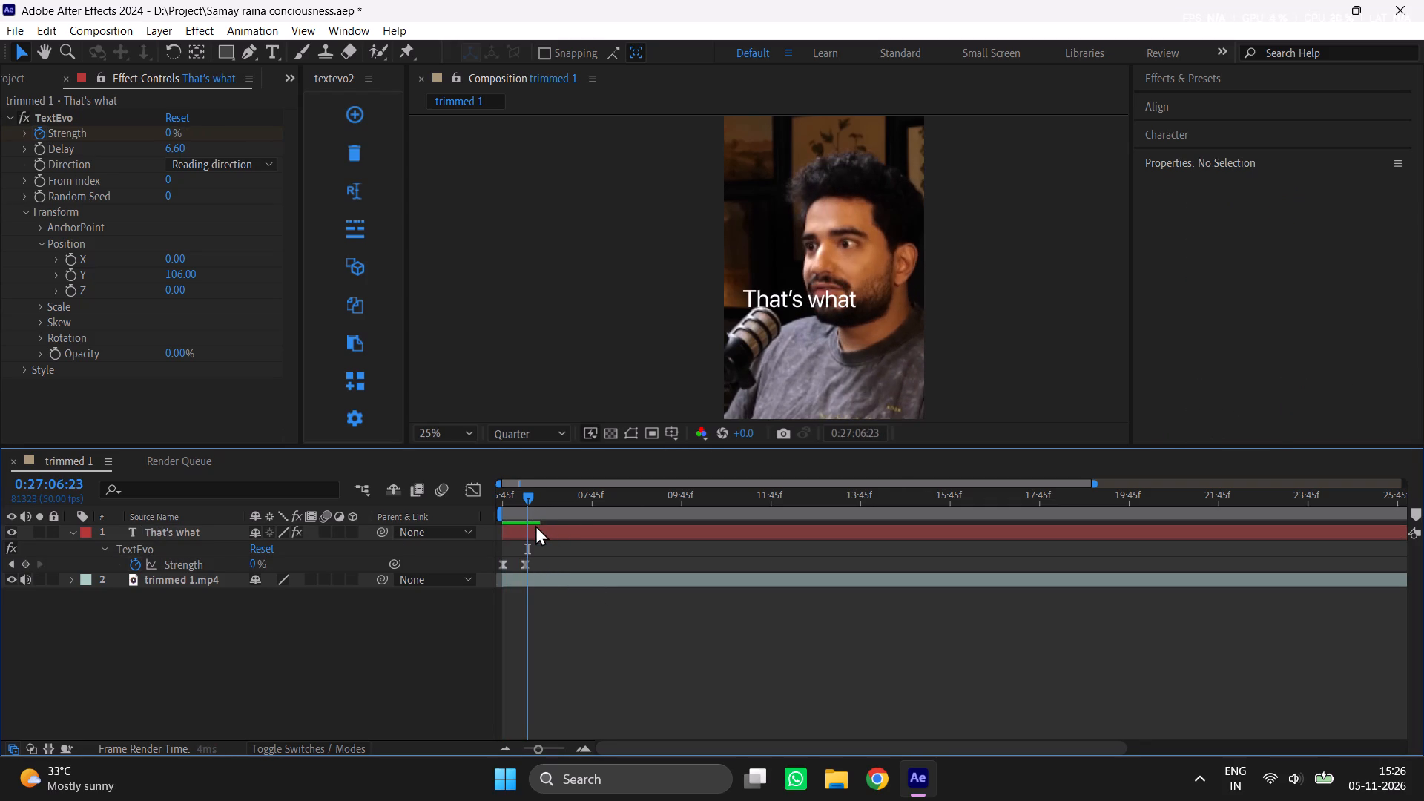
left_click(532, 502)
left_click(543, 506)
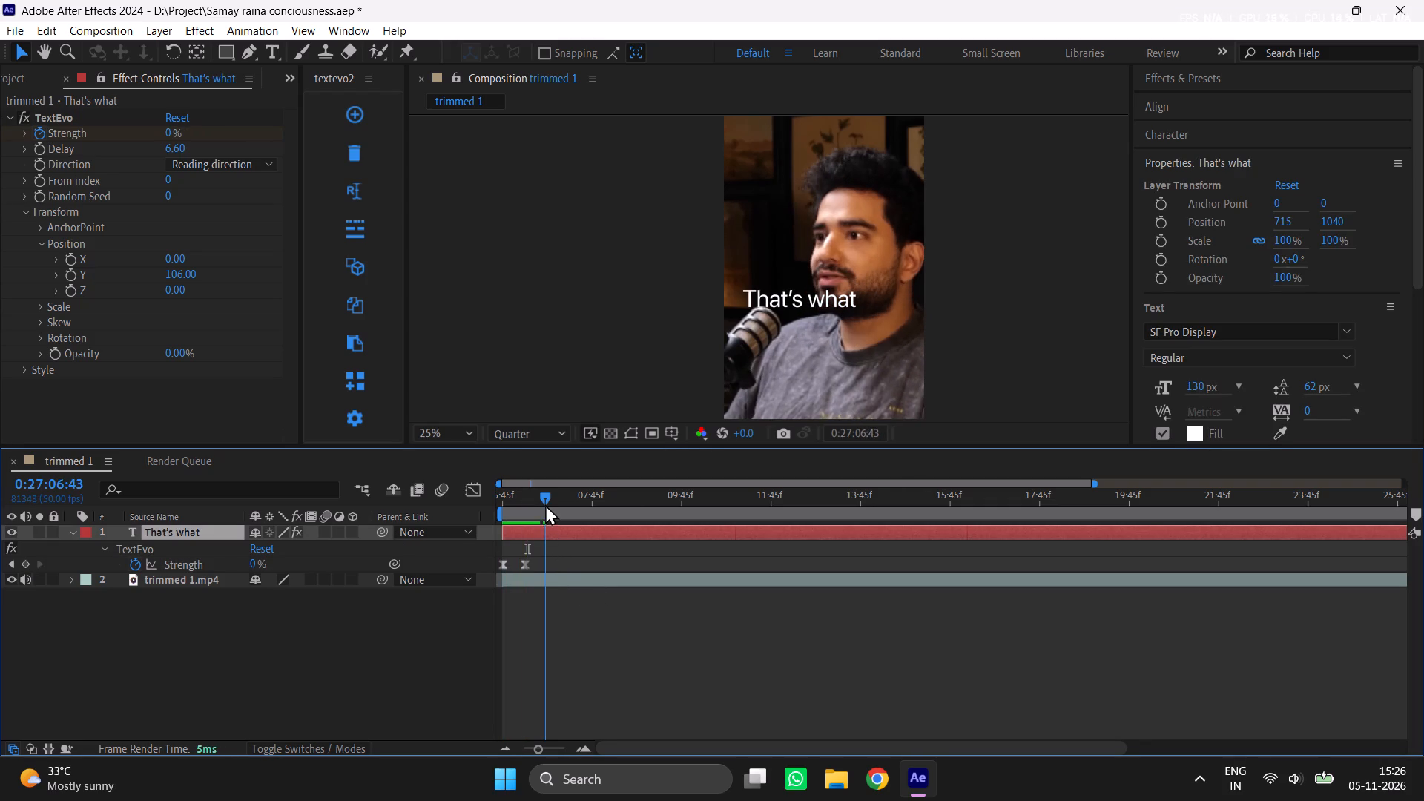
key("ctrl+shift+d")
key("BackSpace")
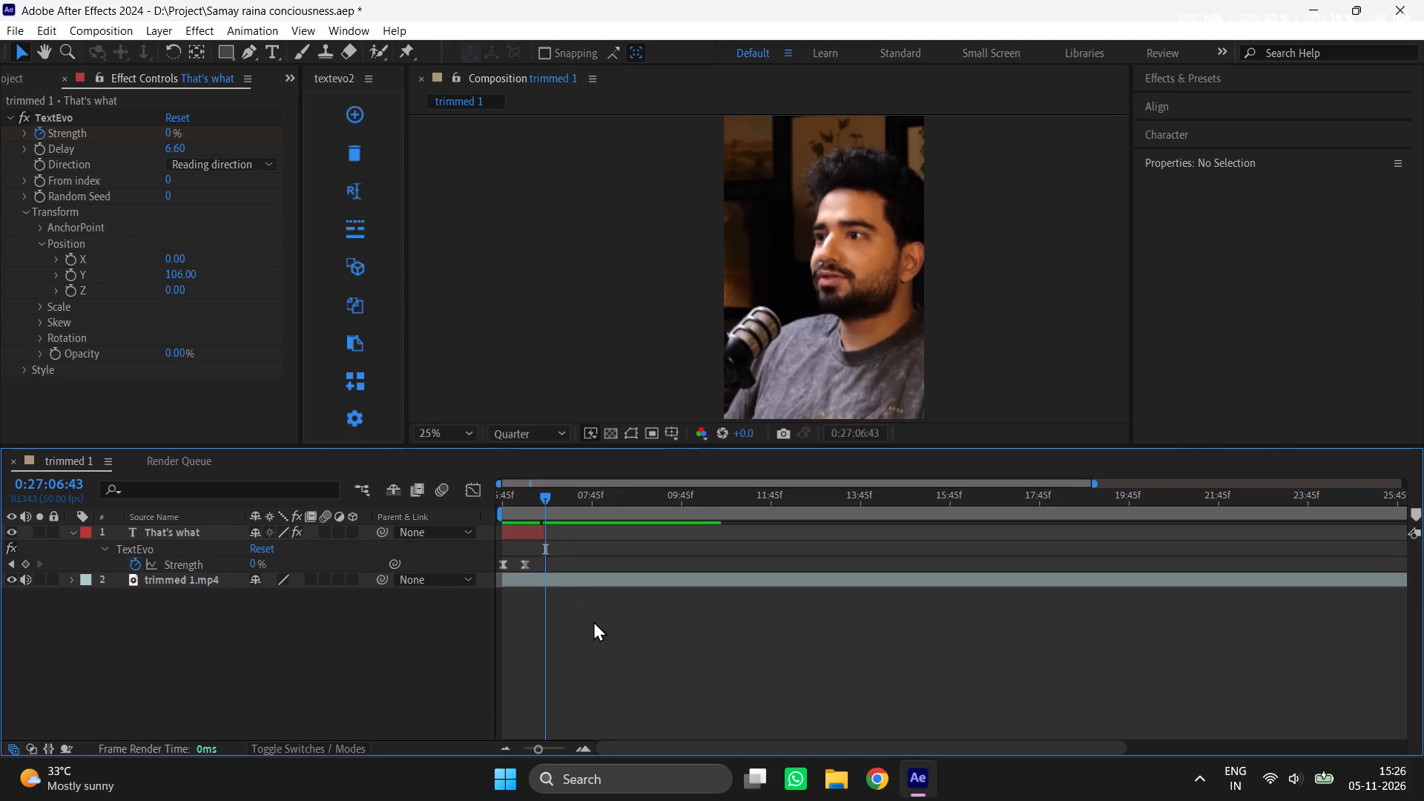
left_click(612, 636)
key("ctrl+s")
Shorten the "That's what" layer so it ends at about 0:27:06:25.
left_click_drag(546, 750, 567, 751)
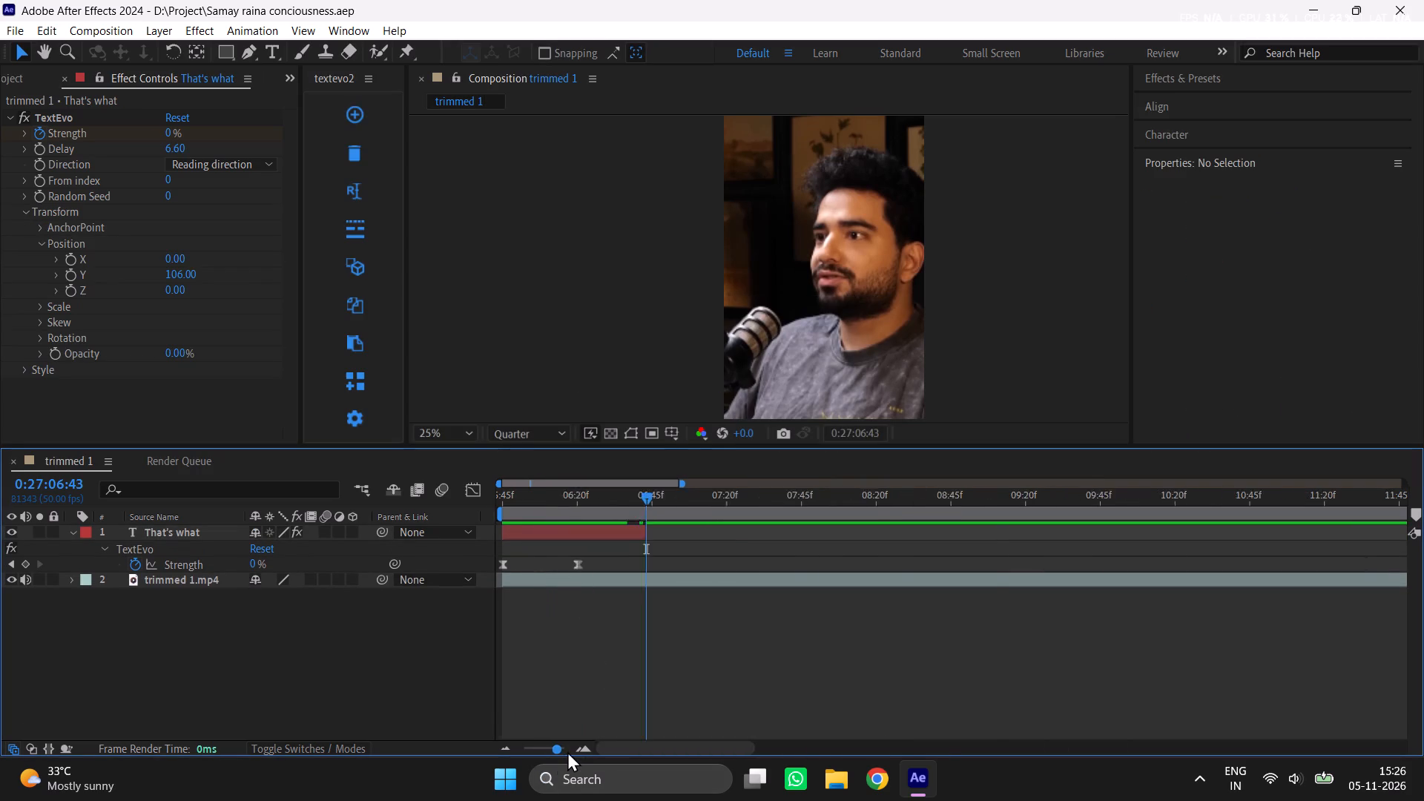
left_click_drag(567, 751, 555, 753)
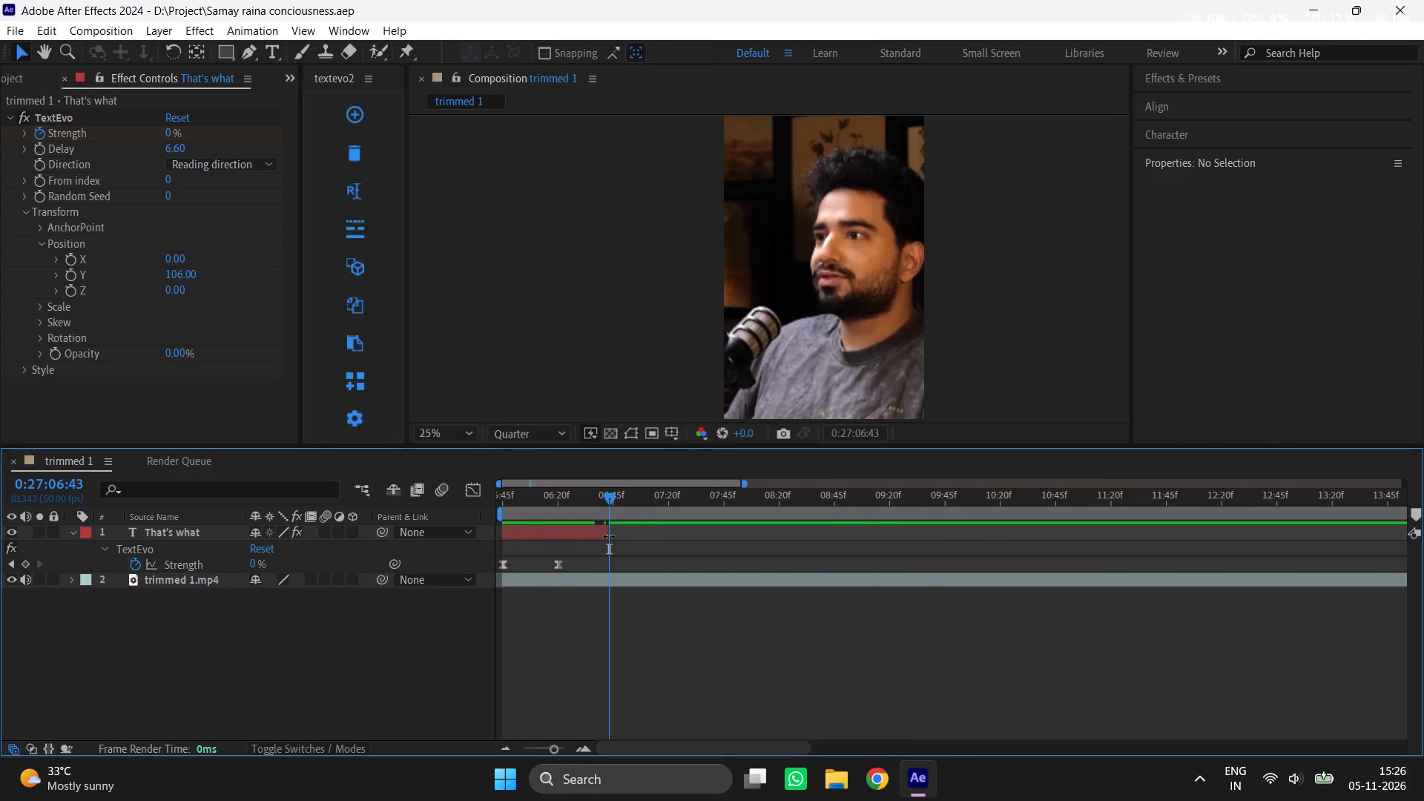
left_click_drag(609, 536, 570, 550)
Duplicate the "That's what" layer and shift the copy to start at about 0:27:06:08.
left_click_drag(528, 502, 495, 516)
key("ctrl+d")
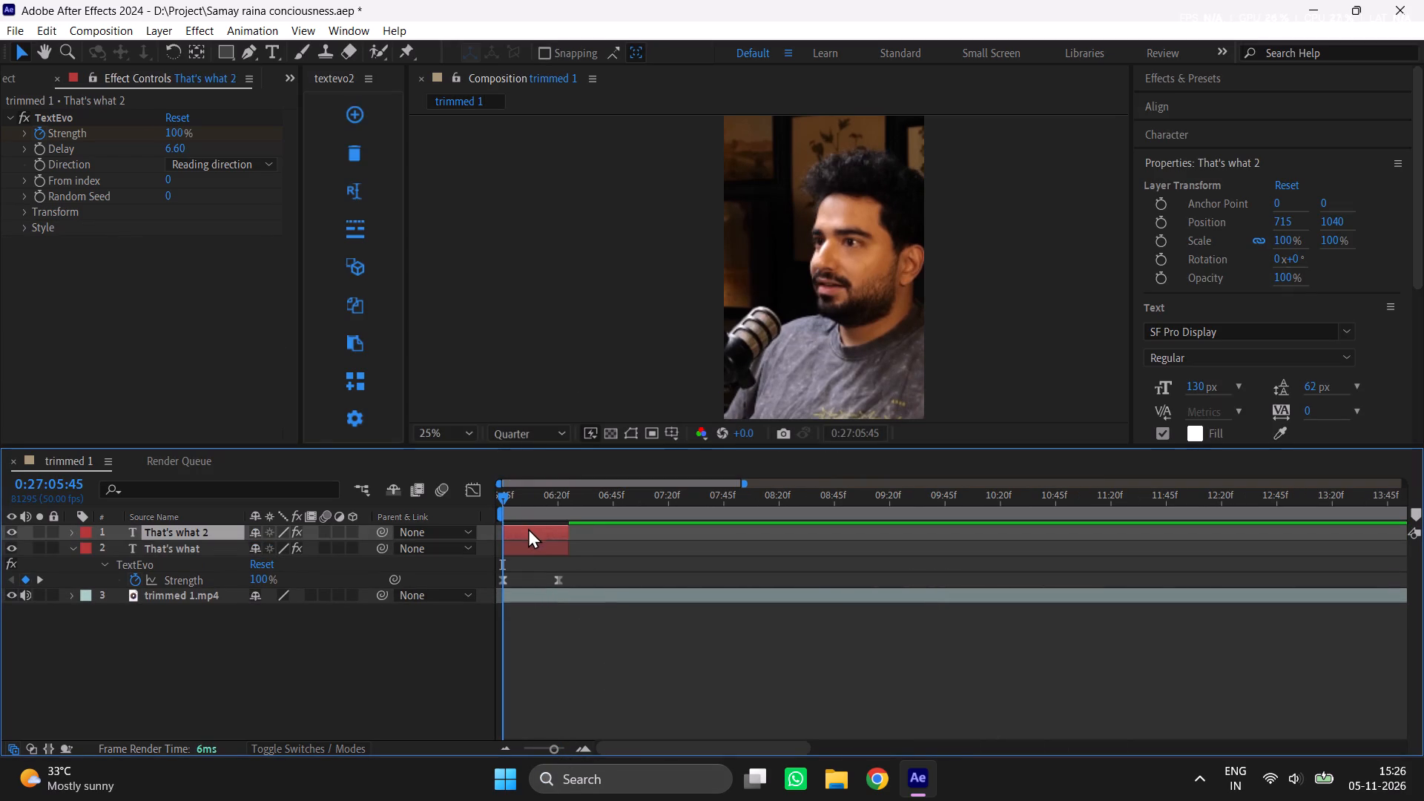
left_click_drag(528, 529, 558, 538)
Change the duplicated text layer's wording to "Astavakra".
left_click(527, 478)
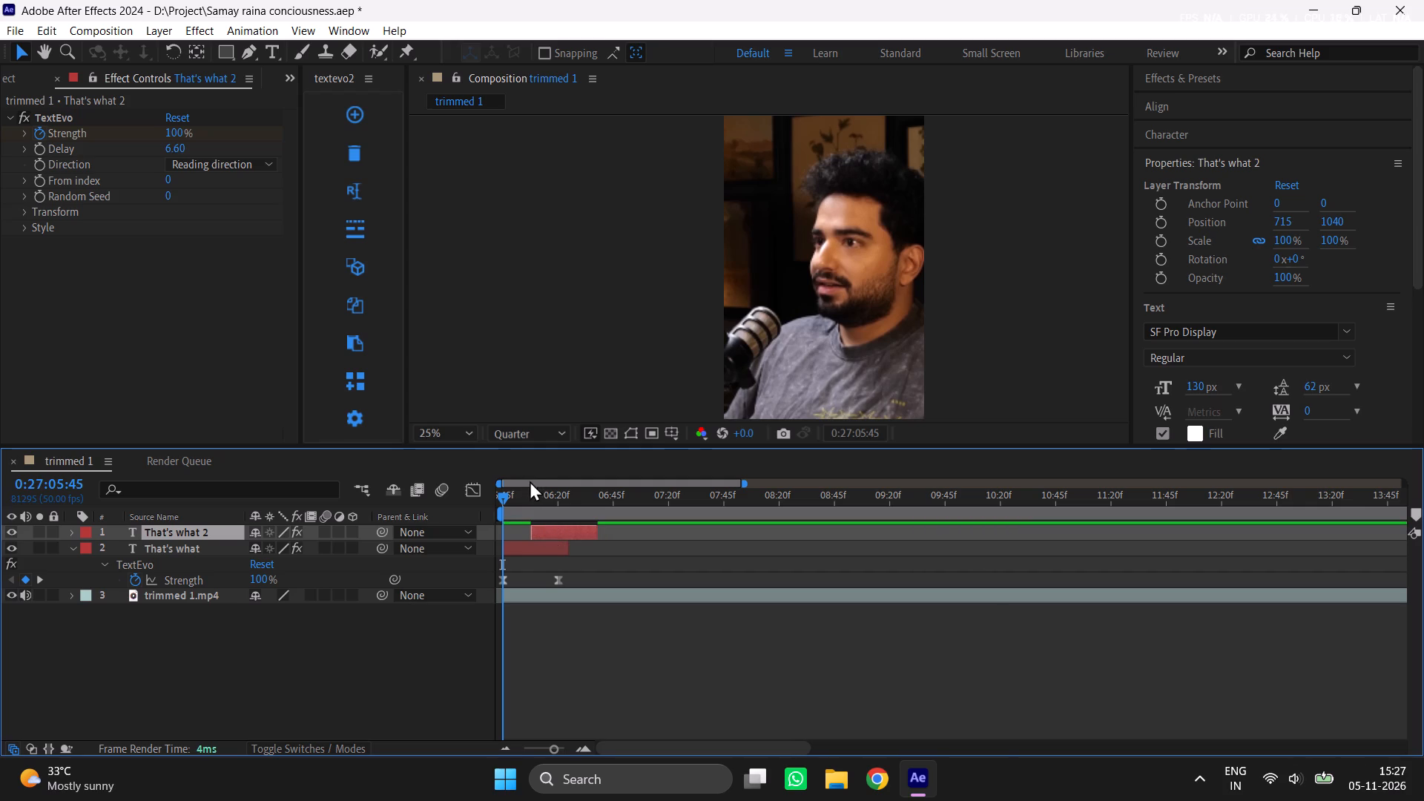
left_click(536, 490)
double_click(550, 522)
double_click(561, 532)
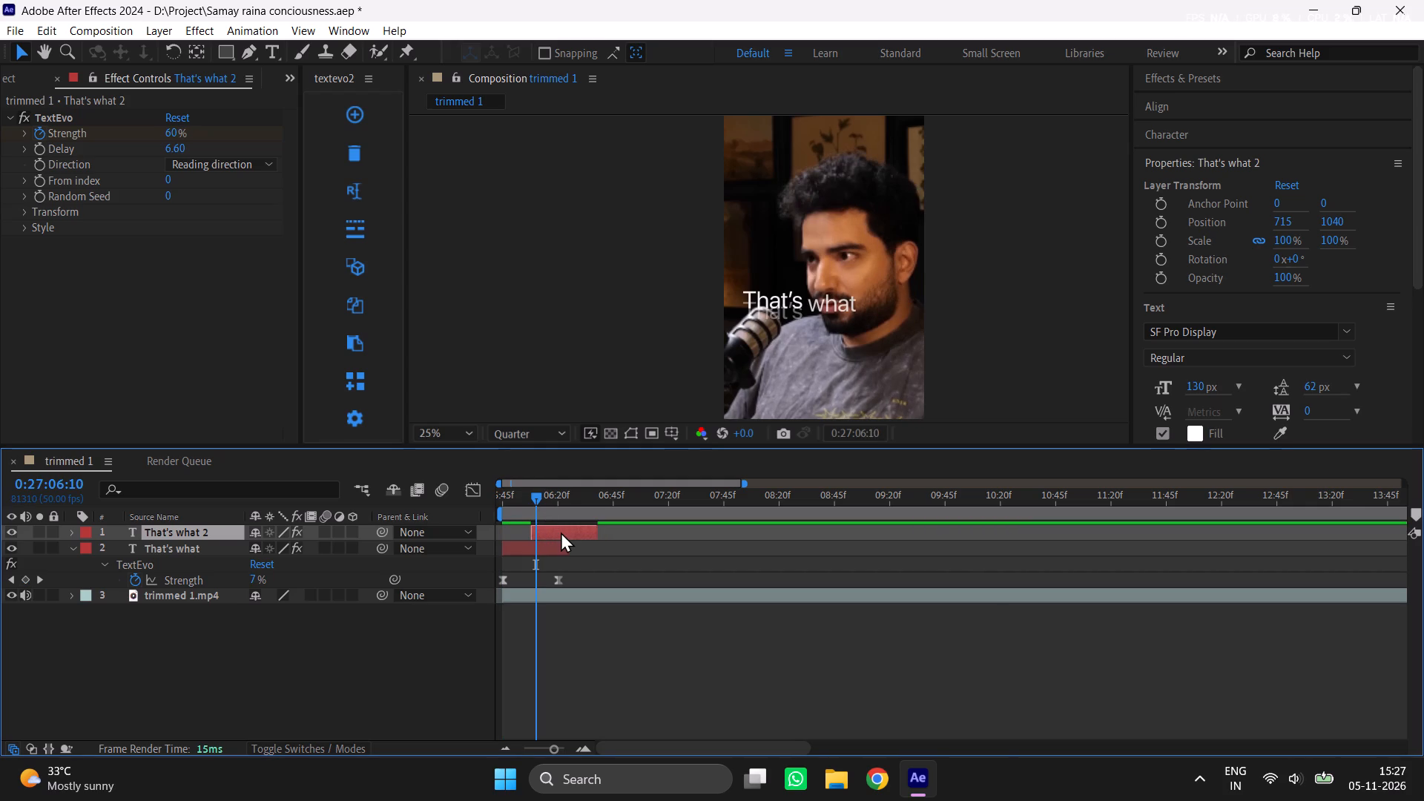
triple_click(561, 532)
triple_click(561, 532)
left_click_drag(553, 504, 560, 502)
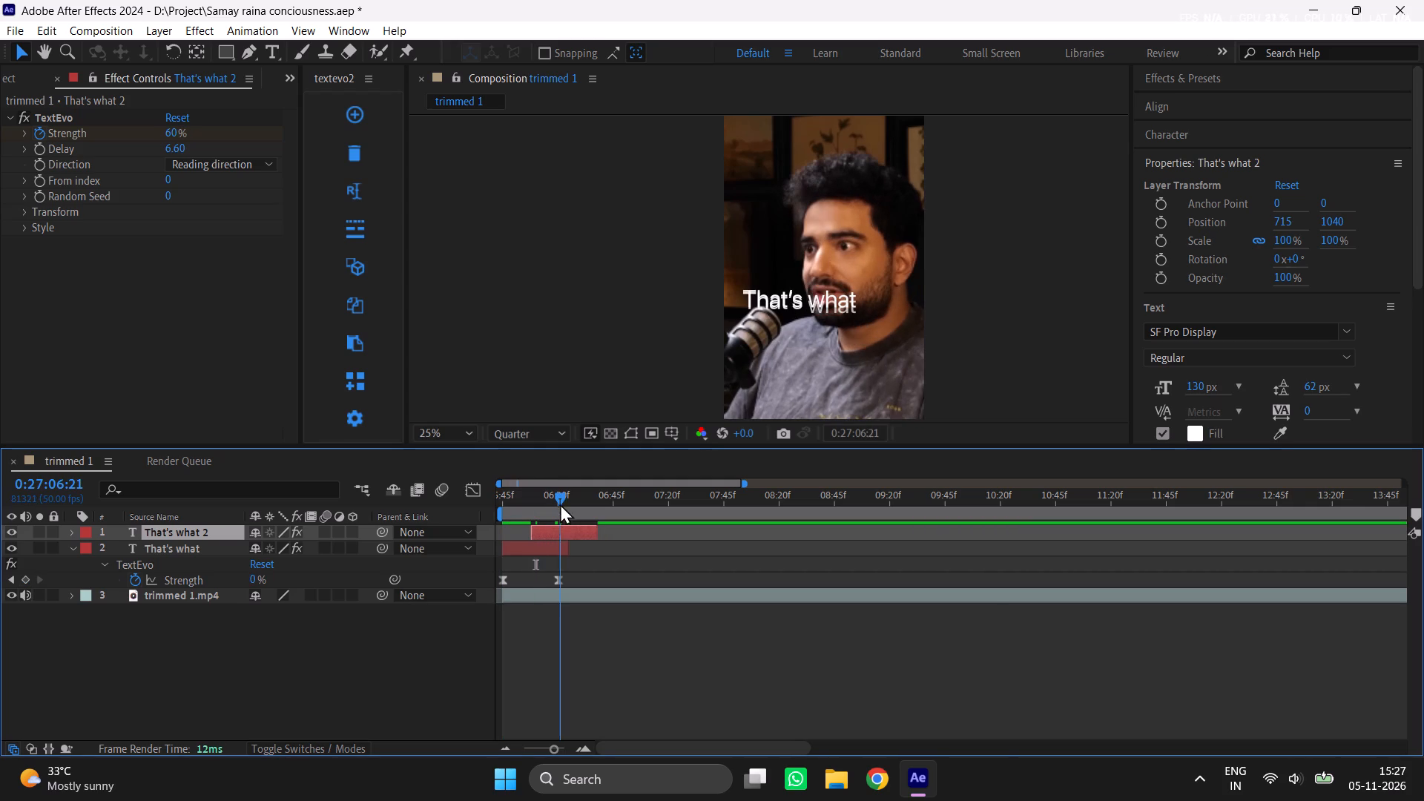
triple_click(563, 532)
double_click(563, 532)
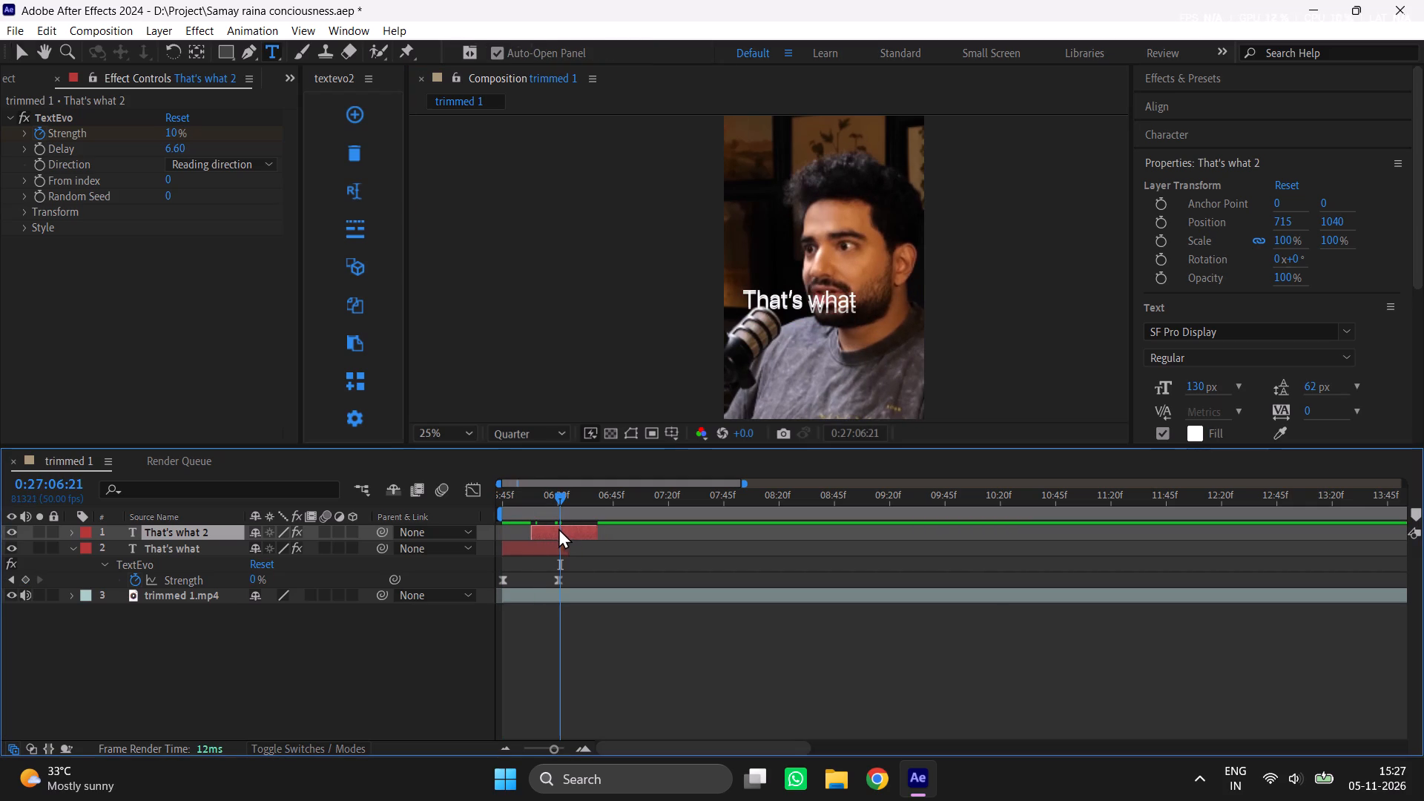
triple_click(558, 527)
double_click(556, 526)
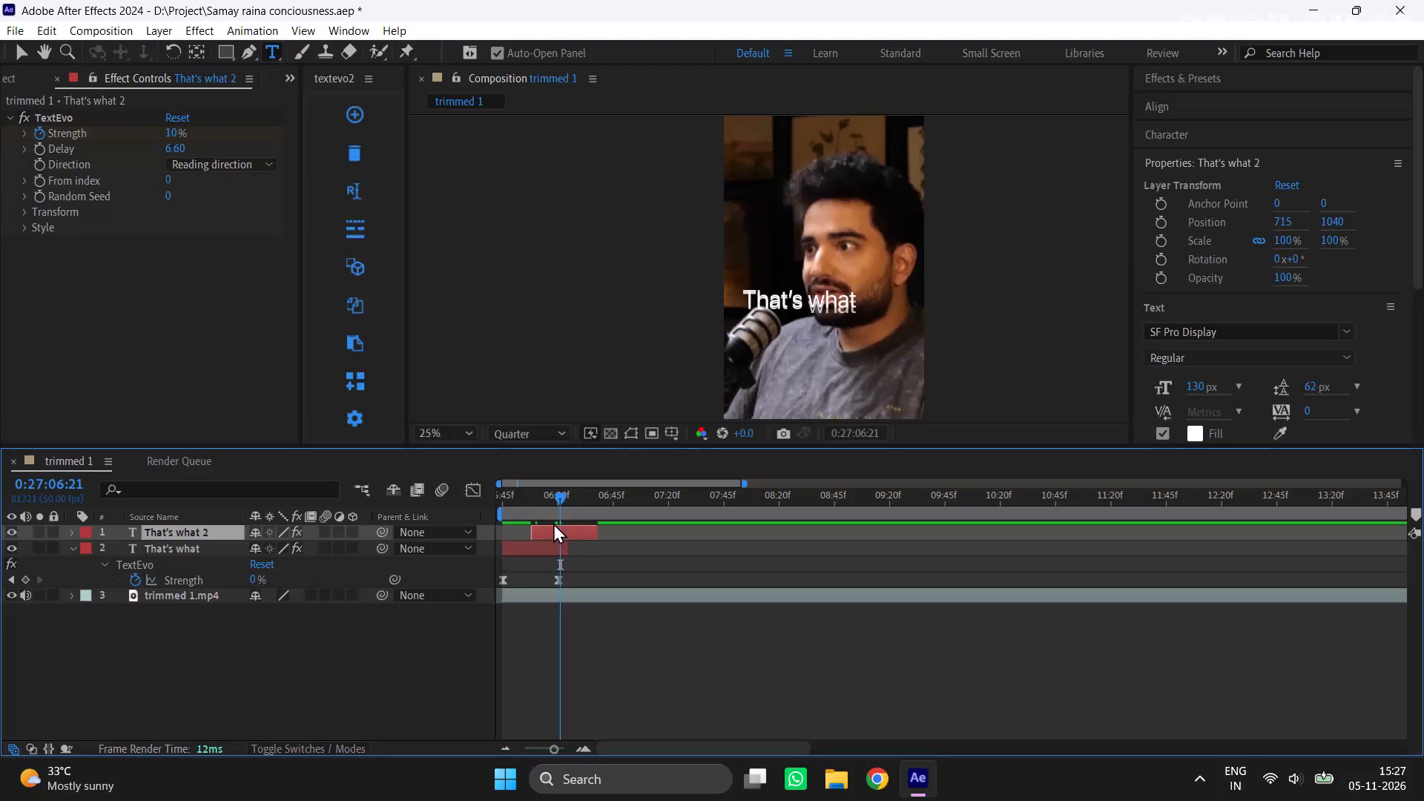
double_click(555, 528)
type("Asta")
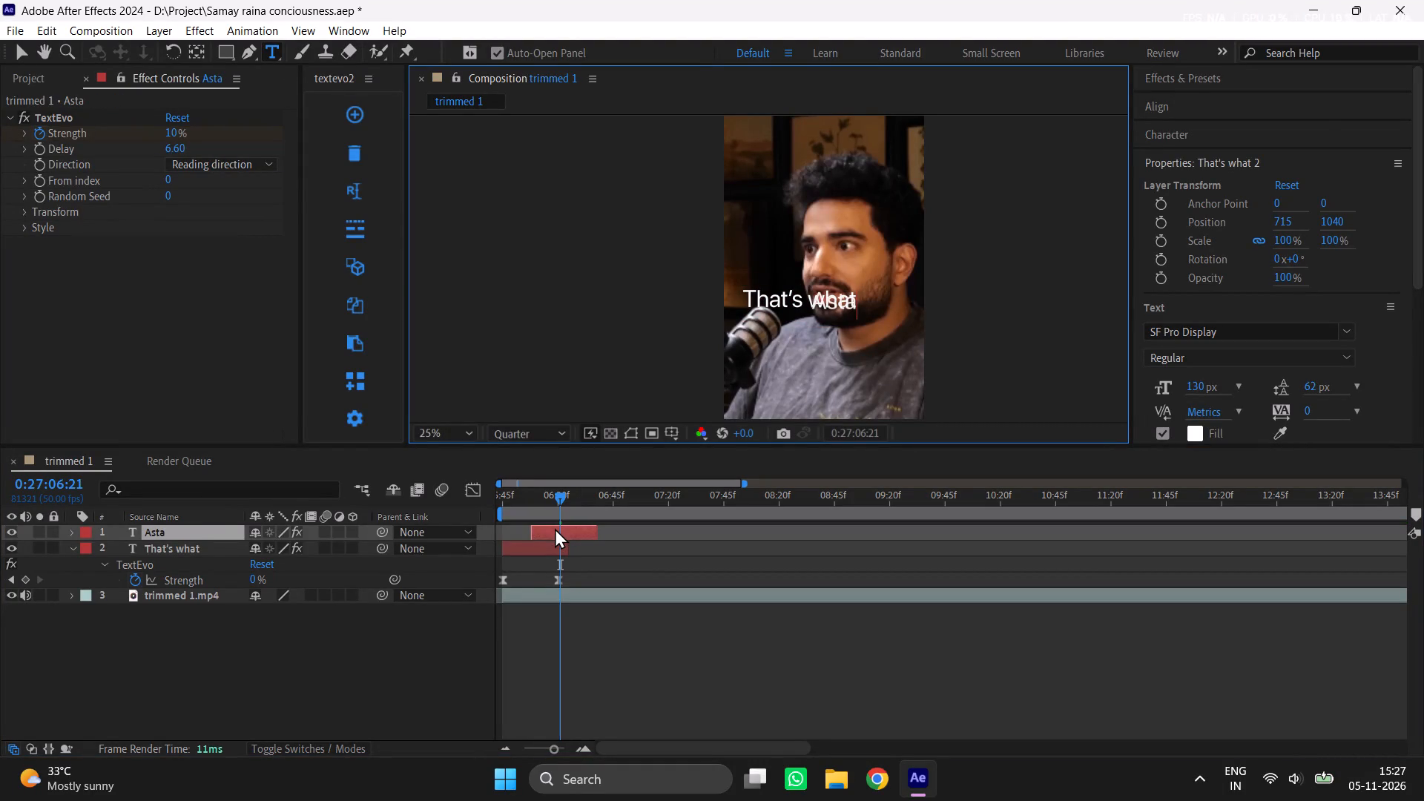
type("vakra")
key("space")
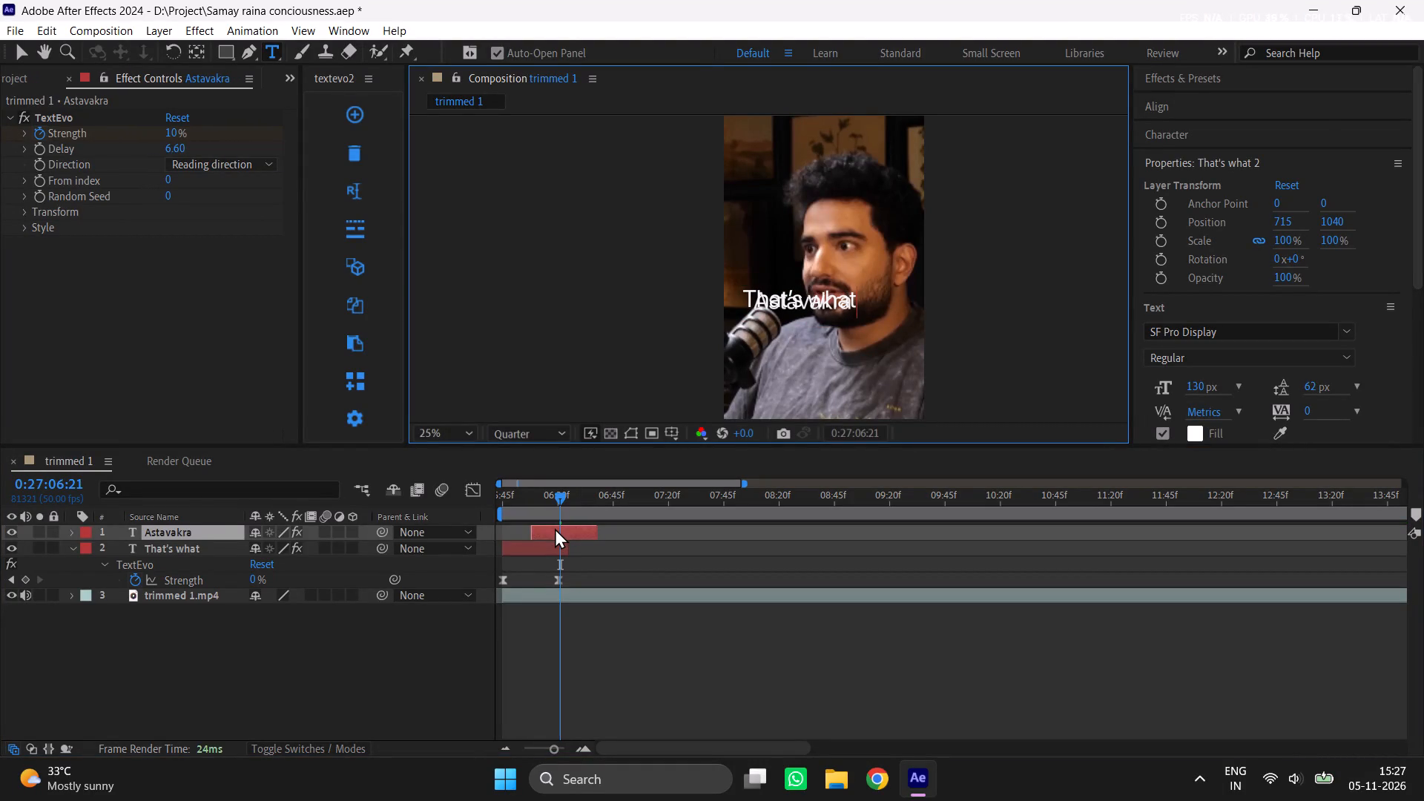
left_click(617, 643)
key("v")
Duplicate the "Astavakra" layer and change the copy's wording to "Also said".
left_click(556, 527)
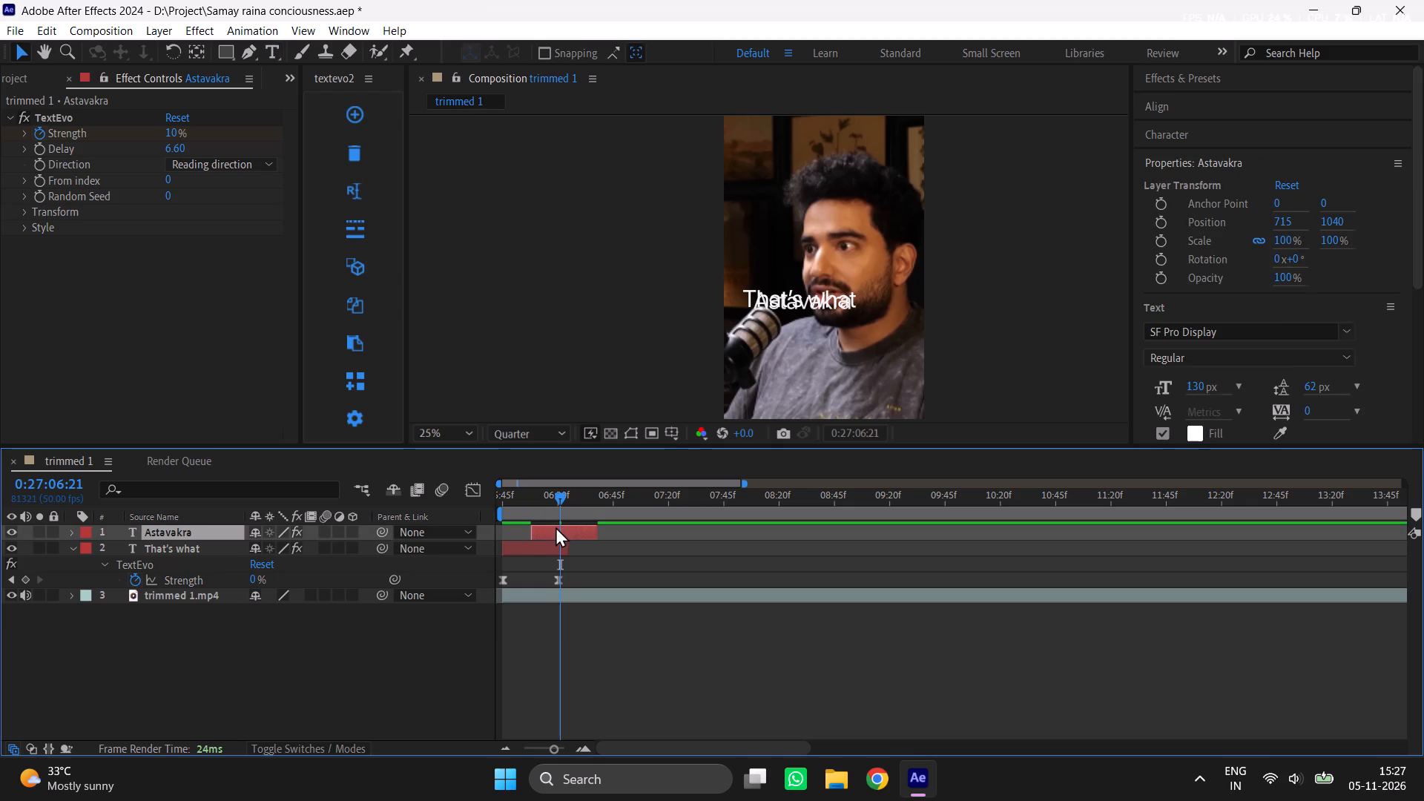
key("ctrl+d")
double_click(581, 533)
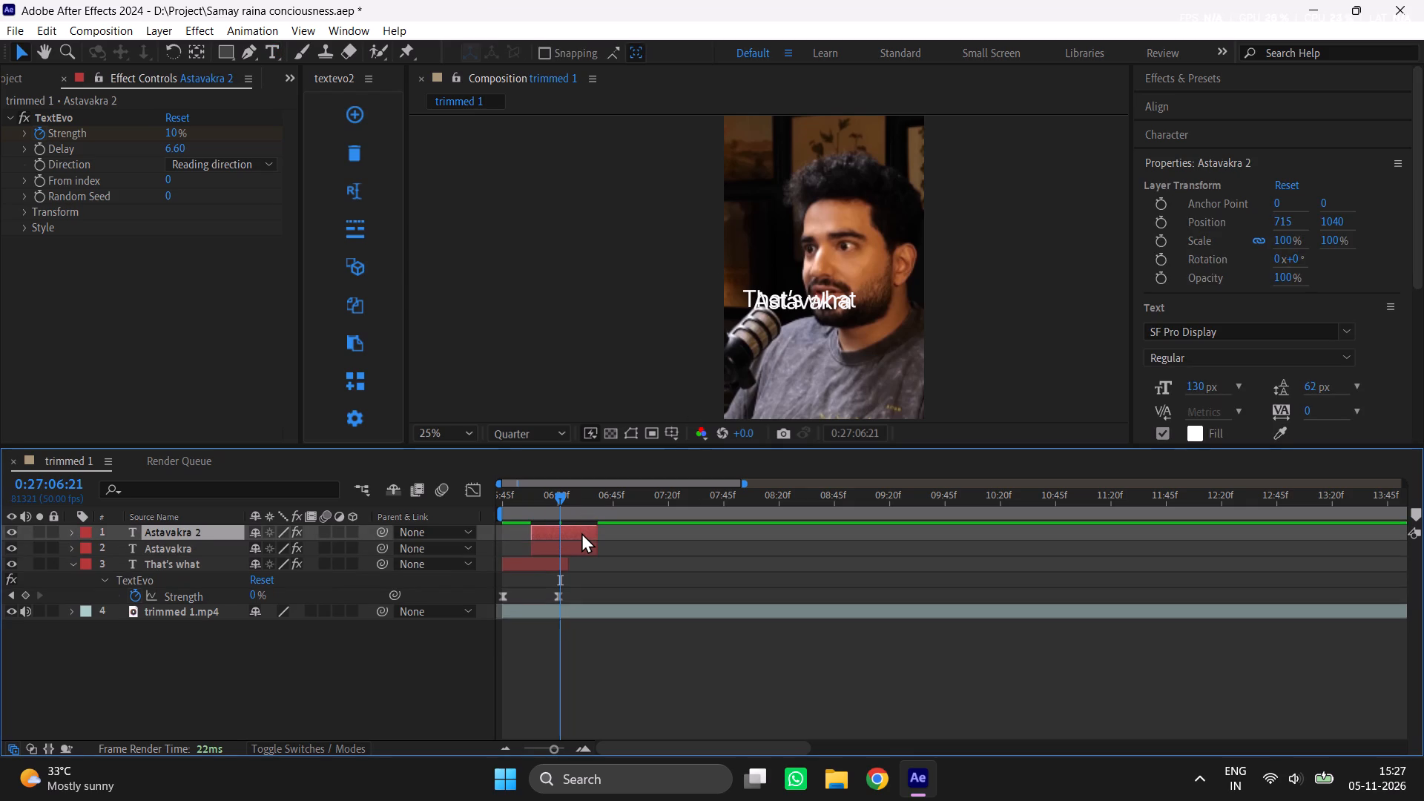
type("Also said")
left_click(618, 671)
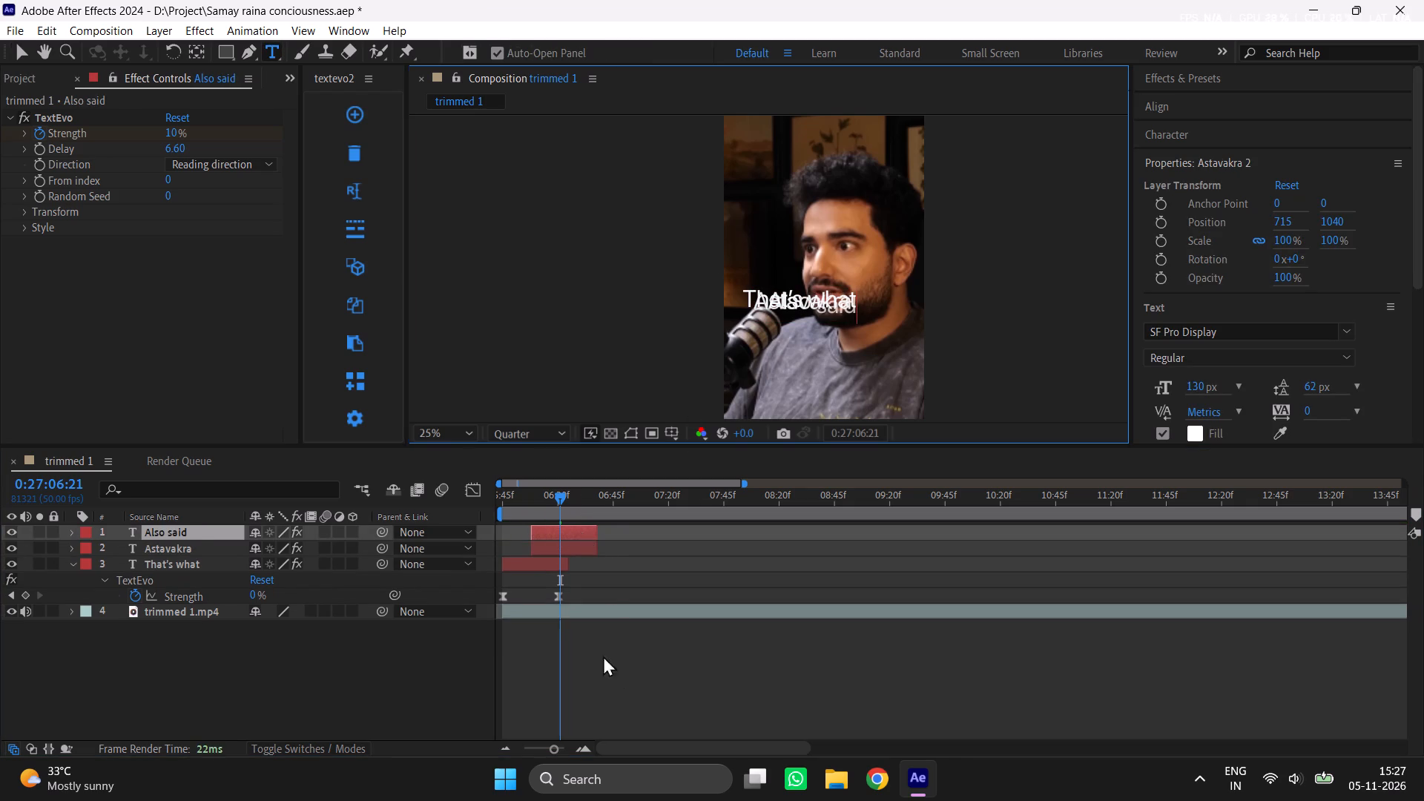
Show the Position properties of the "Astavakra" and "Also said" layers together.
left_click(563, 544)
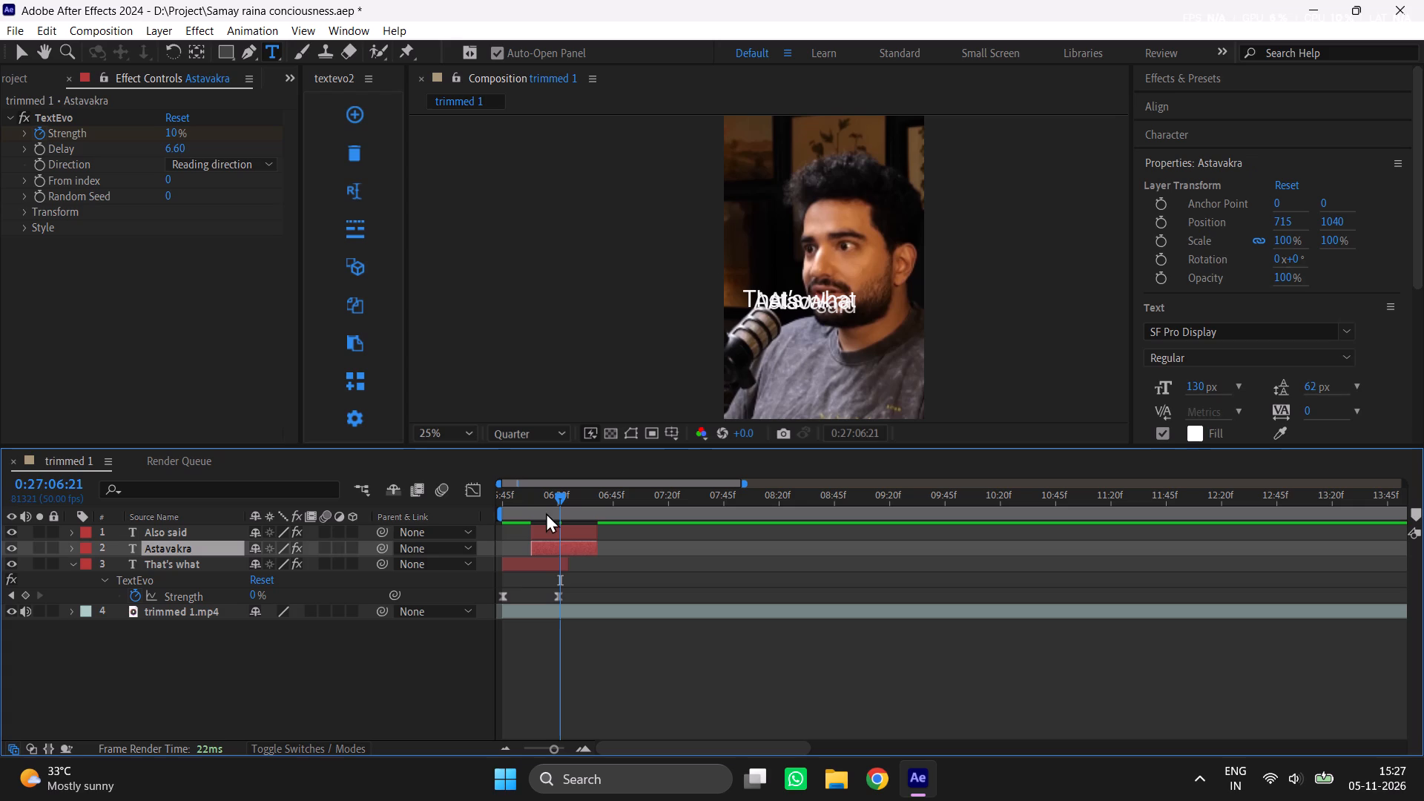
key("v")
left_click(563, 529, "shift")
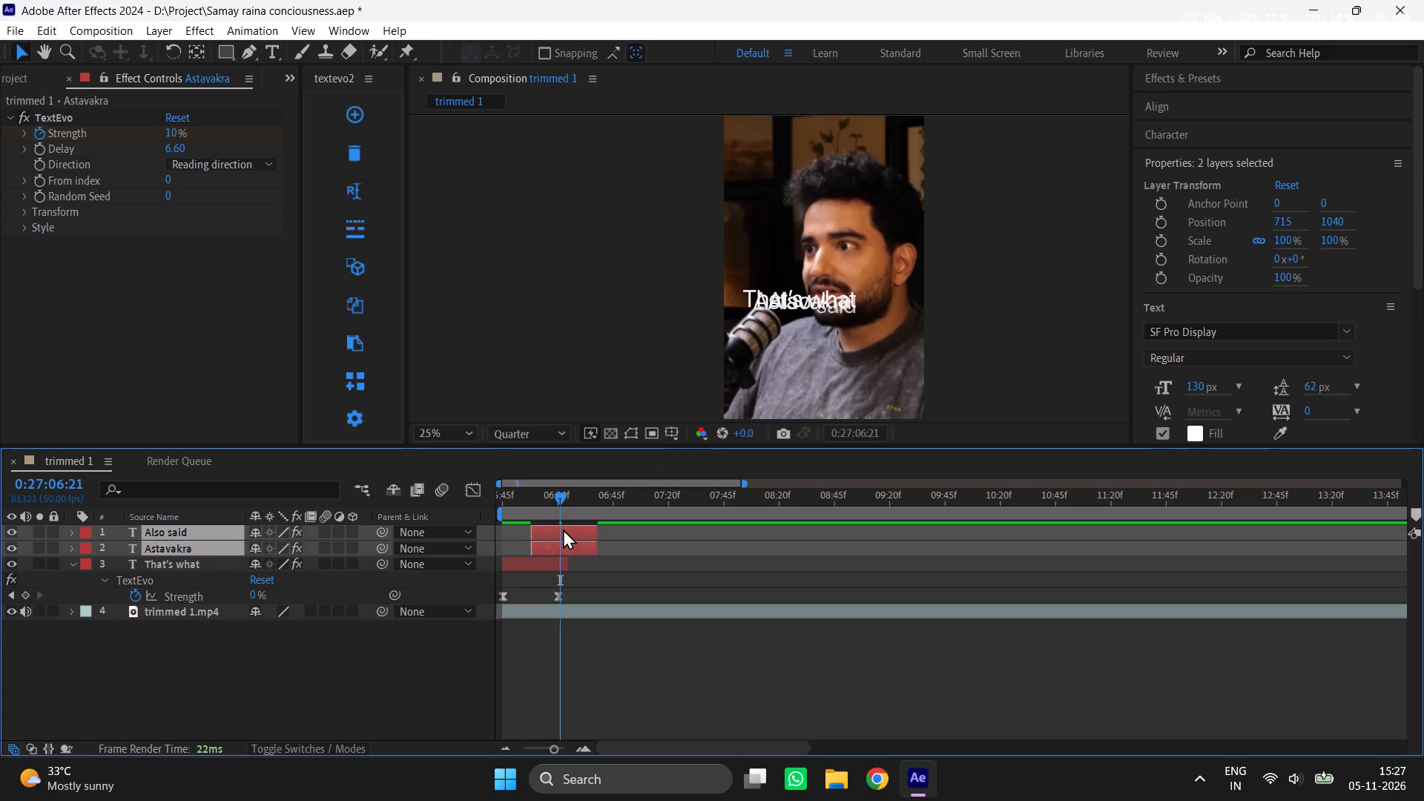
key("p")
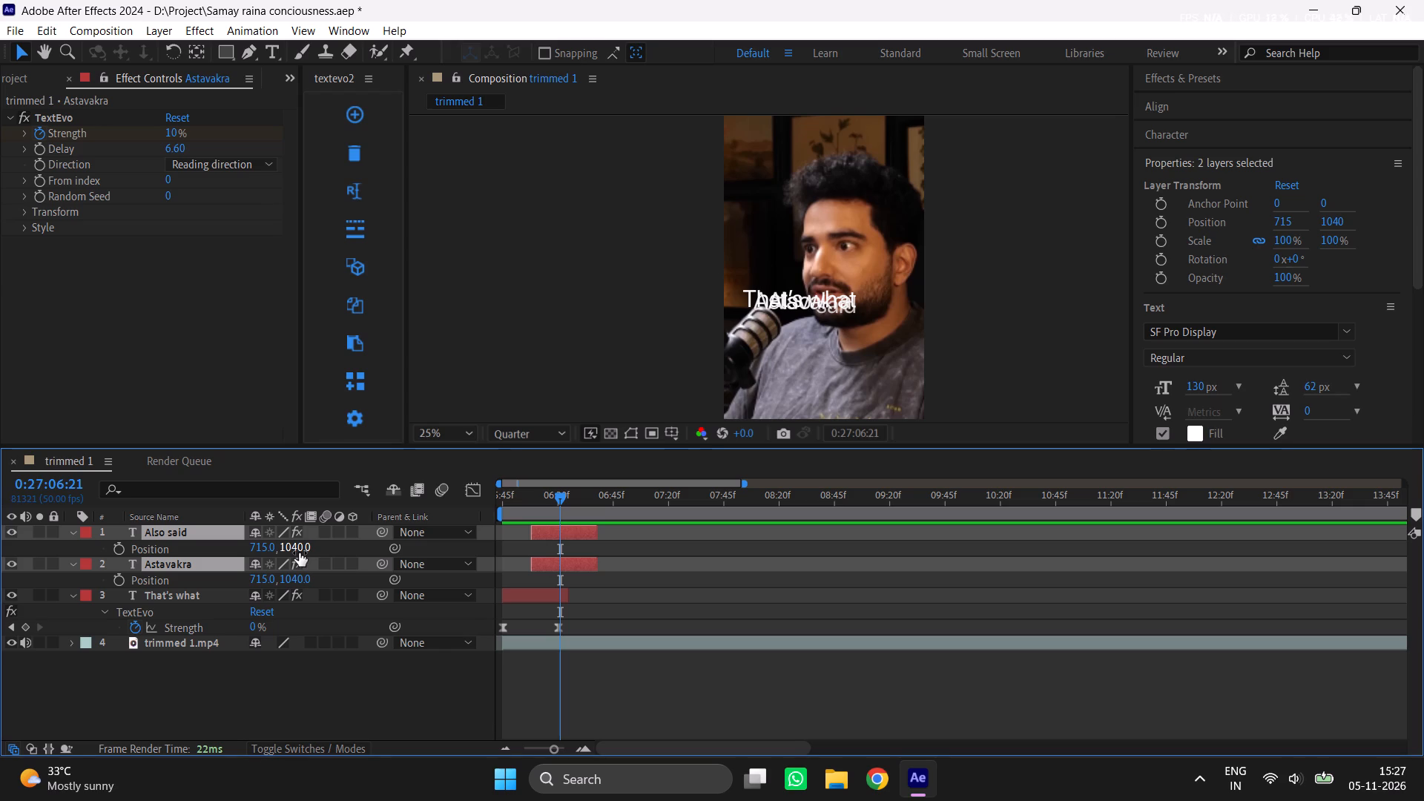
left_click(677, 696)
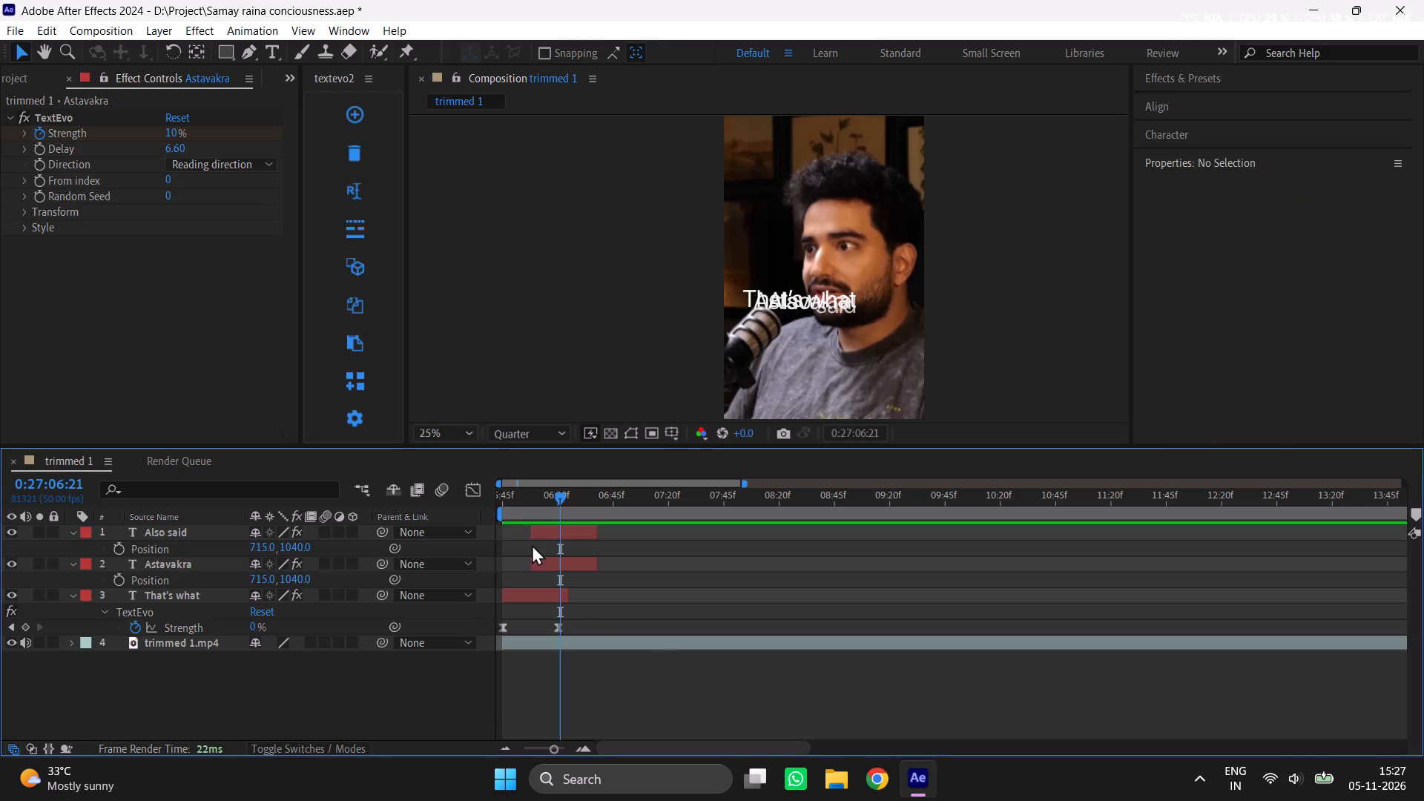
Stagger the subtitles in time, starting "Astavakra" at about 0:27:06:23 and "Also said" at about 0:27:07:04.
left_click(556, 748)
left_click_drag(648, 564, 712, 567)
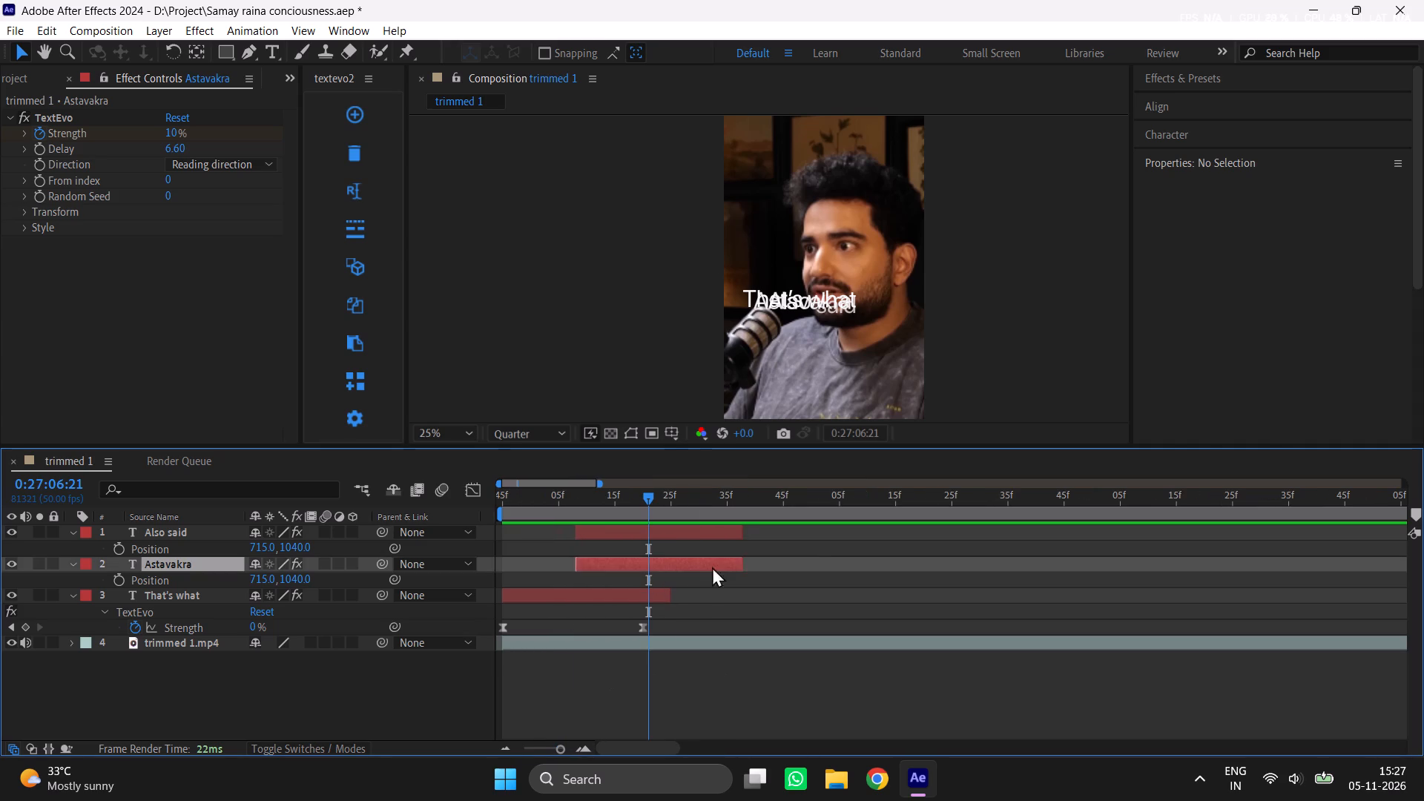
left_click_drag(712, 567, 734, 571)
left_click_drag(647, 529, 886, 542)
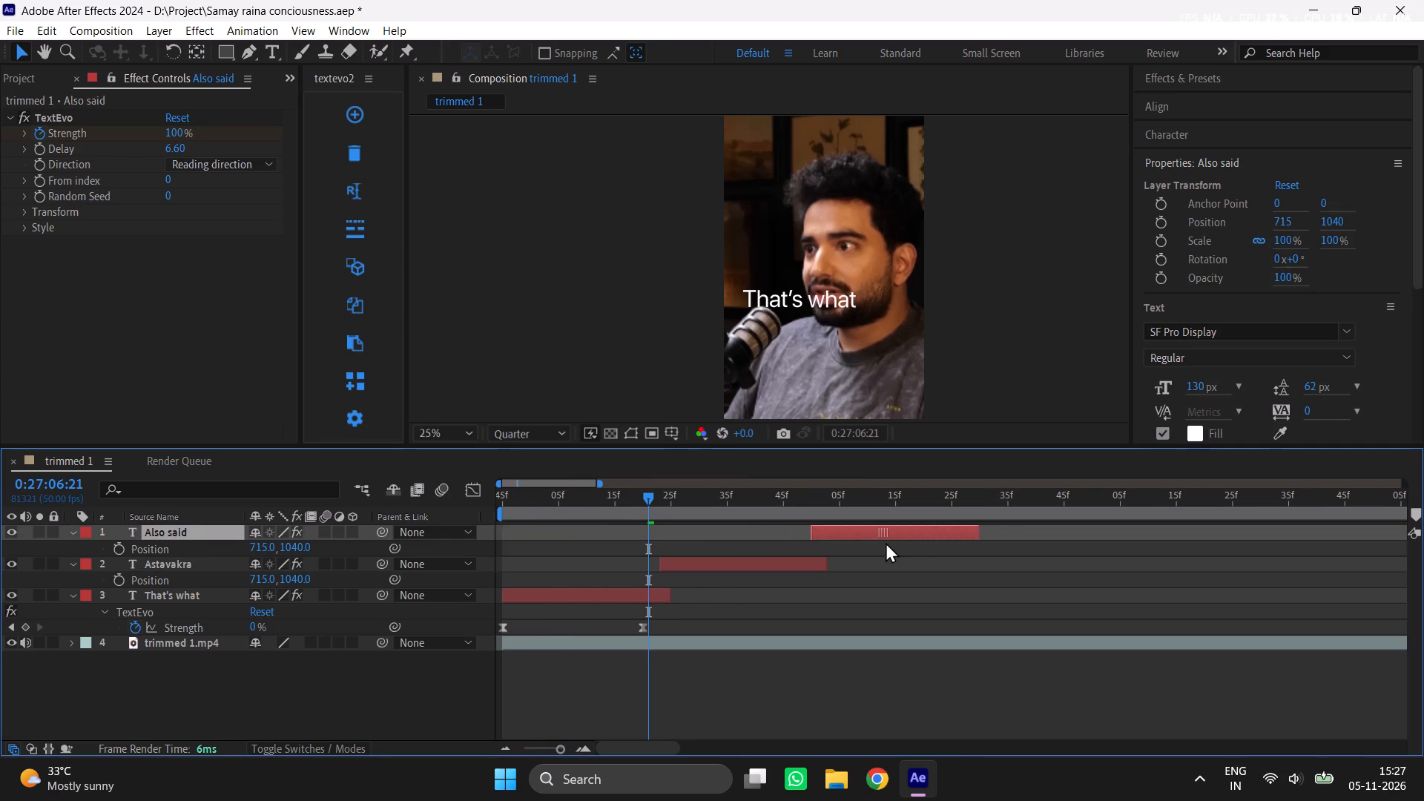
left_click_drag(886, 542, 903, 552)
Play the three subtitles repeatedly from 0:27:05:45 to check their timing against the speech.
left_click_drag(619, 493, 493, 530)
key("space")
key("space")
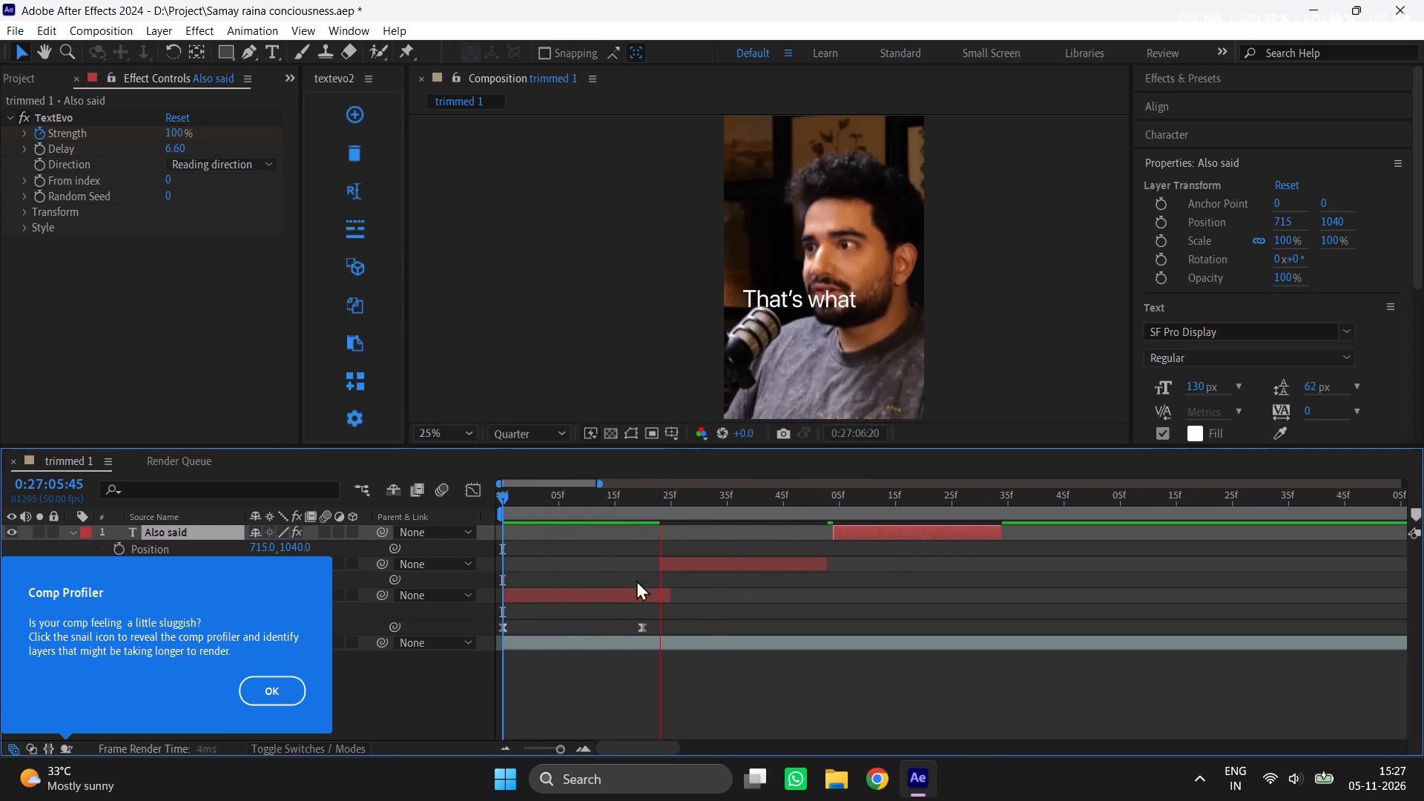
left_click_drag(564, 505, 472, 518)
key("space")
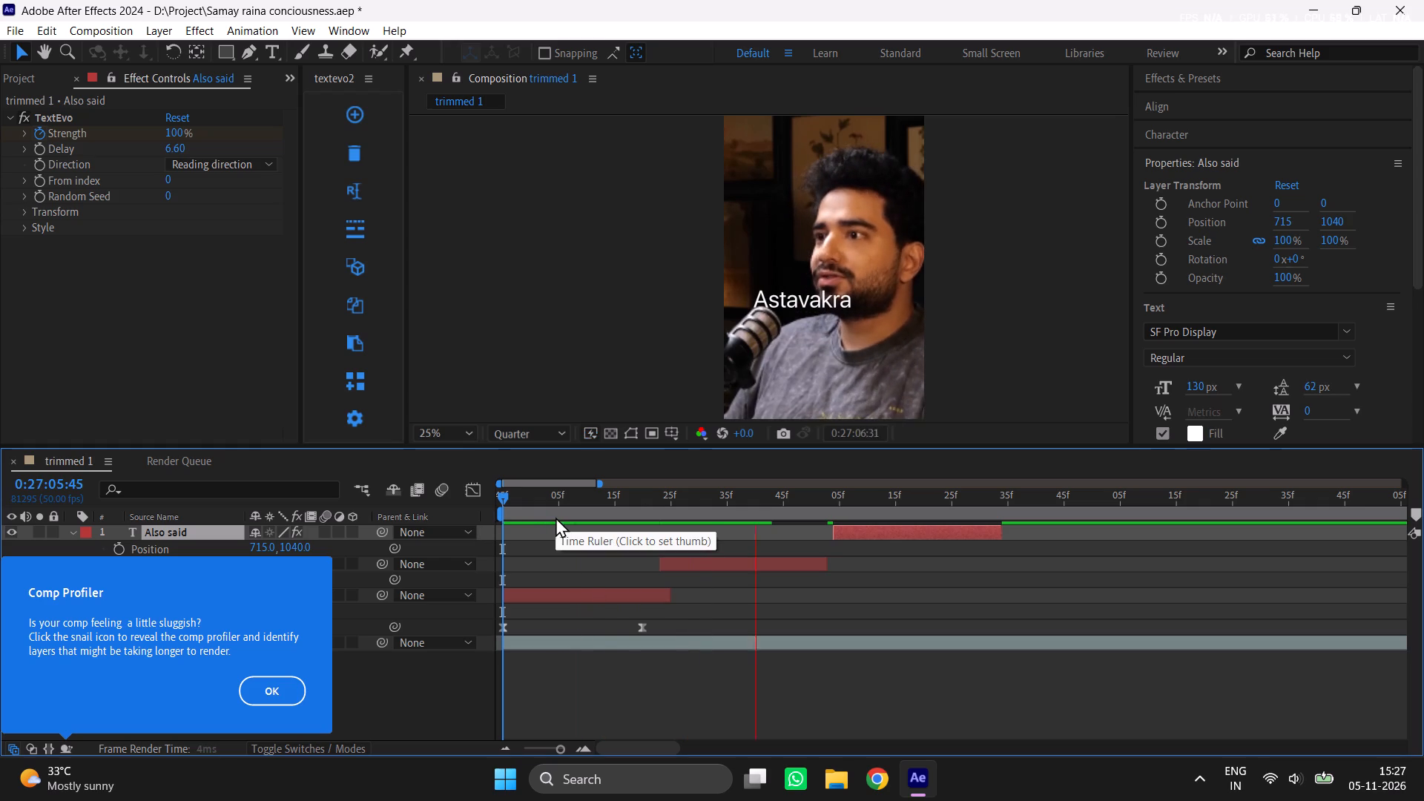
key("space")
left_click_drag(576, 519, 538, 529)
key("space")
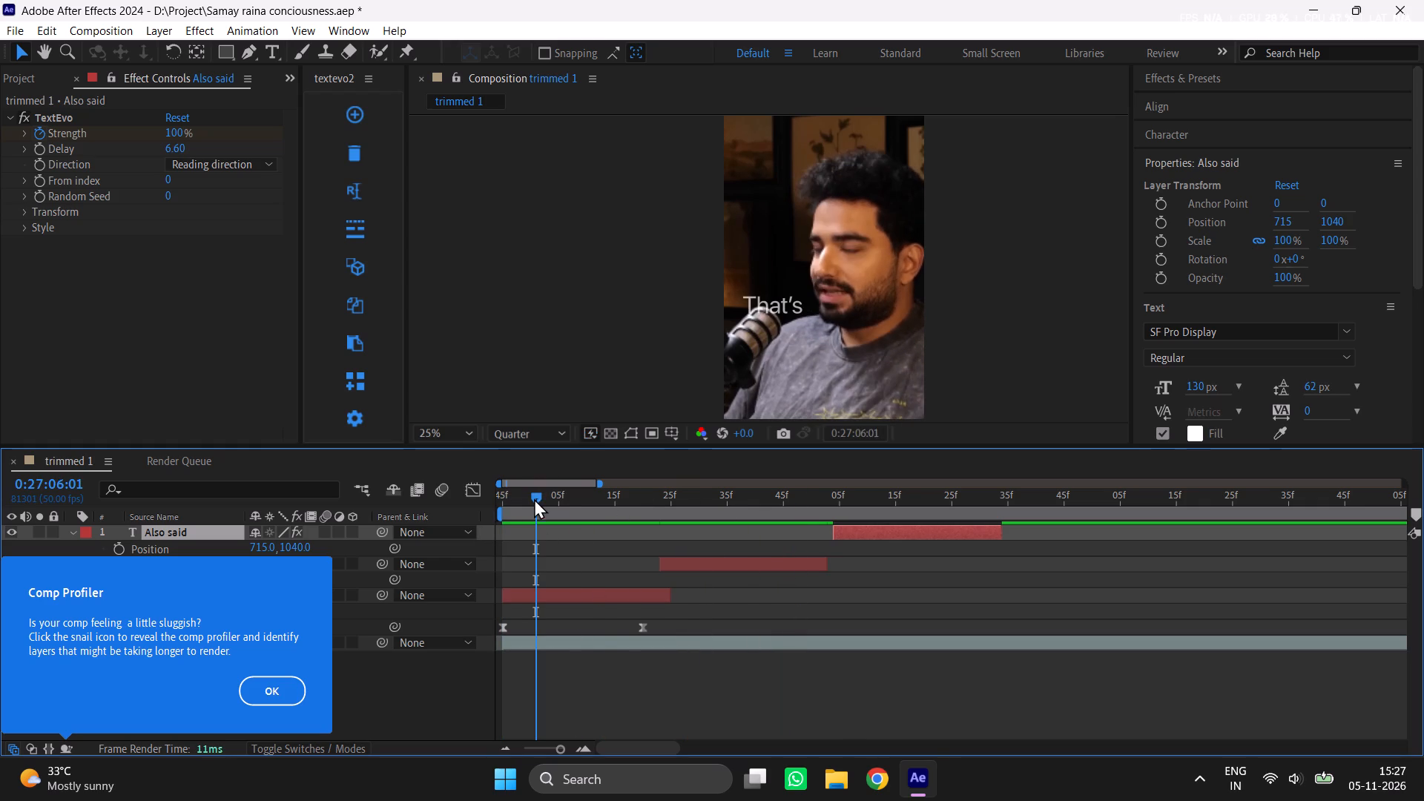
key("space")
Save the project.
key("ctrl+s")
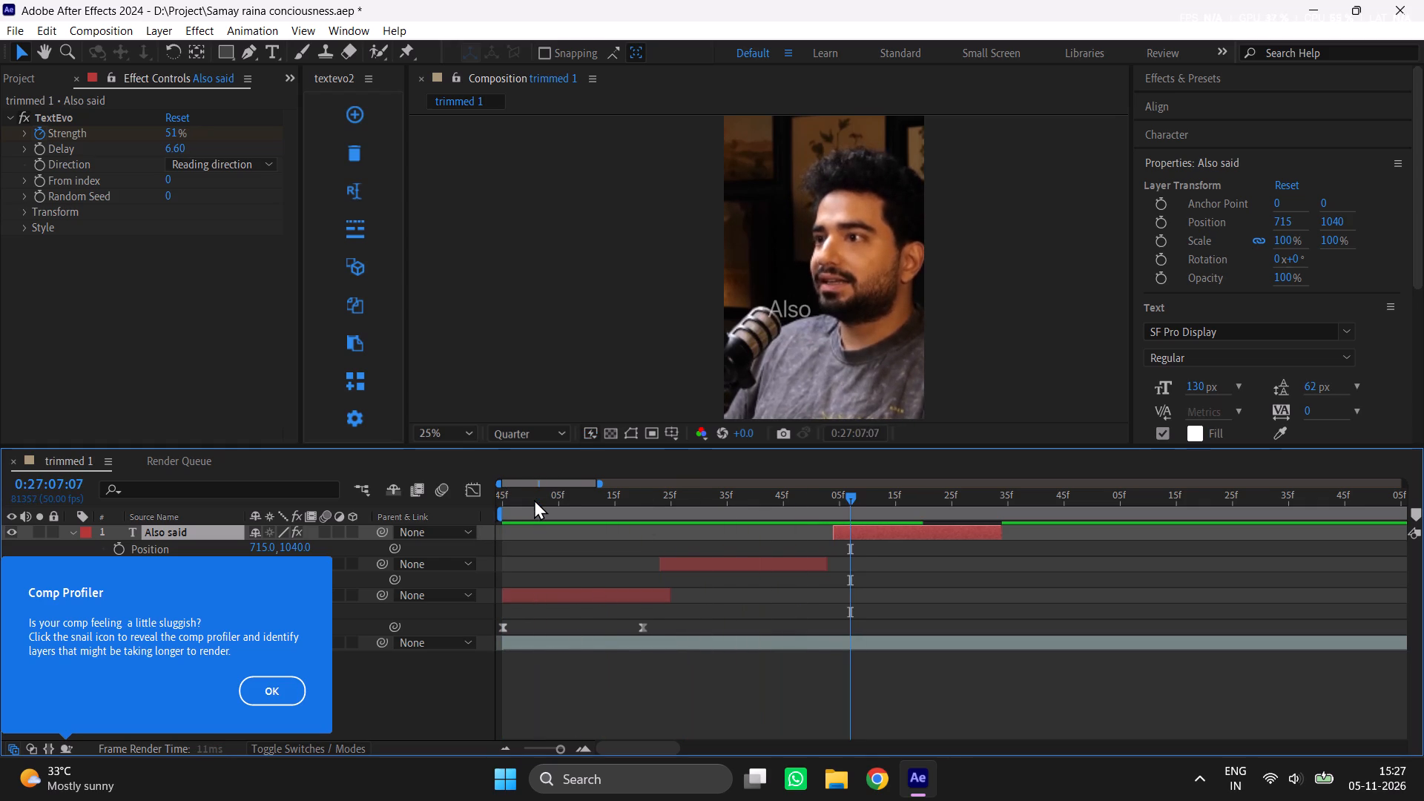
Replay the clip from the start and around 0:27:06:43 to check when "Also said" should appear.
left_click_drag(534, 499, 486, 510)
key("space")
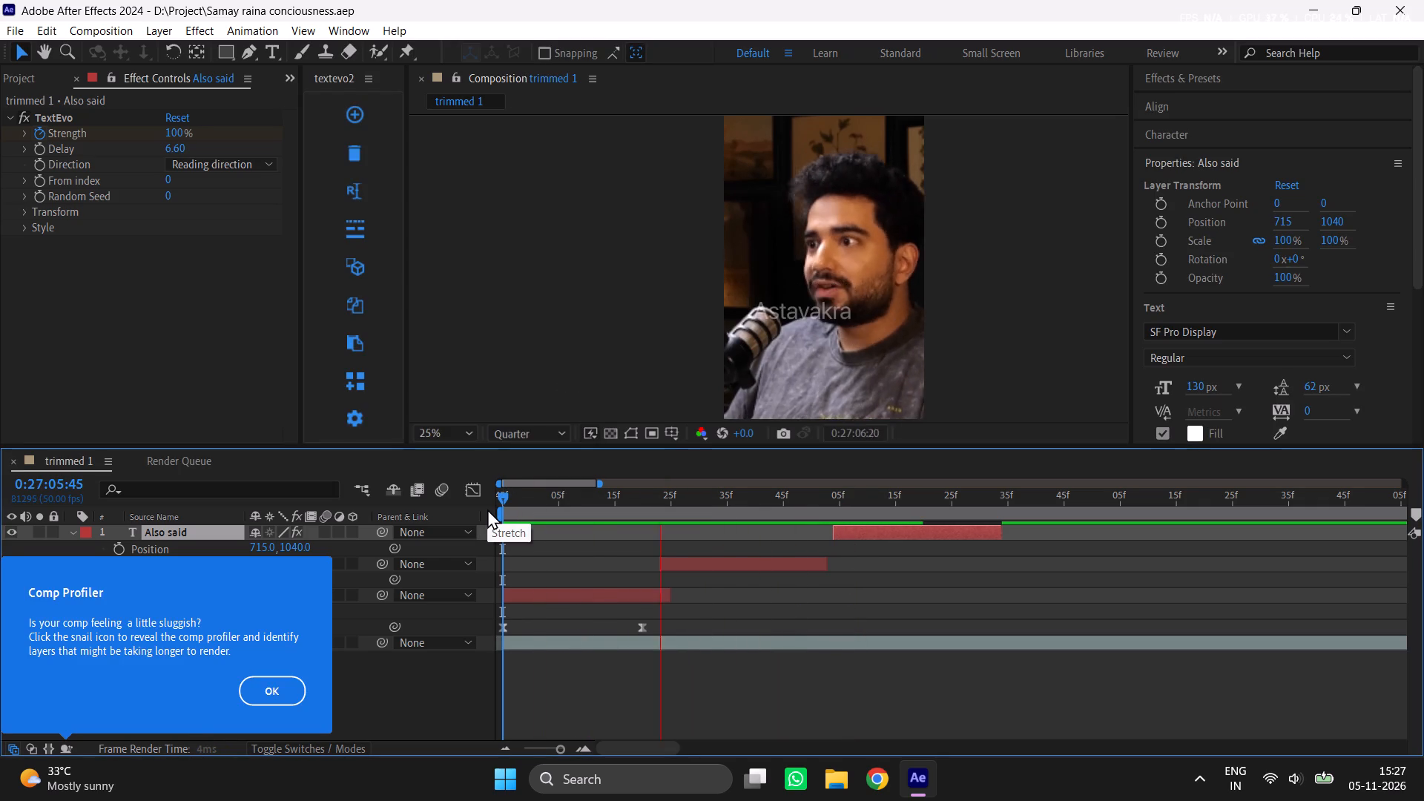
key("space")
left_click(768, 484)
key("space")
left_click(759, 497)
key("space")
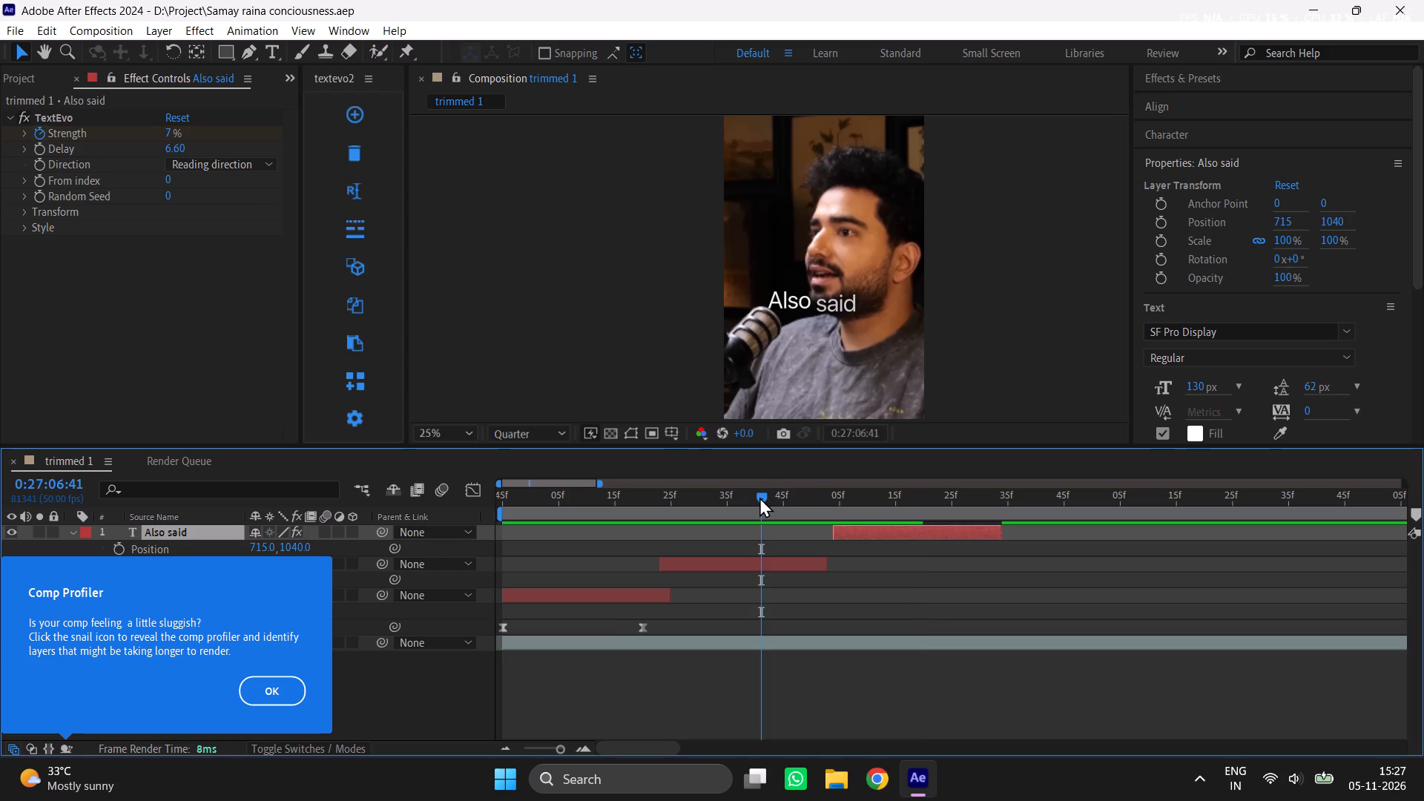
left_click(771, 497)
key("space")
left_click(771, 497)
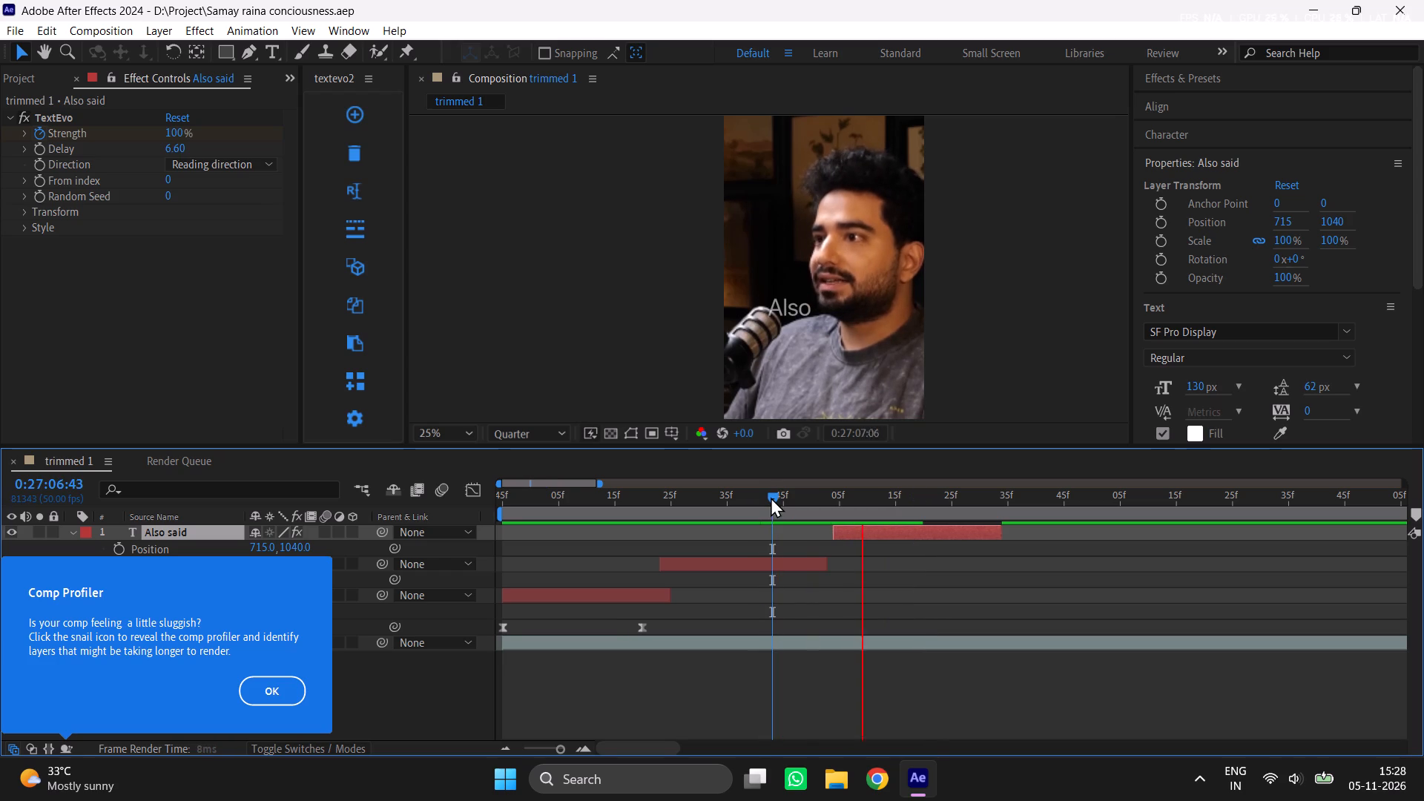
Move the "Also said" layer earlier in time so it runs from about 0:27:06:13 to 0:27:06:43.
left_click_drag(850, 536, 625, 555)
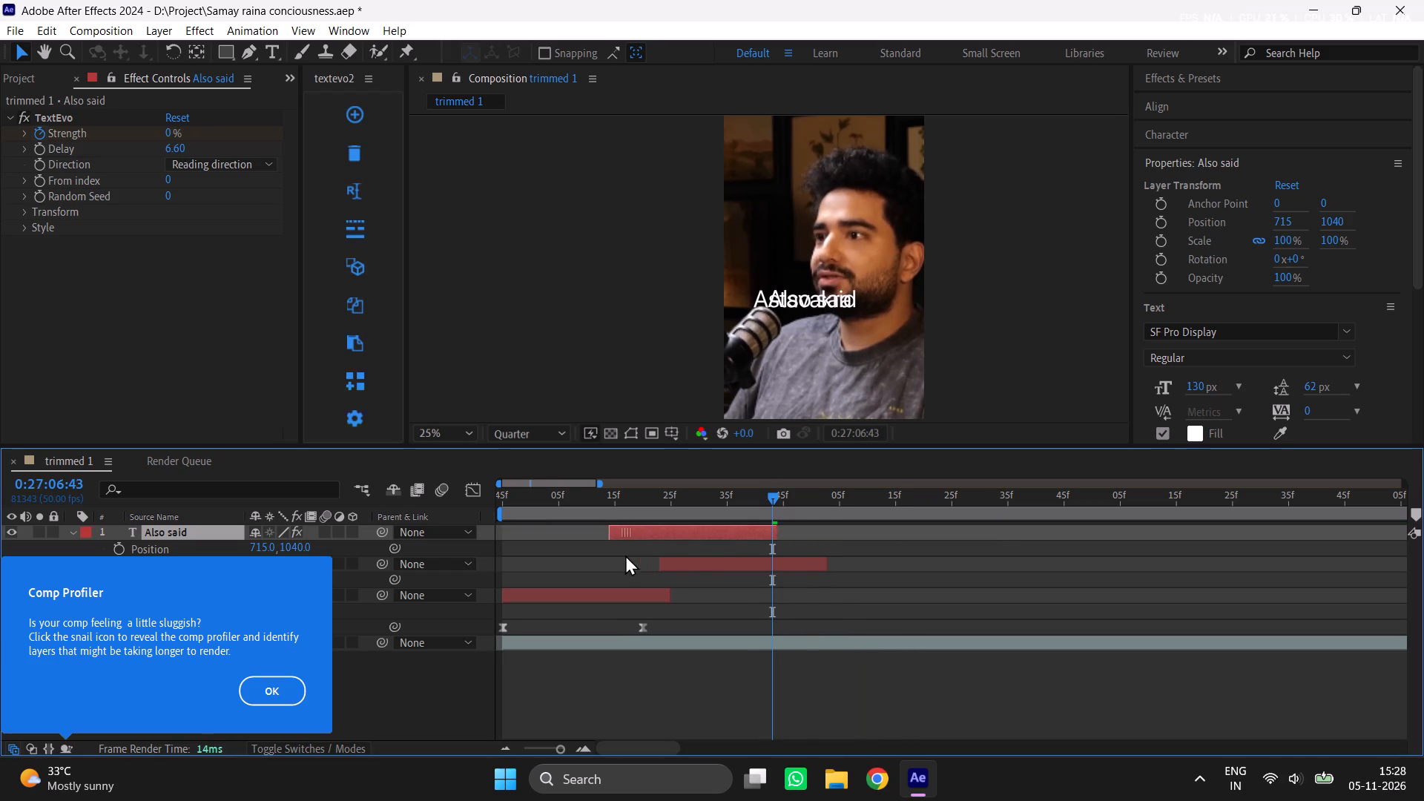
left_click_drag(625, 555, 622, 556)
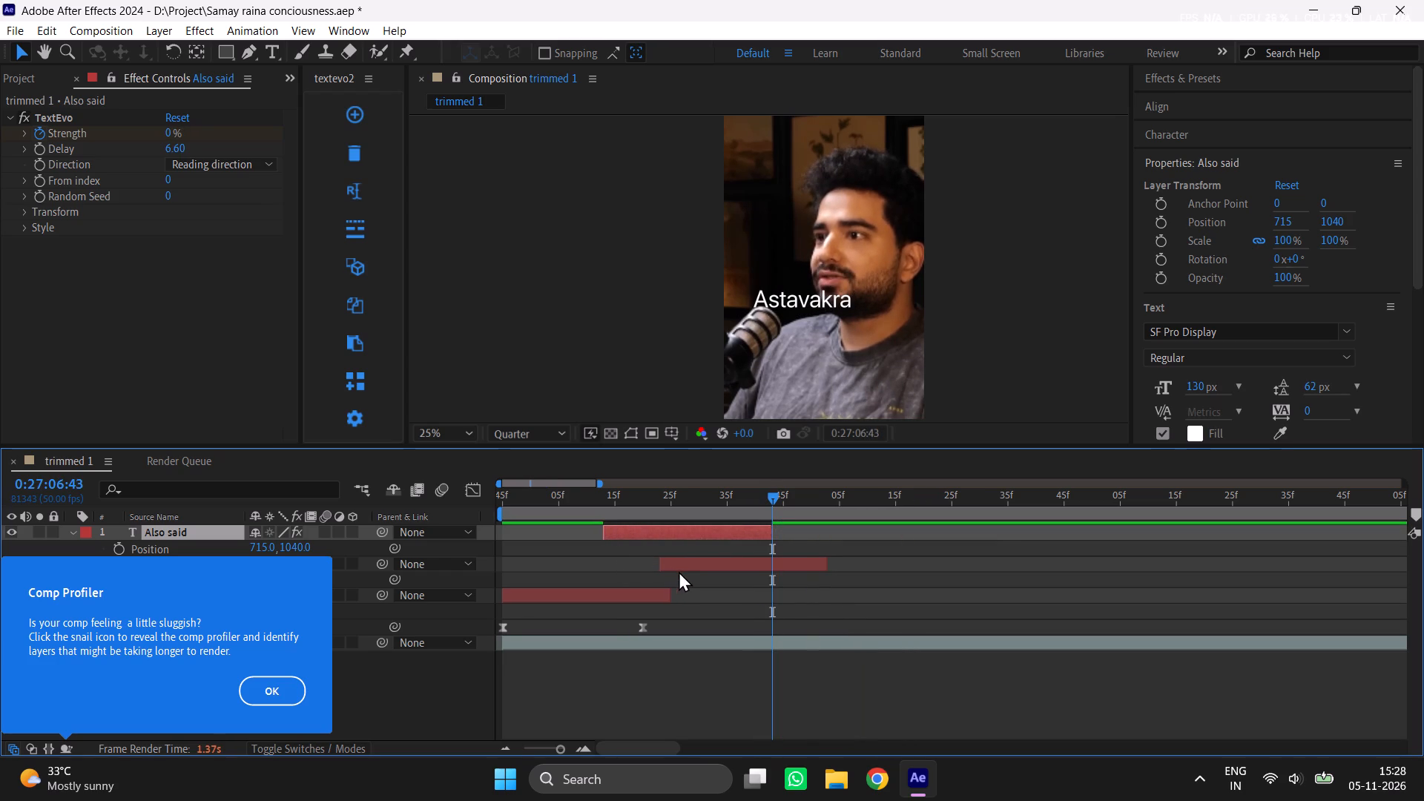
Move the second Strength keyframe of "That's what" to 0:27:06:05 and trim the layer's end to the same time.
left_click_drag(639, 626, 567, 634)
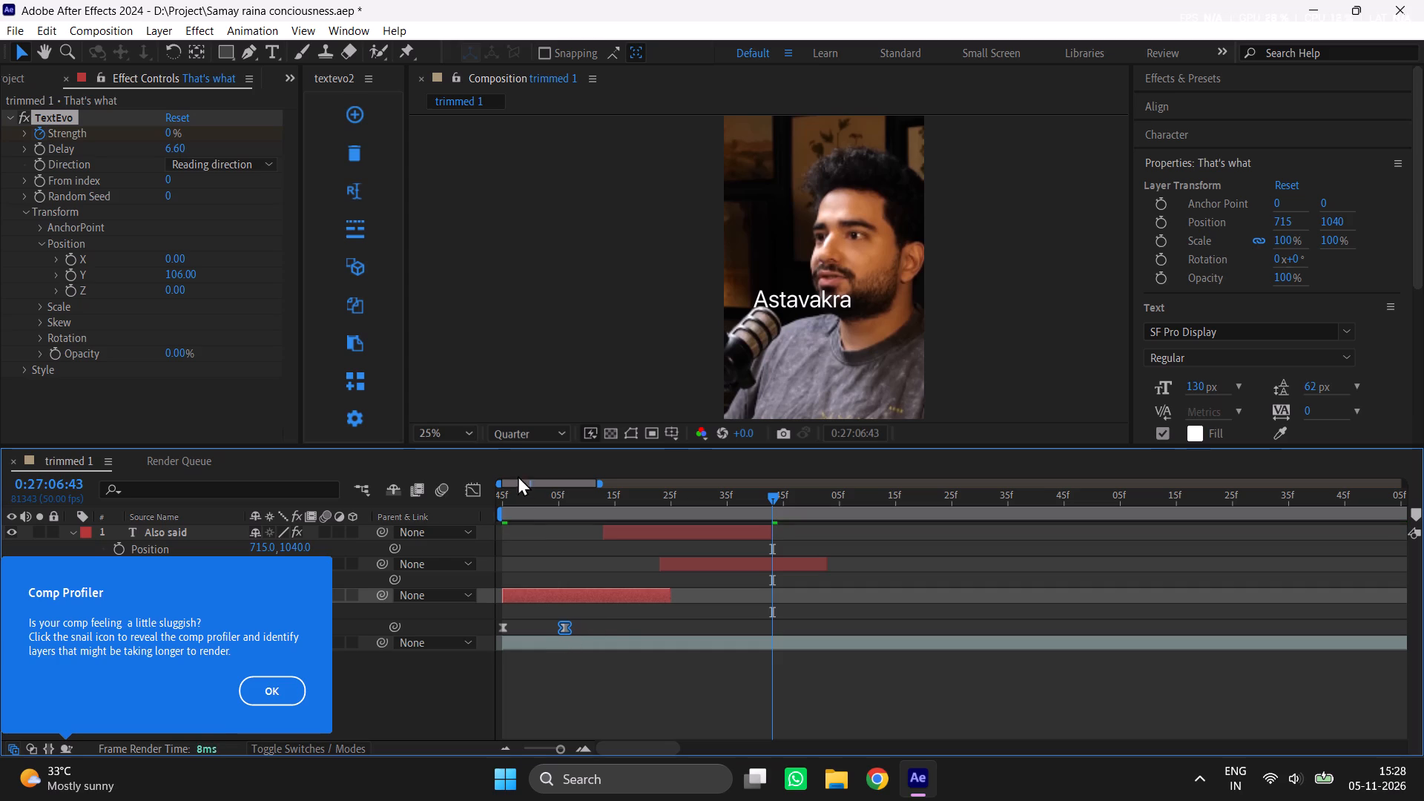
left_click_drag(519, 493, 459, 524)
key("ctrl+shift+Right")
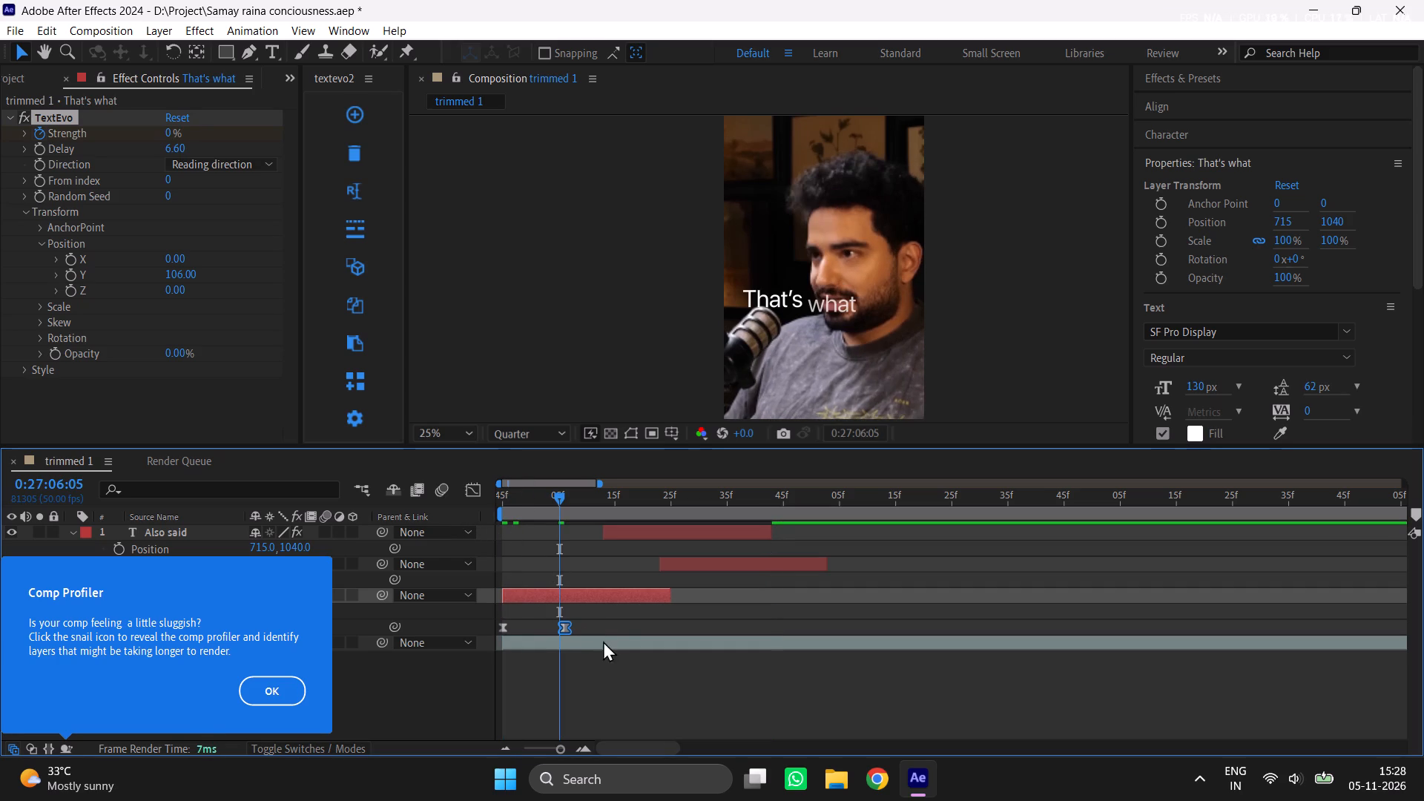
left_click(562, 626)
left_click_drag(674, 593, 584, 608)
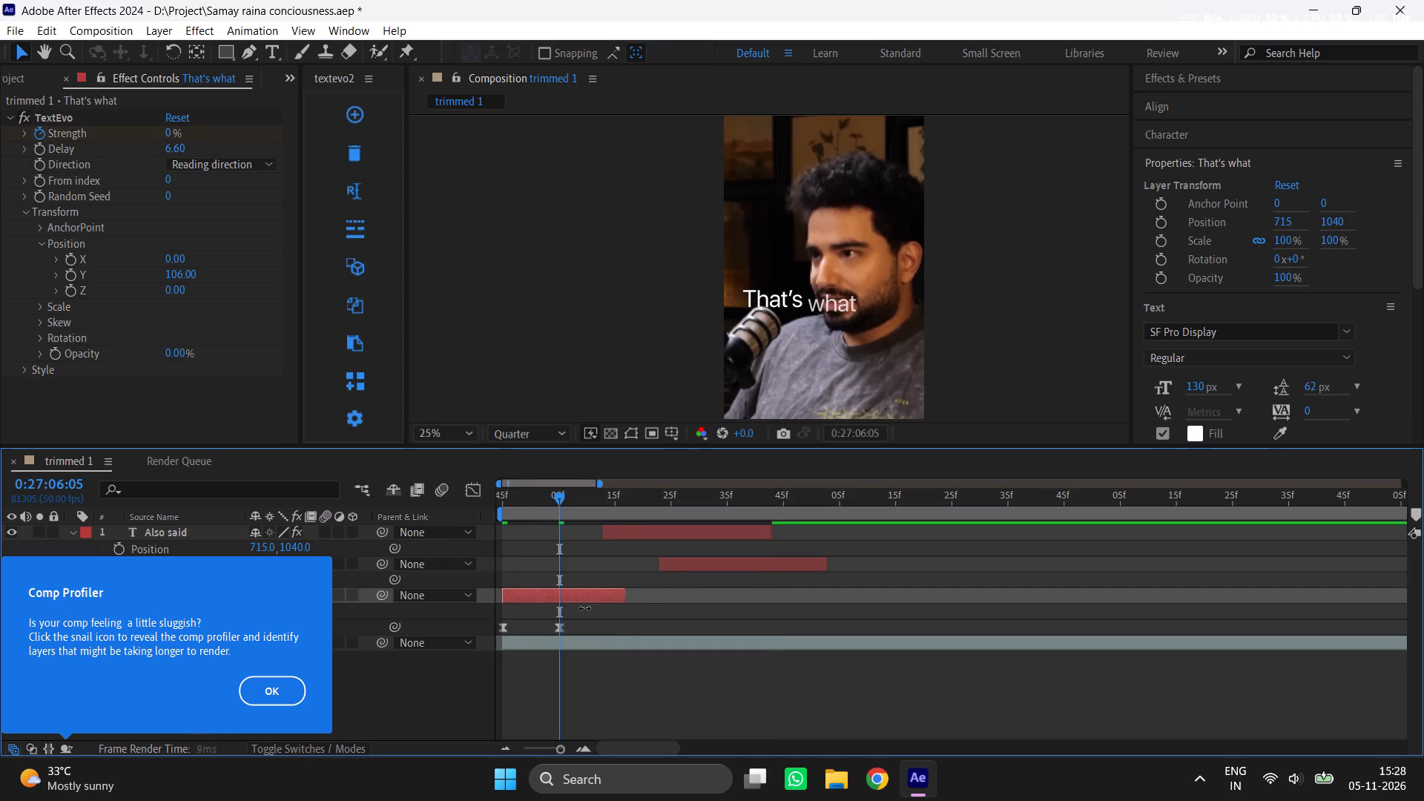
left_click_drag(584, 608, 563, 614)
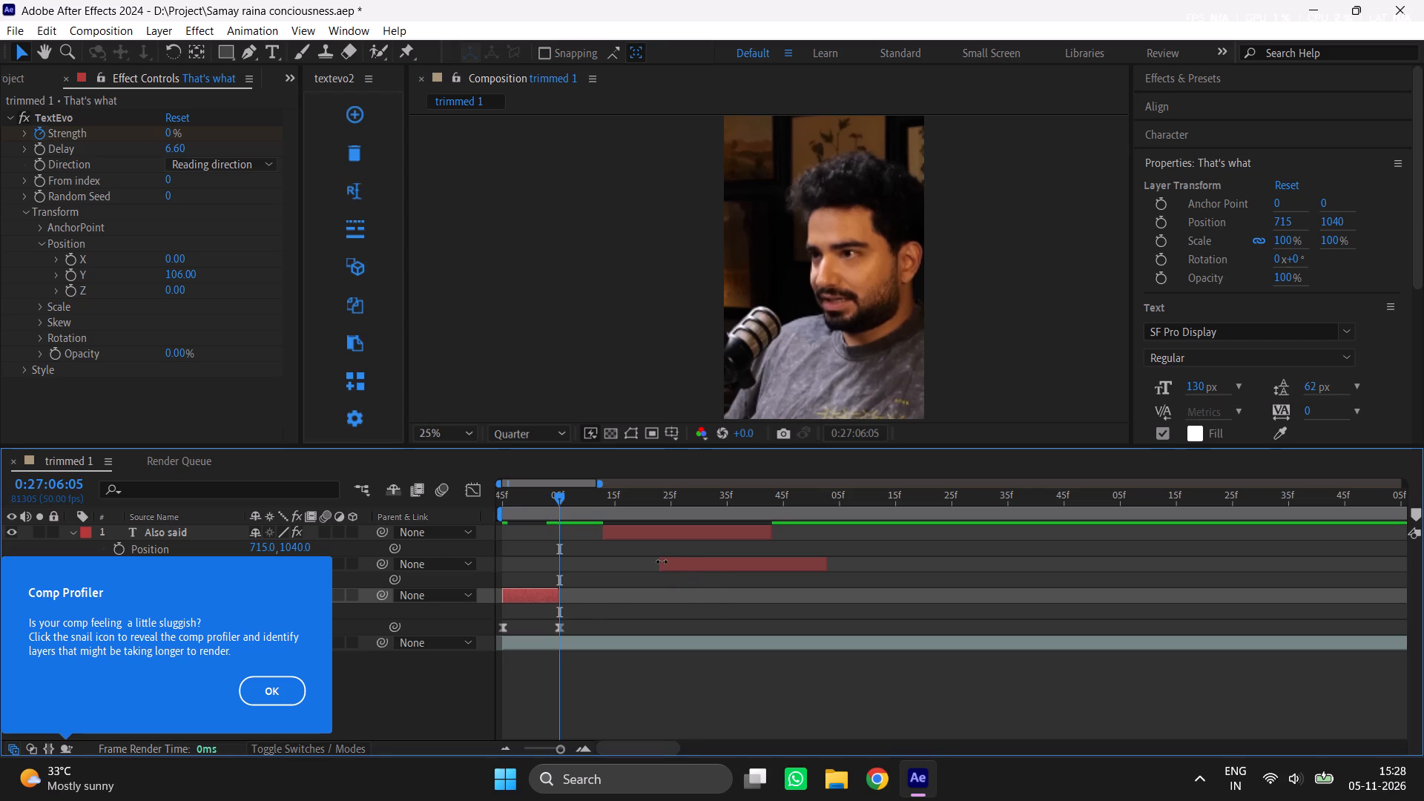
Move the "Astavakra" layer to start at 0:27:06:05 and trim its end to 0:27:06:15.
key("ctrl+shift+Right")
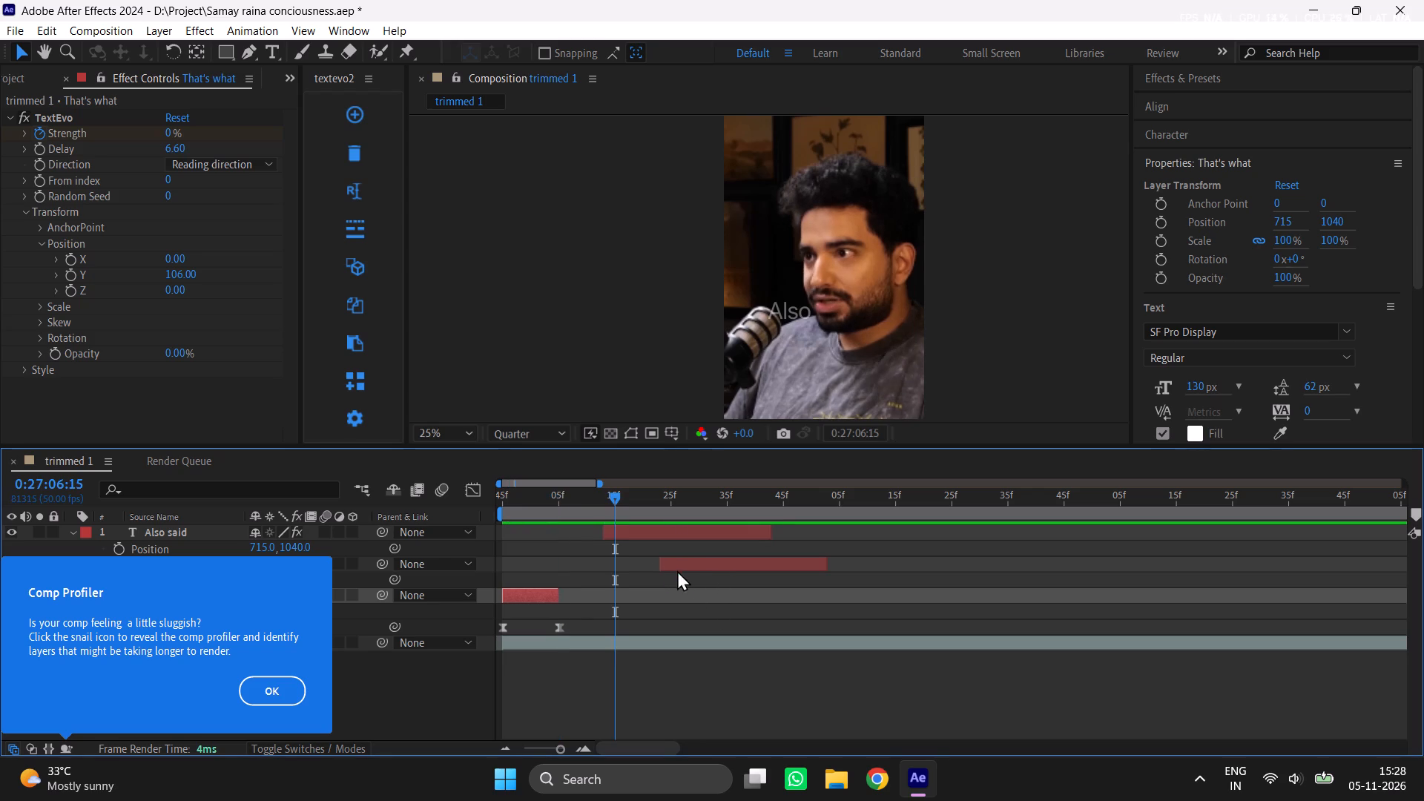
left_click_drag(682, 561, 582, 616)
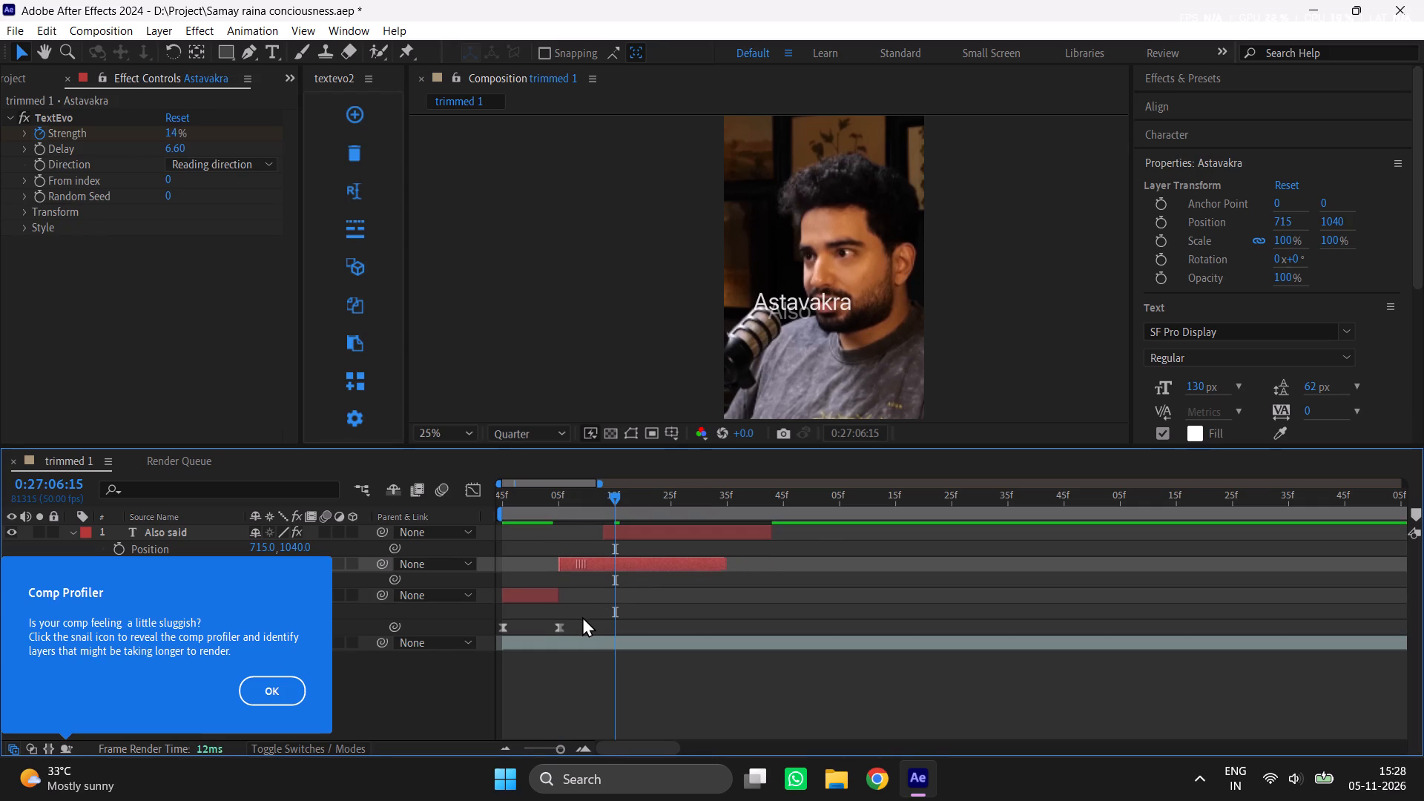
left_click_drag(582, 616, 578, 619)
left_click_drag(732, 568, 620, 590)
Move "Also said" to start at 0:27:06:15, split it at 0:27:06:25 and delete the remaining part.
left_click_drag(622, 530, 627, 533)
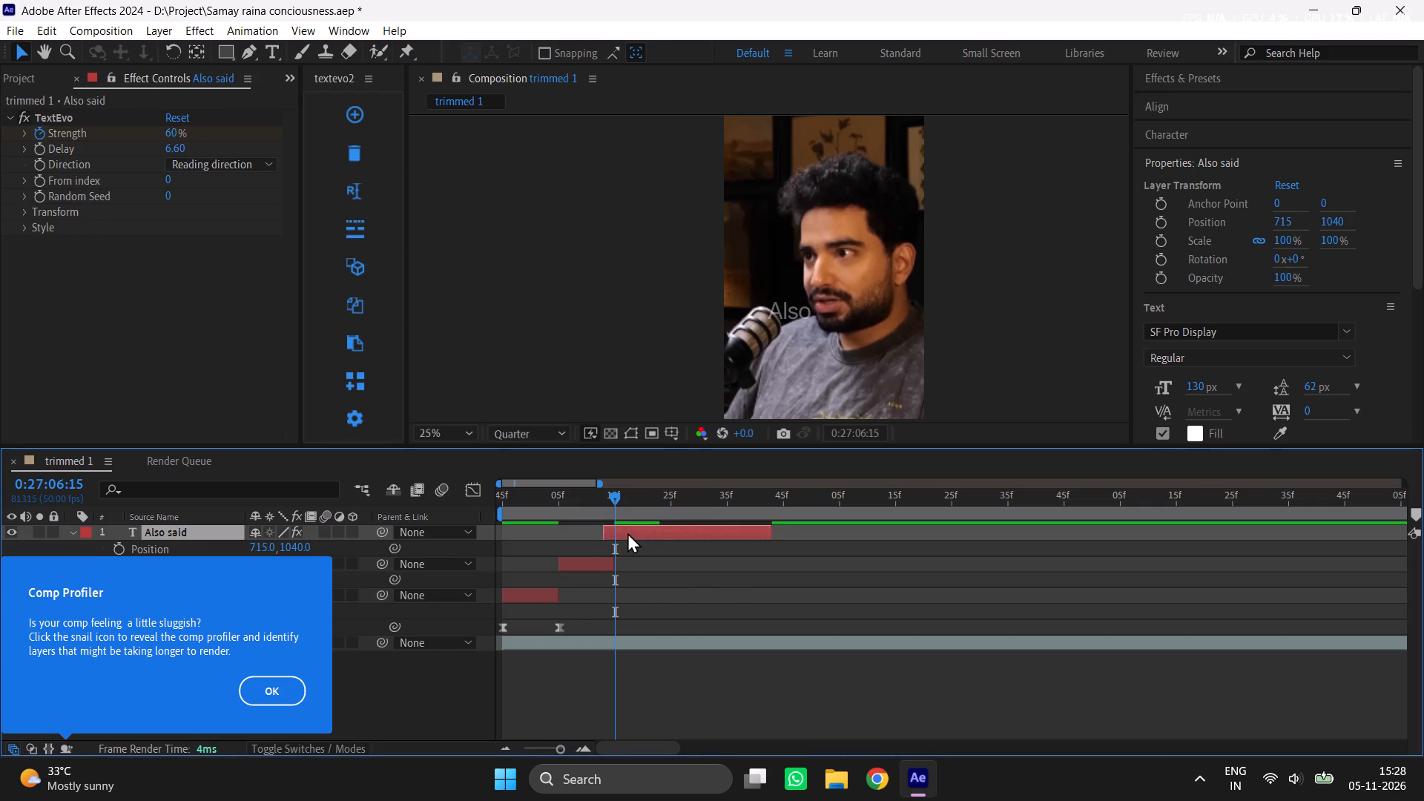
left_click_drag(627, 533, 633, 535)
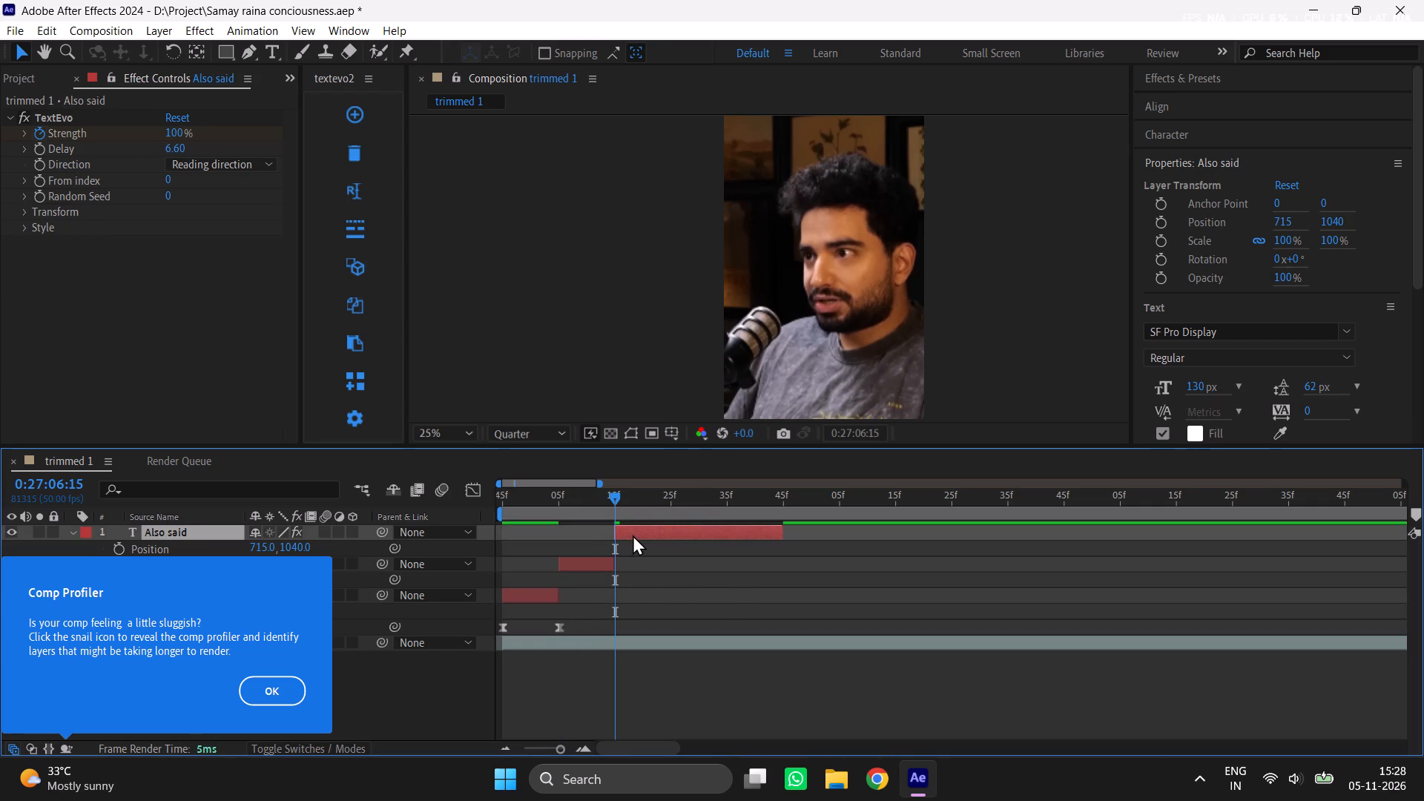
key("ctrl+shift+Right")
key("ctrl+shift+d")
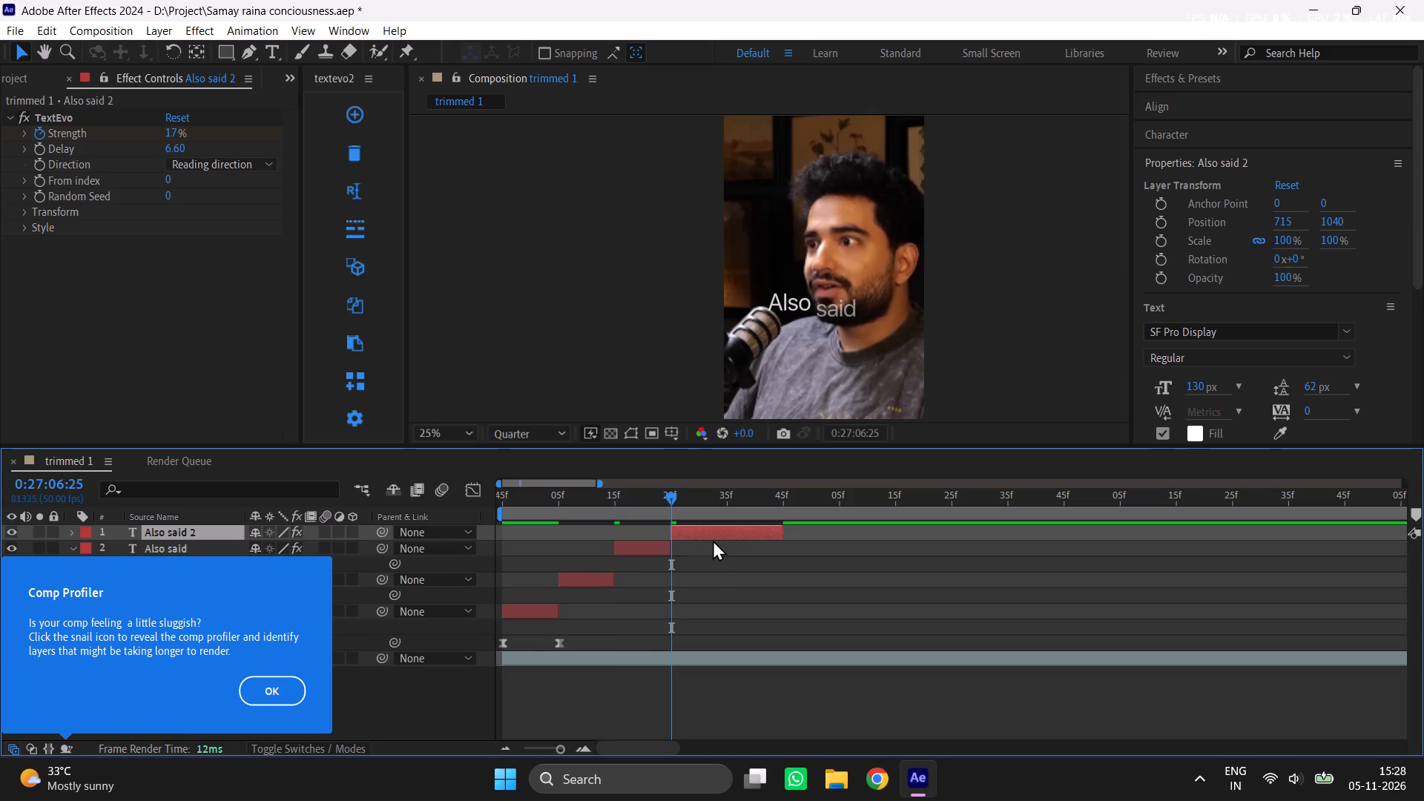
key("BackSpace")
Play the retimed subtitles from 0:27:05:45 and replay short stretches up to 0:27:06:10 to check where "Astavakra" is spoken.
left_click_drag(573, 498, 446, 536)
key("space")
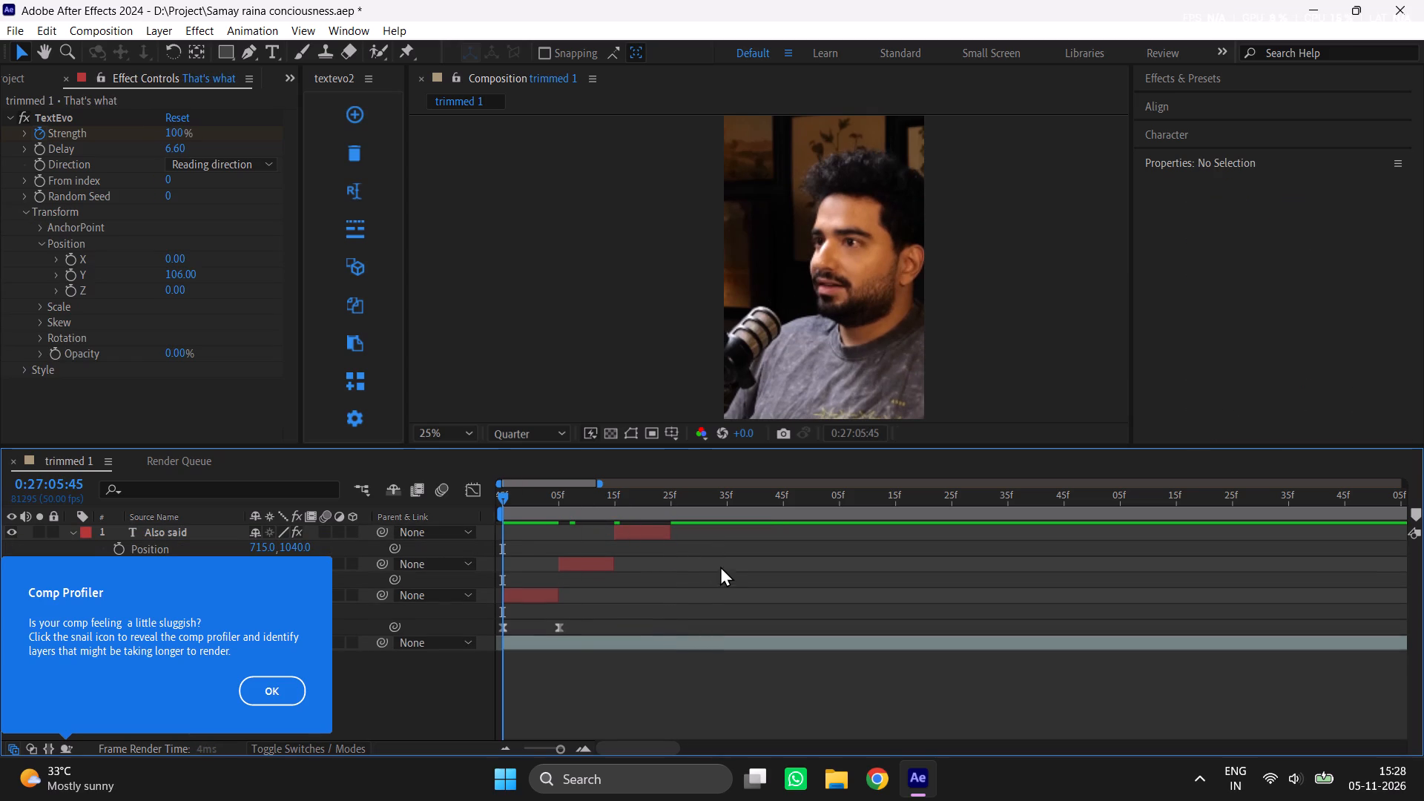
key("space")
left_click(505, 505)
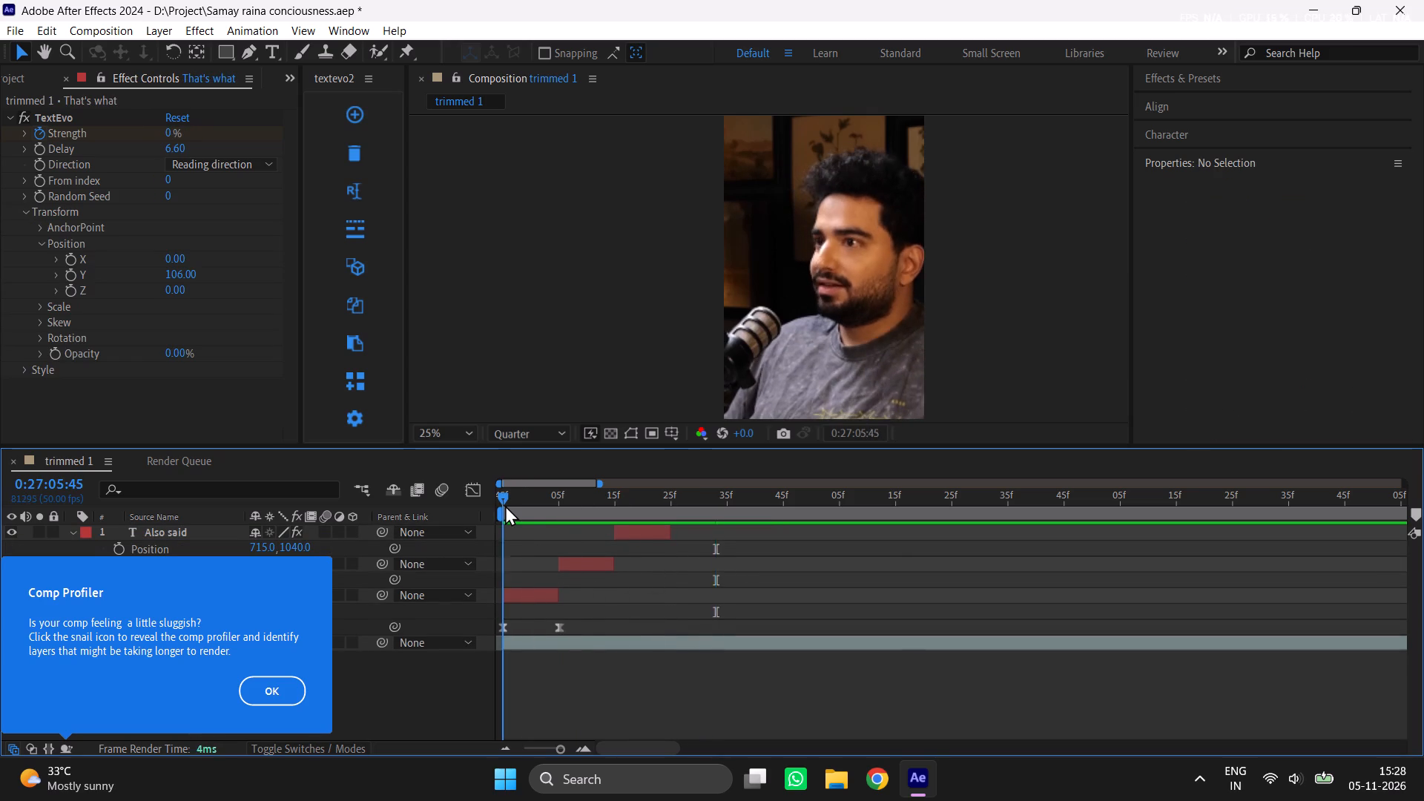
key("space")
left_click(543, 495)
key("space")
left_click(555, 497)
key("space")
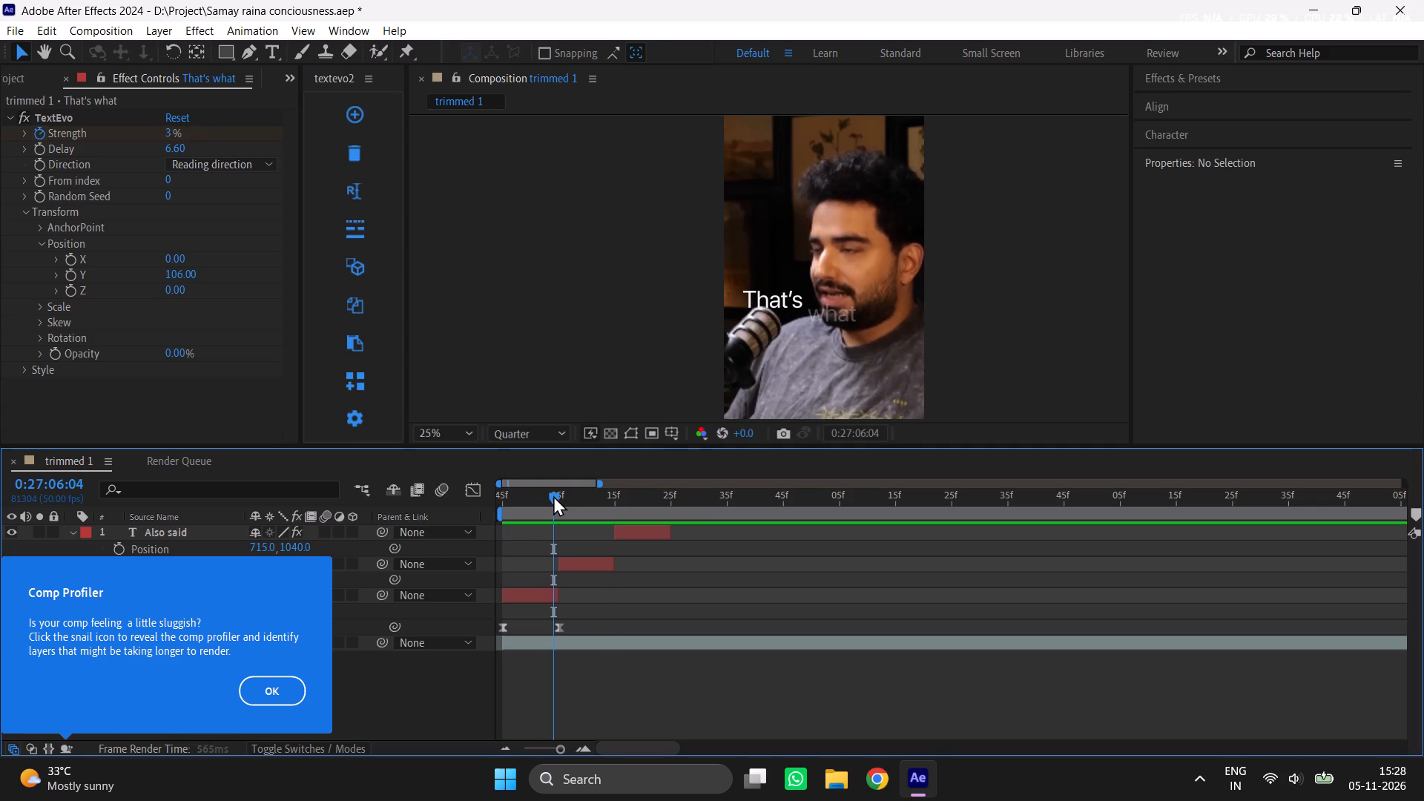
left_click(553, 495)
key("space")
left_click(558, 494)
key("space")
left_click(558, 494)
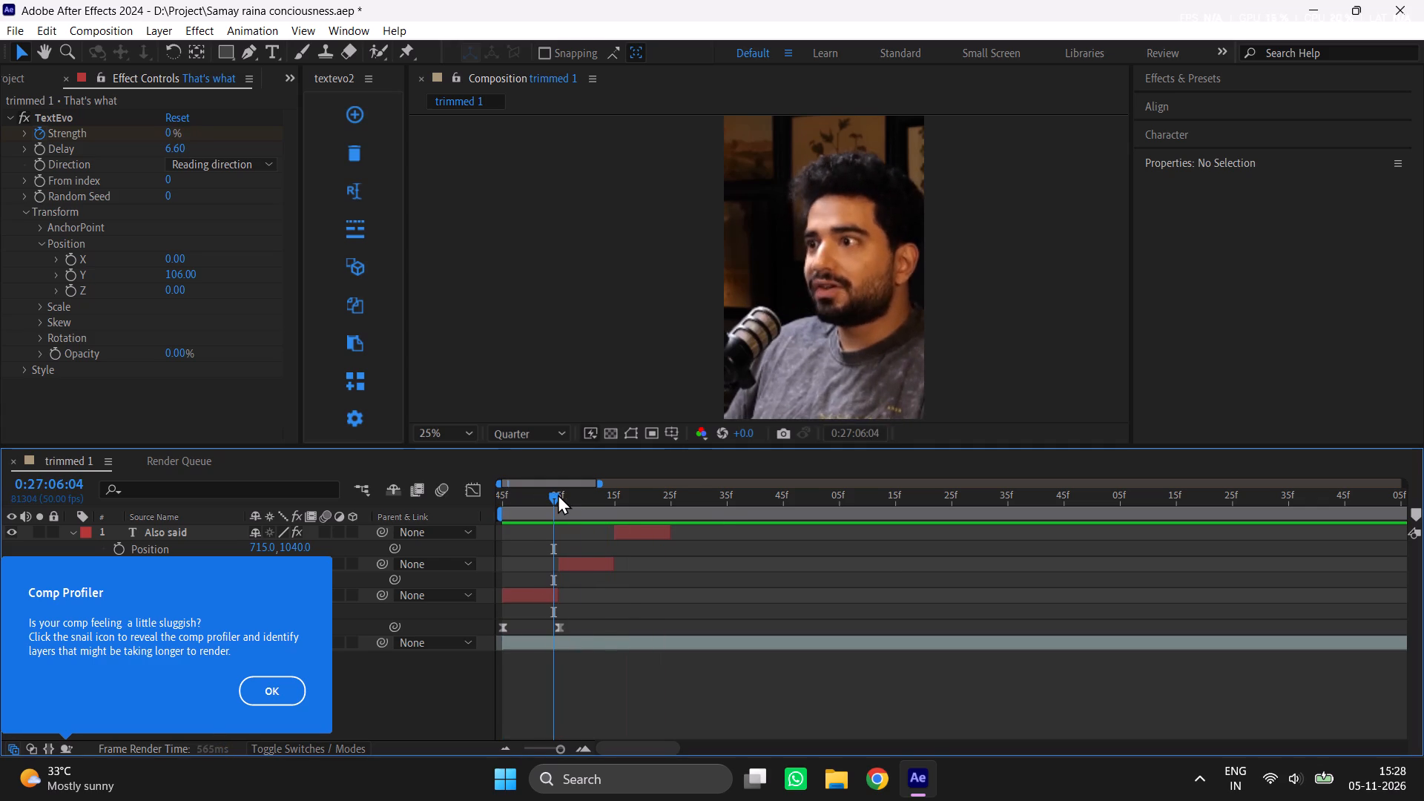
left_click(565, 500)
key("space")
left_click(567, 501)
key("space")
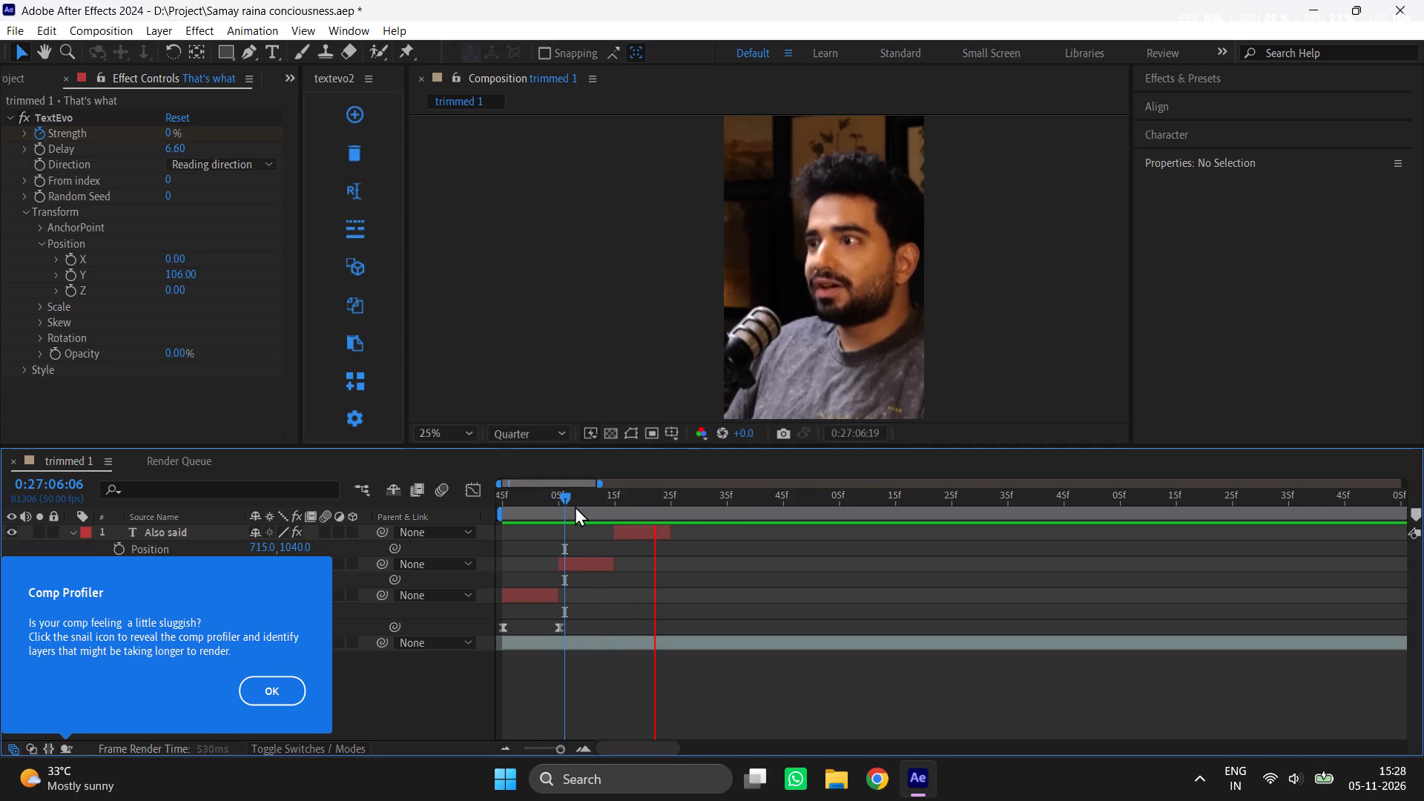
left_click(575, 506)
key("space")
left_click(575, 506)
key("space")
left_click(587, 506)
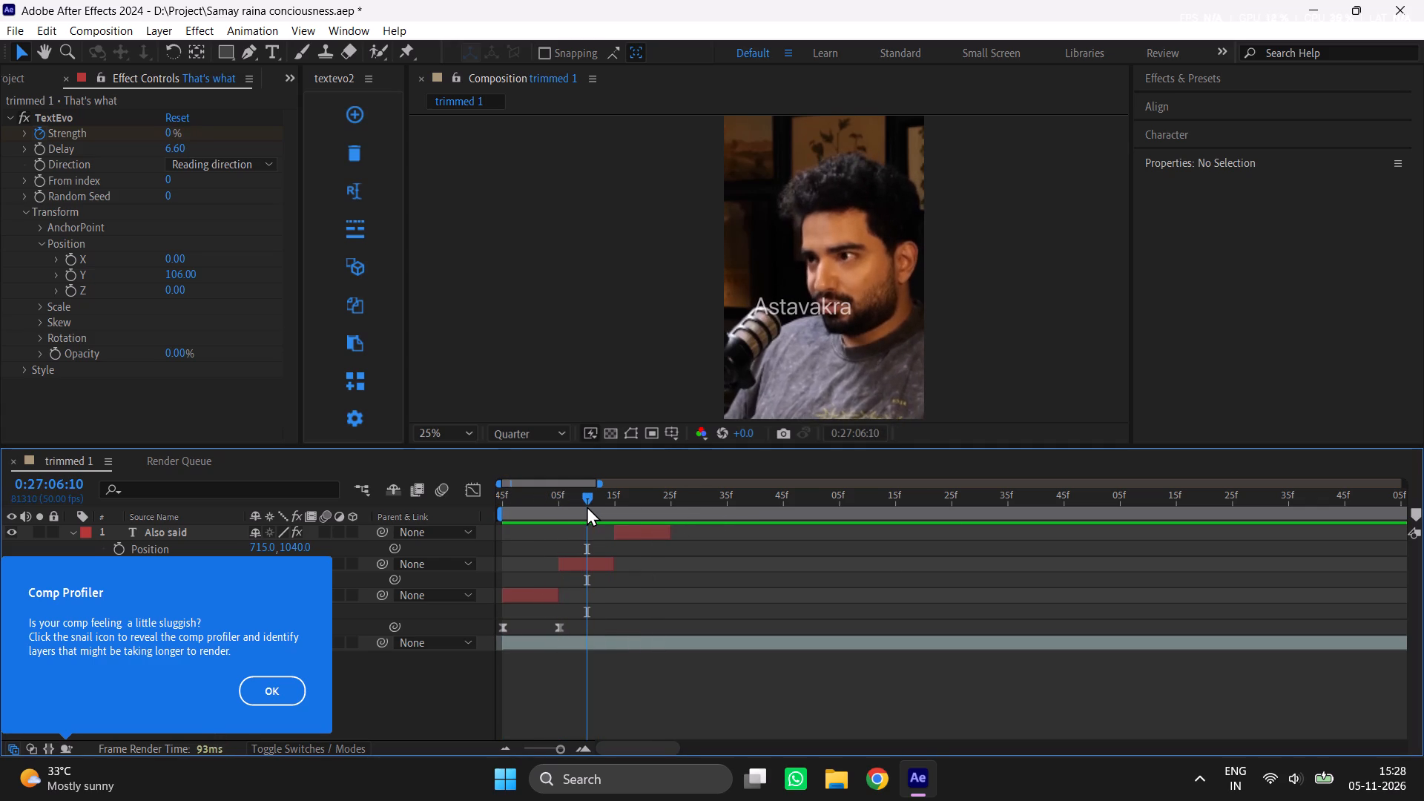
key("space")
left_click(587, 506)
key("space")
left_click(585, 505)
Shift "Astavakra" to start at 0:27:06:10 and extend the end of "That's what" to meet it.
left_click_drag(598, 565, 625, 588)
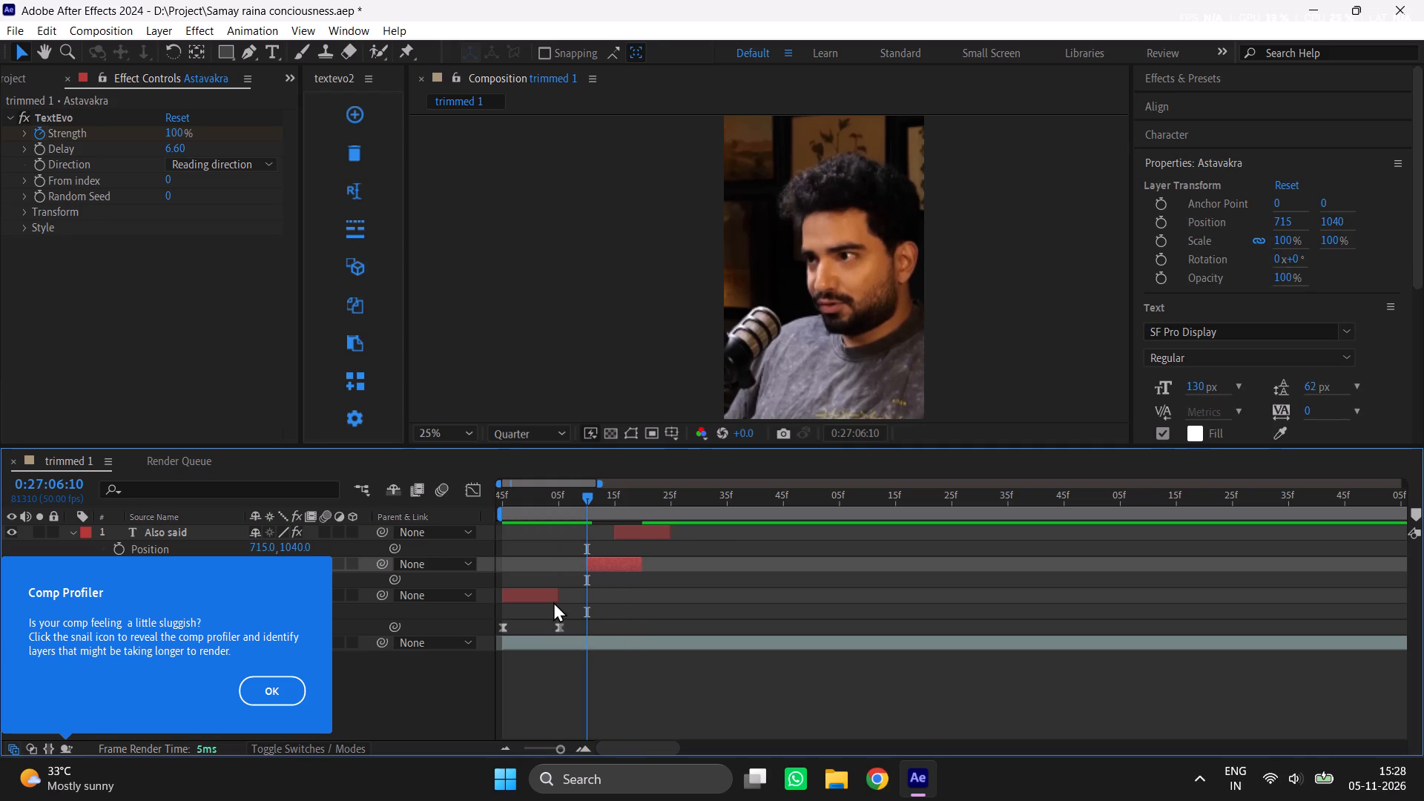
left_click_drag(557, 593, 588, 604)
Play the clip from 0:27:05:45 and from points up to 0:27:06:46 to check where the remaining words are spoken.
left_click_drag(541, 496, 496, 510)
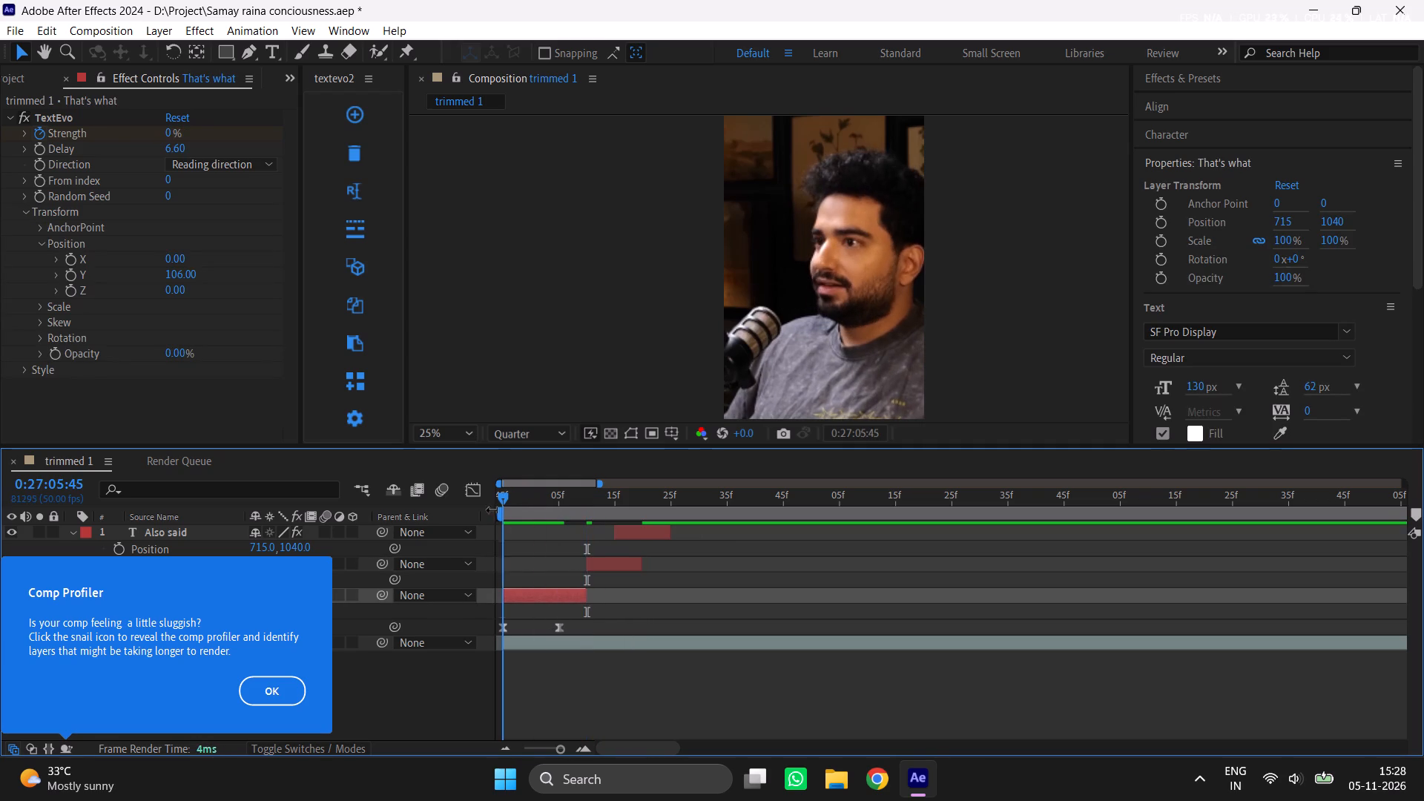
key("space")
key("space")
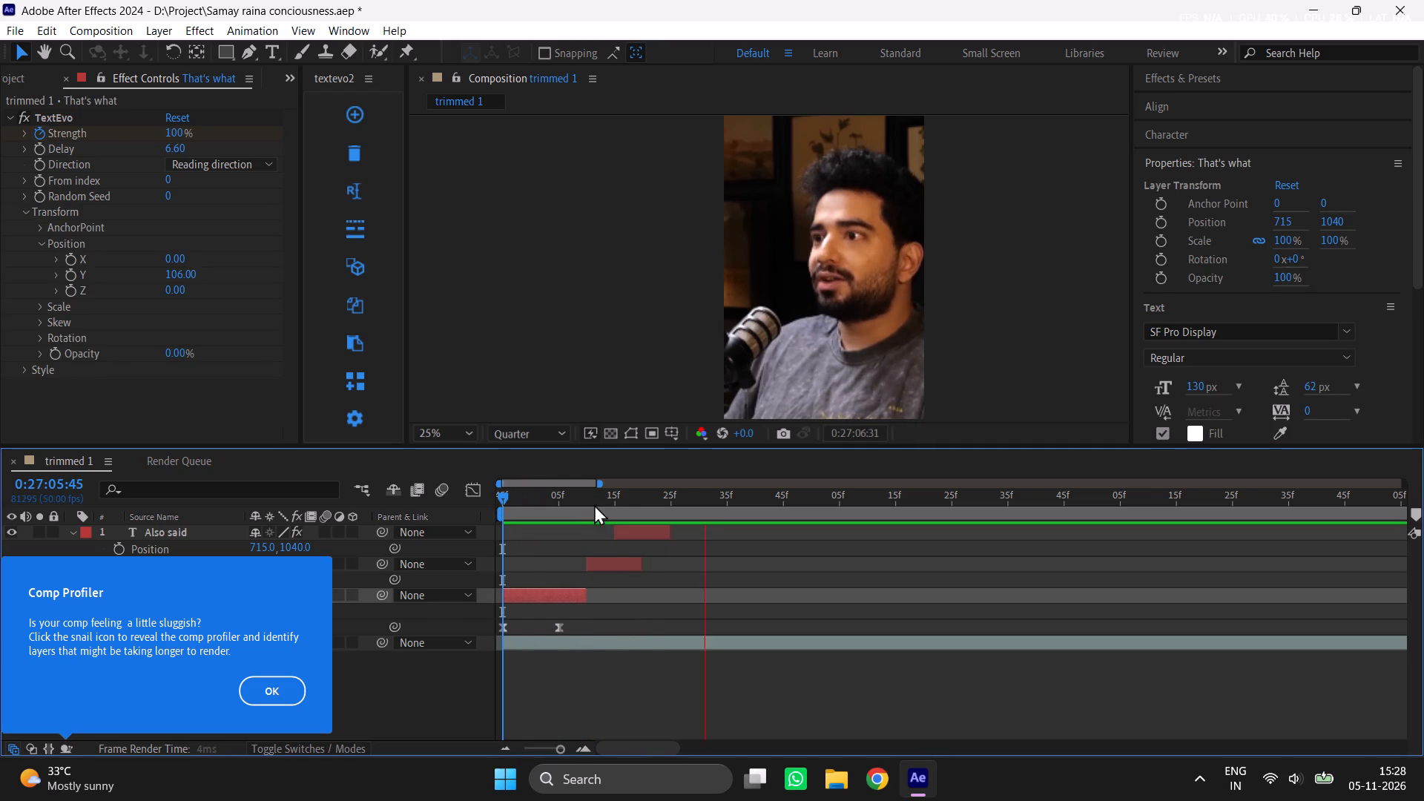
left_click(638, 499)
key("space")
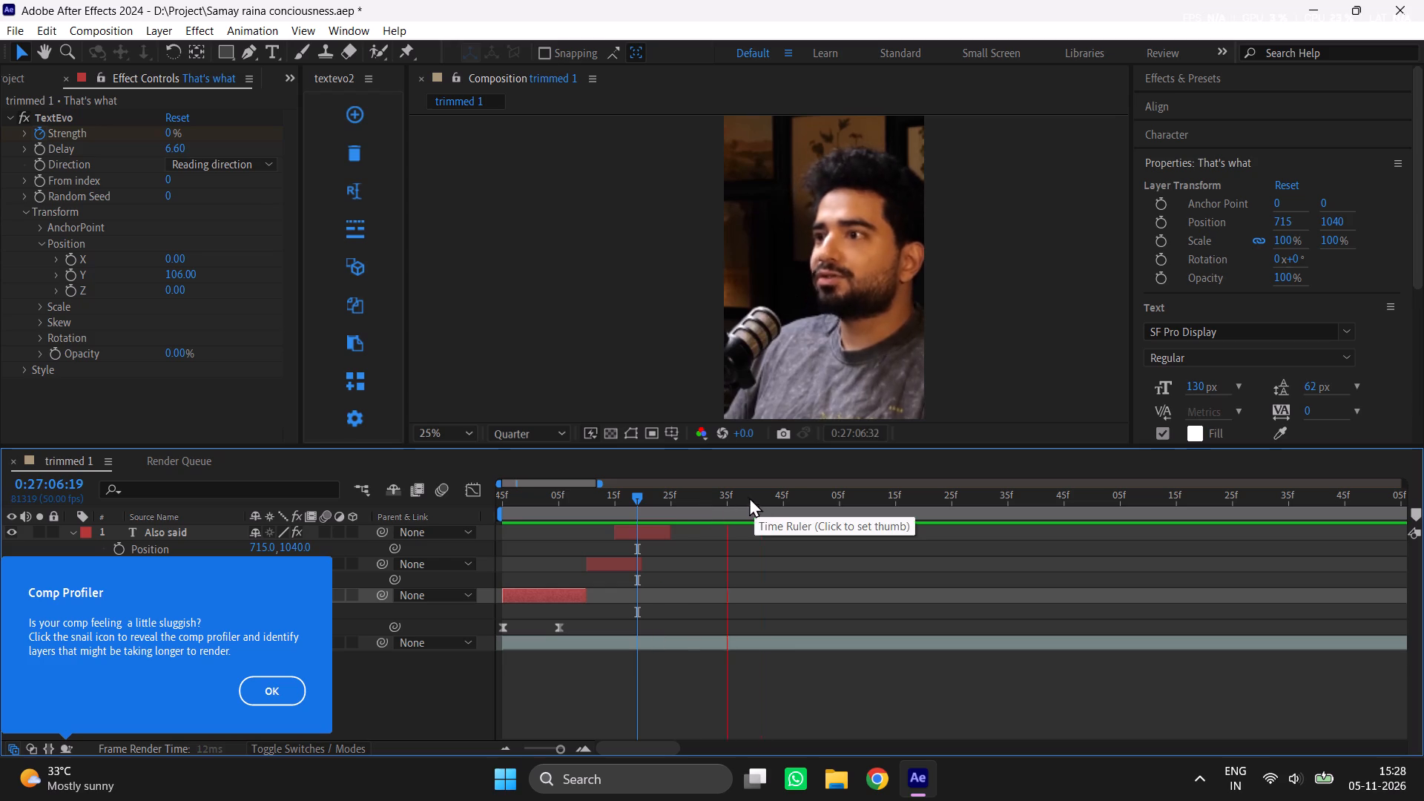
left_click(788, 496)
key("space")
left_click(789, 498)
key("space")
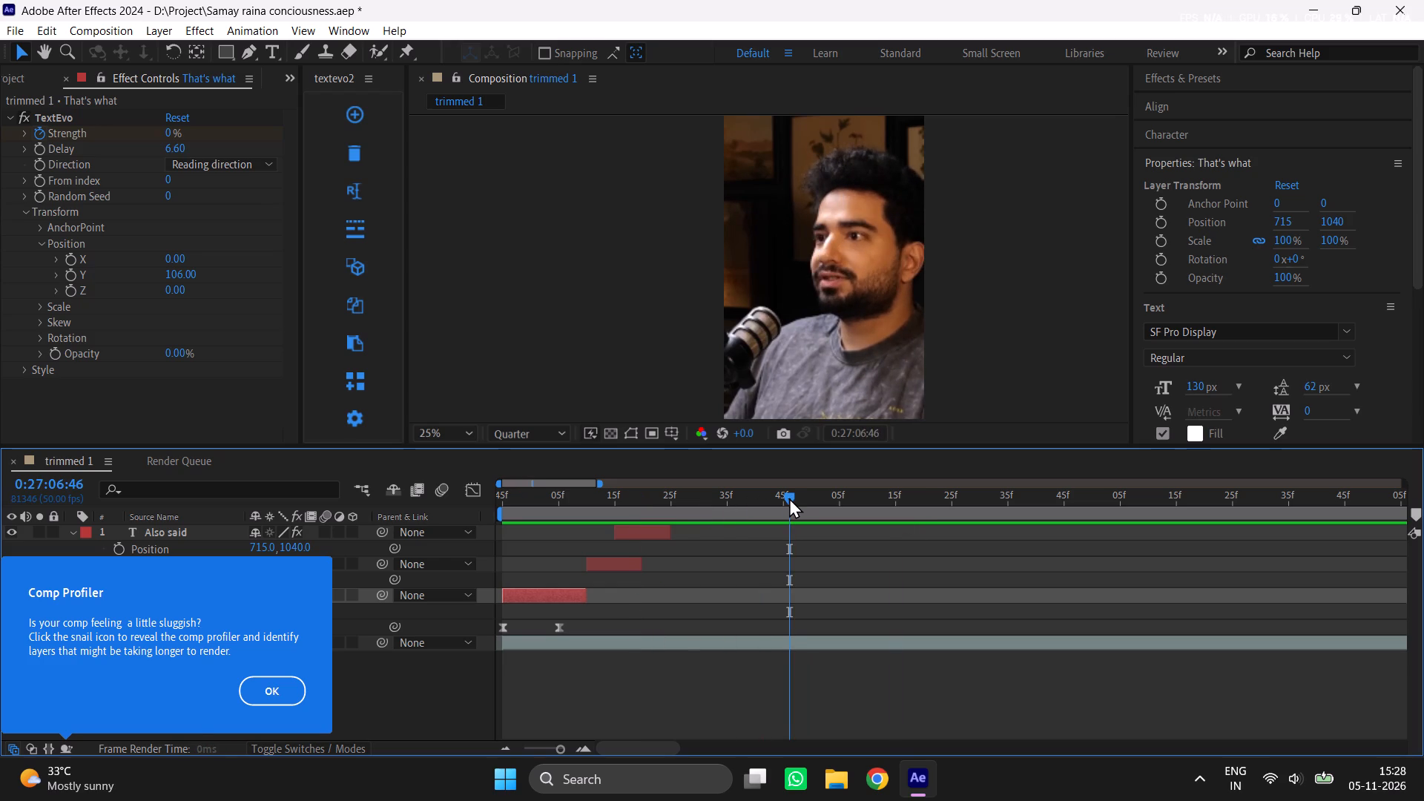
left_click(789, 498)
Extend the end of "Also said" to 0:27:06:46 and the end of "Astavakra" to about 0:27:06:33.
left_click_drag(667, 534, 696, 534)
left_click_drag(696, 534, 787, 538)
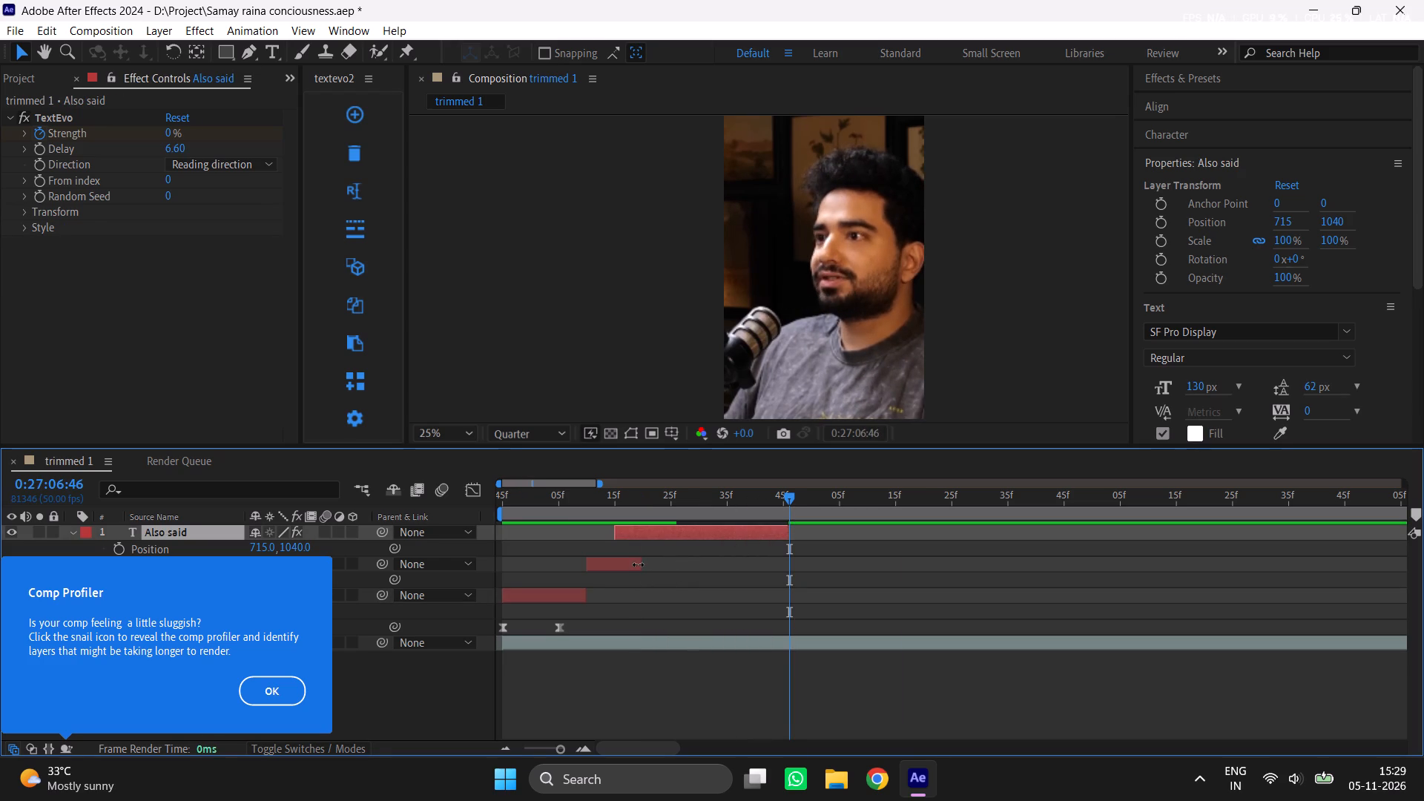
left_click_drag(640, 561, 711, 564)
Trim the start of "Also said" and the end of "Astavakra" so both meet at 0:27:06:28.
left_click(711, 510)
key("space")
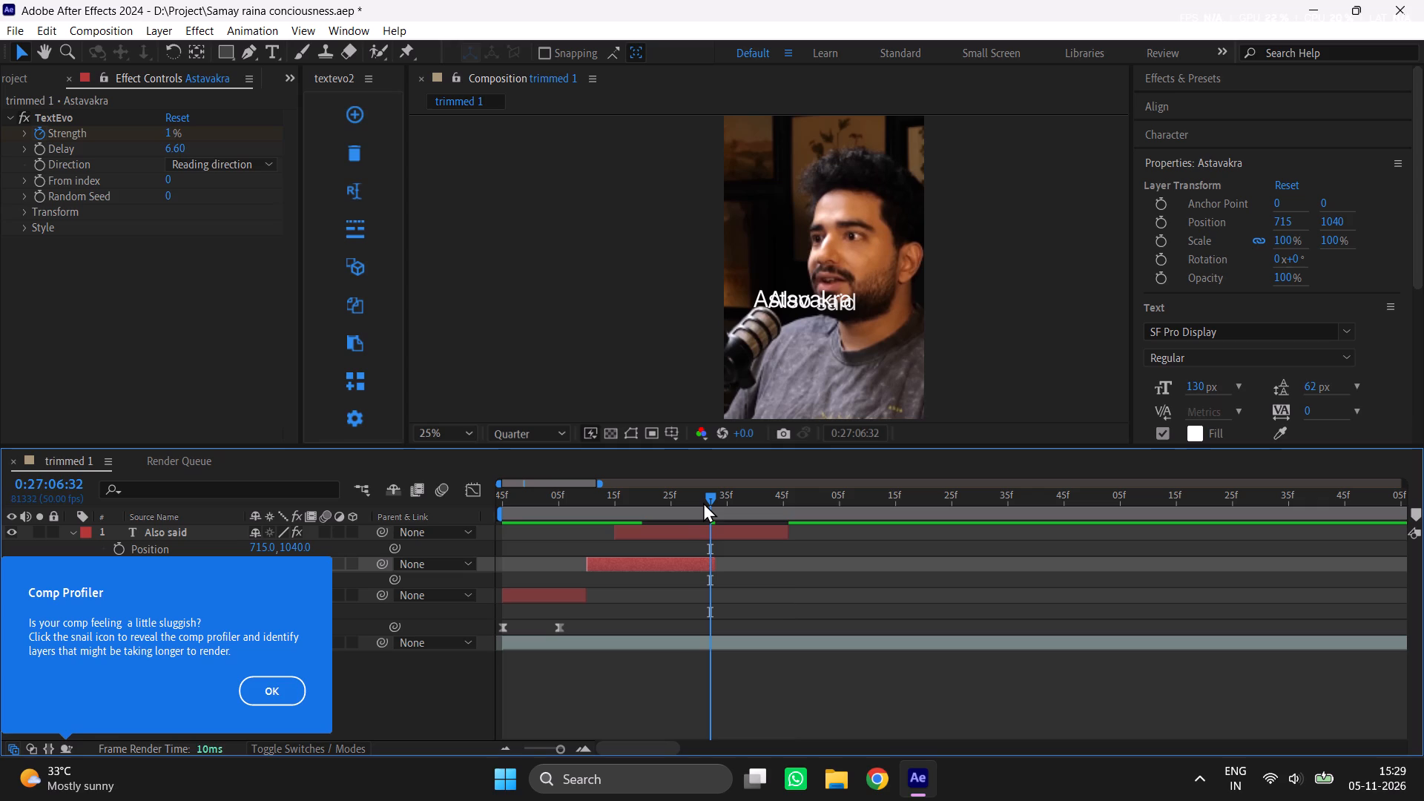
left_click(703, 502)
left_click_drag(613, 535, 667, 535)
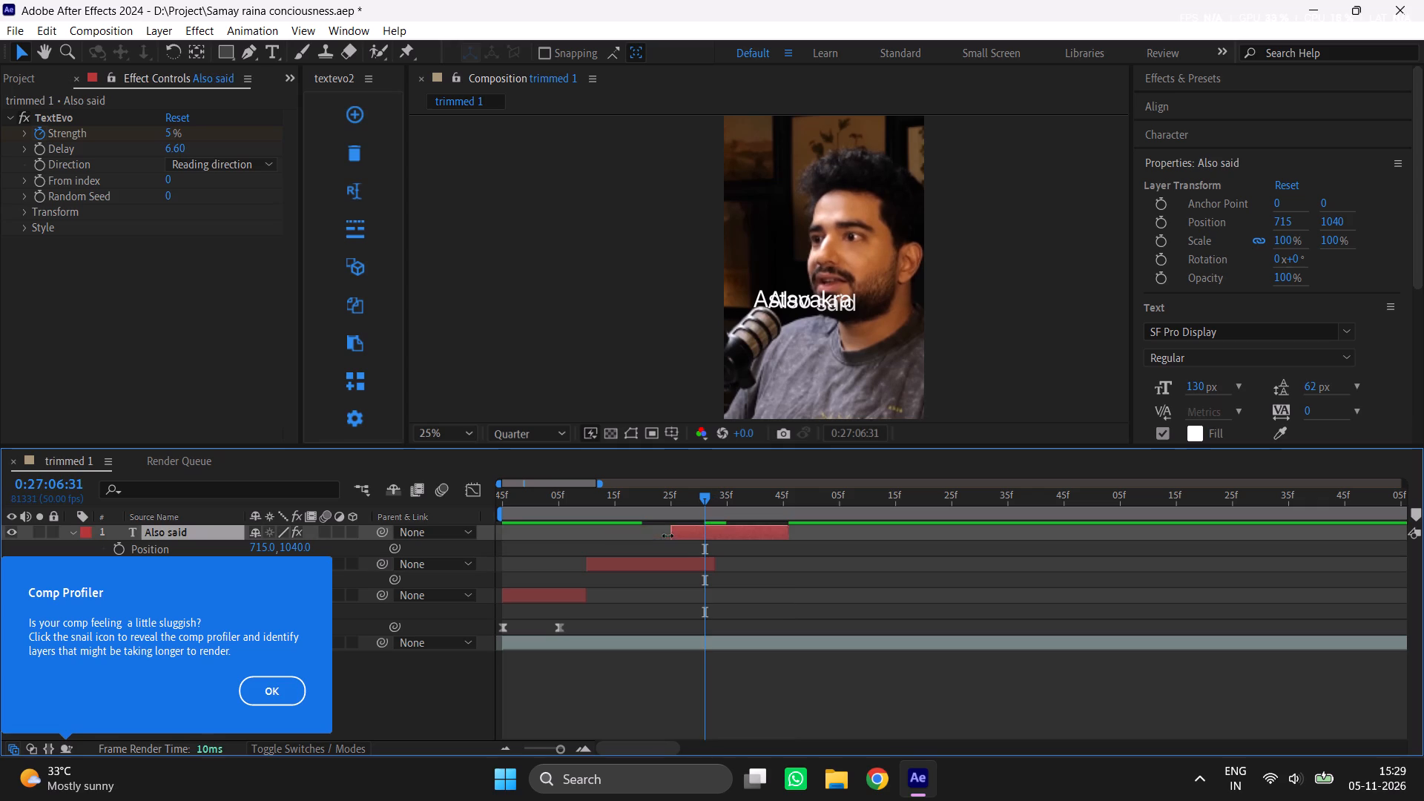
left_click_drag(667, 535, 684, 545)
left_click_drag(713, 562, 692, 563)
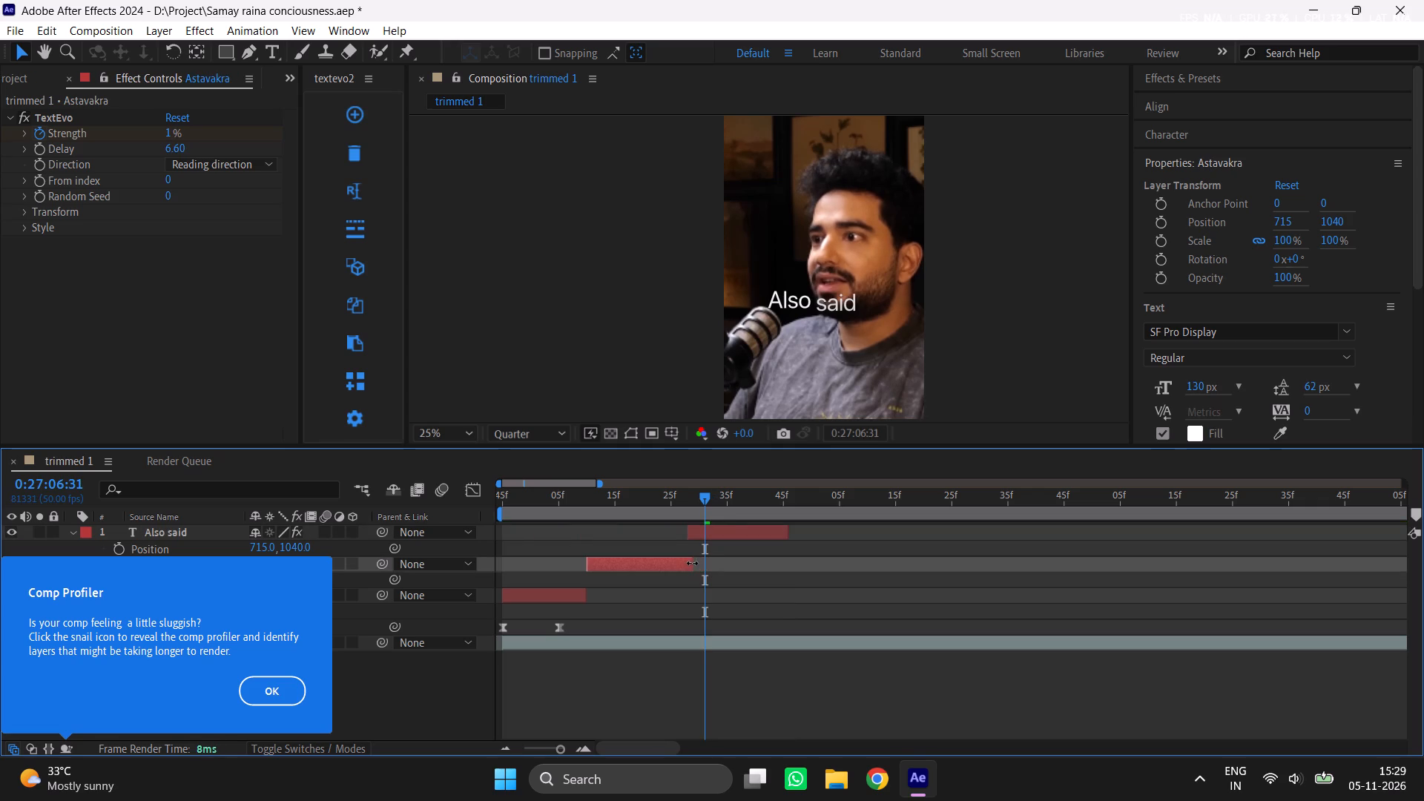
left_click_drag(692, 563, 687, 561)
Retime the Strength keyframes of "Also said" so the first falls at 0:27:06:28 and the last at about 0:27:06:45.
left_click_drag(572, 497, 457, 529)
key("space")
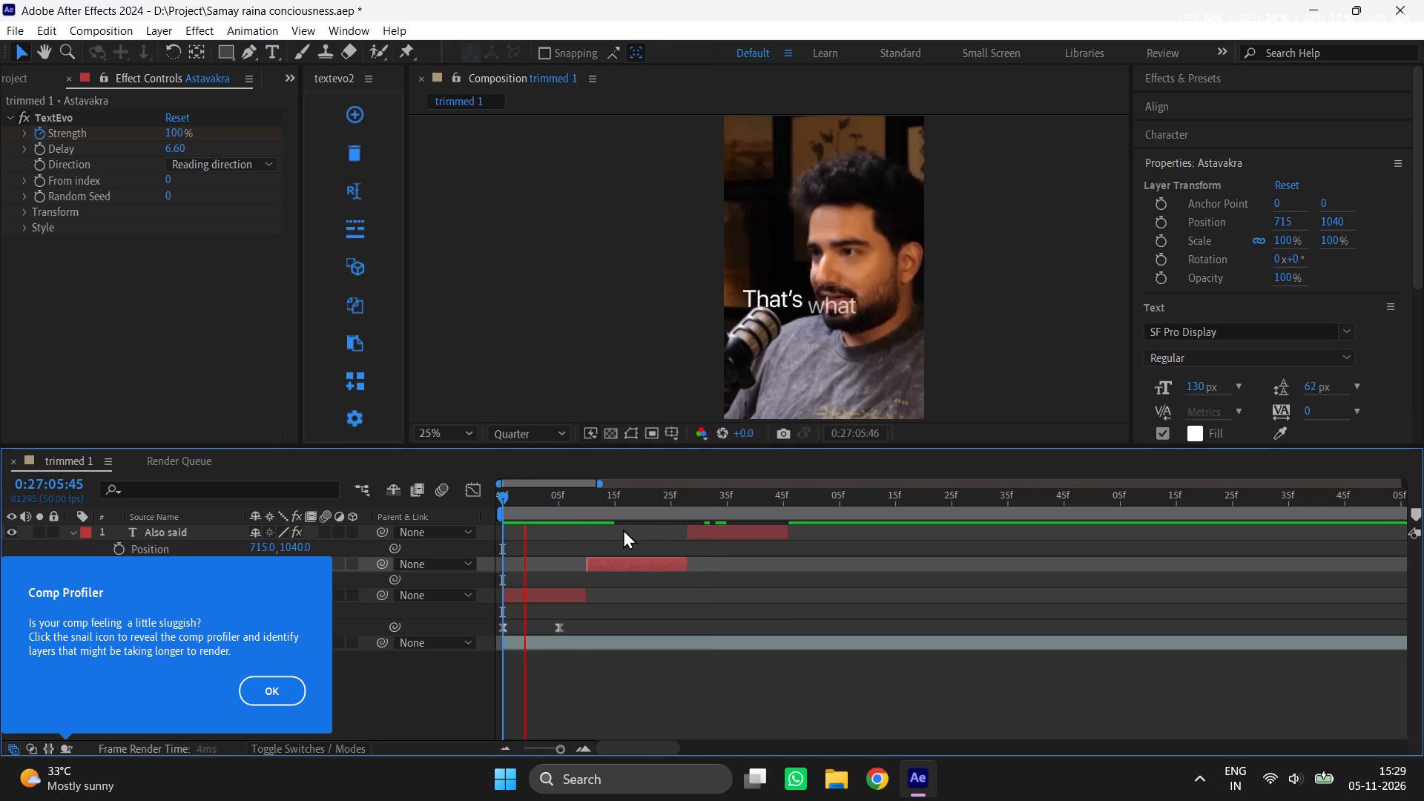
key("space")
left_click(610, 506)
key("space")
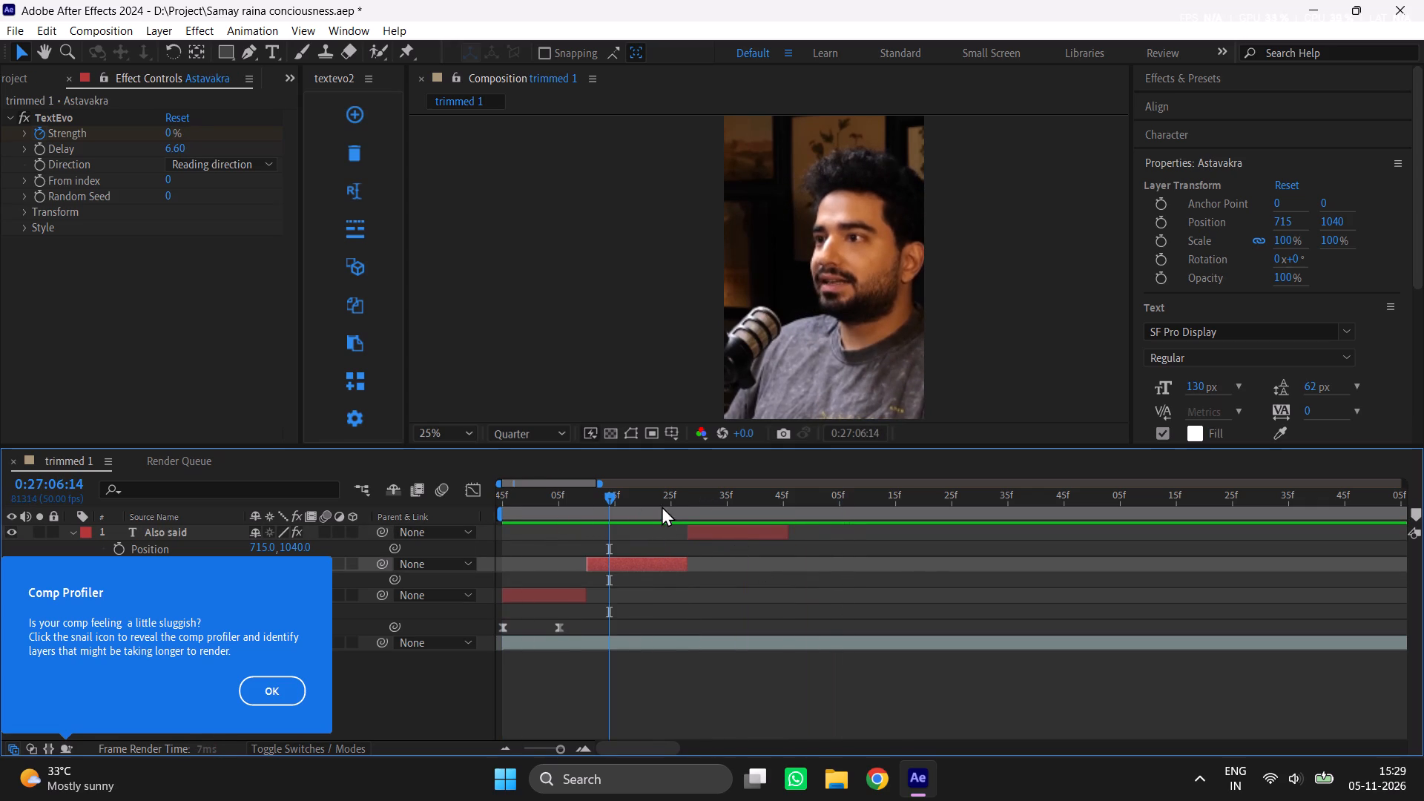
left_click_drag(670, 502, 682, 503)
left_click(702, 527)
key("u")
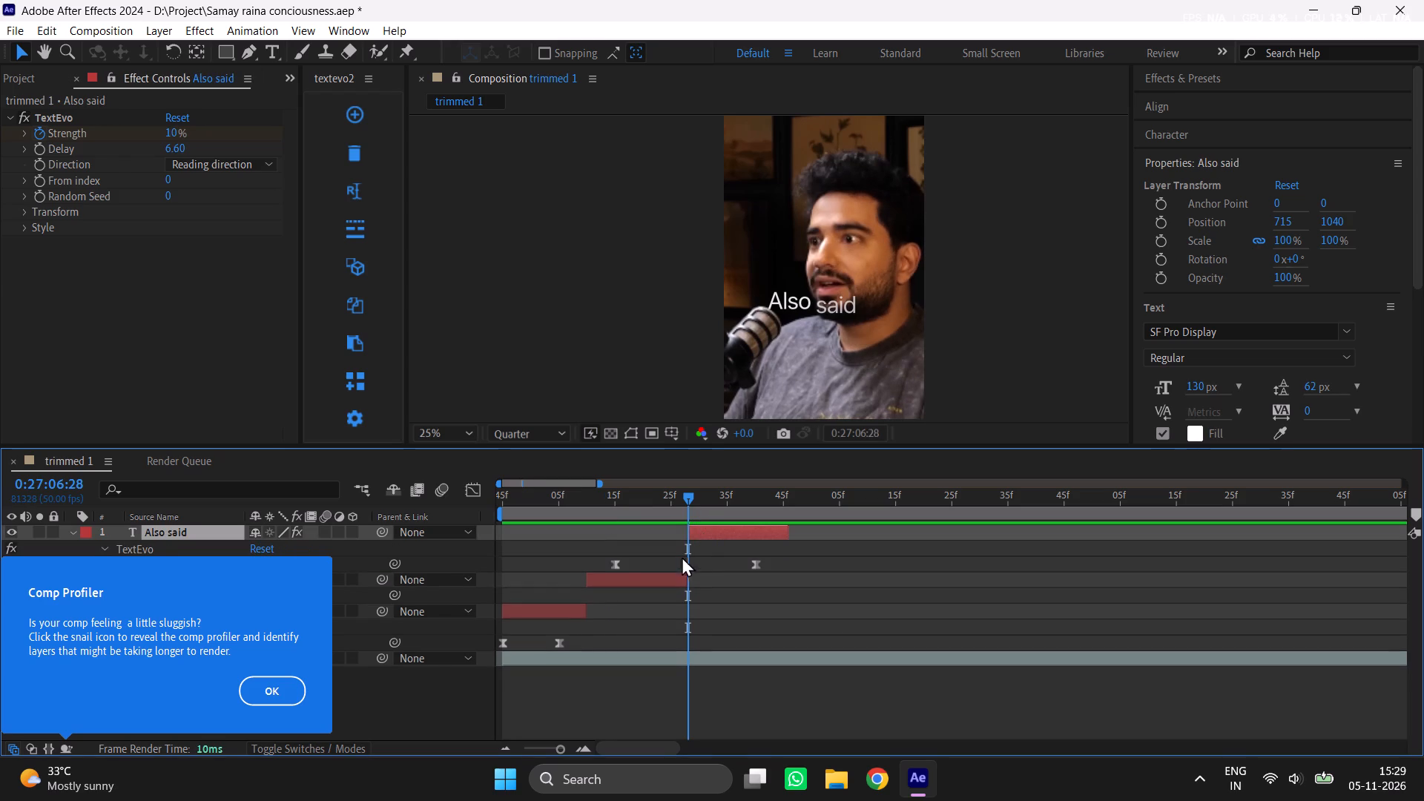
left_click_drag(545, 556, 786, 549)
left_click_drag(788, 558, 515, 570)
left_click_drag(755, 564, 820, 562)
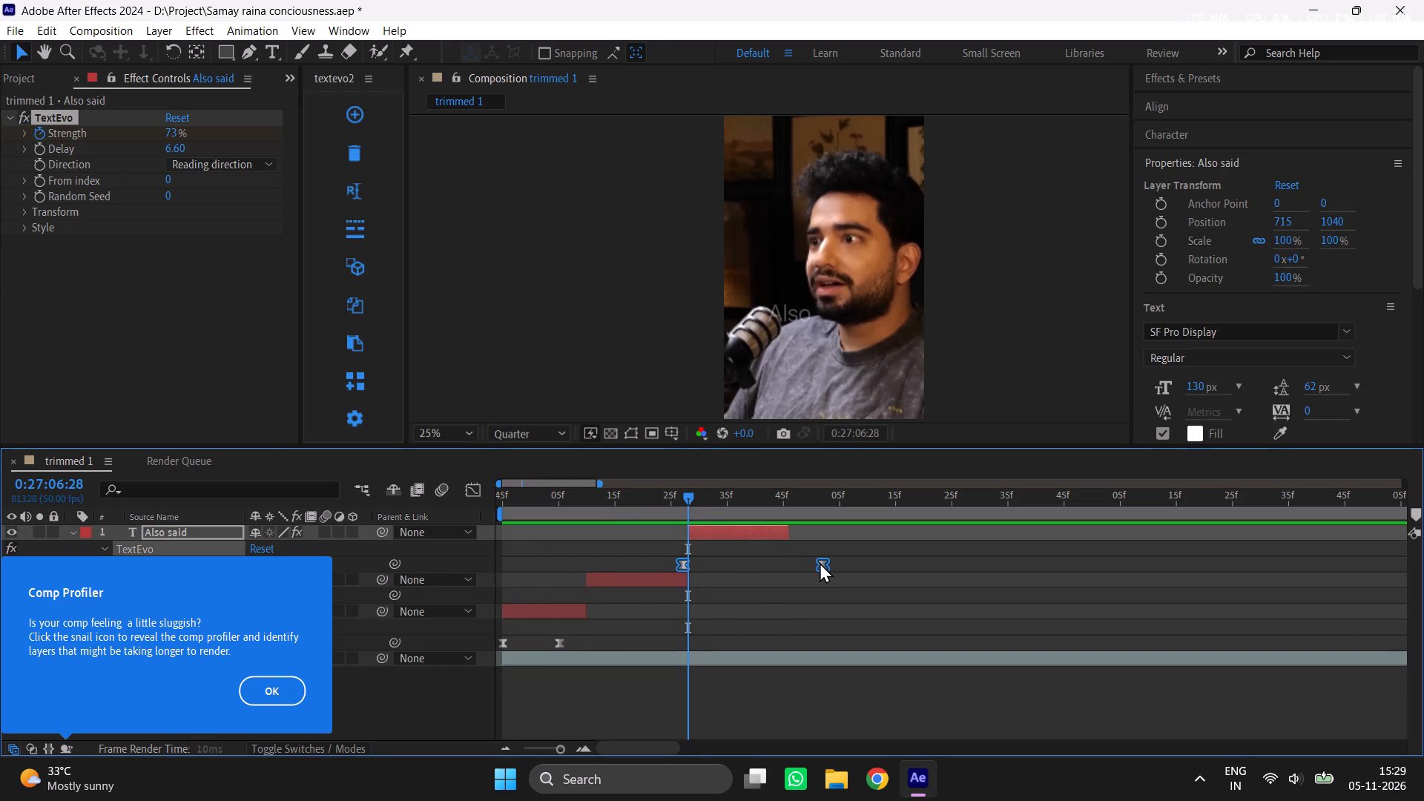
left_click_drag(820, 562, 830, 557)
left_click(856, 548)
left_click_drag(831, 568, 787, 570)
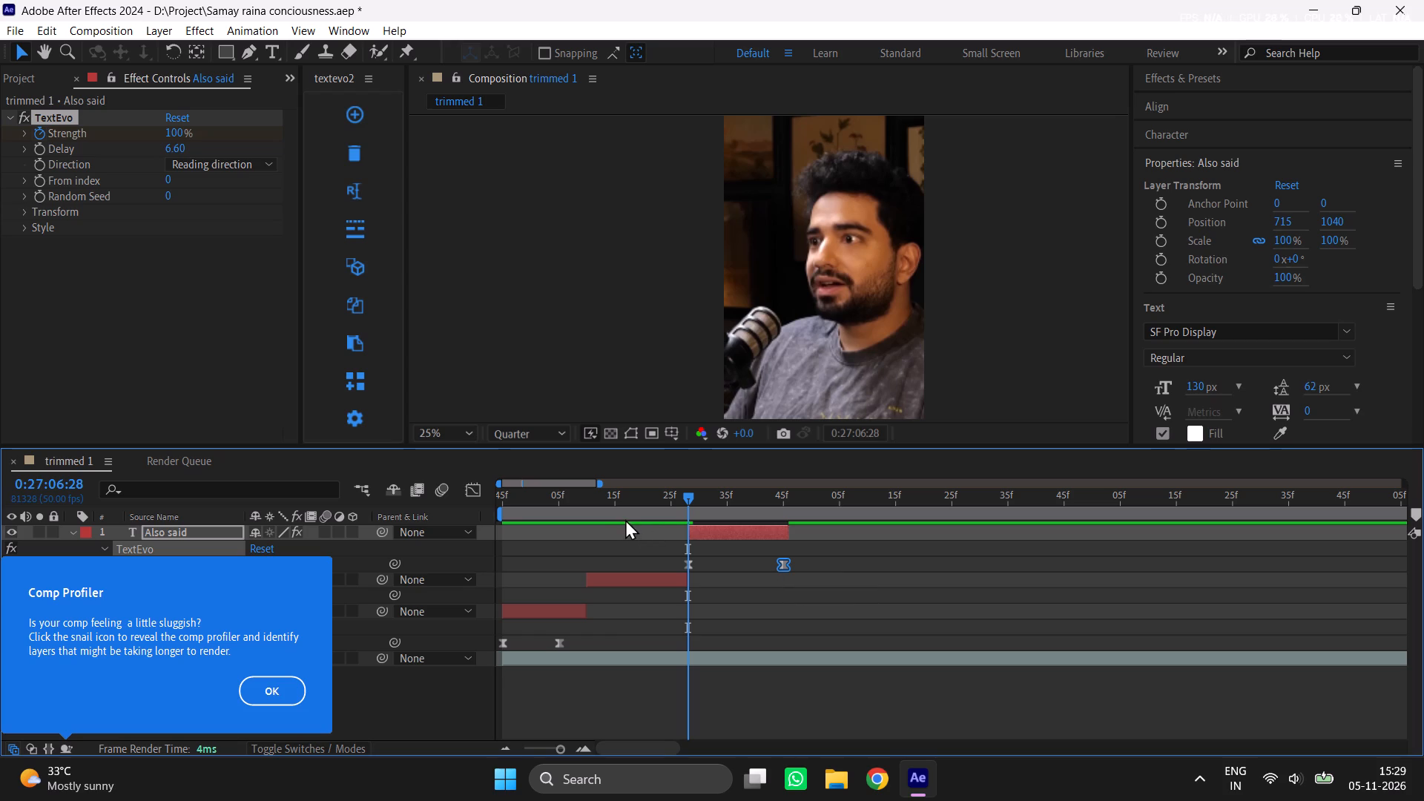
Align the last Strength keyframes with the layer ends: "Astavakra" at about 0:27:06:28 and "That's what" at about 0:27:06:10.
left_click(604, 509)
left_click(636, 575)
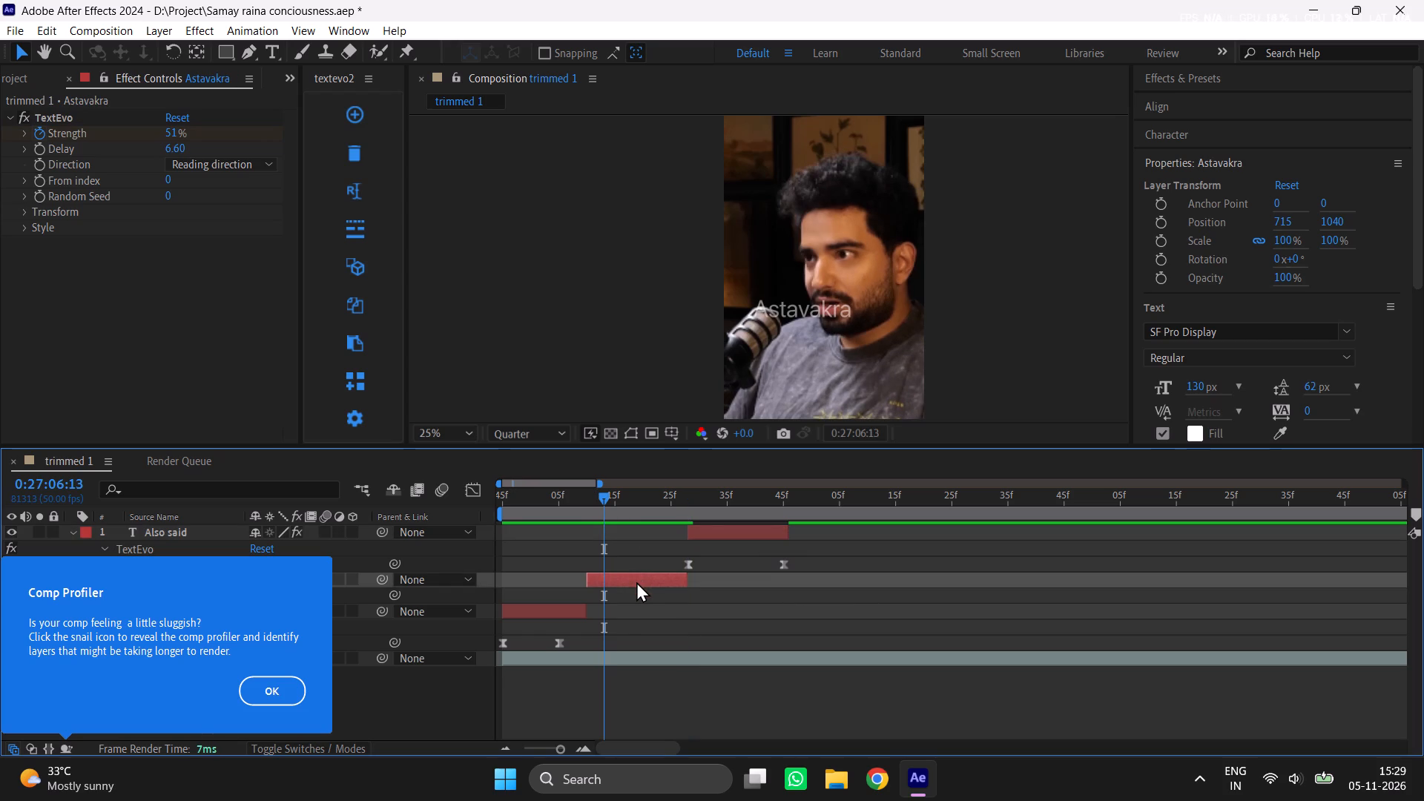
key("u")
left_click_drag(723, 609, 683, 610)
left_click_drag(559, 660, 592, 660)
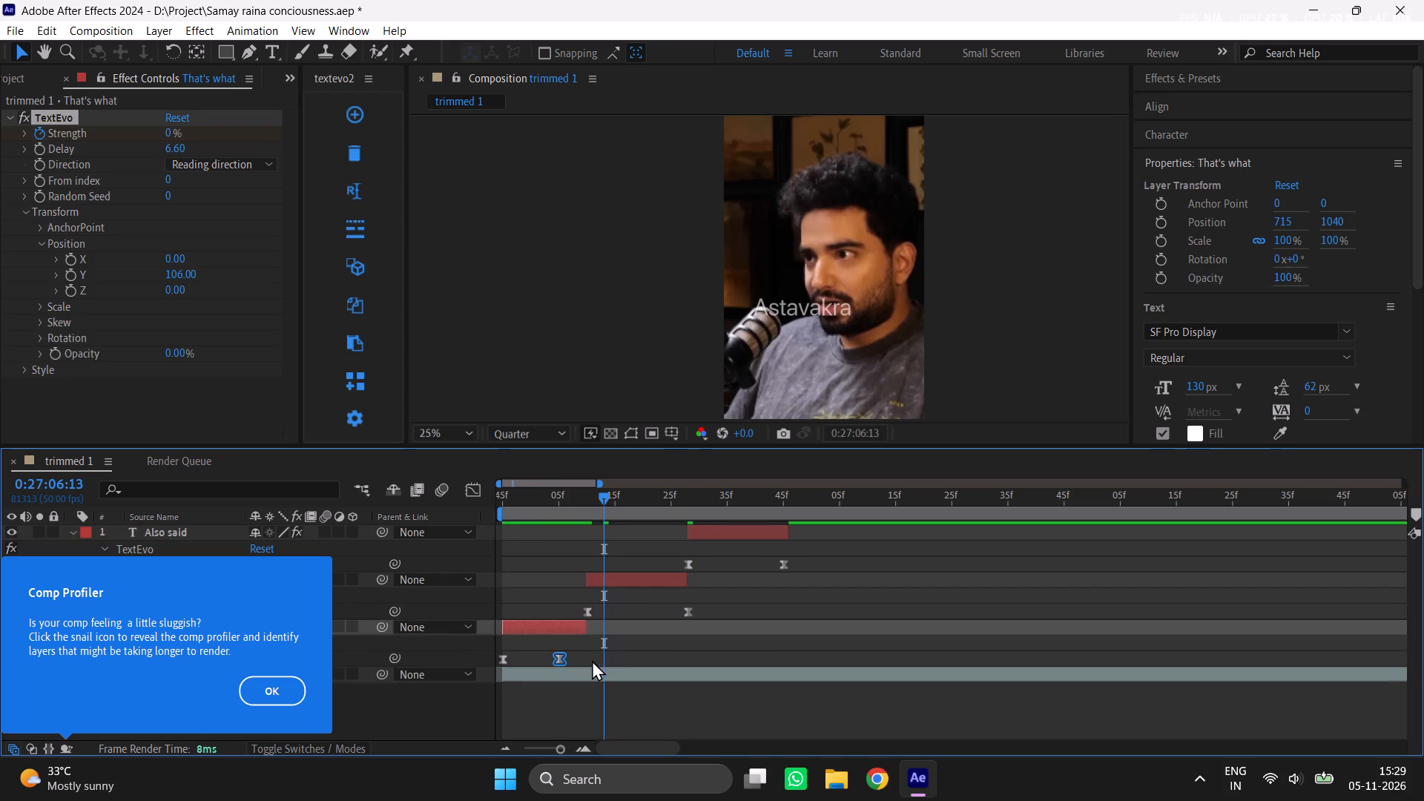
left_click_drag(592, 660, 587, 655)
Replay the subtitles from 0:27:05:45 and extend the ends of all three text layers together by about 6 frames.
left_click_drag(516, 508, 429, 535)
key("space")
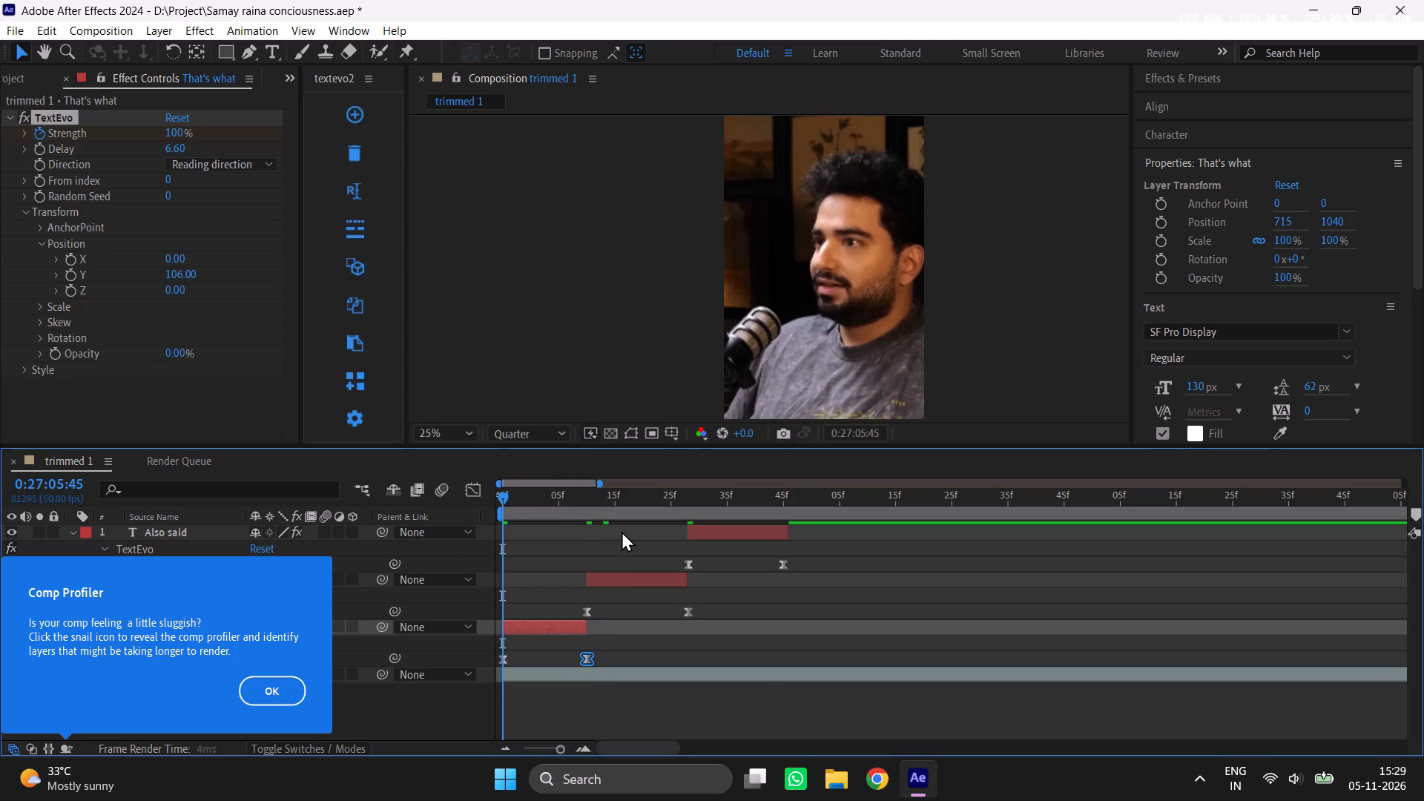
key("space")
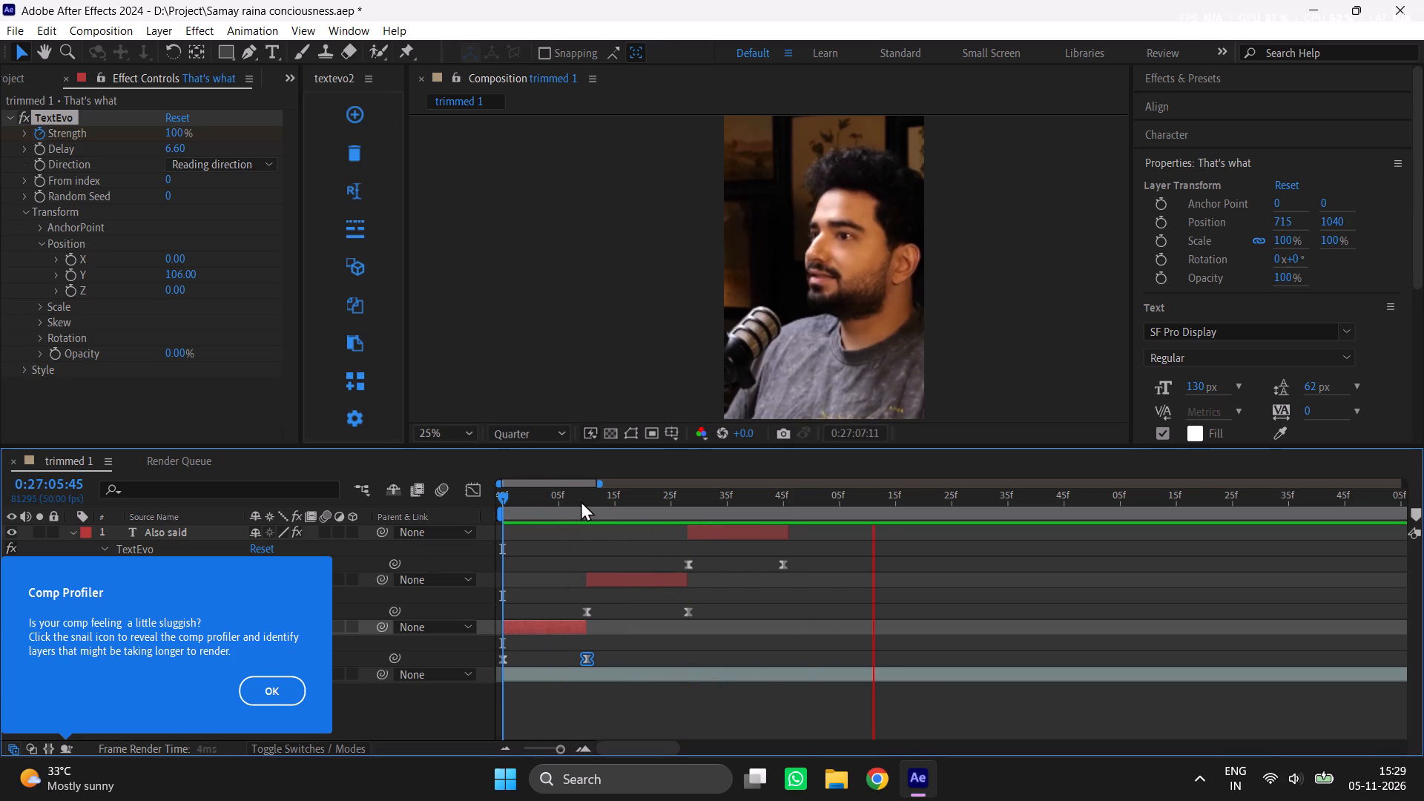
left_click_drag(525, 506, 452, 533)
key("space")
key("space")
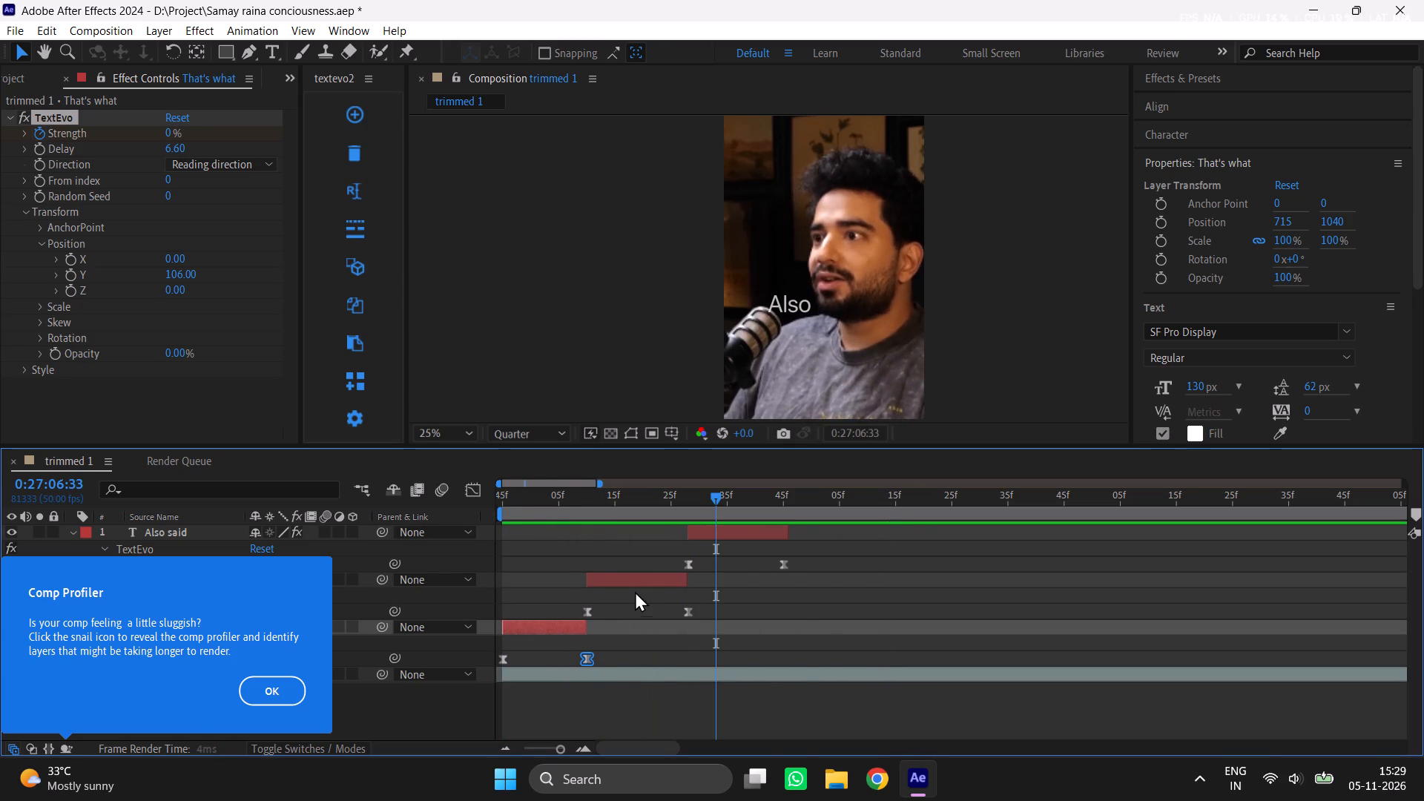
left_click(651, 587, "shift")
left_click(746, 531, "shift")
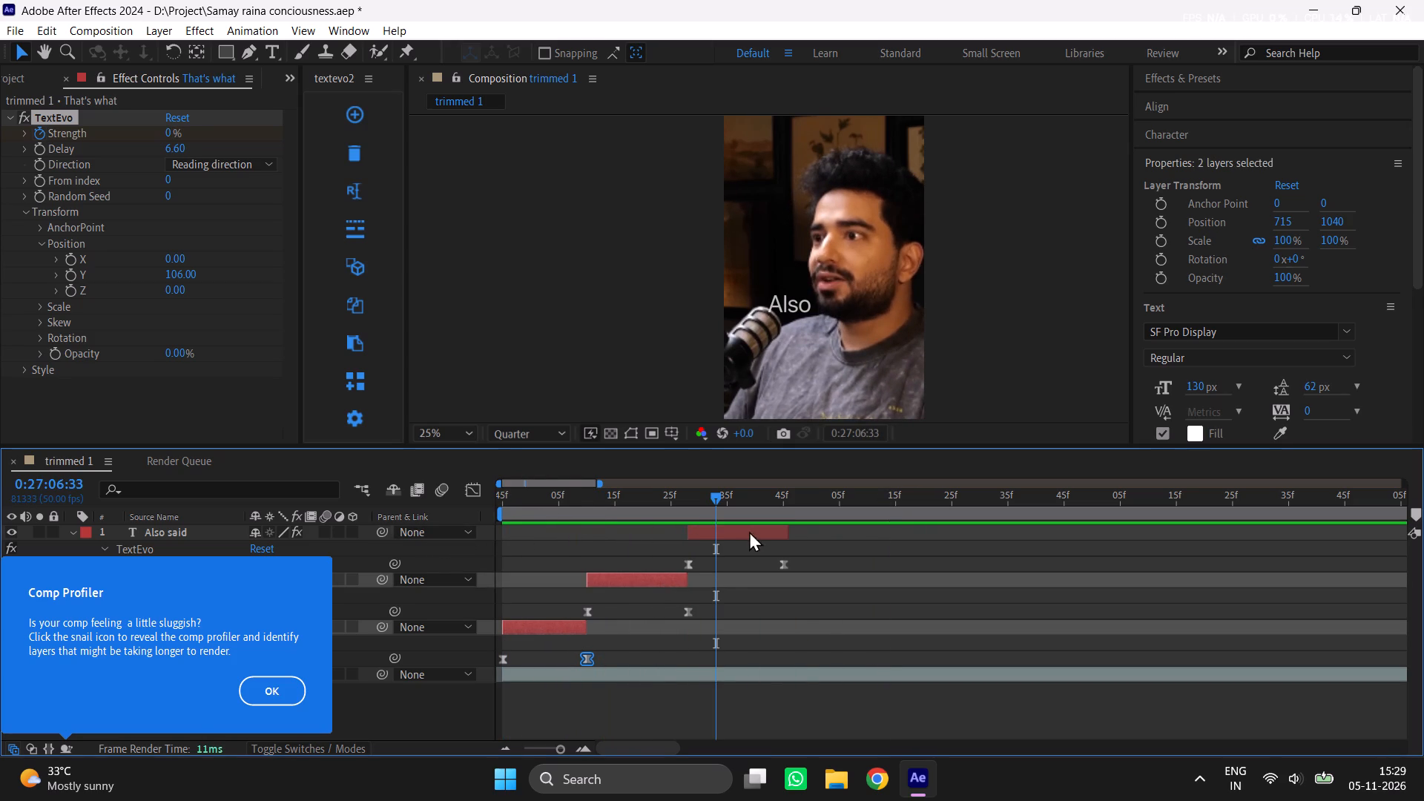
left_click_drag(789, 533, 823, 531)
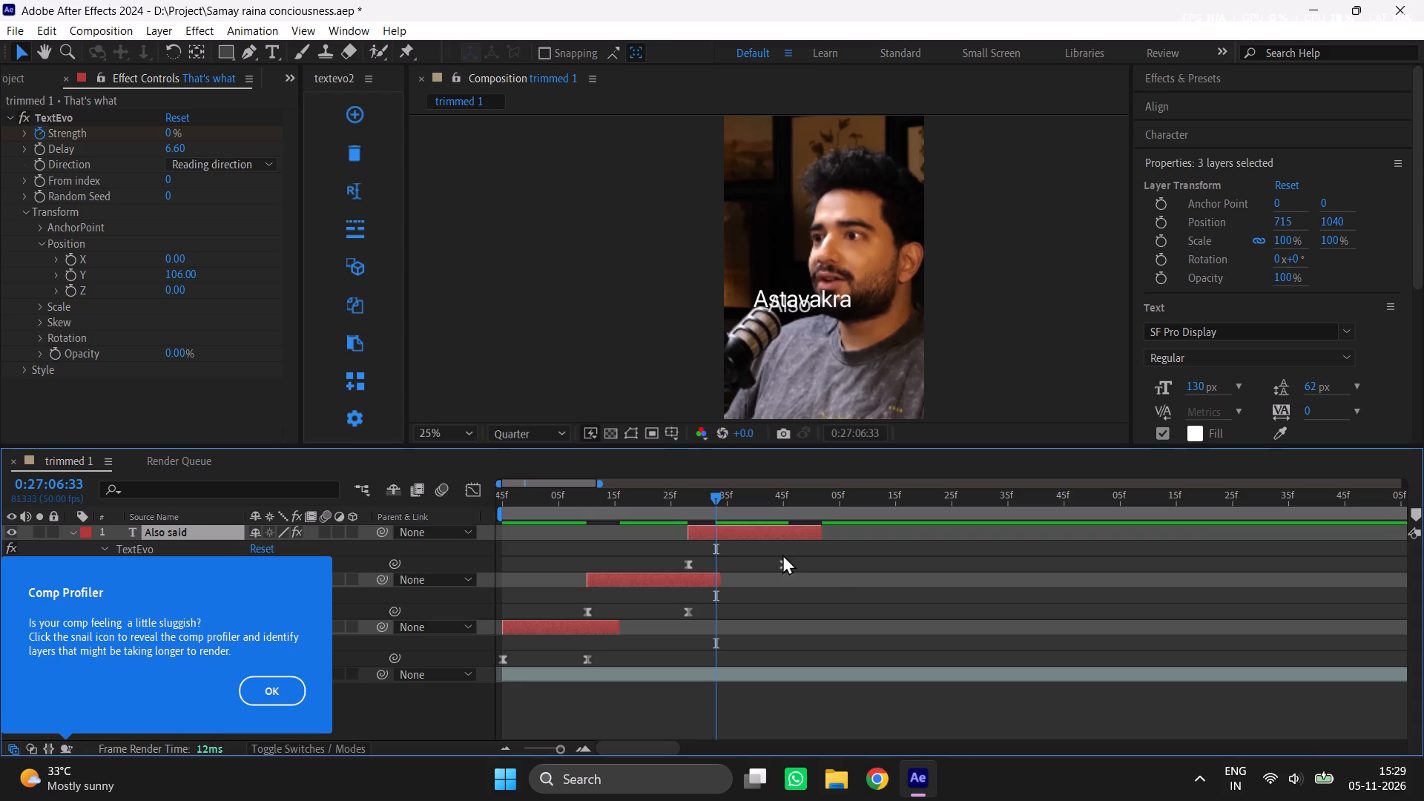
Shift "Also said" to start at 0:27:06:33 and "Astavakra" to start at about 0:27:06:16.
left_click(743, 556)
left_click_drag(728, 535, 756, 533)
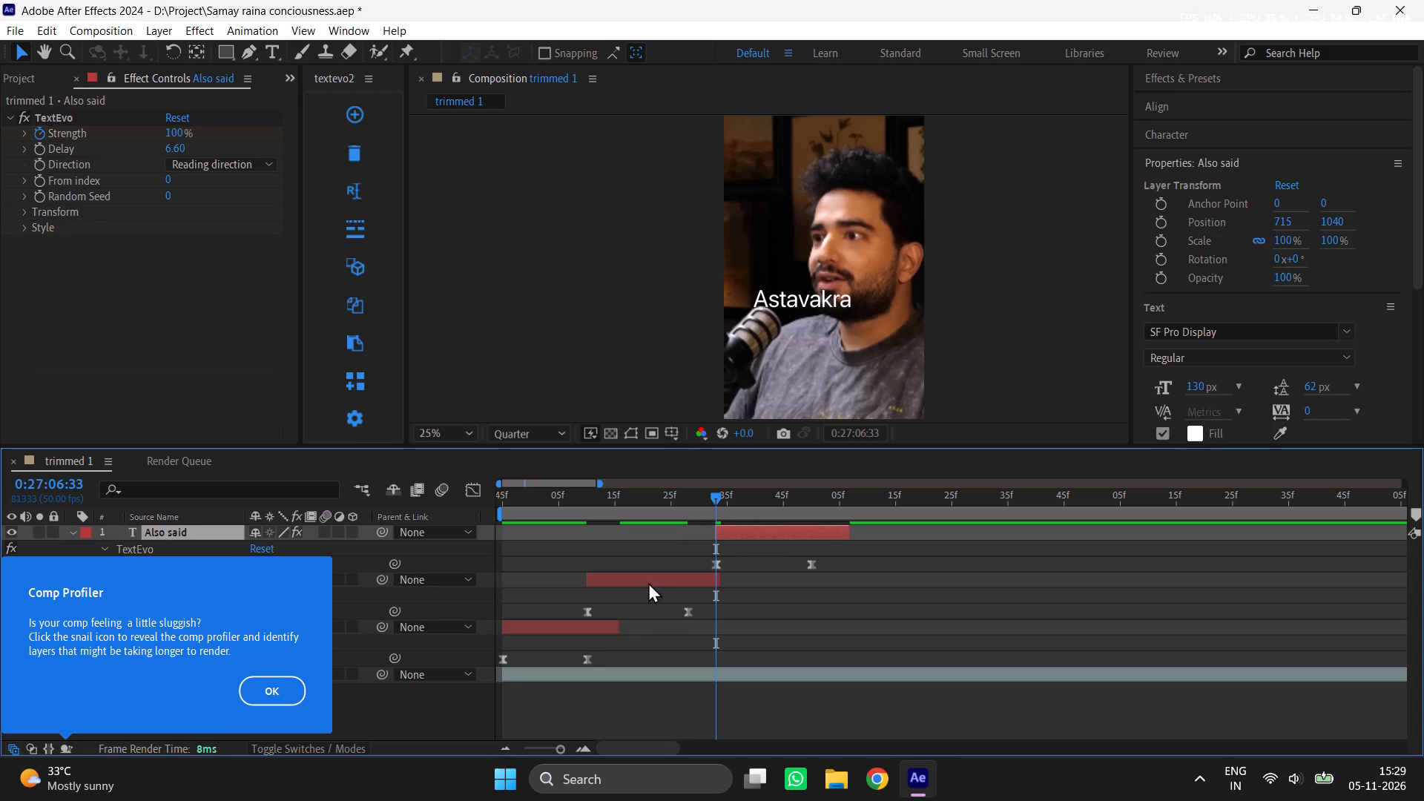
left_click_drag(646, 582, 681, 581)
Move the last Strength keyframes to about 0:27:06:14 for "That's what", 0:27:07:03 for "Also said" and 0:27:06:37 for "Astavakra".
left_click_drag(587, 664, 599, 664)
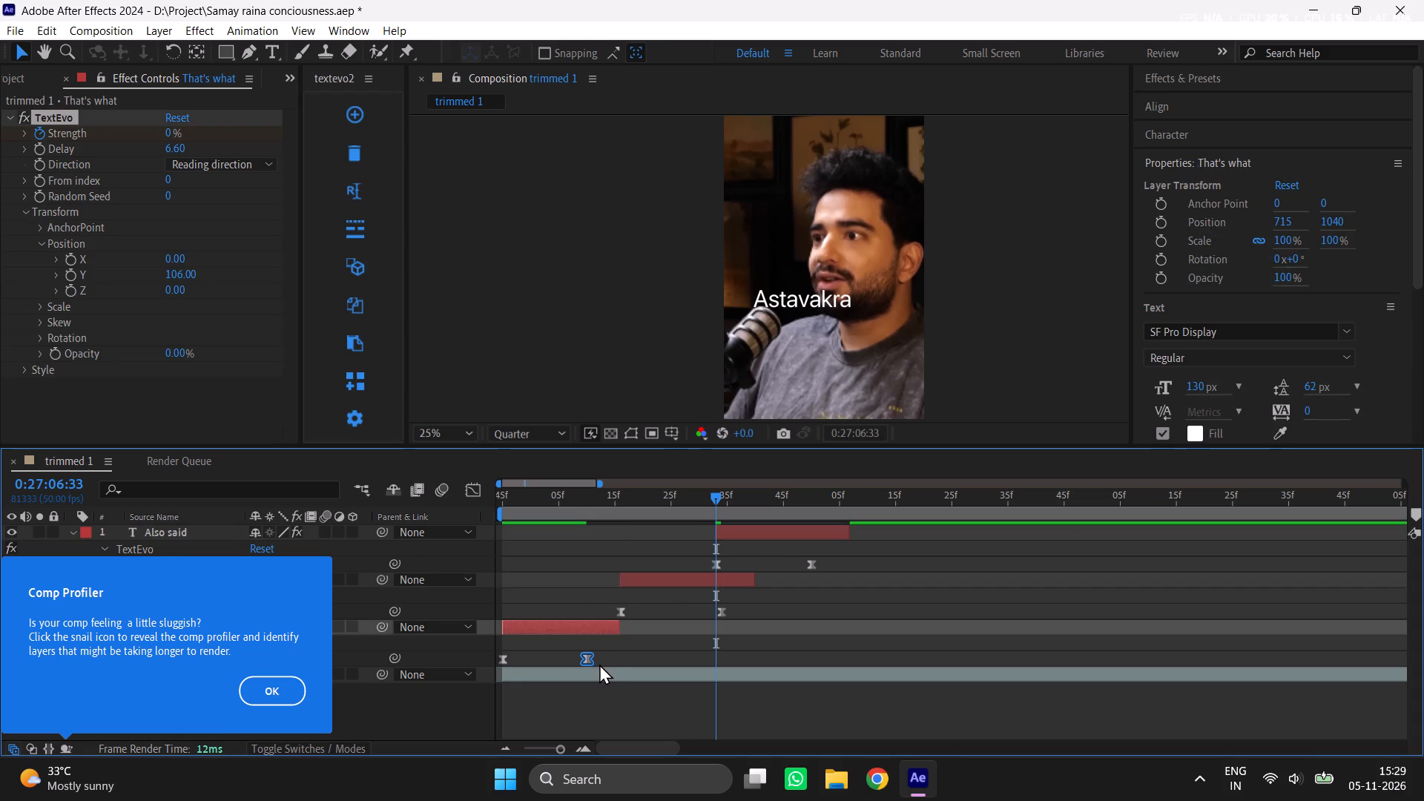
left_click_drag(599, 664, 609, 661)
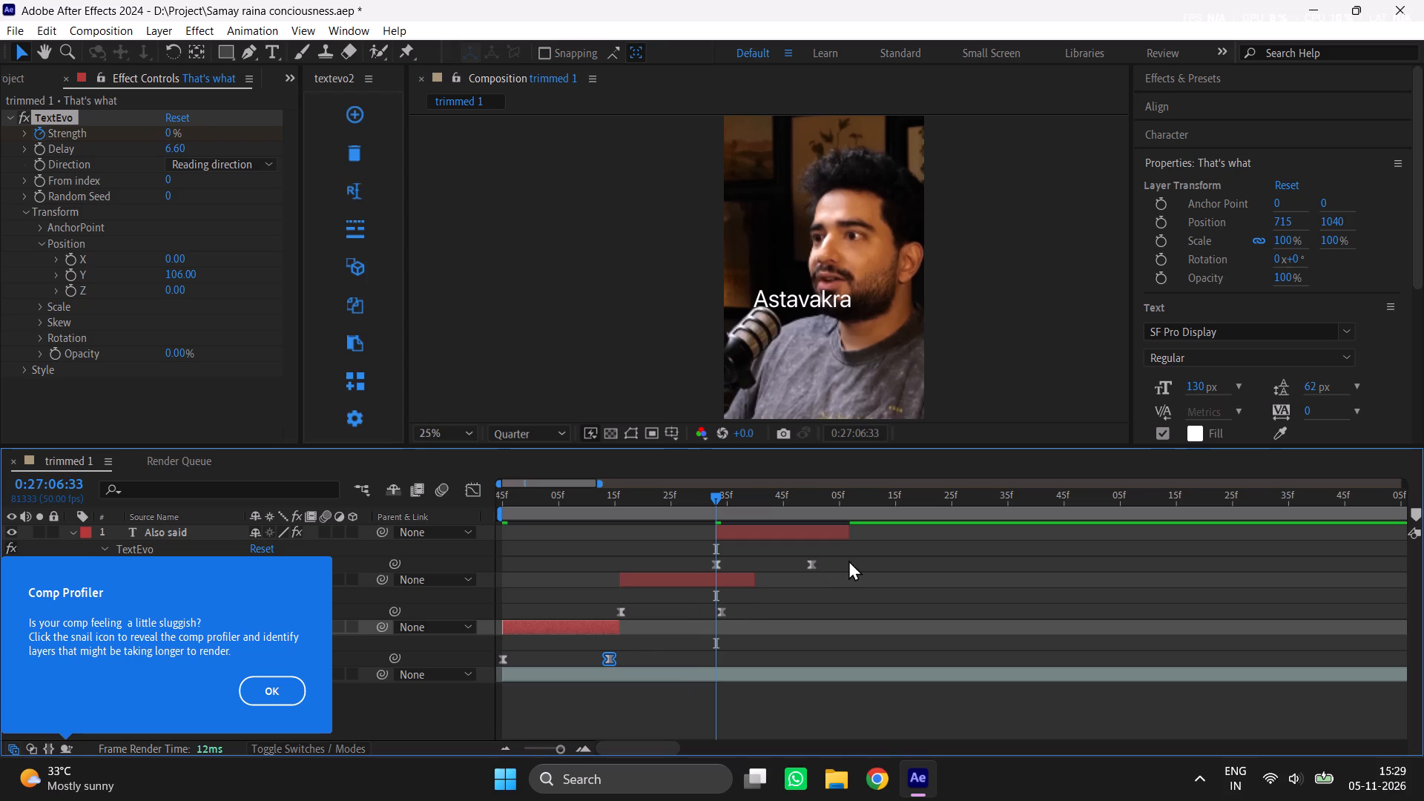
left_click_drag(815, 567, 834, 566)
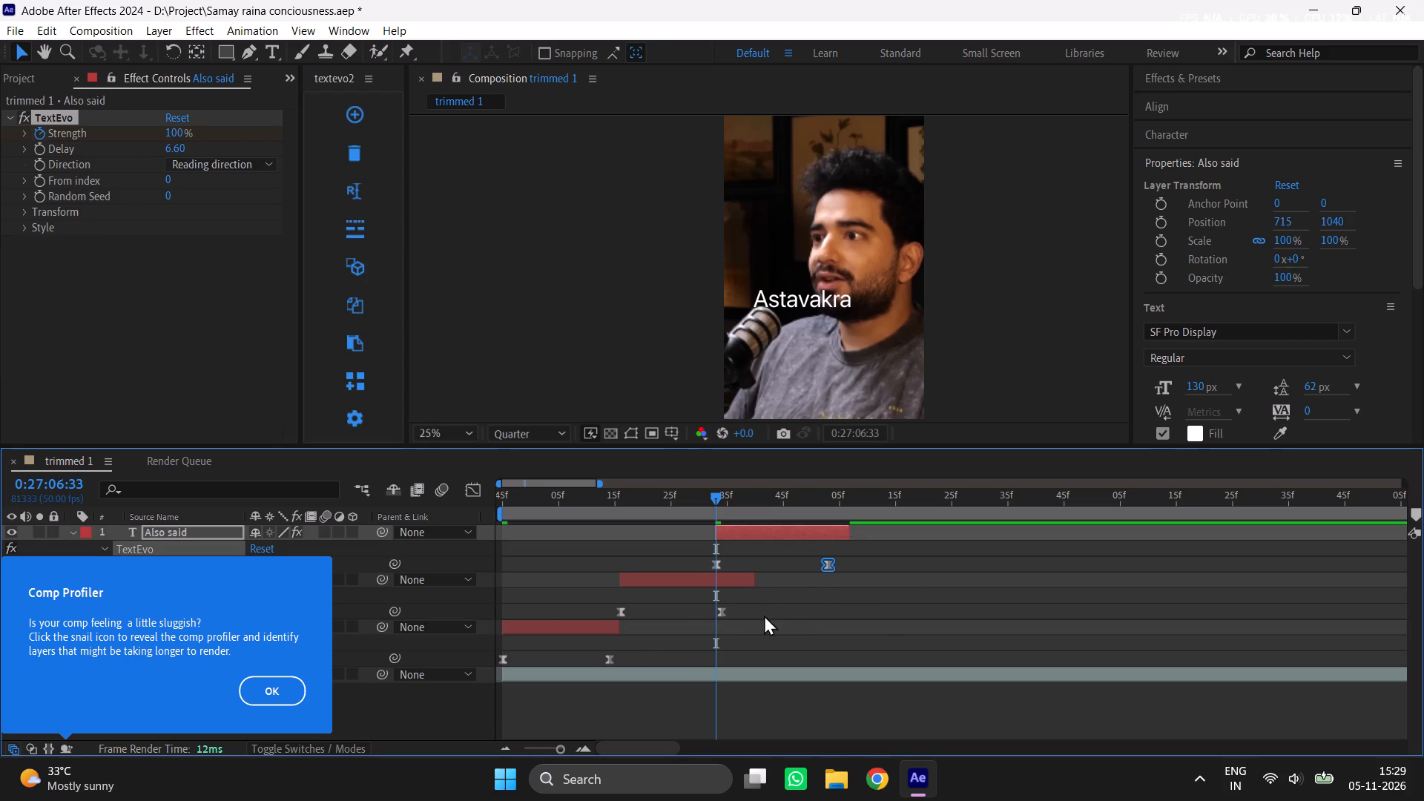
left_click_drag(722, 613, 739, 609)
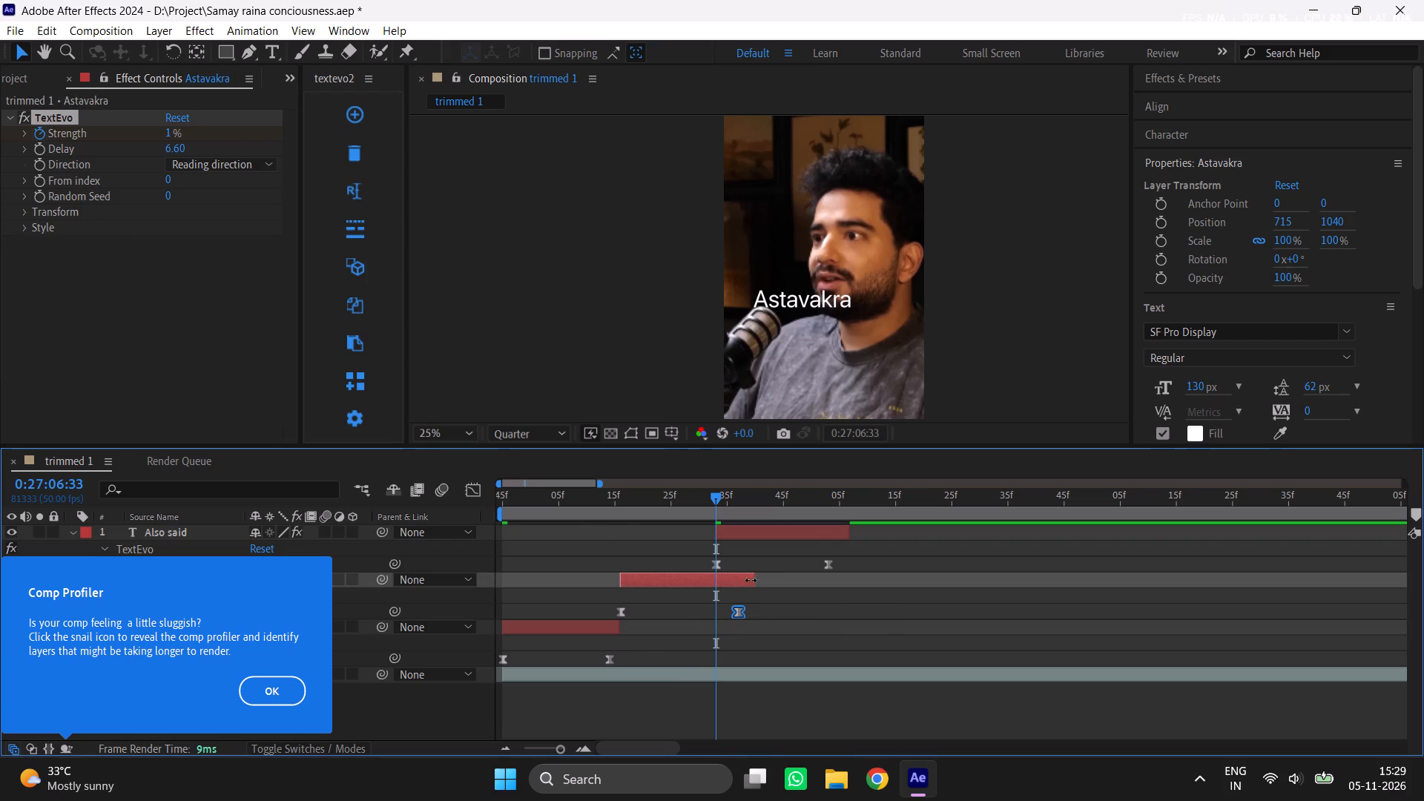
Play the subtitles from 0:27:05:45 and from 0:27:06:28 to check where "Astavakra" should give way to "Also said".
left_click_drag(520, 492, 341, 510)
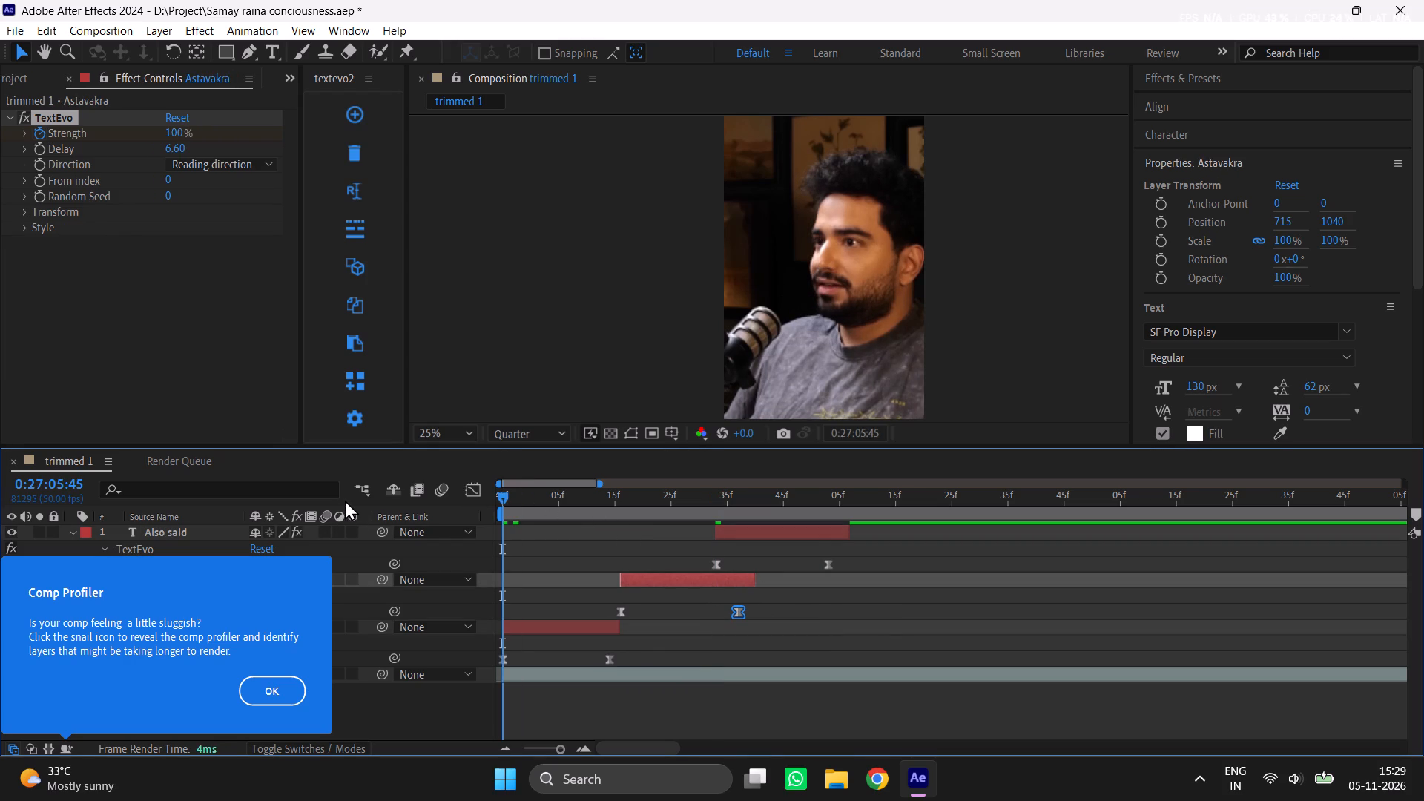
key("space")
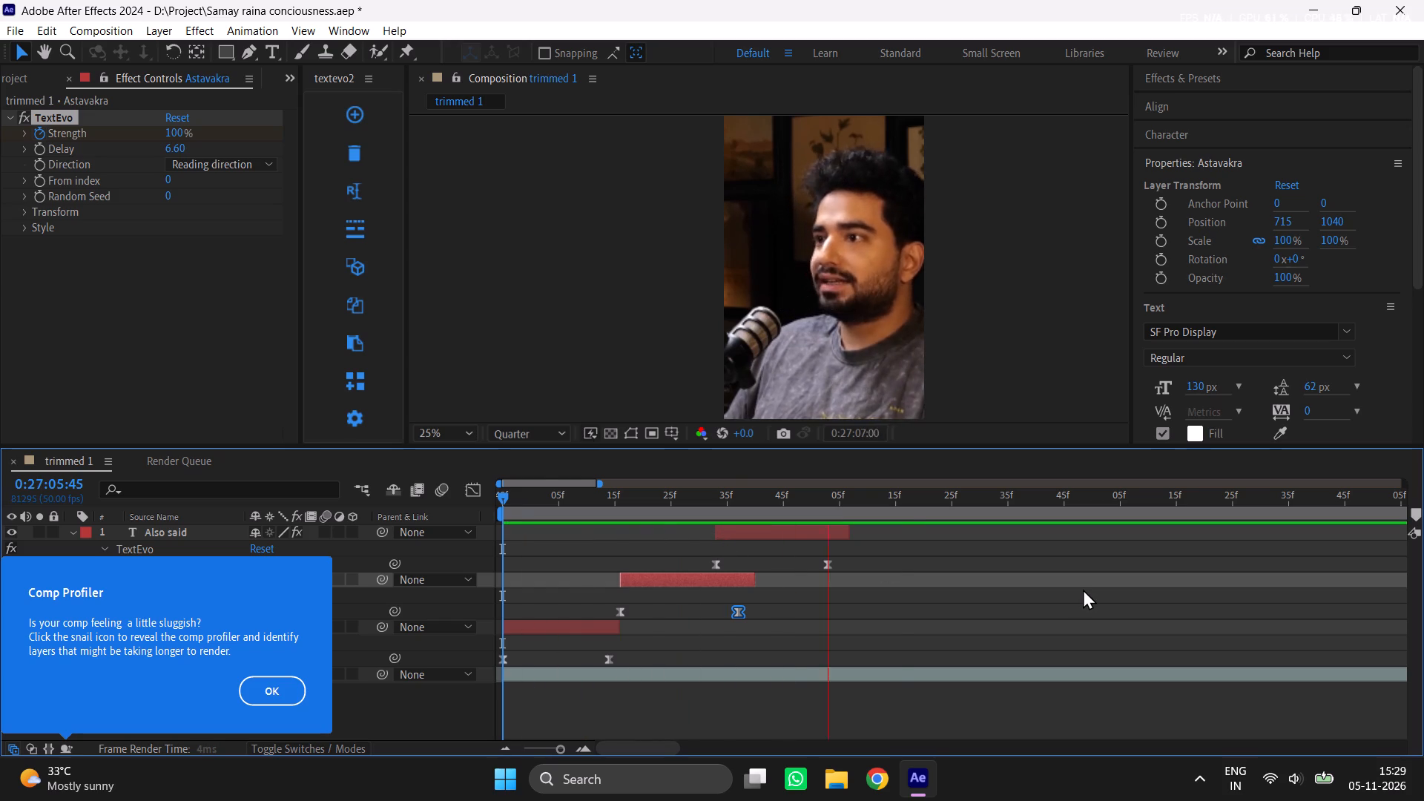
key("space")
left_click(685, 518)
key("space")
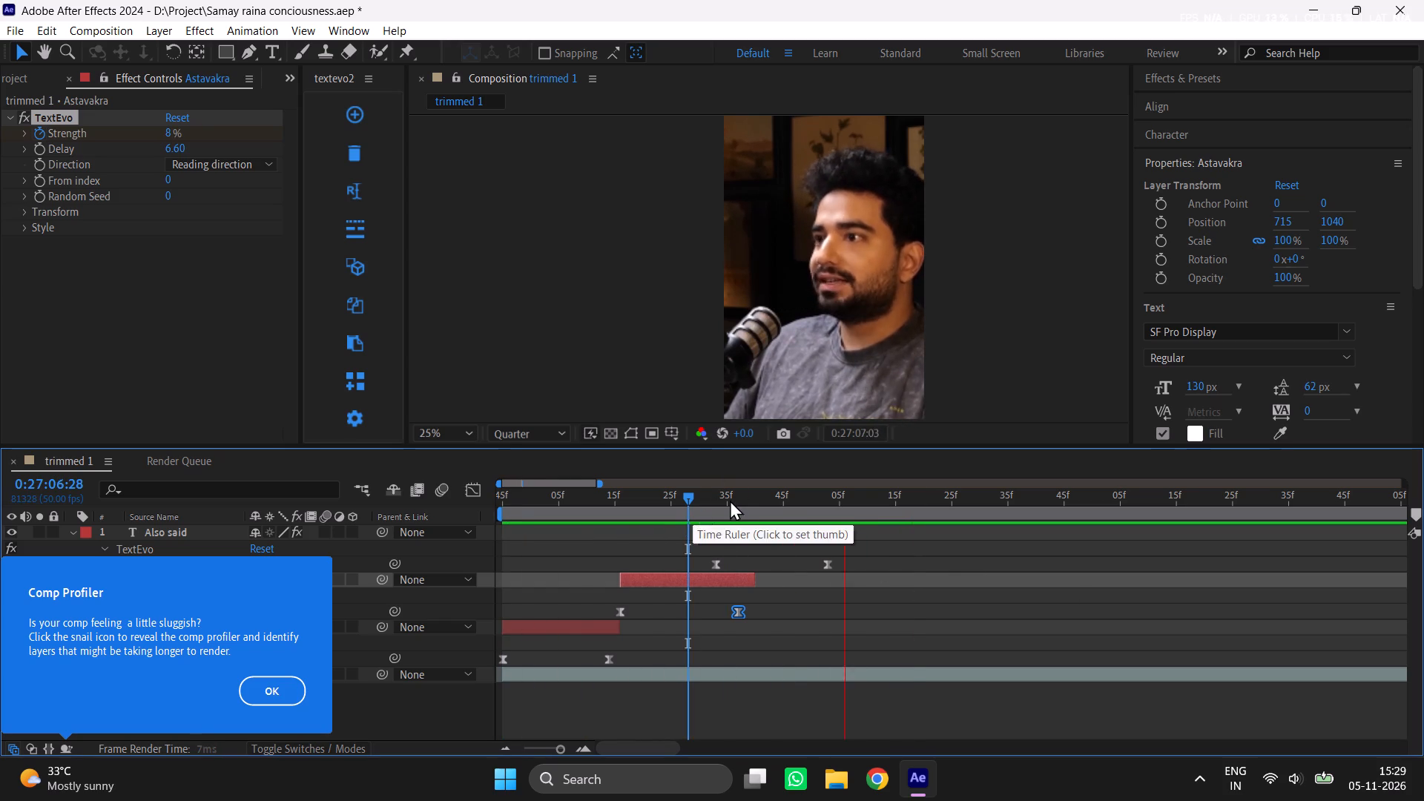
left_click(727, 497)
key("space")
left_click(725, 495)
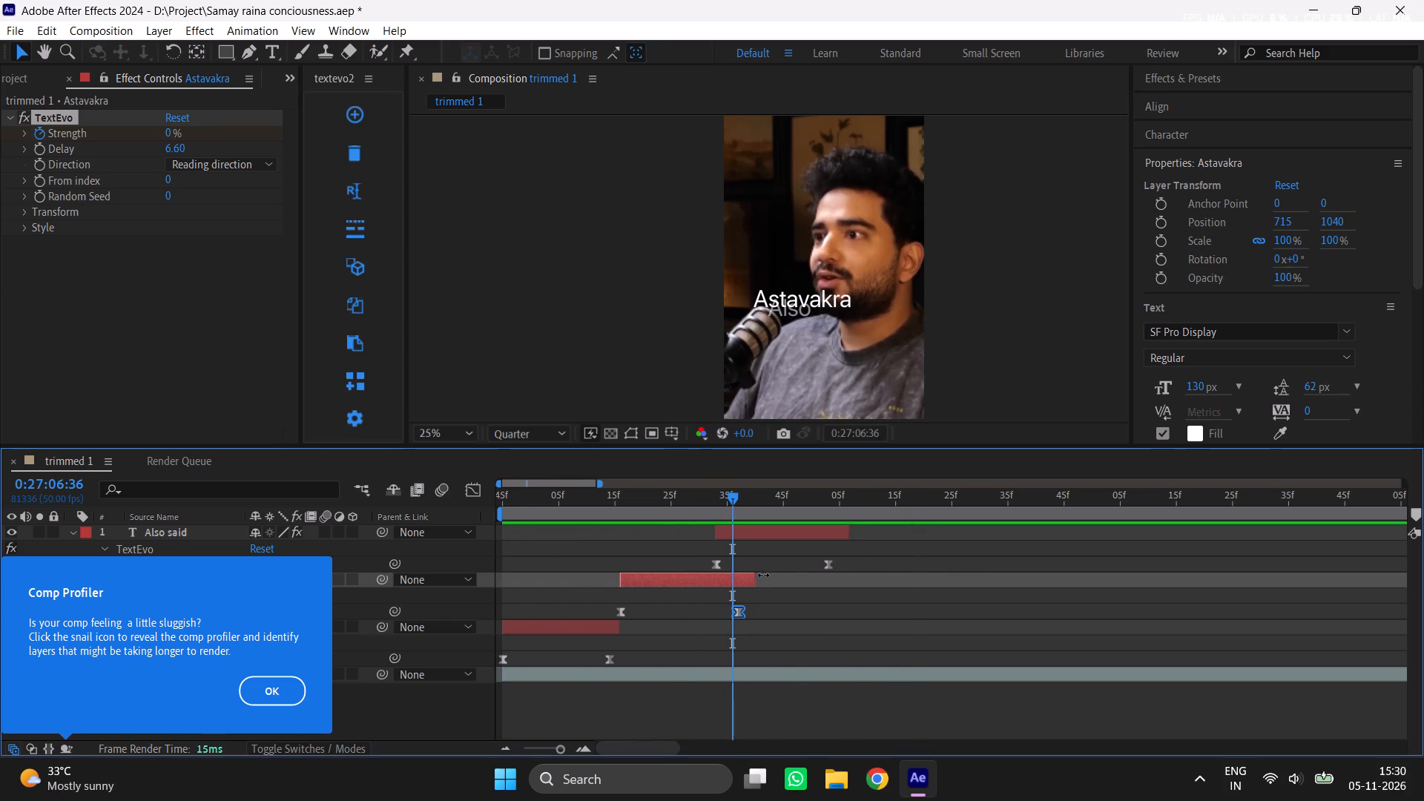
Trim the end of "Astavakra" to about 0:27:06:34 and move its last Strength keyframe to about 0:27:06:33.
left_click_drag(759, 576, 725, 587)
left_click_drag(738, 607, 720, 615)
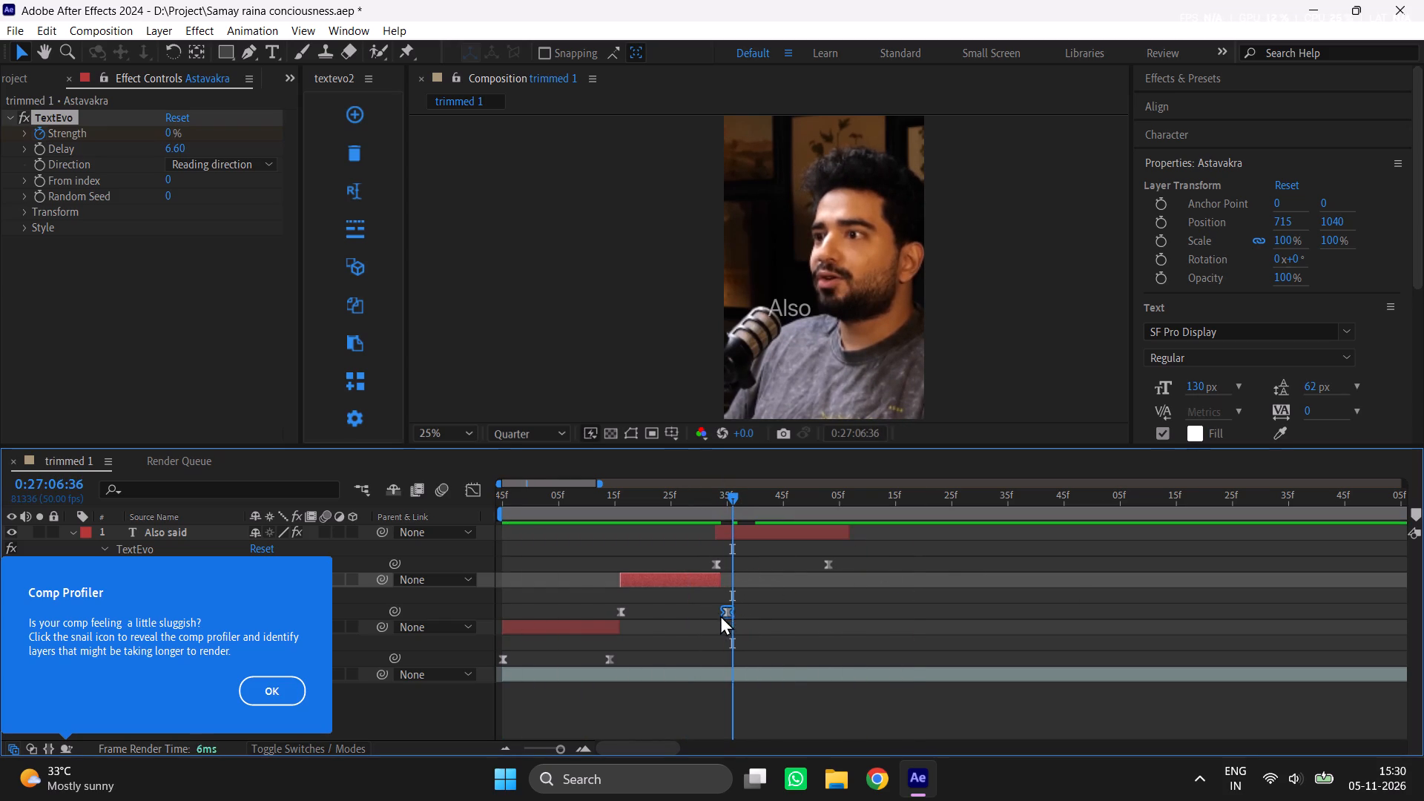
left_click_drag(720, 615, 718, 616)
Replay the subtitles from 0:27:05:45 and from points up to 0:27:07:03 to check their timing against the speech.
left_click_drag(573, 461, 472, 474)
left_click_drag(472, 474, 449, 475)
key("space")
left_click(538, 502)
key("space")
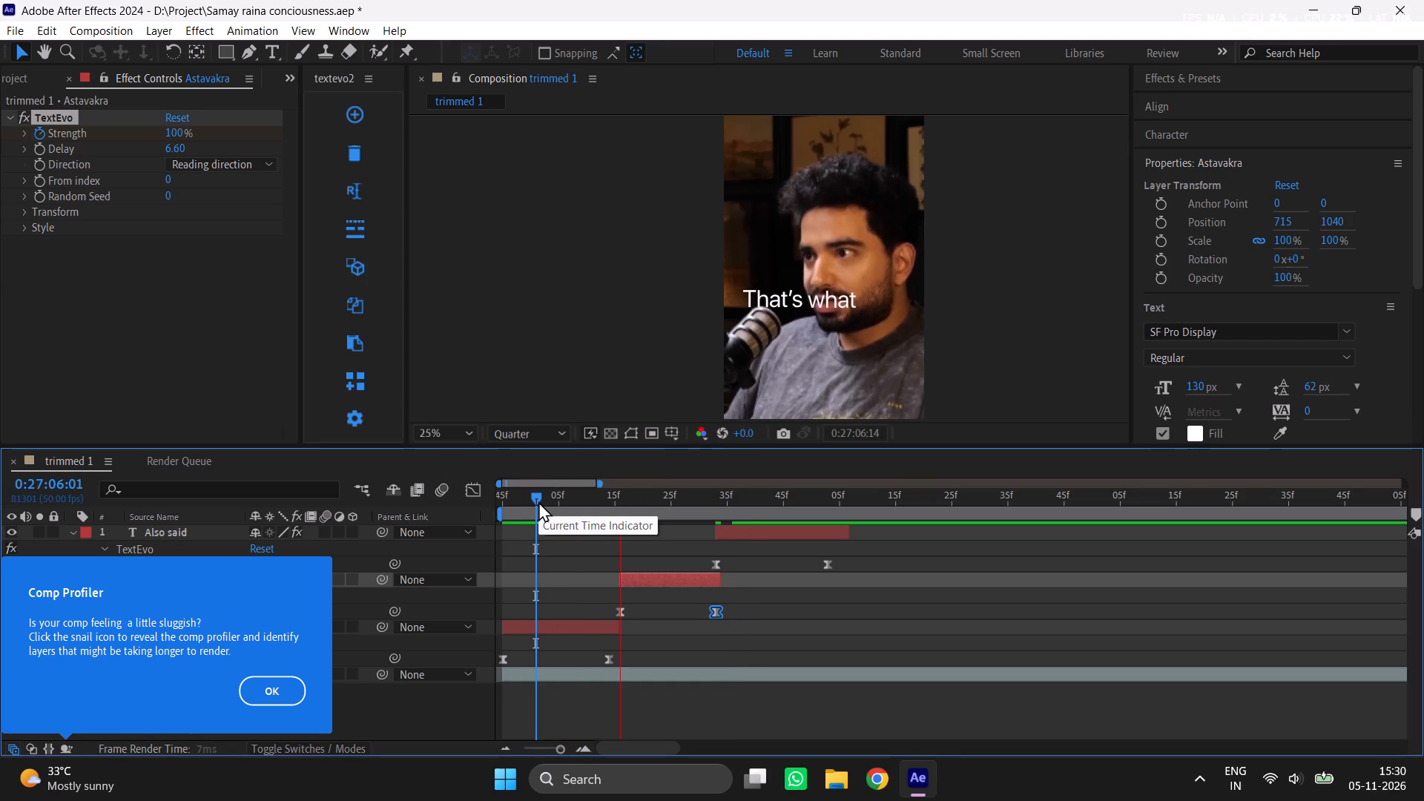
left_click_drag(540, 501, 476, 519)
key("space")
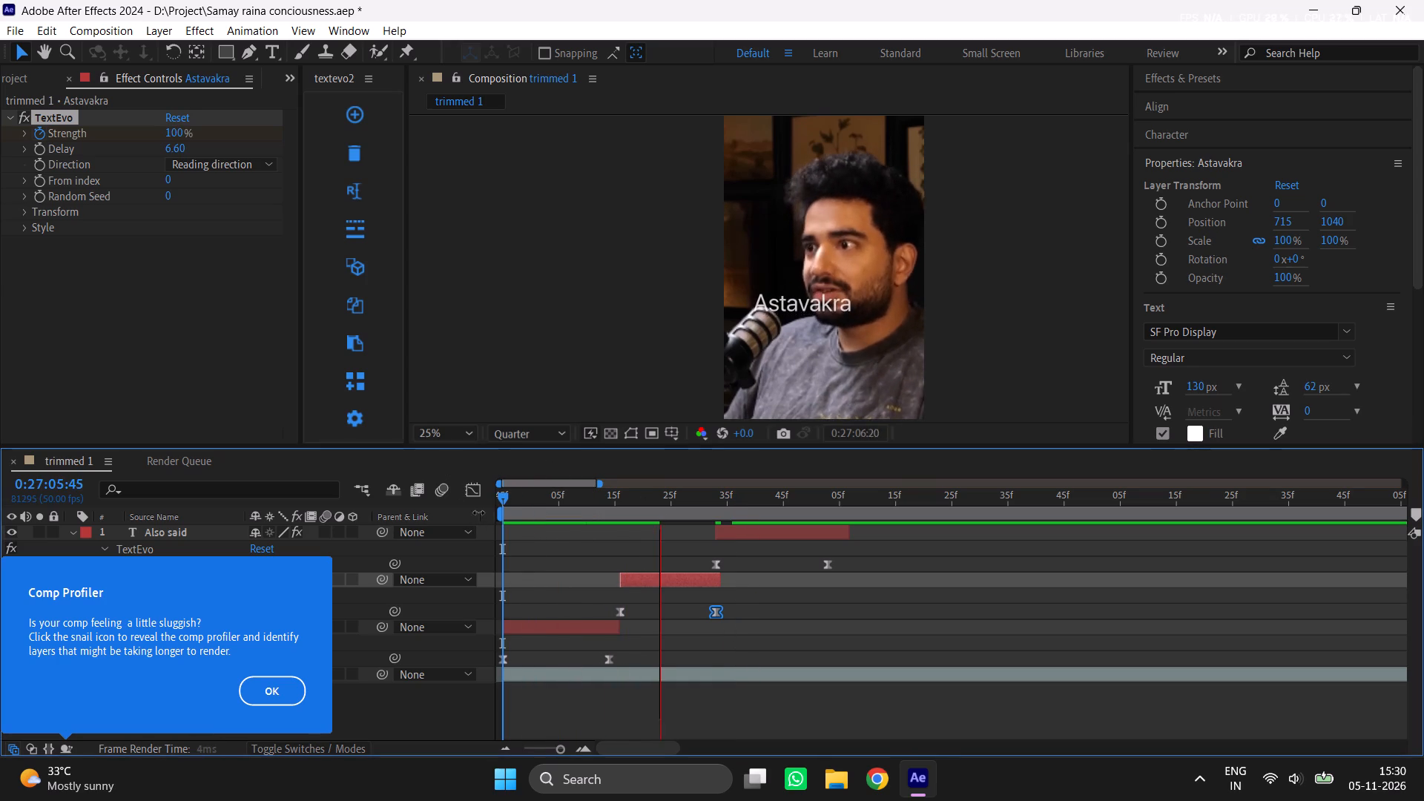
key("space")
left_click(576, 504)
key("space")
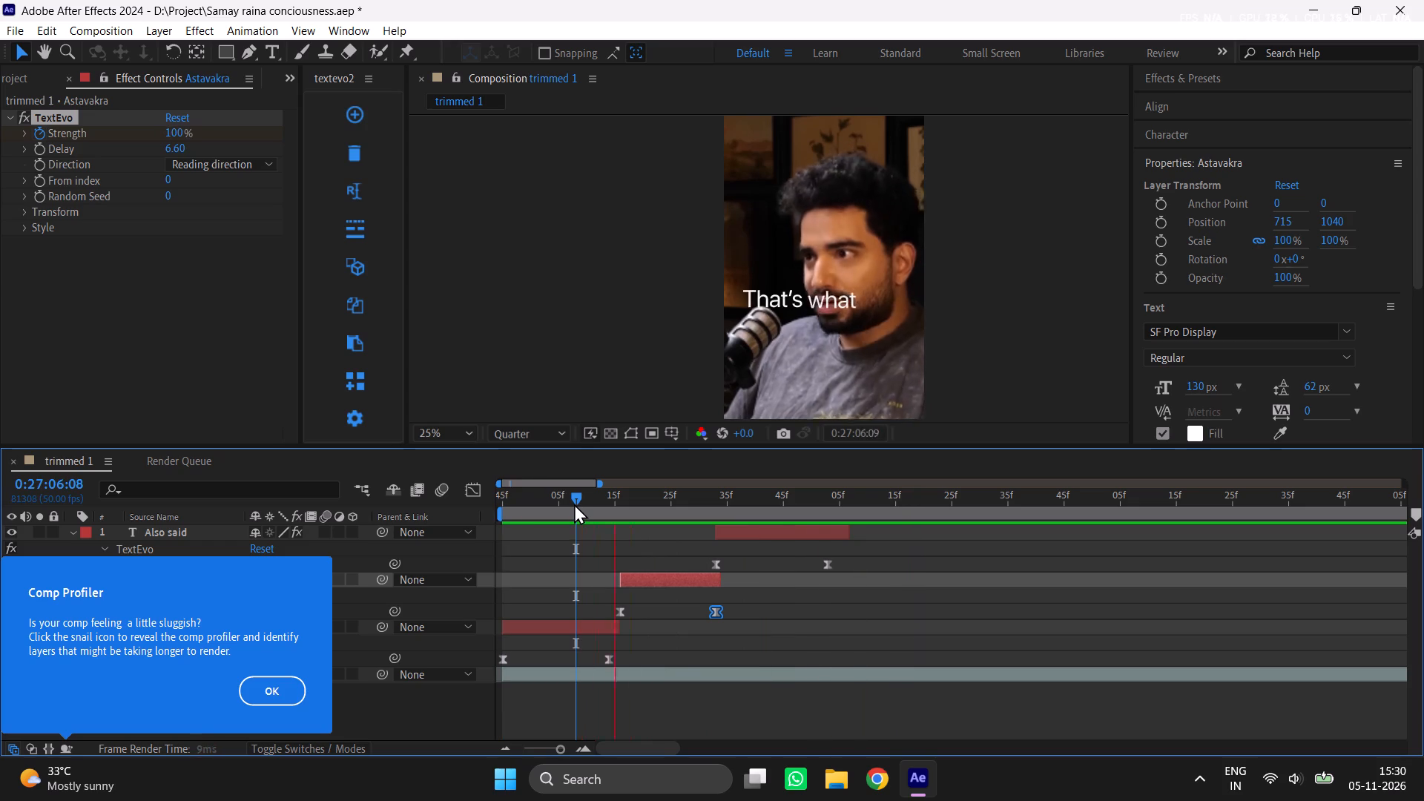
left_click(732, 517)
key("space")
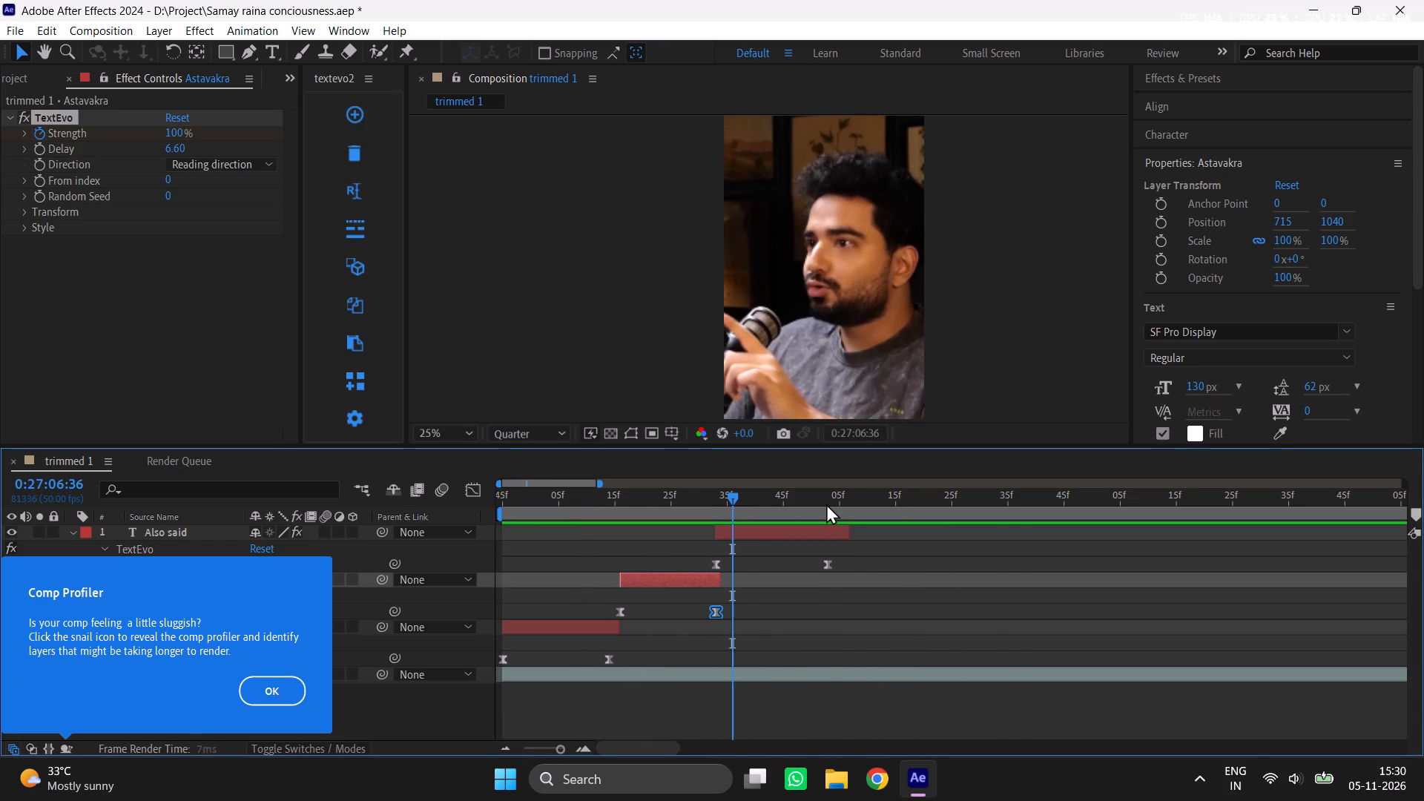
left_click(826, 504)
key("space")
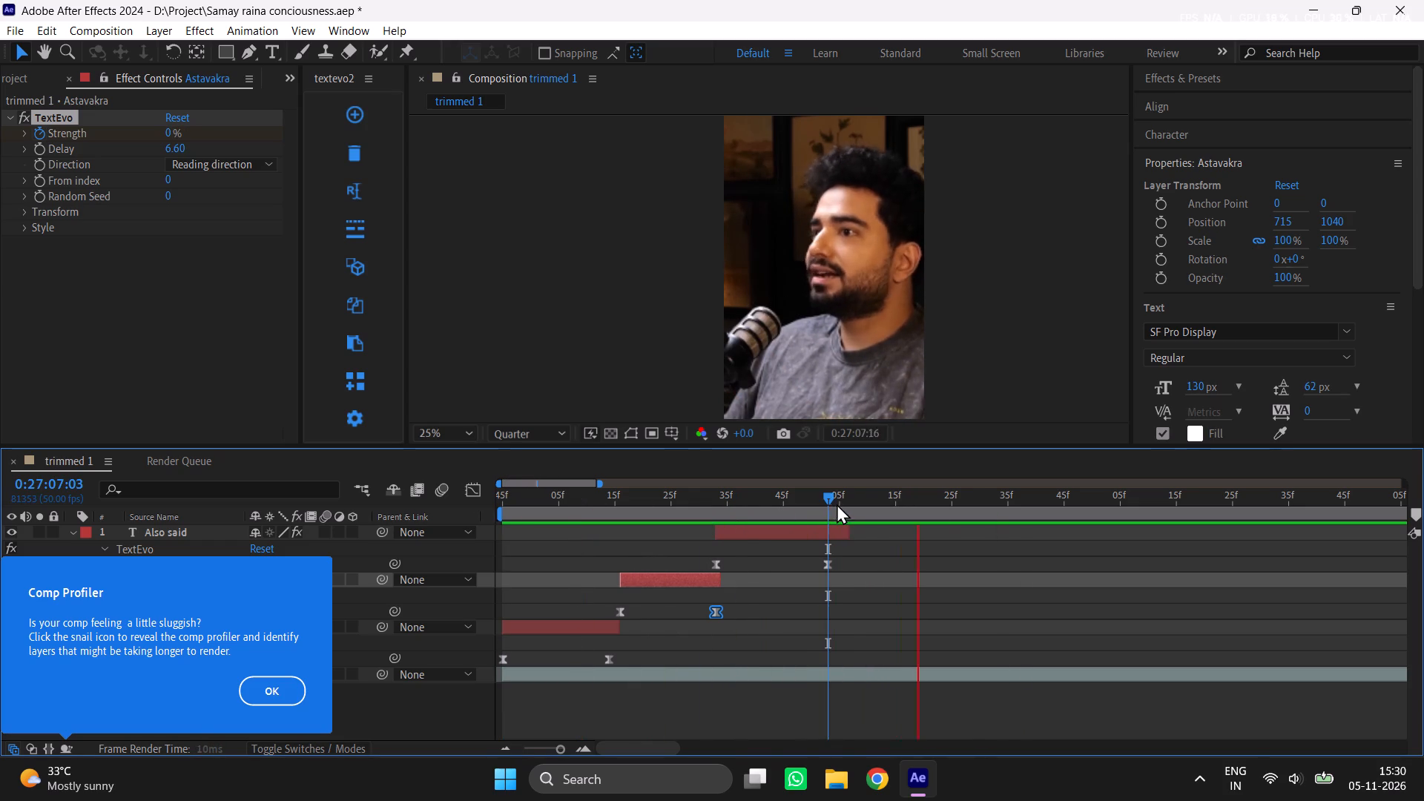
Move the last Strength keyframe of "Also said" to about 0:27:07:06, just before the layer's end.
left_click(835, 504)
left_click_drag(828, 563, 850, 567)
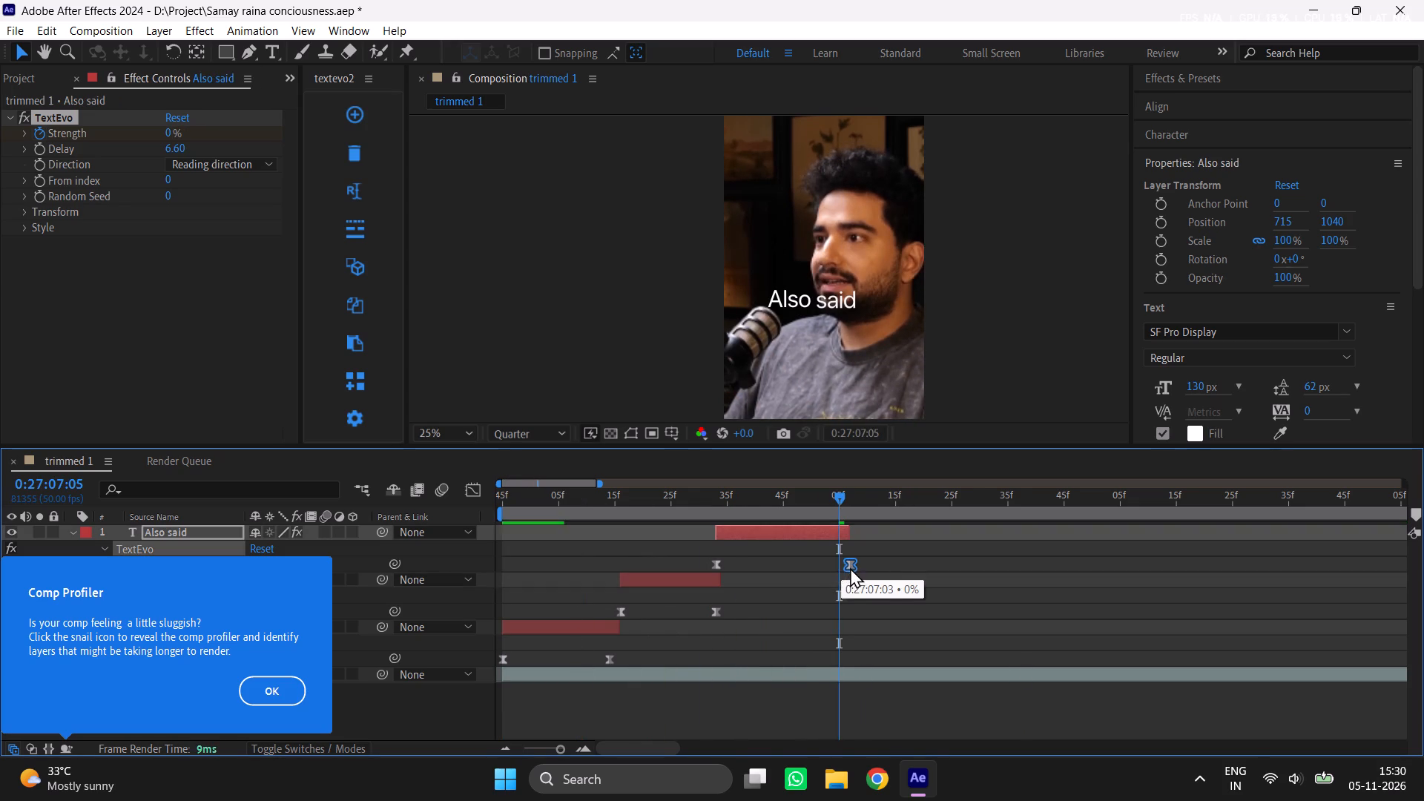
left_click_drag(850, 567, 845, 570)
Return to 0:27:05:45, save the project and dismiss the Comp Profiler tip.
left_click_drag(594, 489, 459, 533)
key("ctrl+s")
left_click(270, 696)
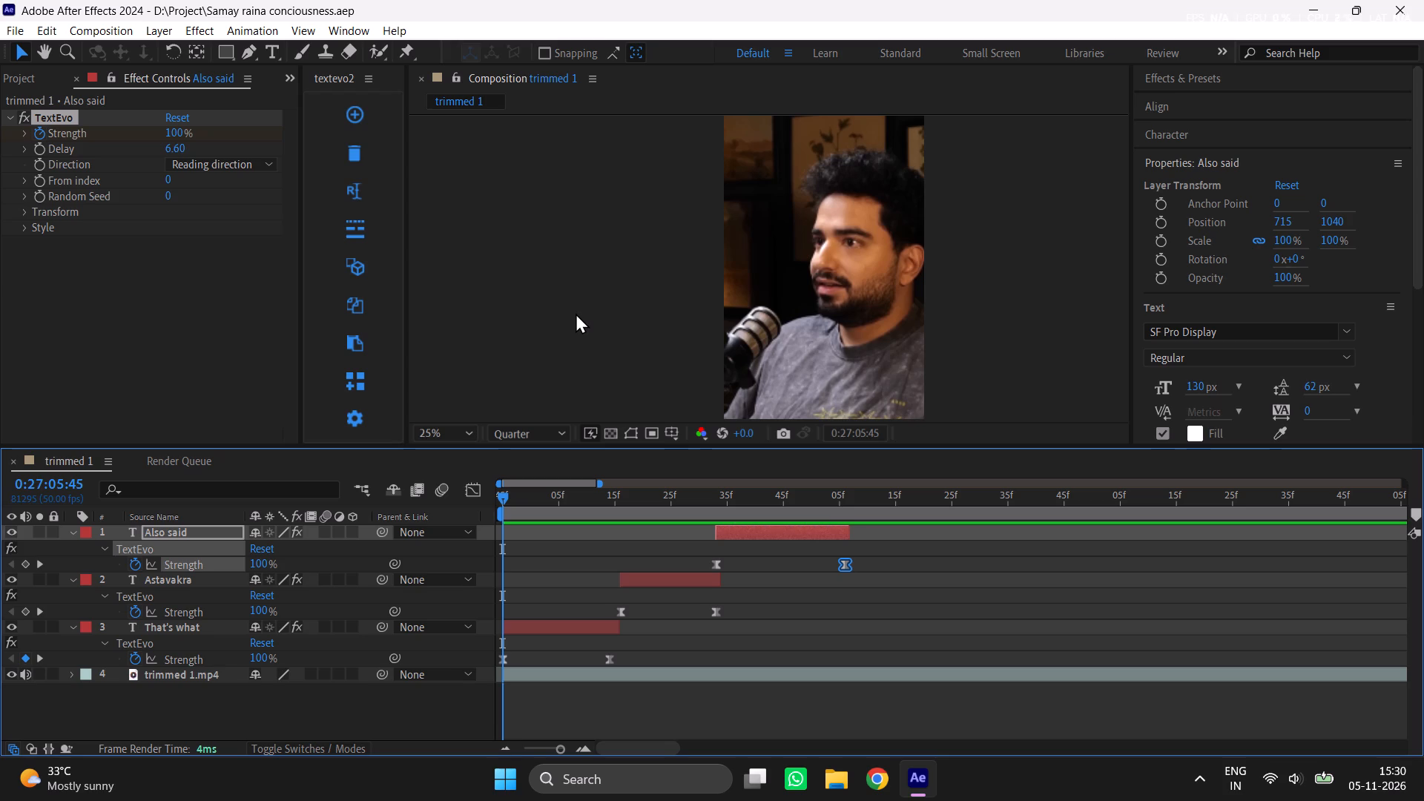
Play the subtitles again from 0:27:05:45 and 0:27:05:48 to check the retimed word animation.
key("space")
left_click_drag(520, 497, 487, 505)
key("space")
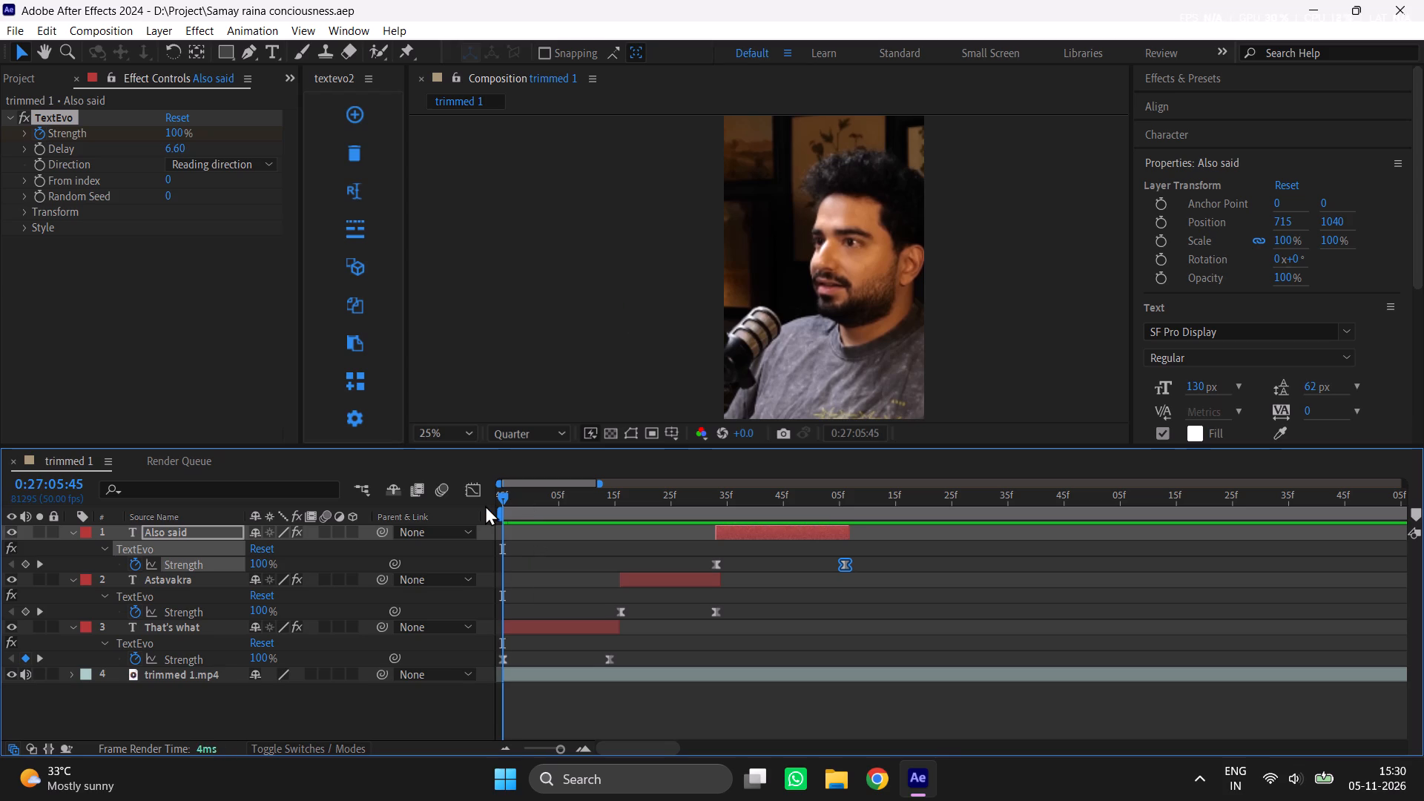
left_click(517, 492)
key("space")
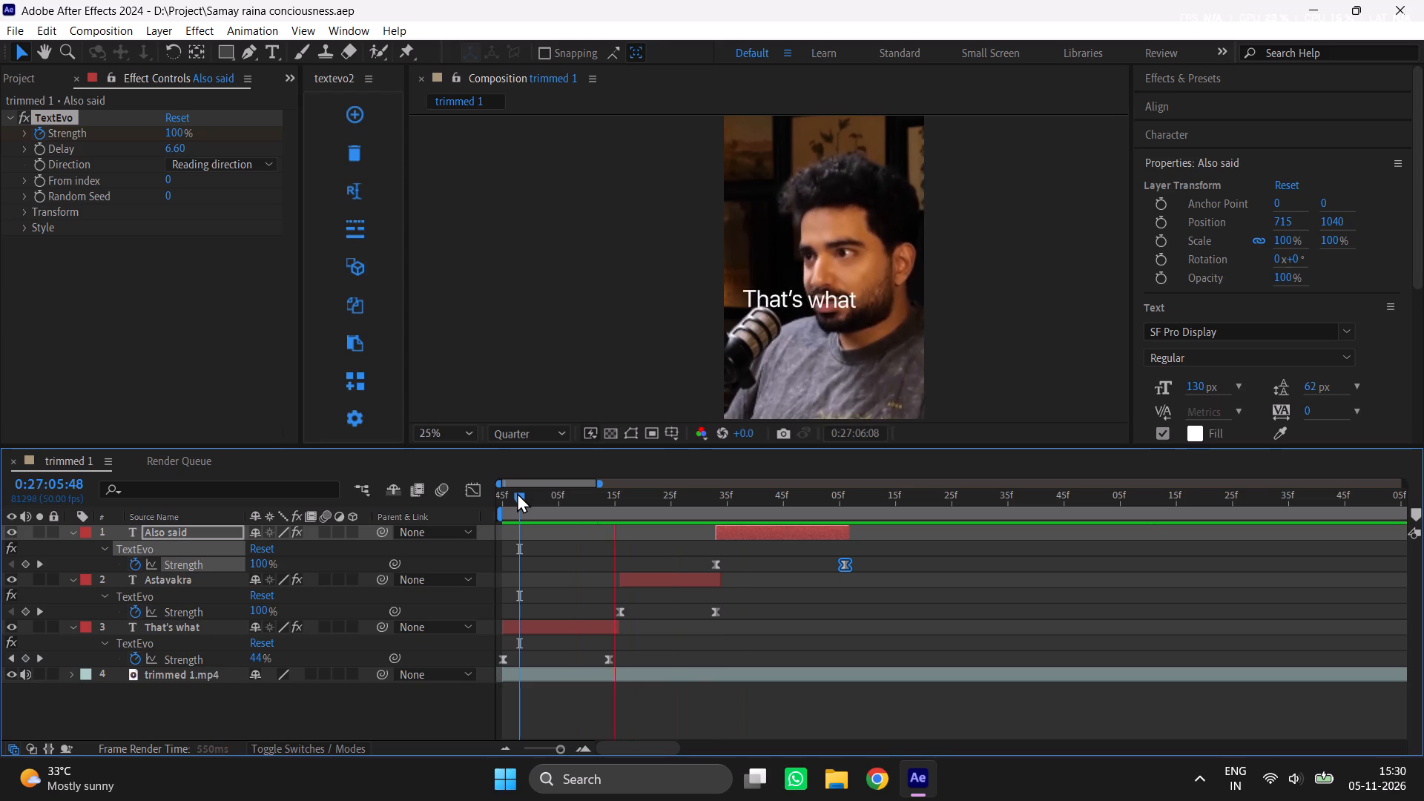
Replay the subtitles from 0:27:05:45 to check the word animation against the speech.
left_click_drag(517, 492, 492, 496)
key("space")
key("space")
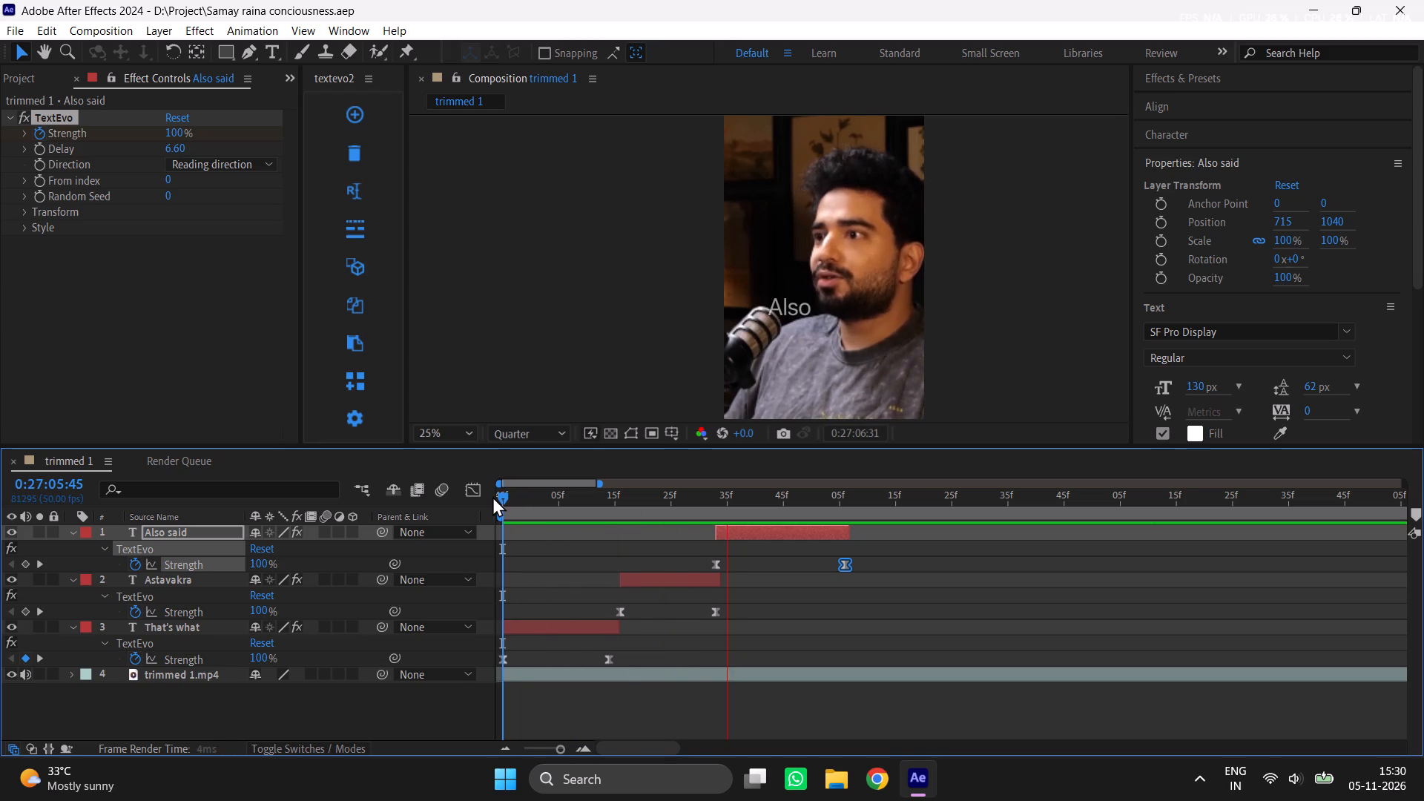
At 0:27:06:03, reveal the Position property of the "That's what" text layer.
left_click(547, 492)
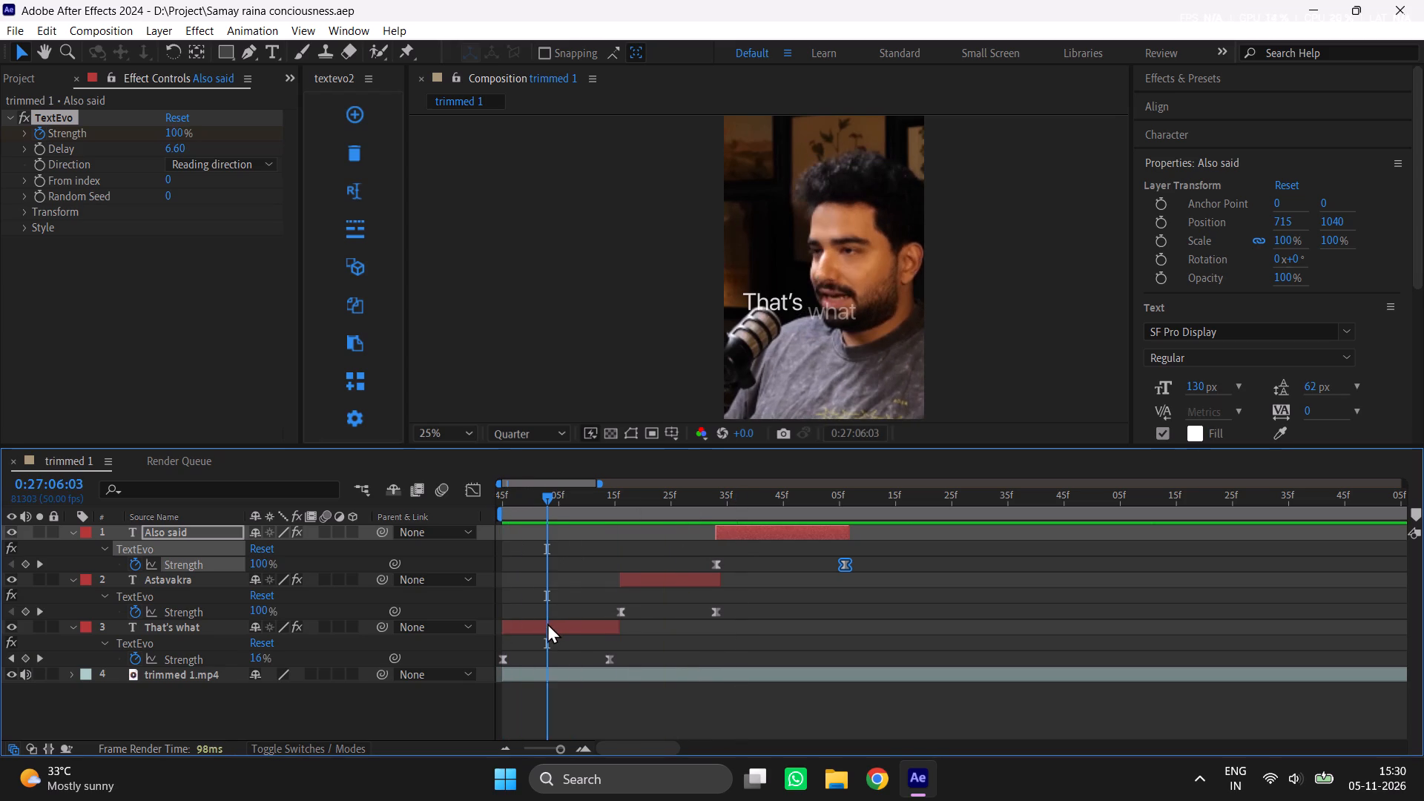
left_click(547, 623)
key("p")
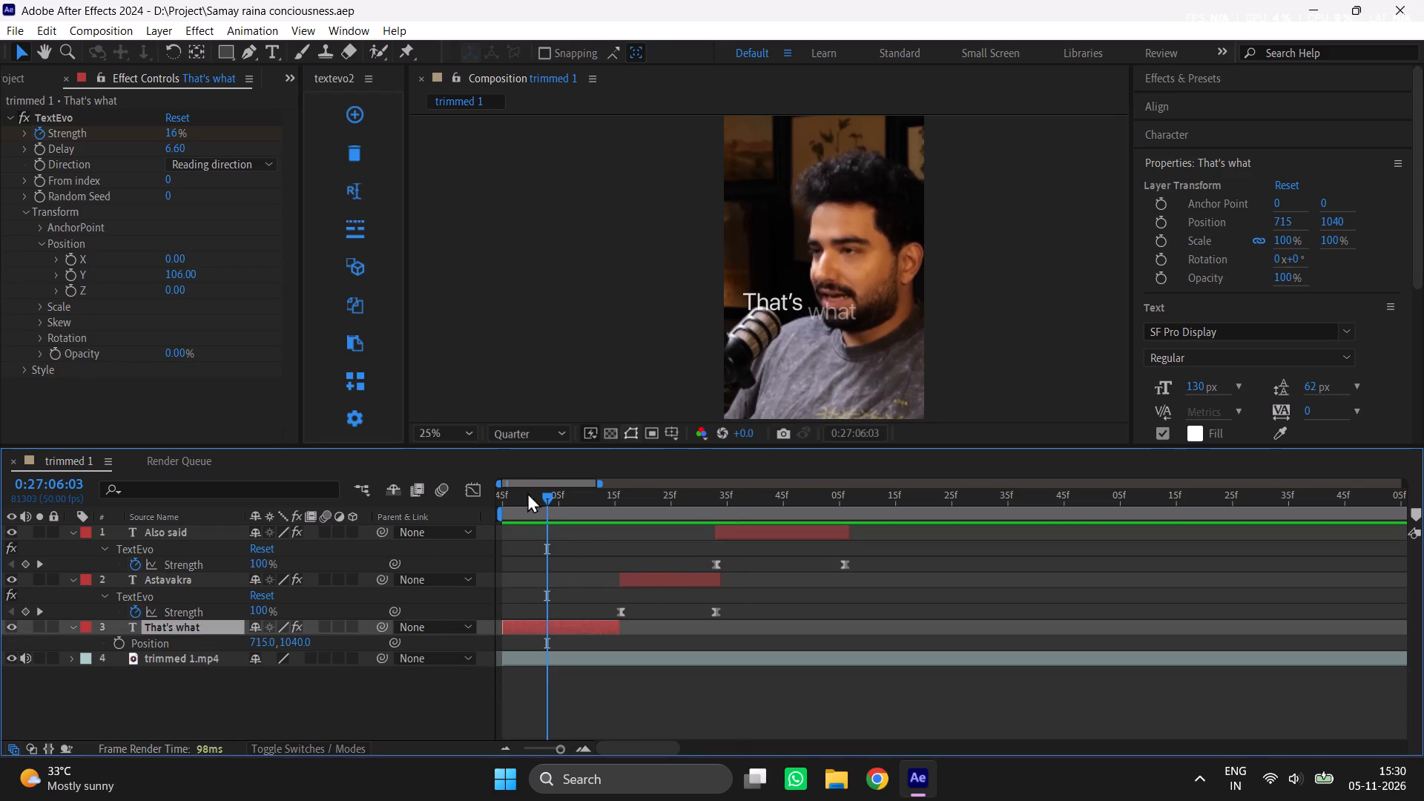
Show the Title/Action Safe overlay on the composition preview.
scroll(782, 248, "down", 1)
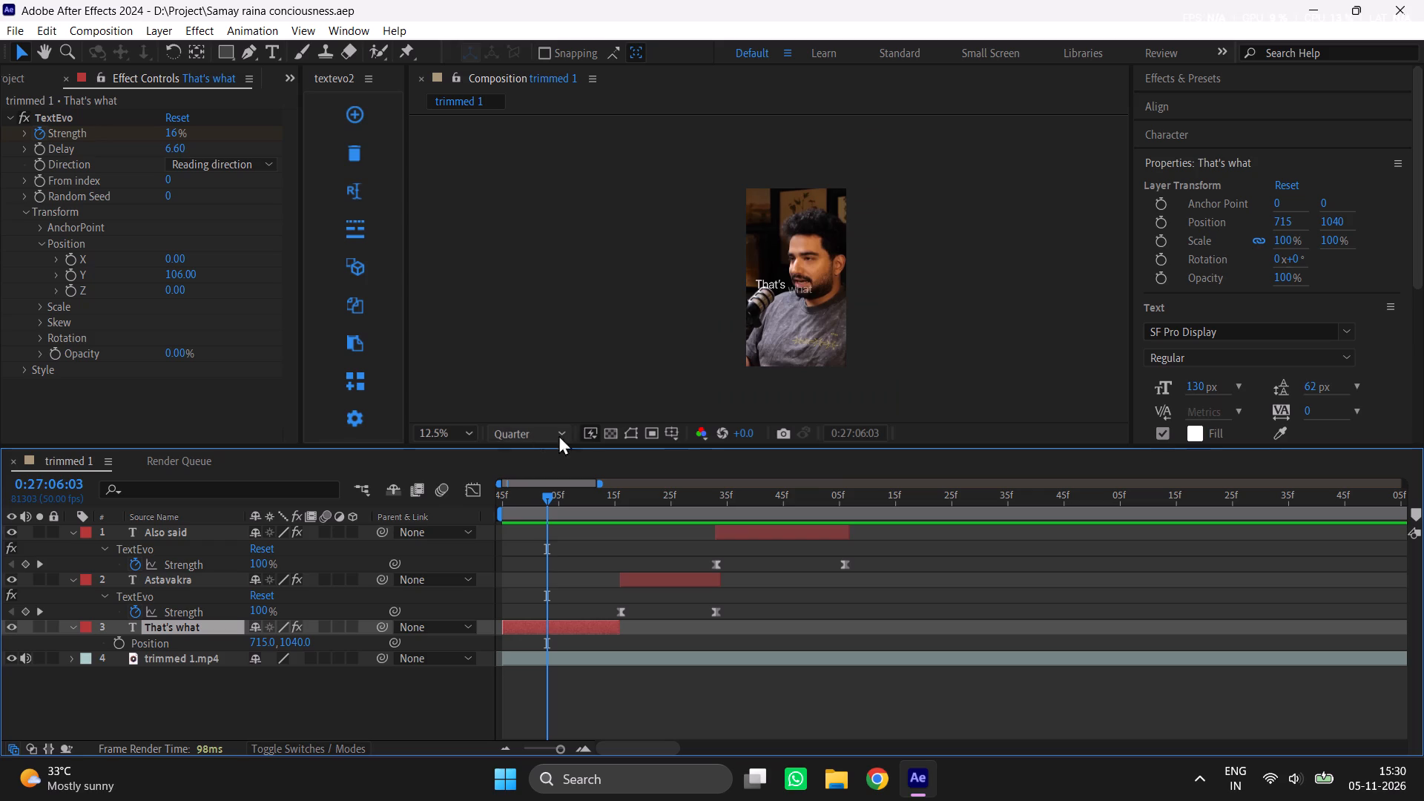
left_click(669, 435)
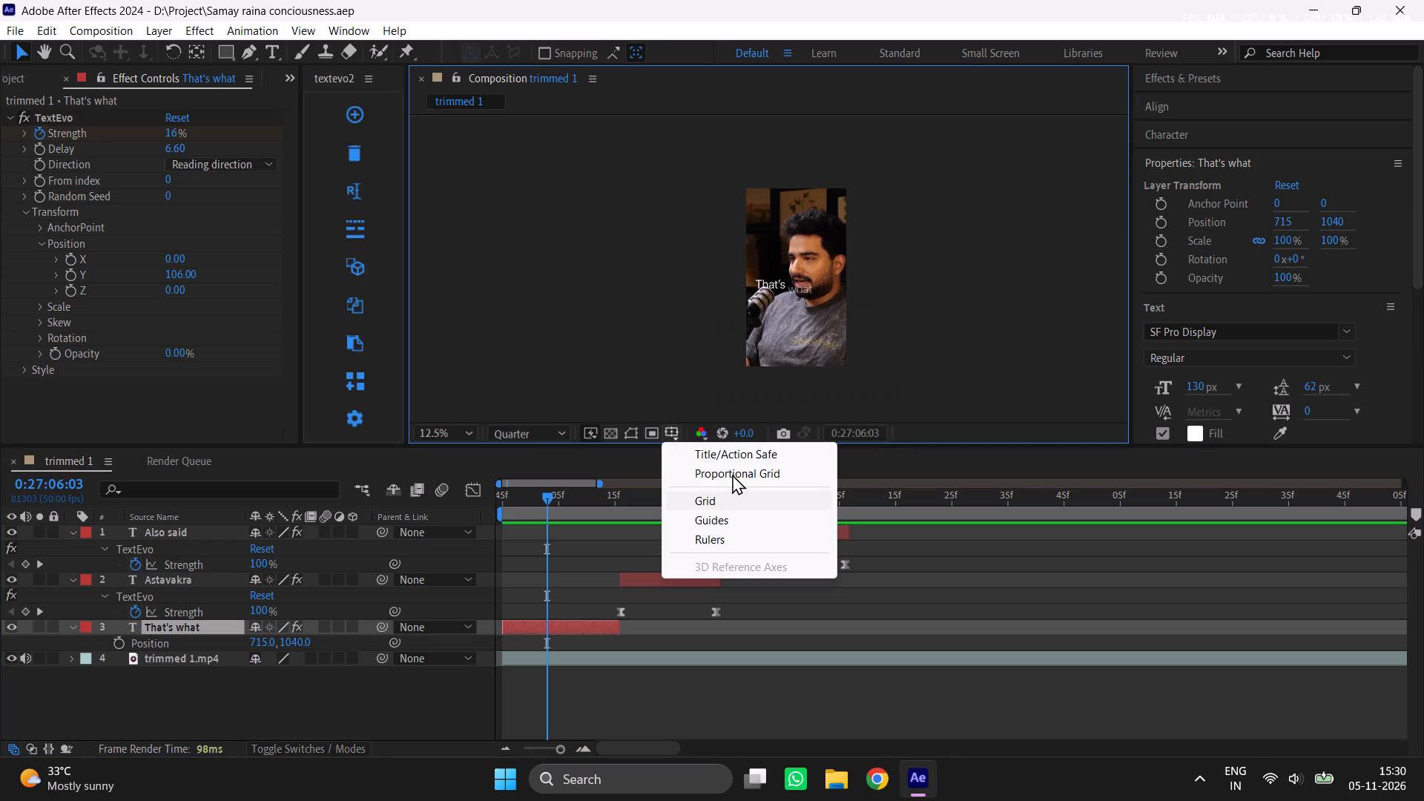
left_click(727, 451)
scroll(784, 373, "up", 1)
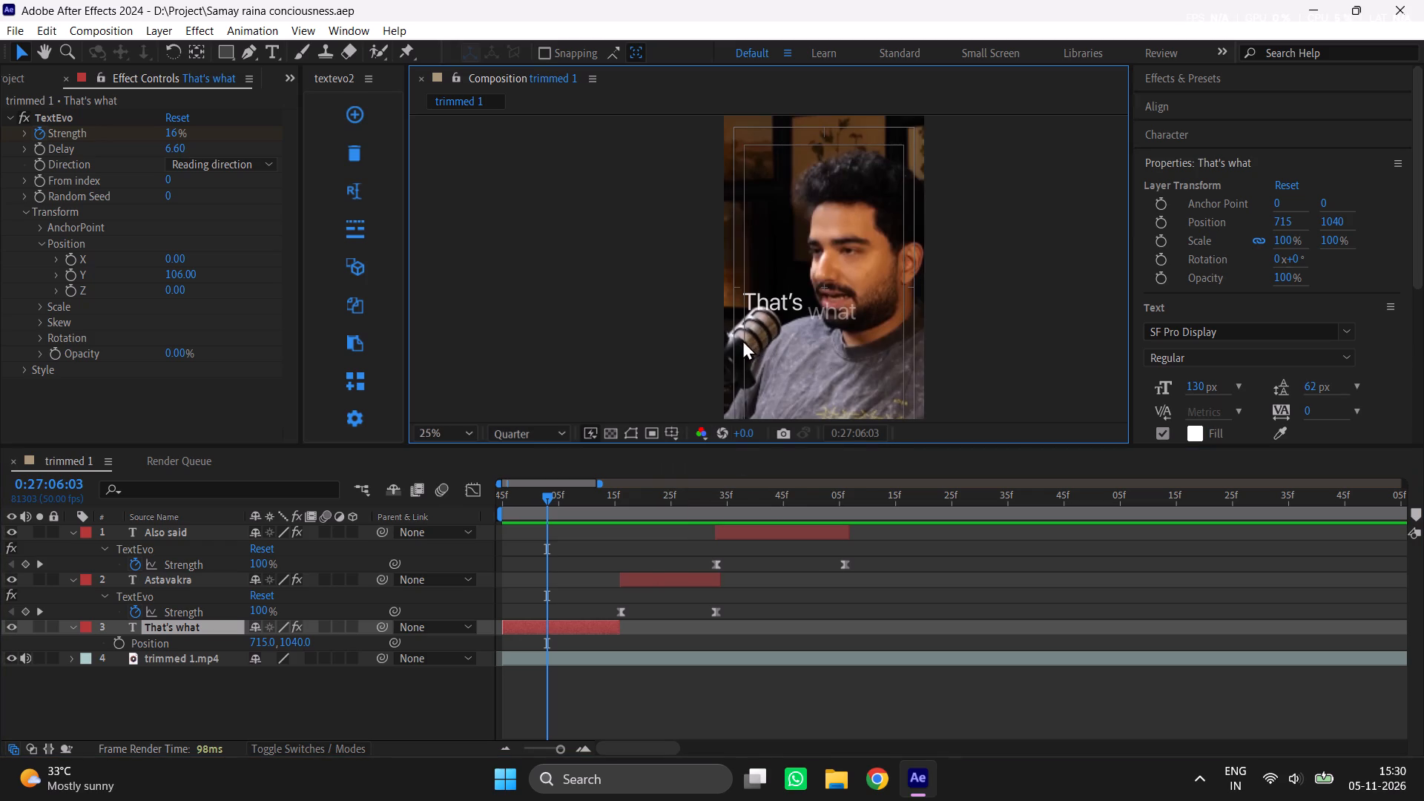
At 0:27:06:11, turn on the transparency grid and the on-canvas layer handles in the composition preview.
left_click_drag(547, 500, 563, 500)
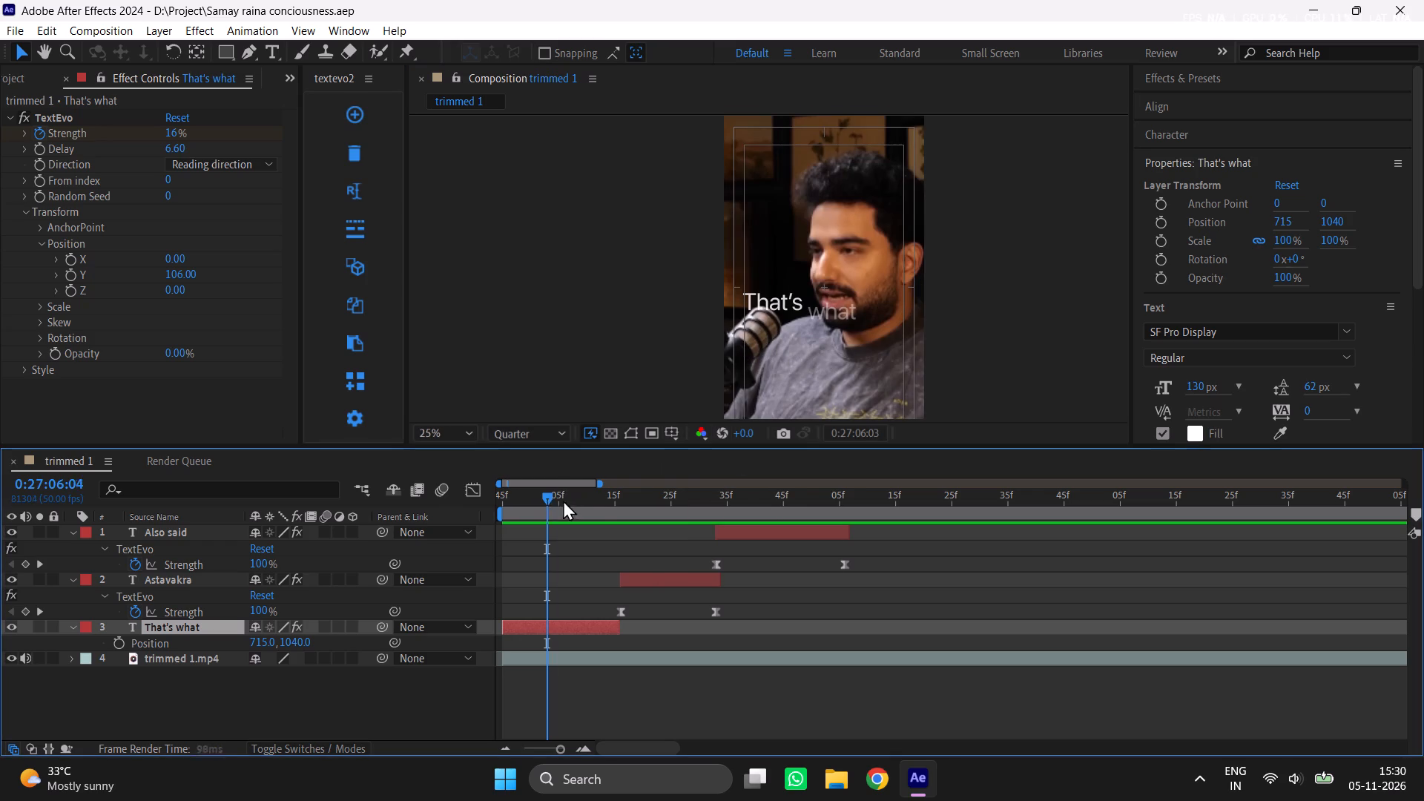
left_click_drag(563, 500, 591, 502)
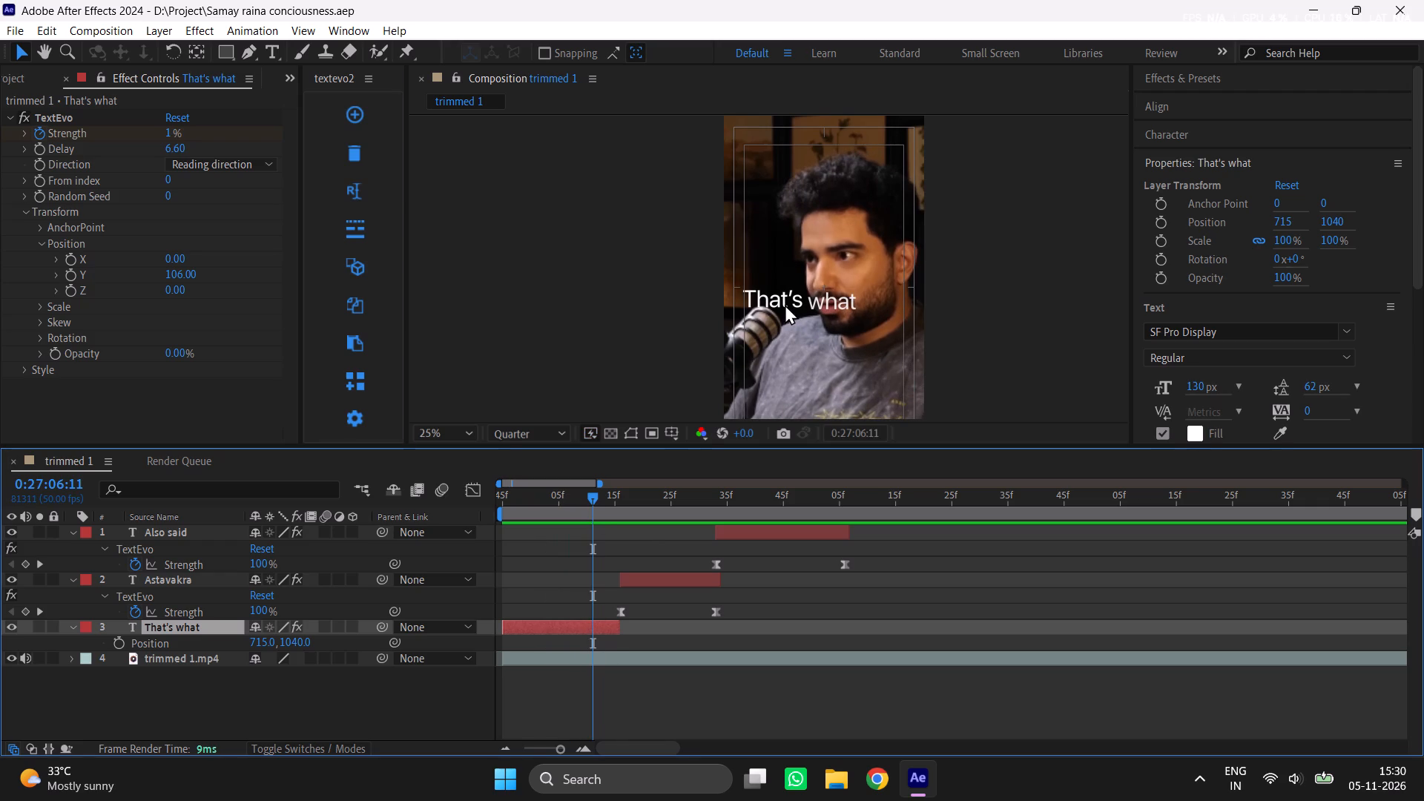
left_click(785, 304)
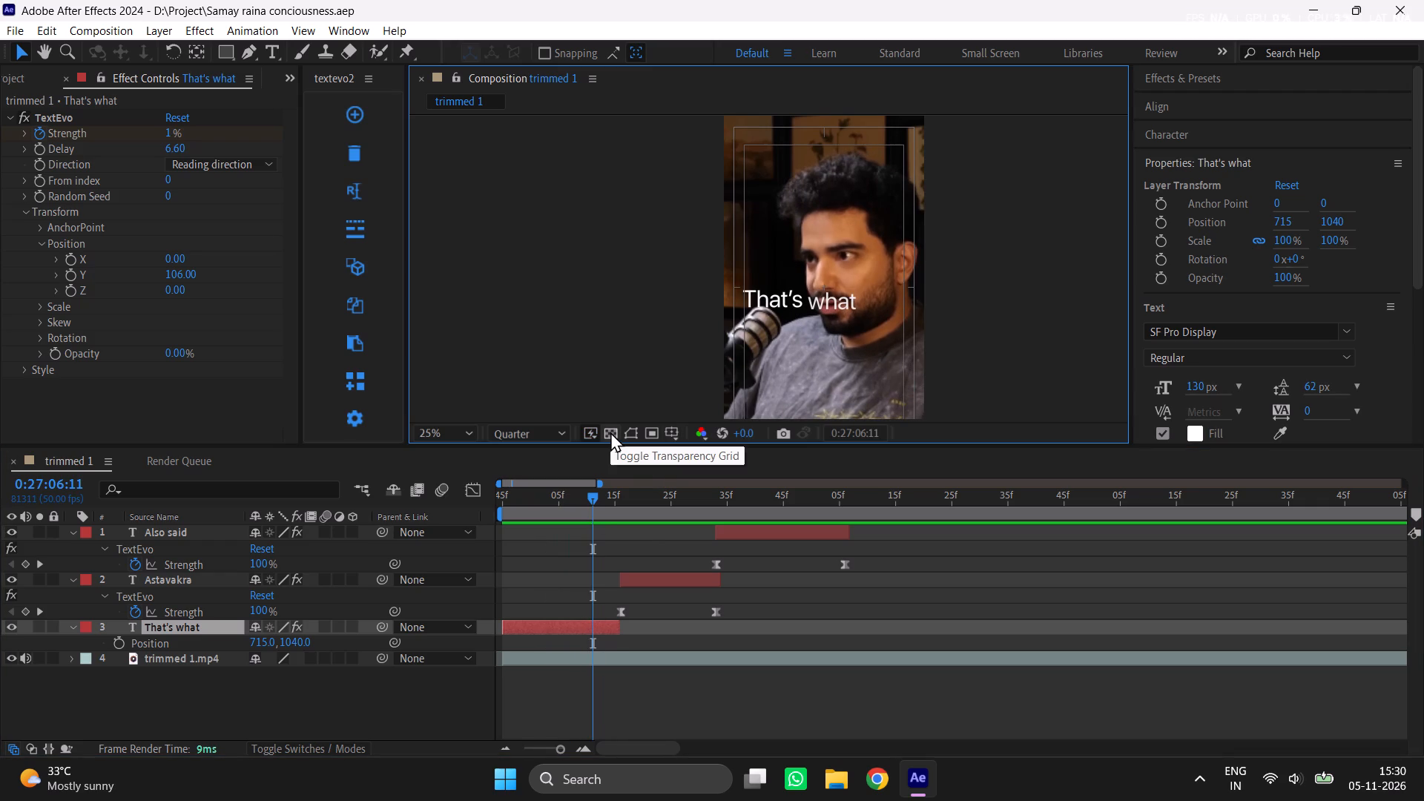
left_click(608, 431)
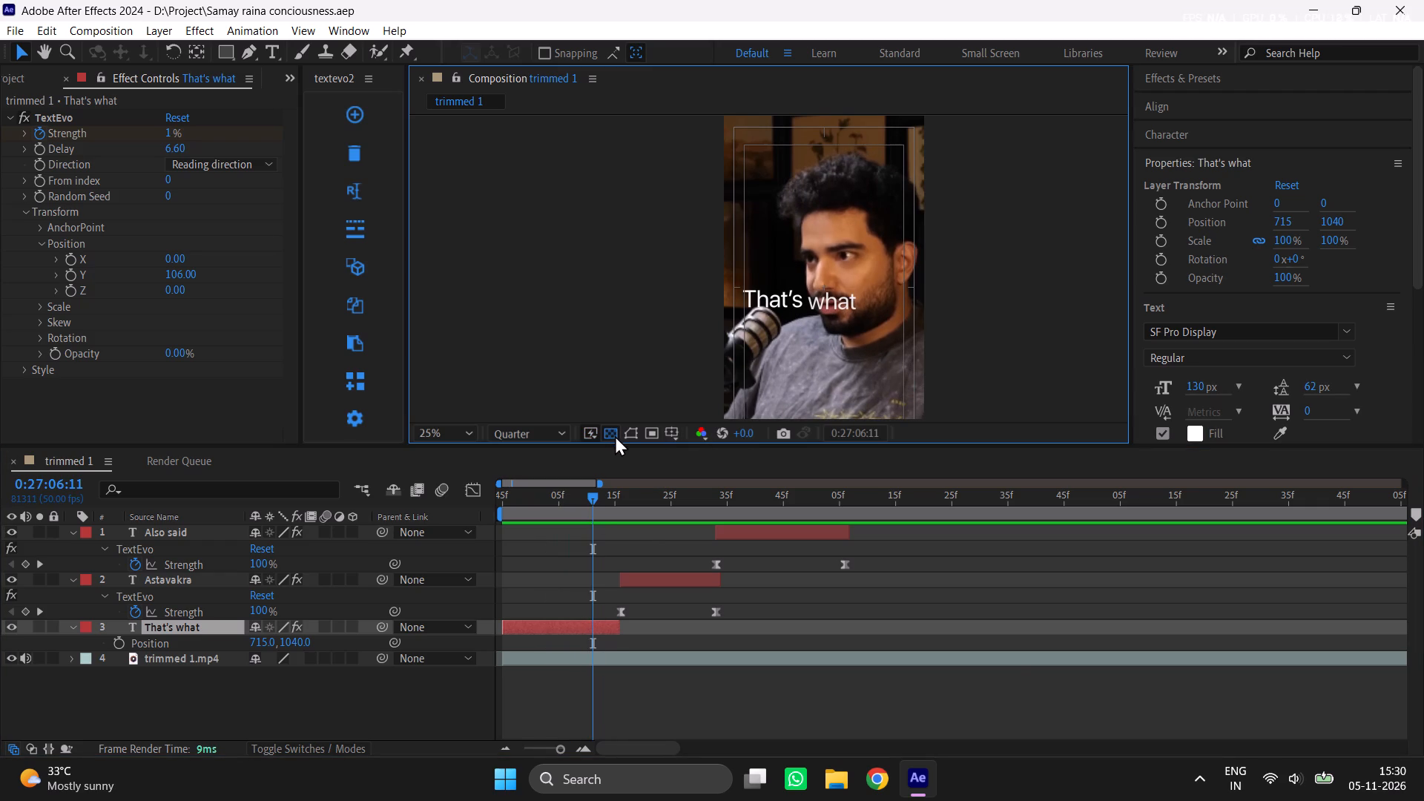
left_click(646, 433)
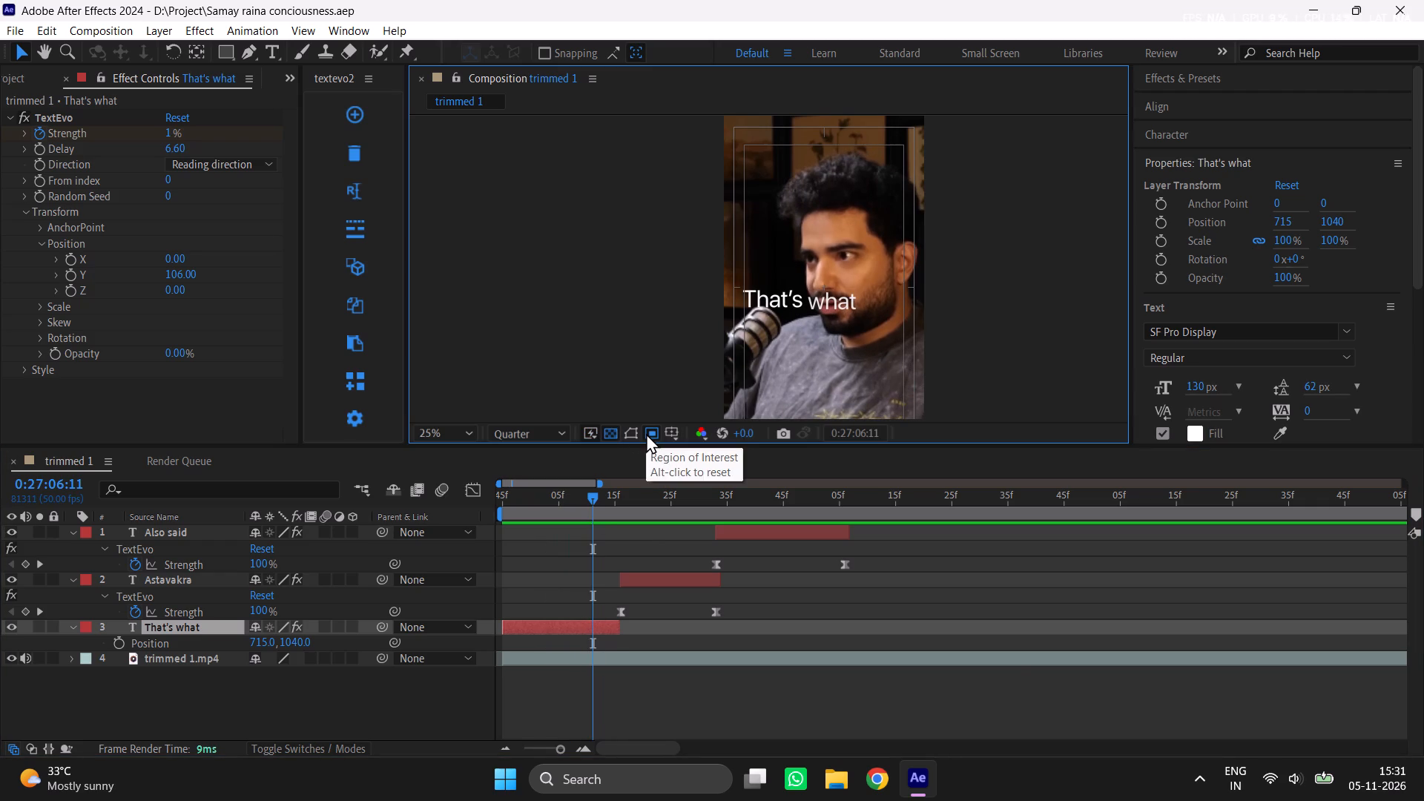
key("v")
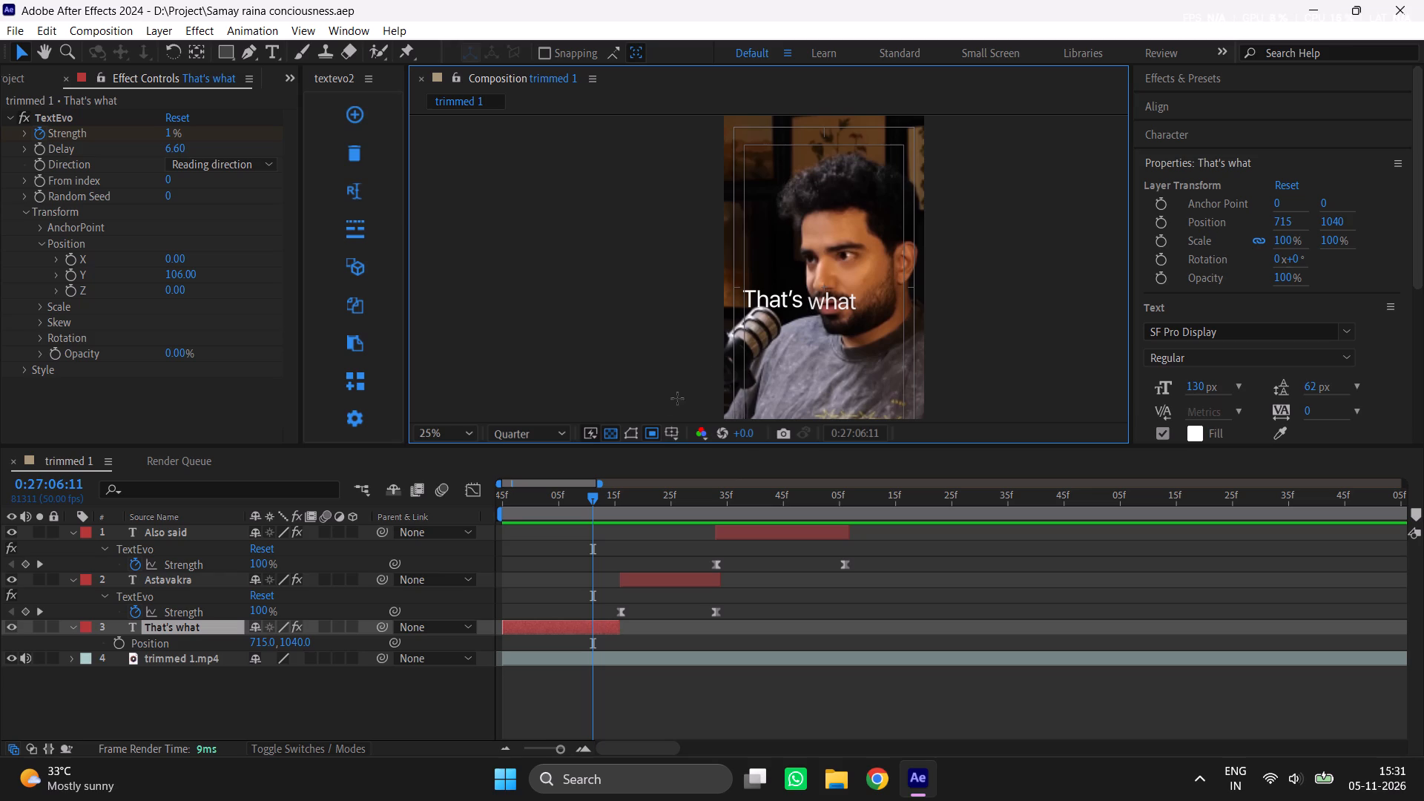
left_click(655, 436)
left_click(592, 433)
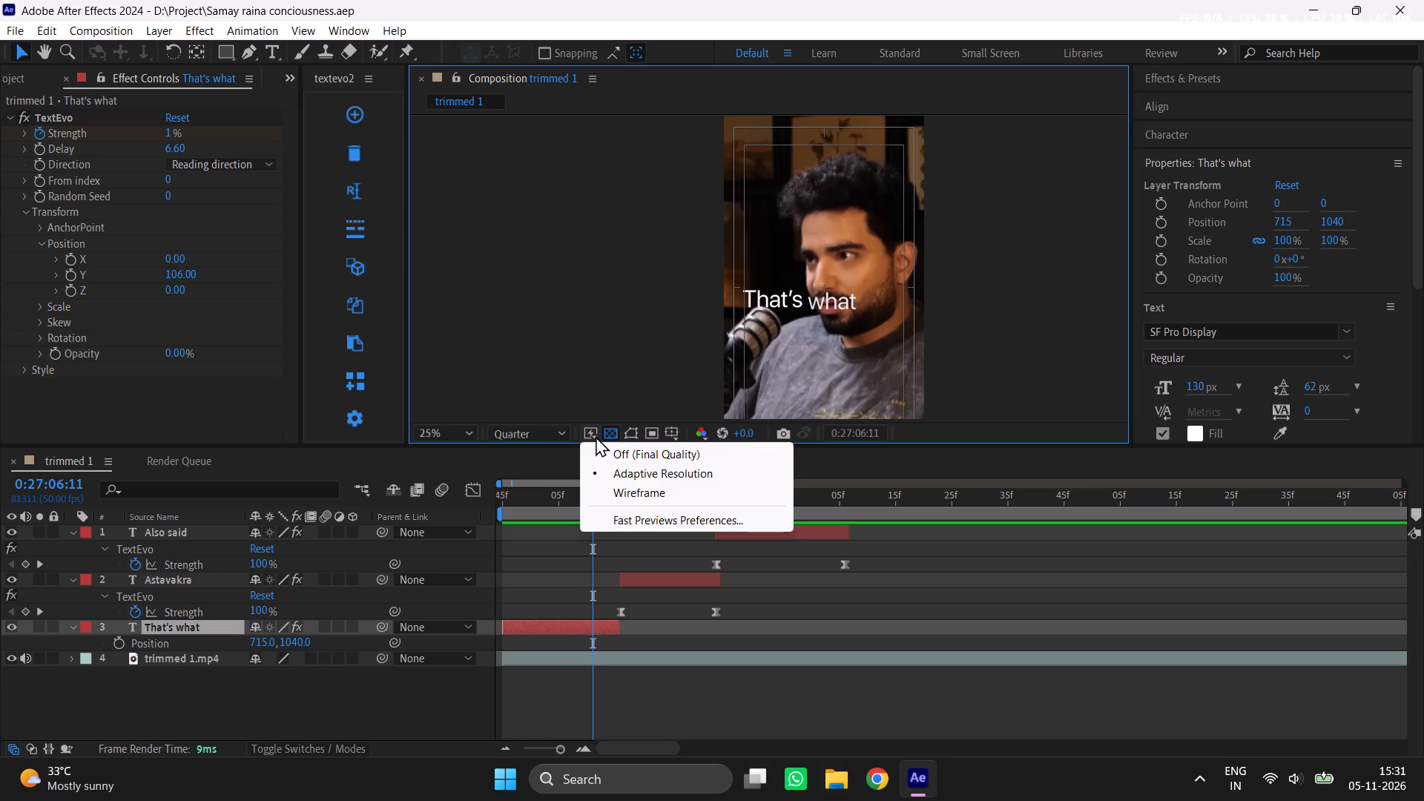
left_click(638, 431)
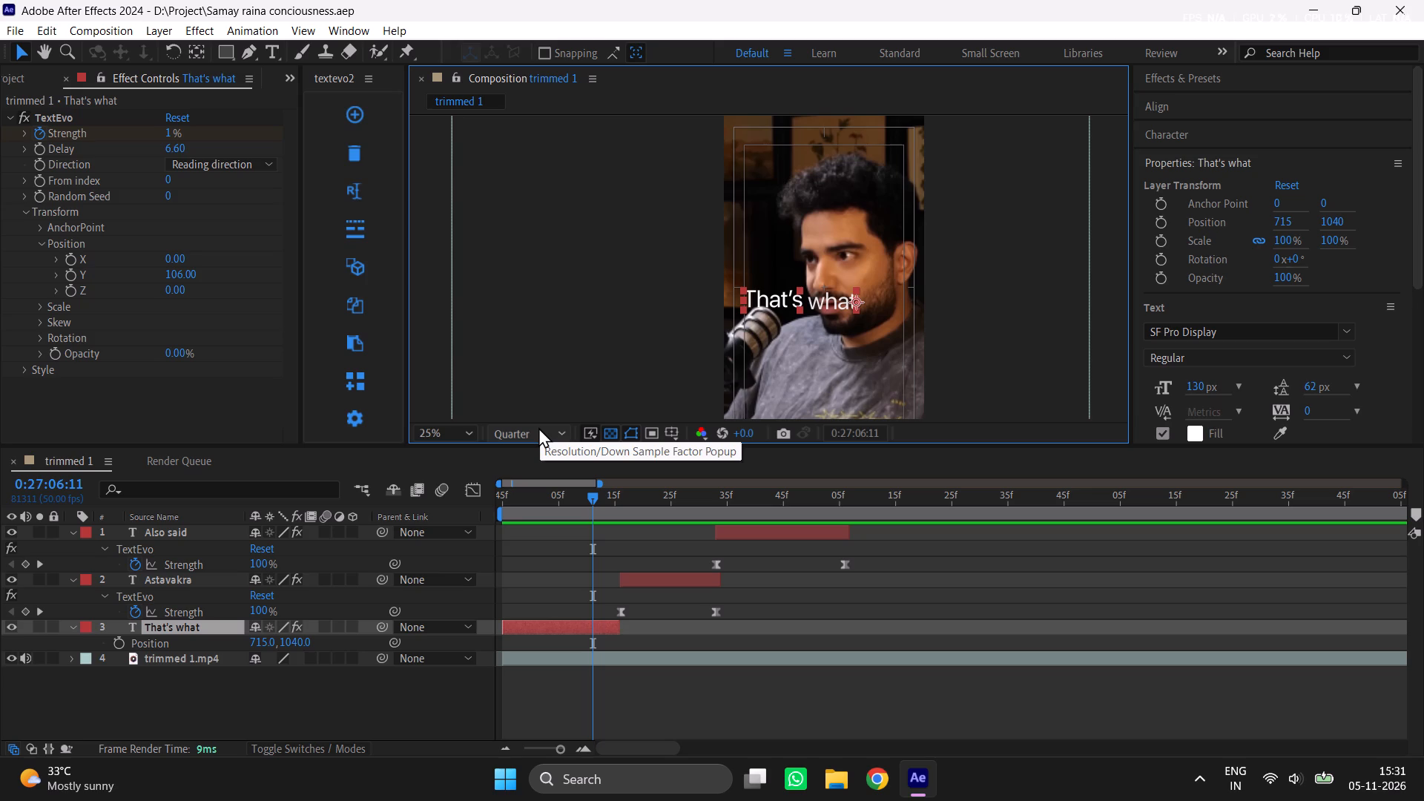
Centre the anchor points of the "That's what", "Astavakra" and "Also said" layers together.
left_click(687, 575, "shift")
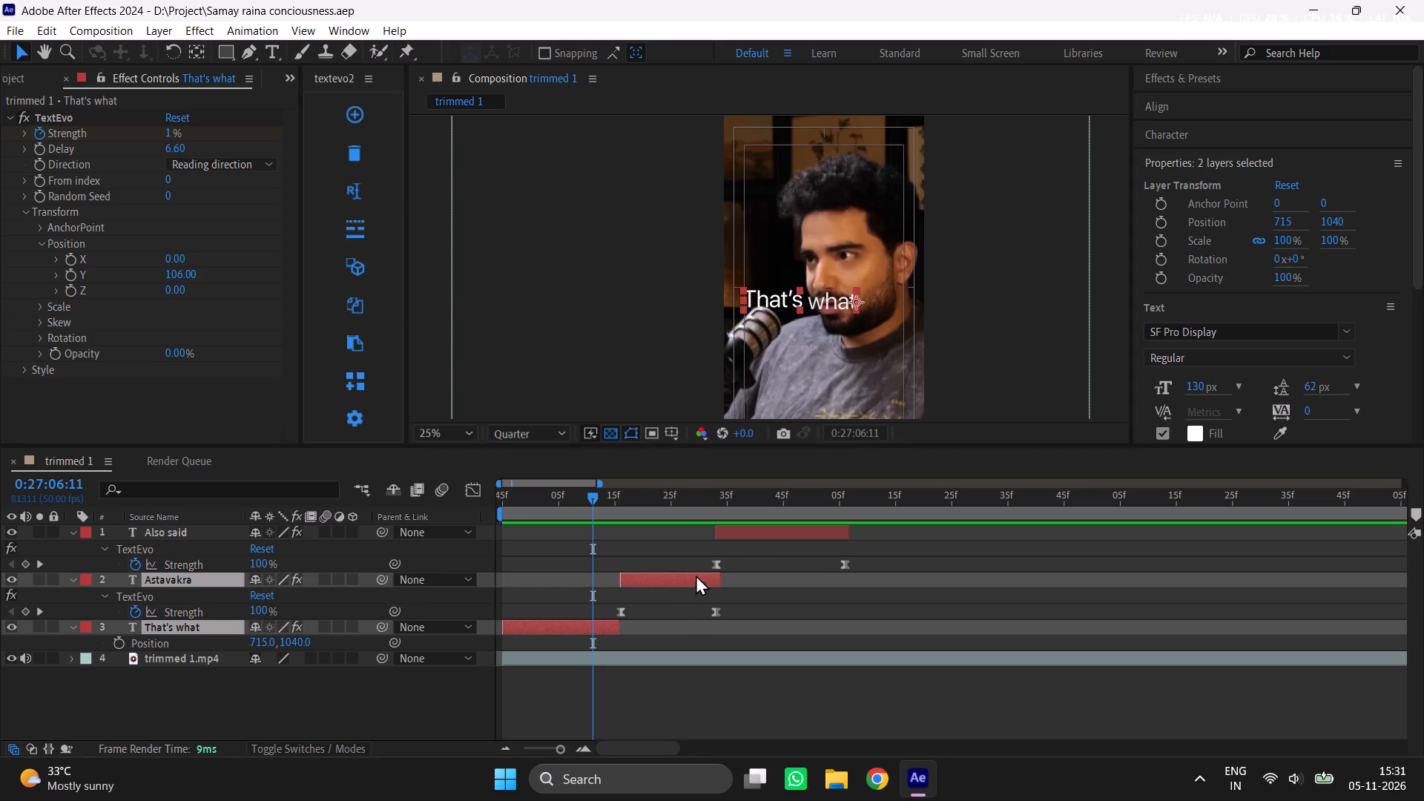
left_click(739, 533, "shift")
double_click(205, 53, "ctrl")
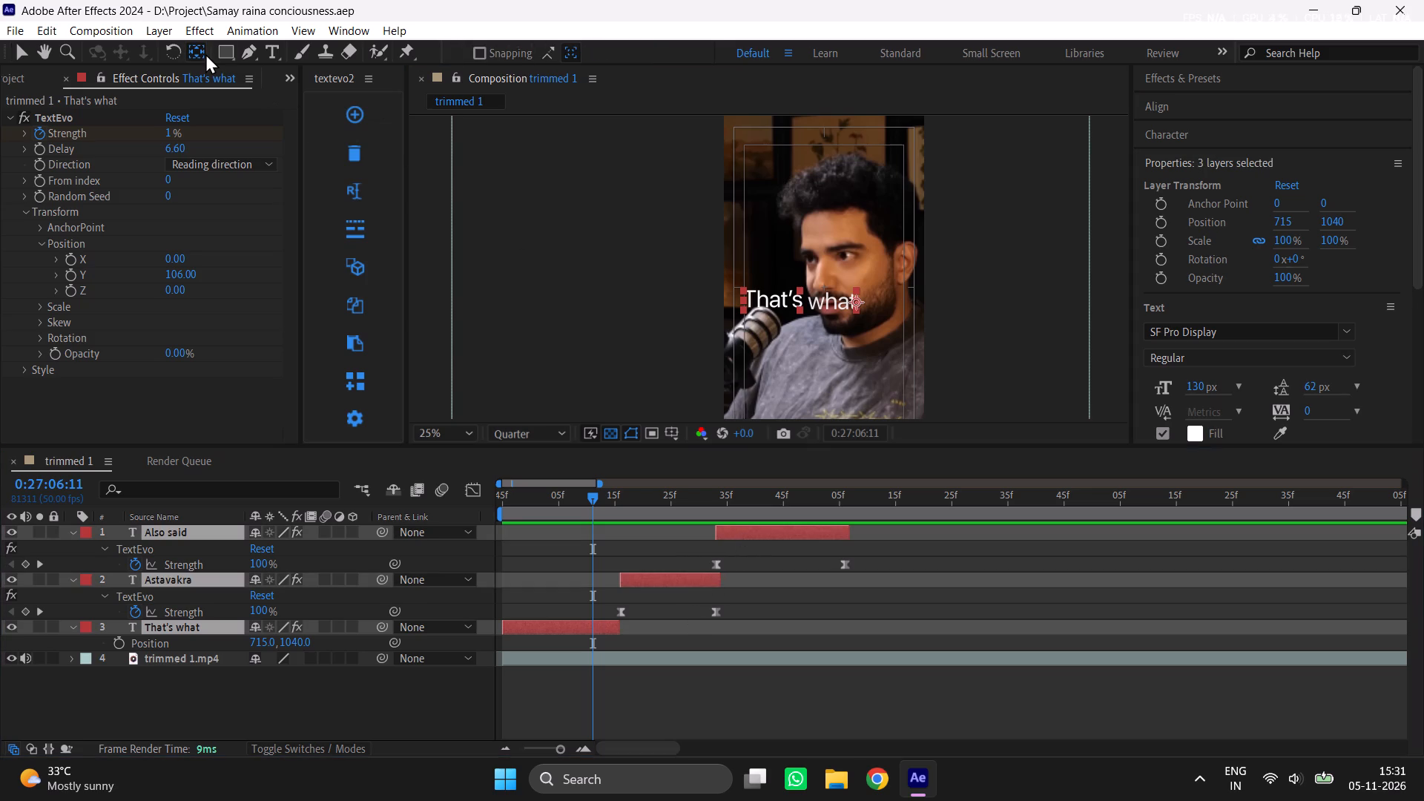
key("v")
left_click(659, 705)
Move the "That's what" subtitle down onto the speaker's chest, to about 563.5, 1357.
left_click(587, 627)
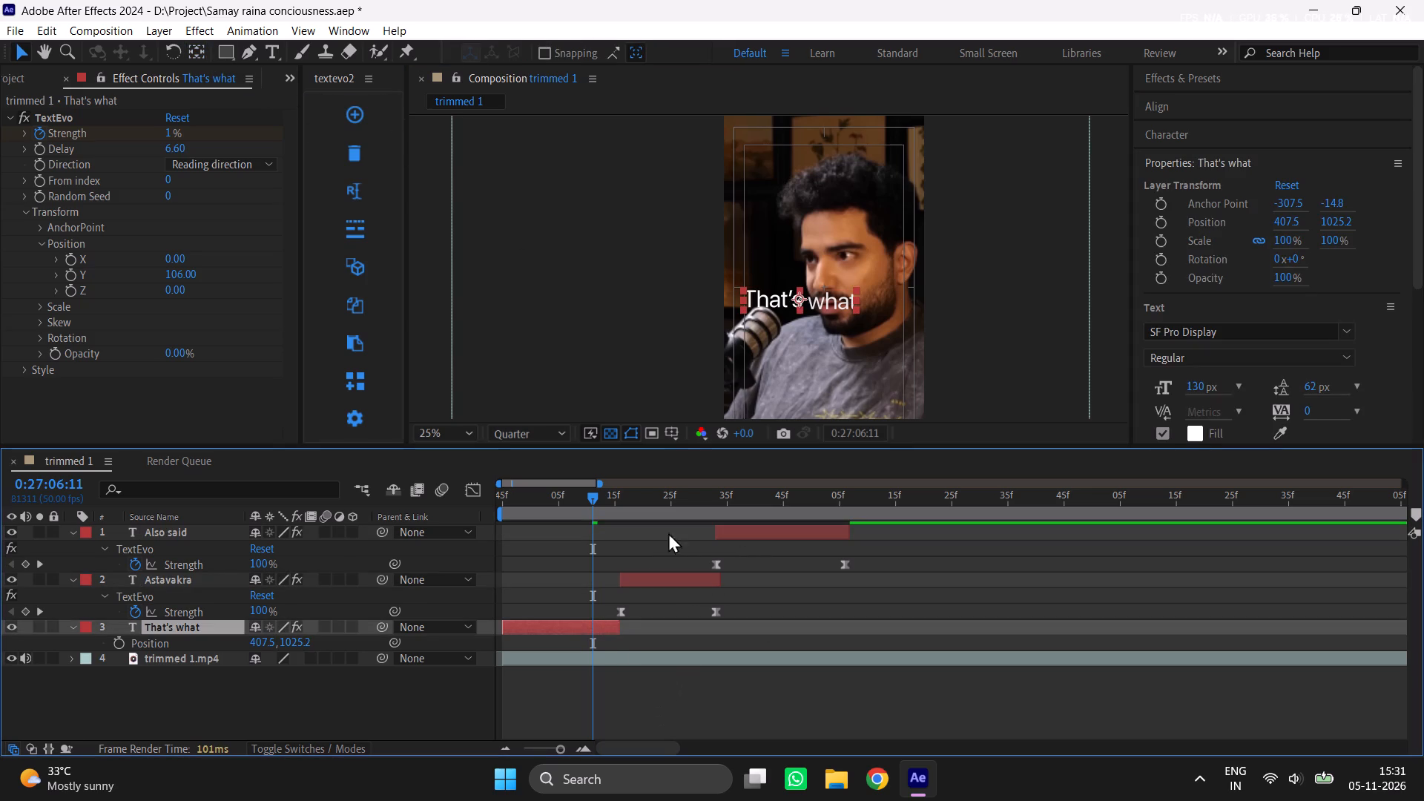
left_click_drag(797, 304, 826, 358)
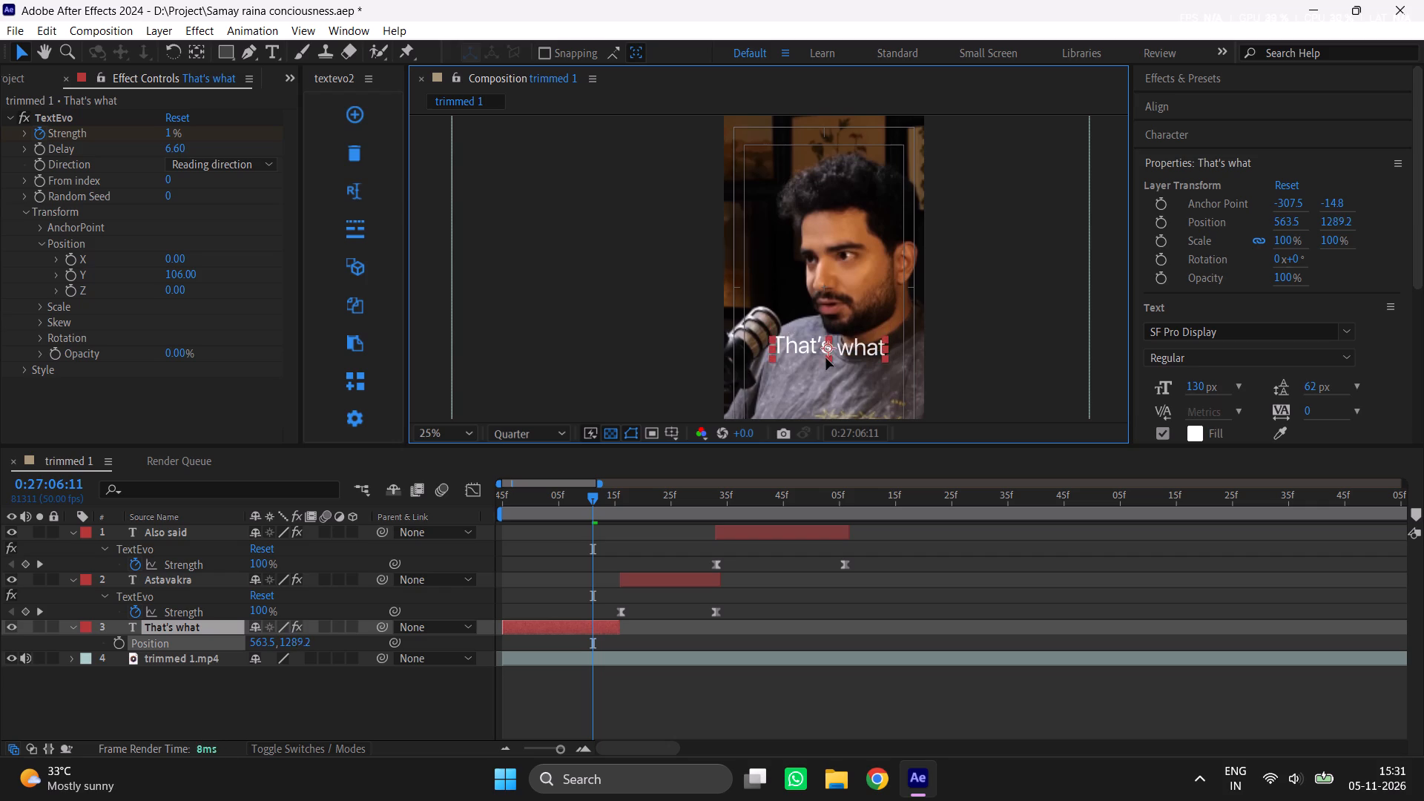
left_click_drag(826, 358, 826, 366)
At 0:27:06:21, recentre the "Astavakra" anchor point and move the subtitle down to about 533, 1378.5.
left_click(650, 488)
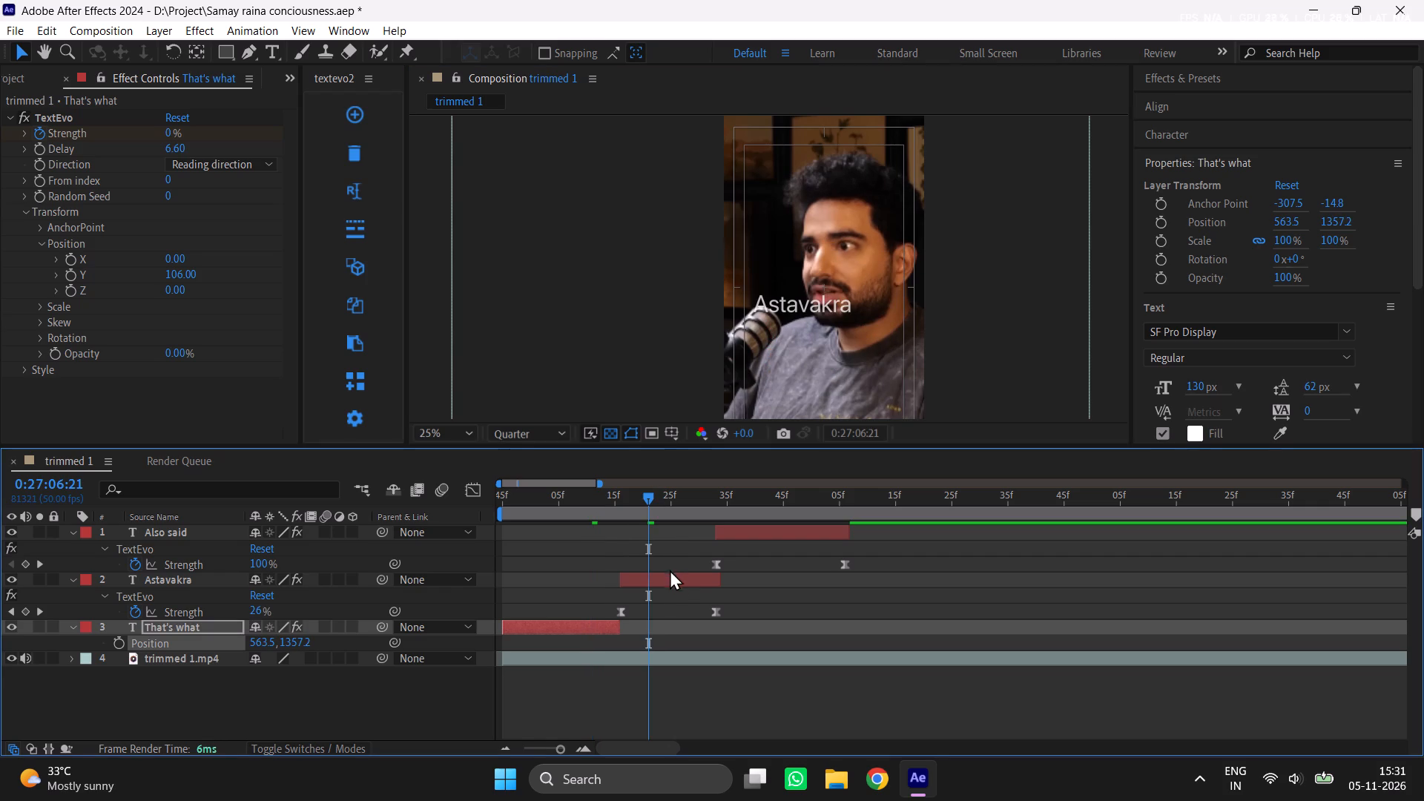
left_click(673, 578)
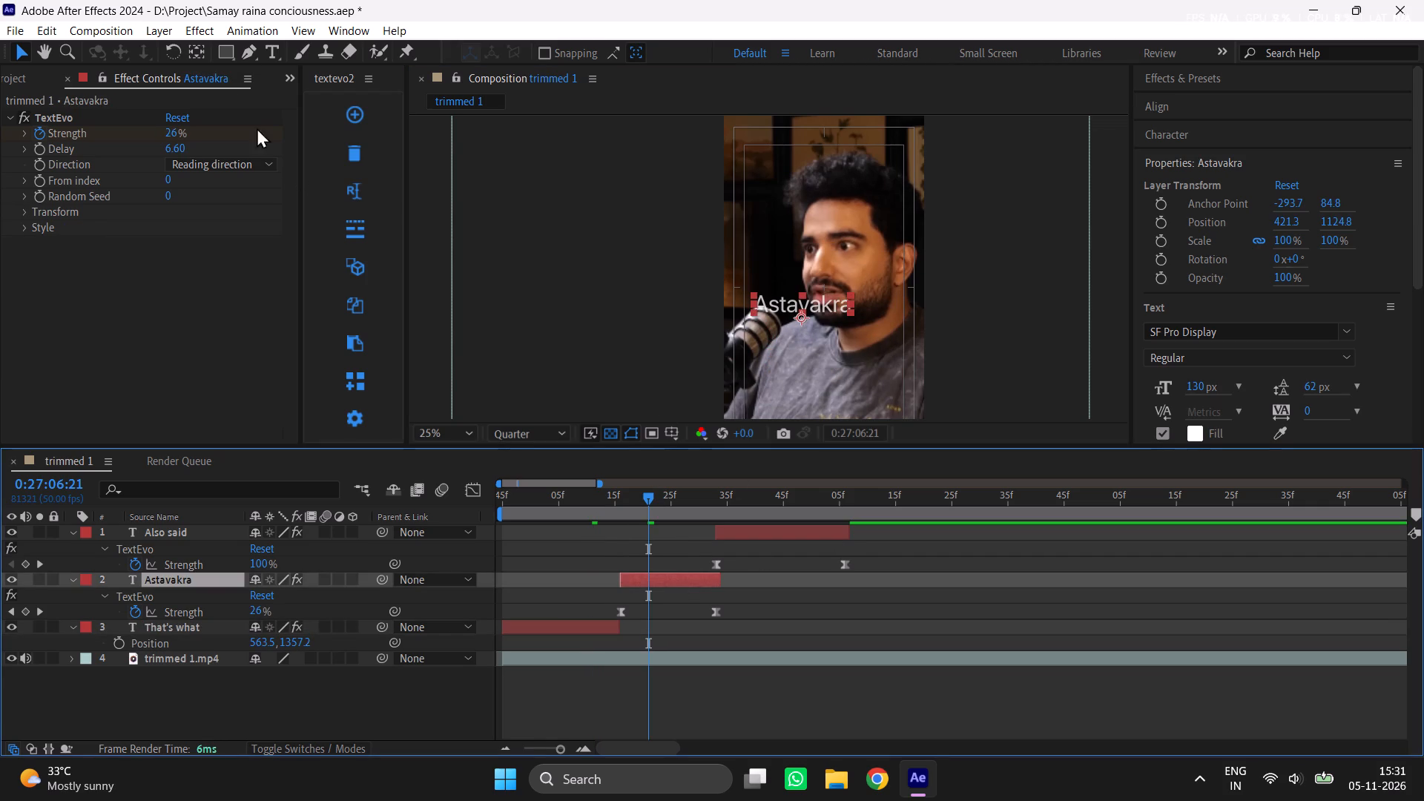
double_click(194, 46, "ctrl")
key("v")
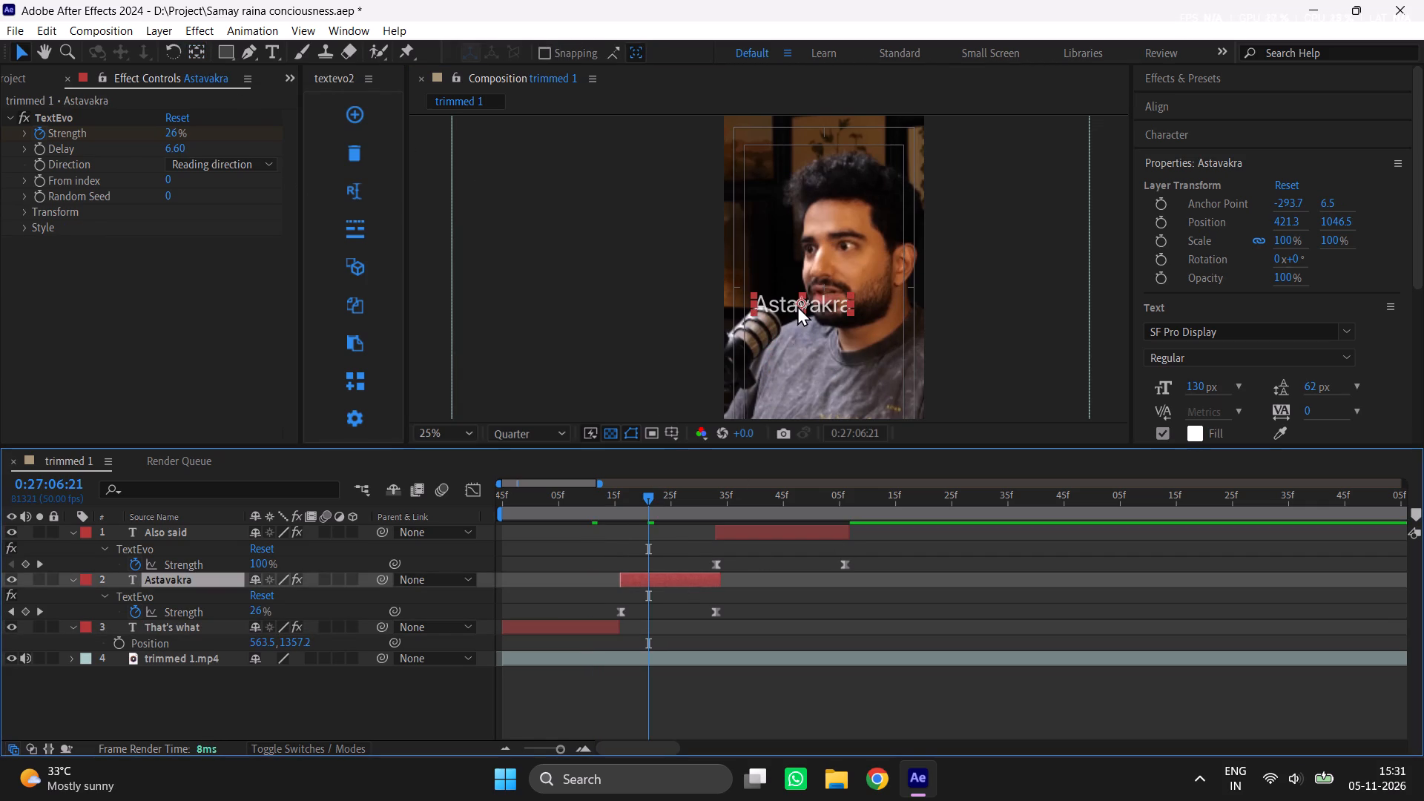
left_click_drag(797, 306, 818, 367)
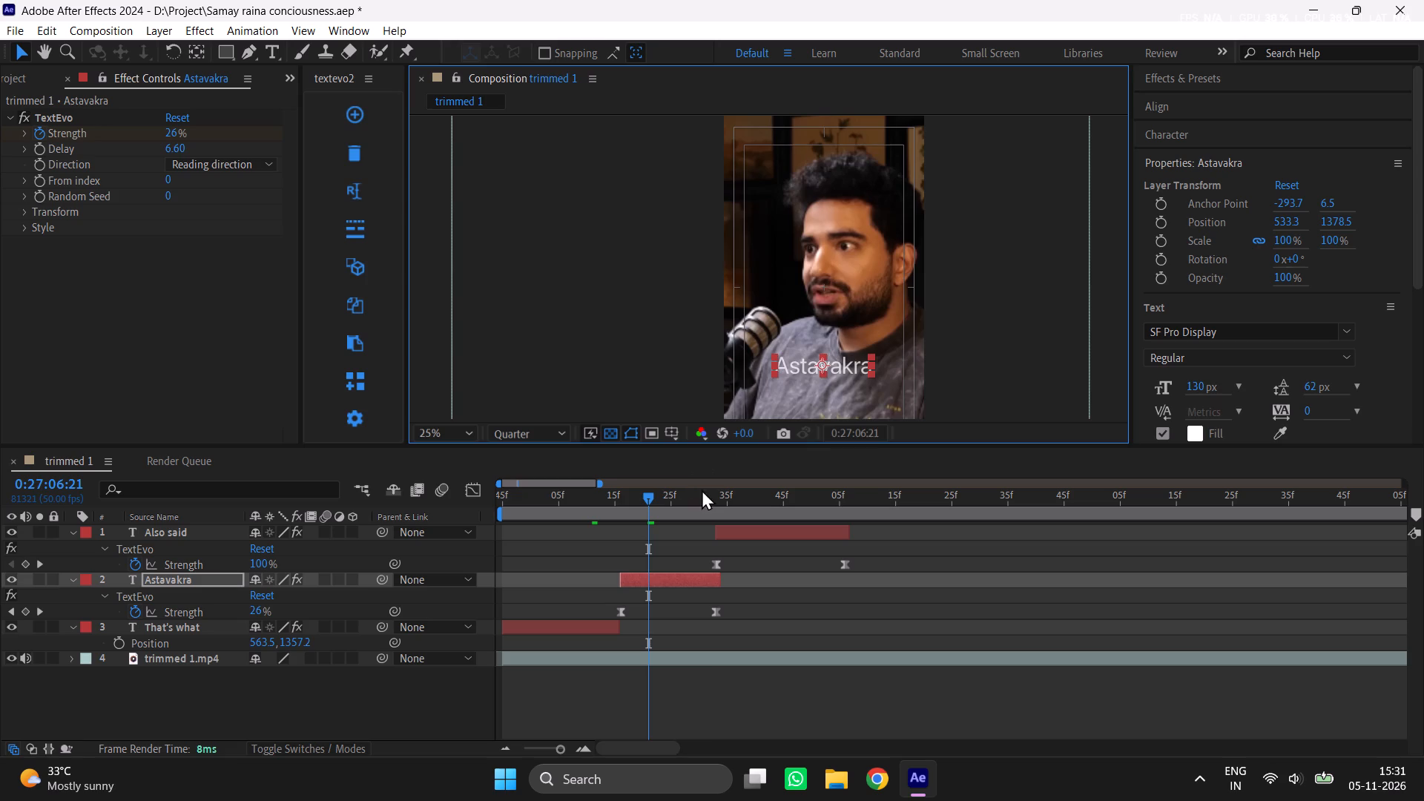
At 0:27:06:39, move the "Also said" subtitle down onto the speaker's chest, to about 589, 1497.
left_click_drag(707, 490, 749, 498)
left_click(764, 529)
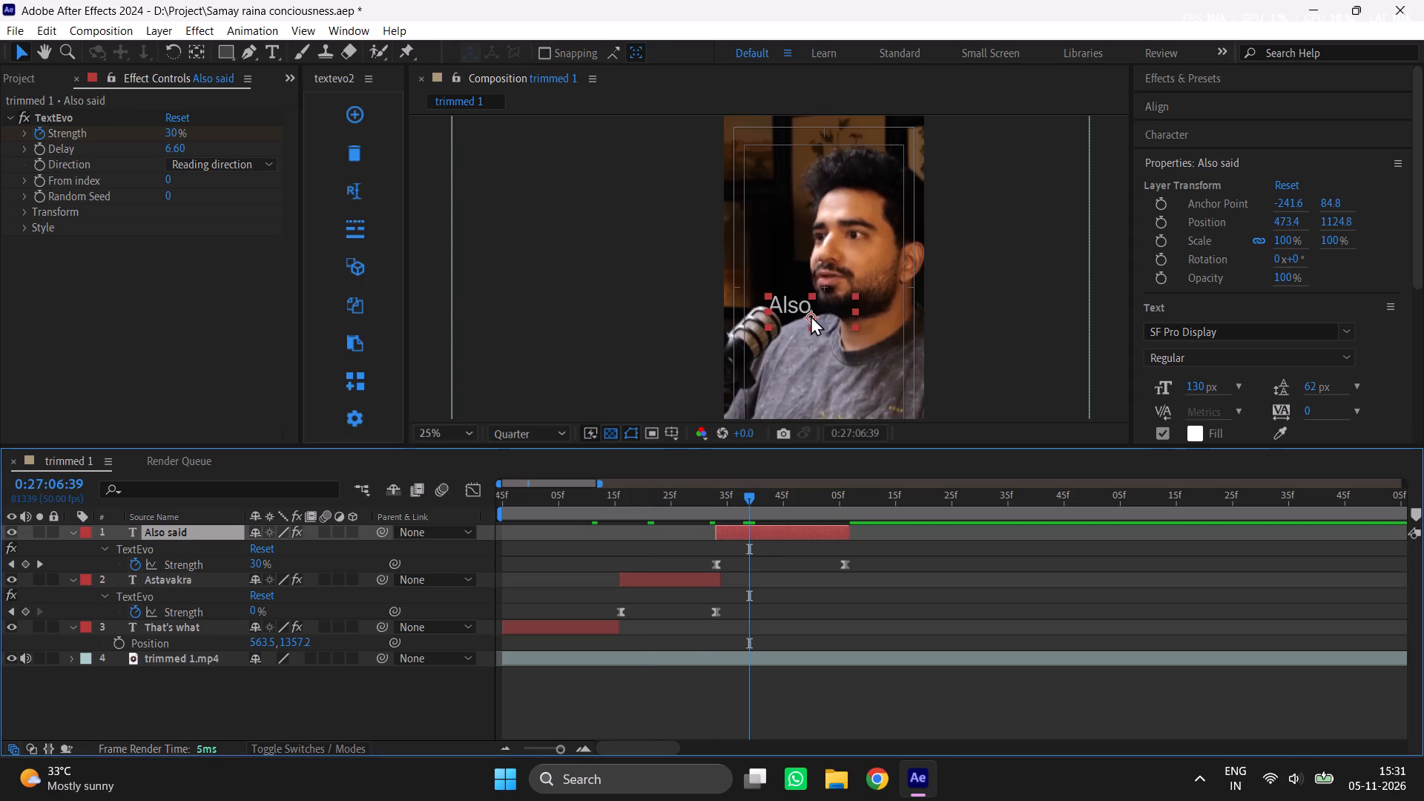
left_click_drag(809, 314, 831, 383)
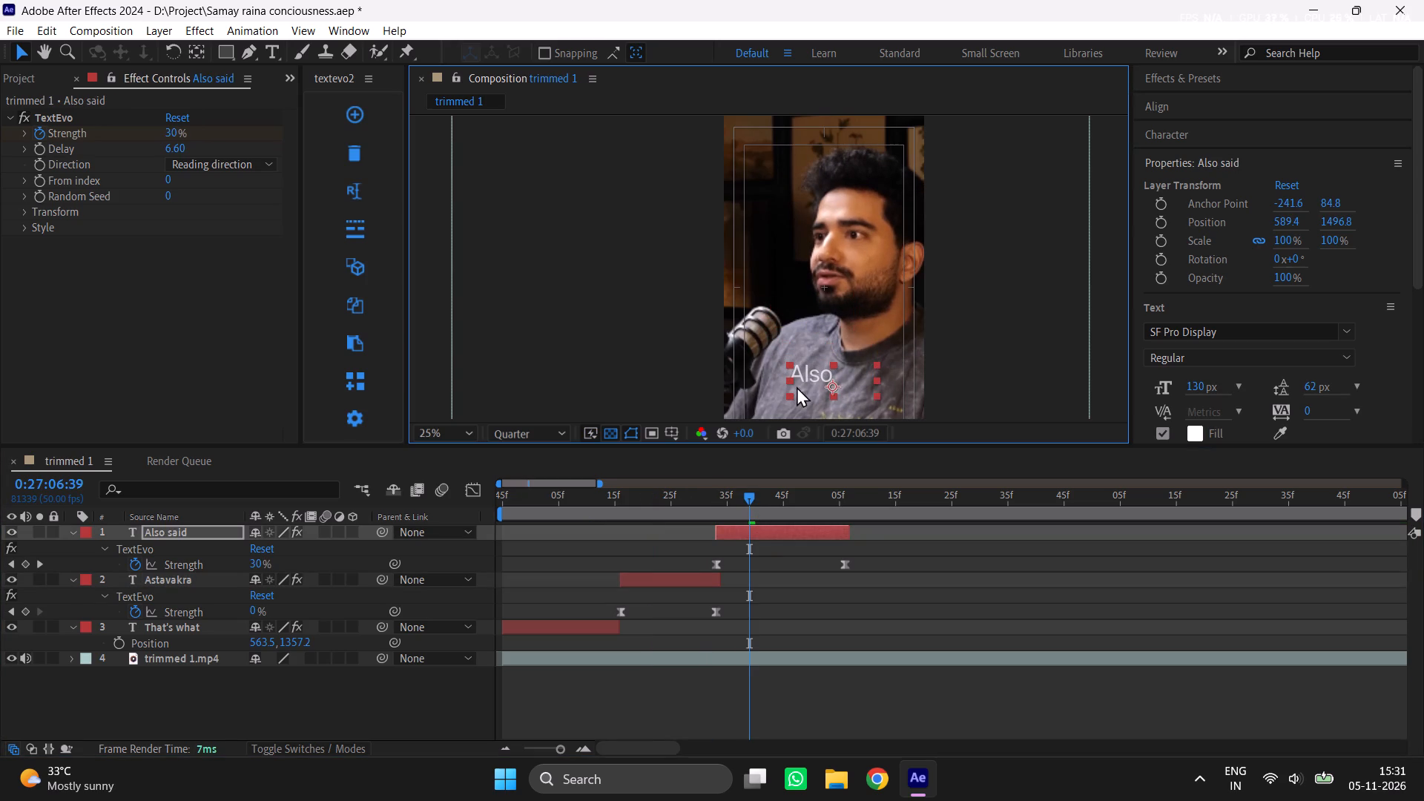
Show the rulers and add a horizontal guide across the speaker's chest at the height of the "Also said" subtitle.
left_click(674, 434)
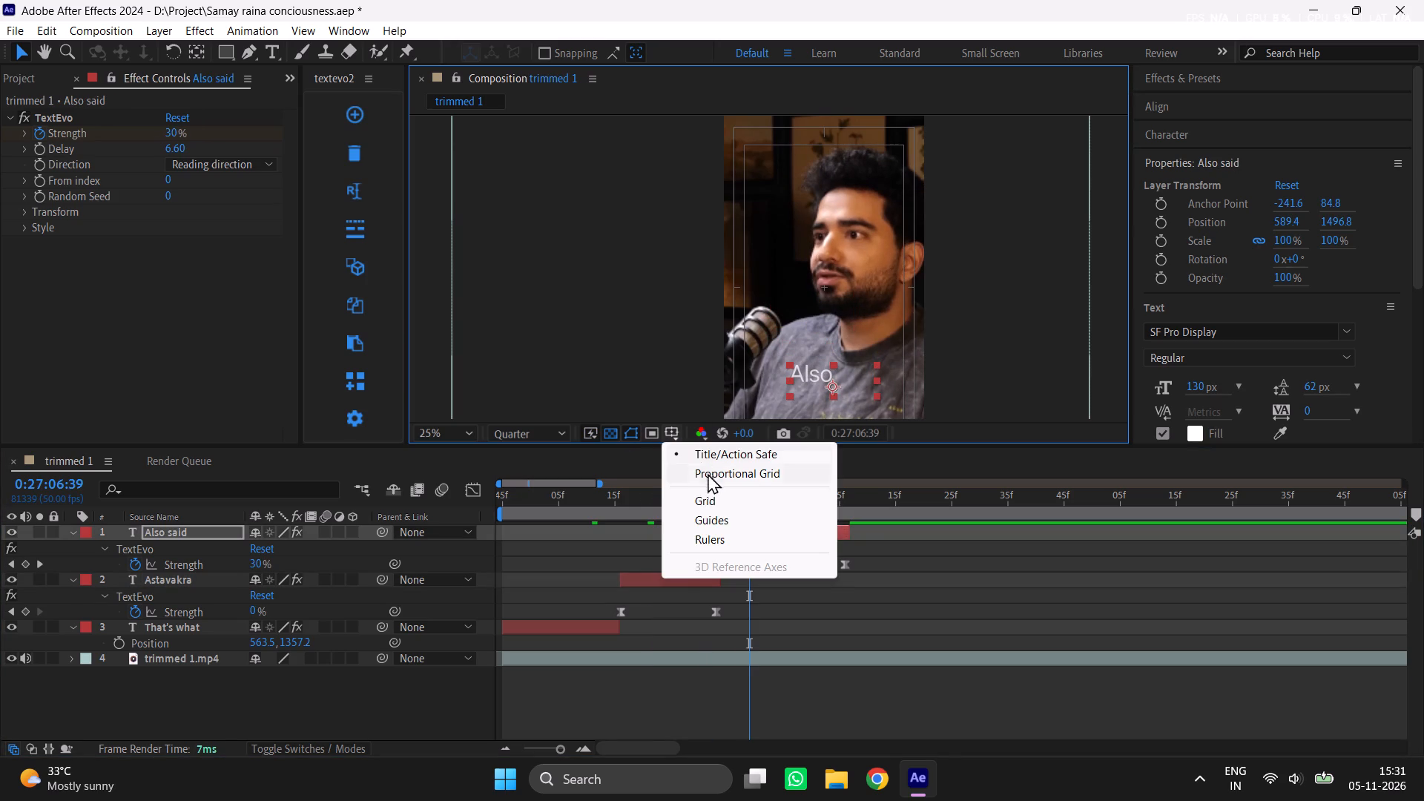
left_click(719, 537)
left_click_drag(868, 125, 868, 194)
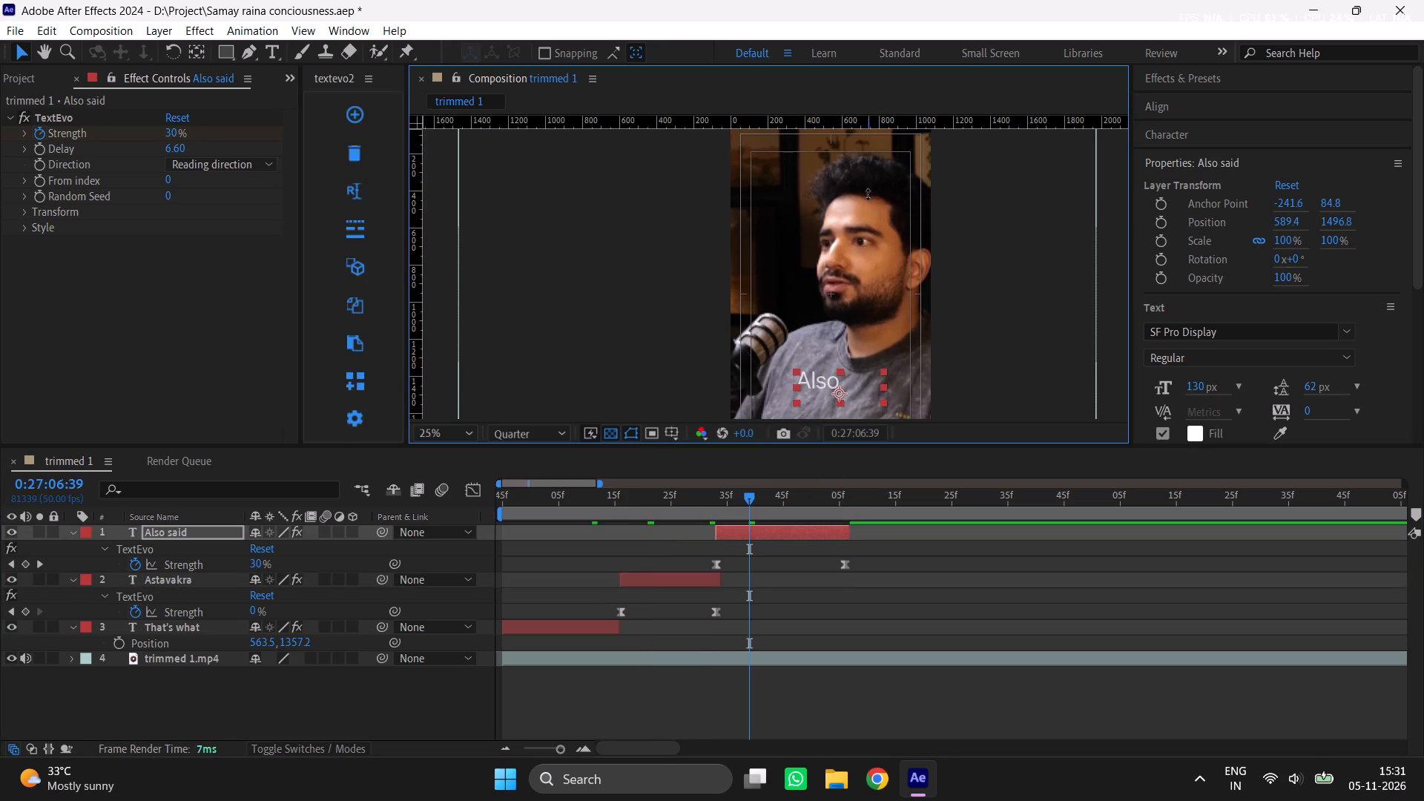
left_click_drag(868, 194, 863, 386)
Add a vertical guide near the horizontal centre of the frame, crossing the horizontal guide at the subtitle.
scroll(913, 350, "down", 1)
middle_click_drag(932, 339, 937, 310)
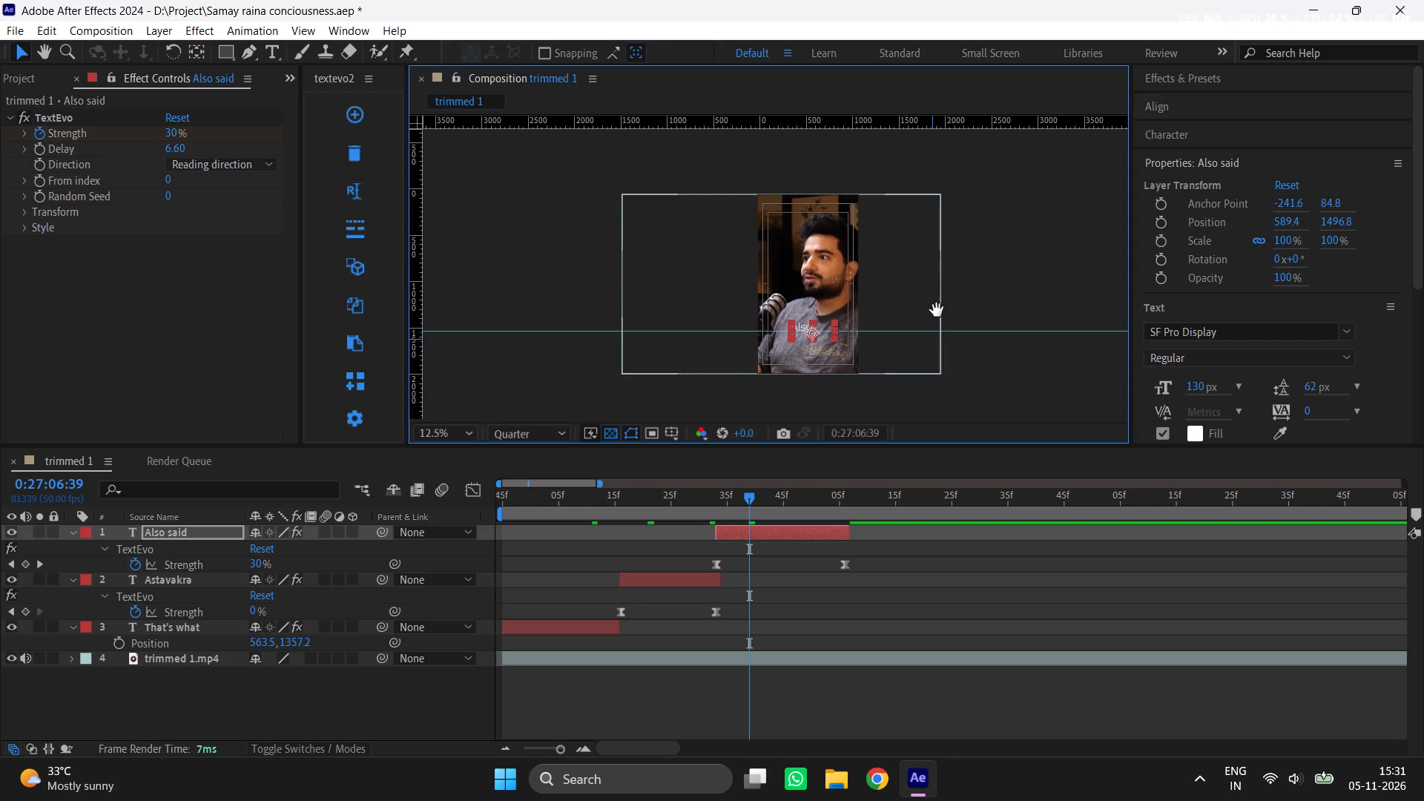
middle_click_drag(937, 310, 934, 302)
scroll(934, 296, "up", 1)
left_click_drag(406, 289, 770, 309)
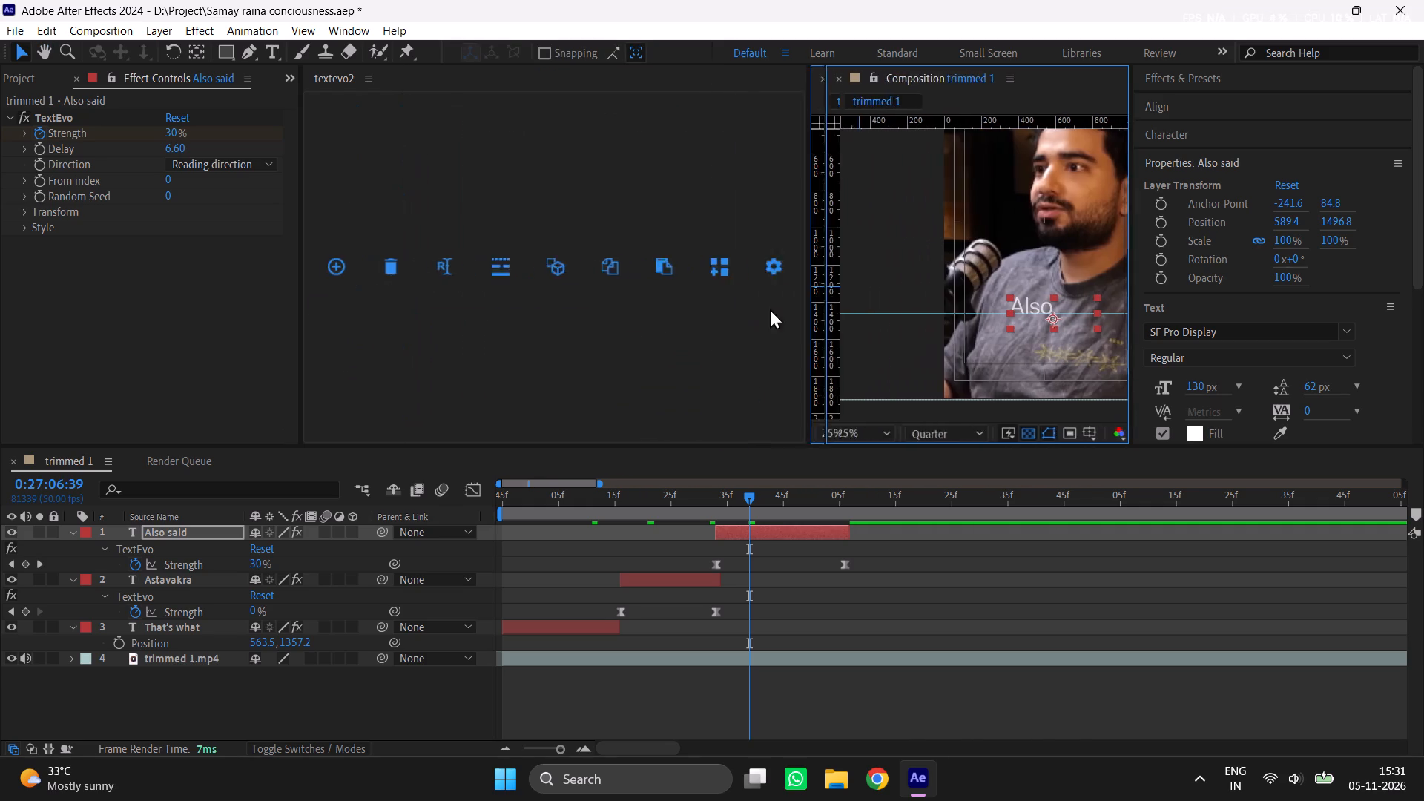
left_click_drag(770, 309, 338, 326)
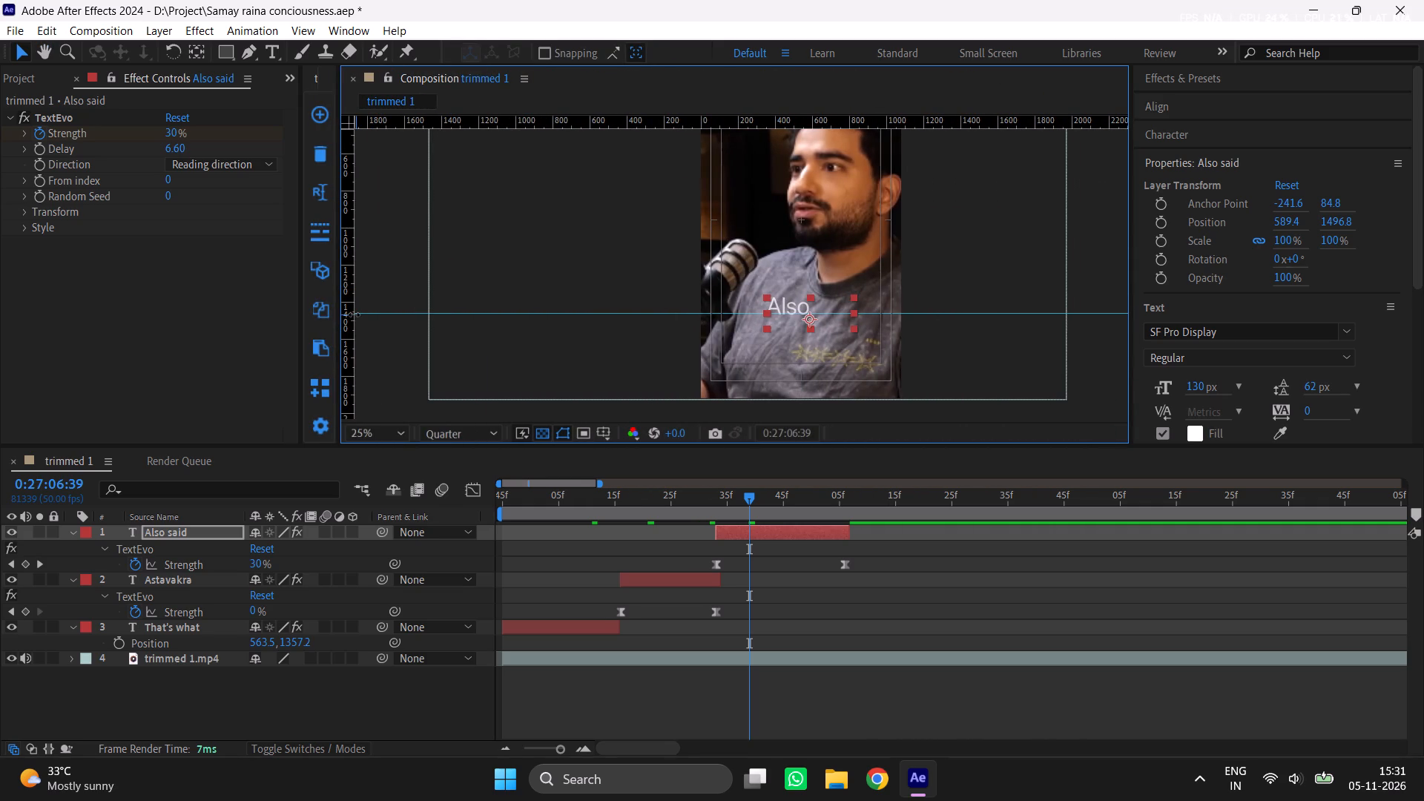
left_click_drag(354, 314, 805, 322)
Align the "Also said" subtitle with the crossing guides, at about 561, 1487.
scroll(810, 326, "up", 1)
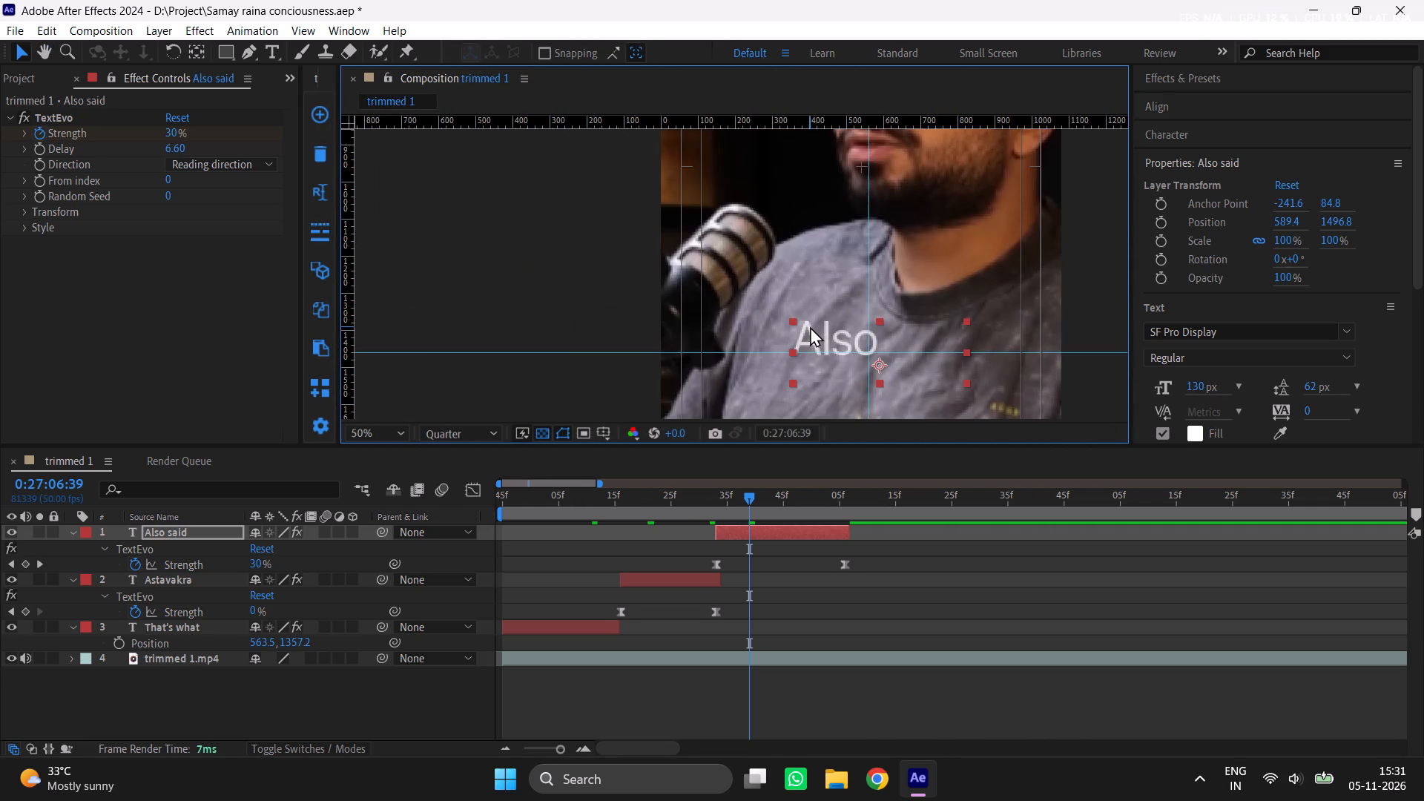
left_click_drag(877, 366, 867, 362)
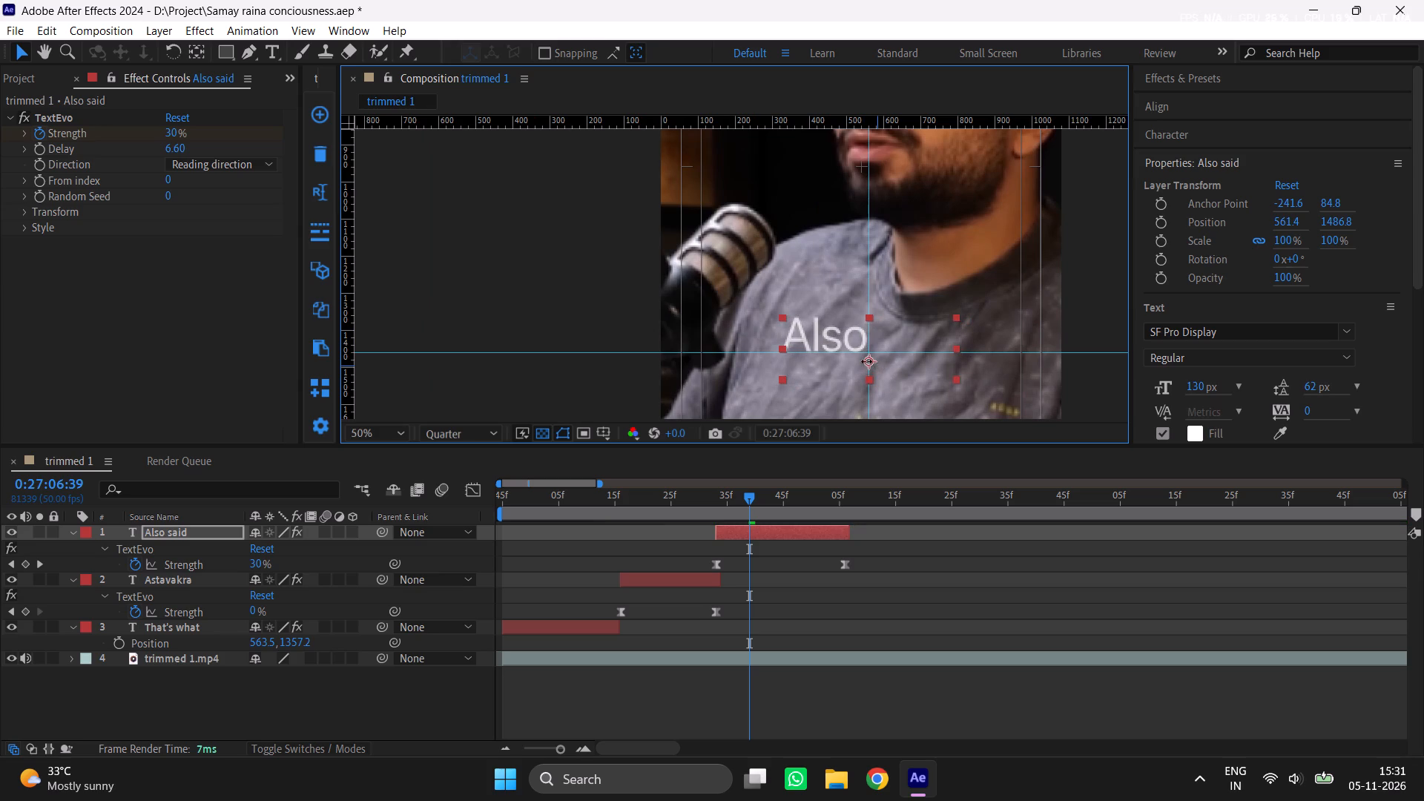
At 0:27:06:11, align the "That's what" subtitle with the crossing guides, at about 563.5, 1443.
left_click_drag(638, 489, 594, 504)
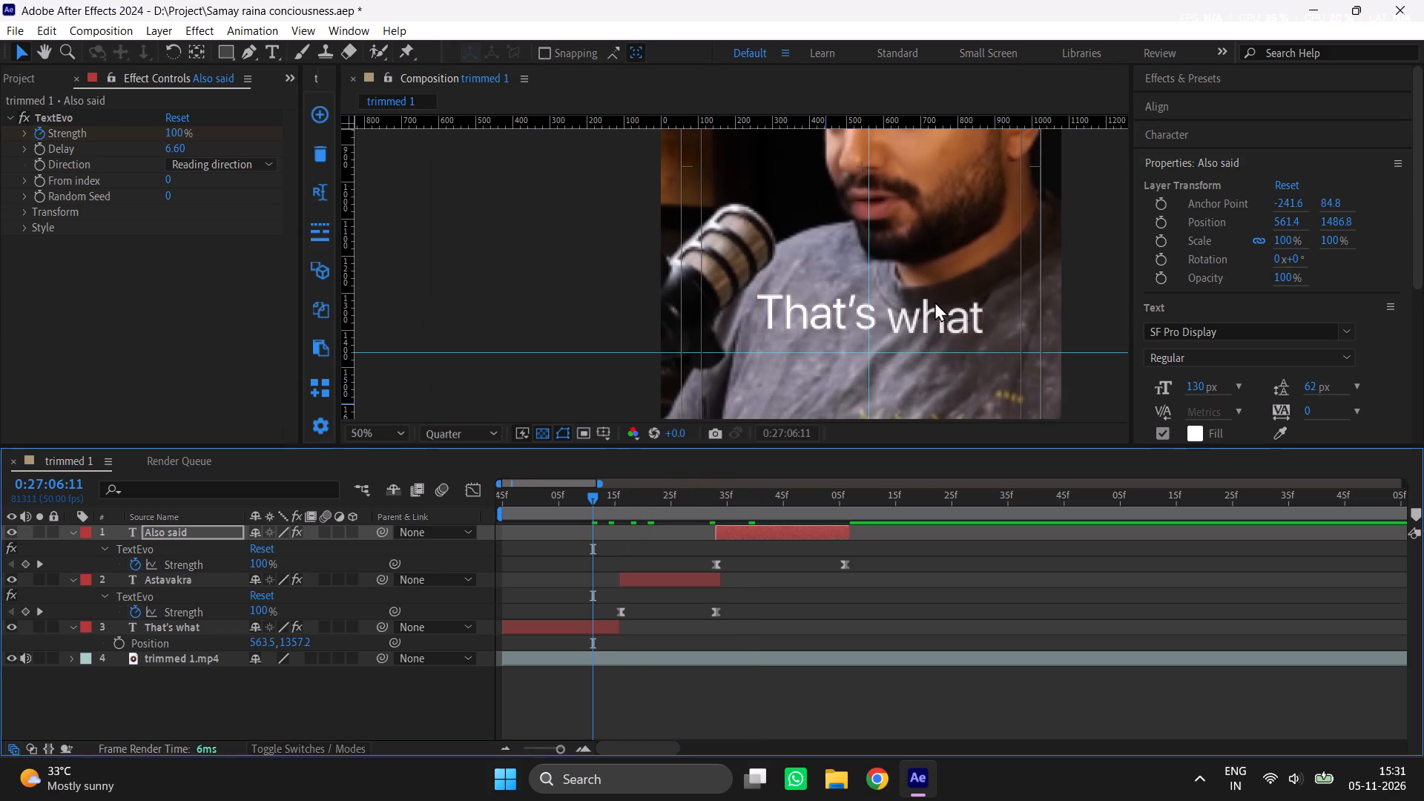
left_click(876, 315)
left_click_drag(872, 312, 879, 354)
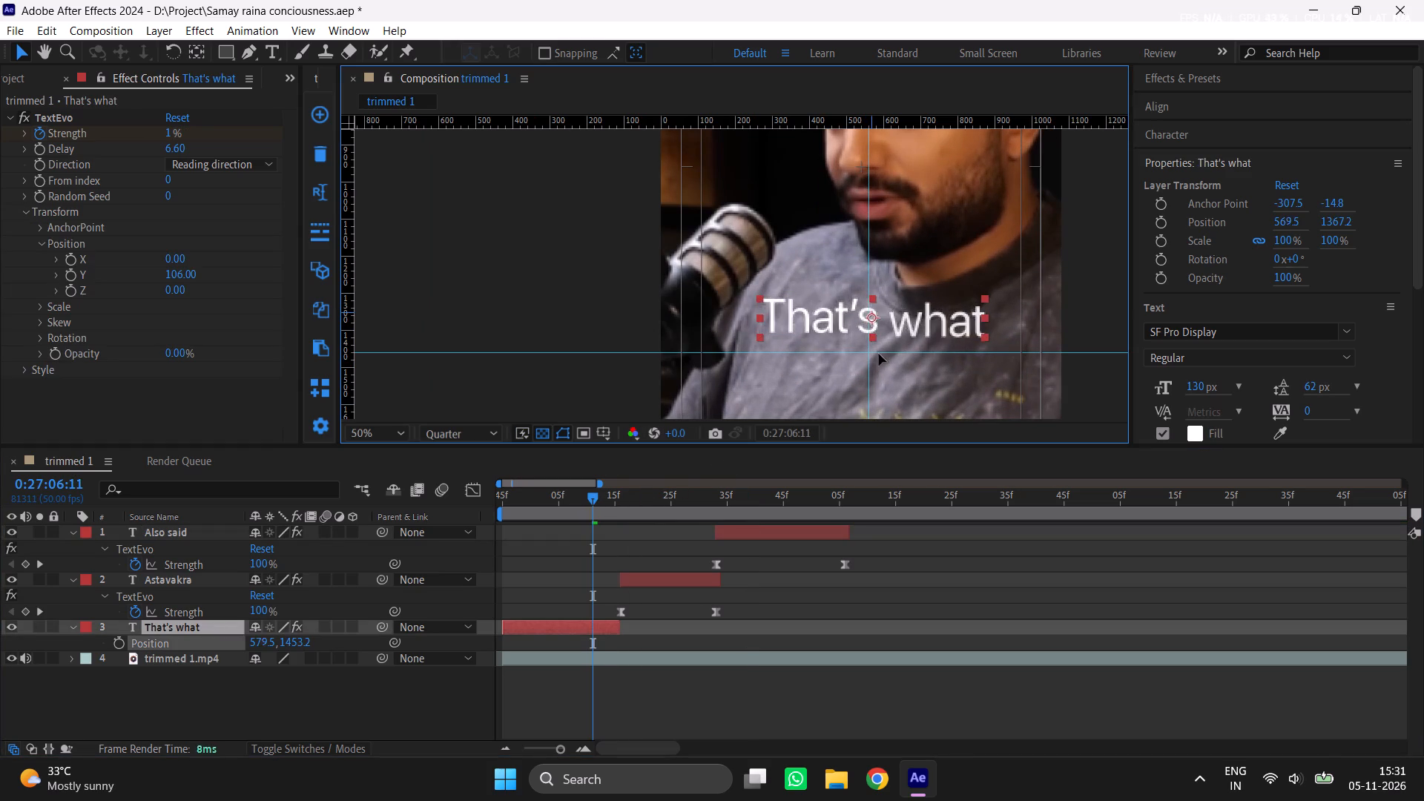
left_click_drag(879, 354, 872, 344)
At 0:27:06:25, align the "Astavakra" subtitle with the crossing guides, at about 575, 1464.5.
left_click(670, 484)
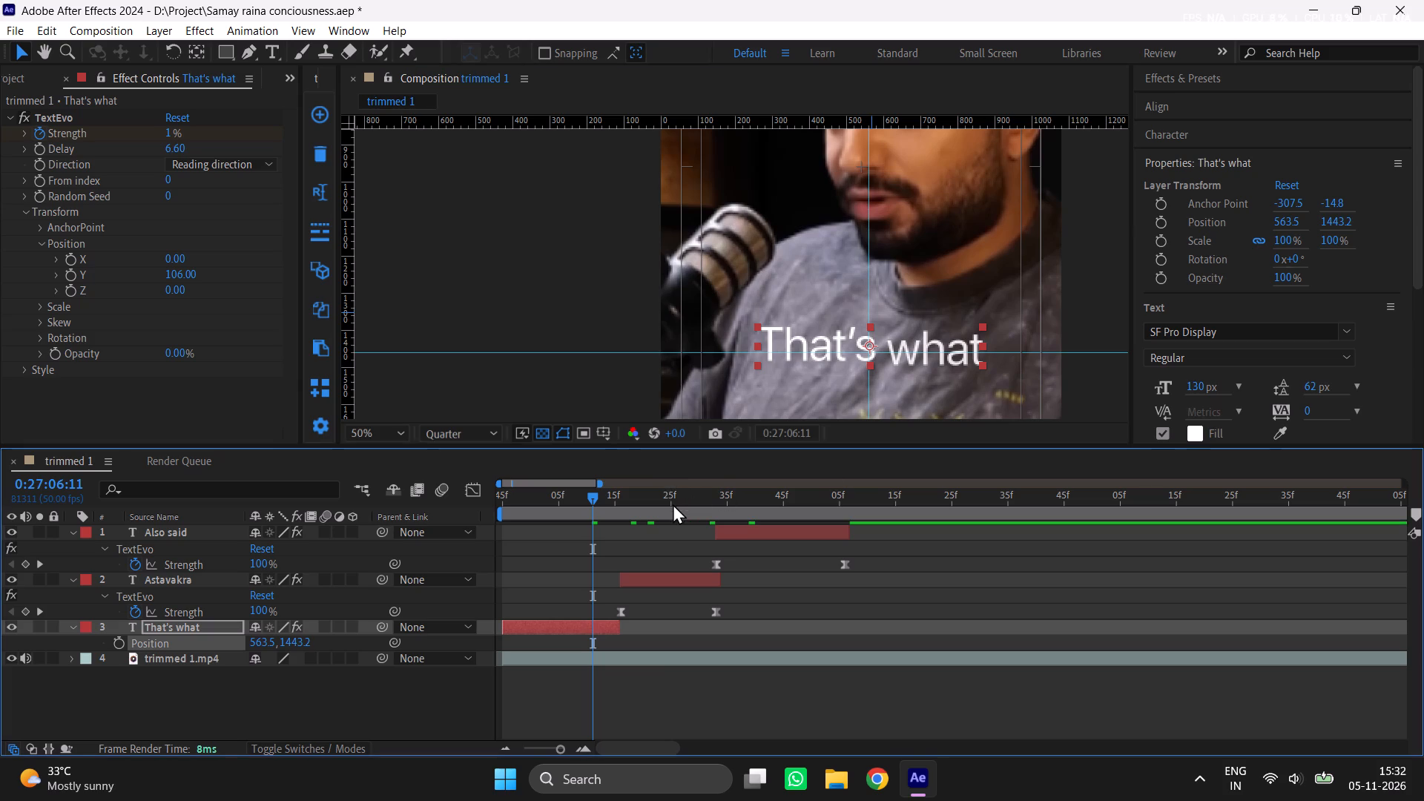
left_click(673, 504)
left_click_drag(856, 315, 875, 348)
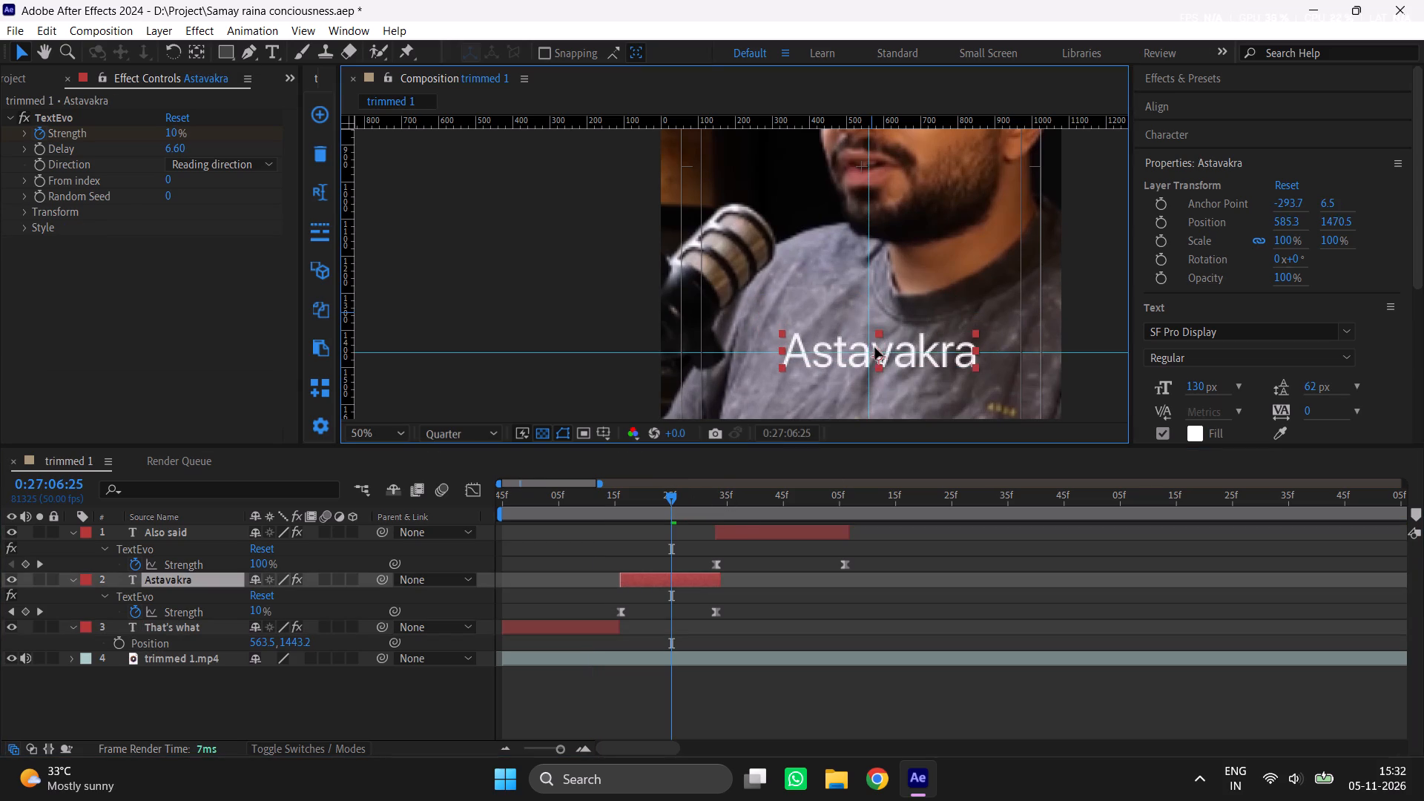
left_click_drag(875, 348, 871, 347)
At 0:27:06:37, align the "Also said" subtitle with the crossing guides, at about 567, 1513.
left_click_drag(731, 496, 741, 496)
left_click(833, 337)
left_click_drag(871, 362, 874, 372)
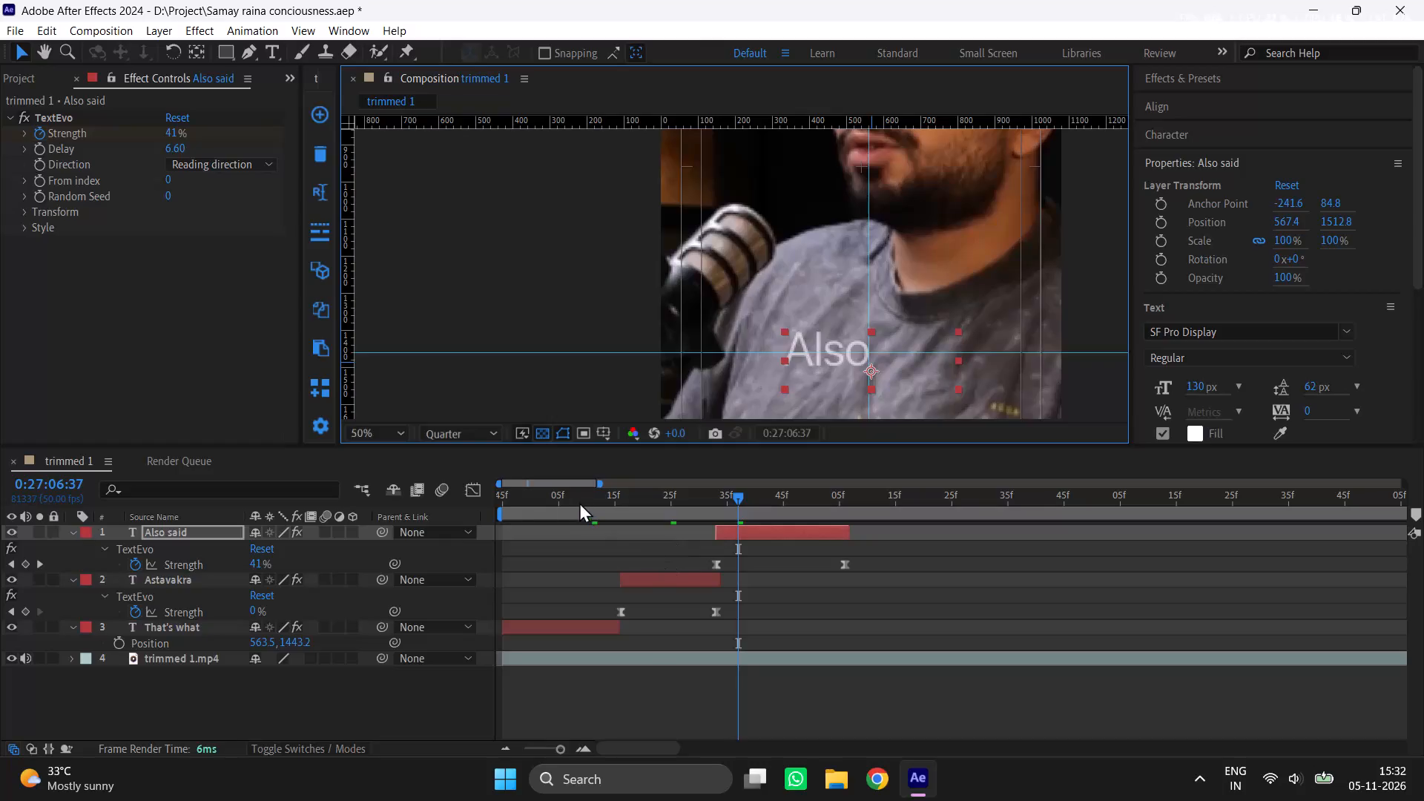
Play the clip from its start to check the placement of the three subtitles.
left_click_drag(576, 503, 349, 570)
key("space")
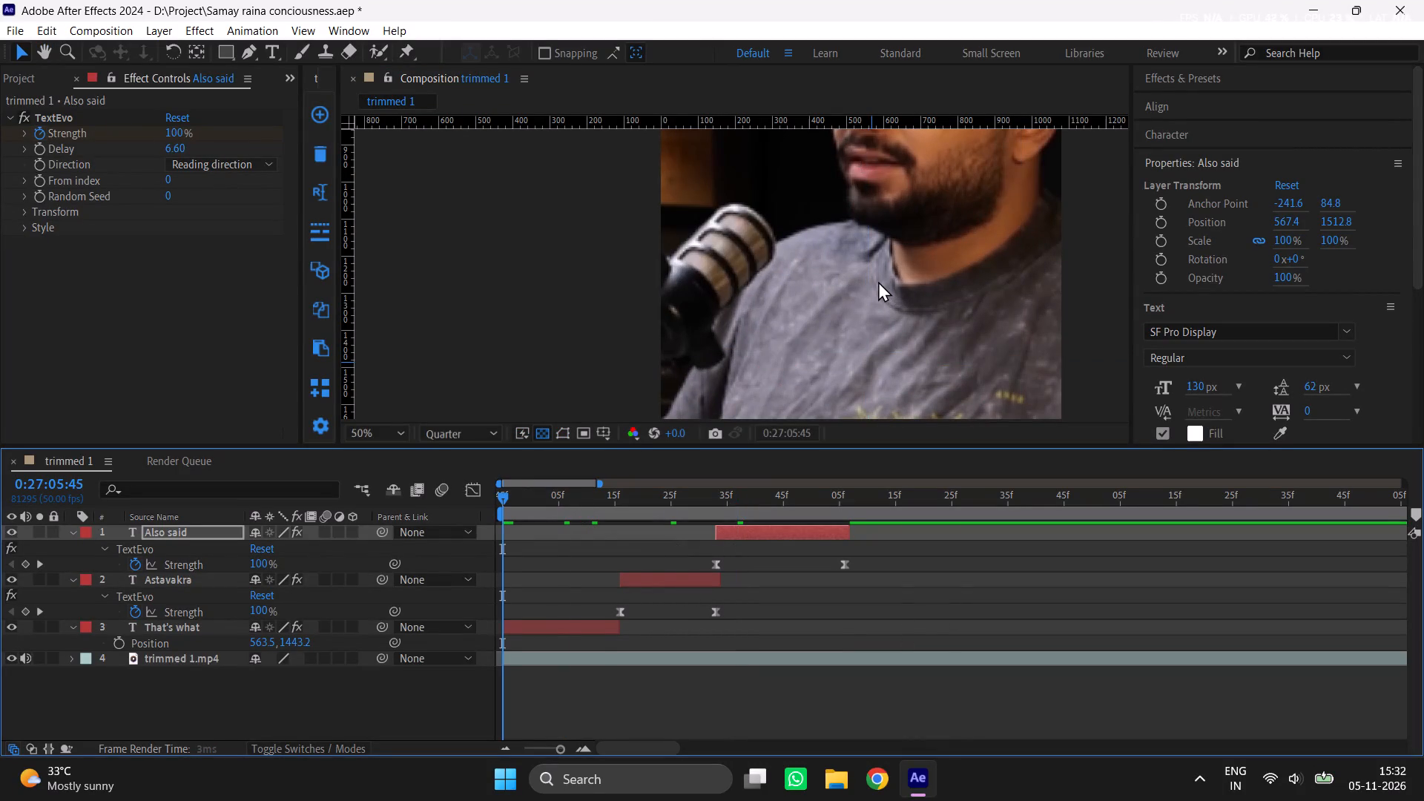
key("space")
scroll(875, 281, "down", 1)
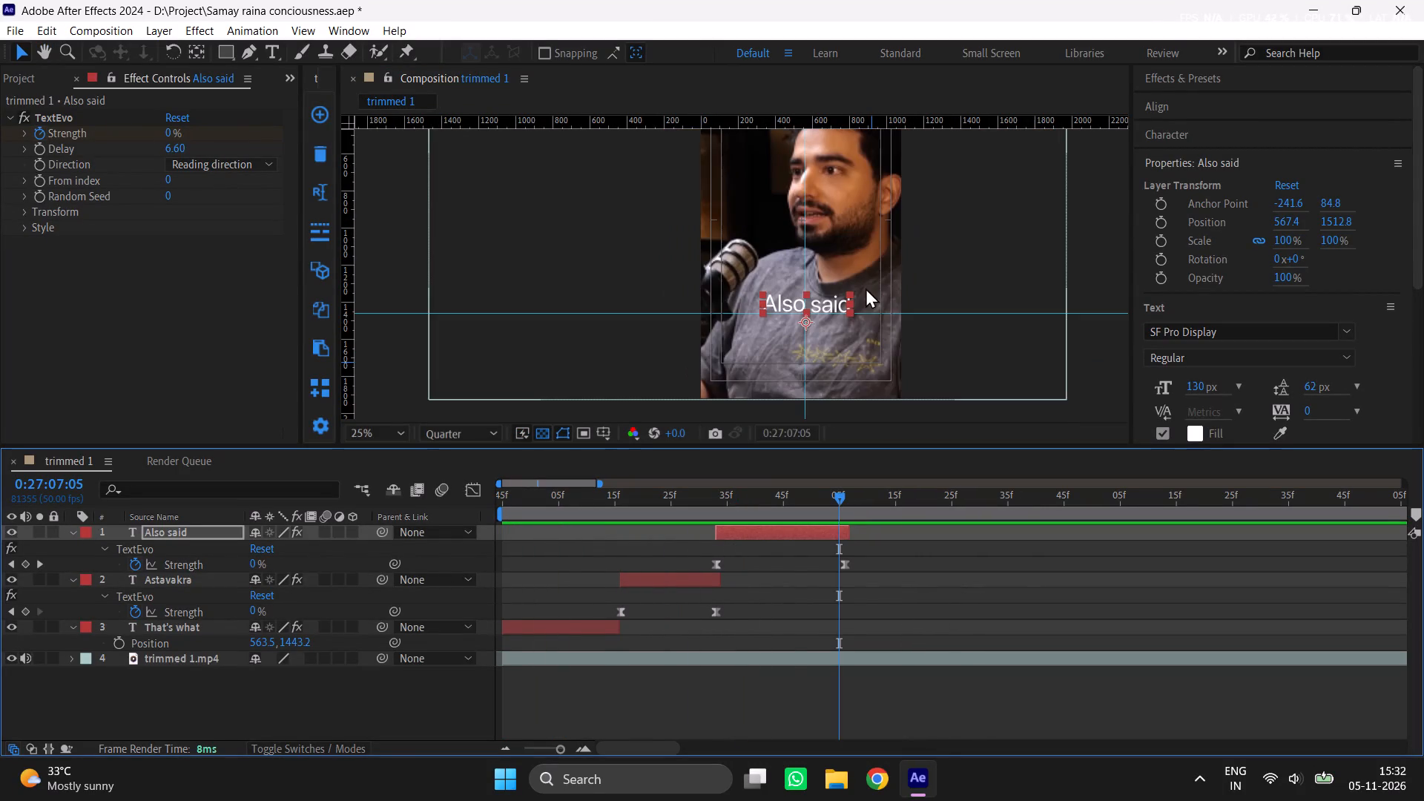
left_click(947, 574)
scroll(866, 331, "down", 1)
At 0:27:06:00, apply the Drop Shadow effect to the "That's what" subtitle layer.
left_click_drag(573, 513, 561, 516)
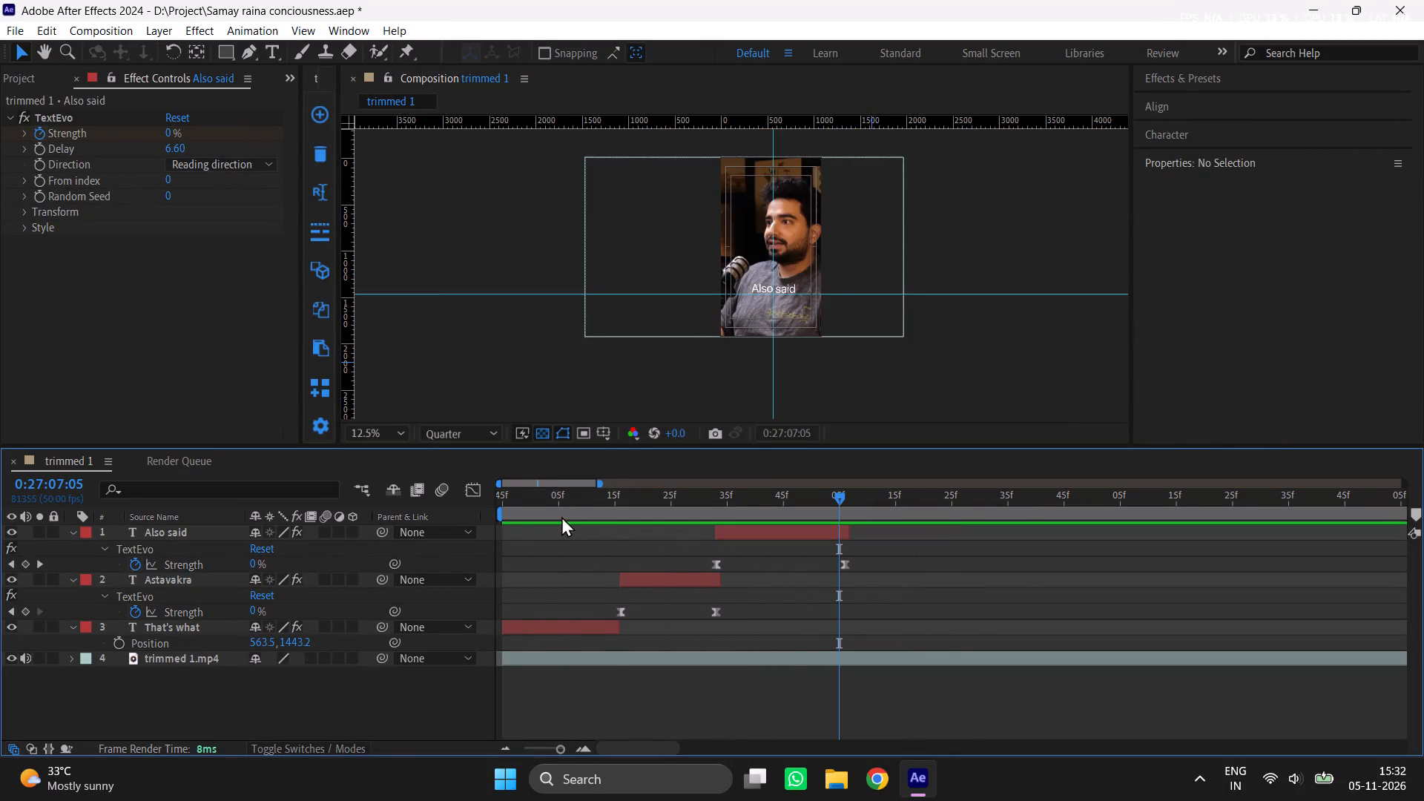
left_click_drag(561, 516, 530, 538)
left_click(535, 629)
key("ctrl+space")
type("drop")
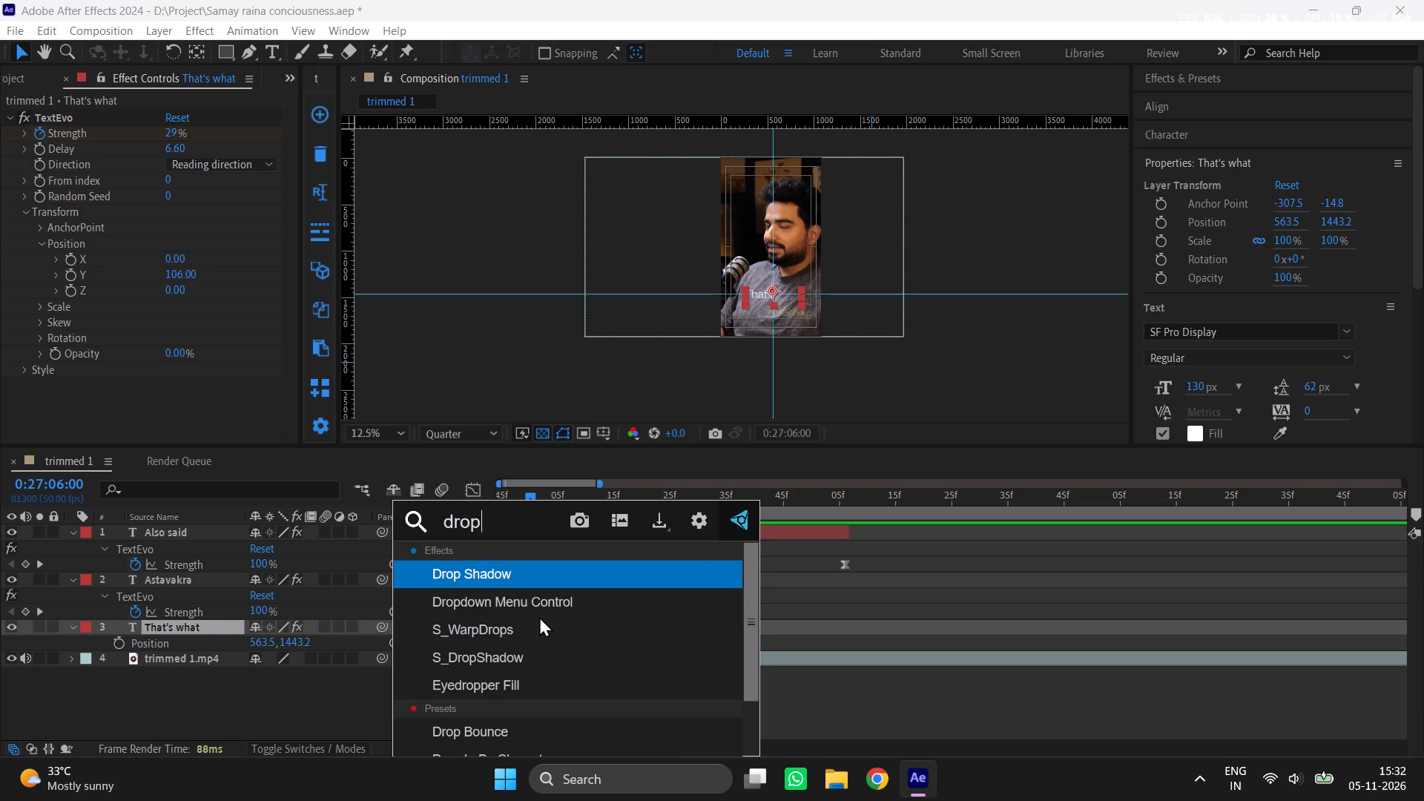
key("Return")
Set the drop shadow's distance to 25 and its softness to 25 on the "That's what" layer.
scroll(786, 326, "up", 2)
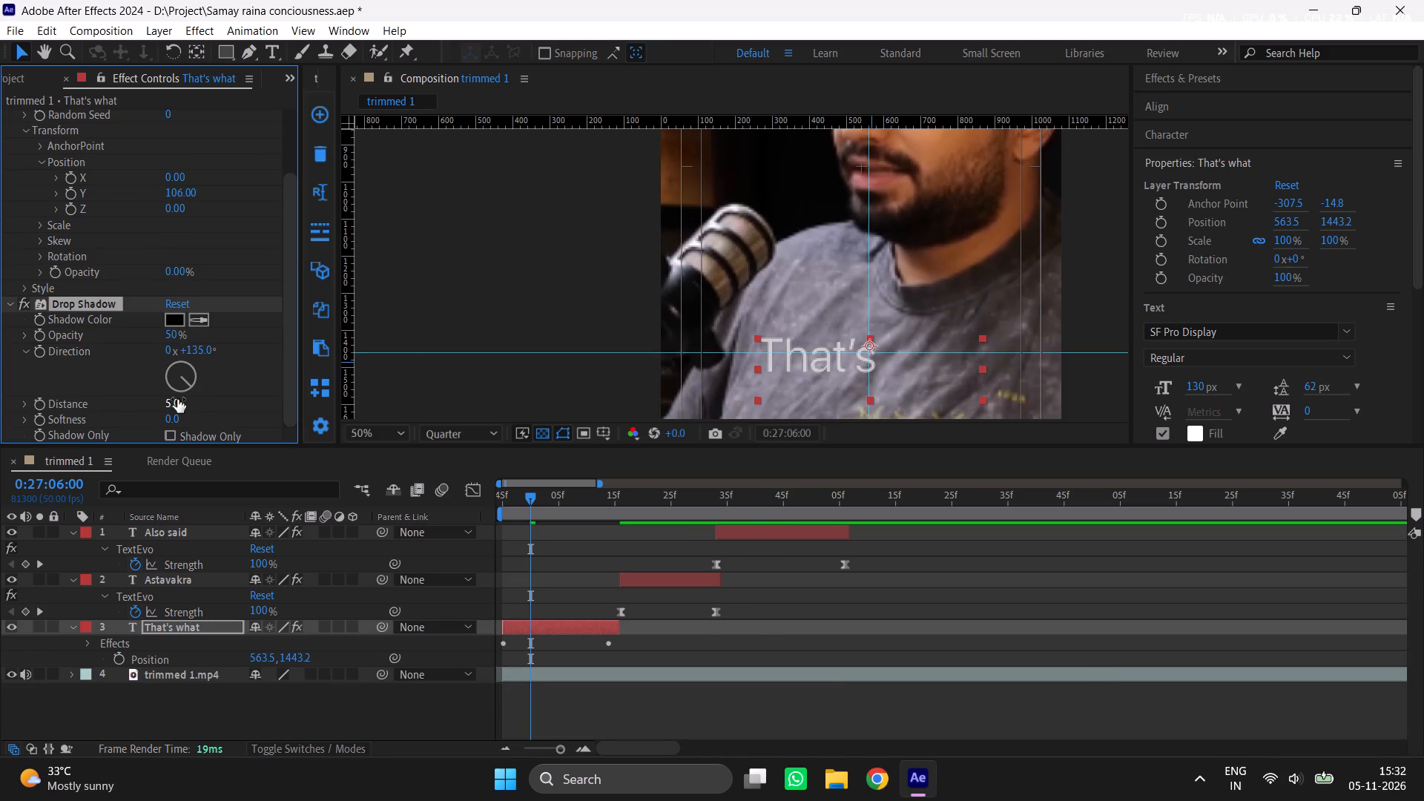
left_click_drag(177, 399, 186, 402)
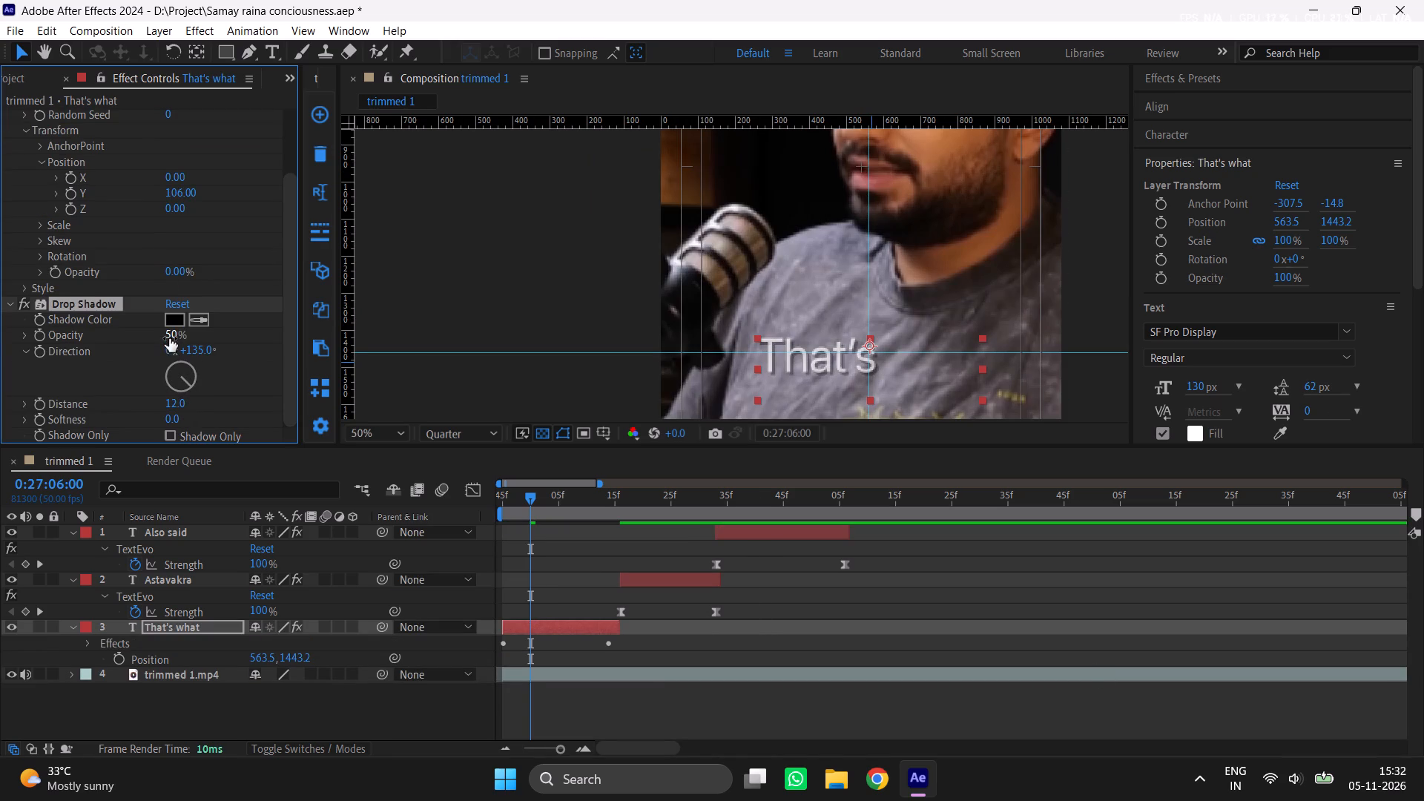
left_click_drag(173, 423, 189, 416)
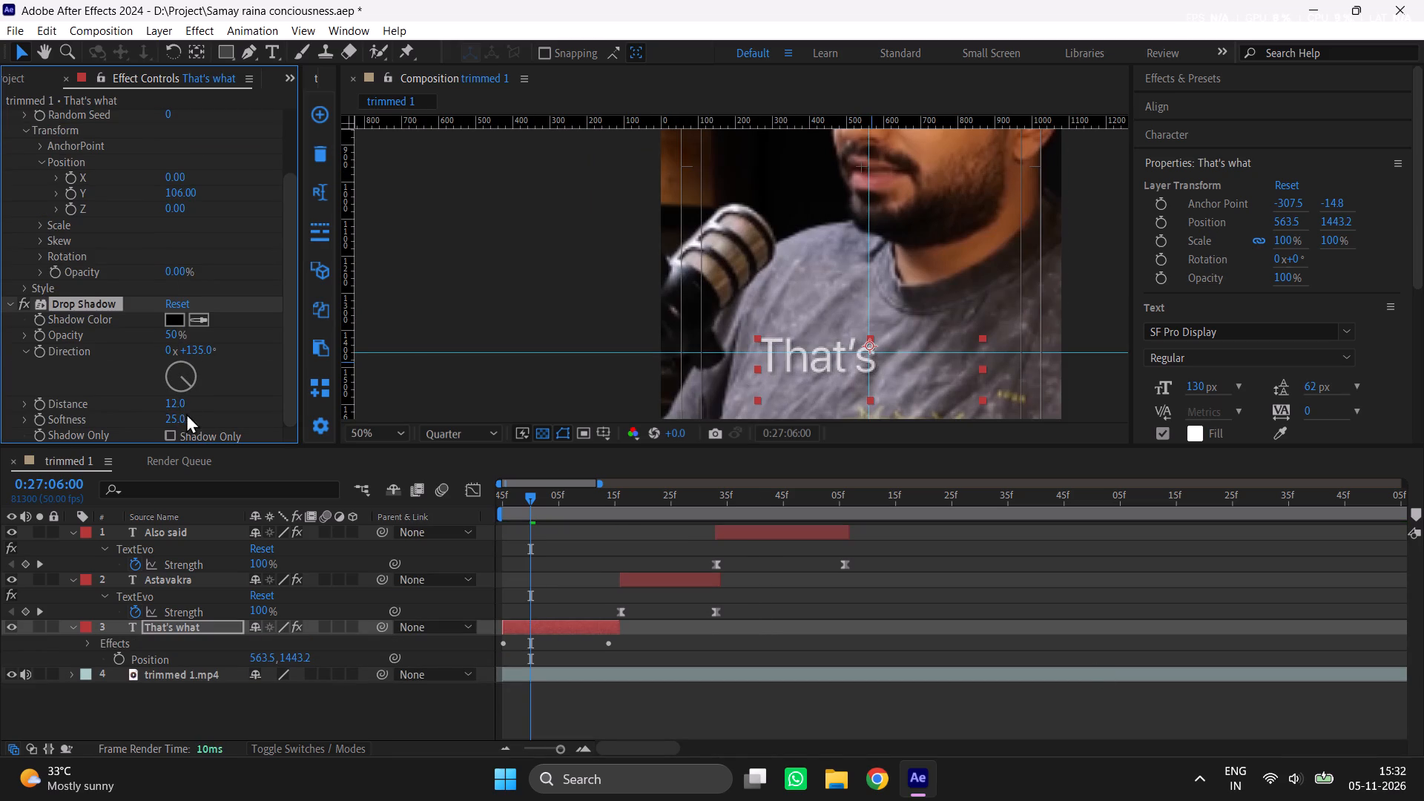
left_click_drag(182, 408, 199, 408)
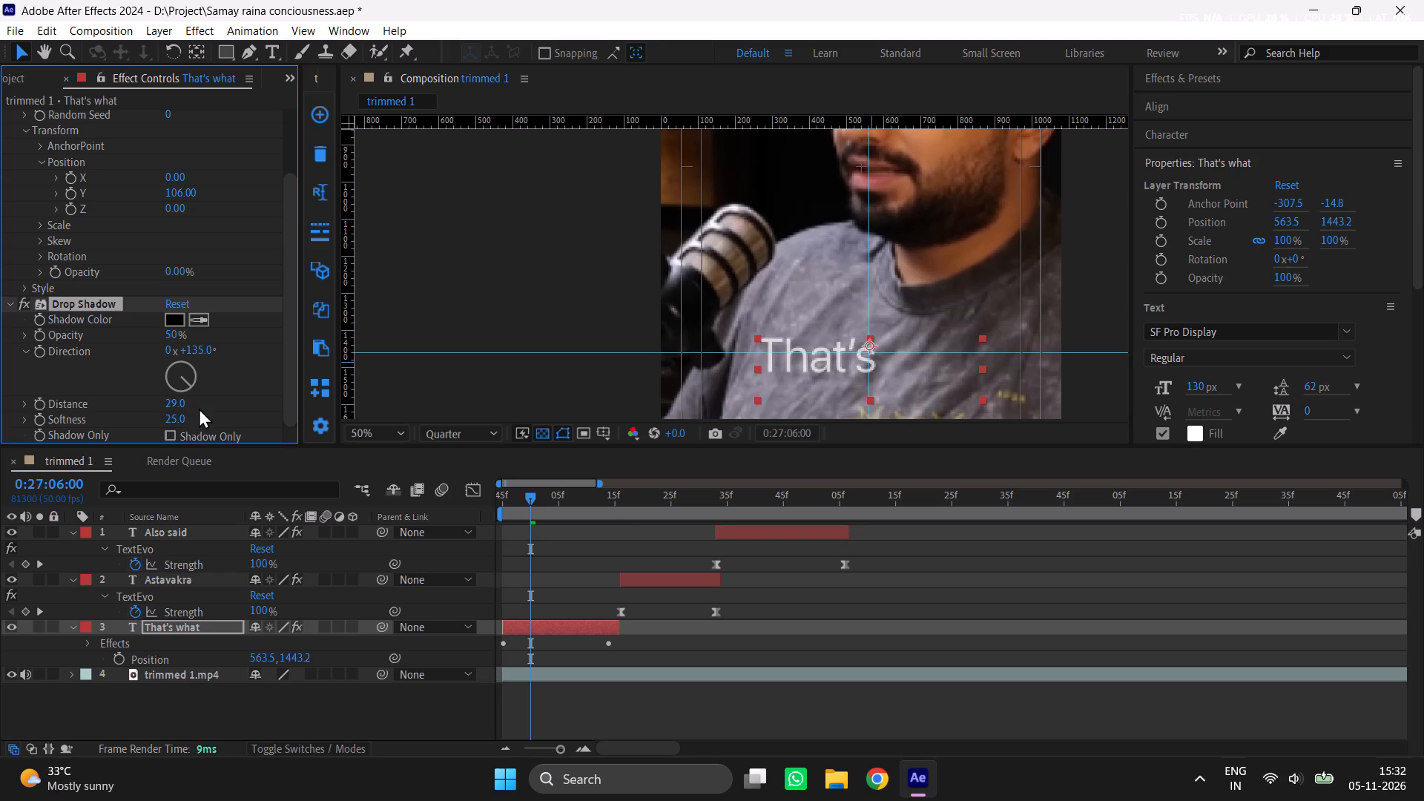
left_click(181, 404)
type("25")
key("Return")
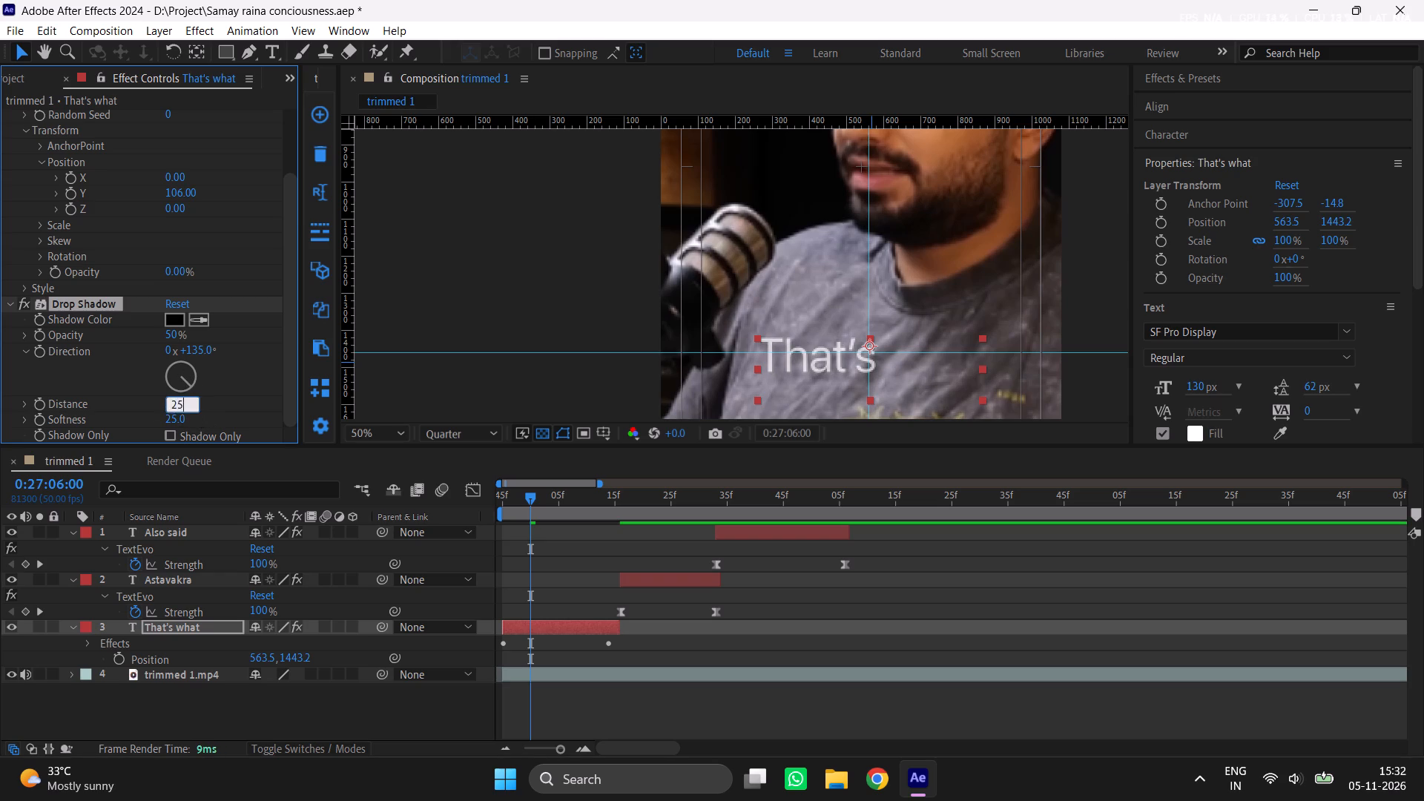
left_click(232, 383)
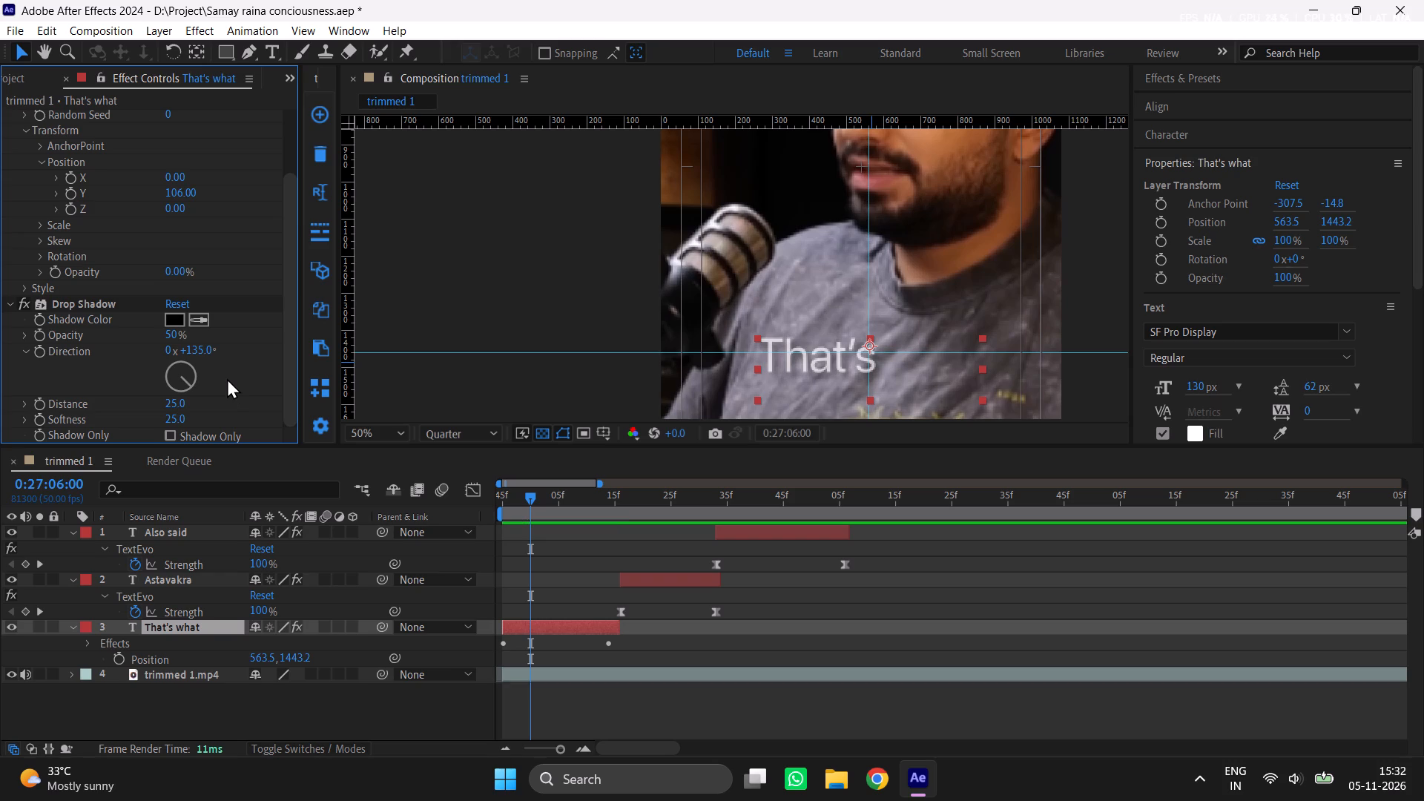
Copy the Drop Shadow effect from "That's what" onto the "Astavakra" and "Also said" layers.
left_click(70, 304)
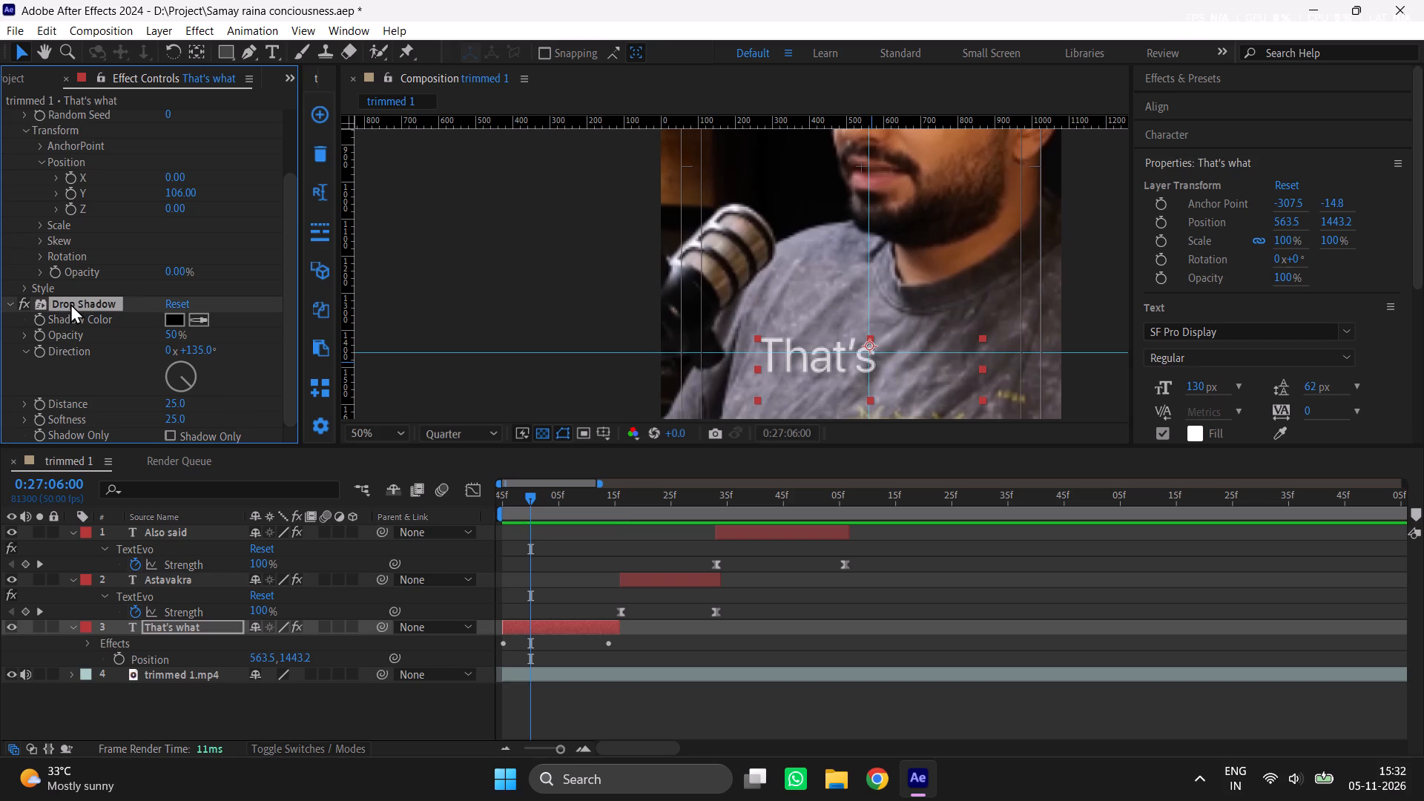
key("ctrl+c")
left_click(668, 577)
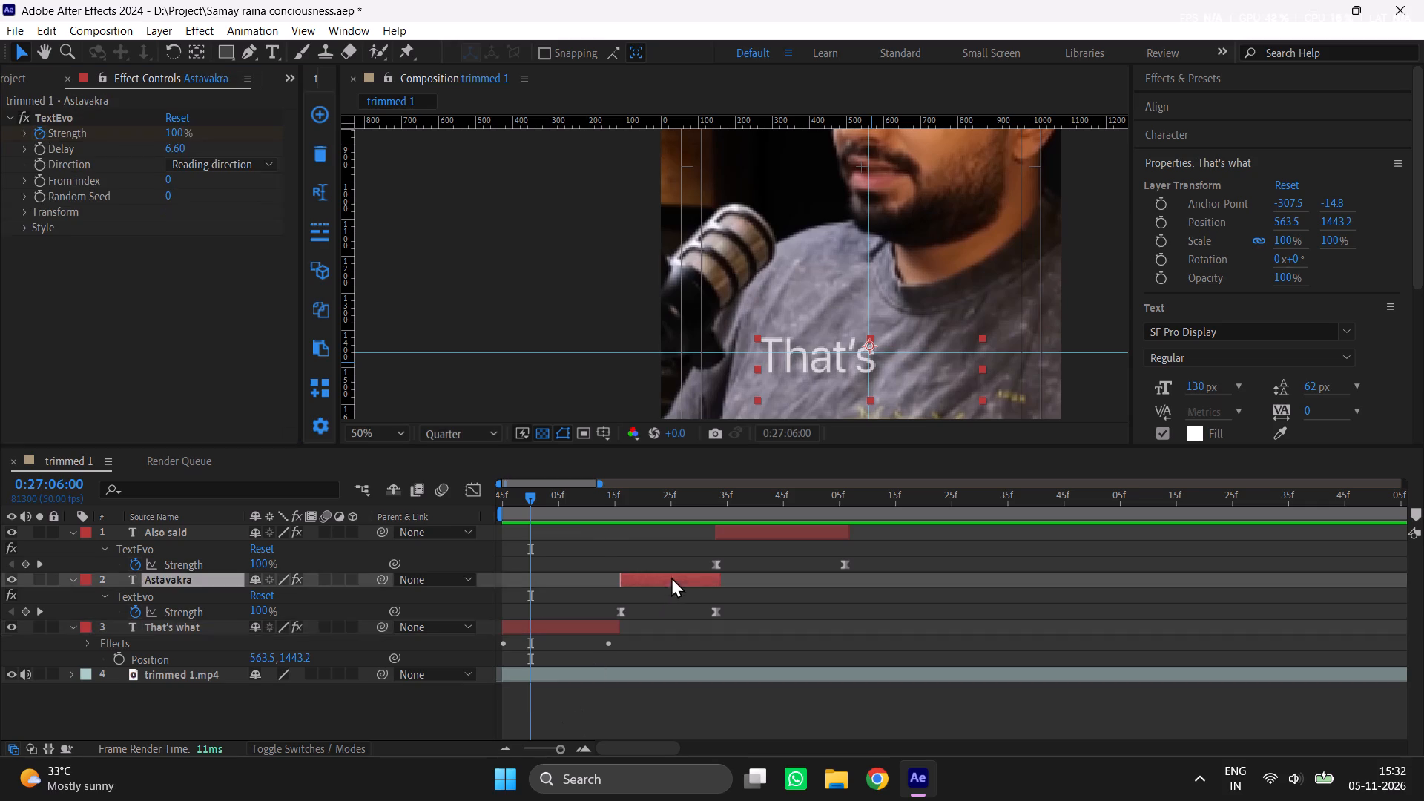
key("ctrl+v")
left_click(763, 533)
key("ctrl+v")
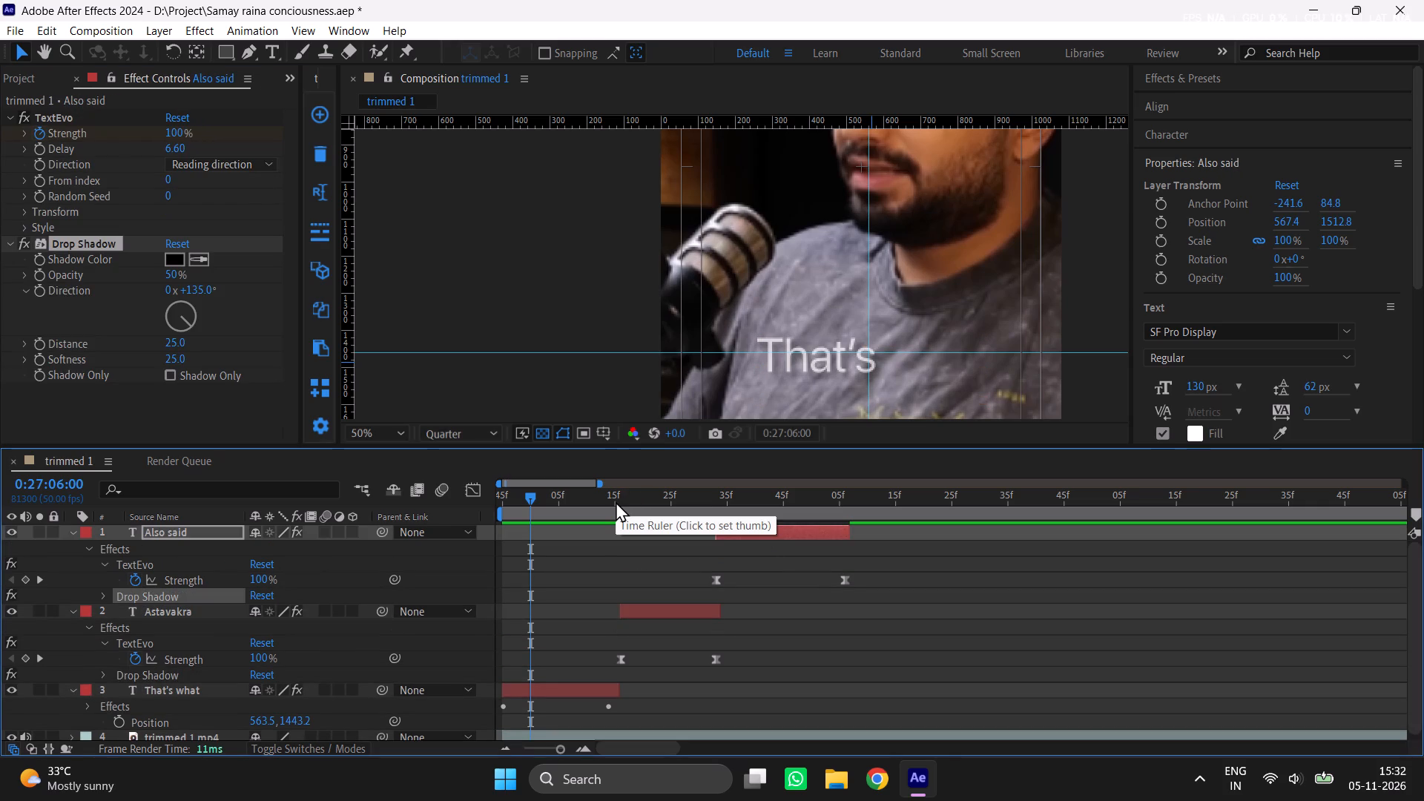
Play the clip from its start to review the subtitles with their drop shadows.
key("ctrl+a")
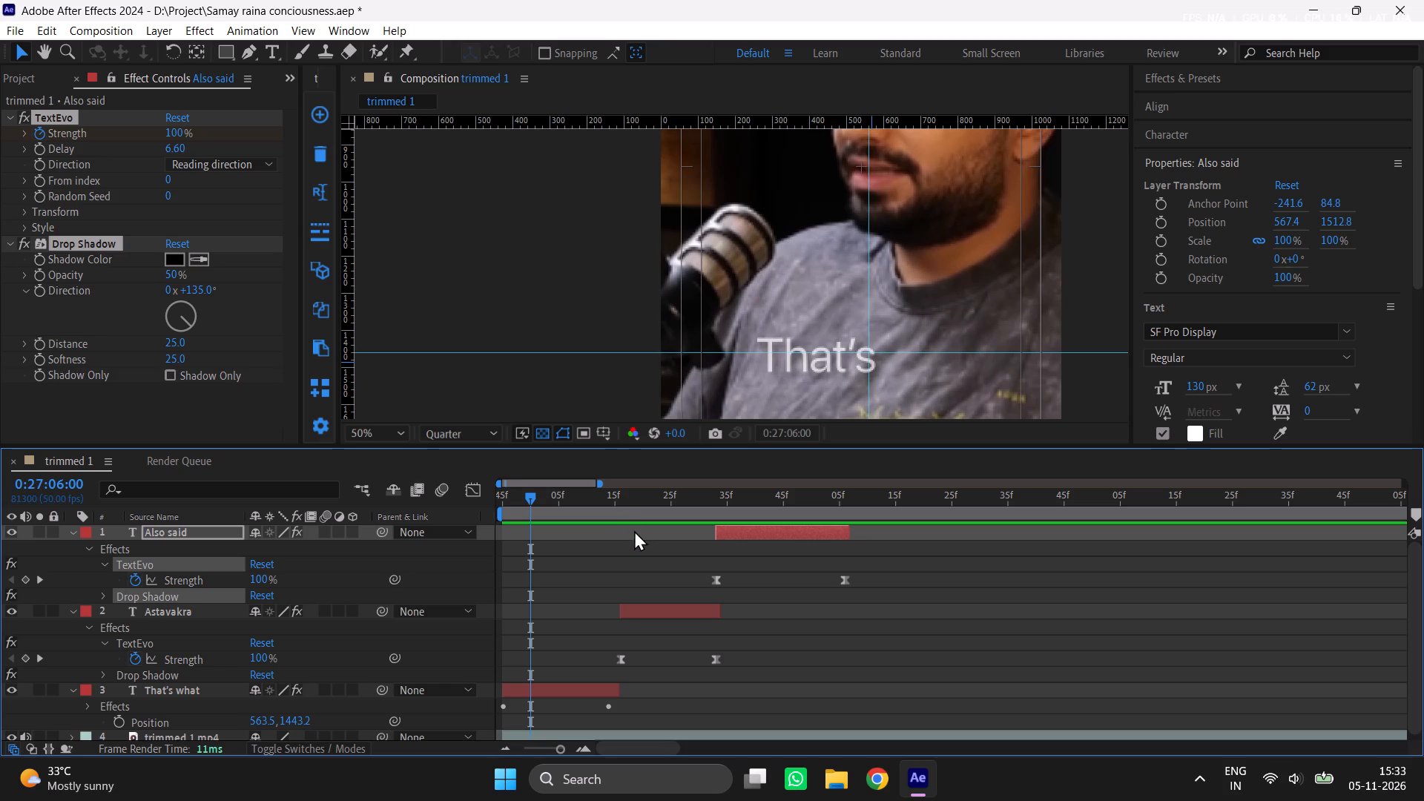
key("space")
left_click_drag(559, 507, 466, 518)
key("space")
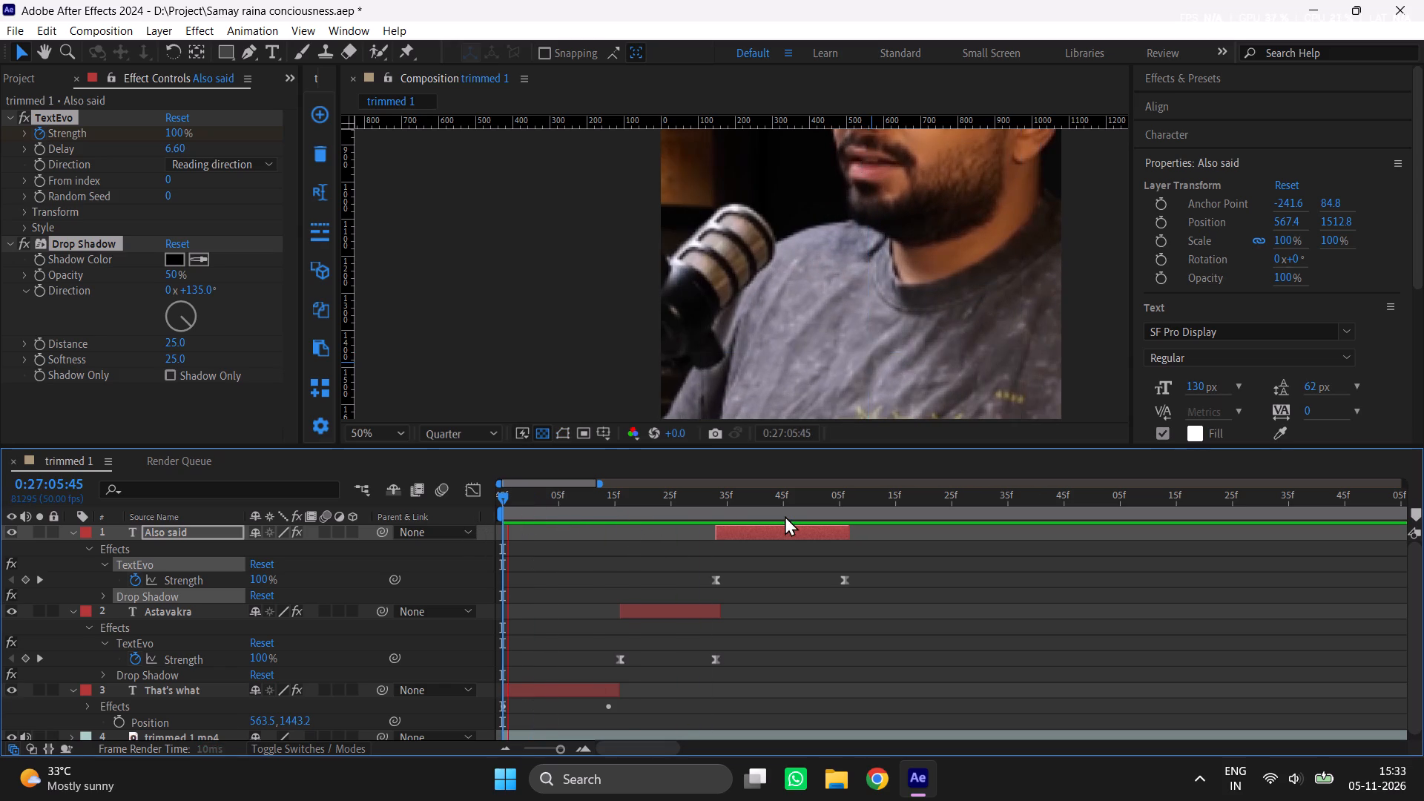
key("space")
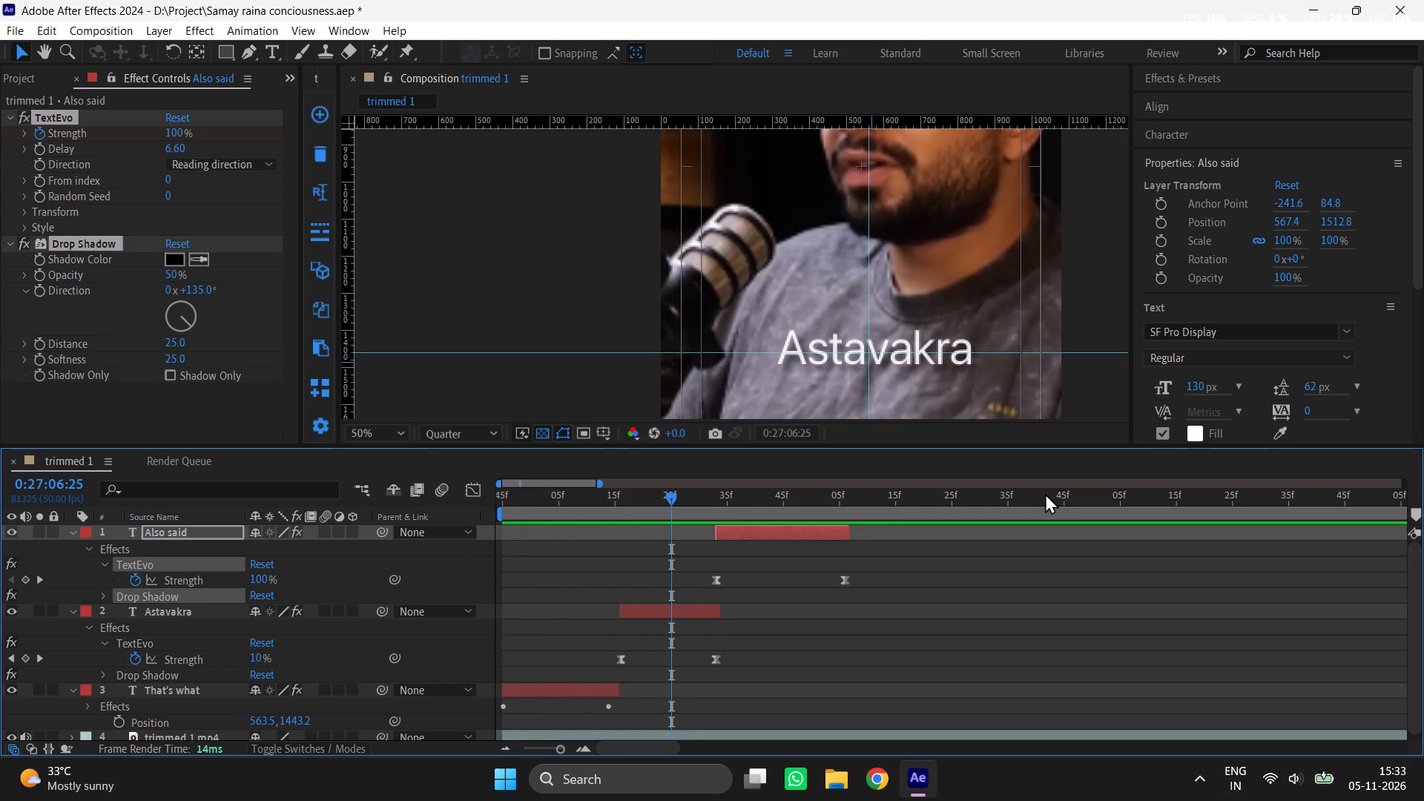
Change the "Also said" subtitle's SF Pro Display font style to Medium and show it at 0:27:06:43.
left_click(793, 532)
left_click(1253, 334)
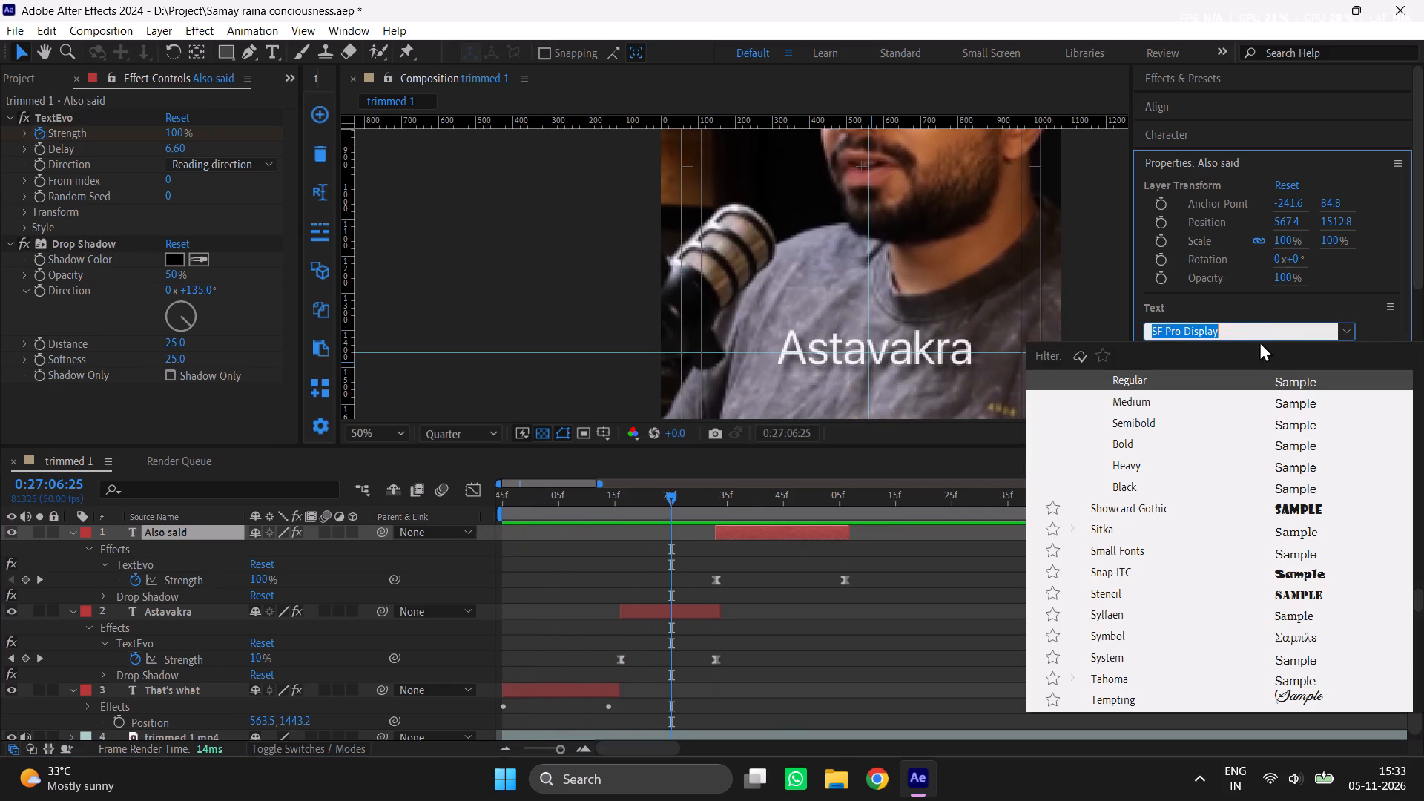
left_click(1372, 313)
left_click(1344, 357)
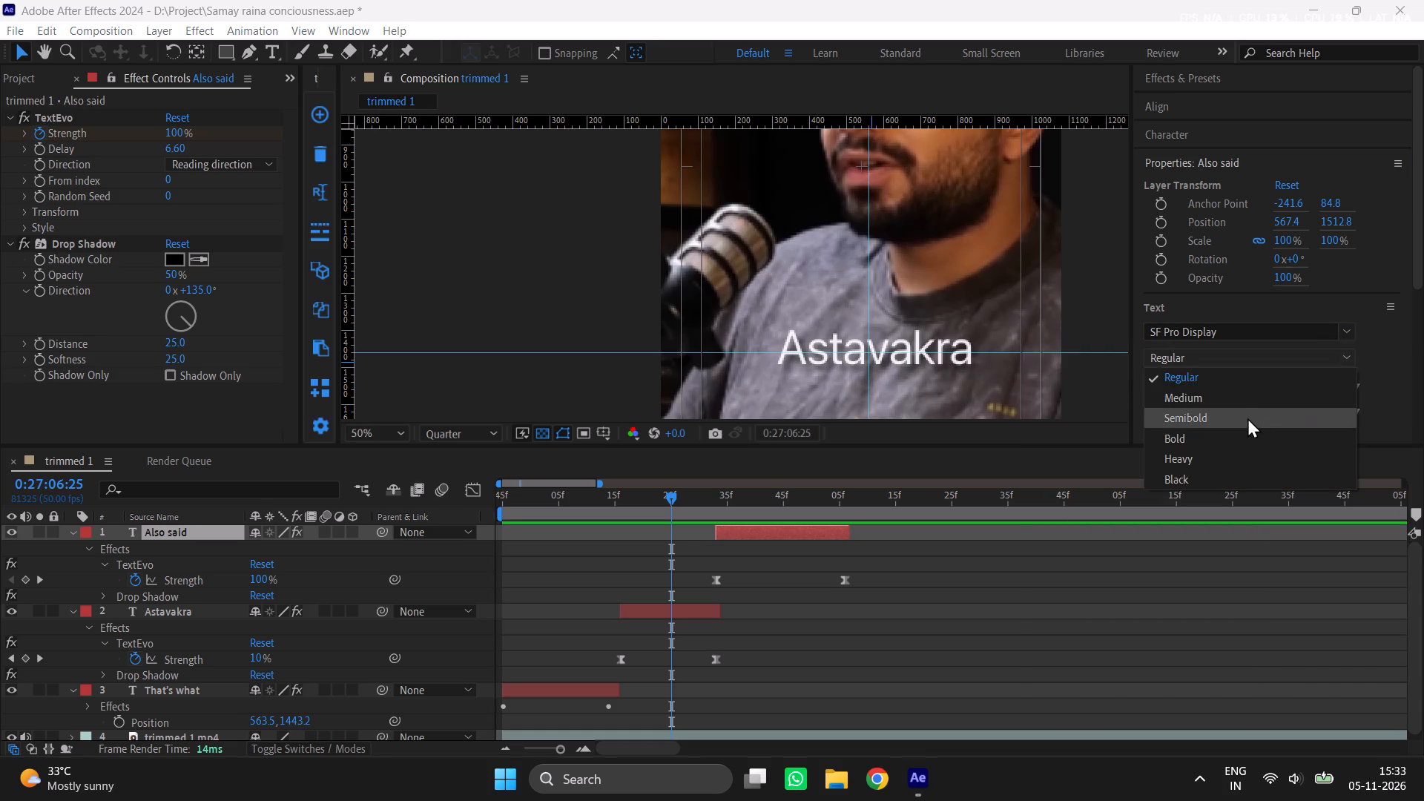
left_click(1230, 403)
left_click(774, 498)
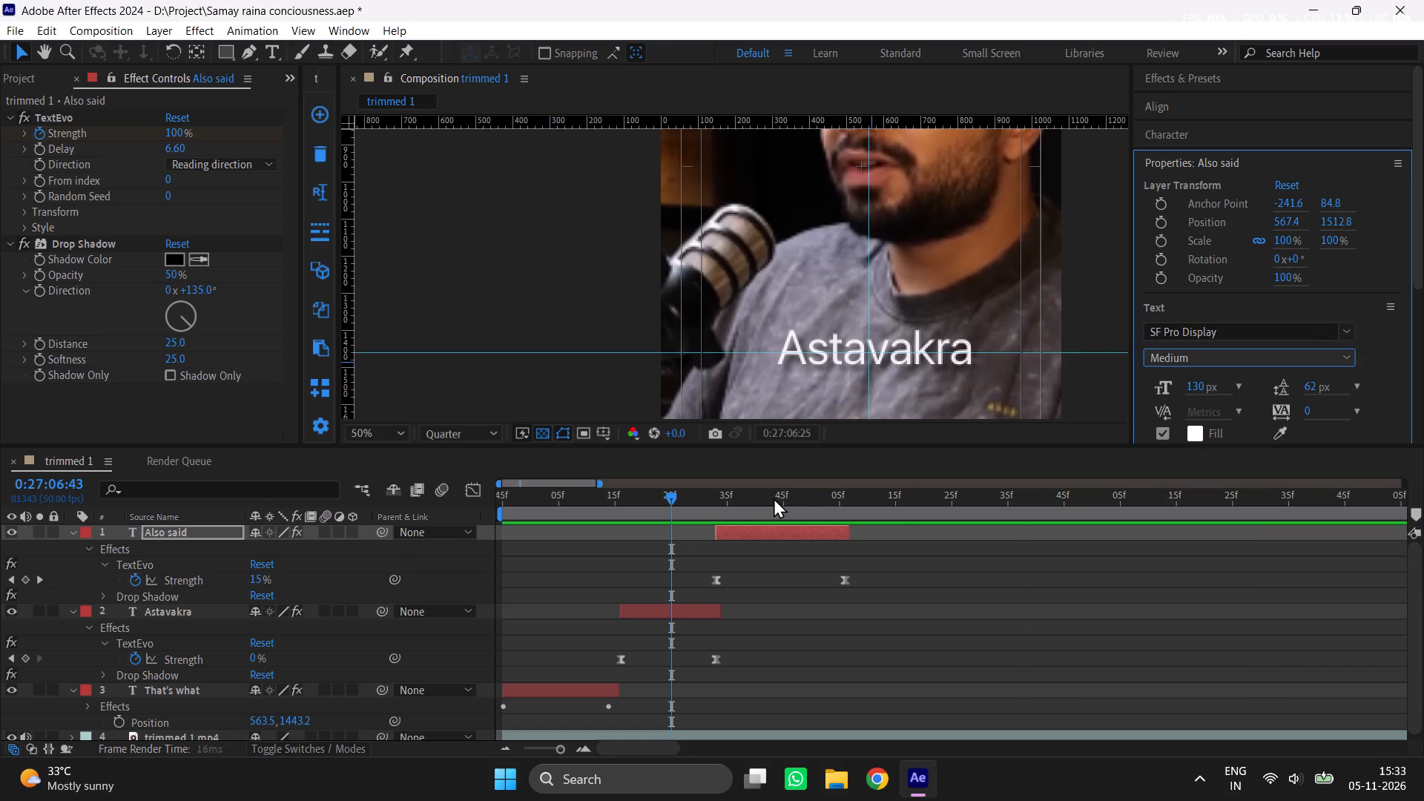
Change the font style of the "Astavakra" and "That's what" subtitles together to Medium.
left_click(655, 504)
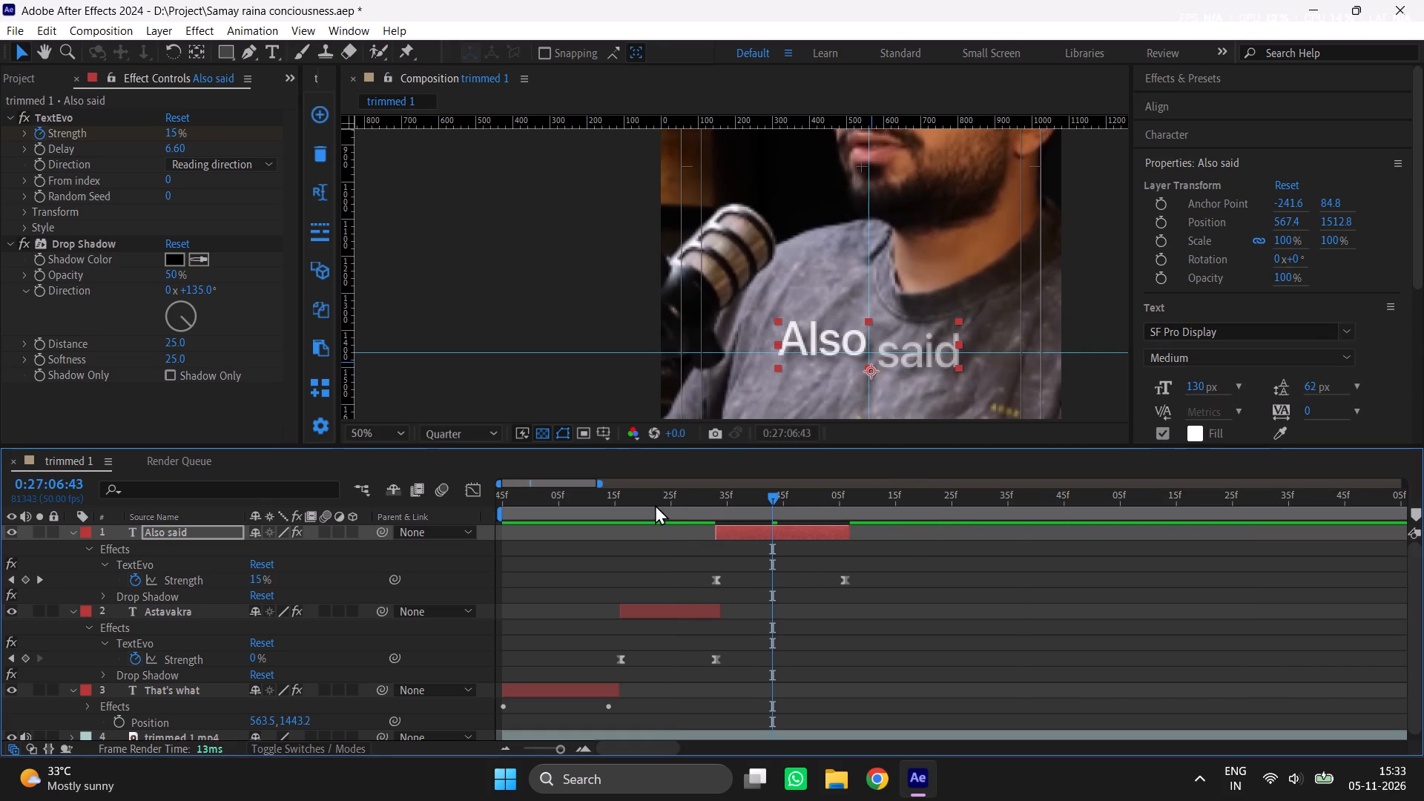
left_click(699, 604)
left_click(574, 693, "shift")
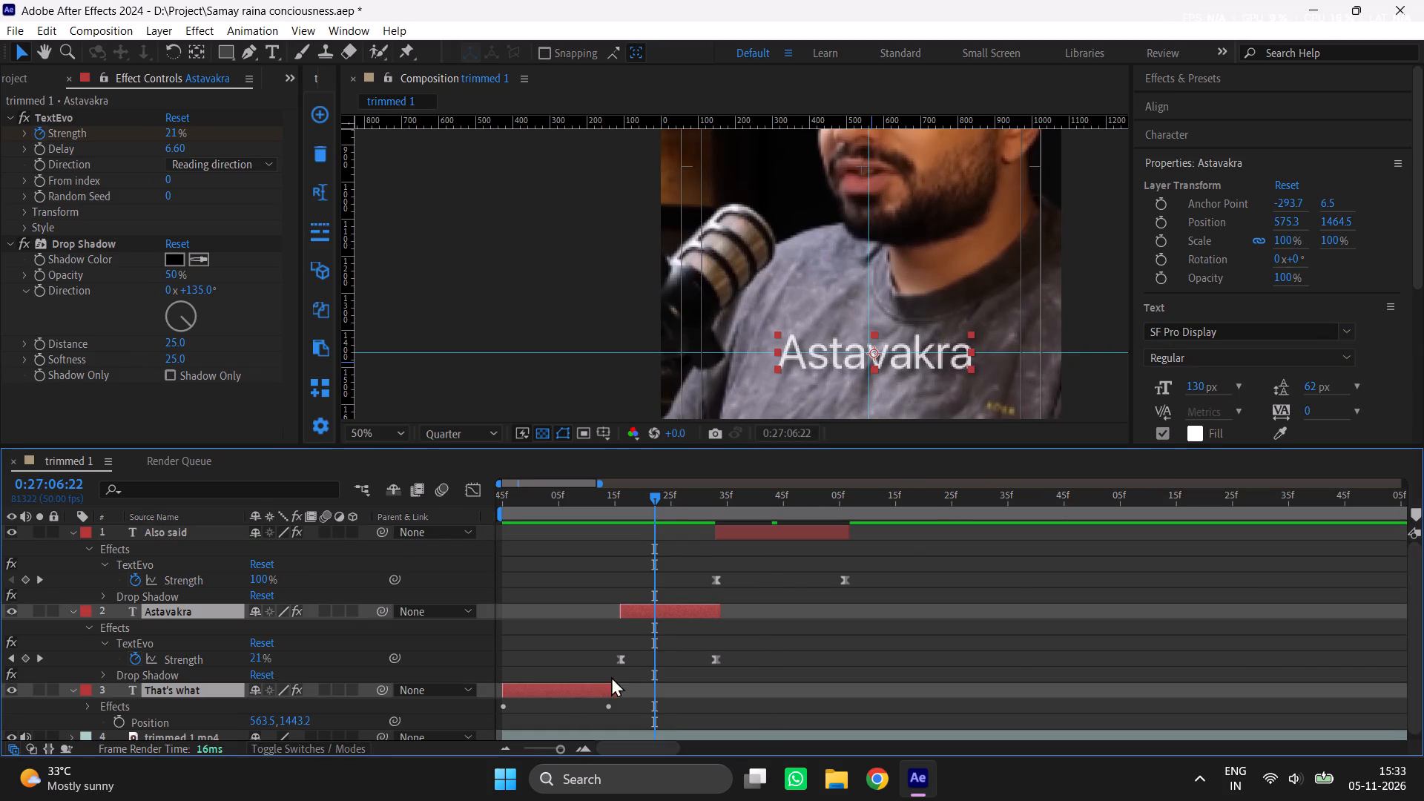
left_click(1220, 359)
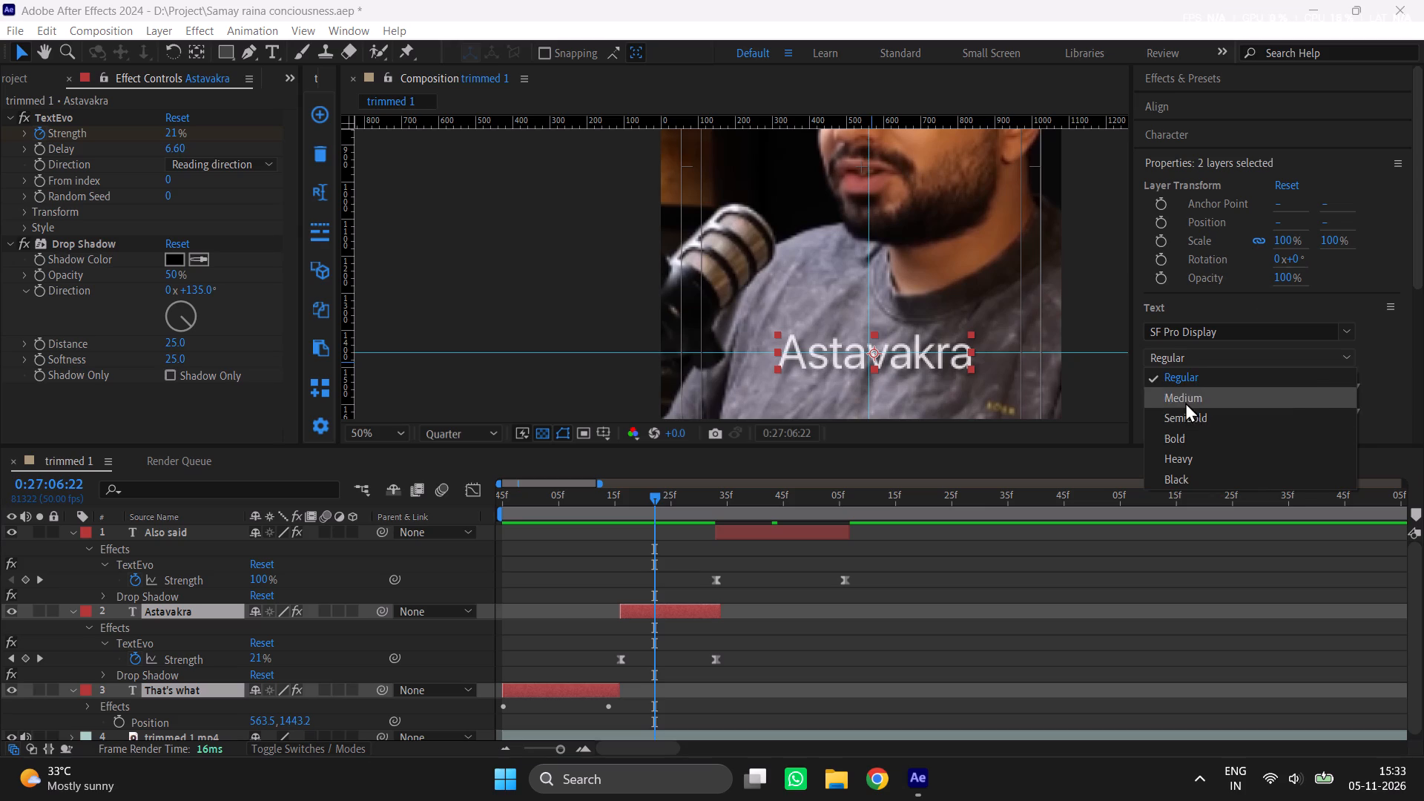
left_click(1185, 402)
left_click(1084, 563)
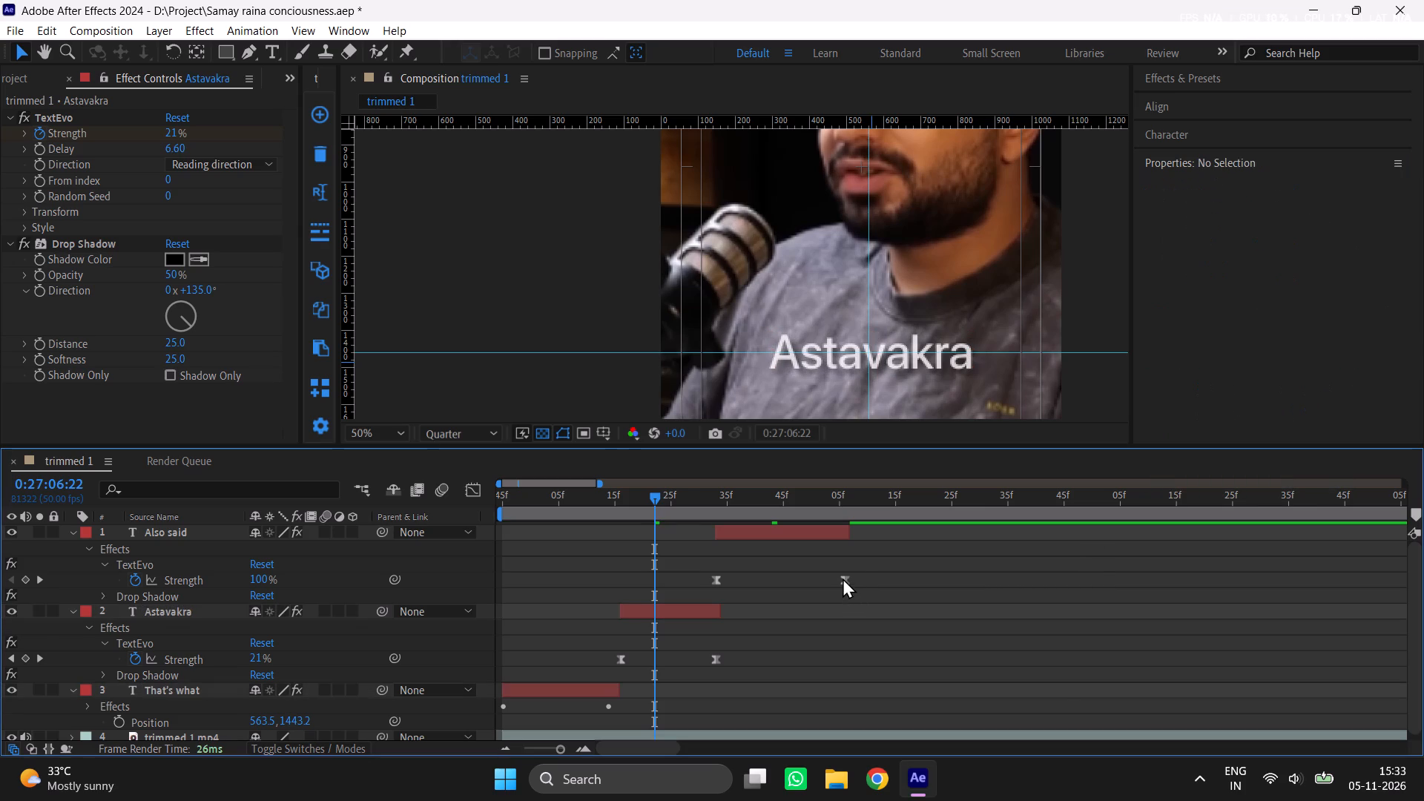
Save the project.
key("ctrl+s")
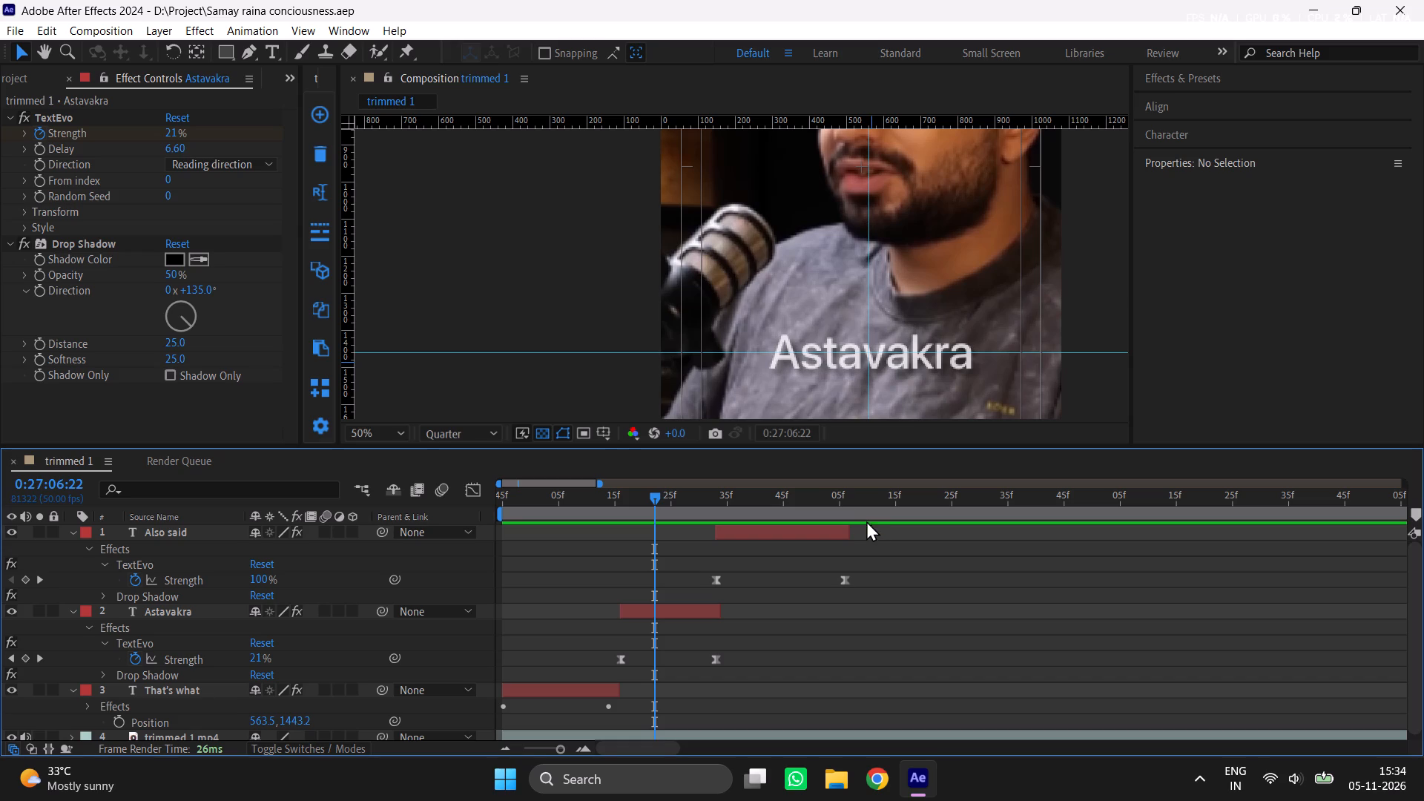
Replay the opening of the clip several times to check the subtitles' timing and look against the whole frame.
left_click_drag(530, 499, 451, 516)
key("space")
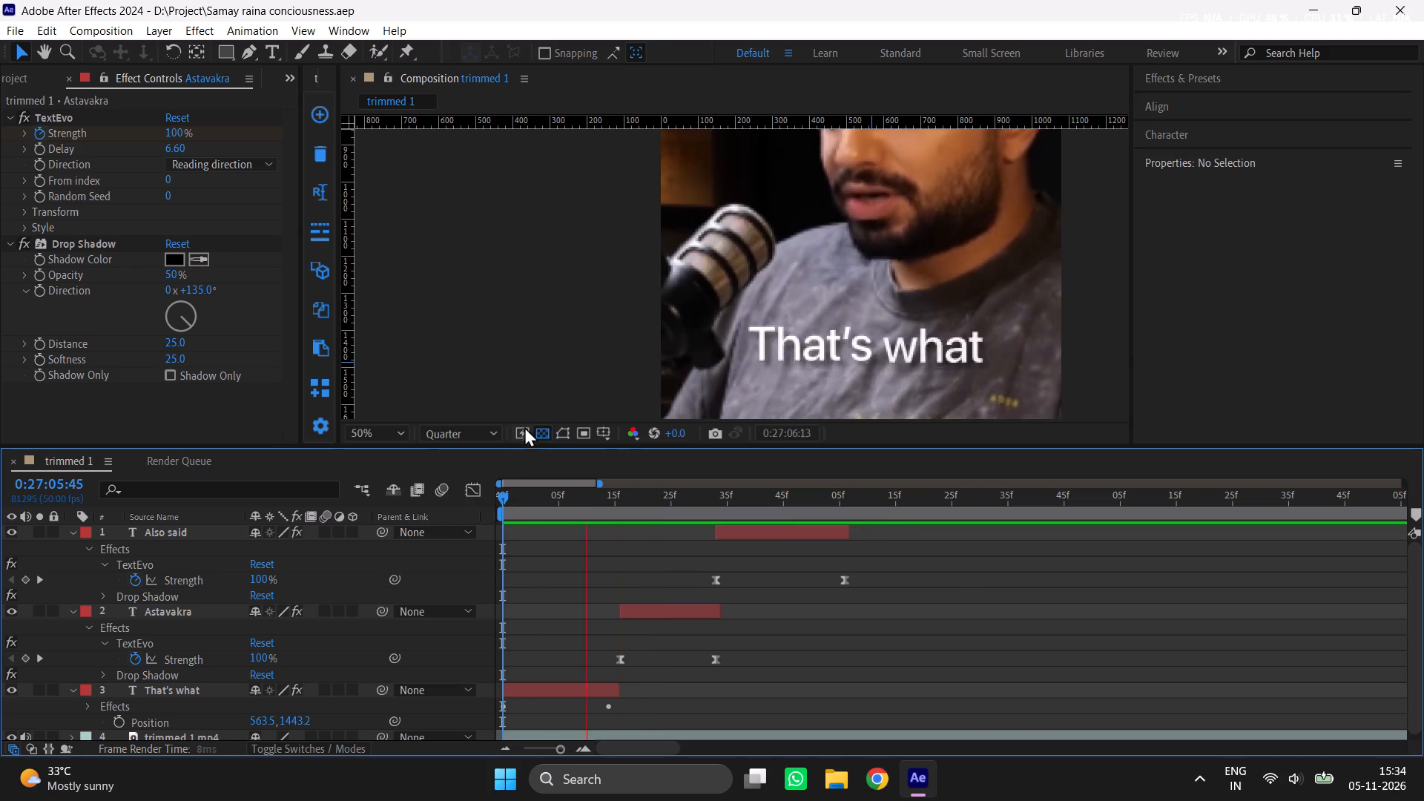
scroll(560, 398, "down", 1)
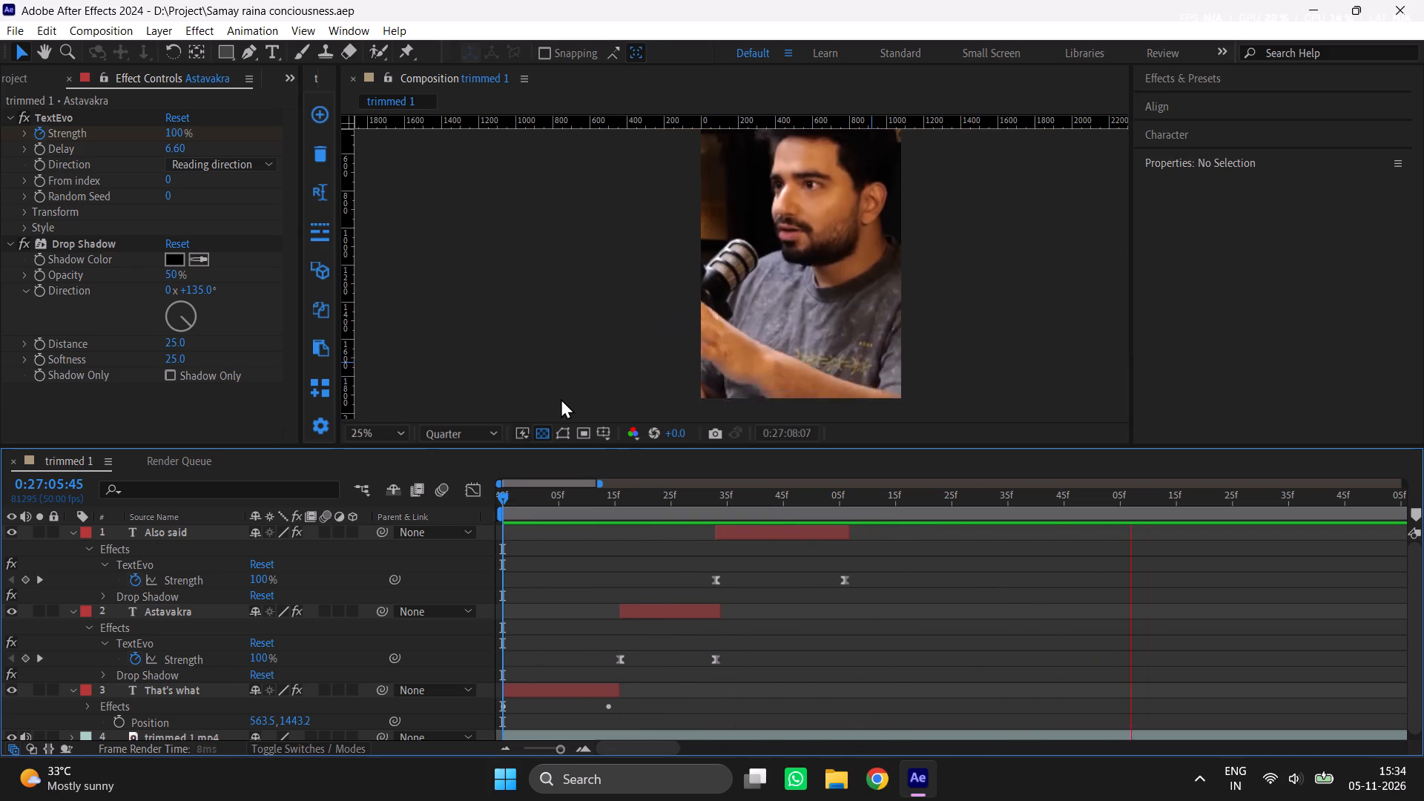
left_click_drag(529, 507, 474, 514)
key("space")
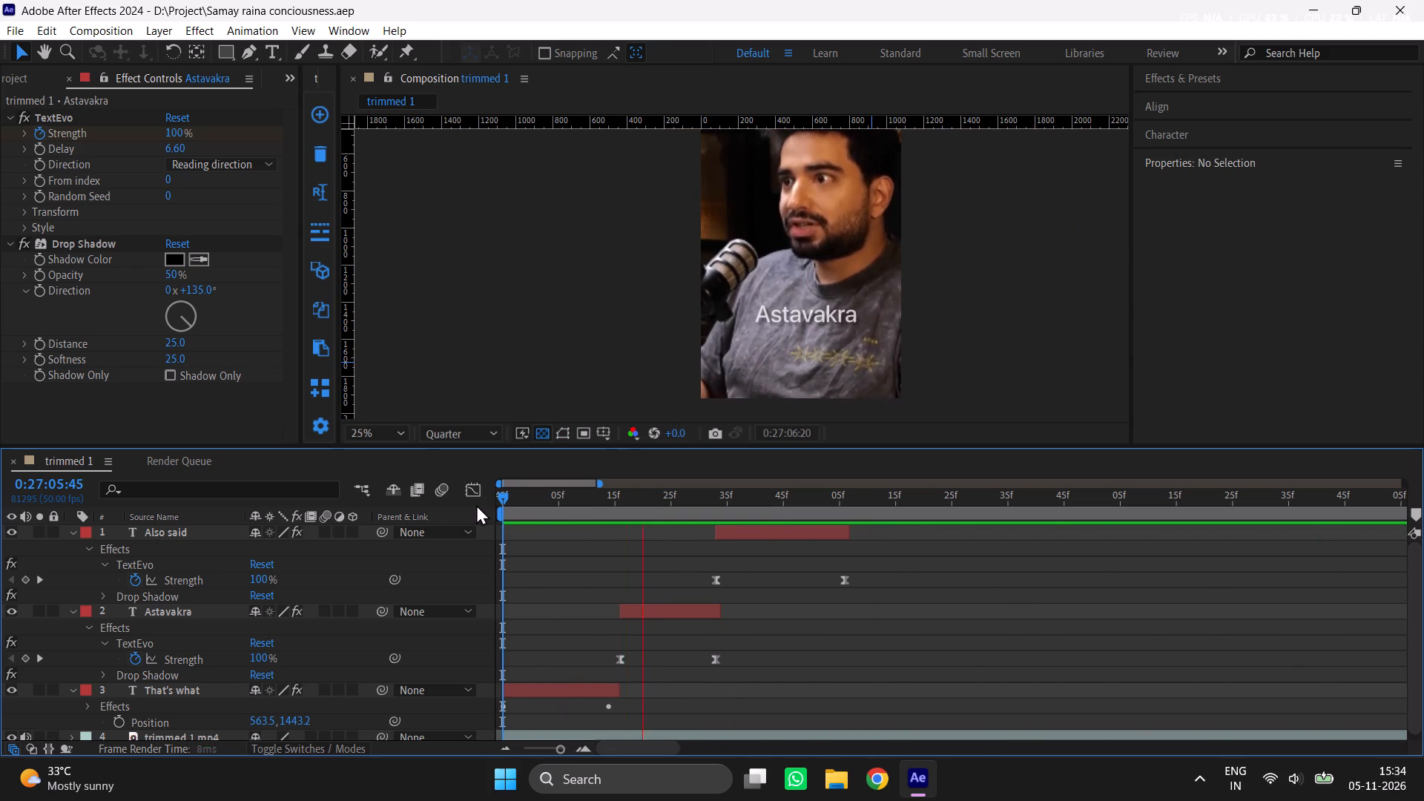
key("space")
left_click_drag(524, 492, 491, 507)
key("space")
key("space")
left_click_drag(524, 495, 517, 496)
key("space")
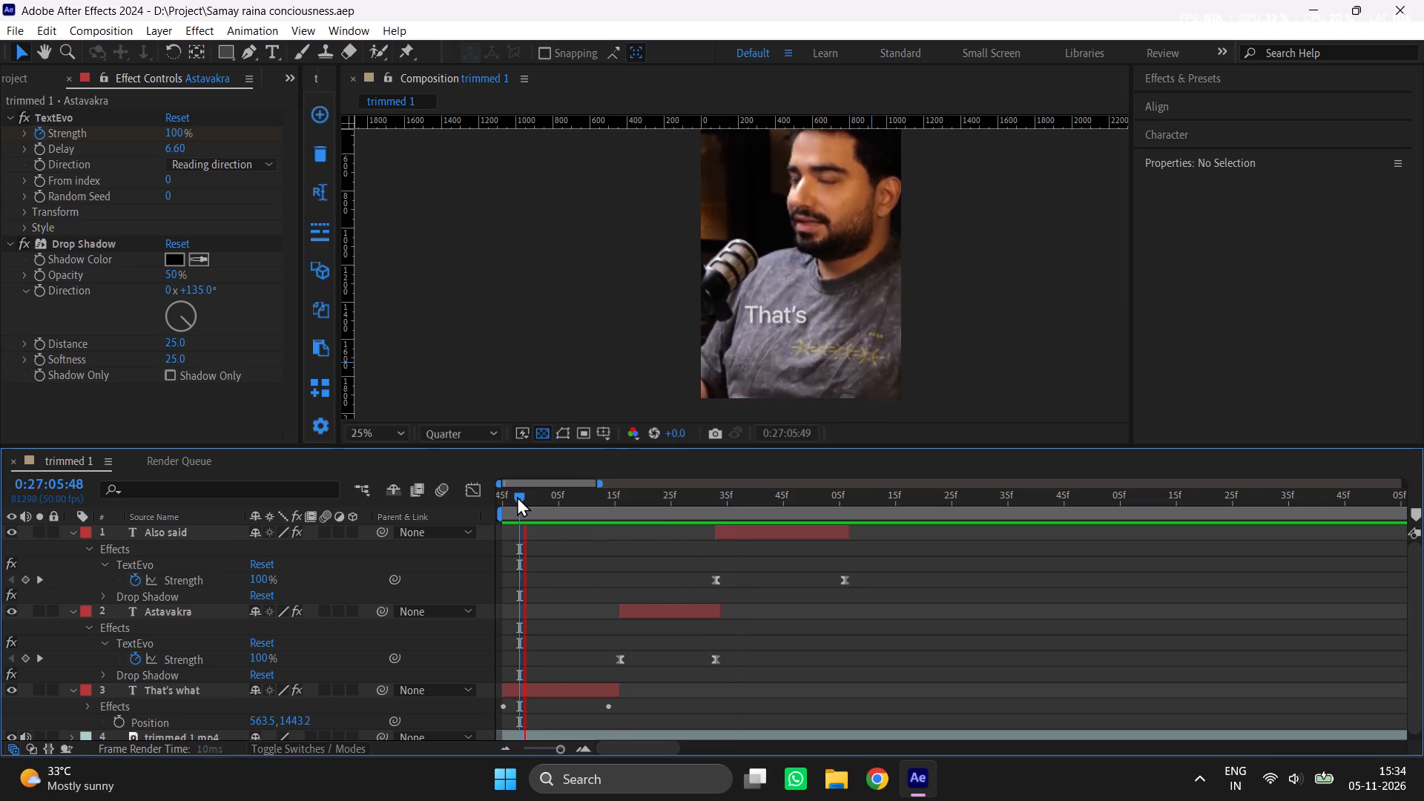
left_click(517, 496)
key("space")
key("space")
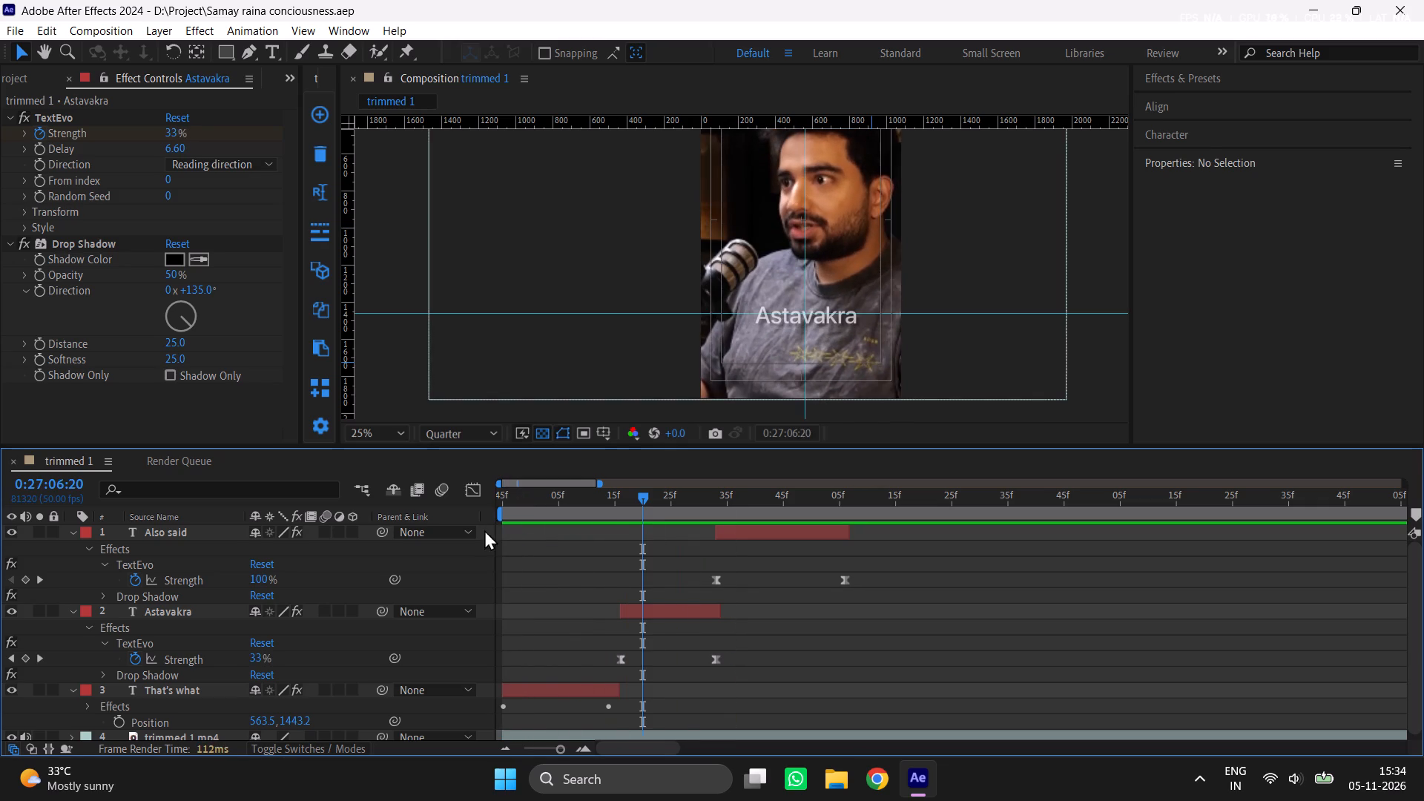
Collapse the expanded properties of all four layers and make the timeline area slightly taller.
key("ctrl+a")
left_click(76, 534)
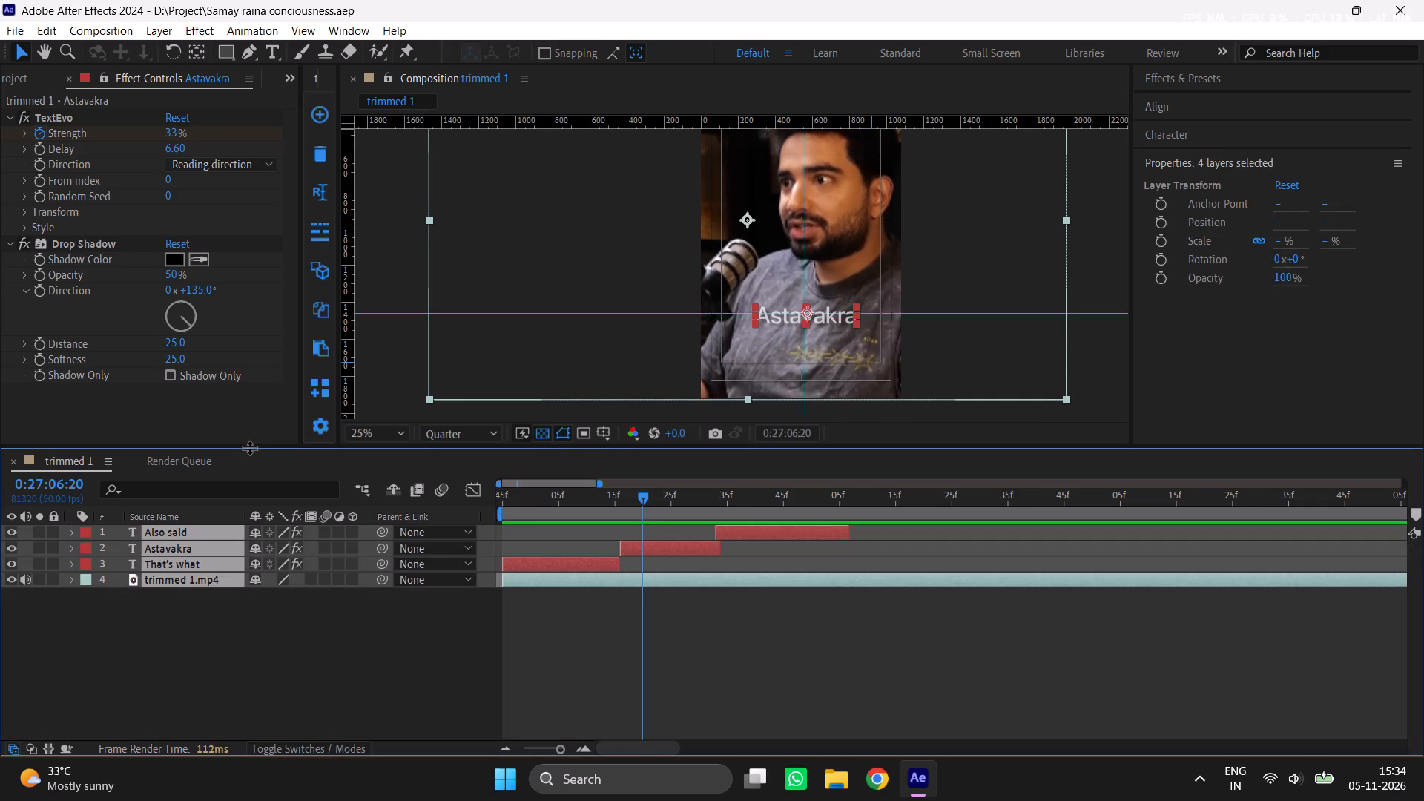
left_click_drag(249, 447, 247, 436)
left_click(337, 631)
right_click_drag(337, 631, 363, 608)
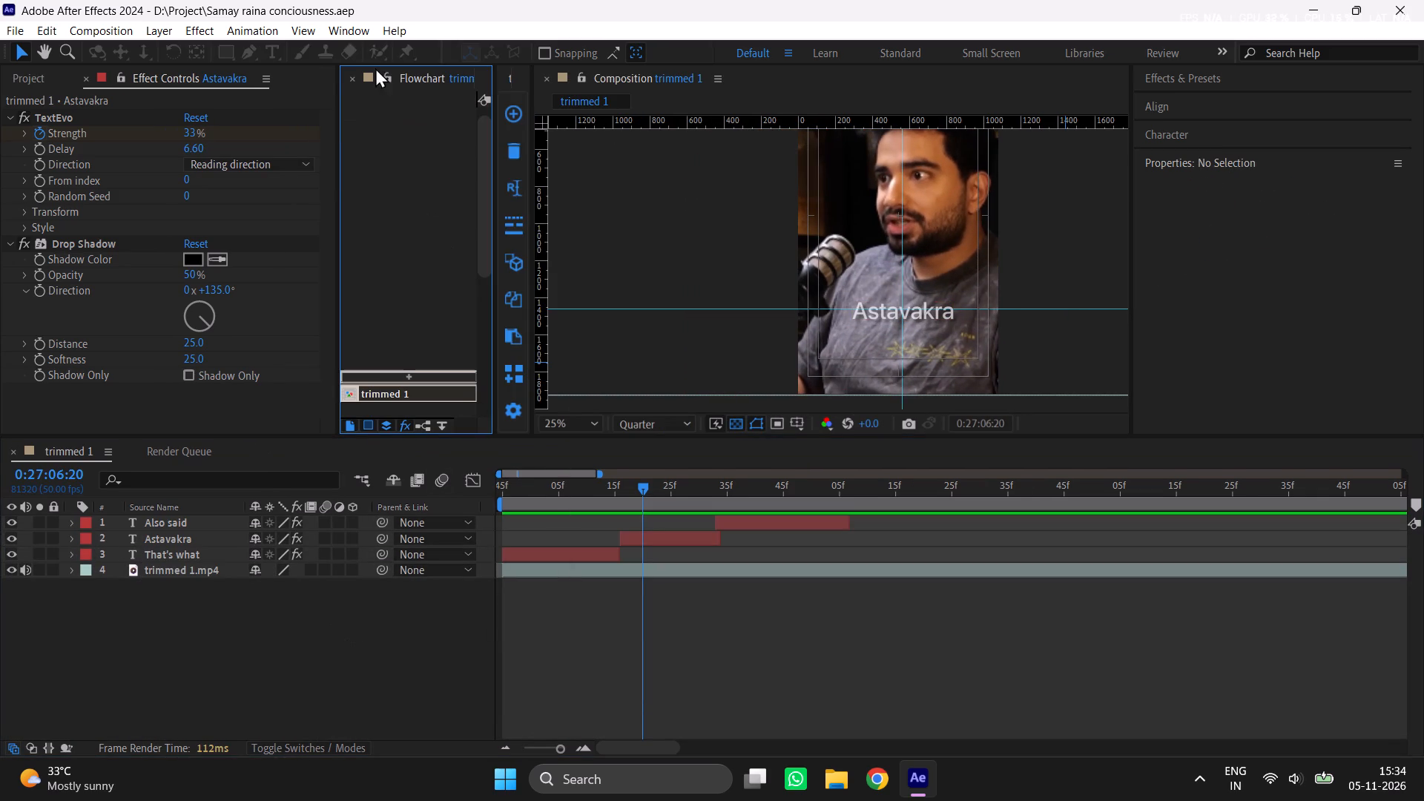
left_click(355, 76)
Save the project again.
key("ctrl+s")
Add a new adjustment layer above all the subtitle and footage layers.
right_click(297, 622)
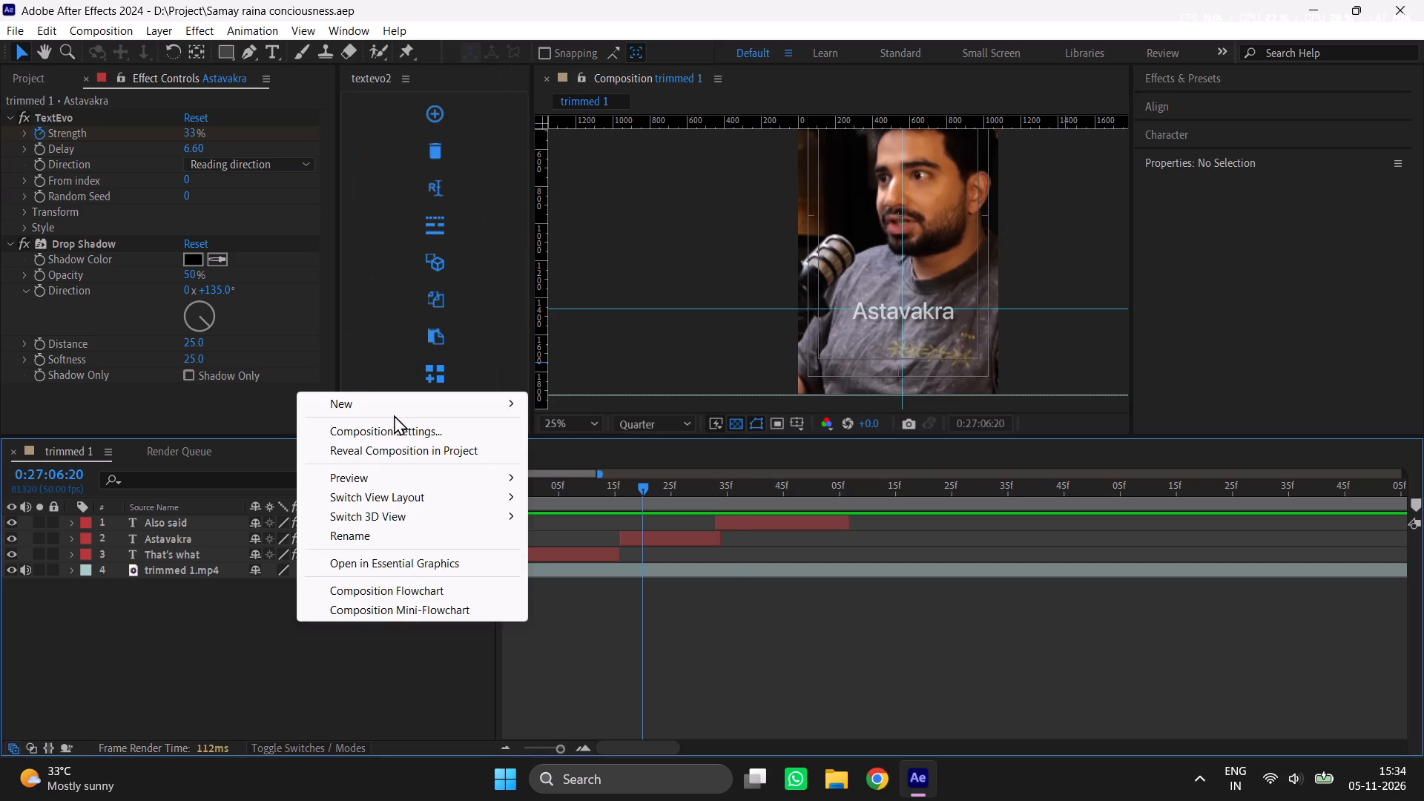
left_click(394, 402)
left_click(614, 541)
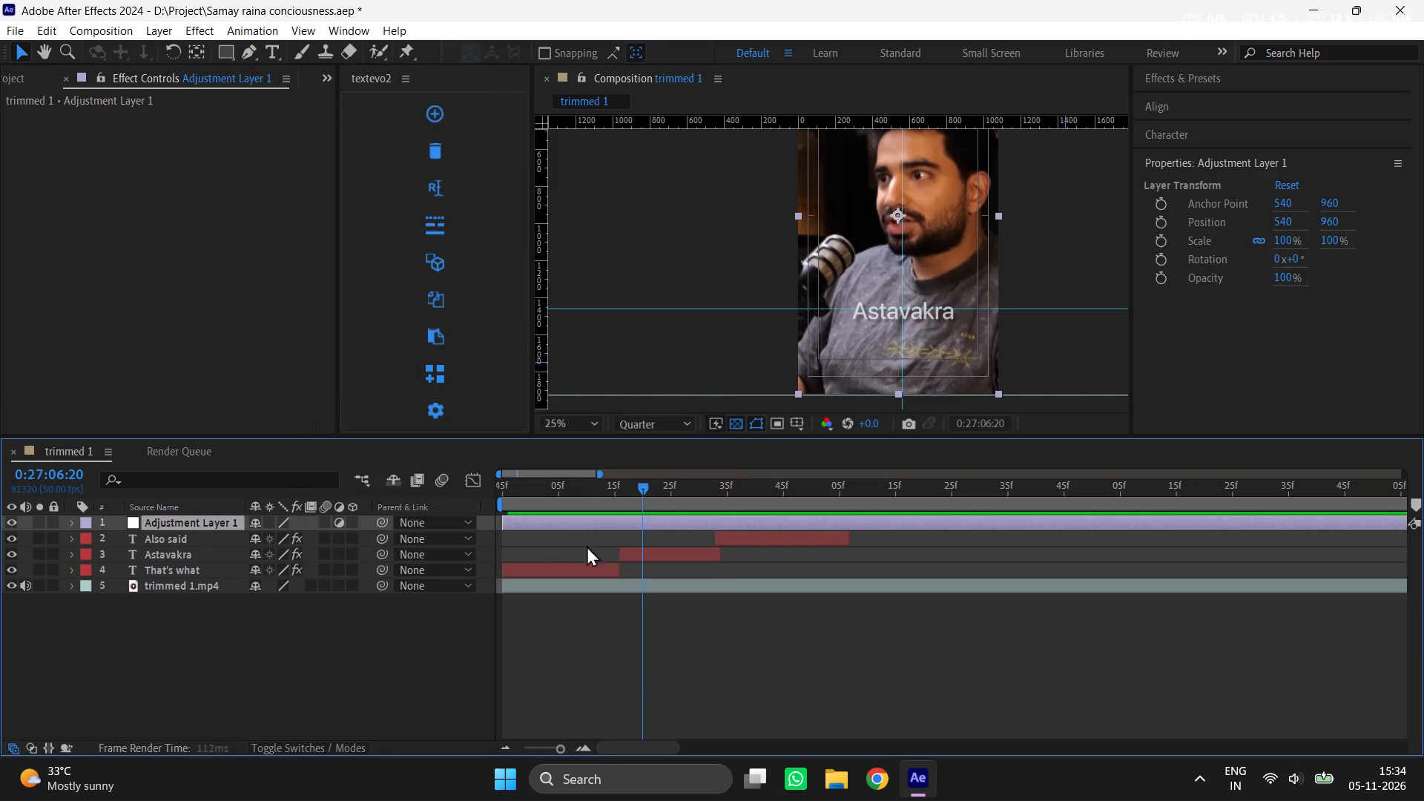
Search the effects for "gra" and apply Gradient Ramp to the new adjustment layer.
key("ctrl+space")
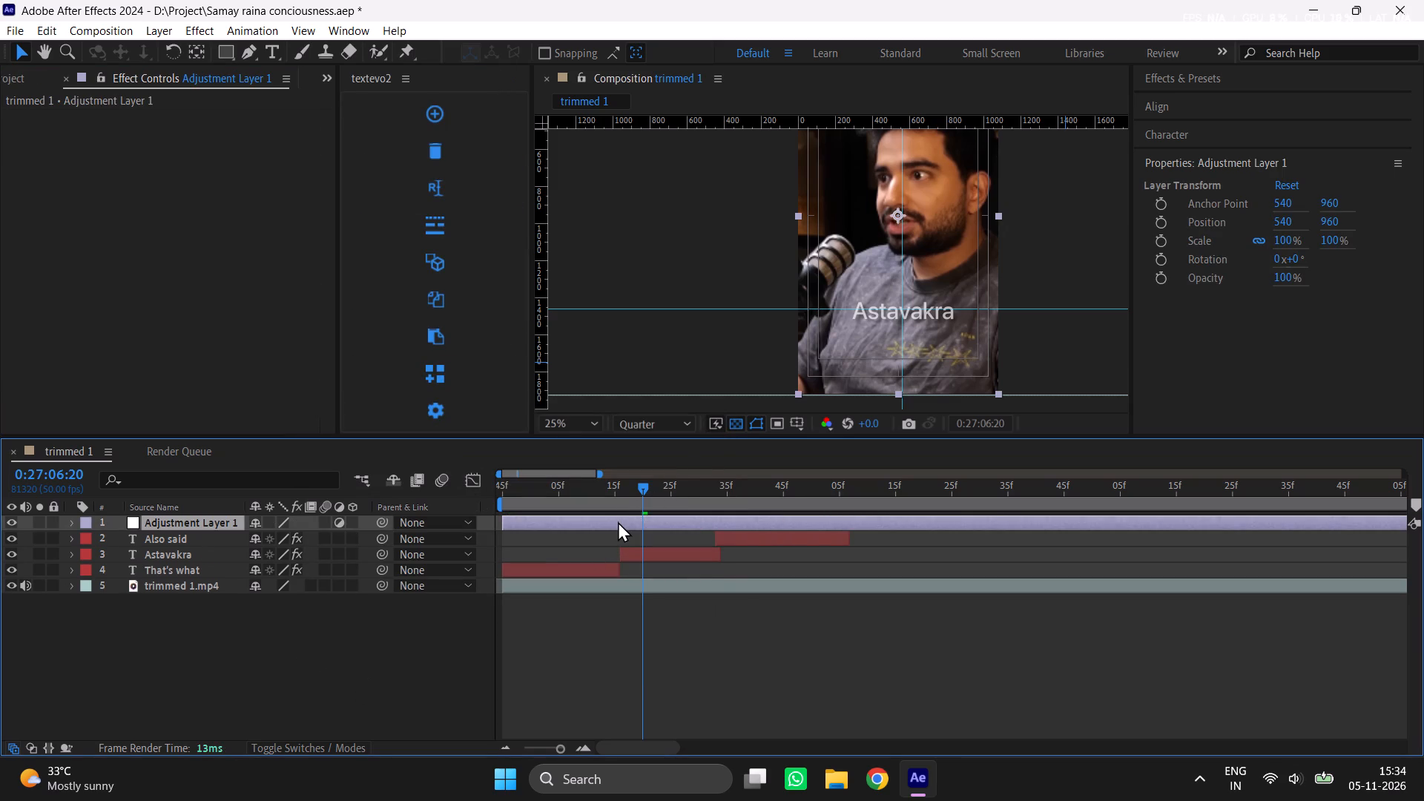
key("ctrl+space")
key("d")
key("r")
key("BackSpace")
key("BackSpace")
key("BackSpace")
key("BackSpace")
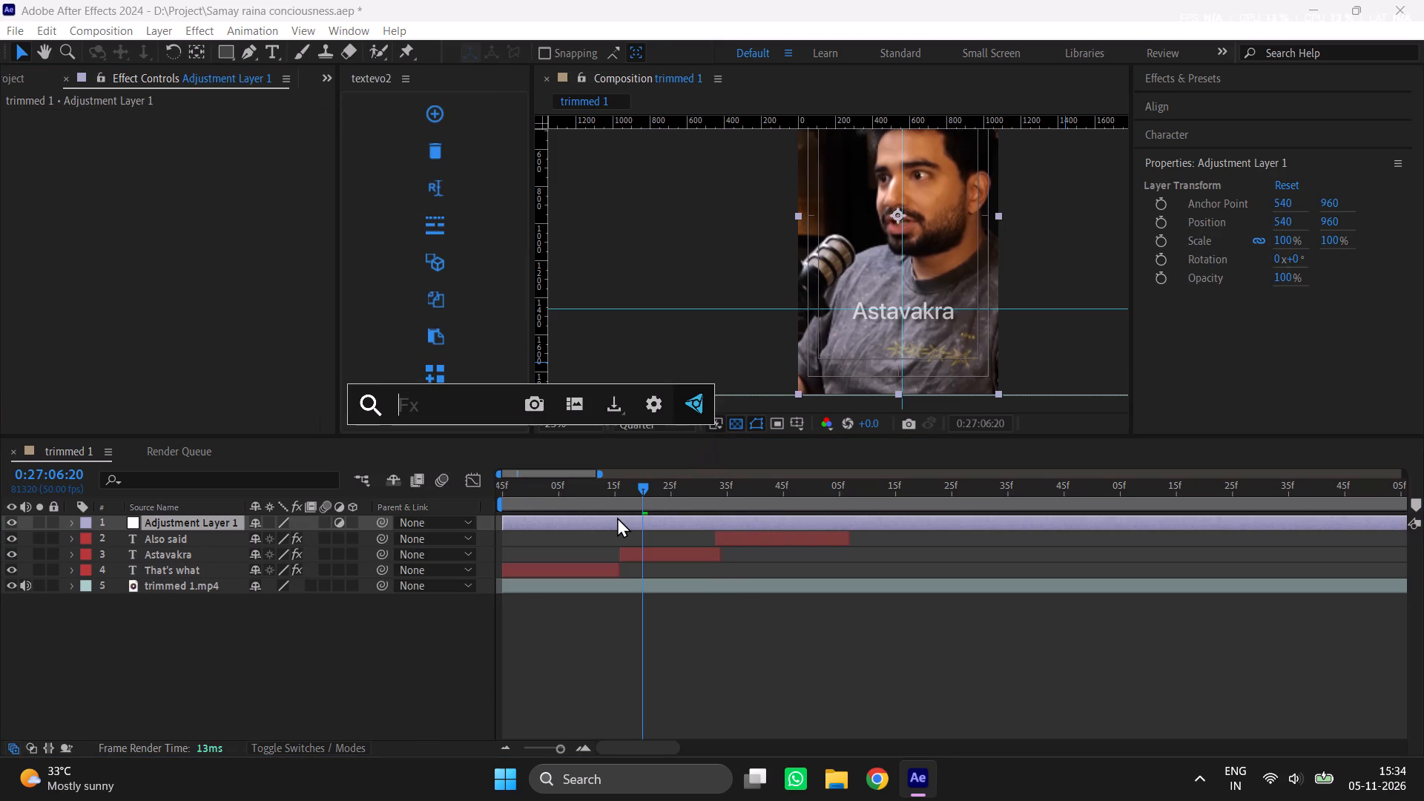
key("BackSpace")
type("radi")
key("BackSpace")
key("BackSpace")
key("BackSpace")
key("BackSpace")
key("BackSpace")
type("two c")
key("BackSpace")
key("BackSpace")
key("BackSpace")
key("BackSpace")
key("BackSpace")
key("BackSpace")
type("gra")
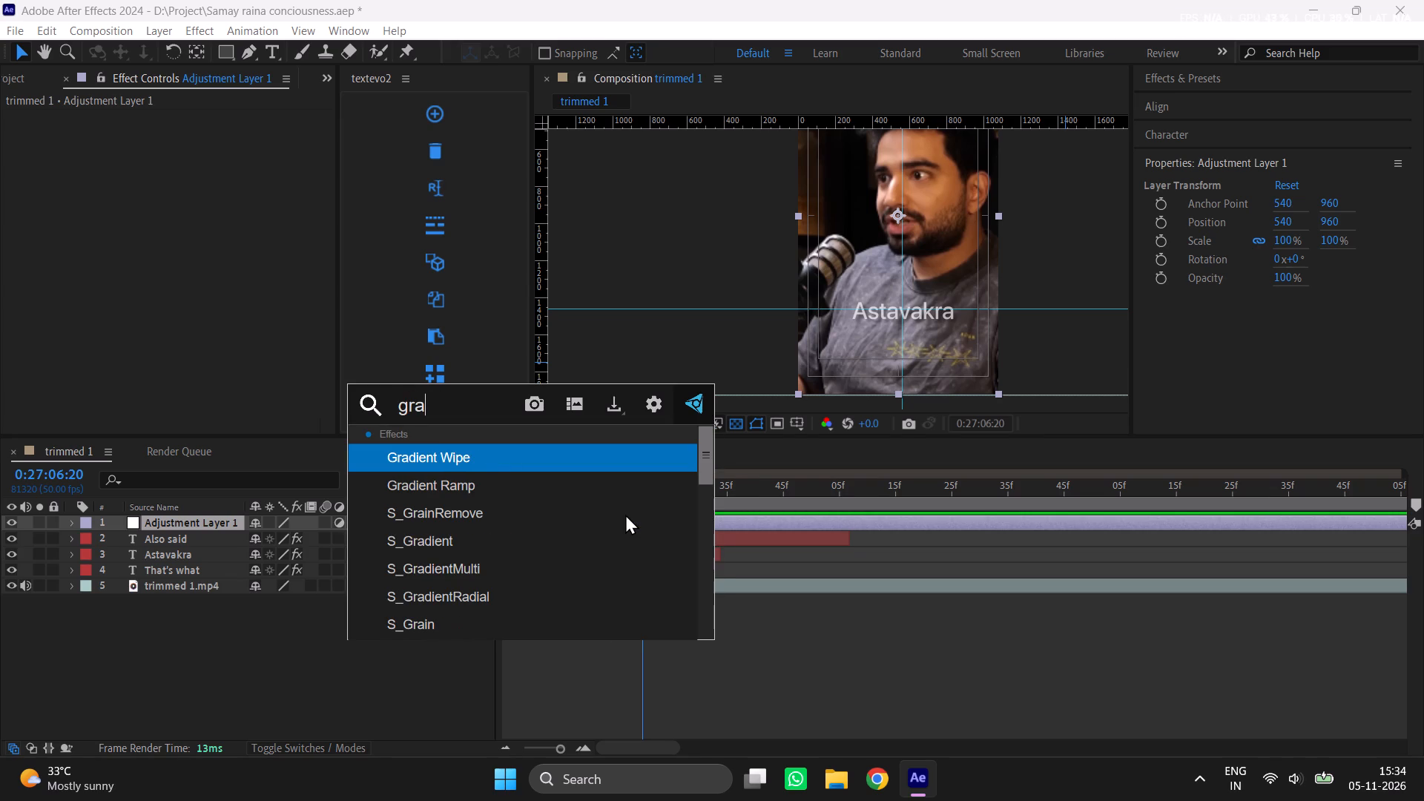
key("Down")
key("Return")
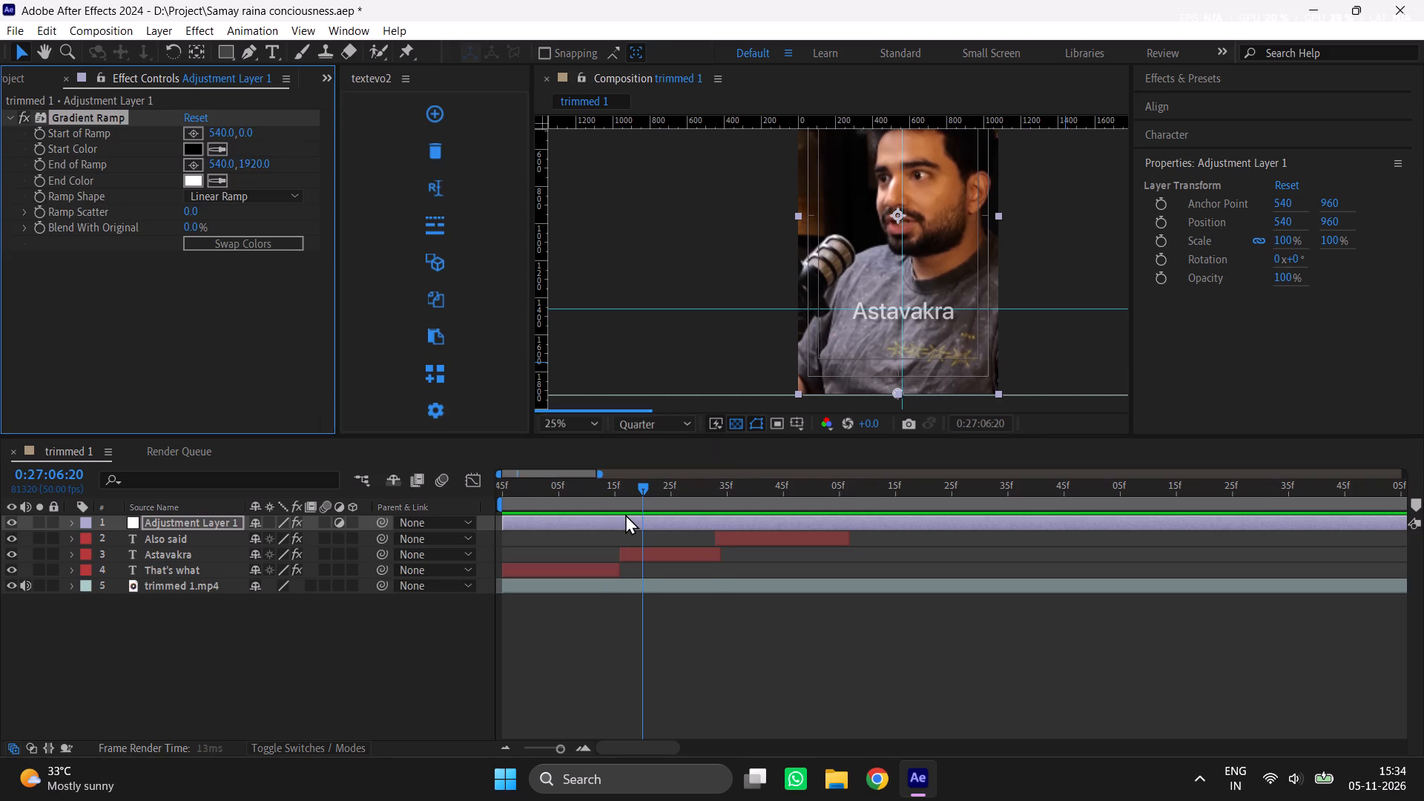
Set the Gradient Ramp's start color to white and its end color to black.
scroll(627, 280, "down", 1)
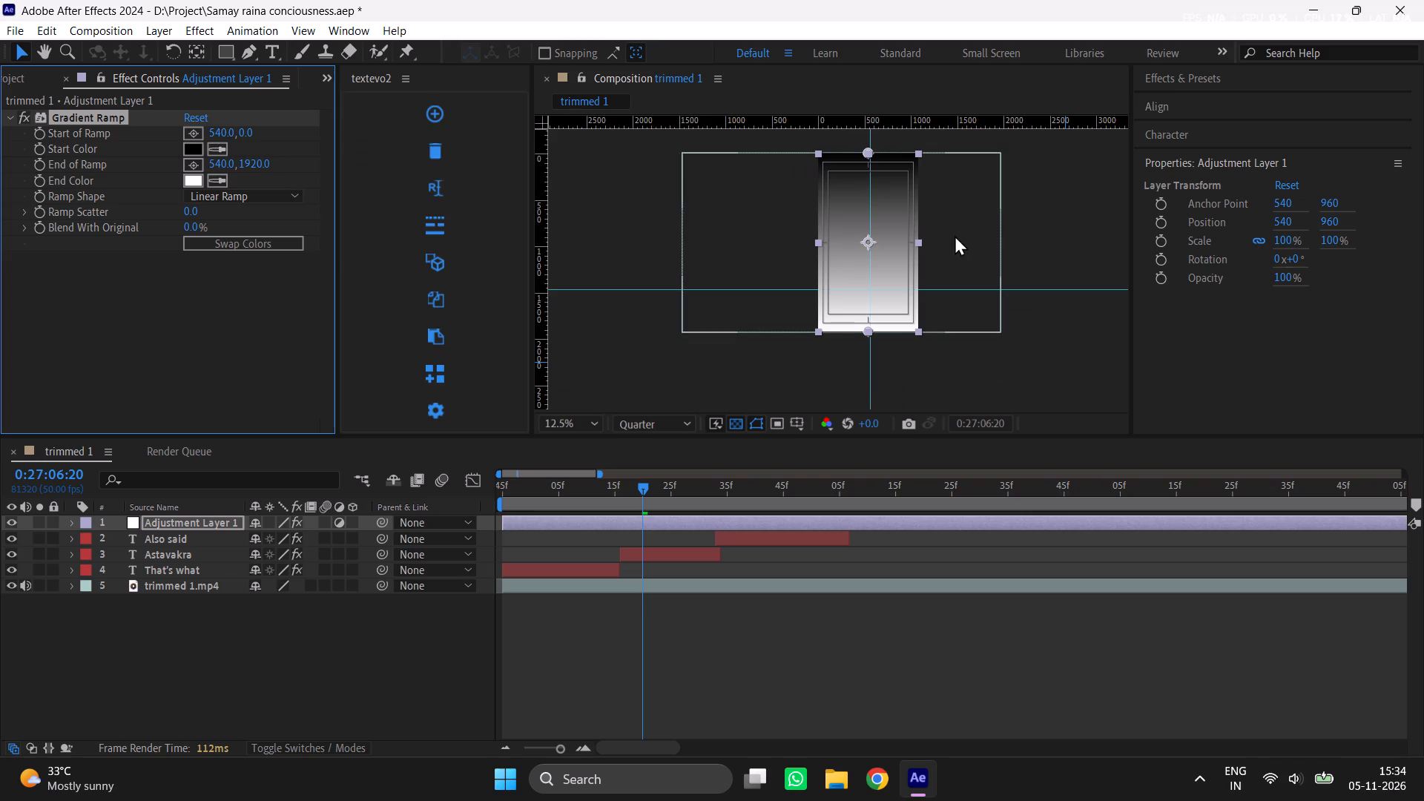
scroll(953, 235, "up", 1)
scroll(899, 218, "down", 1)
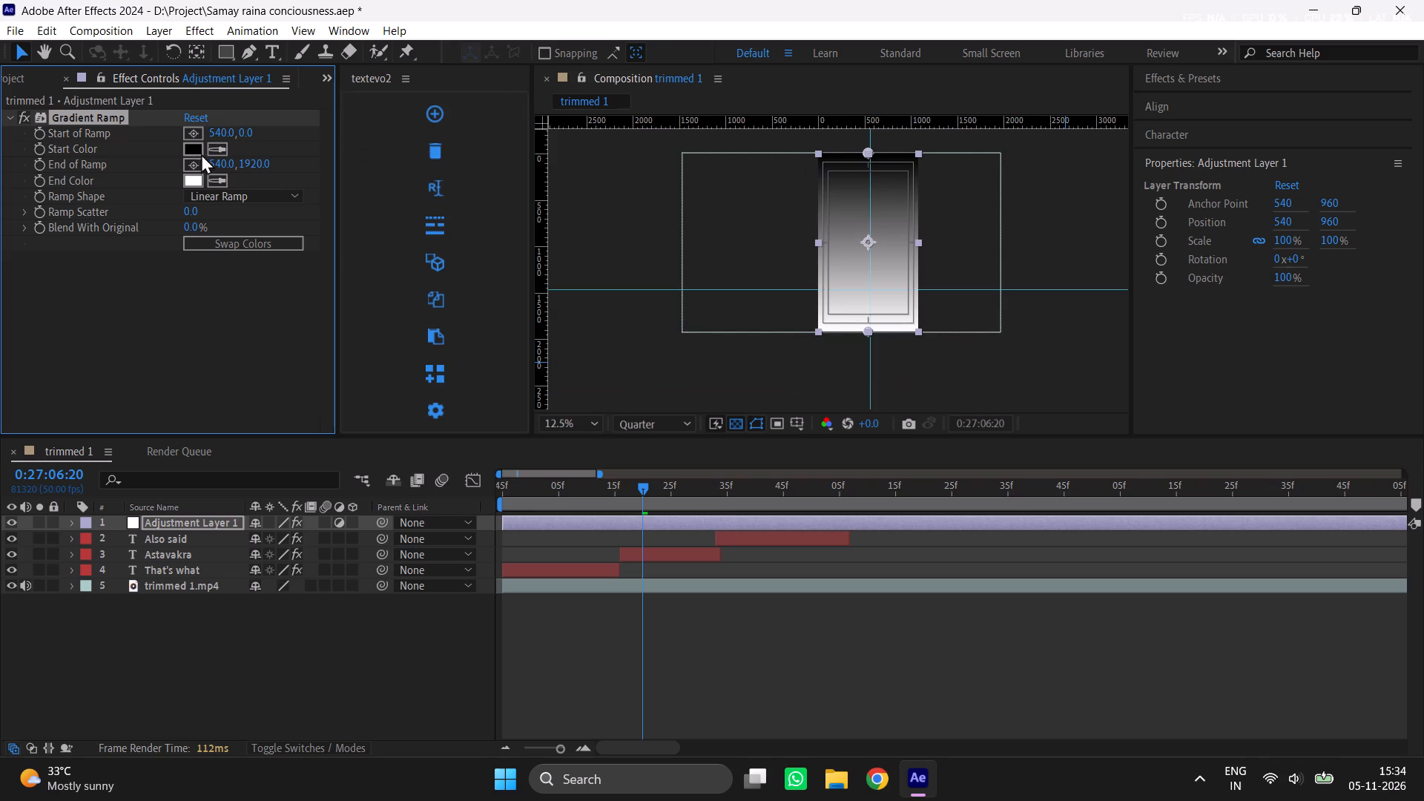
left_click(217, 177)
left_click(193, 152)
left_click(194, 151)
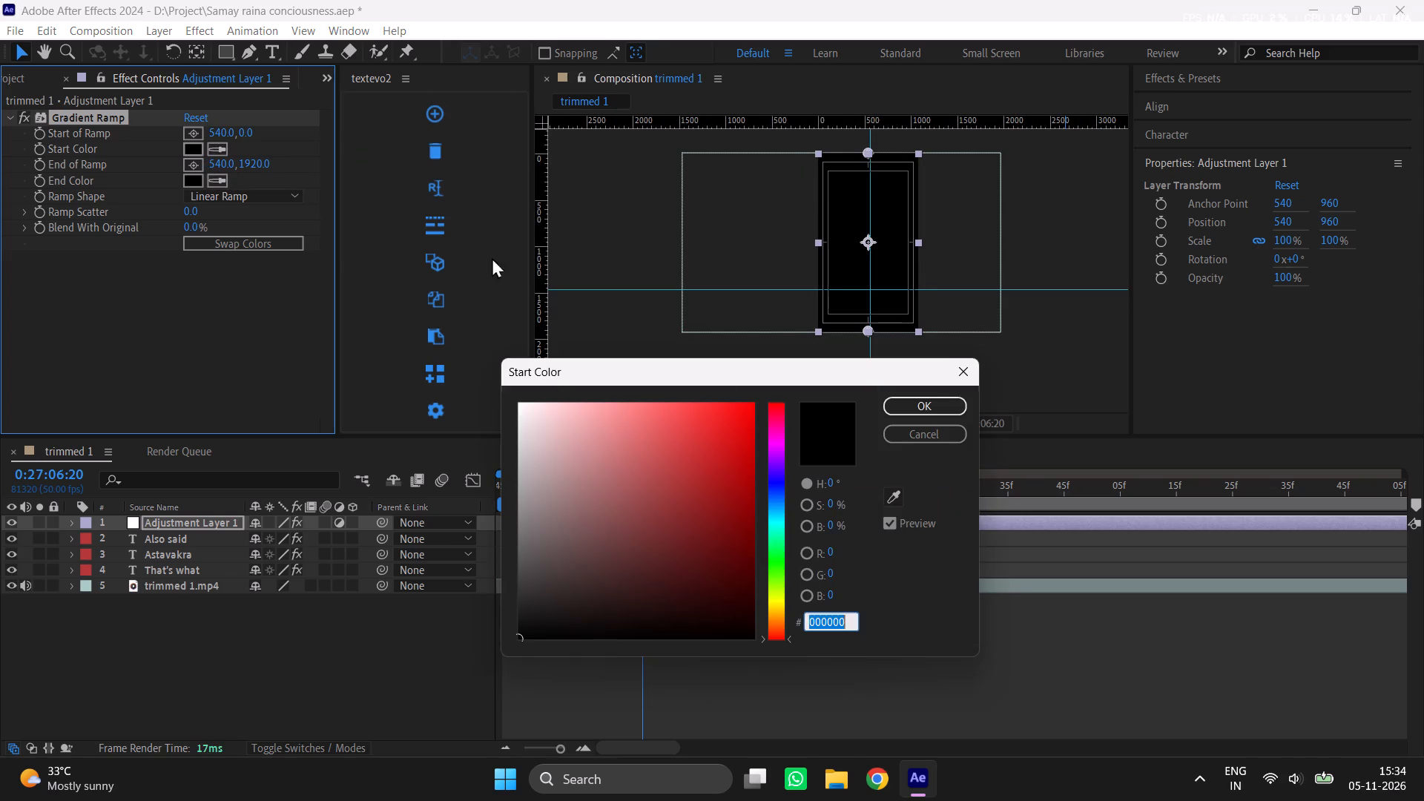
left_click_drag(630, 467, 354, 237)
left_click(929, 403)
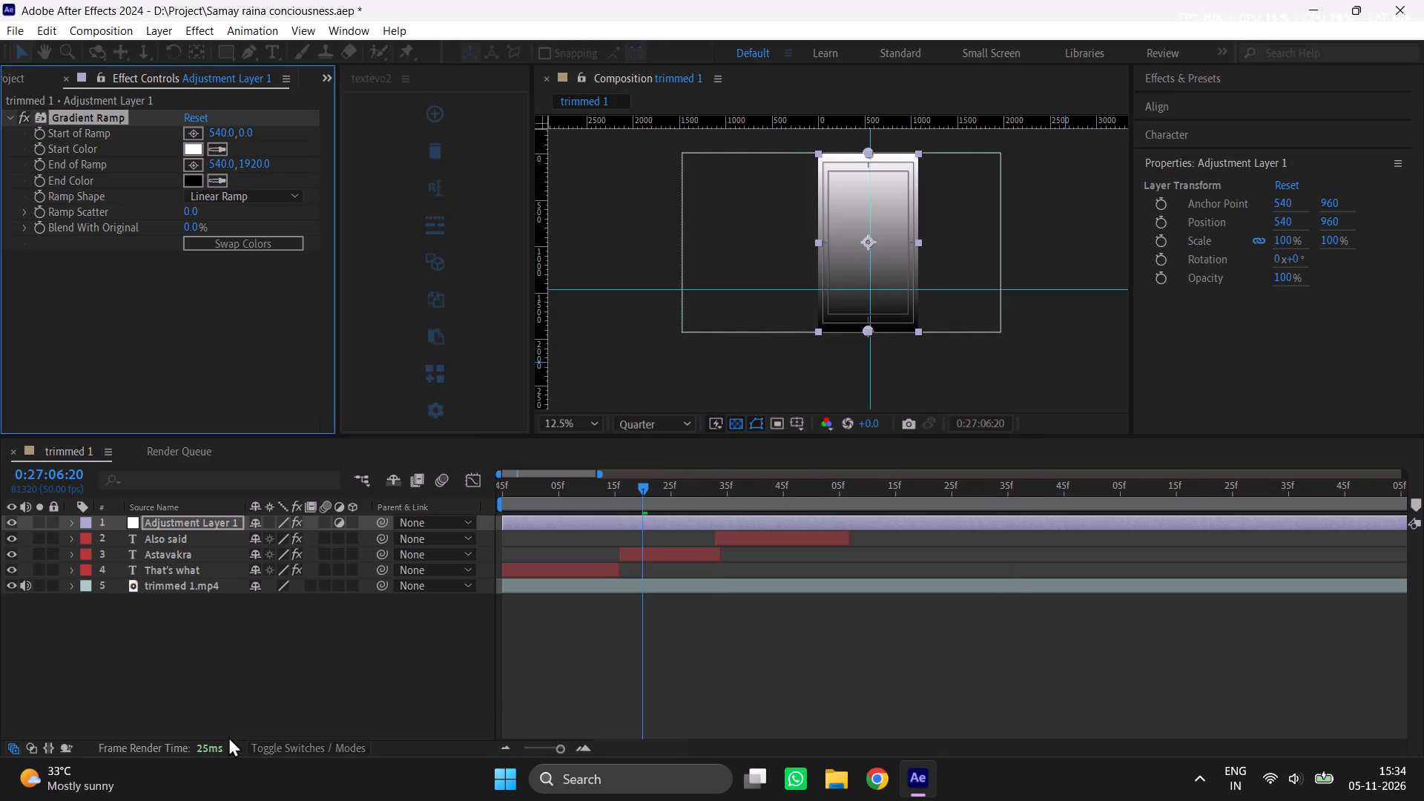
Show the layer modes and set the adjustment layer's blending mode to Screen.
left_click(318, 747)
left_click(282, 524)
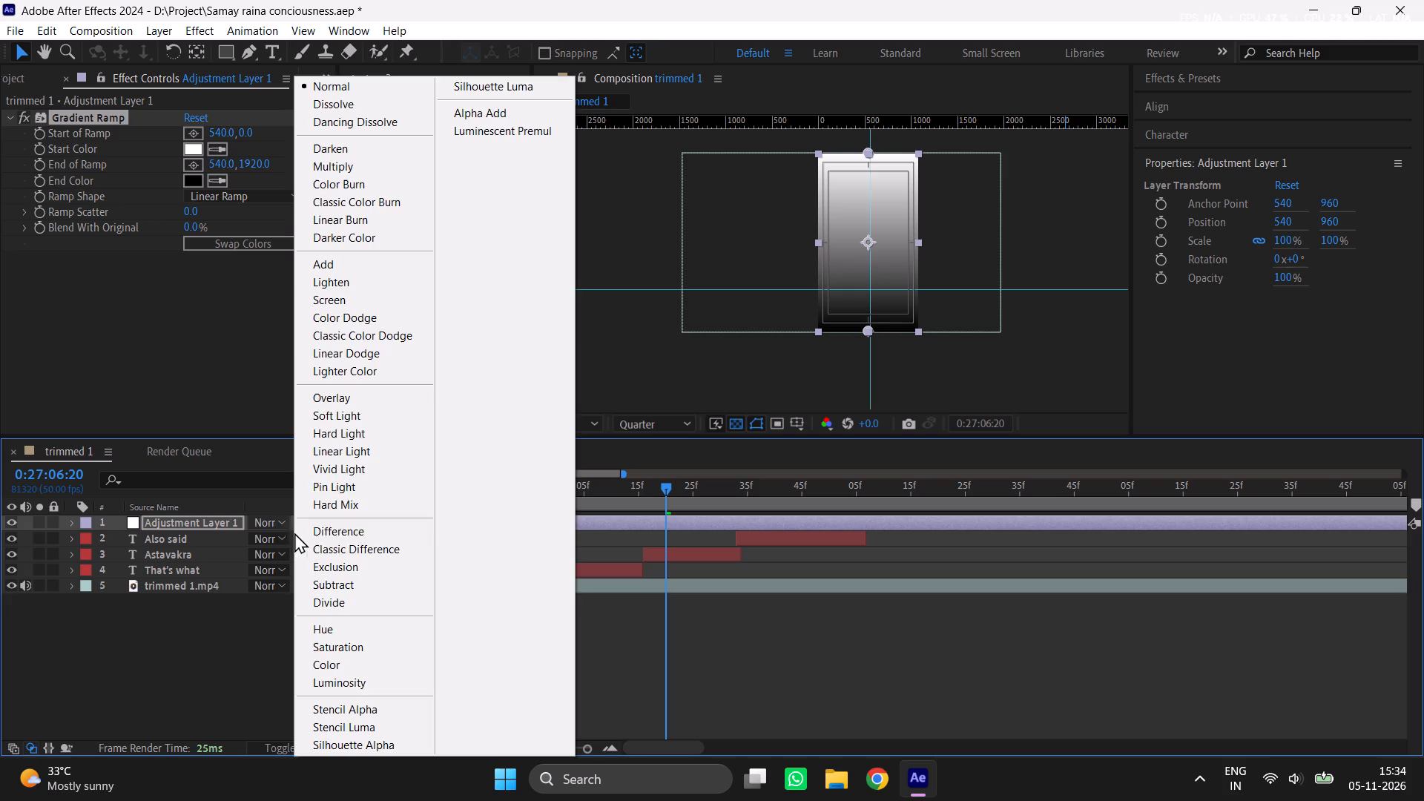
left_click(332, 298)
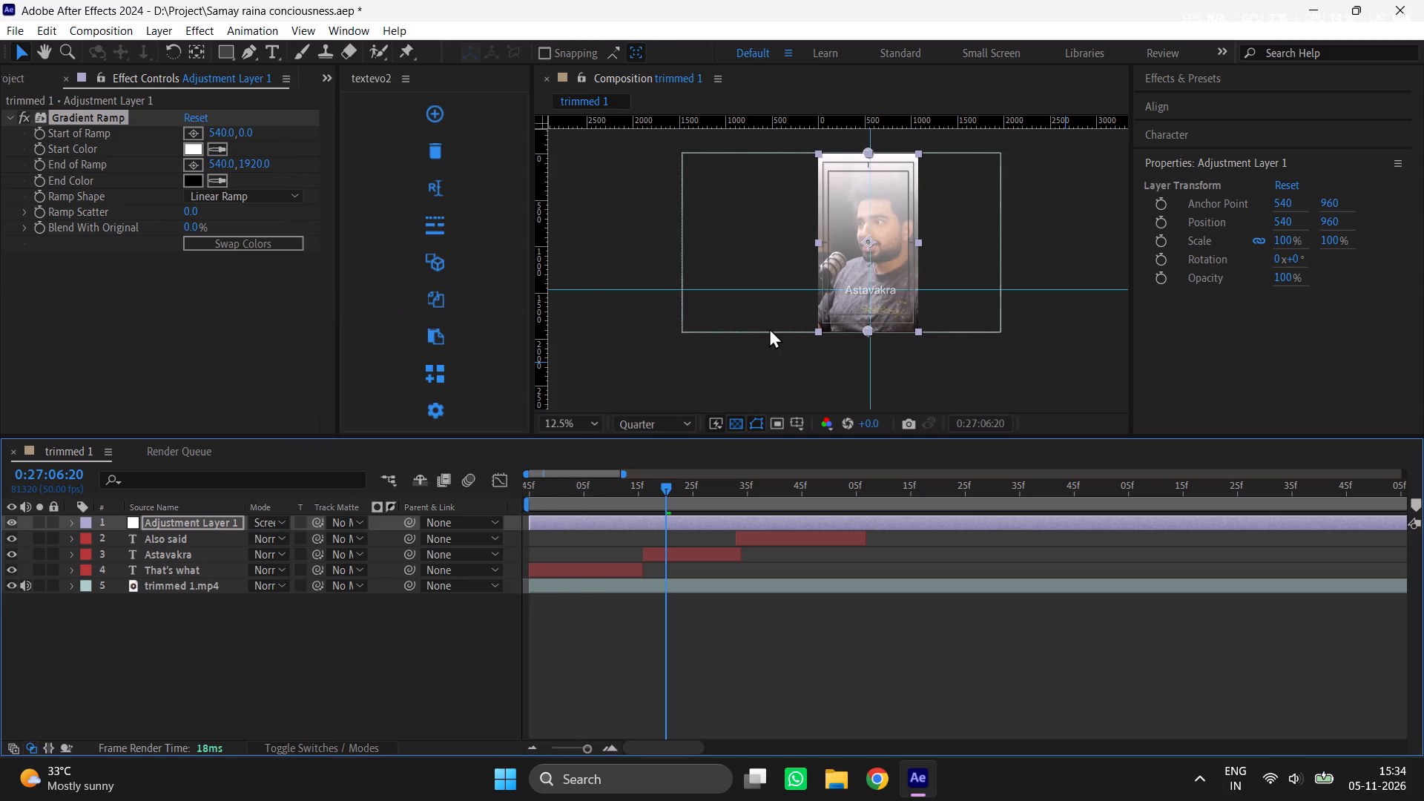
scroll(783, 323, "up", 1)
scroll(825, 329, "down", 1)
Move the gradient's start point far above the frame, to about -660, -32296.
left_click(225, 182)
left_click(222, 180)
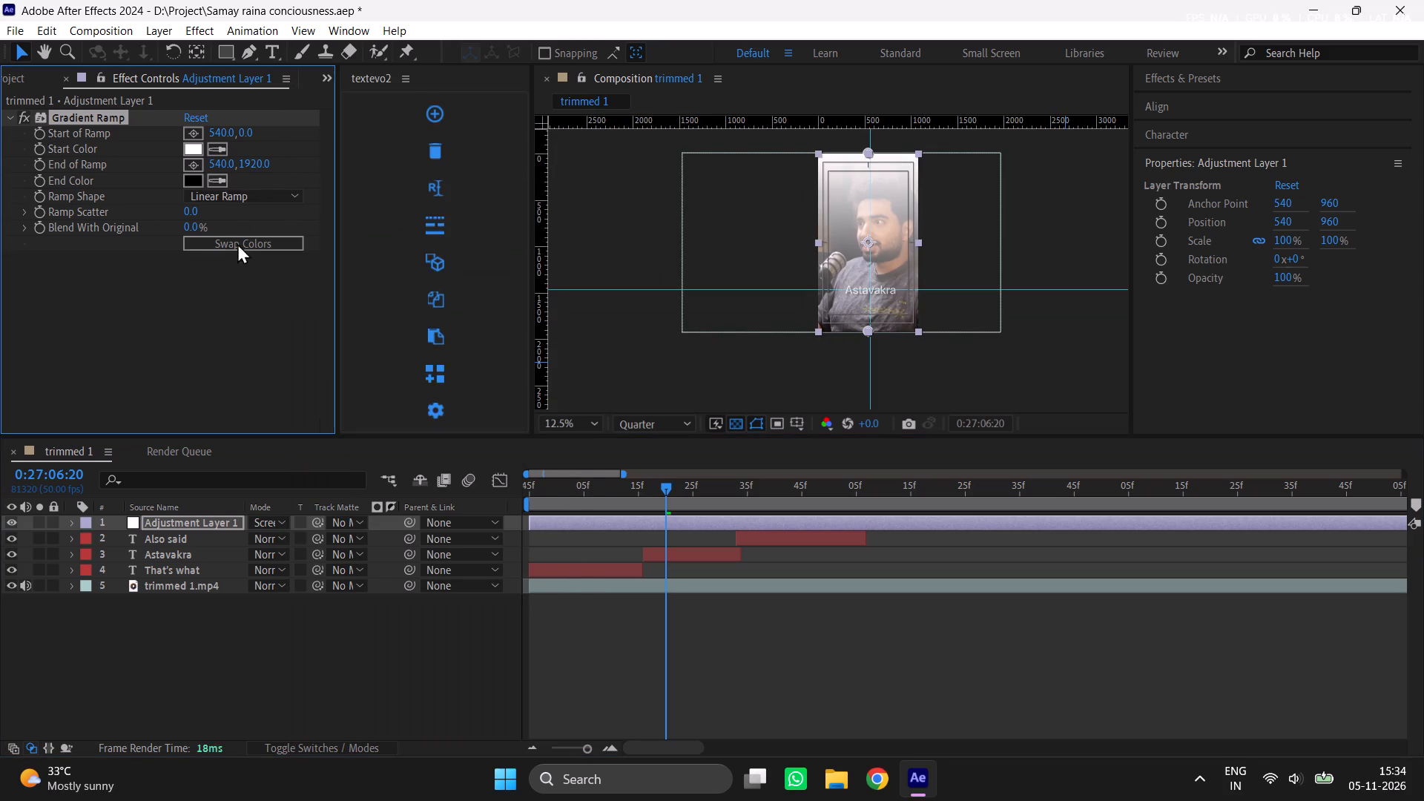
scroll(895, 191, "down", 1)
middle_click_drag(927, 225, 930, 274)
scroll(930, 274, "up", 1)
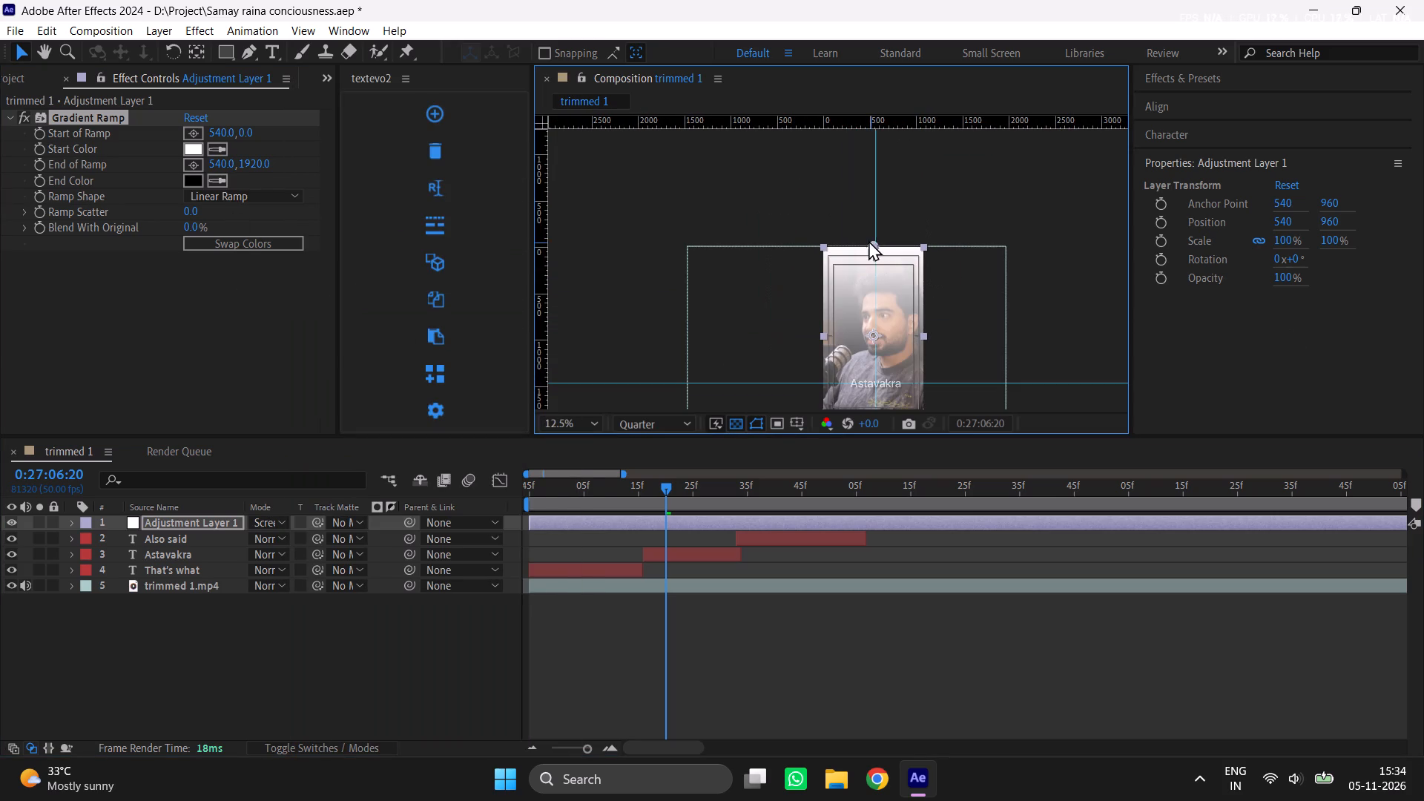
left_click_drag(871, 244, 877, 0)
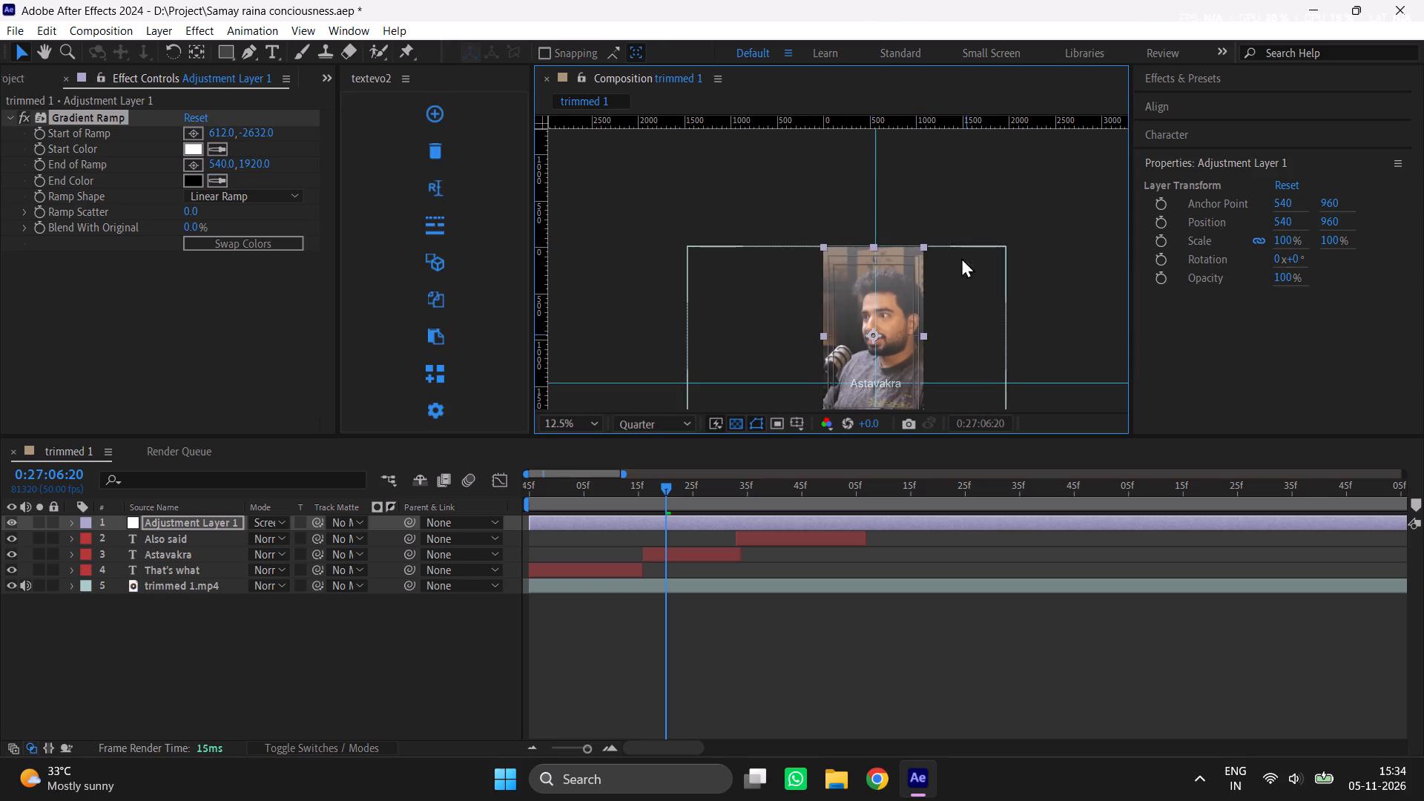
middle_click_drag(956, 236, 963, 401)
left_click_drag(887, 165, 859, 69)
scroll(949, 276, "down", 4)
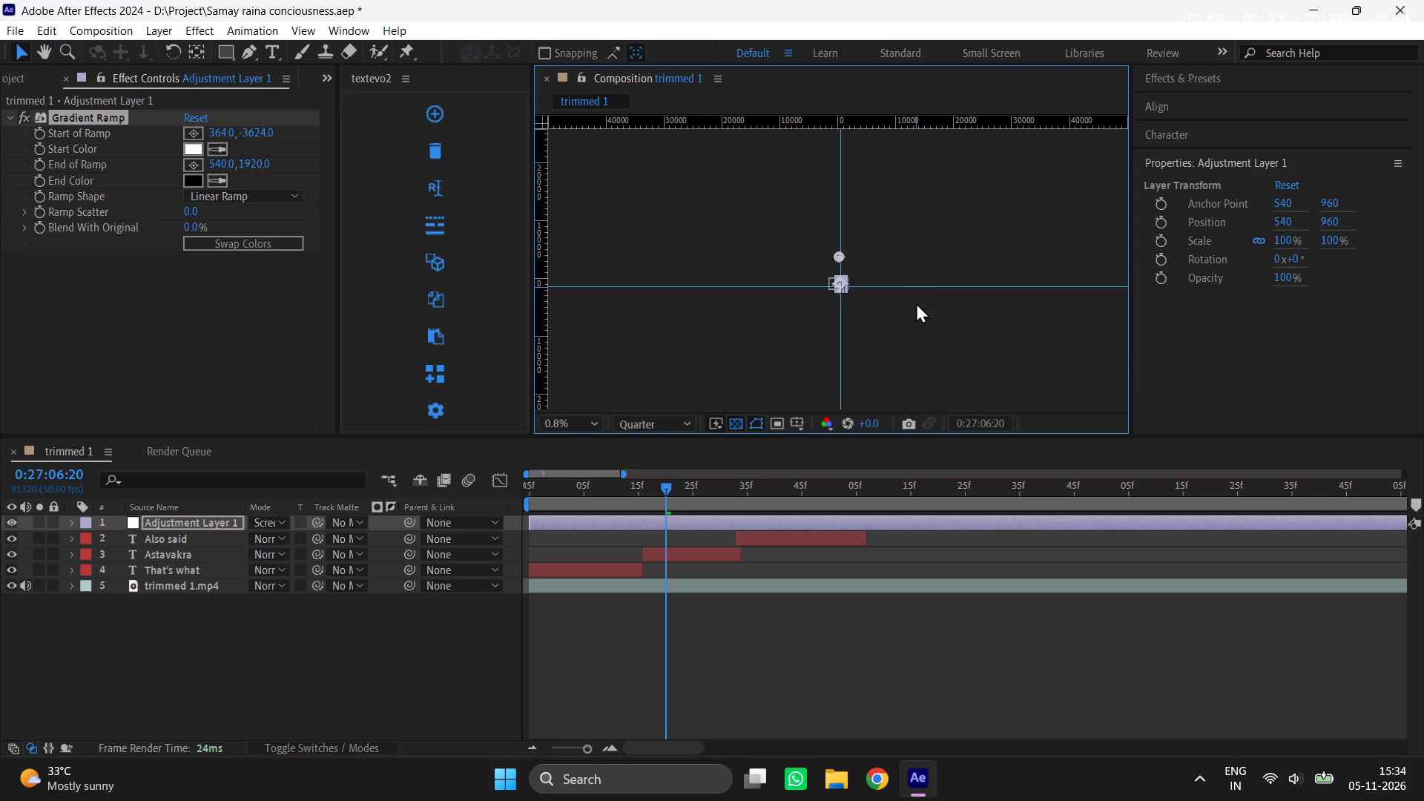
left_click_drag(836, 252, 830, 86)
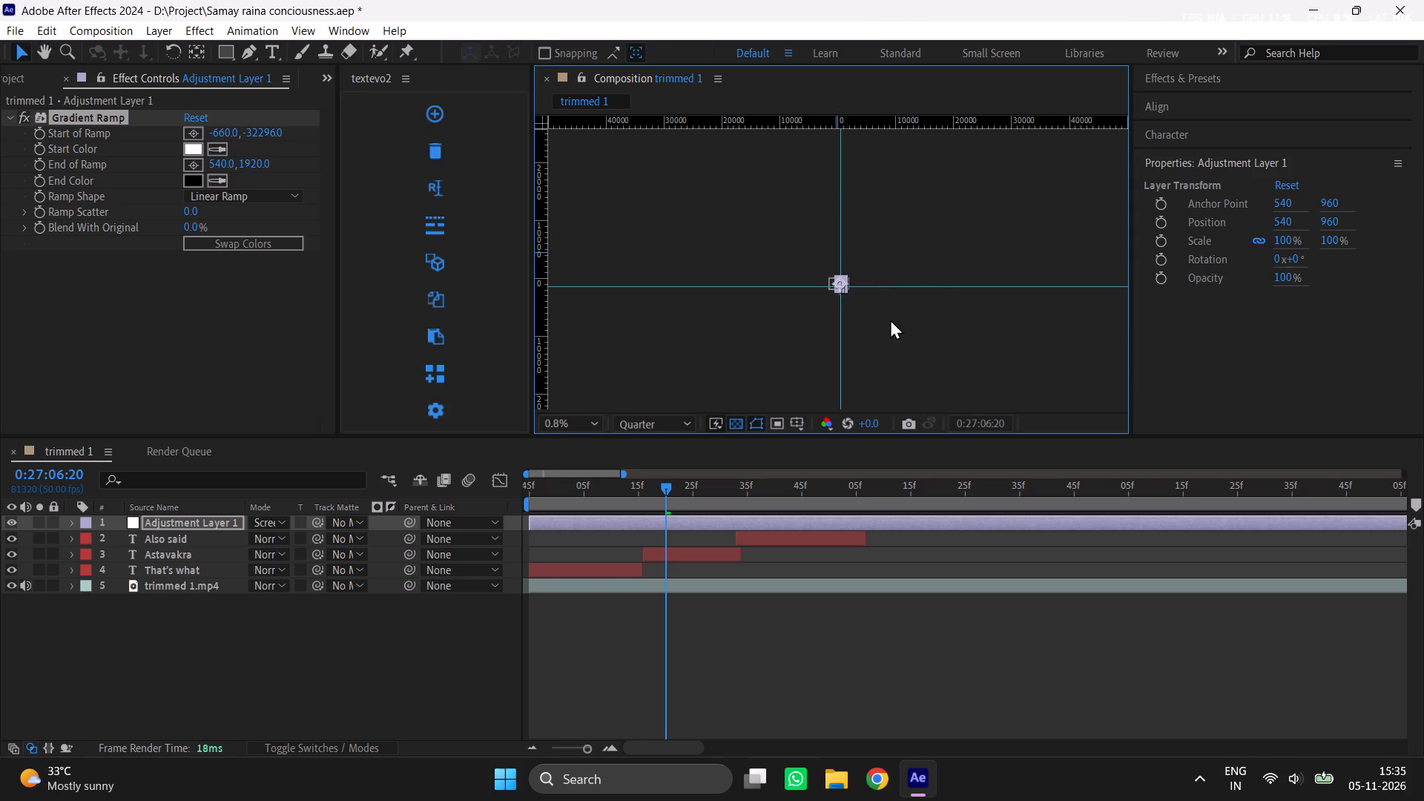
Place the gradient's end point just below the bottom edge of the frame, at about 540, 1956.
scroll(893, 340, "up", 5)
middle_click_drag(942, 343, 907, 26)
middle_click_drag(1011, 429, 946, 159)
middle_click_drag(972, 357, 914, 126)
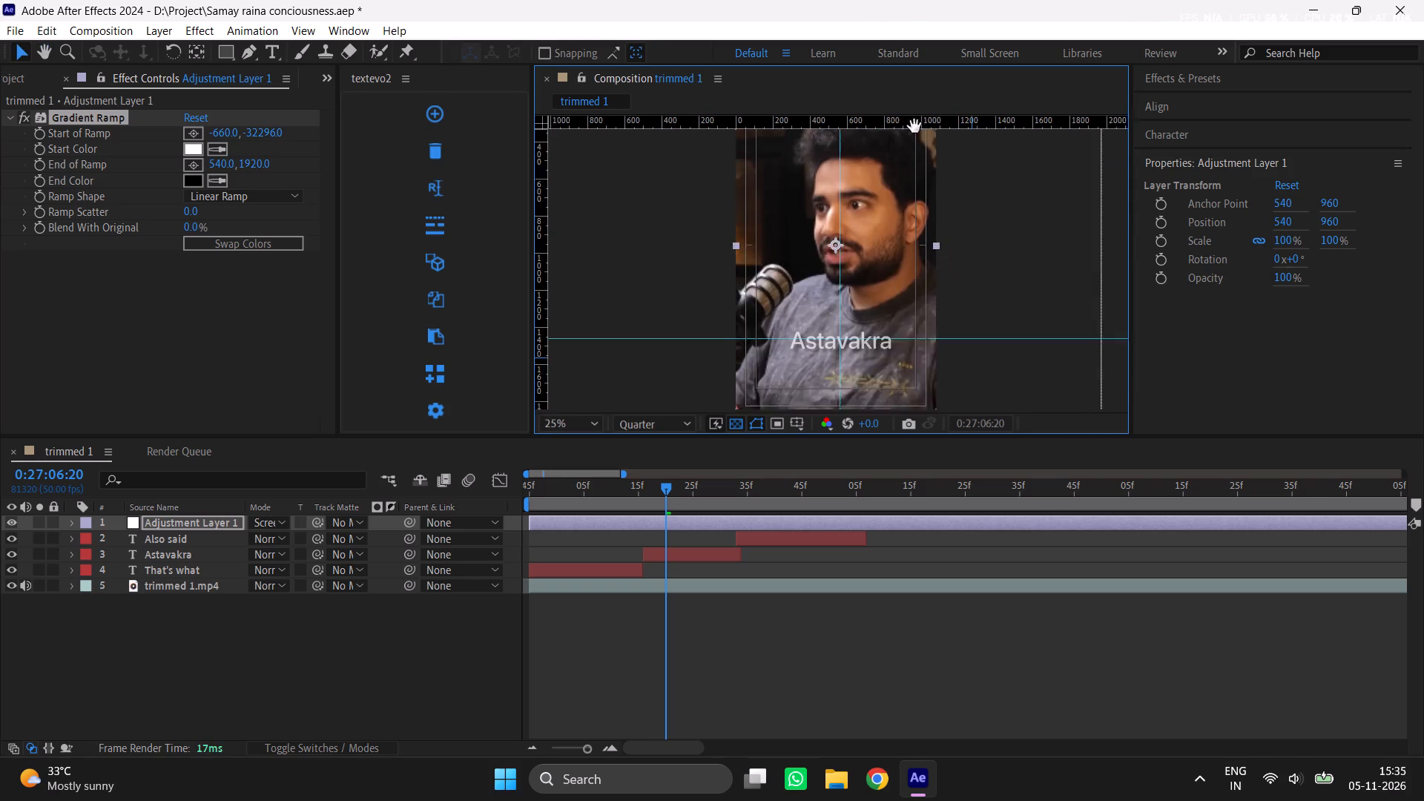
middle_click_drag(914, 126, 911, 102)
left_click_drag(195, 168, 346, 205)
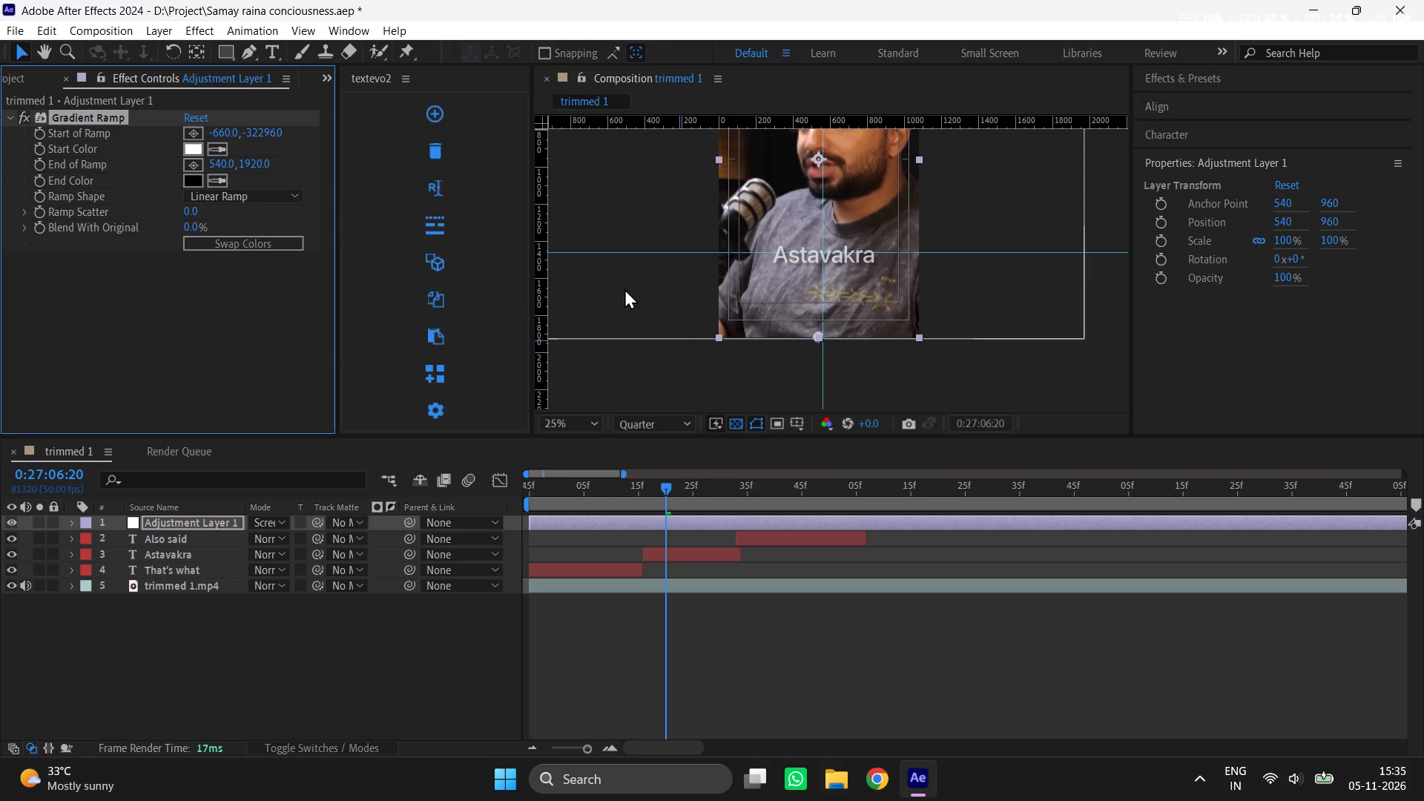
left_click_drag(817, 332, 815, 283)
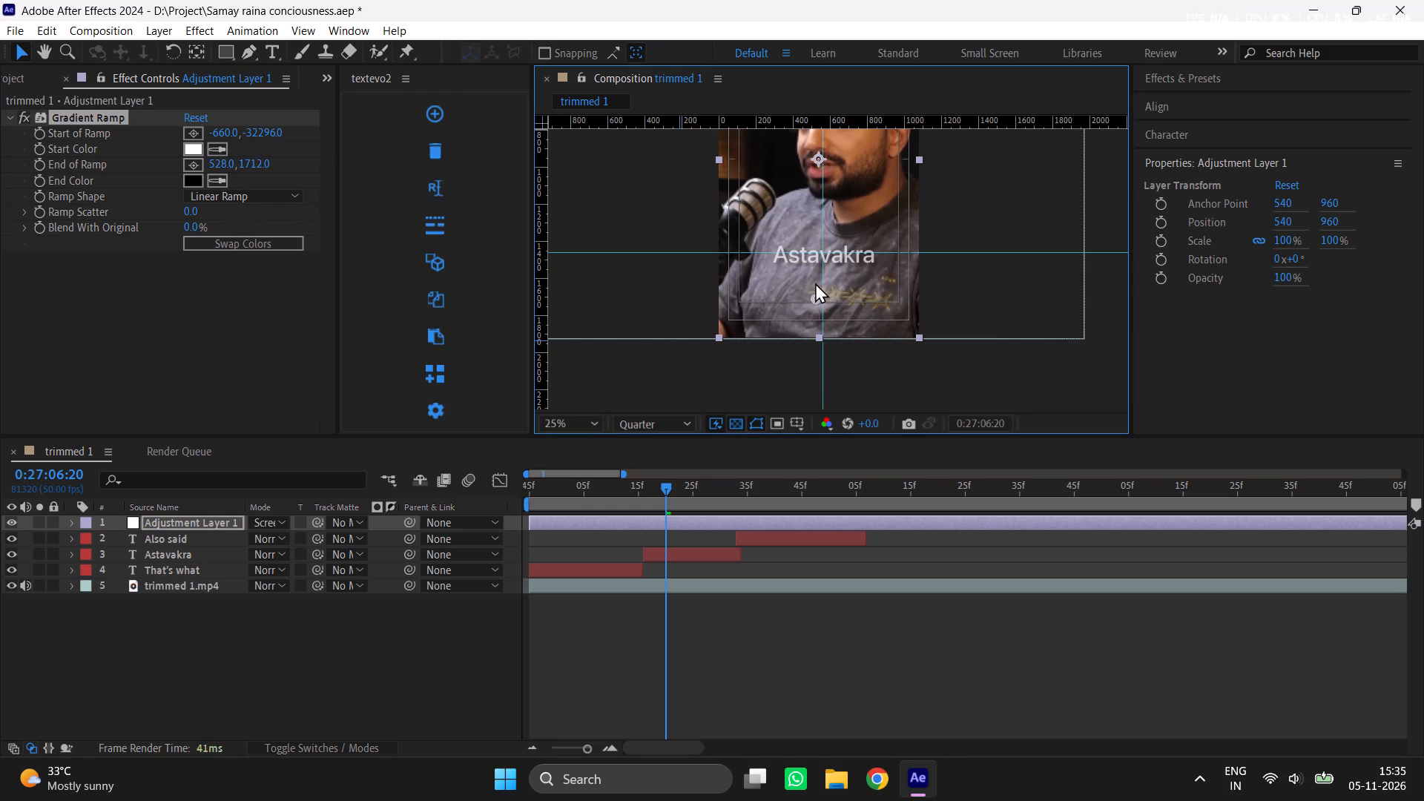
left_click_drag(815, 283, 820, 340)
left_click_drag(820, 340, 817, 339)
Set the adjustment layer's blending mode to Overlay.
left_click(270, 524)
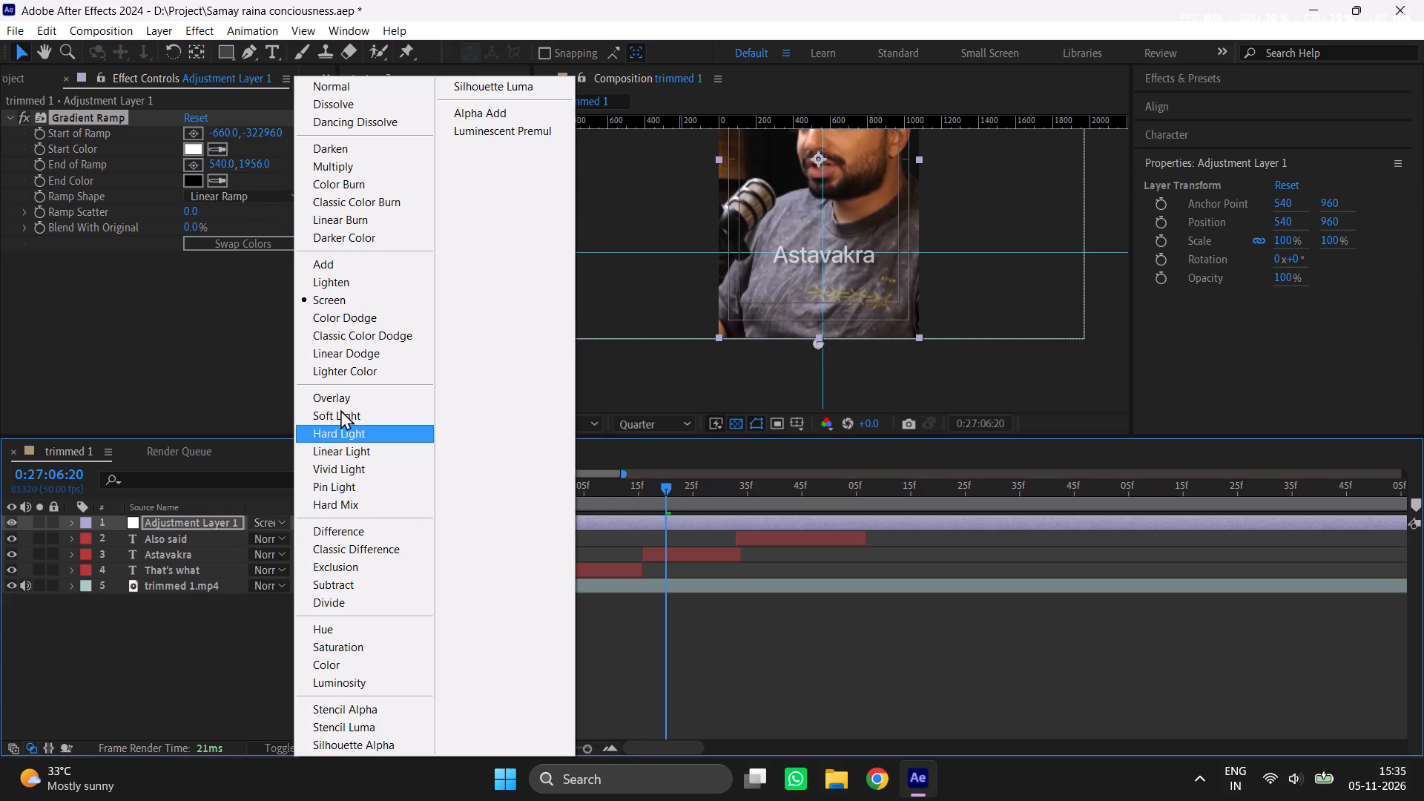
left_click(339, 398)
Reposition the gradient's start point a short distance above the frame, at about 500, -396.
scroll(749, 292, "down", 2)
middle_click_drag(841, 251, 830, 286)
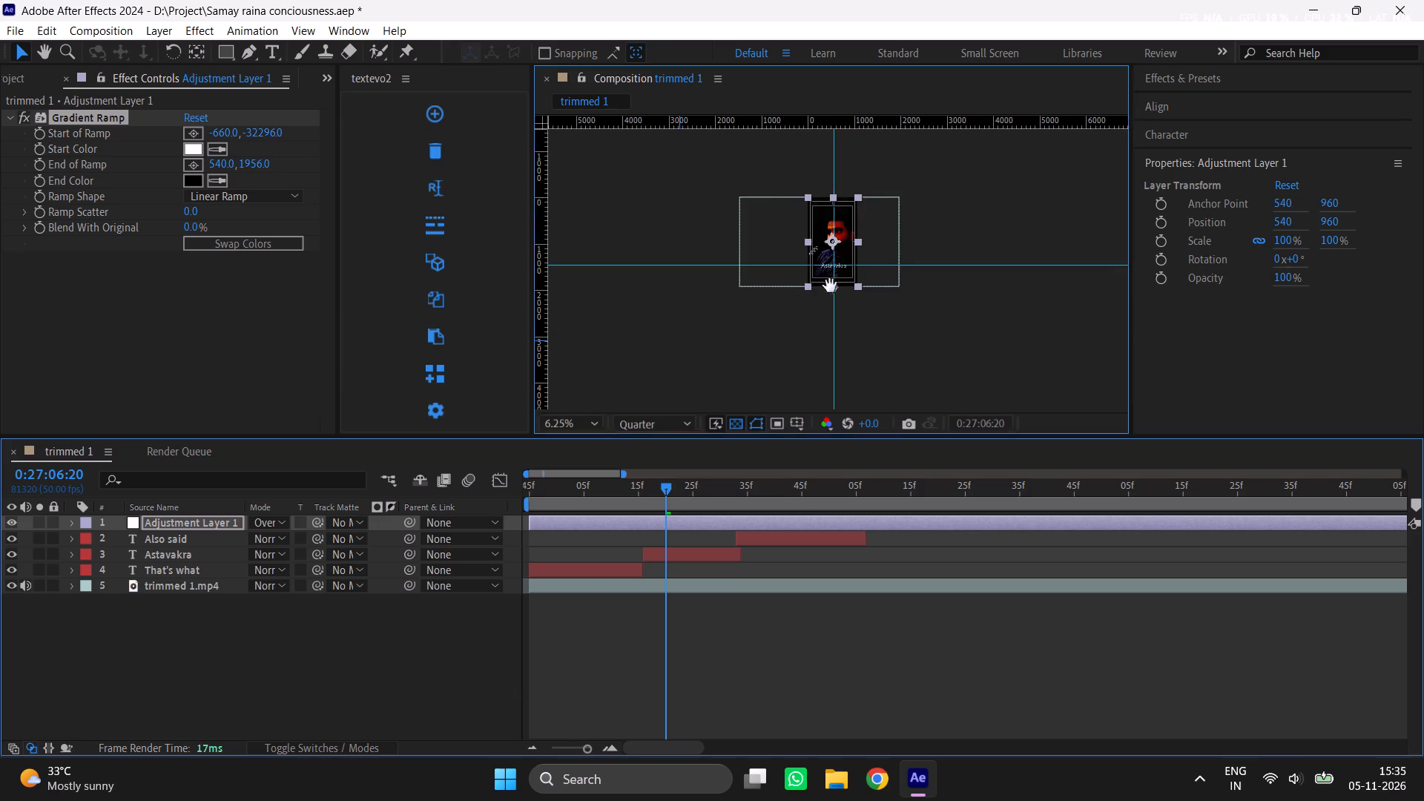
middle_click_drag(830, 286, 656, 331)
left_click(195, 126)
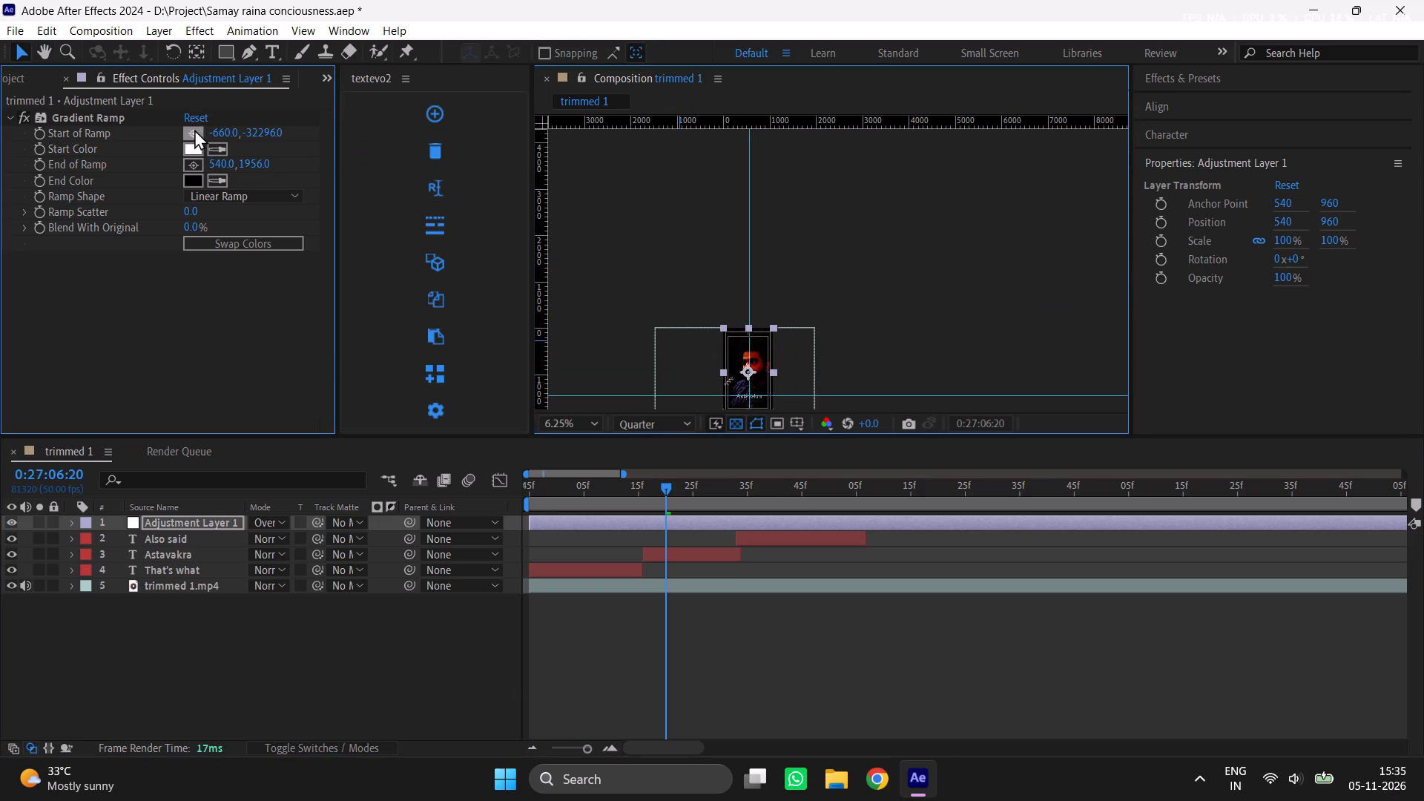
left_click(746, 293)
left_click(198, 131)
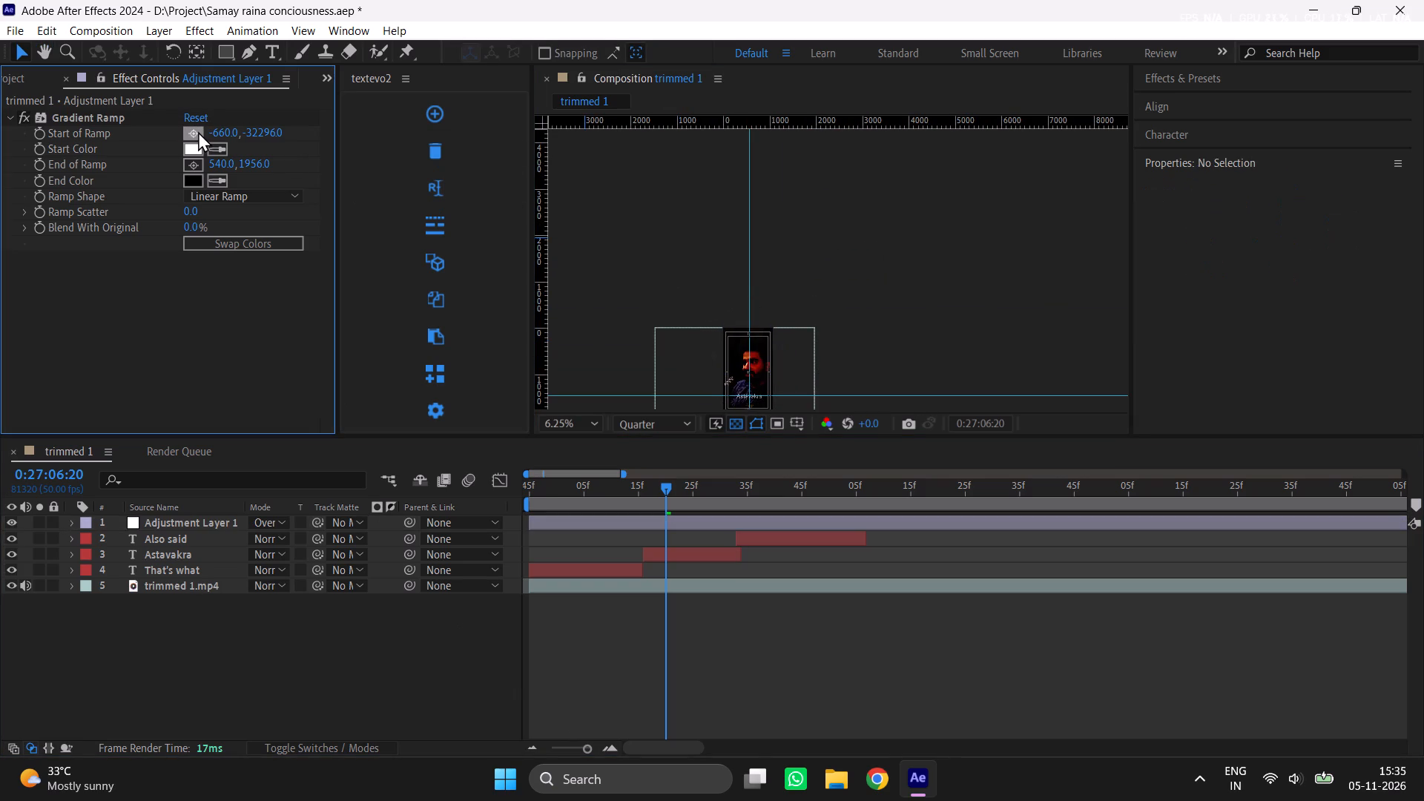
left_click(748, 309)
middle_click_drag(811, 325, 843, 207)
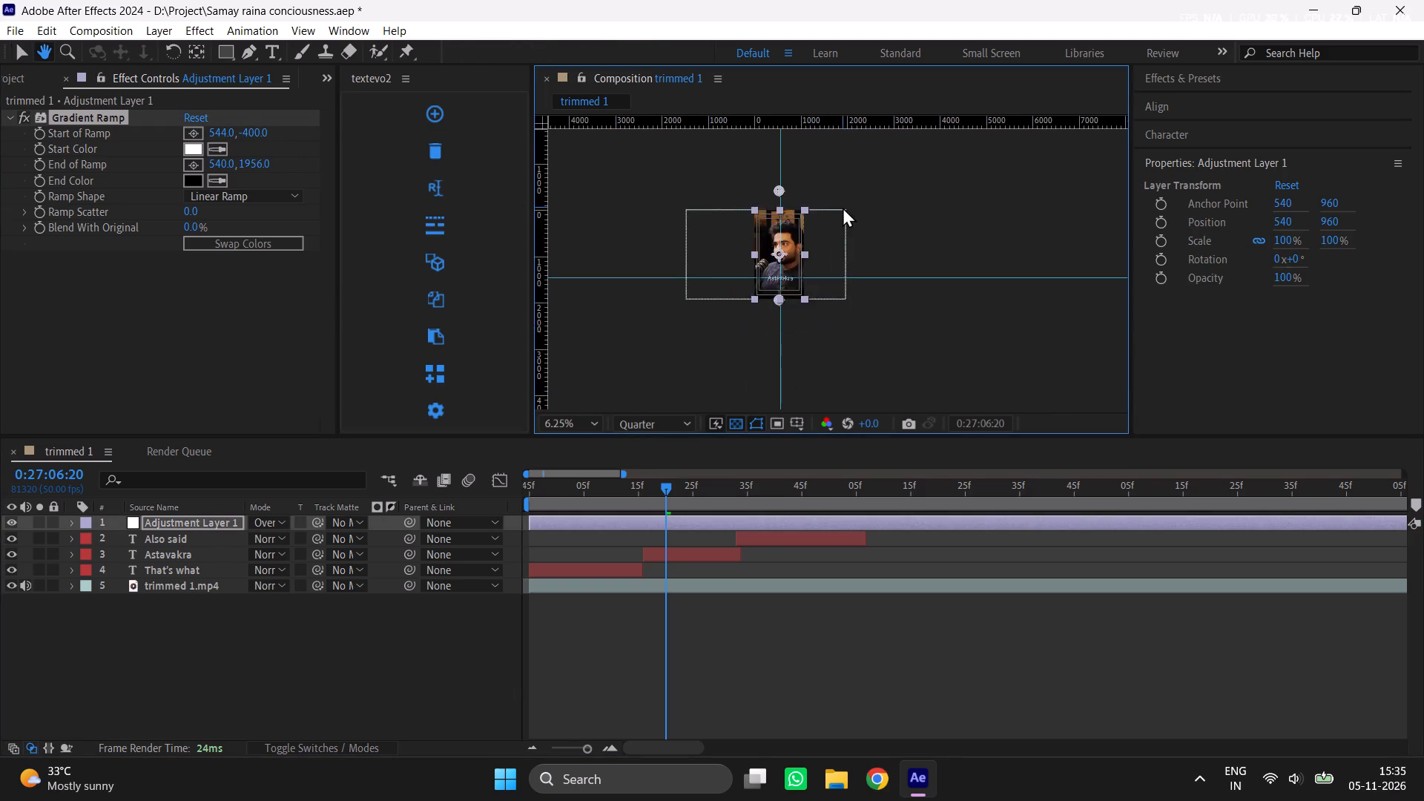
scroll(843, 207, "up", 1)
scroll(795, 260, "up", 1)
middle_click_drag(783, 258, 983, 380)
middle_click_drag(899, 279, 919, 351)
left_click_drag(820, 150, 814, 212)
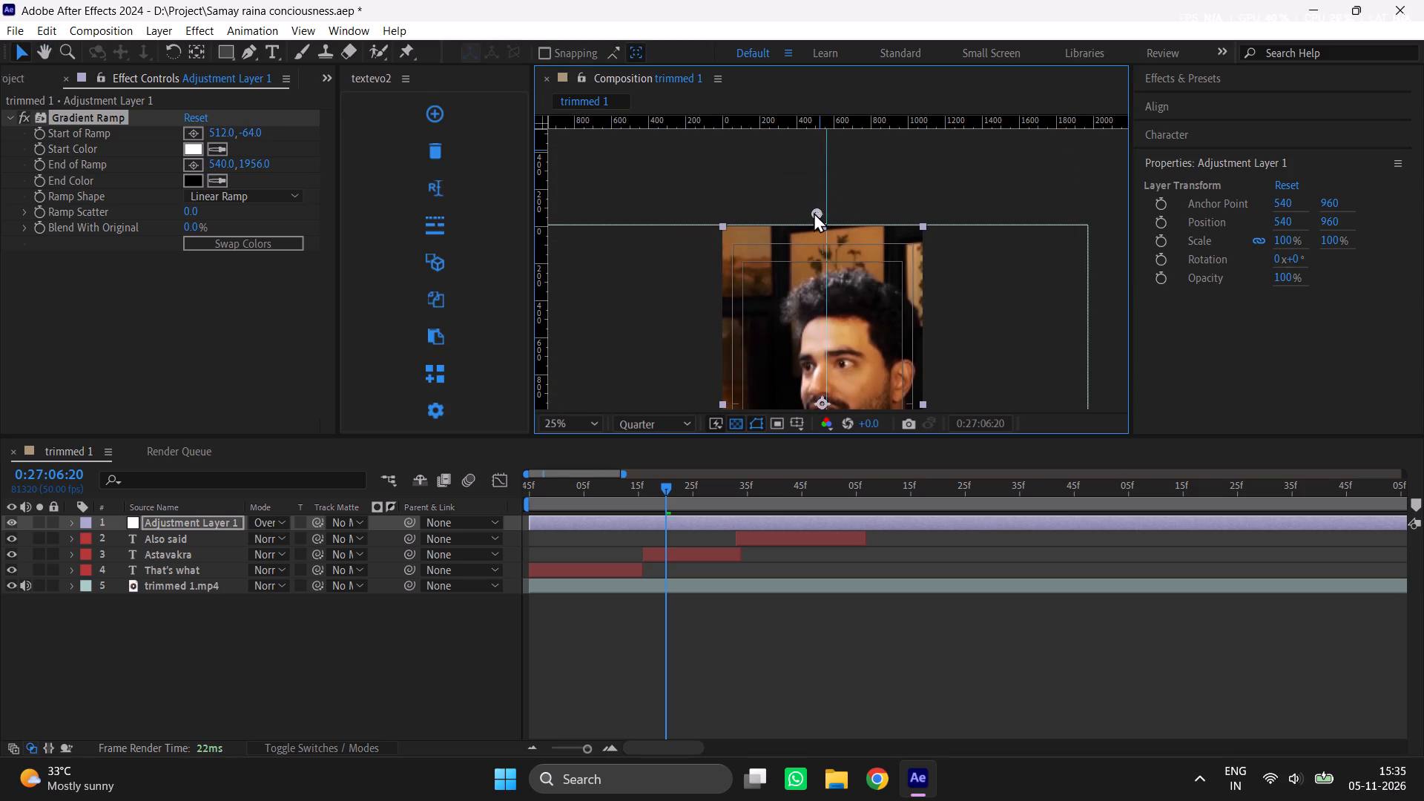
left_click_drag(814, 212, 811, 151)
Move the gradient's end point well below the frame, to about 580, 2468, and deselect the layer.
scroll(880, 289, "down", 1)
middle_click_drag(884, 298, 894, 187)
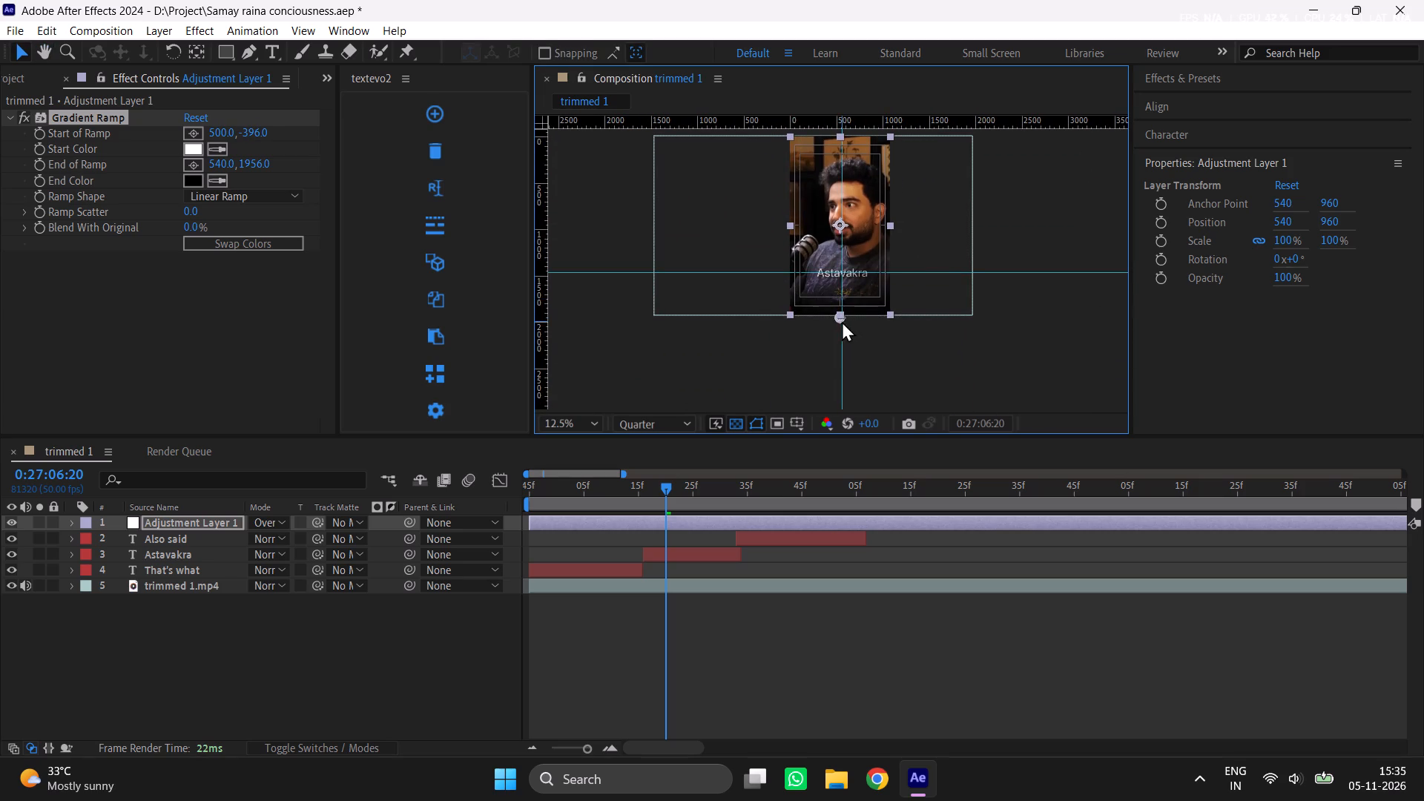
left_click_drag(839, 319, 844, 369)
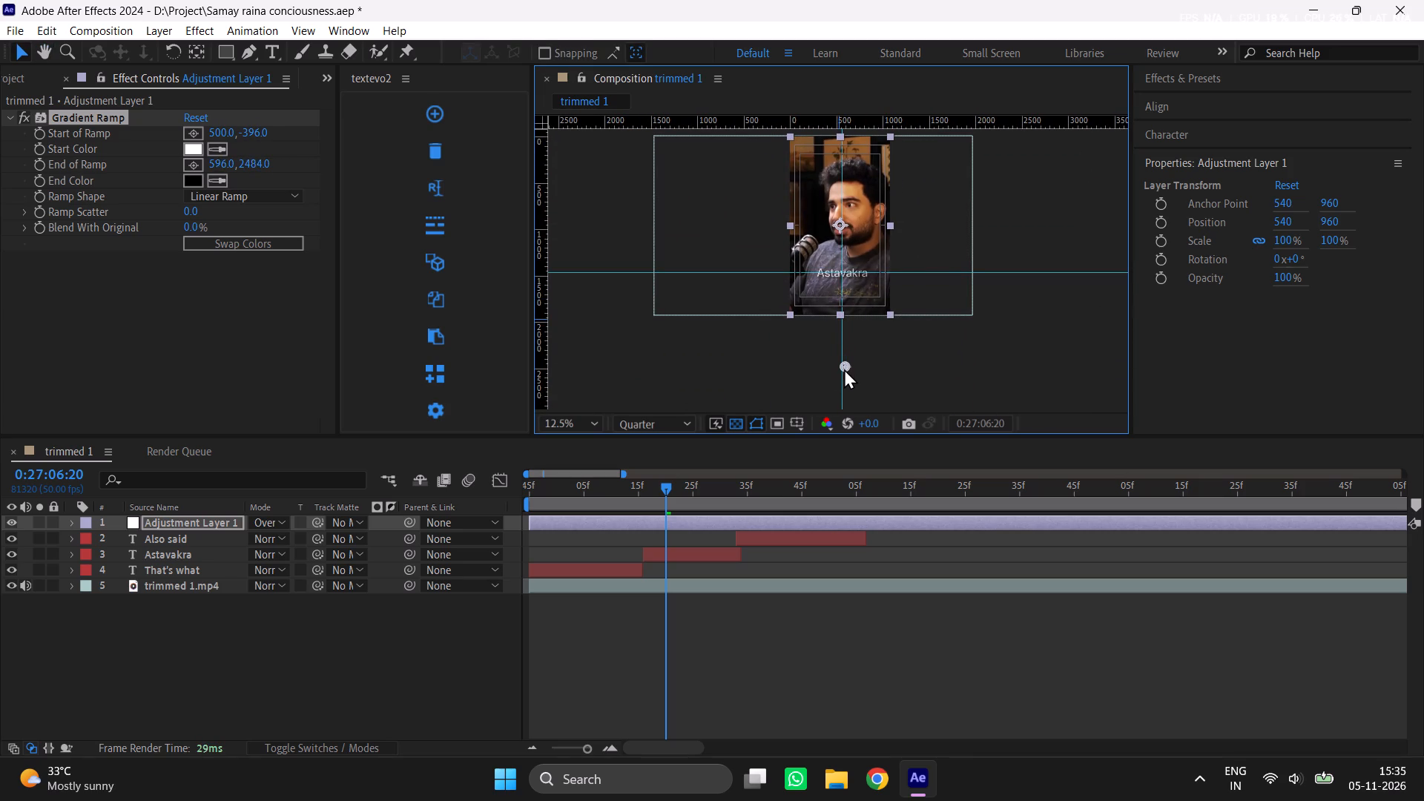
left_click_drag(844, 369, 843, 366)
left_click(964, 392)
Return to the clip's start and examine the gradient overlay on the whole frame and up close.
scroll(964, 392, "up", 1)
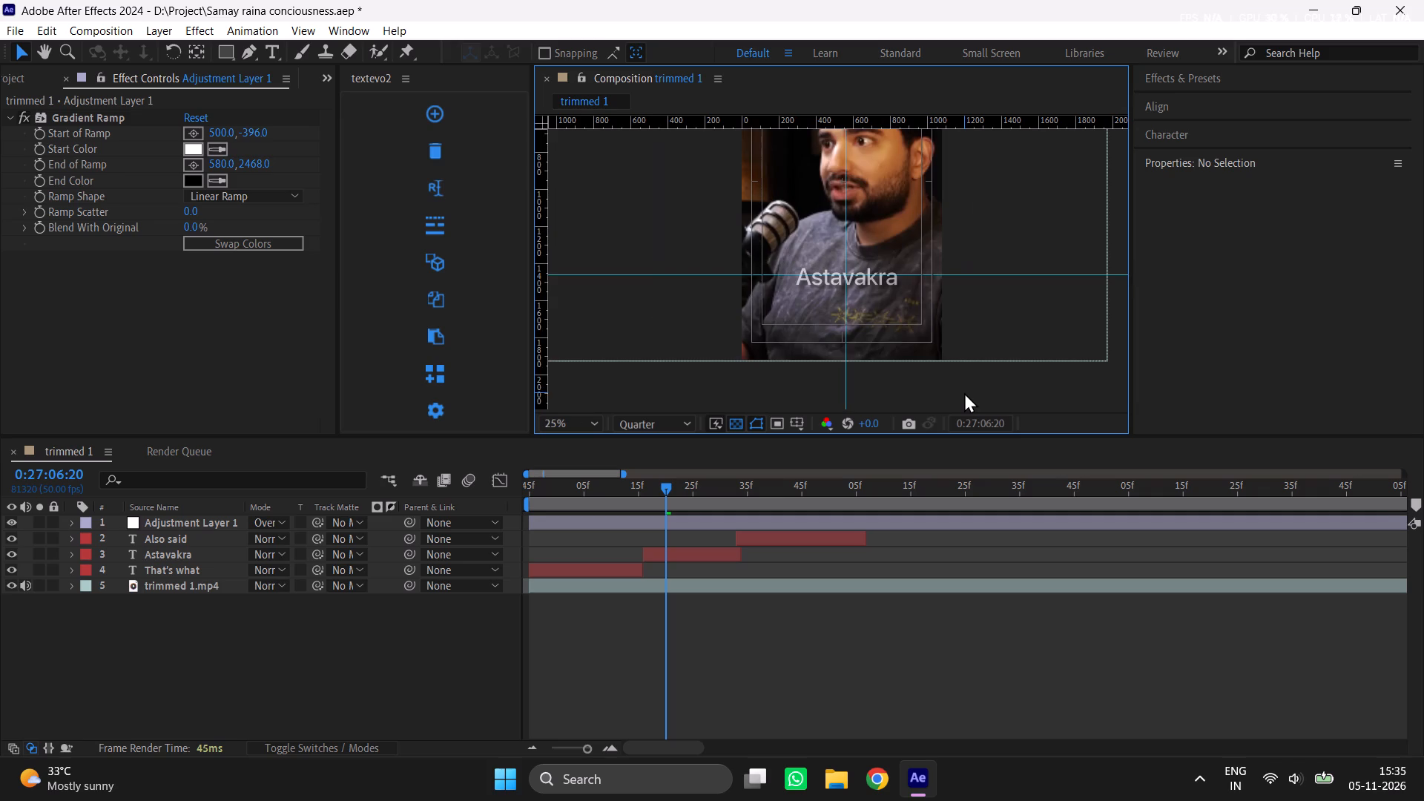
left_click_drag(590, 490, 490, 509)
scroll(1050, 195, "down", 1)
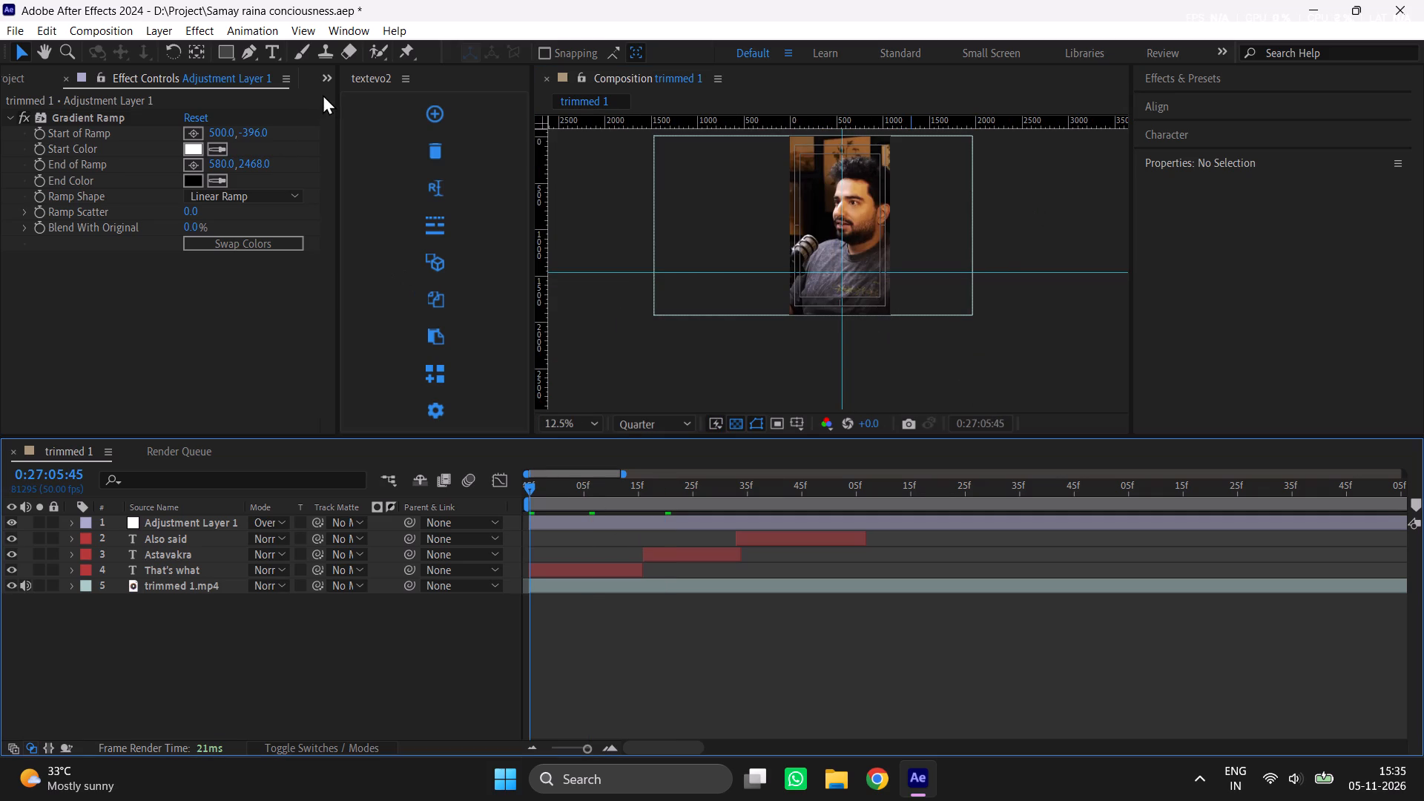
scroll(673, 291, "up", 1)
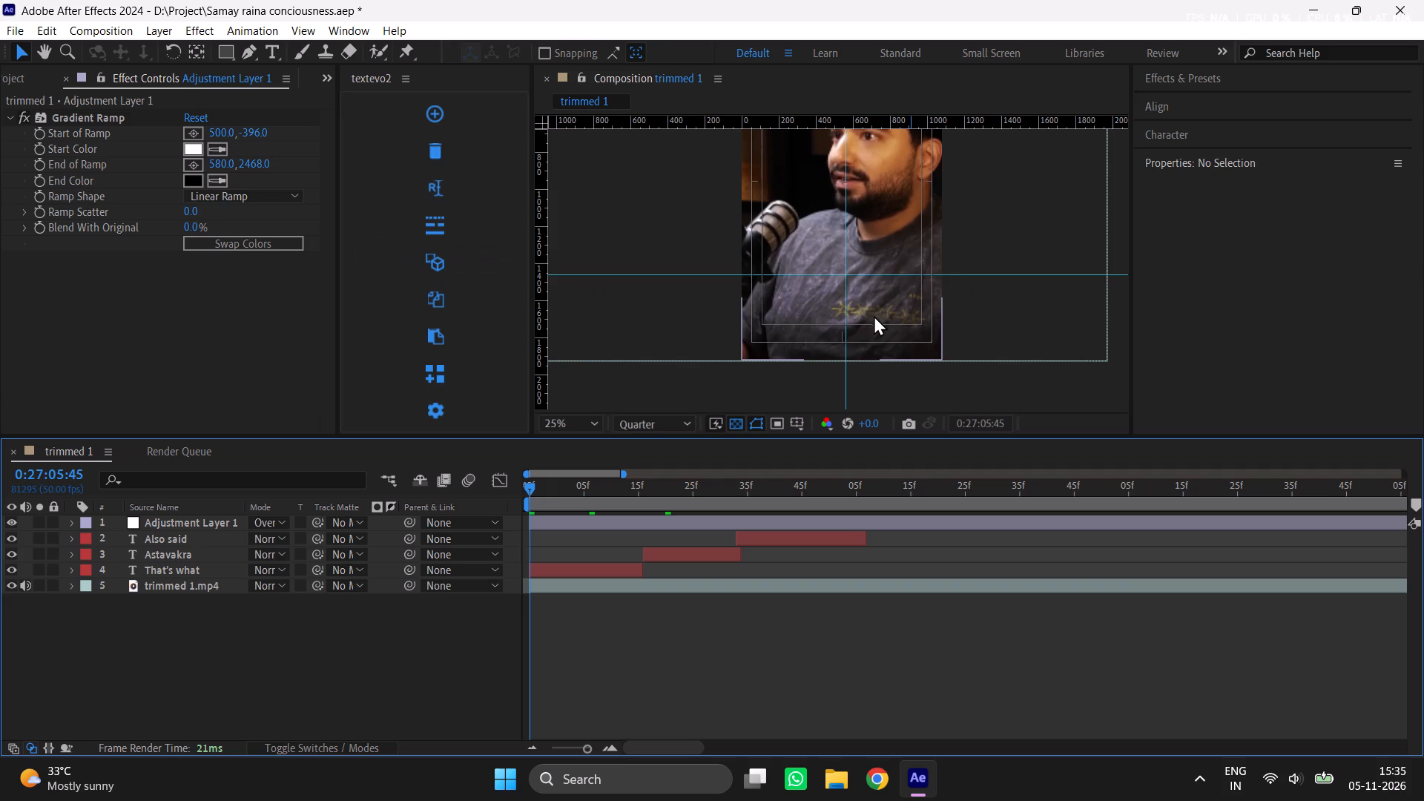
Close the textevo2 panel to give the composition view more room.
right_click(375, 70)
left_click(403, 76)
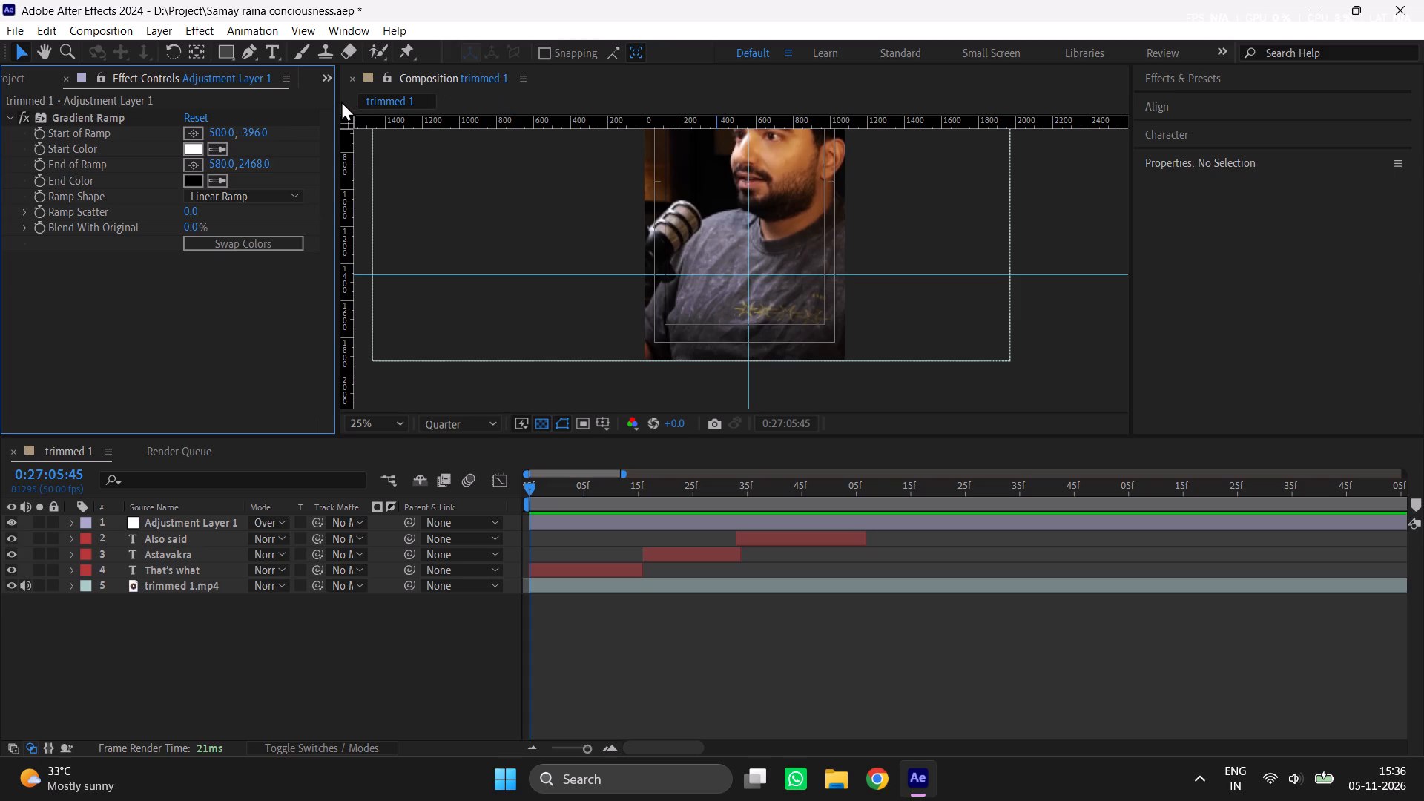
Move the adjustment layer's gradient start point farther above the frame, to about 568, -880.
scroll(564, 252, "down", 1)
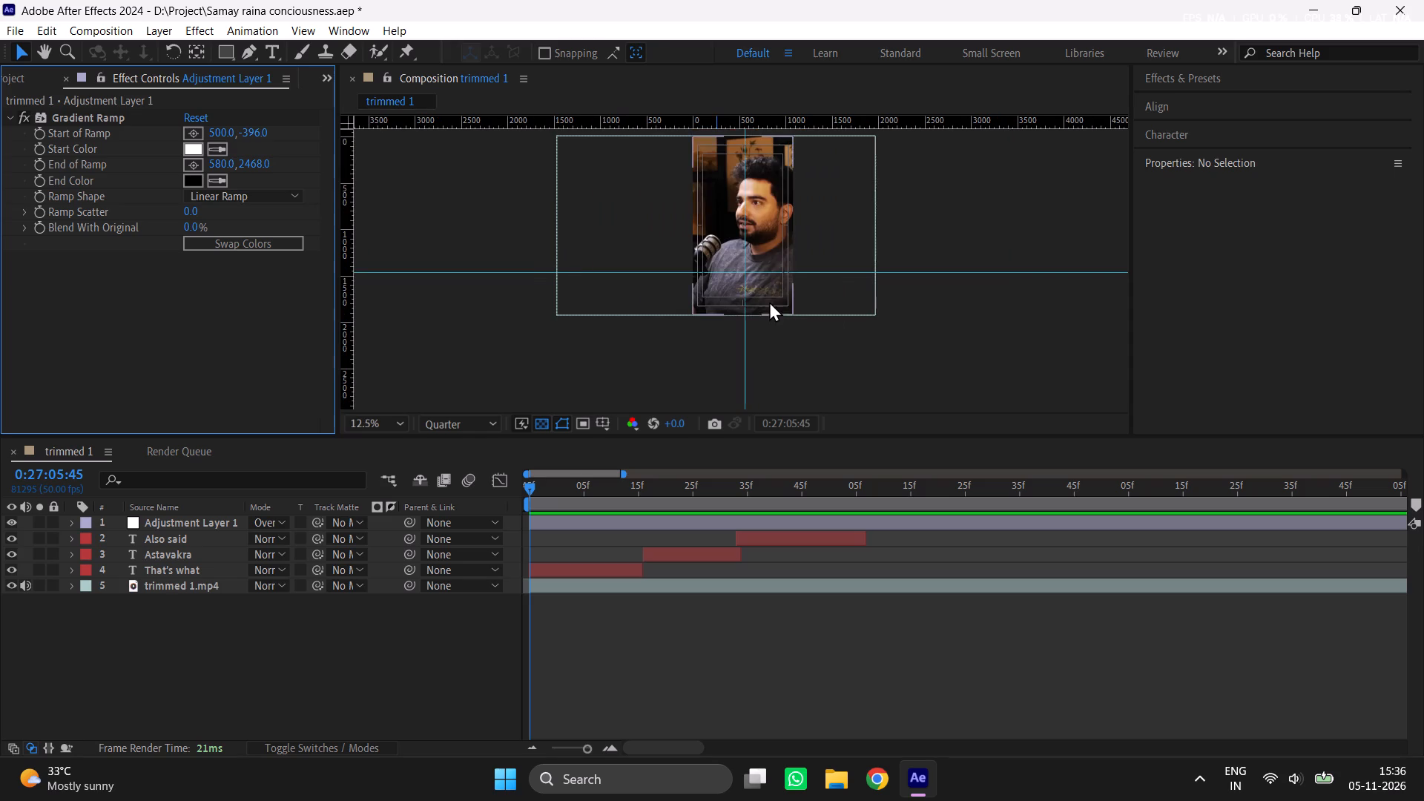
scroll(778, 303, "up", 1)
middle_click_drag(743, 237, 725, 440)
middle_click_drag(711, 248, 710, 308)
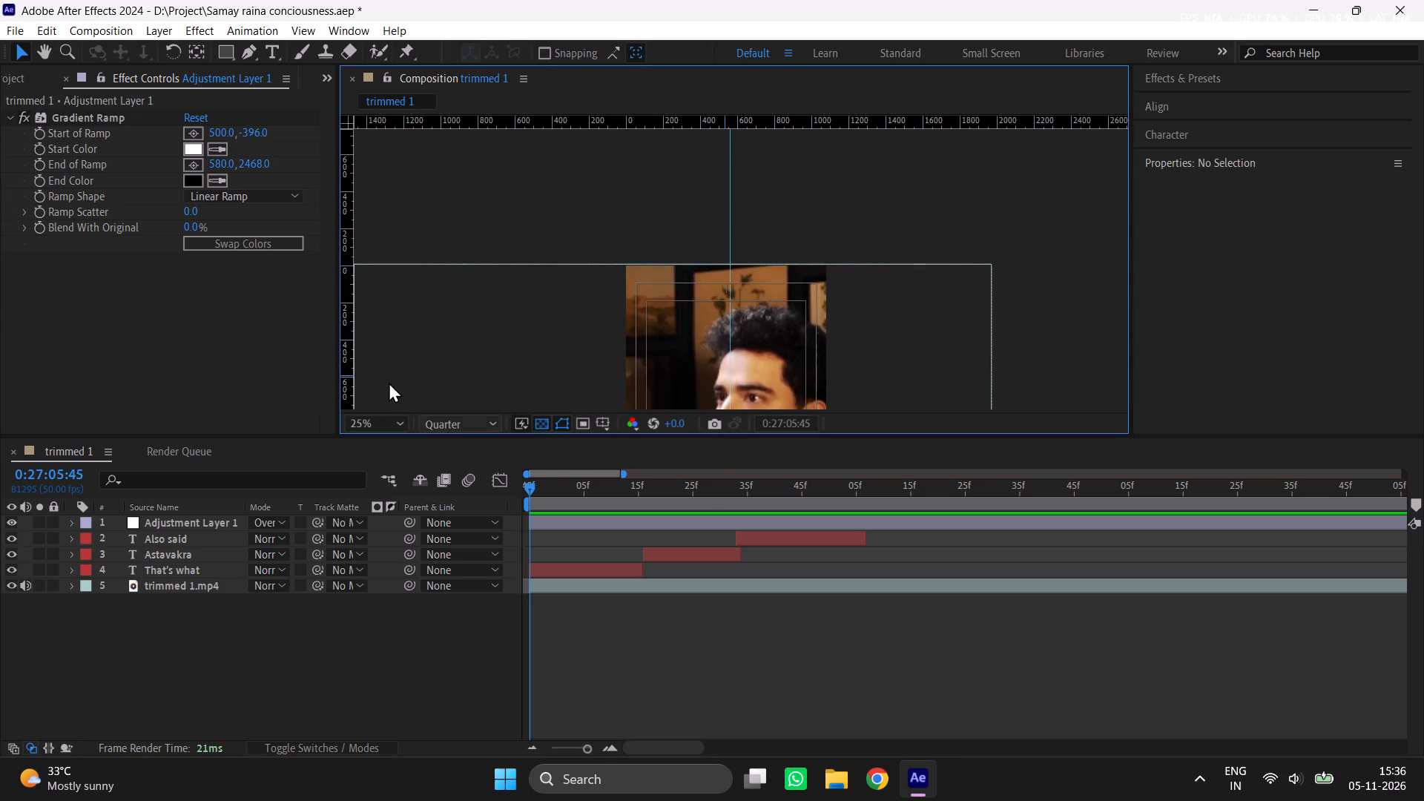
left_click(574, 526)
scroll(666, 287, "down", 1)
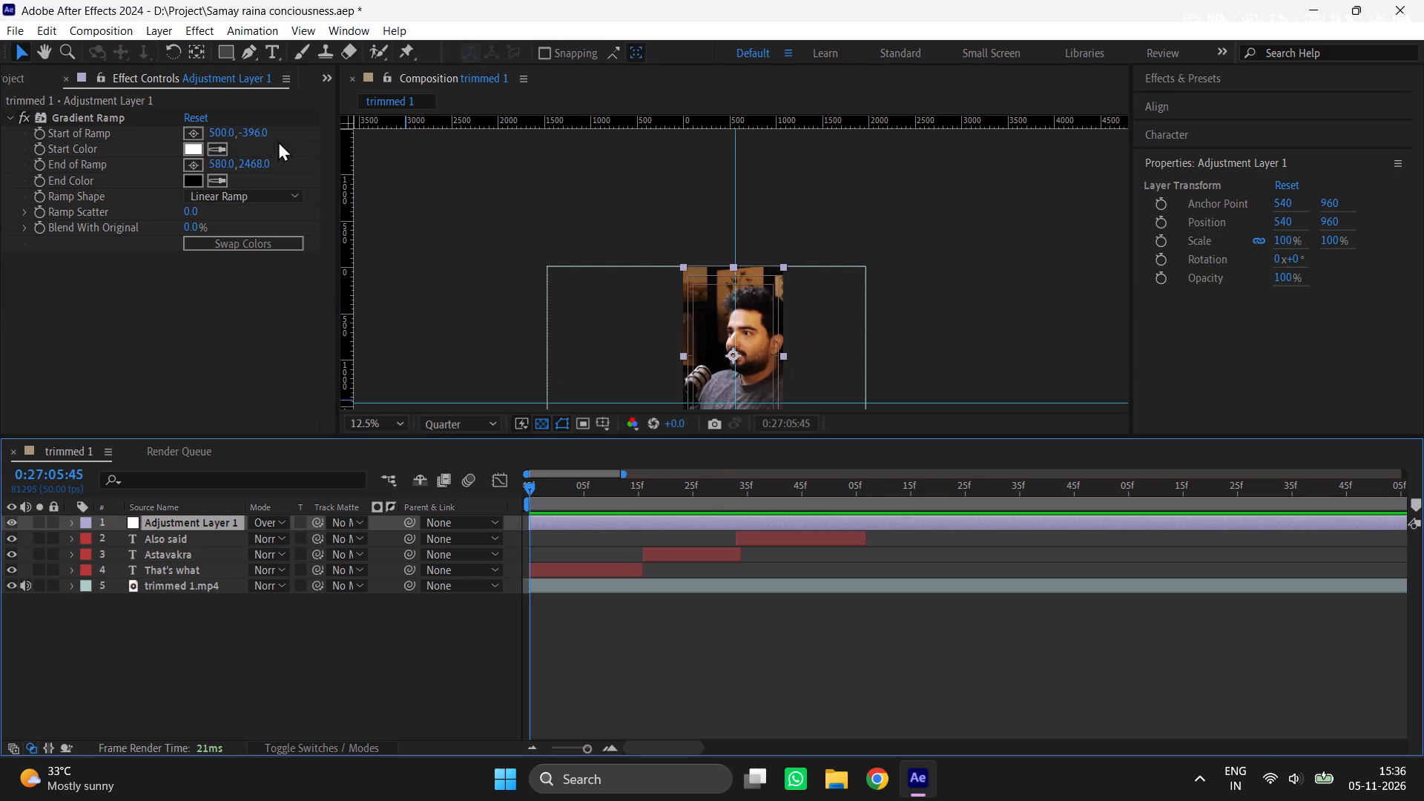
left_click(198, 133)
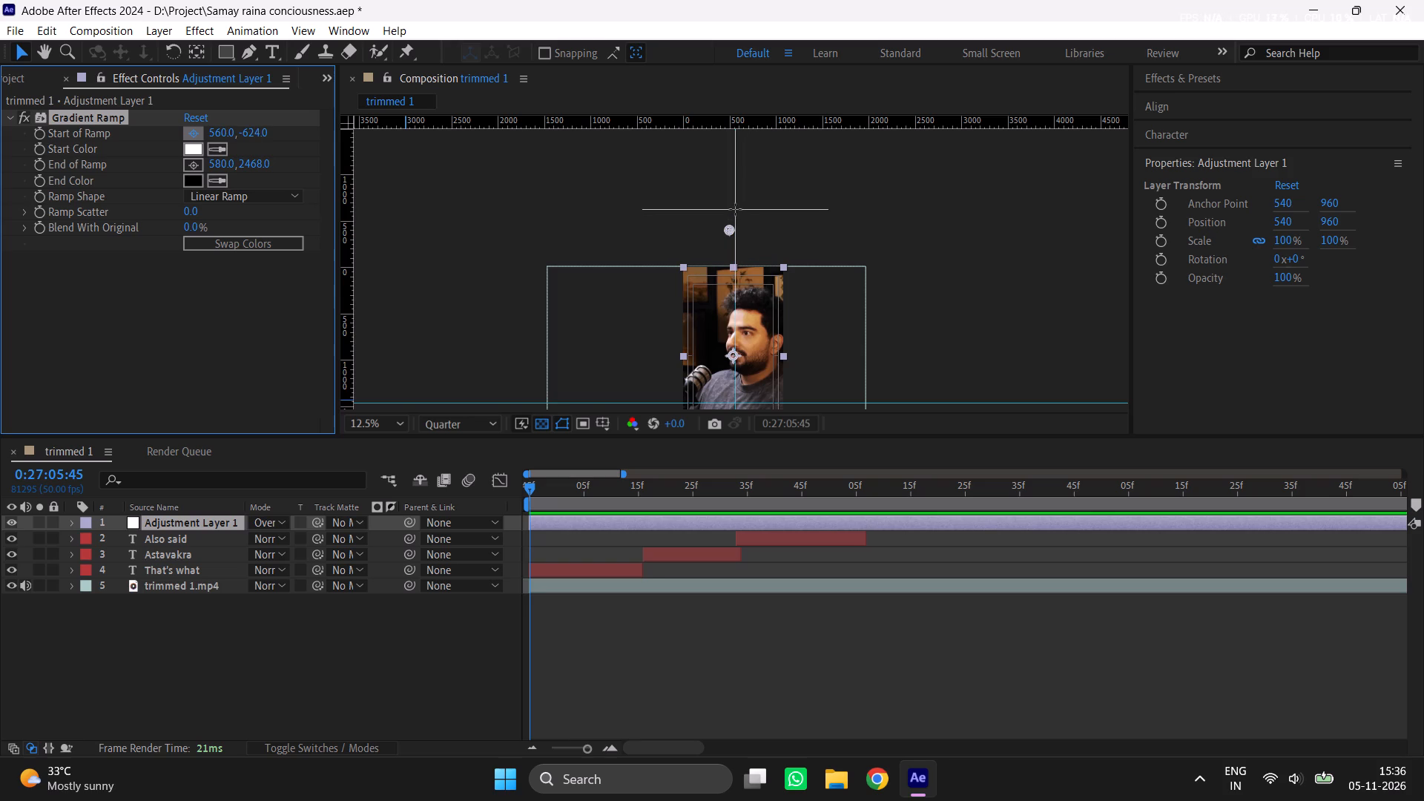
left_click(735, 209)
left_click_drag(734, 207, 745, 285)
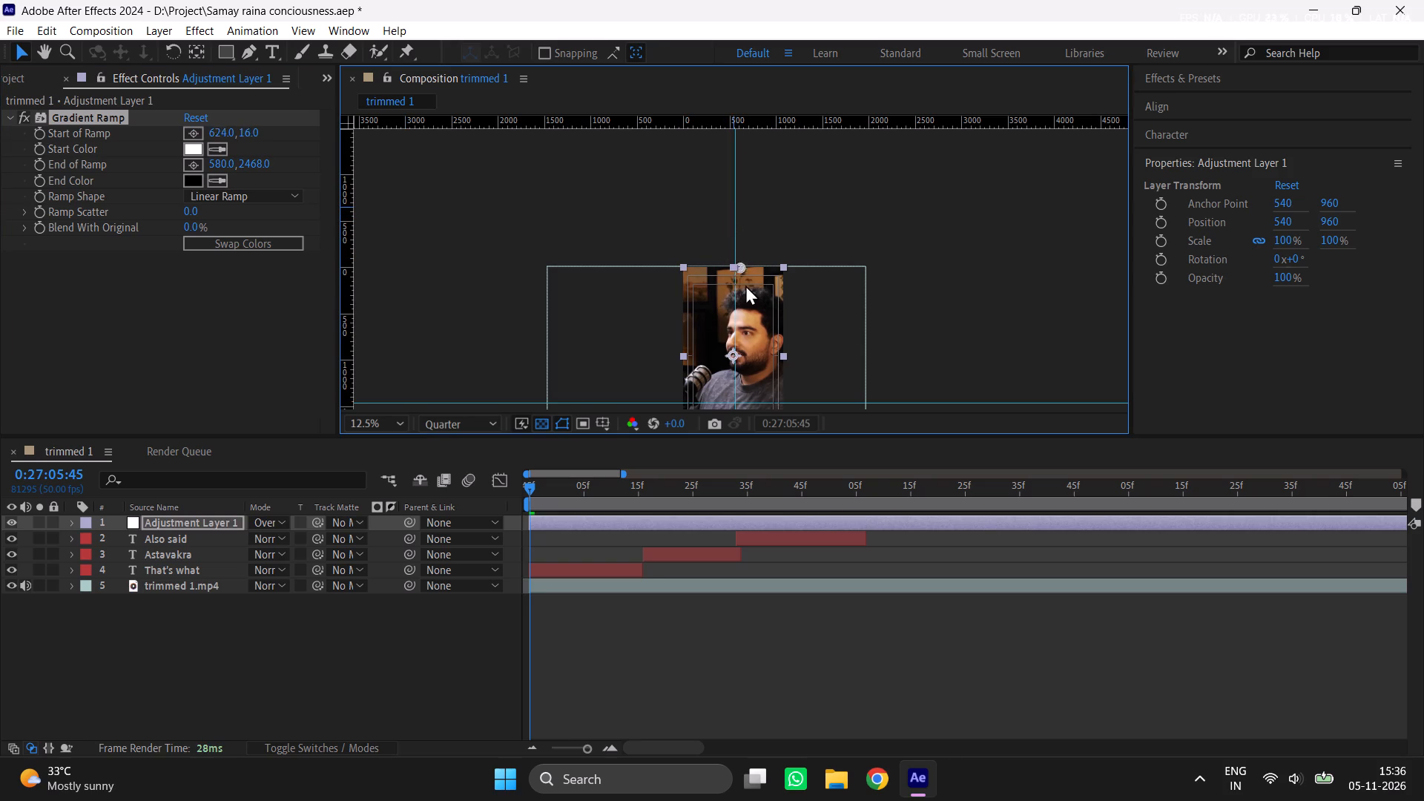
left_click_drag(745, 285, 734, 183)
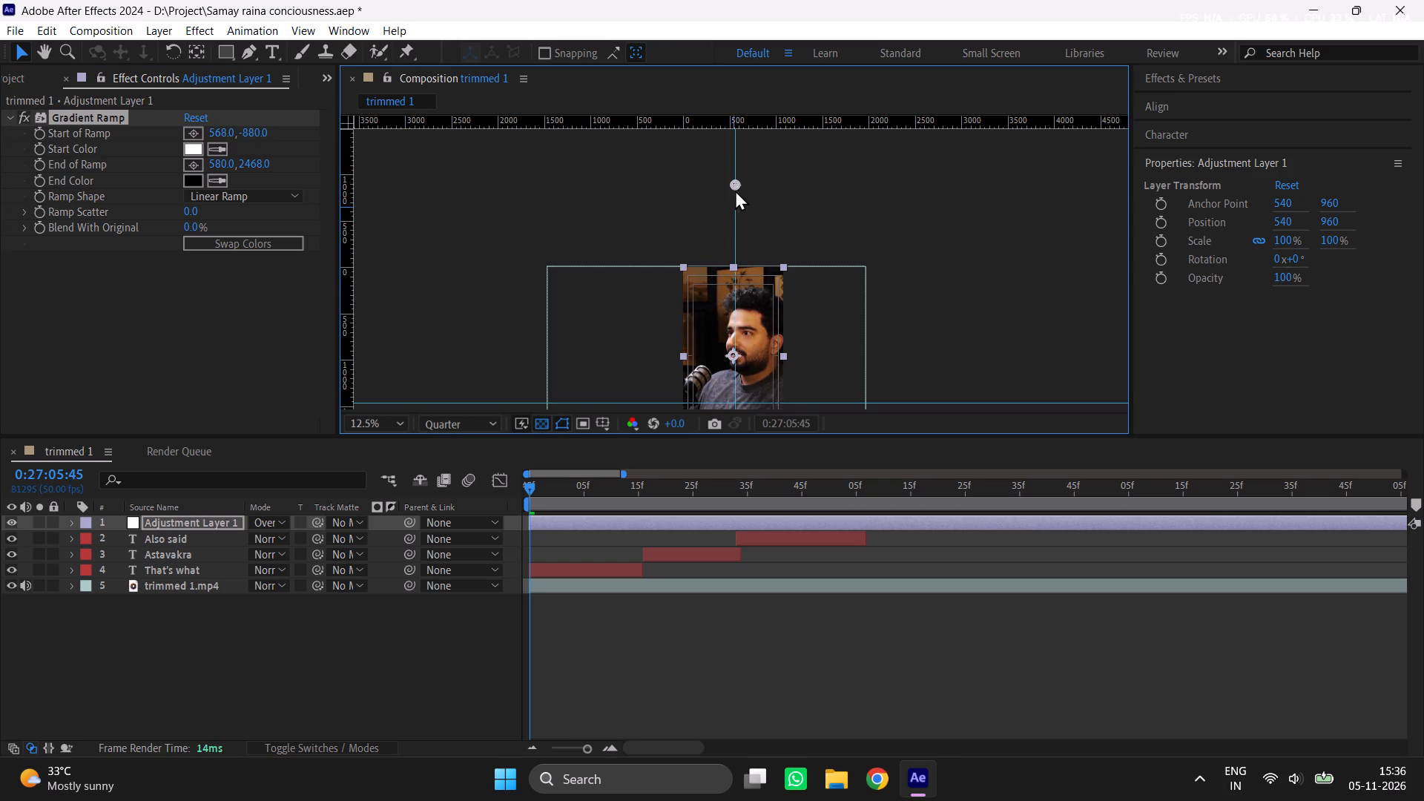
Move the gradient's end point slightly farther below the frame, to about 612, 2548, and deselect the layer.
middle_click_drag(769, 300, 784, 191)
middle_click_drag(784, 288, 799, 185)
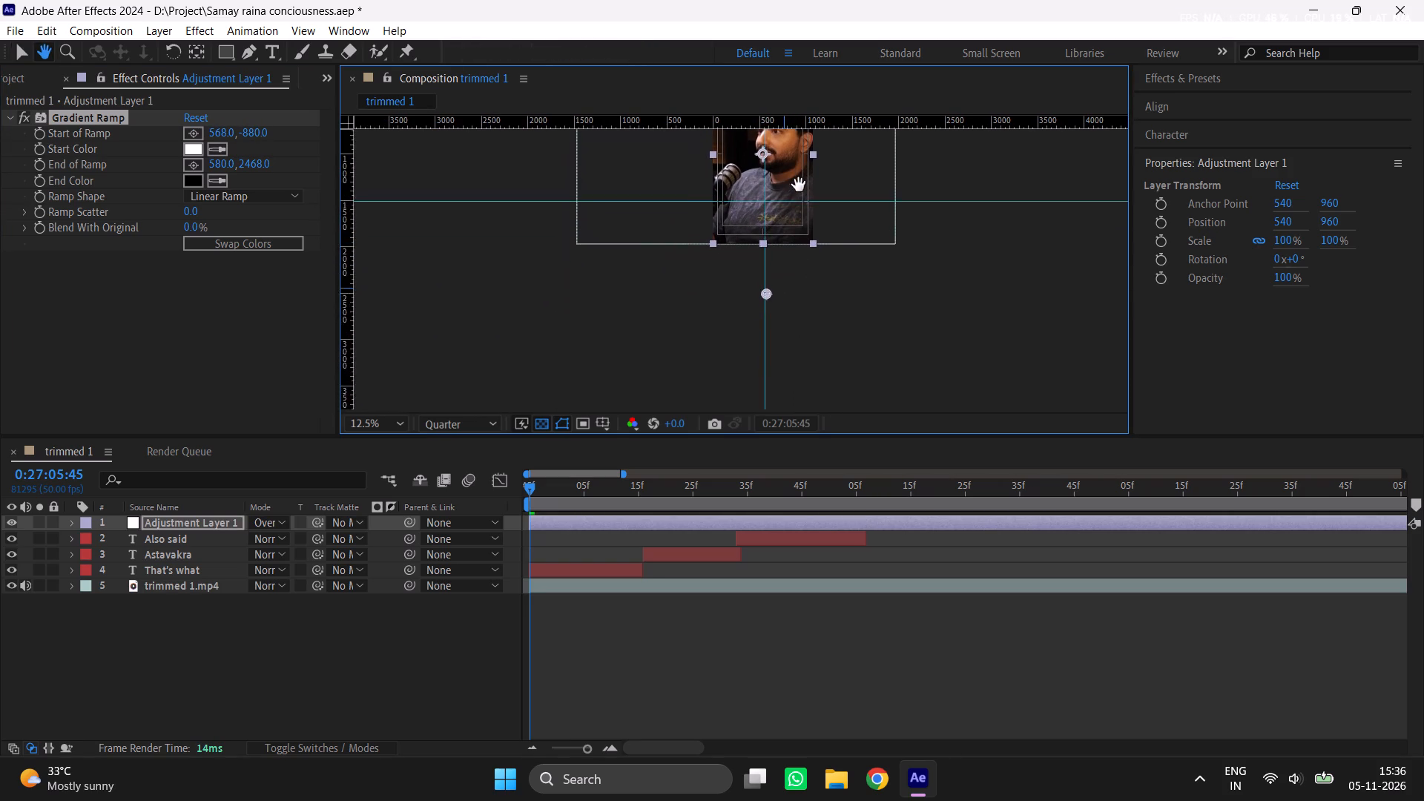
middle_click_drag(799, 185, 799, 178)
middle_click_drag(823, 291, 820, 270)
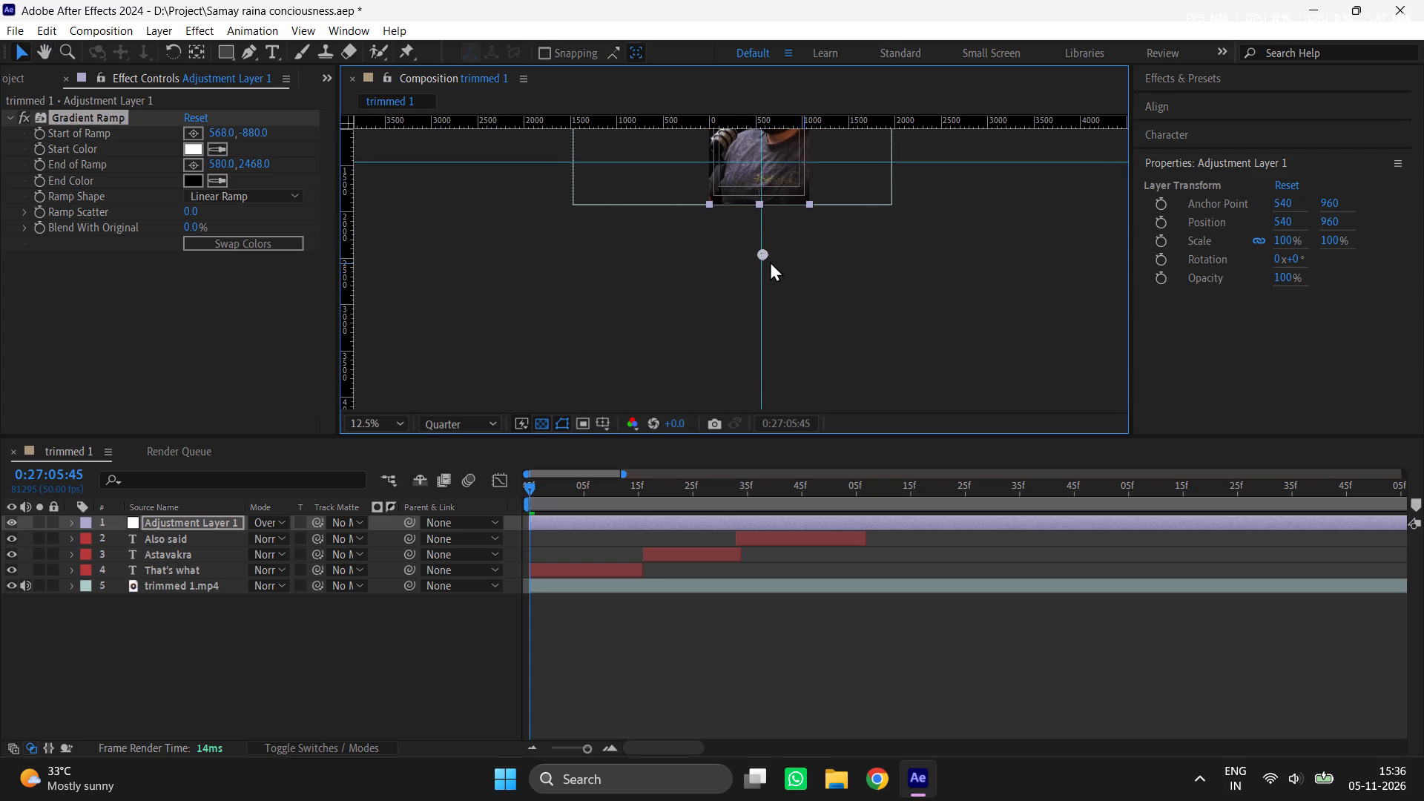
left_click_drag(762, 252, 762, 229)
left_click_drag(762, 229, 765, 260)
middle_click_drag(823, 264, 860, 383)
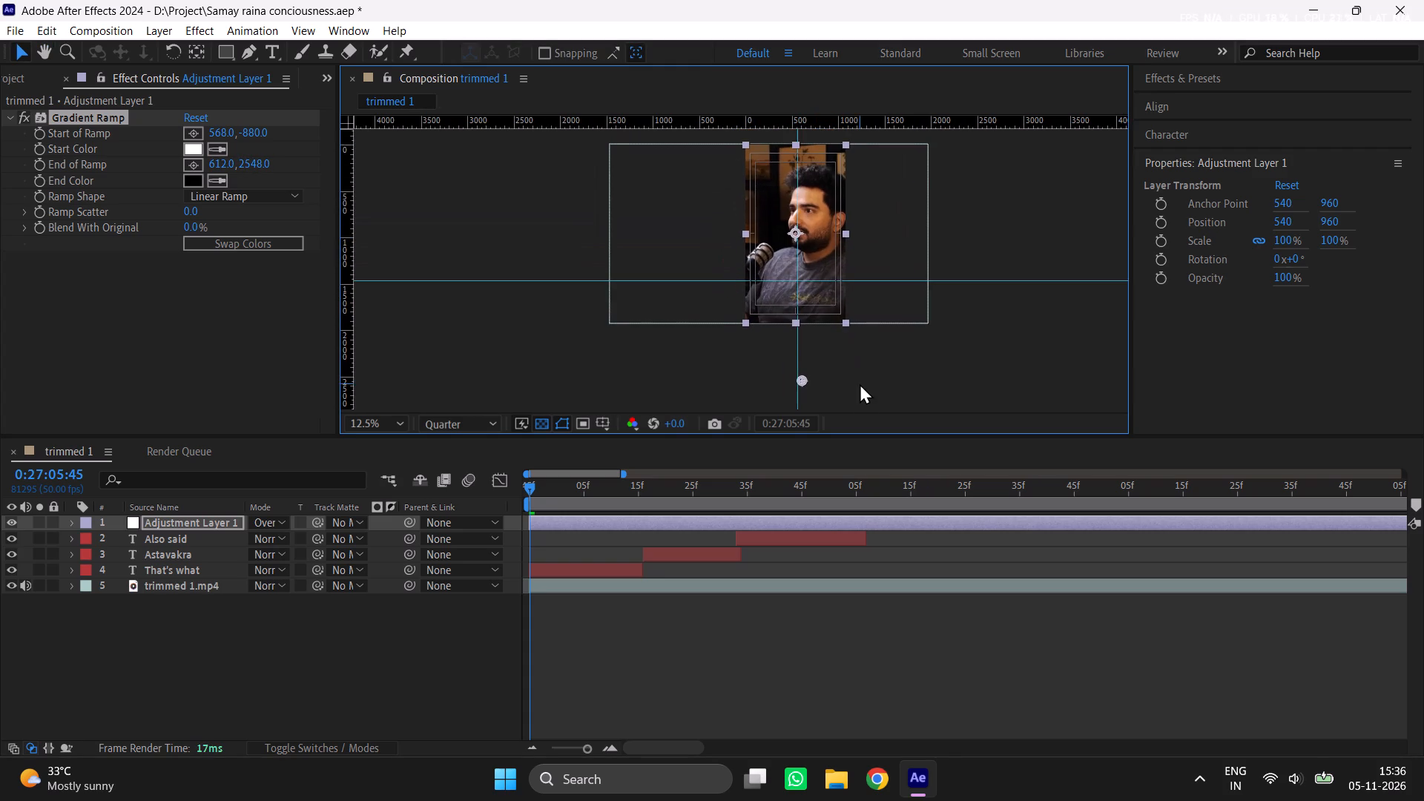
left_click_drag(636, 646, 608, 587)
Play the clip from its start to review the subtitles with the gradient, and park the playhead near the end of "Also said".
key("space")
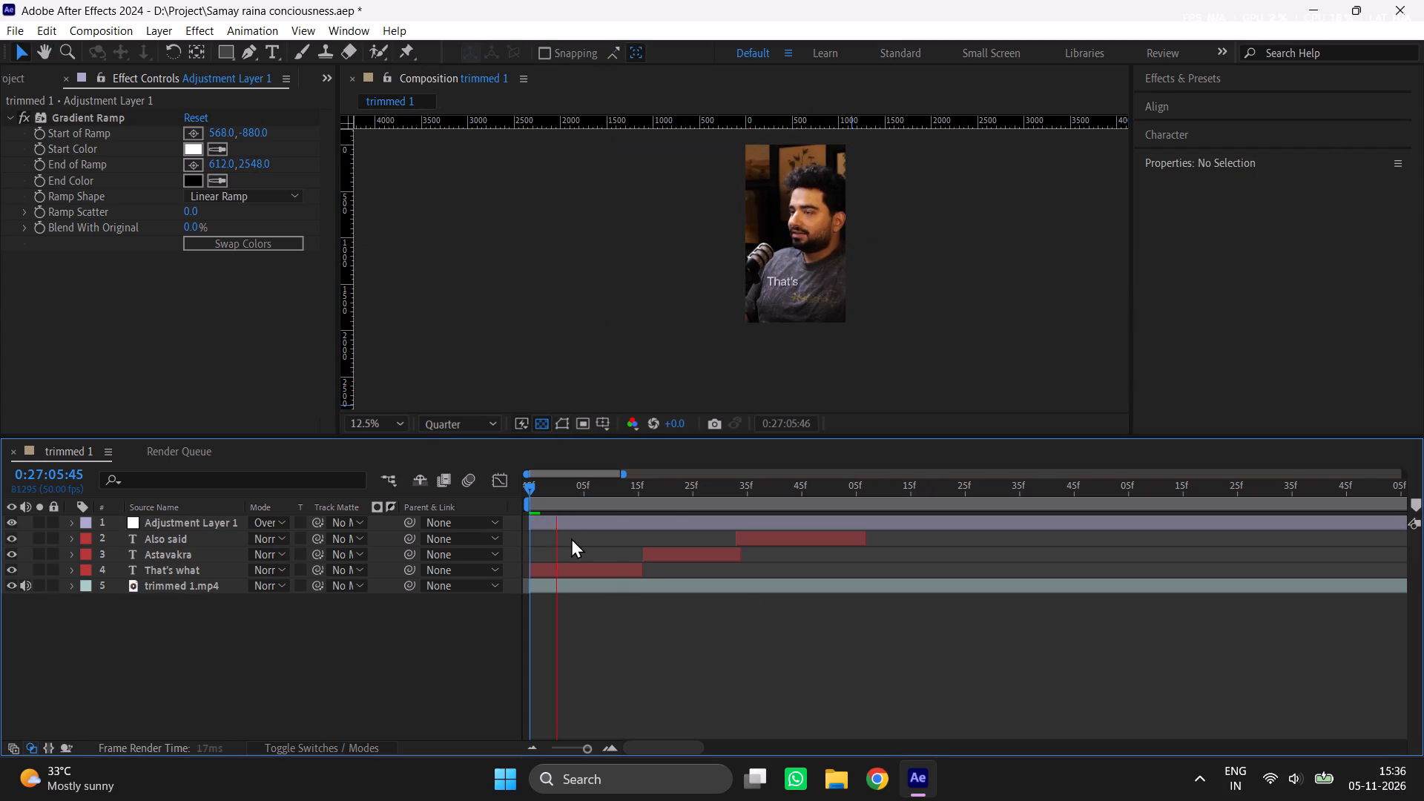
key("space")
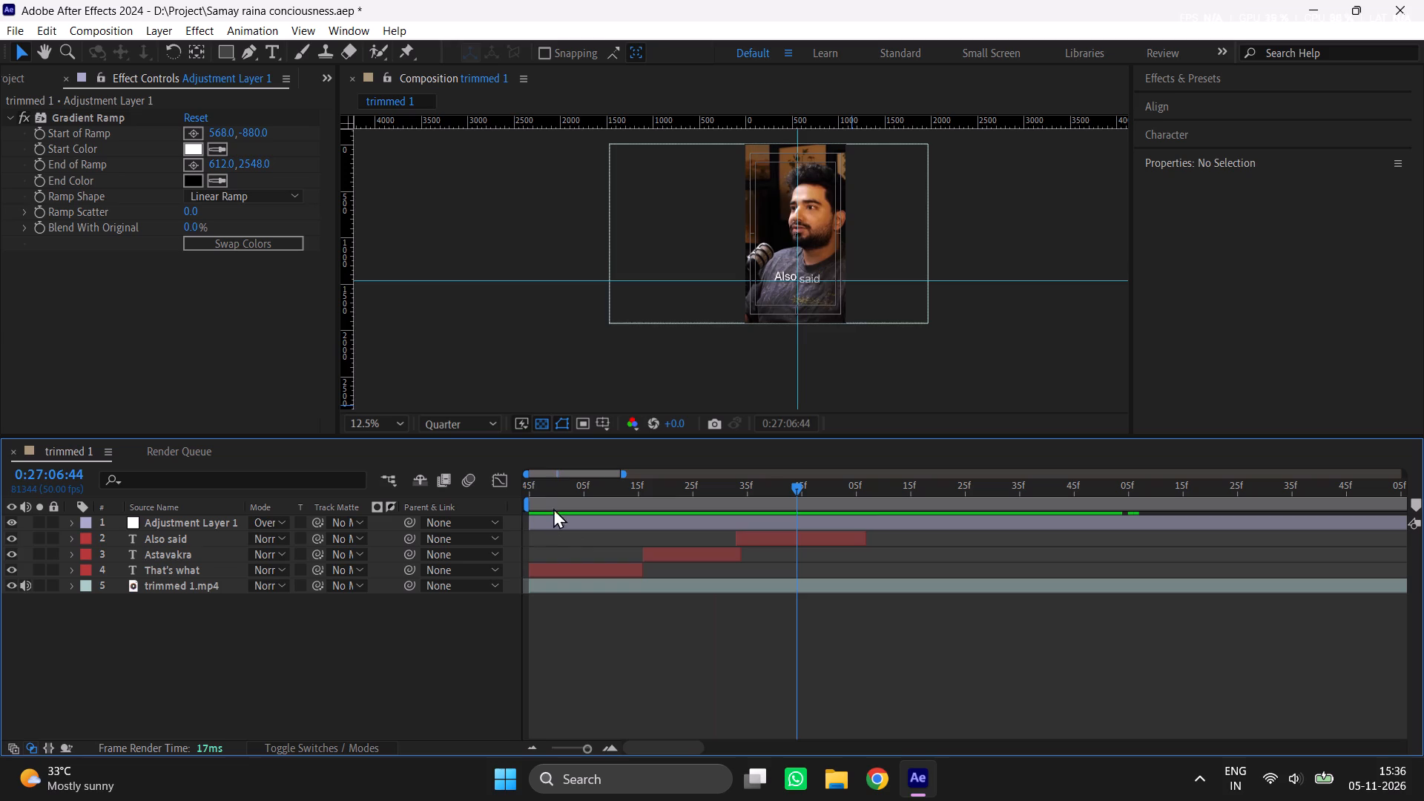
left_click_drag(540, 499, 517, 504)
key("space")
key("space")
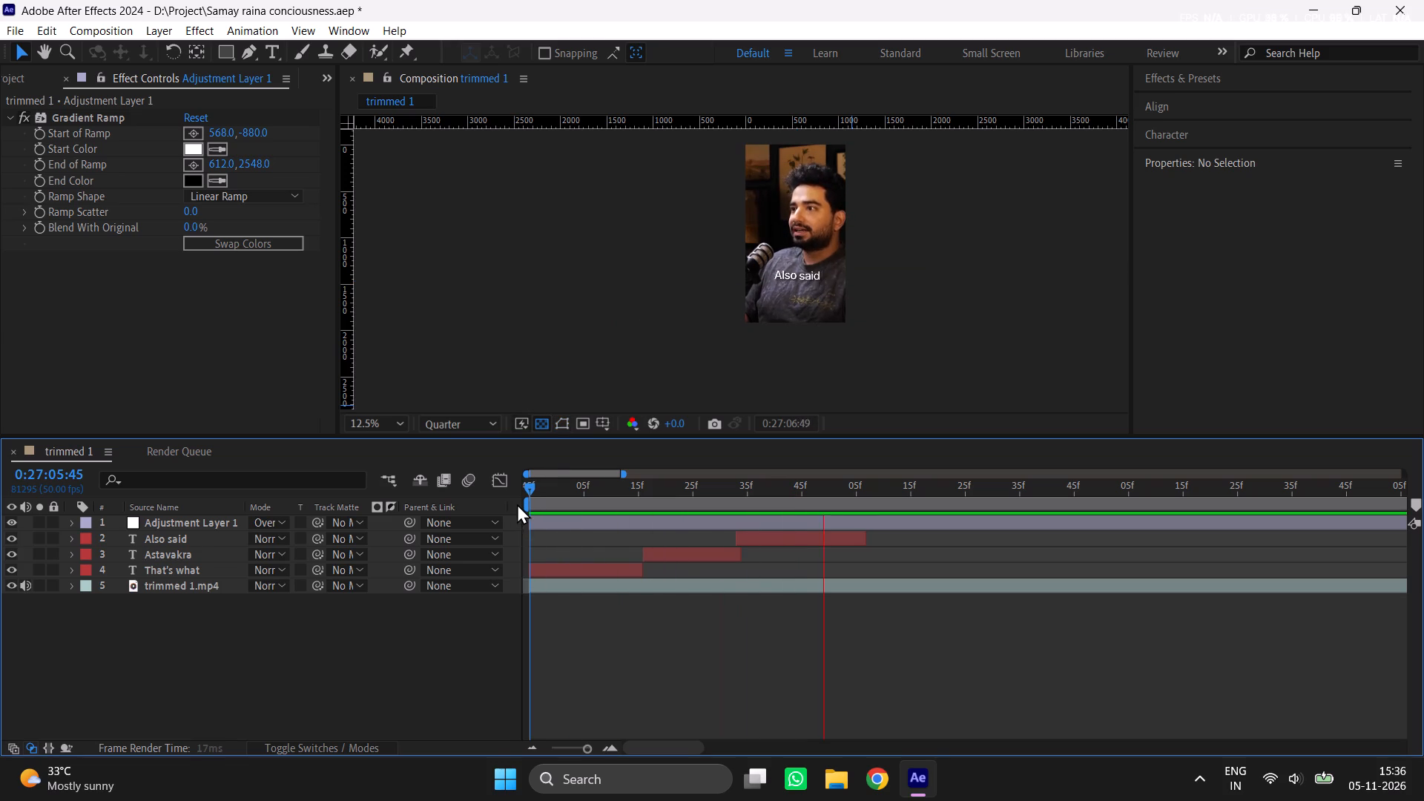
key("space")
key("space")
key("space")
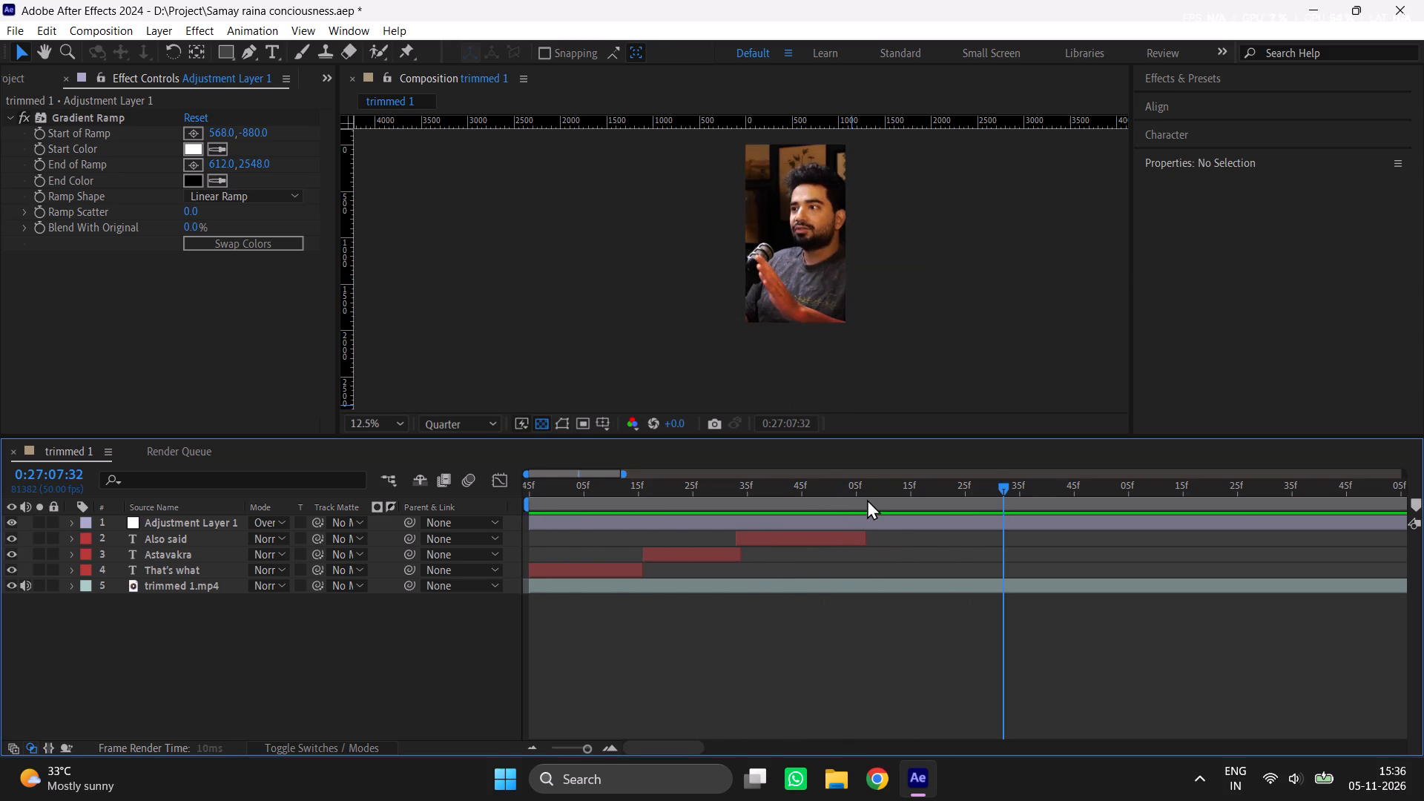
left_click(860, 498)
left_click(860, 781)
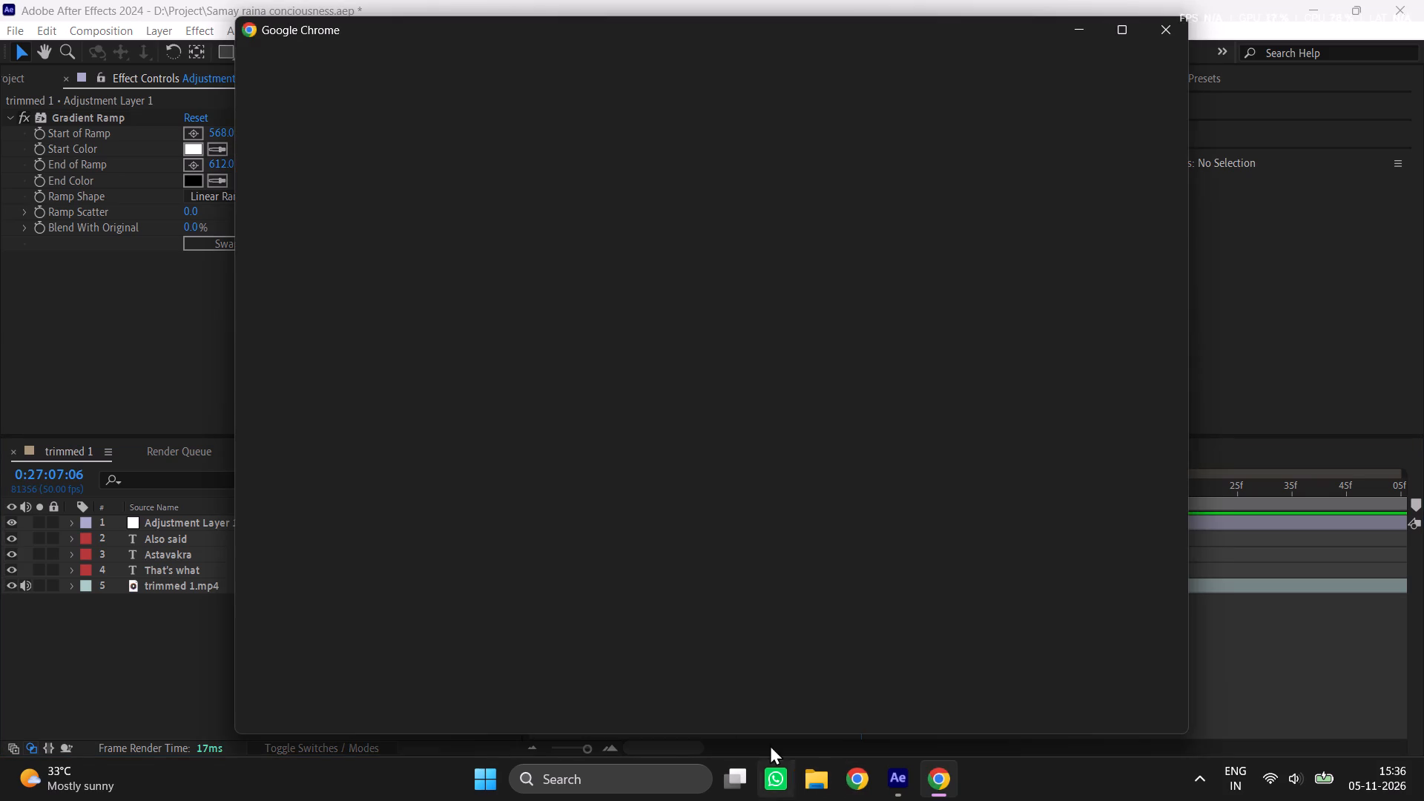
left_click(584, 518)
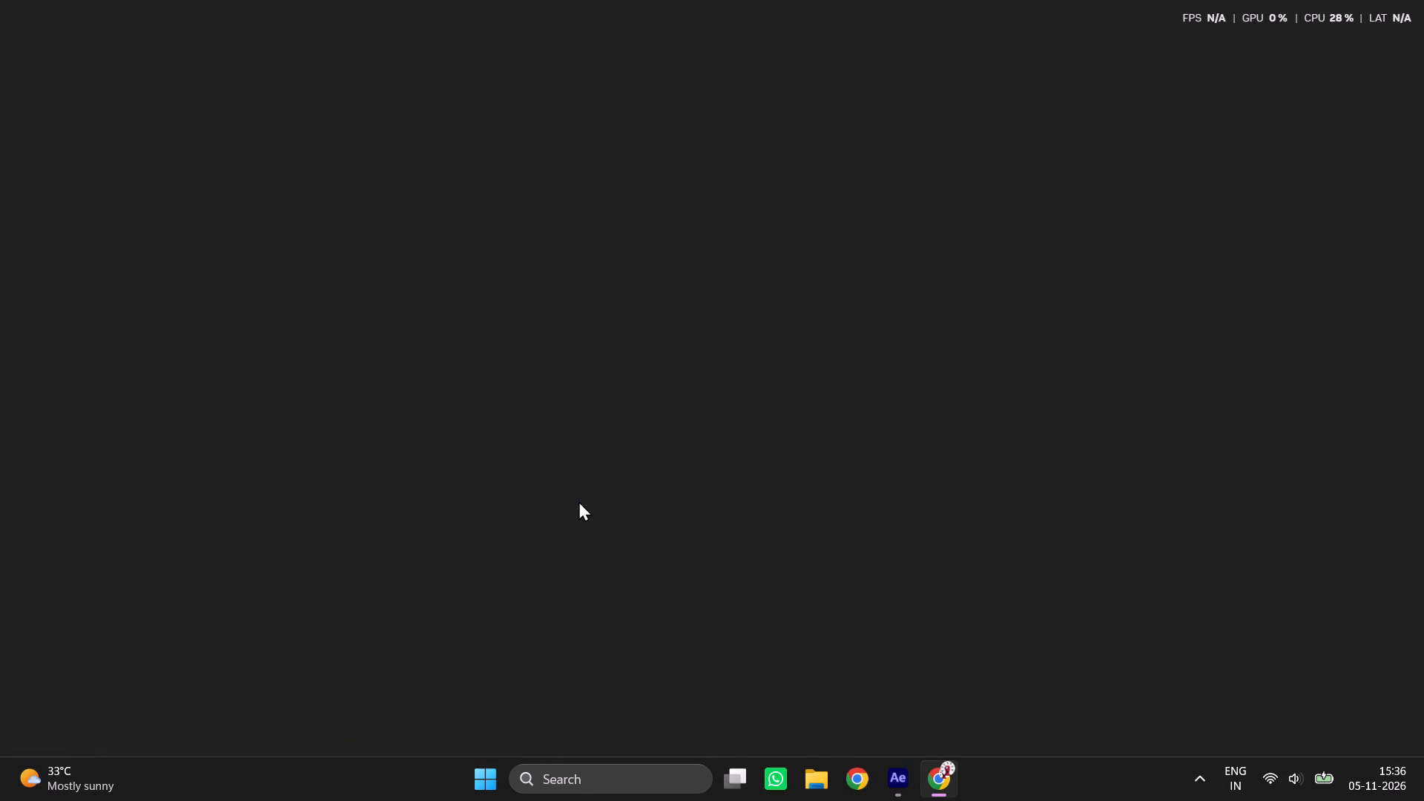
type("gemini")
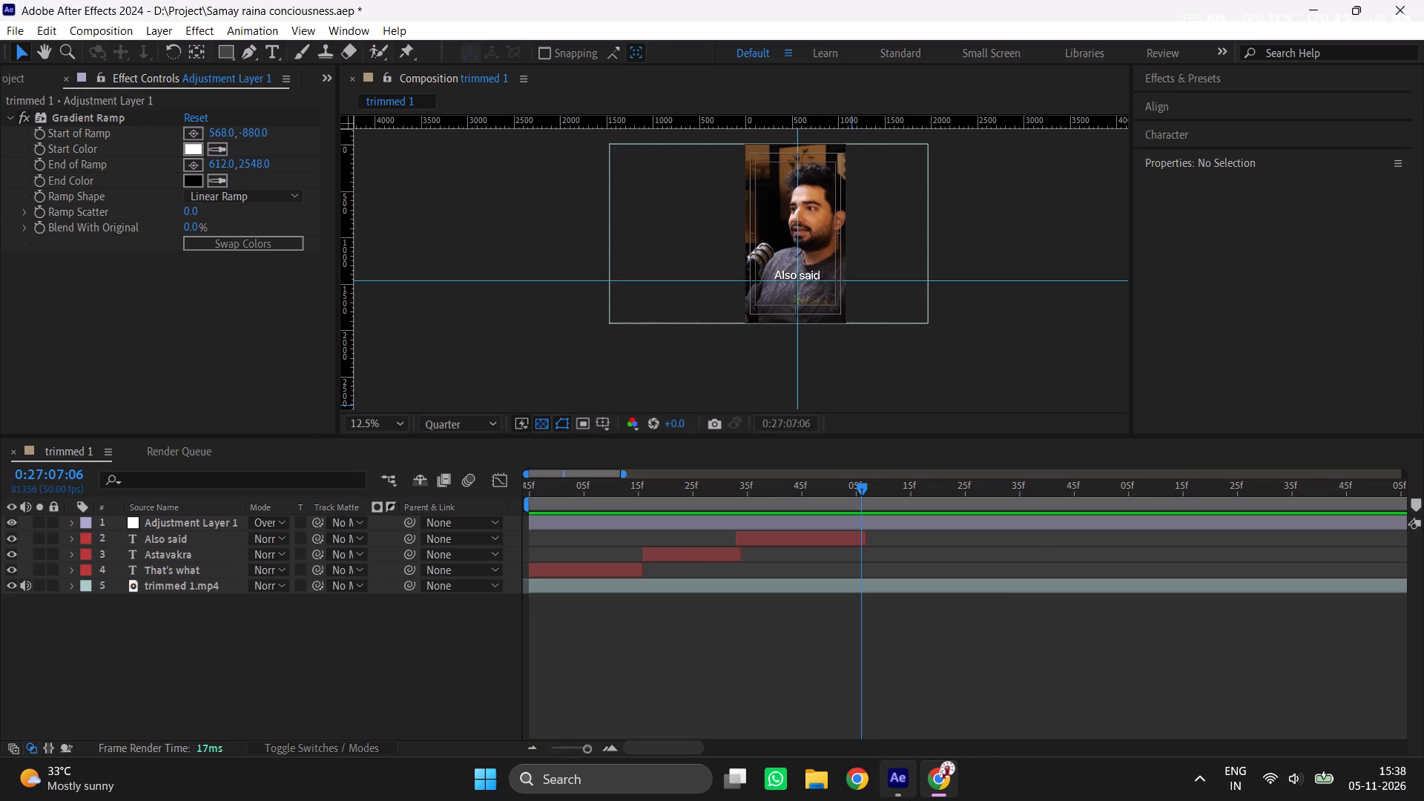
left_click(10, 74)
double_click(162, 361)
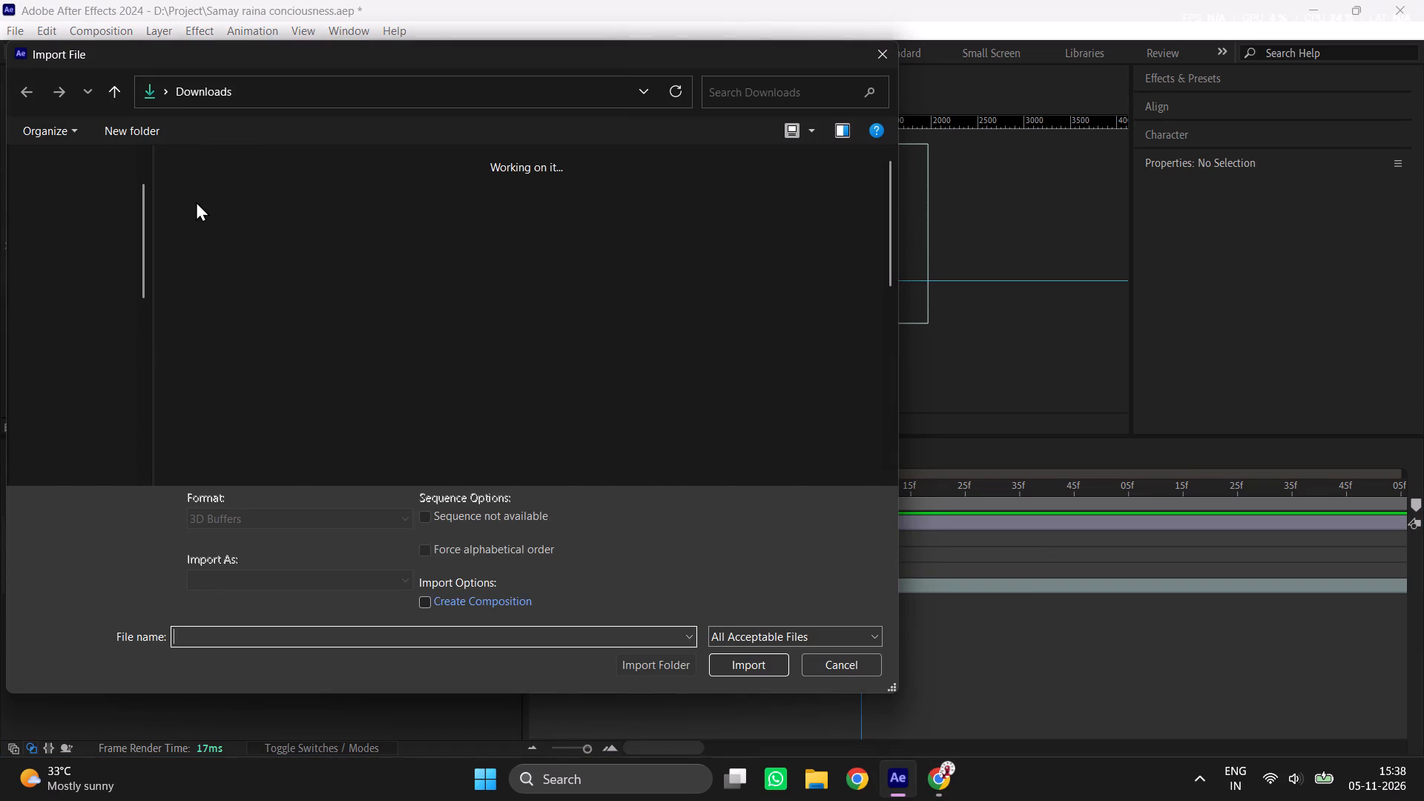
left_click_drag(195, 217, 217, 217)
left_click(735, 651)
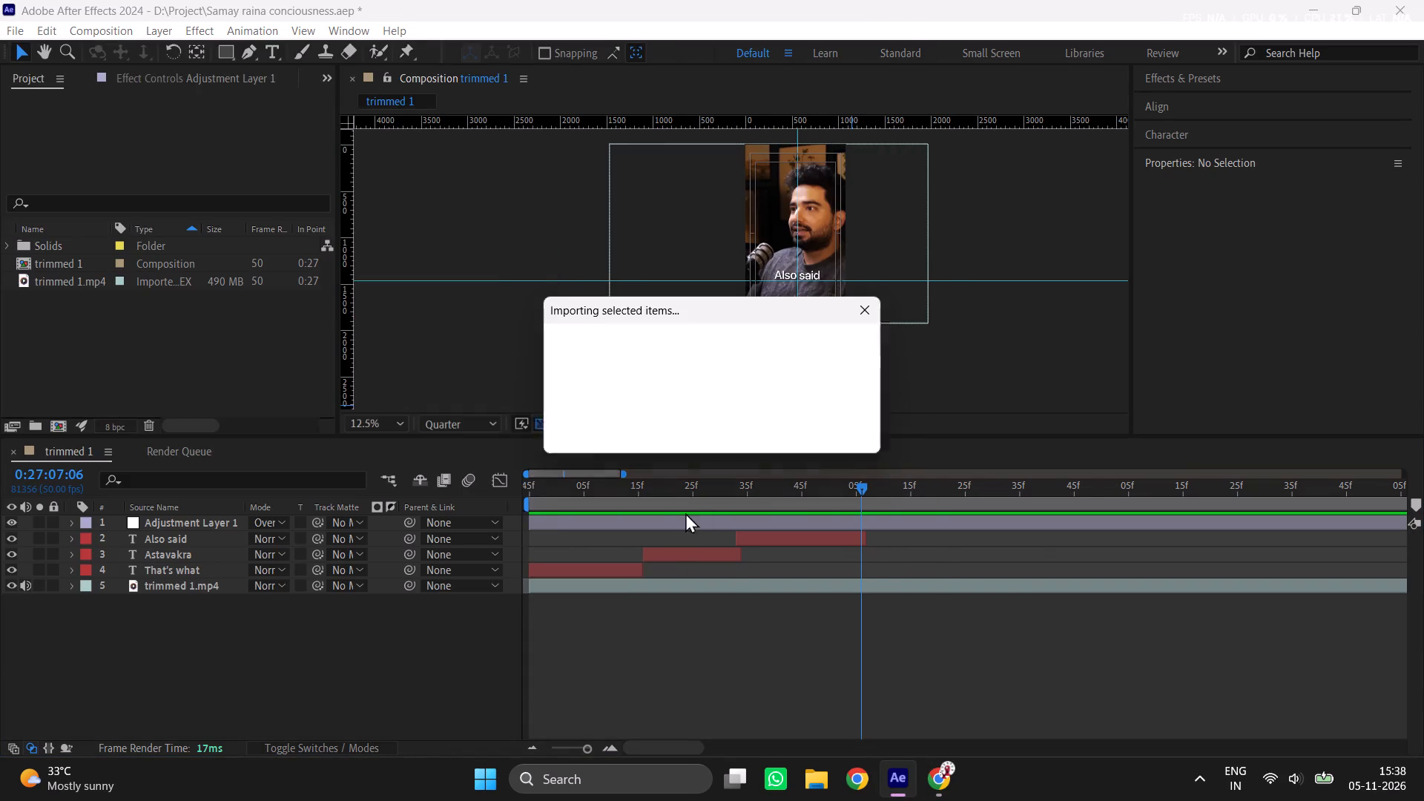
Place the Gemini image in the trimmed 1 timeline below Adjustment Layer 1, starting at 0:27:07:06.
left_click_drag(59, 295, 871, 536)
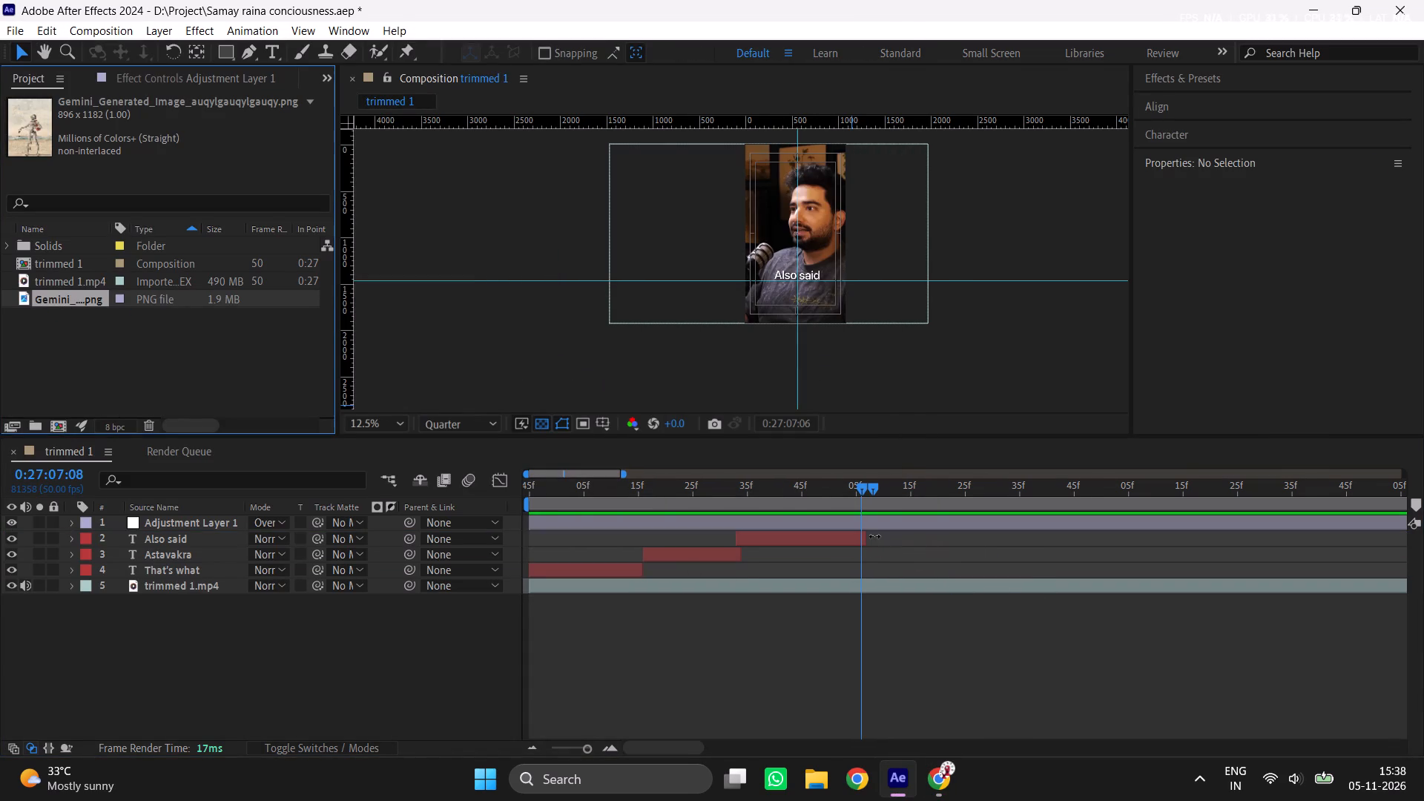
left_click_drag(889, 540, 875, 544)
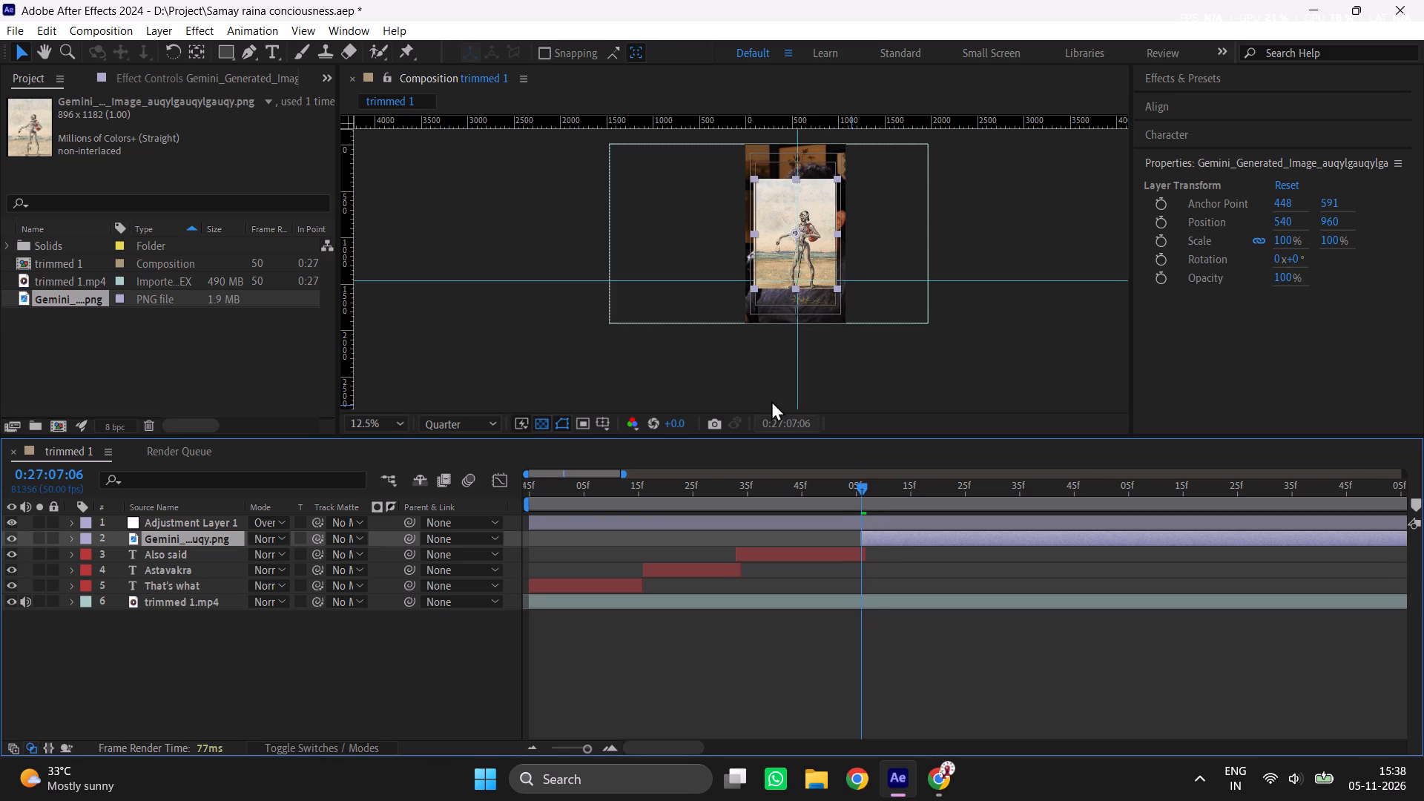
Scale the Gemini image layer to 175% so it fills the vertical frame.
key("s")
left_click_drag(283, 554, 373, 573)
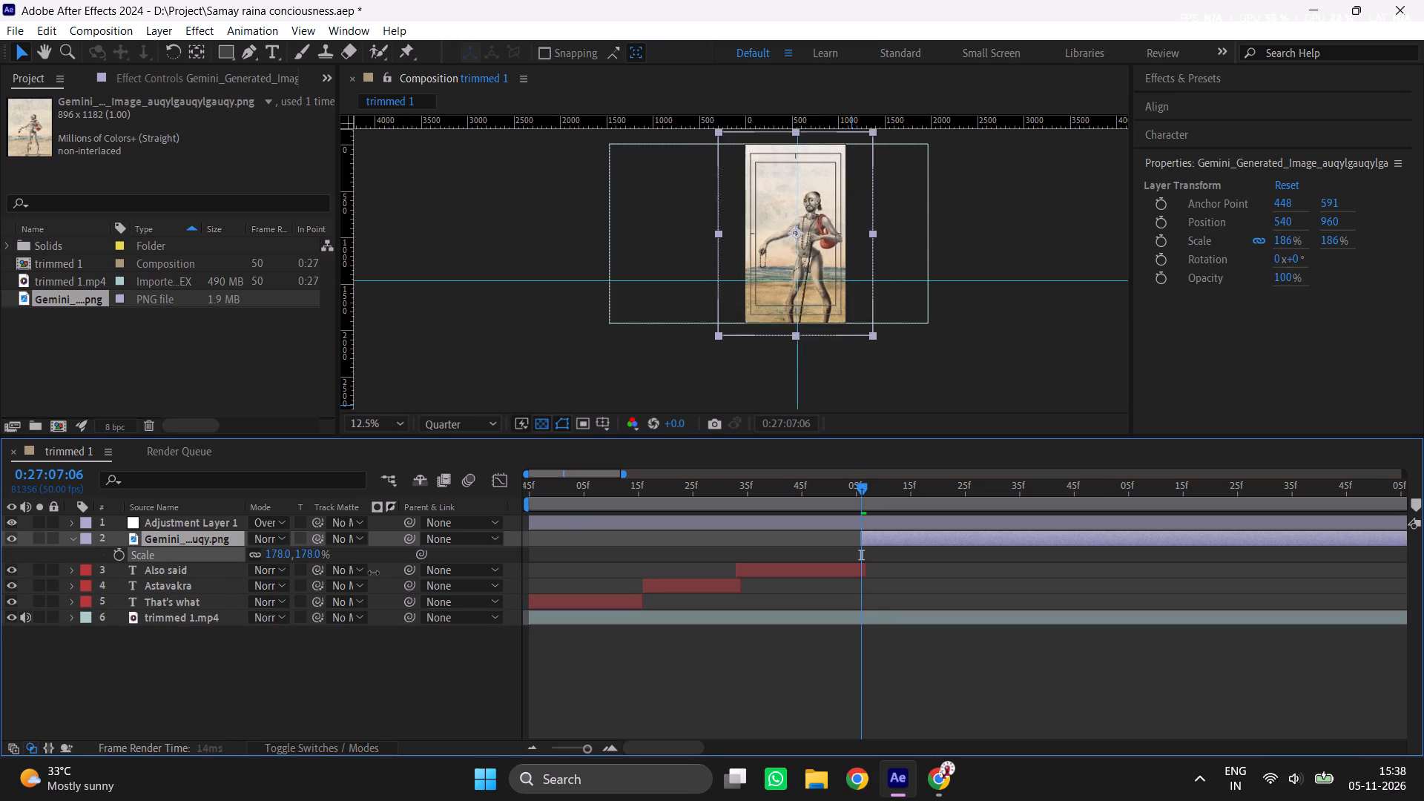
left_click_drag(373, 573, 373, 573)
left_click(831, 710)
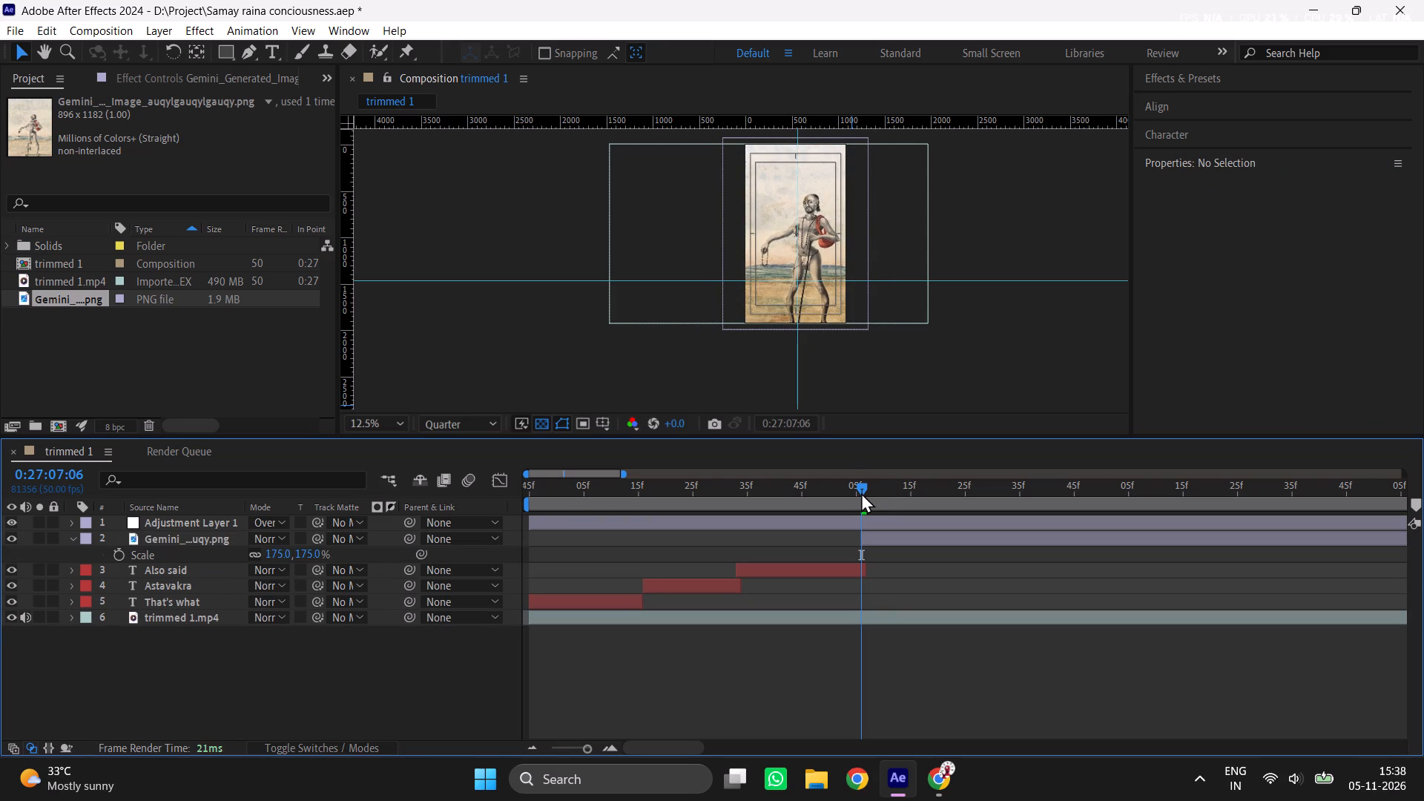
Play back the transition from the "Also said" subtitle into the Astavakra image to check its timing.
left_click_drag(861, 492, 831, 514)
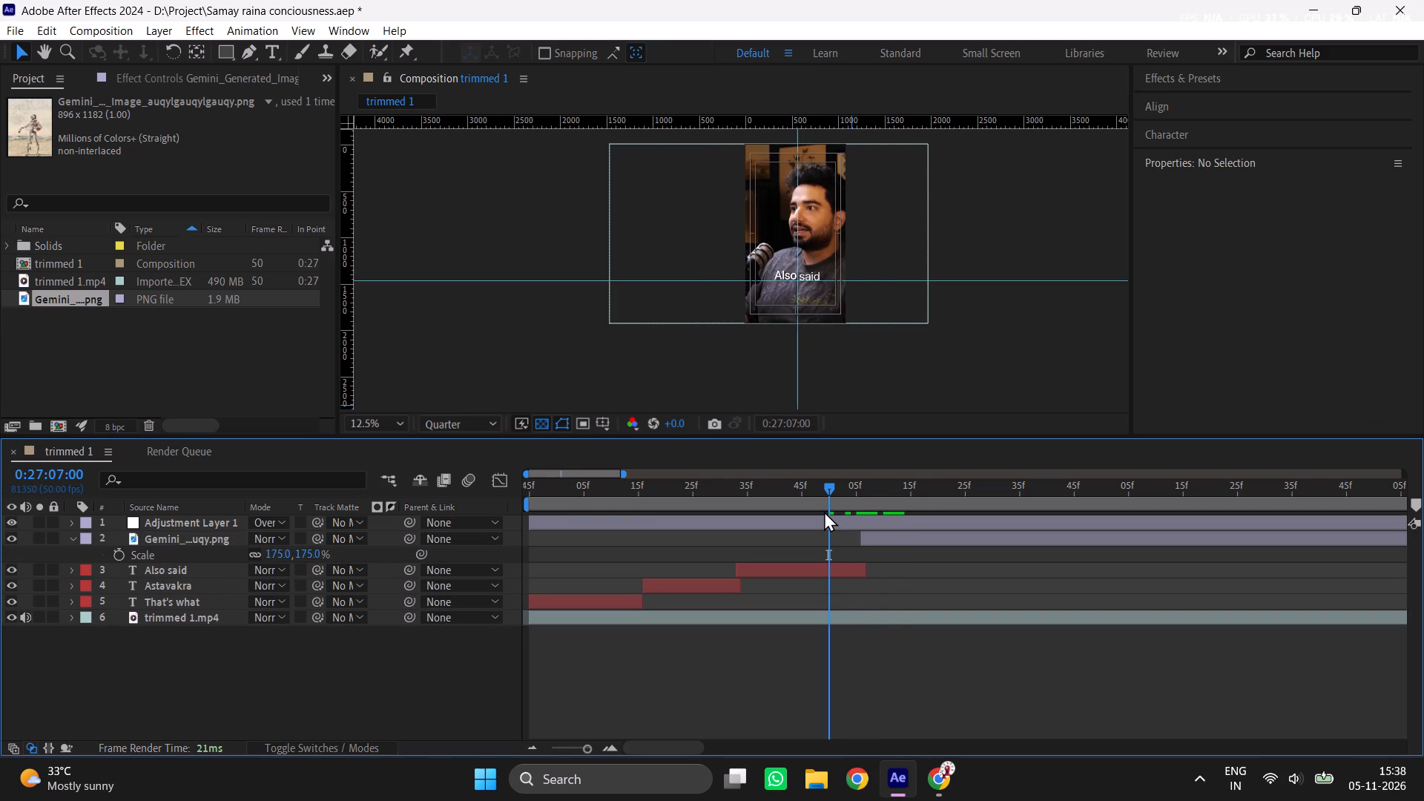
key("space")
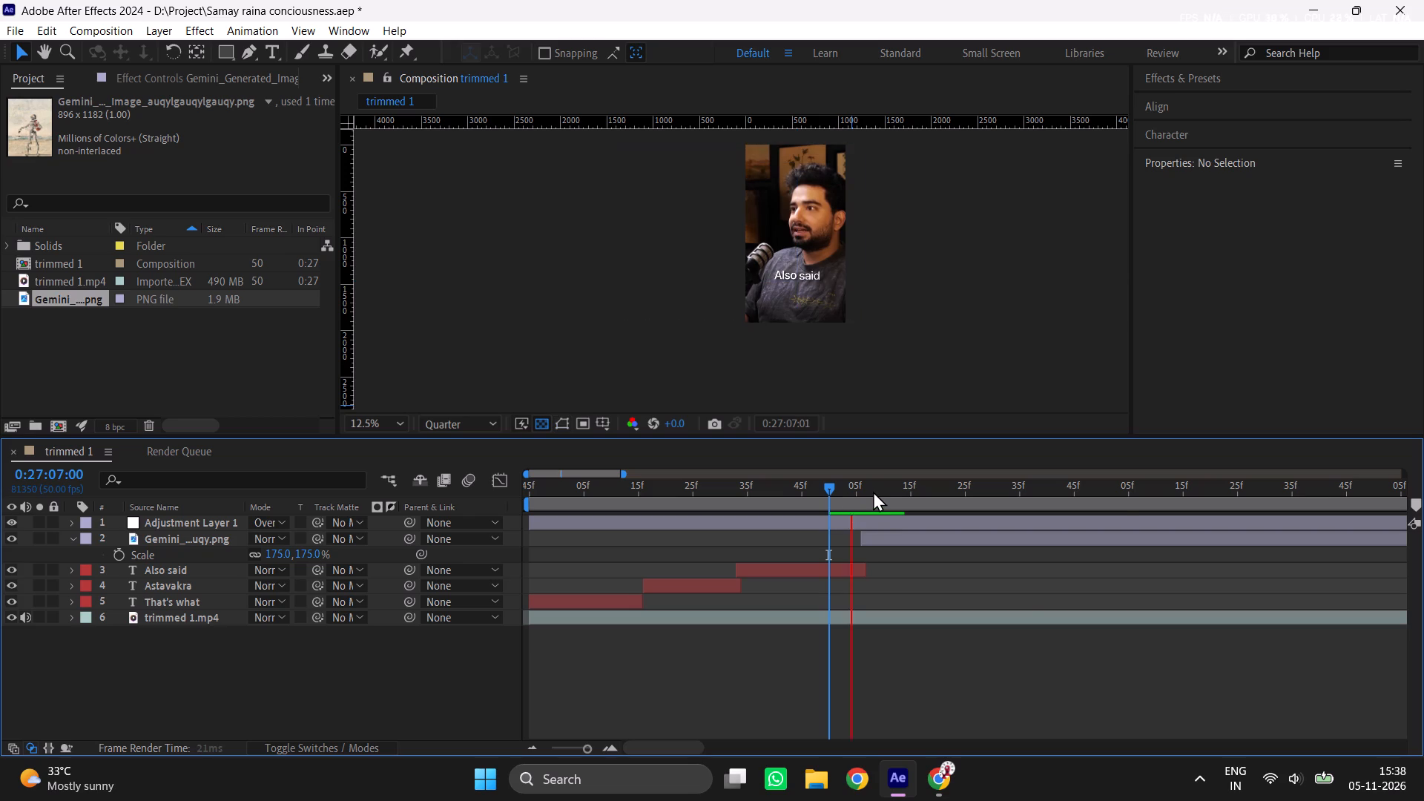
left_click(853, 483)
key("space")
key("space")
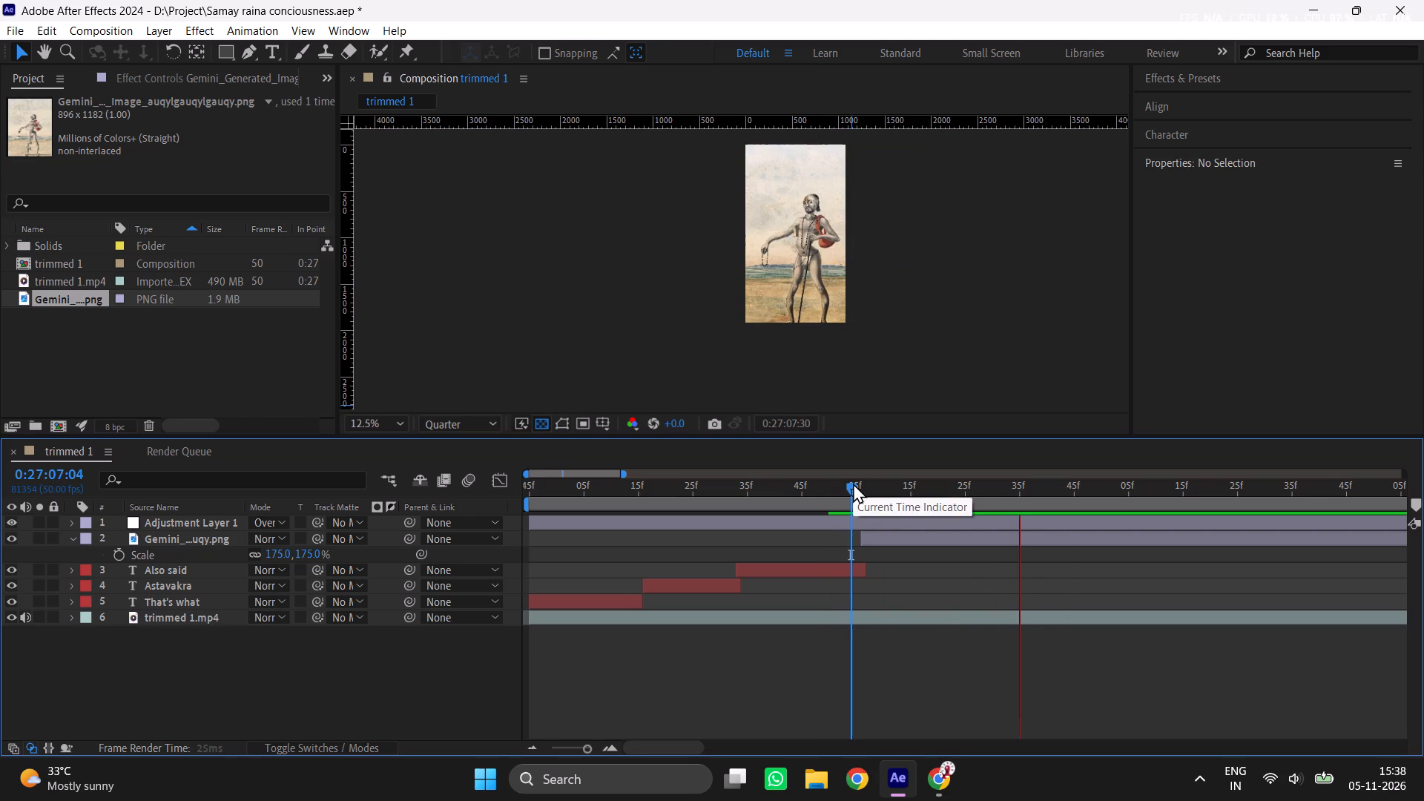
key("space")
key("space")
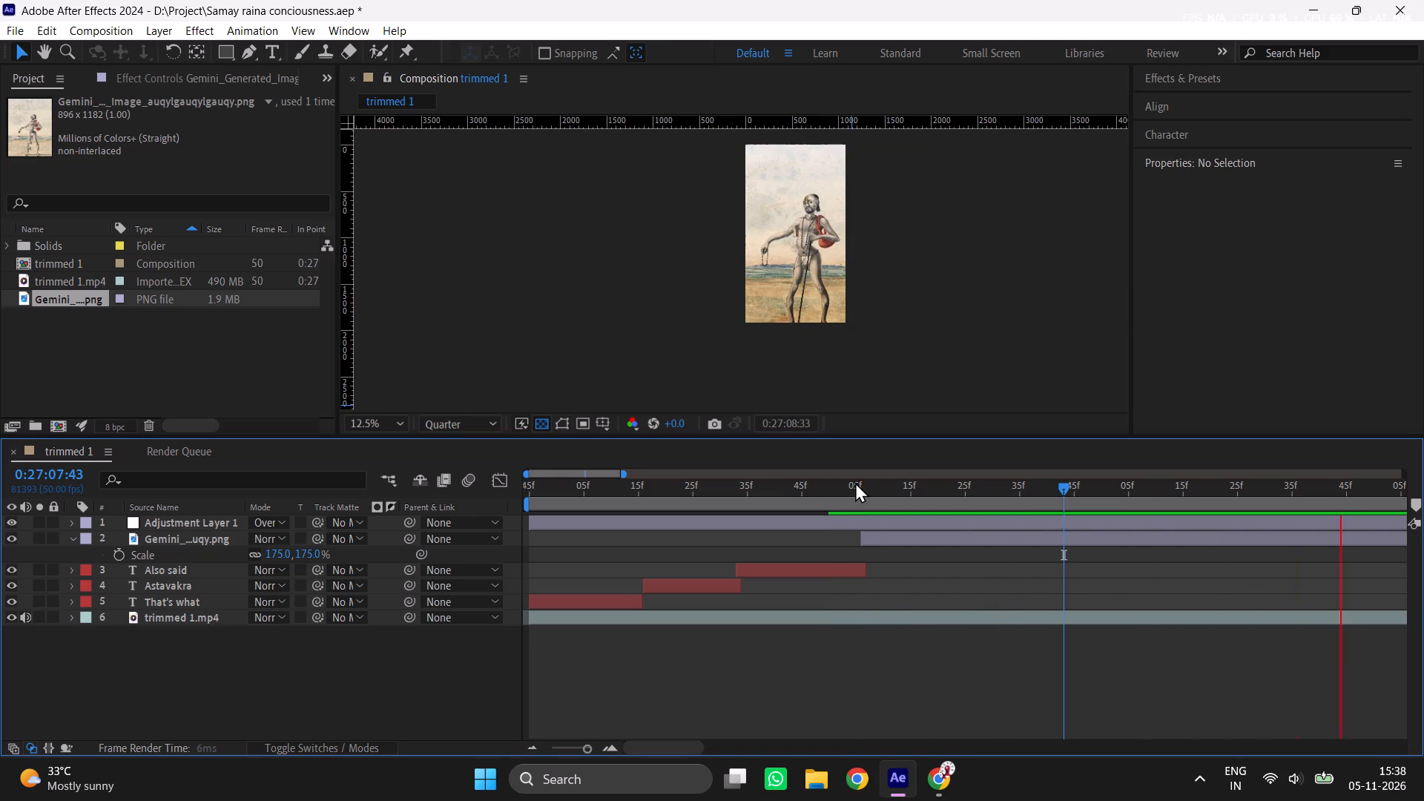
left_click(761, 495)
key("space")
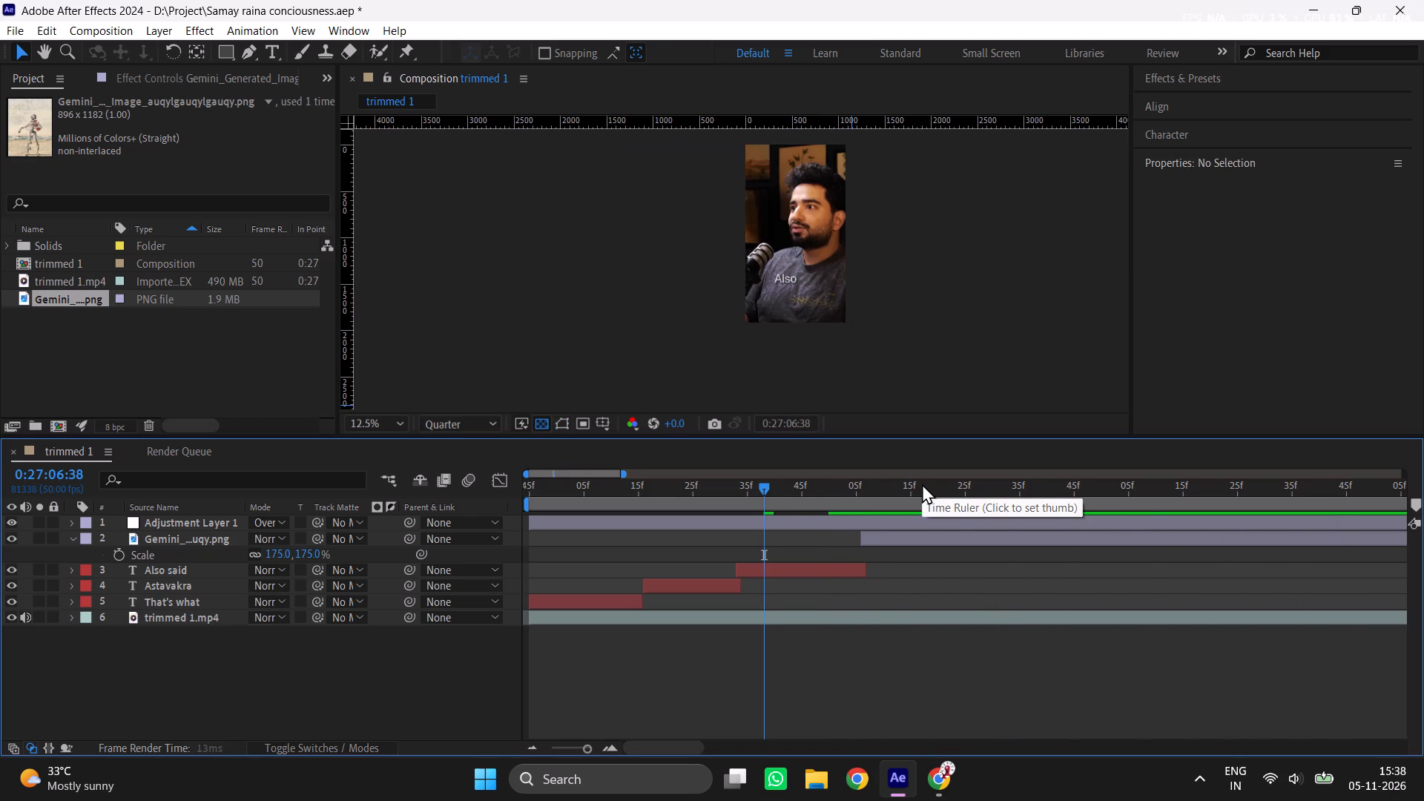
key("space")
Keyframe the image's Position from 778, 960 at 0:27:07:06 to 540, 960 at about 0:27:07:31.
left_click_drag(843, 487, 860, 493)
left_click(871, 536)
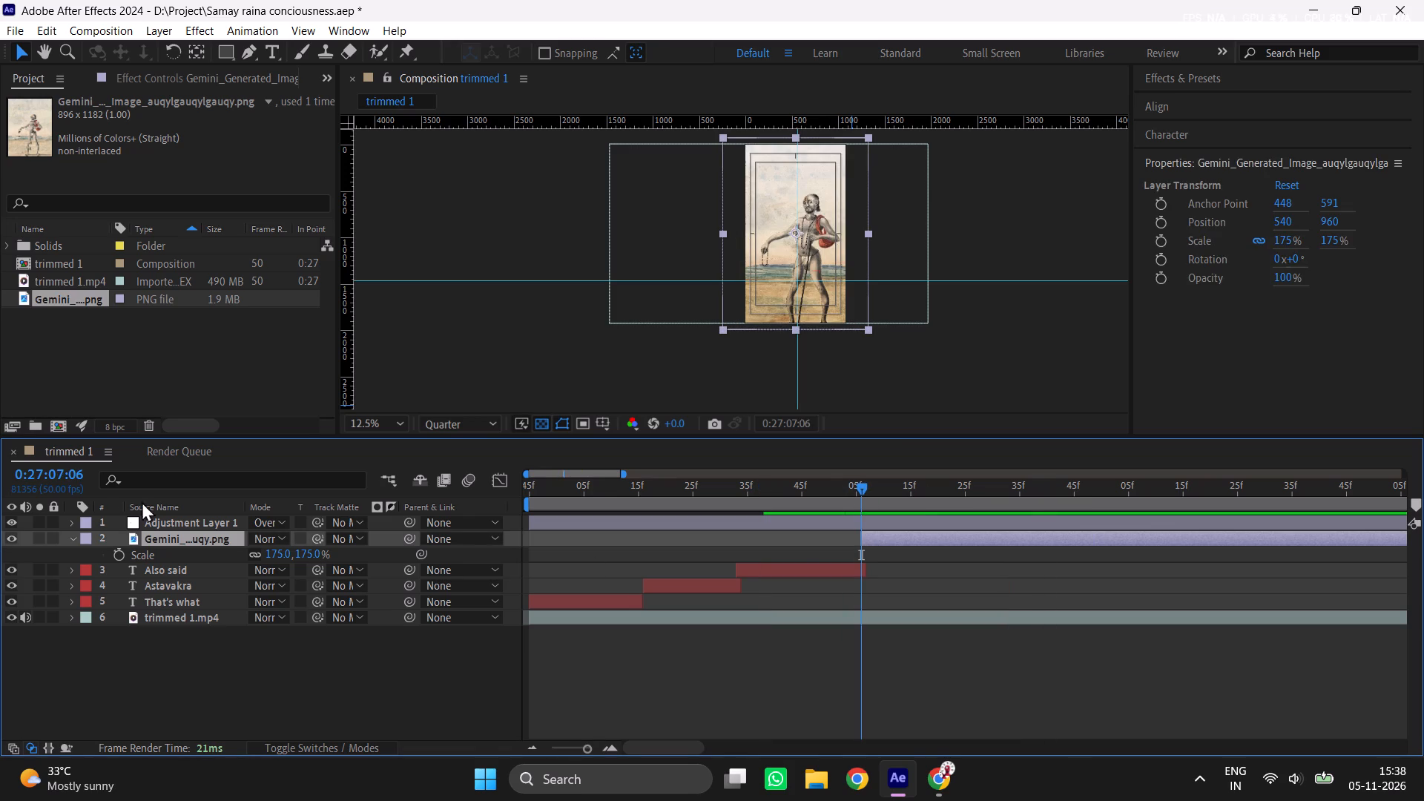
key("p")
left_click(119, 551)
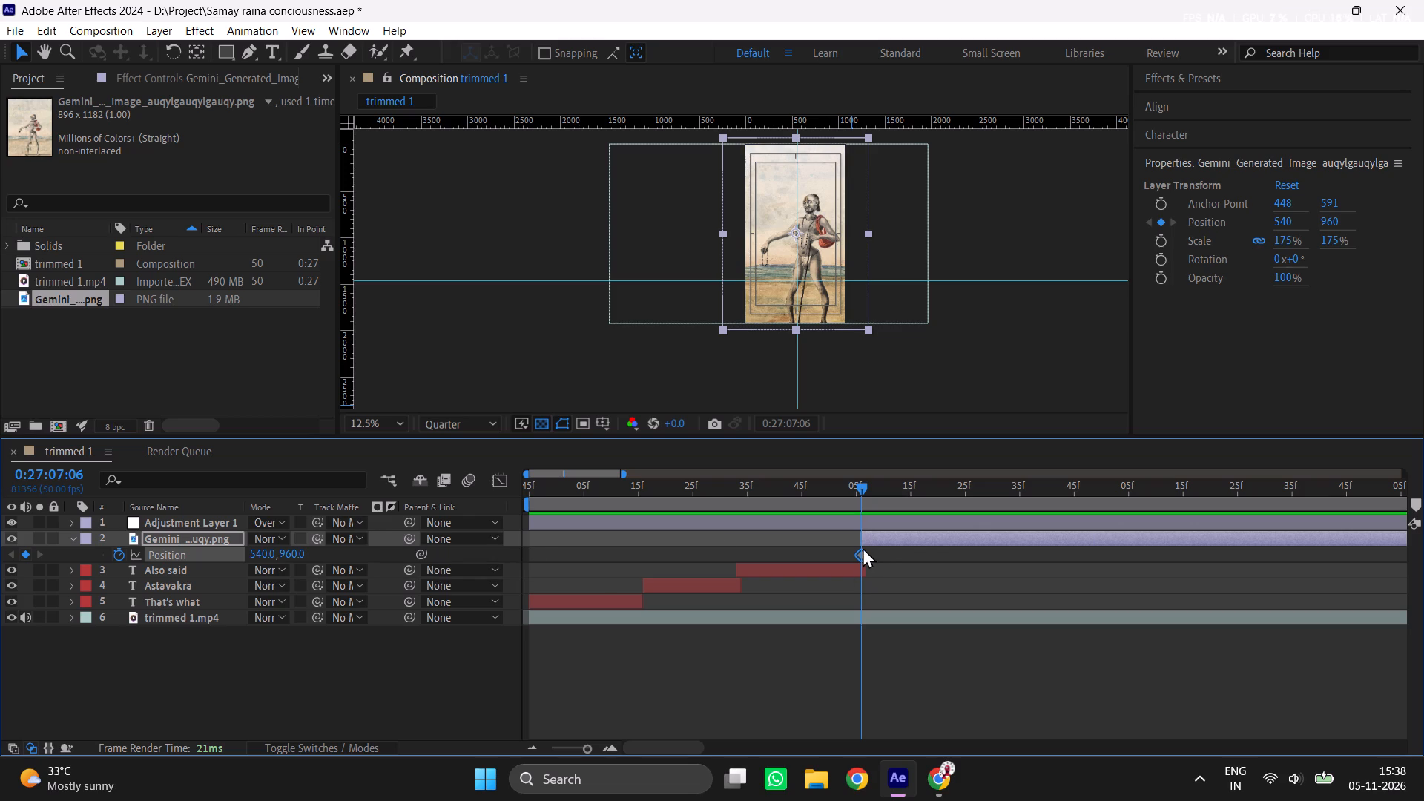
left_click_drag(864, 549, 1002, 550)
left_click_drag(255, 554, 522, 600)
Apply Easy Ease to both Position keyframes, shape the speed curve to peak early with a long slowdown, and preview the slide.
left_click_drag(1021, 558, 719, 541)
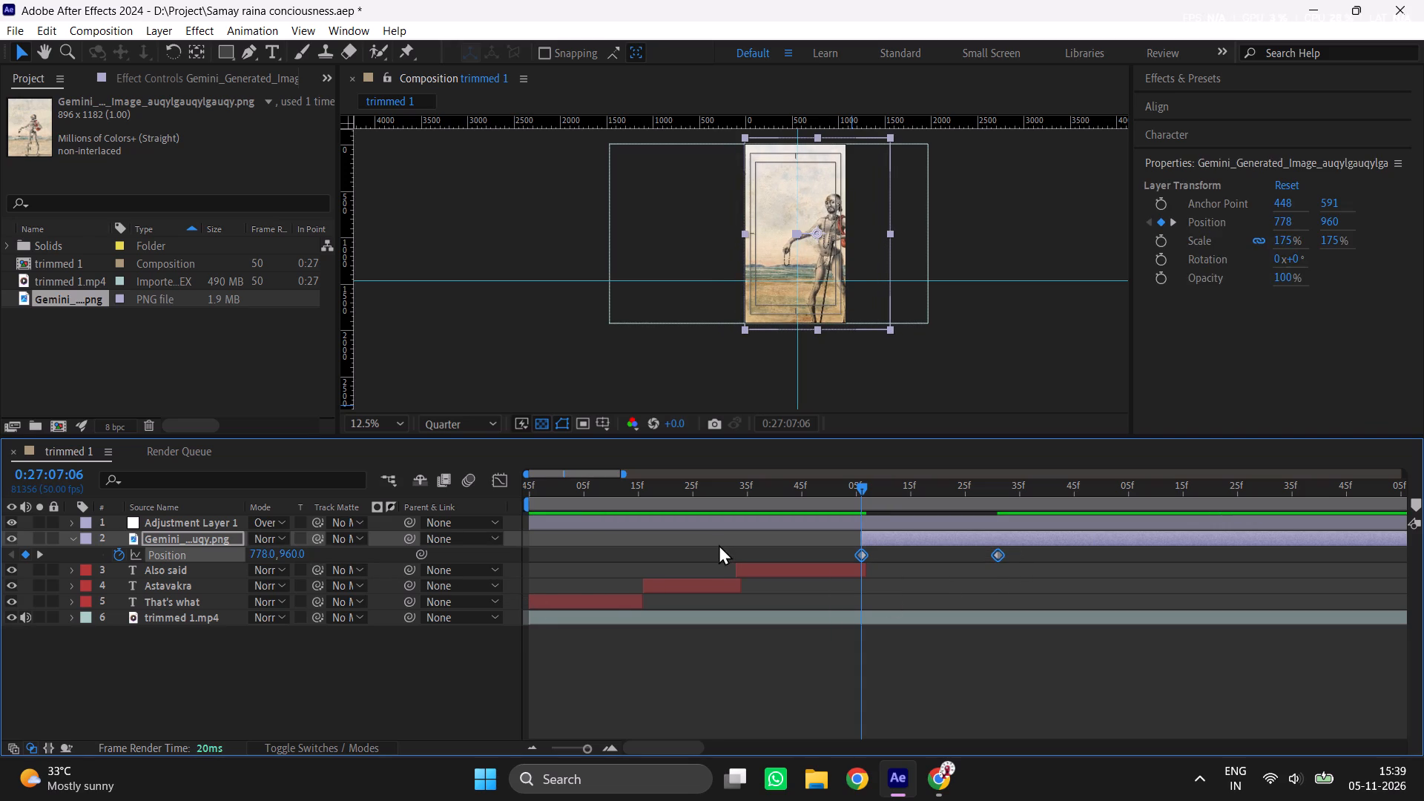
key("F9")
left_click(498, 475)
left_click_drag(1126, 667, 904, 750)
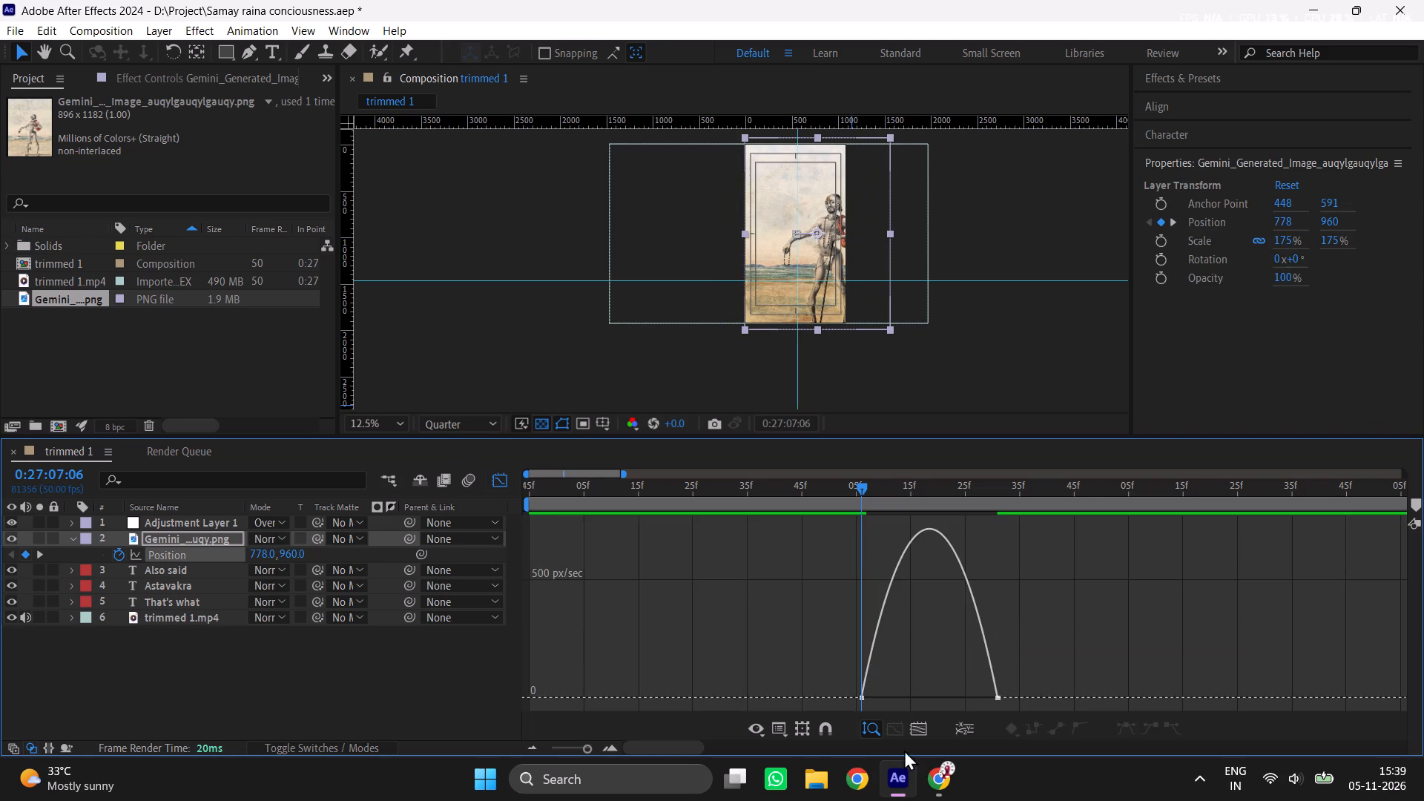
left_click_drag(904, 750, 738, 753)
left_click_drag(976, 700, 911, 699)
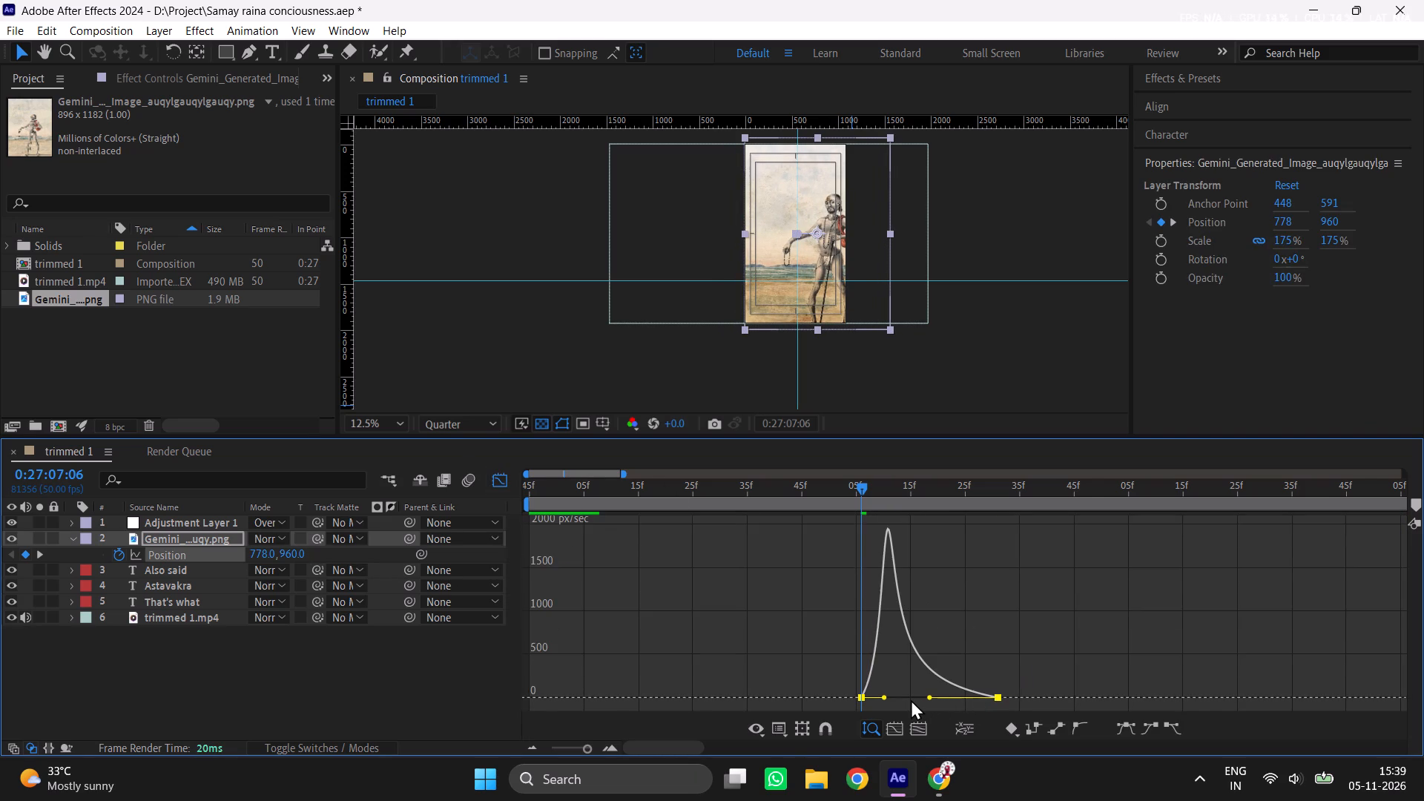
key("space")
key("space")
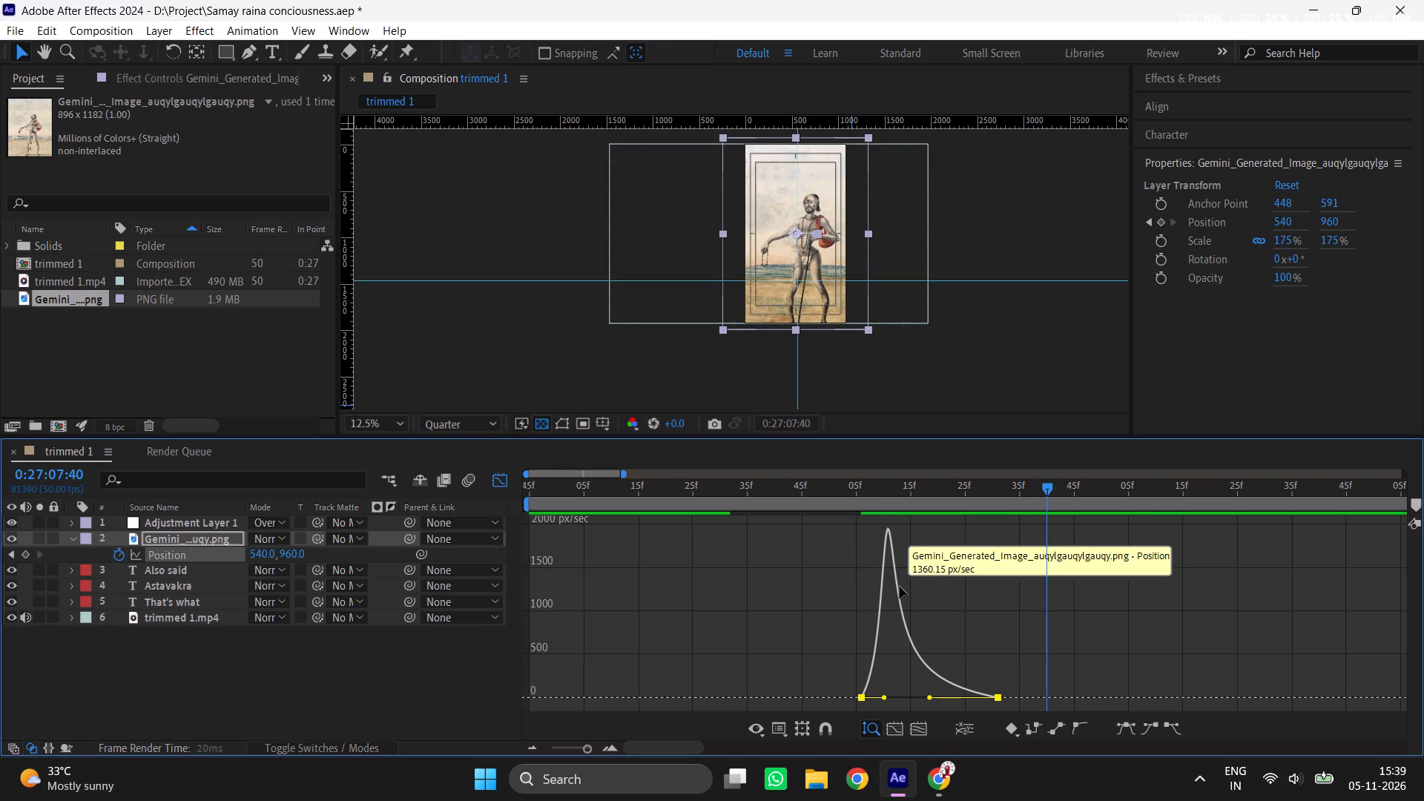
left_click(502, 484)
left_click(829, 659)
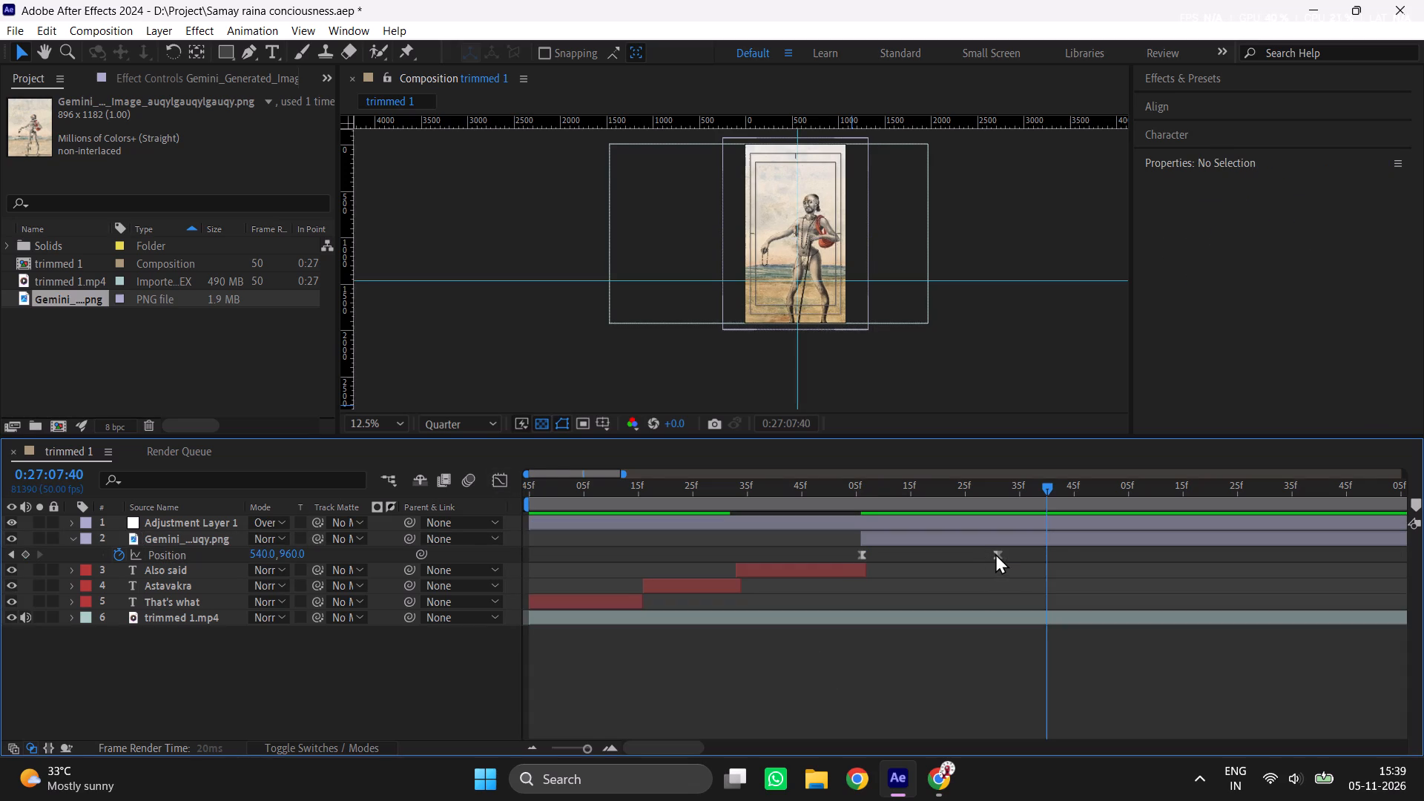
Move the image's ending Position keyframe to about 0:27:07:46 and preview the slower slide.
left_click_drag(1003, 553, 1067, 547)
left_click_drag(997, 553, 1078, 556)
left_click_drag(843, 489, 811, 499)
key("space")
left_click(825, 488)
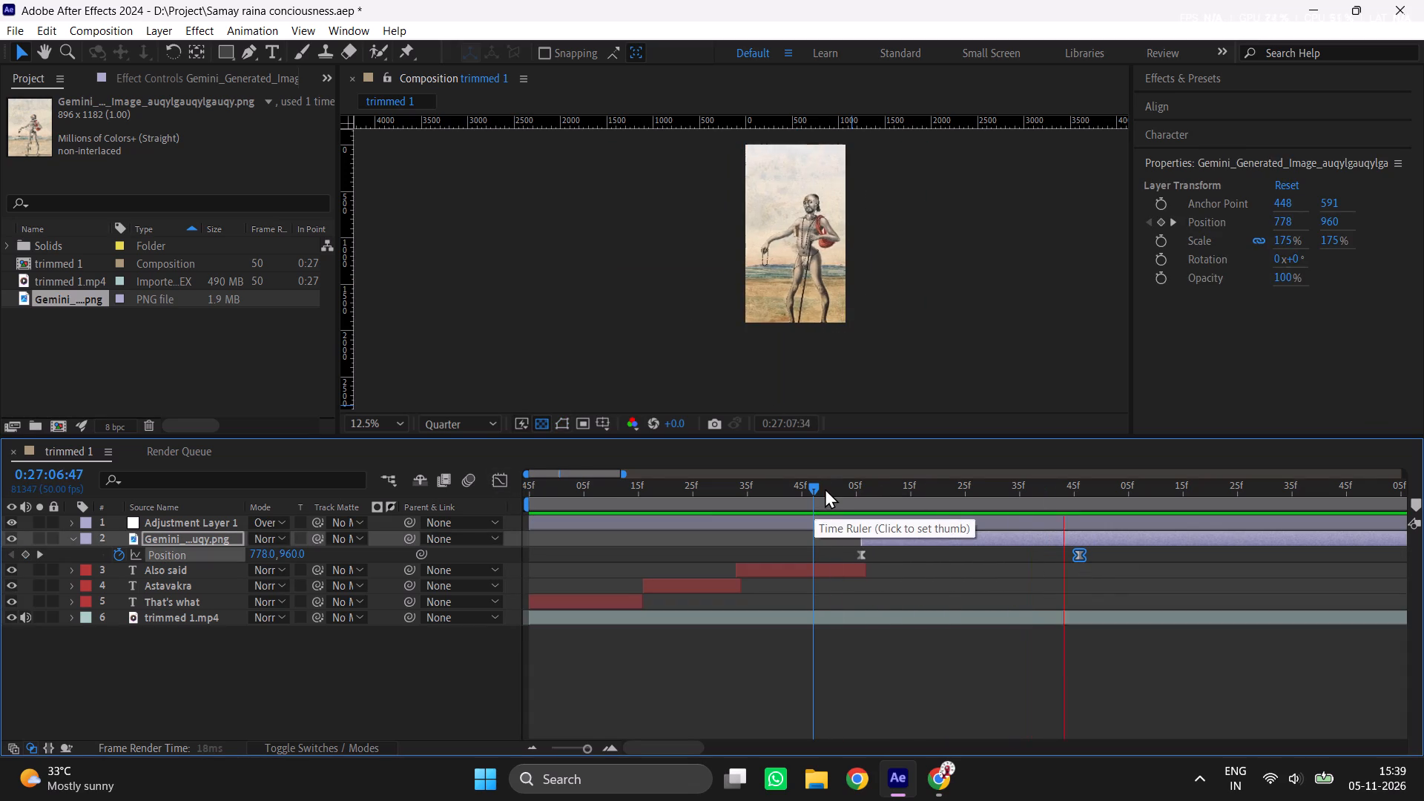
key("space")
Add a Scale keyframe of 175% to the Gemini image at 0:27:07:06.
left_click_drag(851, 472, 864, 481)
left_click(863, 481)
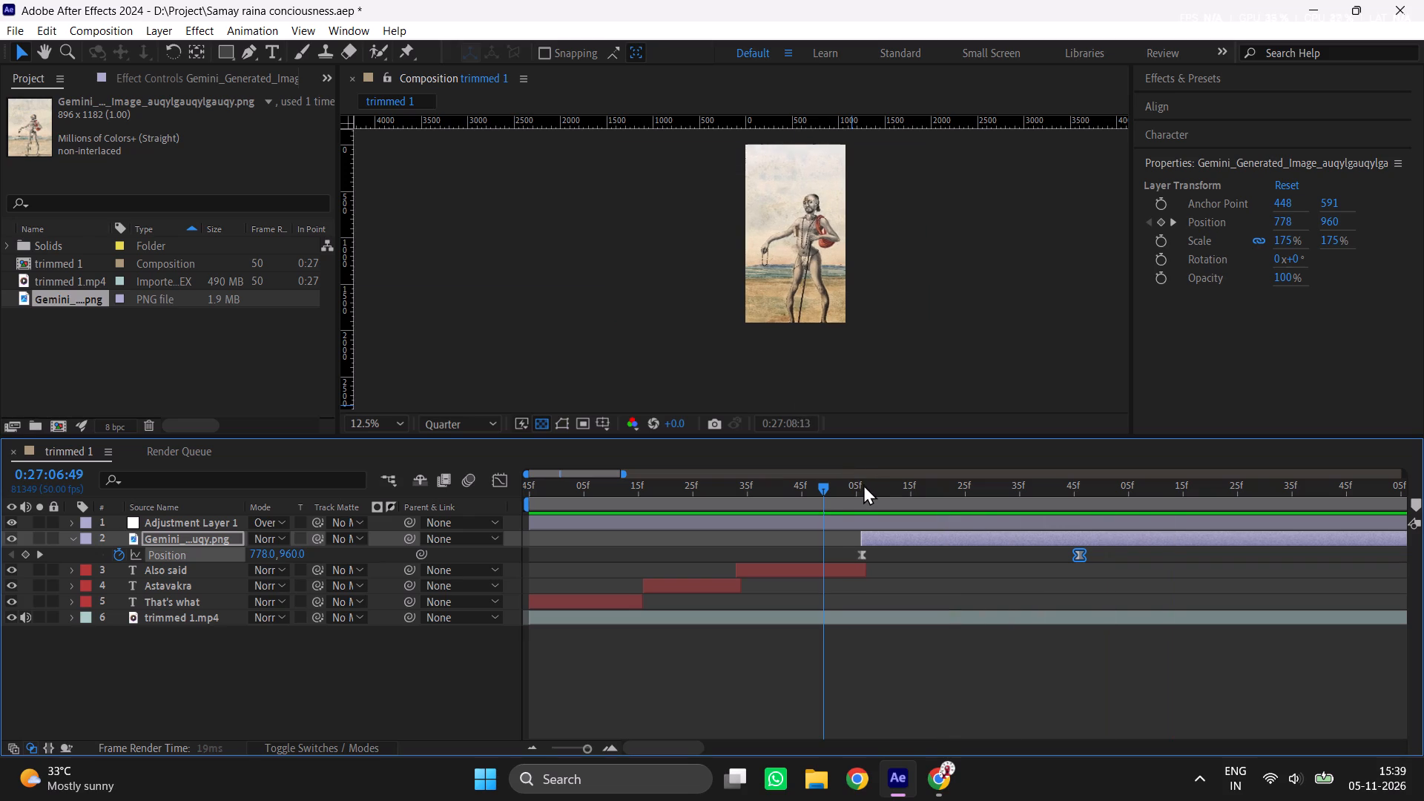
key("s")
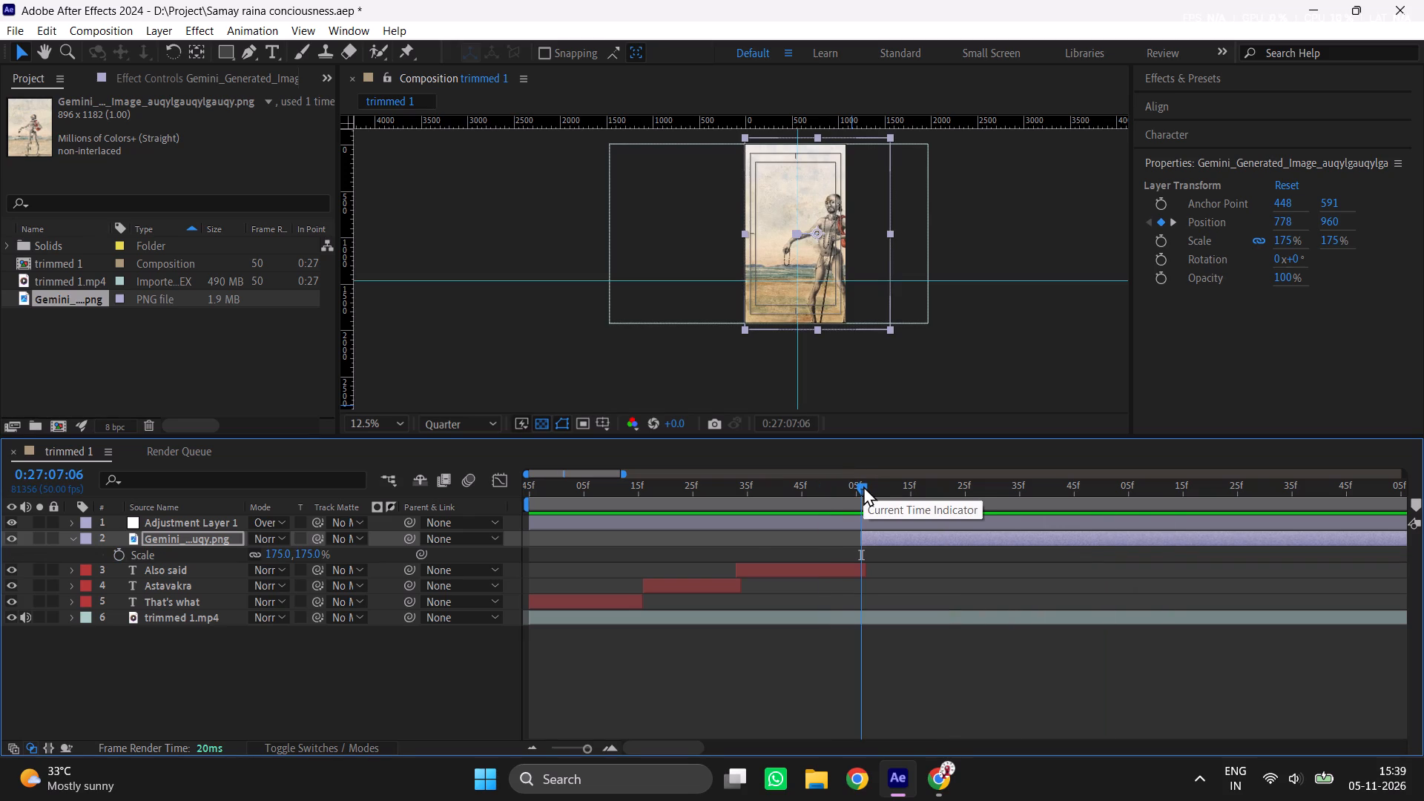
left_click(125, 554)
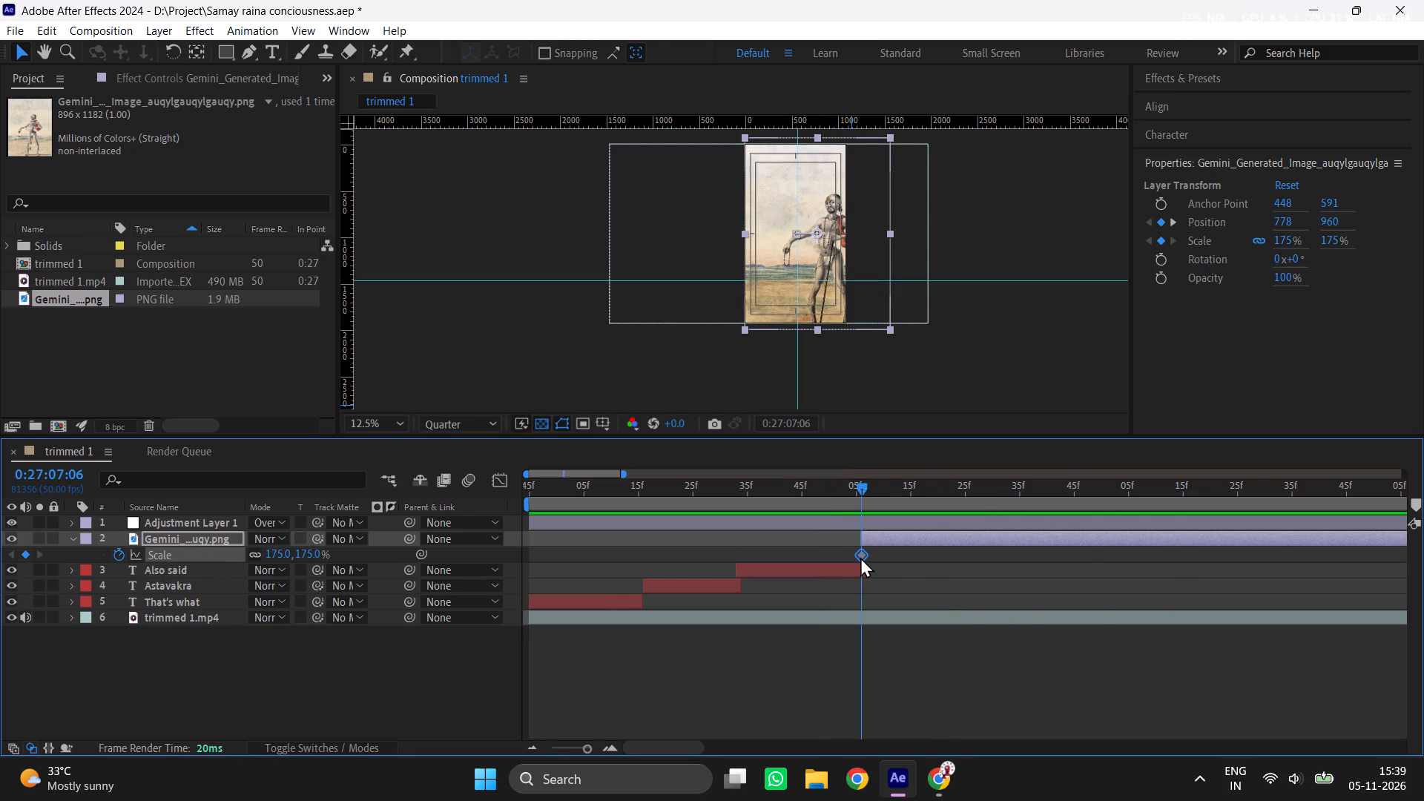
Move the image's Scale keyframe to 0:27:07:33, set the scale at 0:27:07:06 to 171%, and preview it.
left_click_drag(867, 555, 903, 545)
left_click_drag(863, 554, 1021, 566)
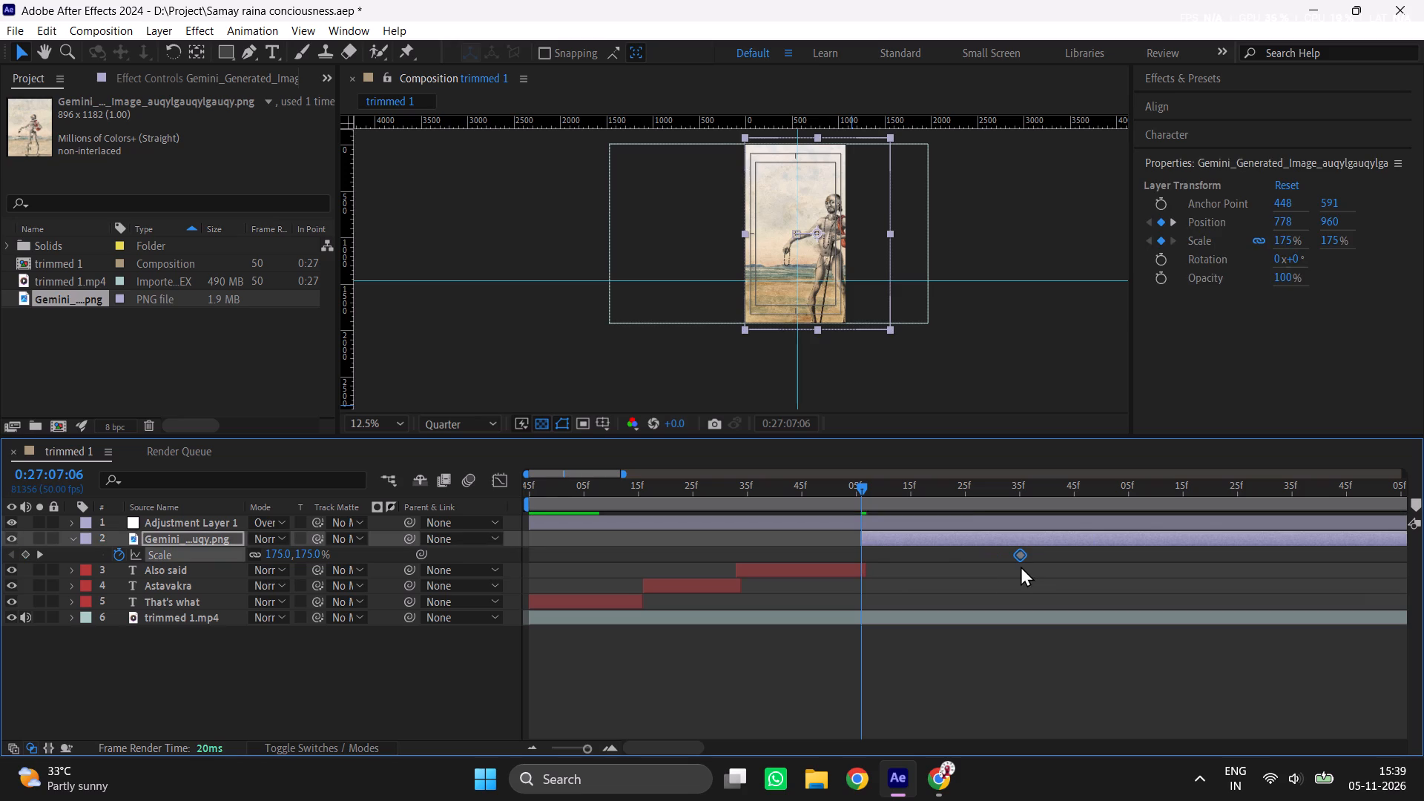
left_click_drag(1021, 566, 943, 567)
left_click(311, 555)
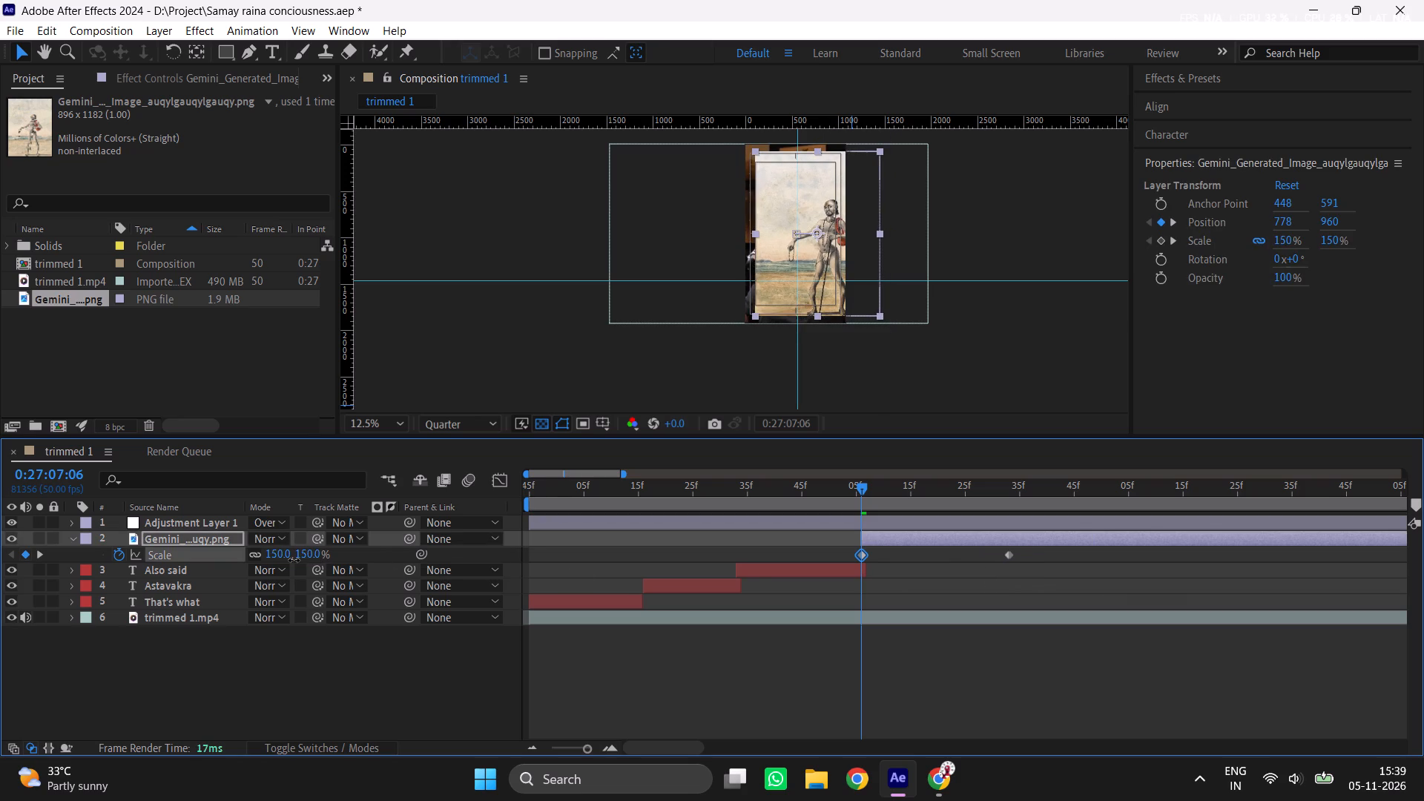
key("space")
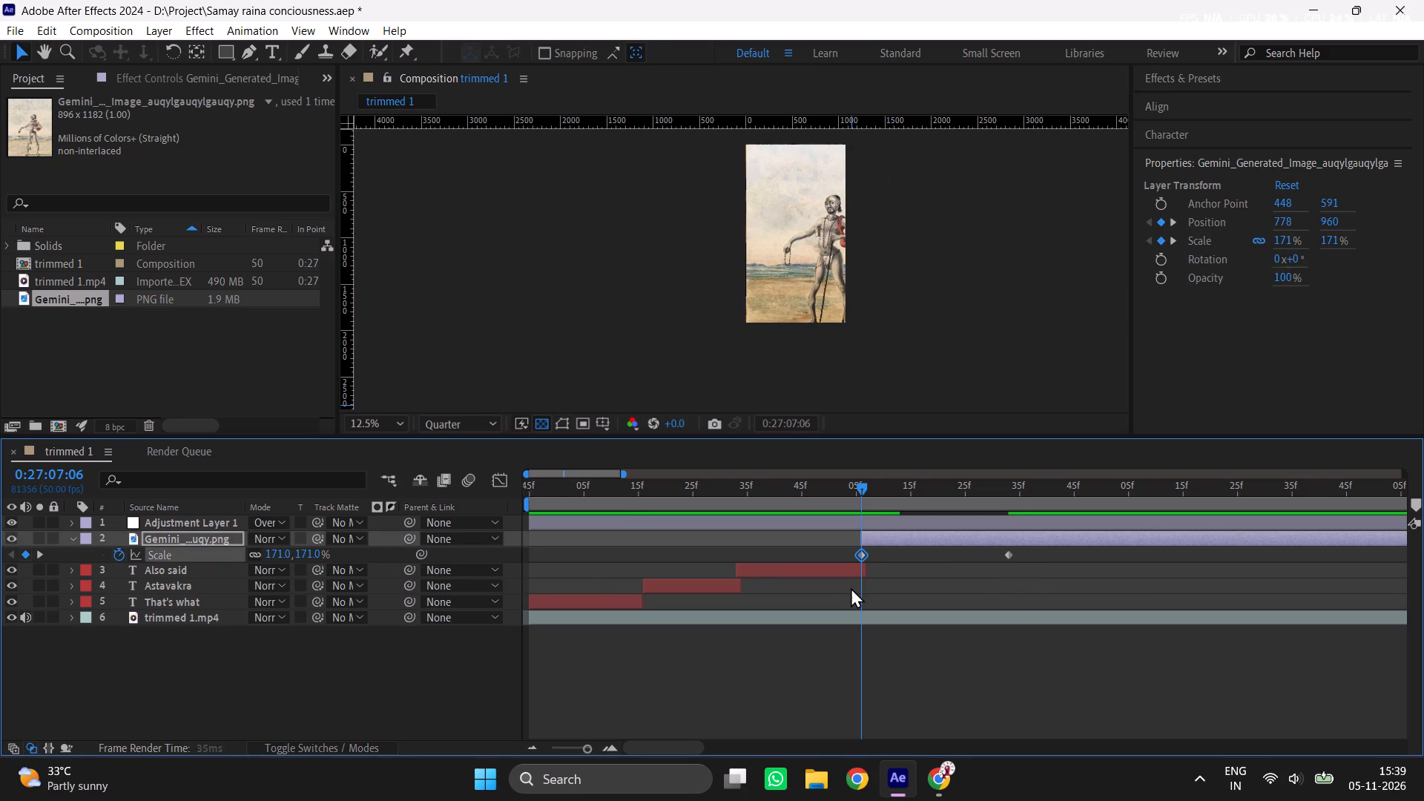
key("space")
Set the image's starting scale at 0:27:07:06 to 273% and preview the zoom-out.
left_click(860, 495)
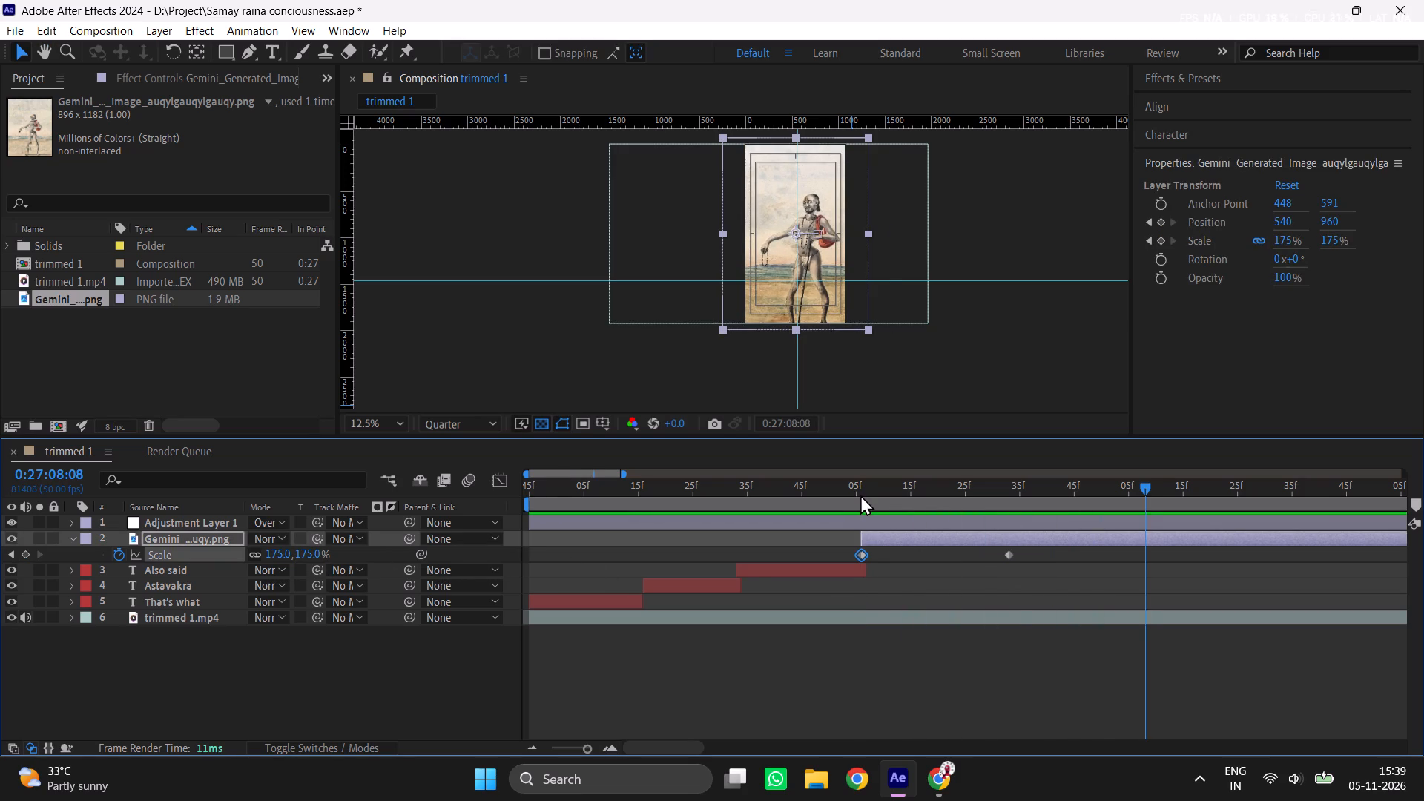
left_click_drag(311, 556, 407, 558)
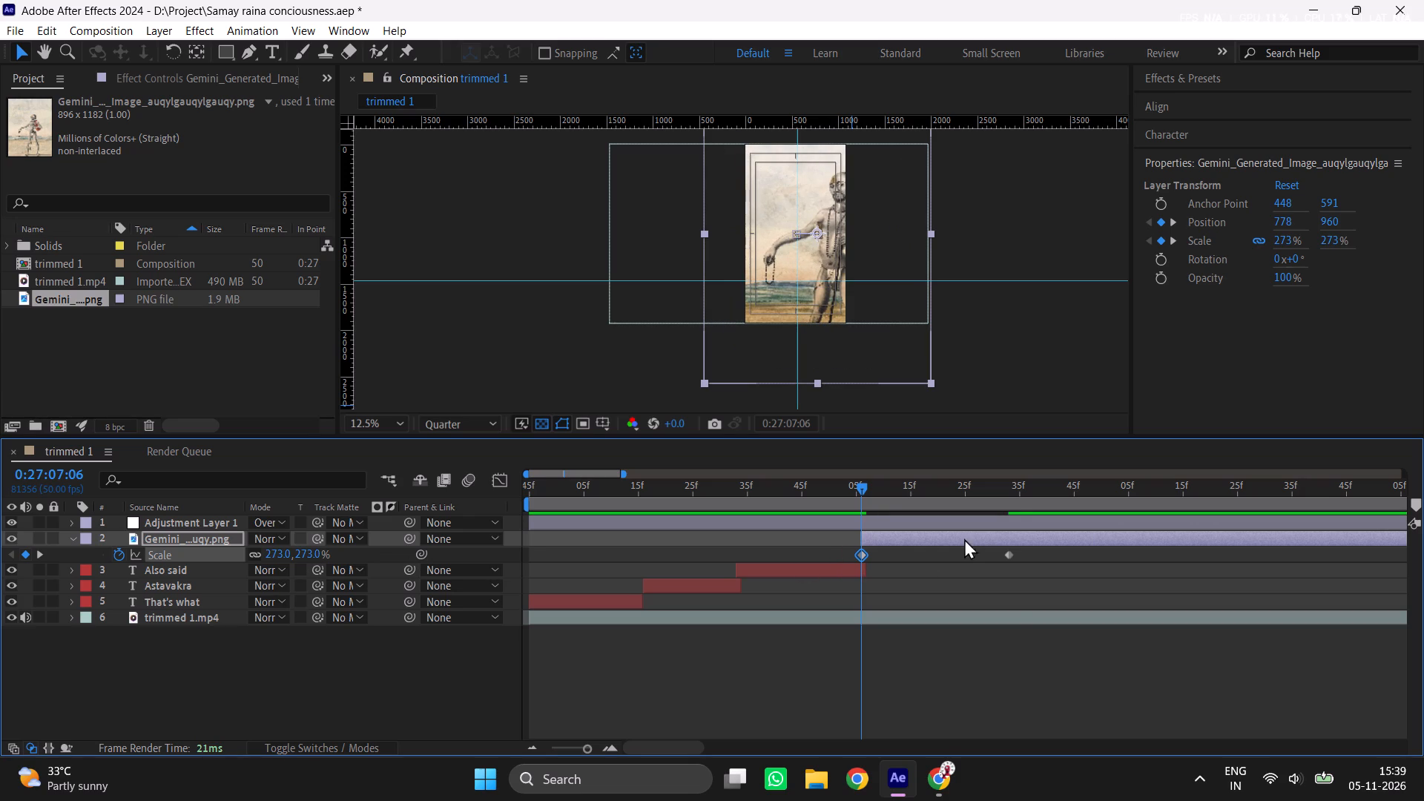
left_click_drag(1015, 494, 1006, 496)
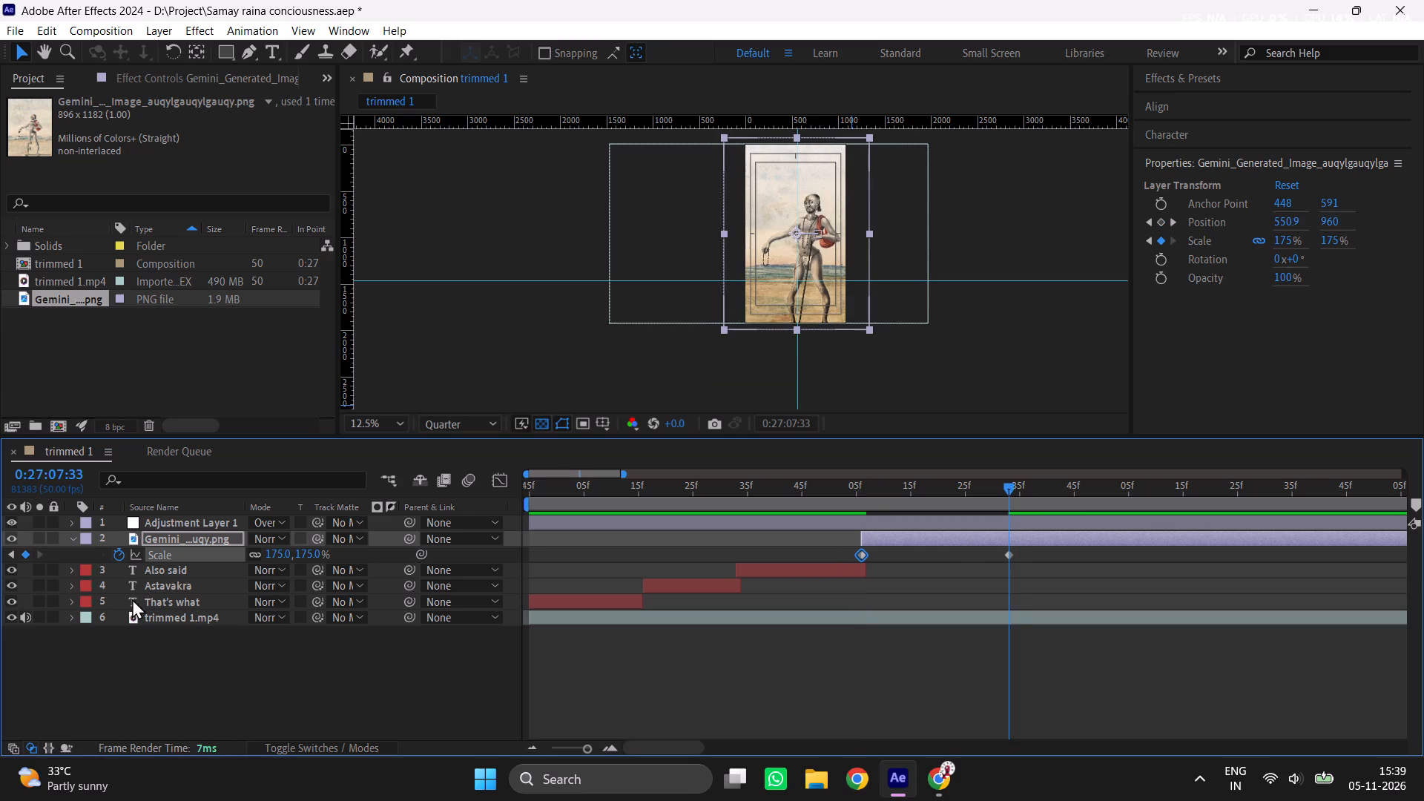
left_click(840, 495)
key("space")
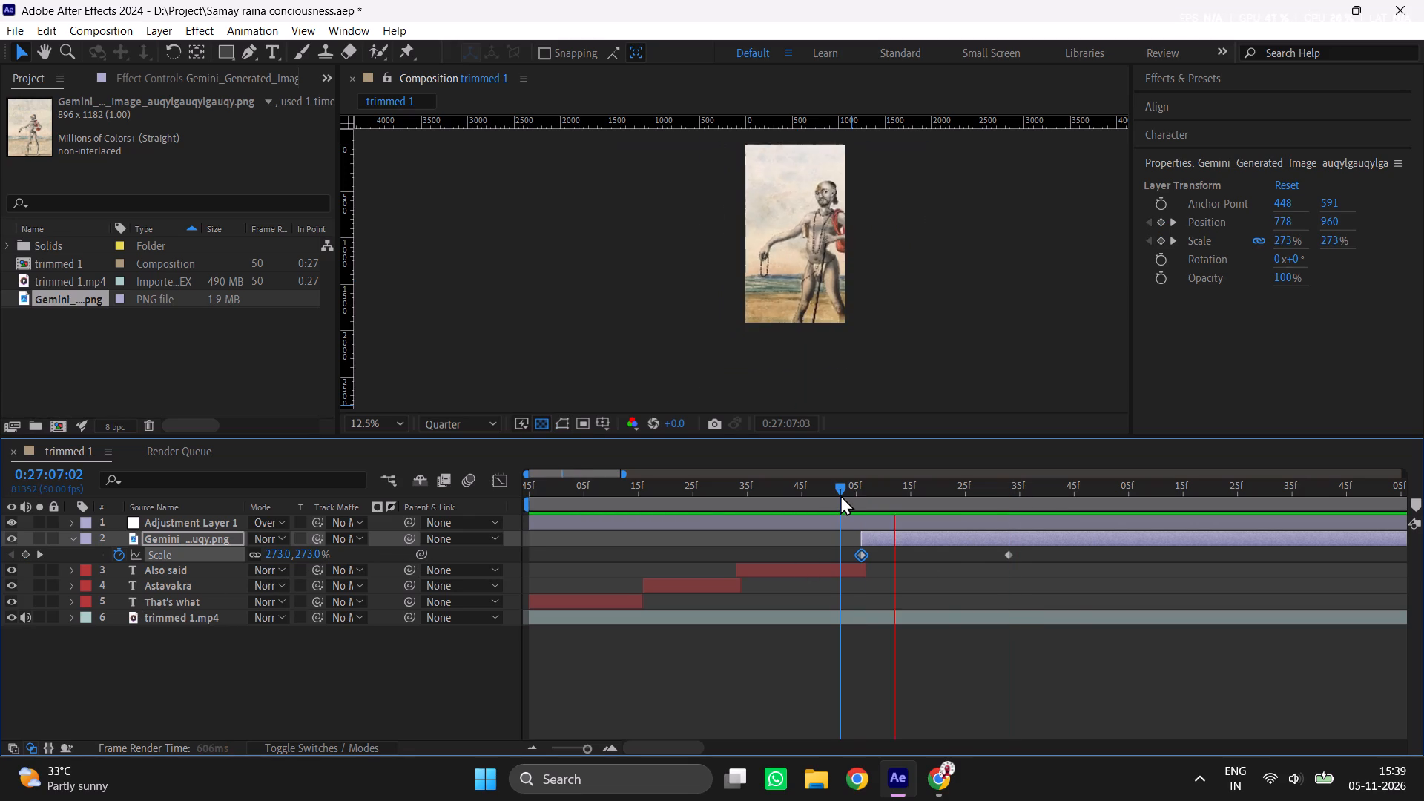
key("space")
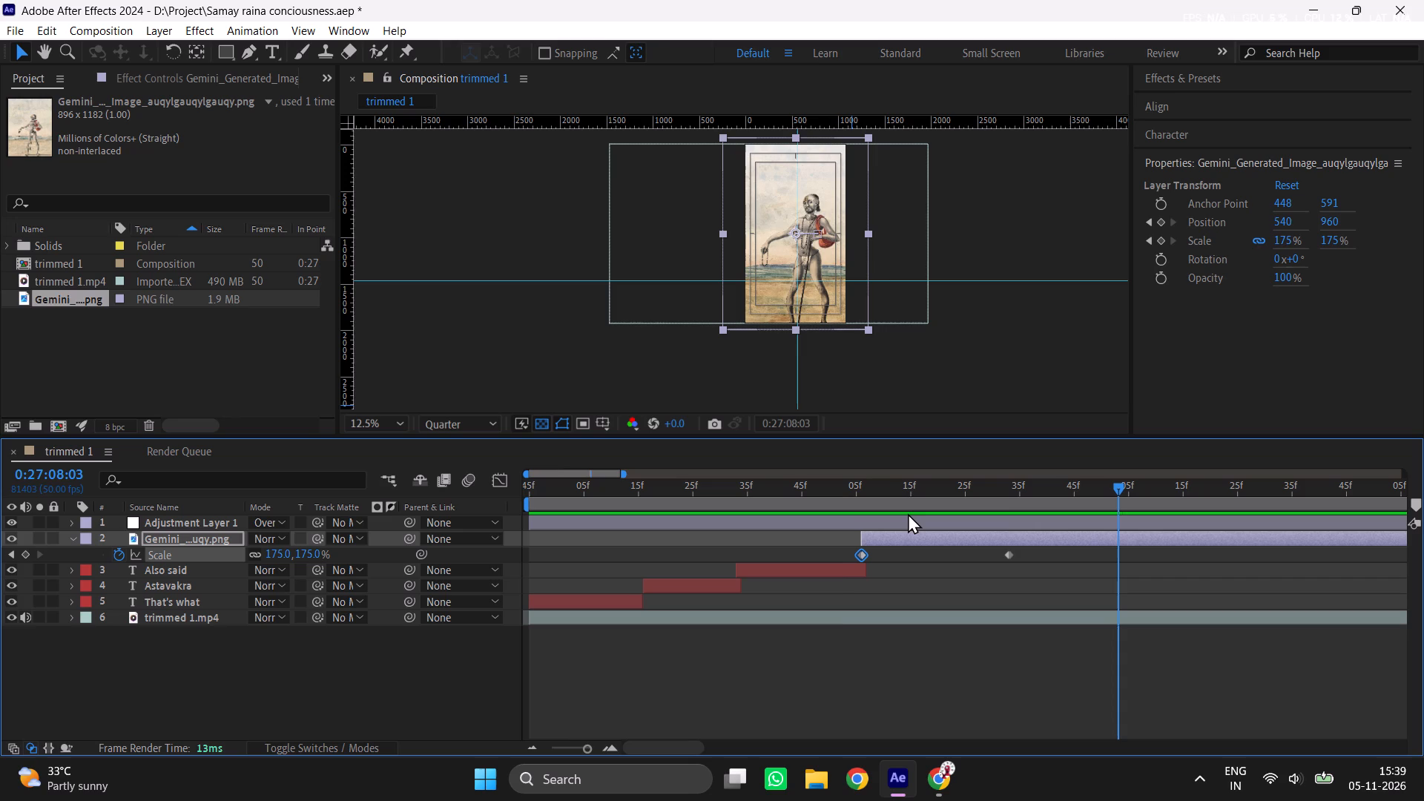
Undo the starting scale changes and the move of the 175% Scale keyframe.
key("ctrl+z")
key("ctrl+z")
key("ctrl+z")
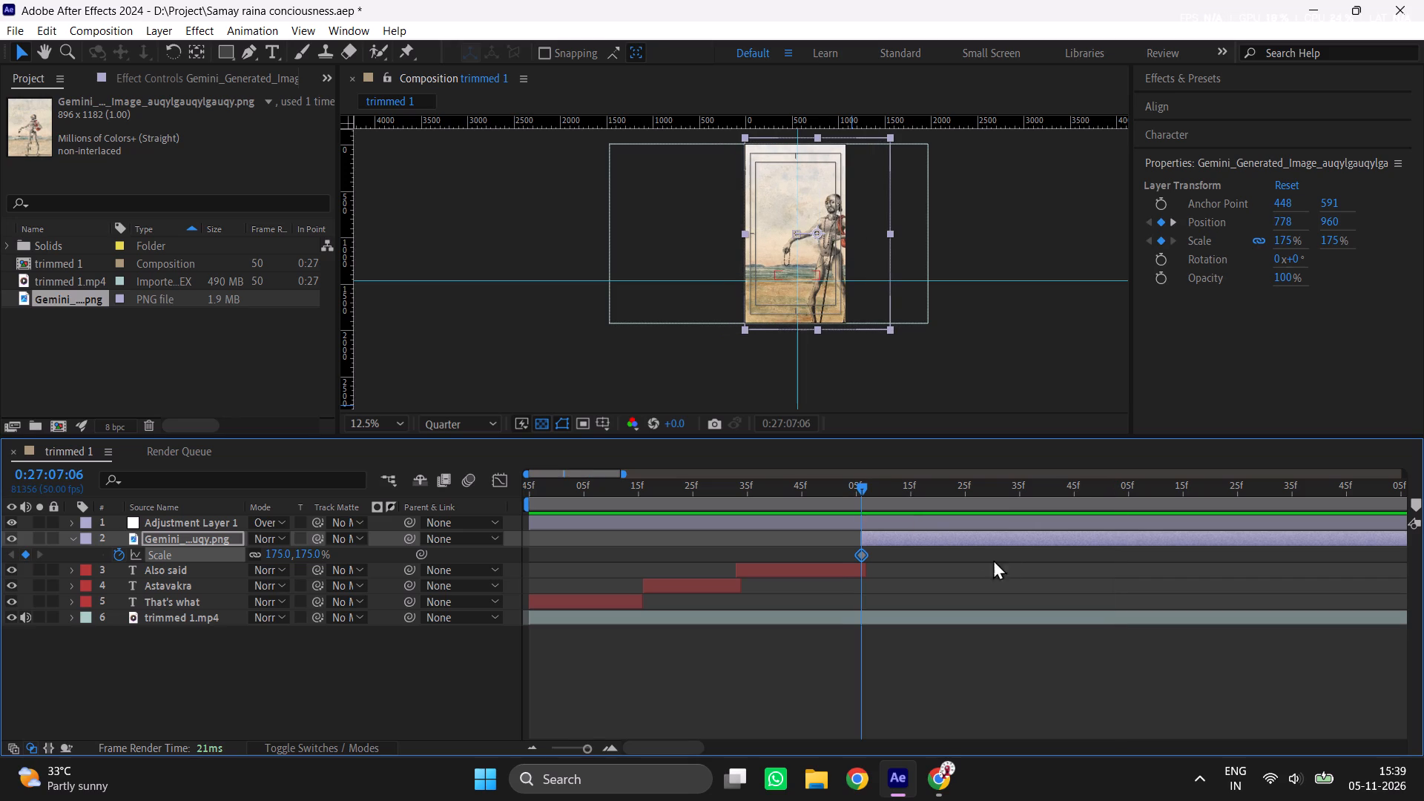
Undo the Scale keyframe on the Gemini image and preview its entrance around 0:27:07:06.
key("ctrl+z")
key("space")
key("space")
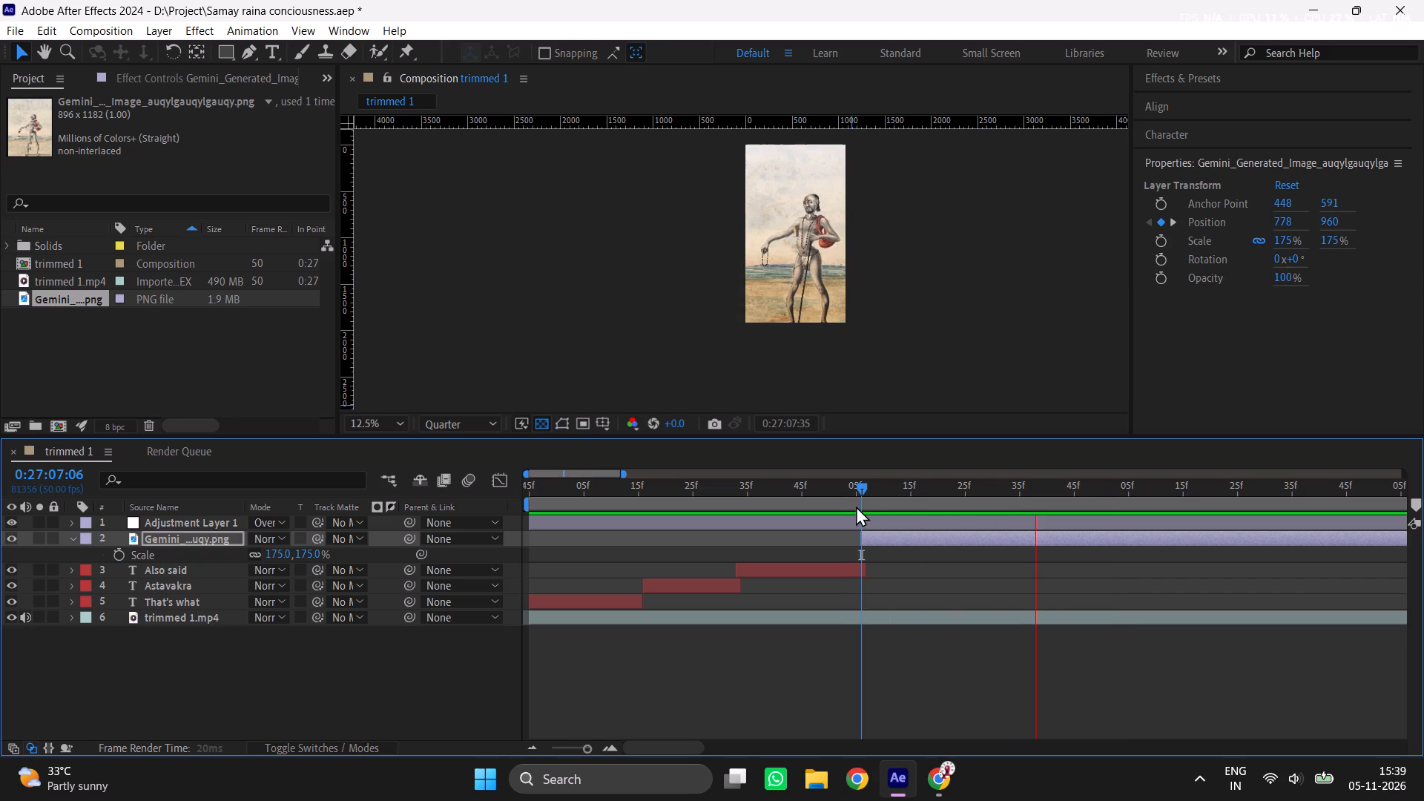
left_click(845, 493)
key("space")
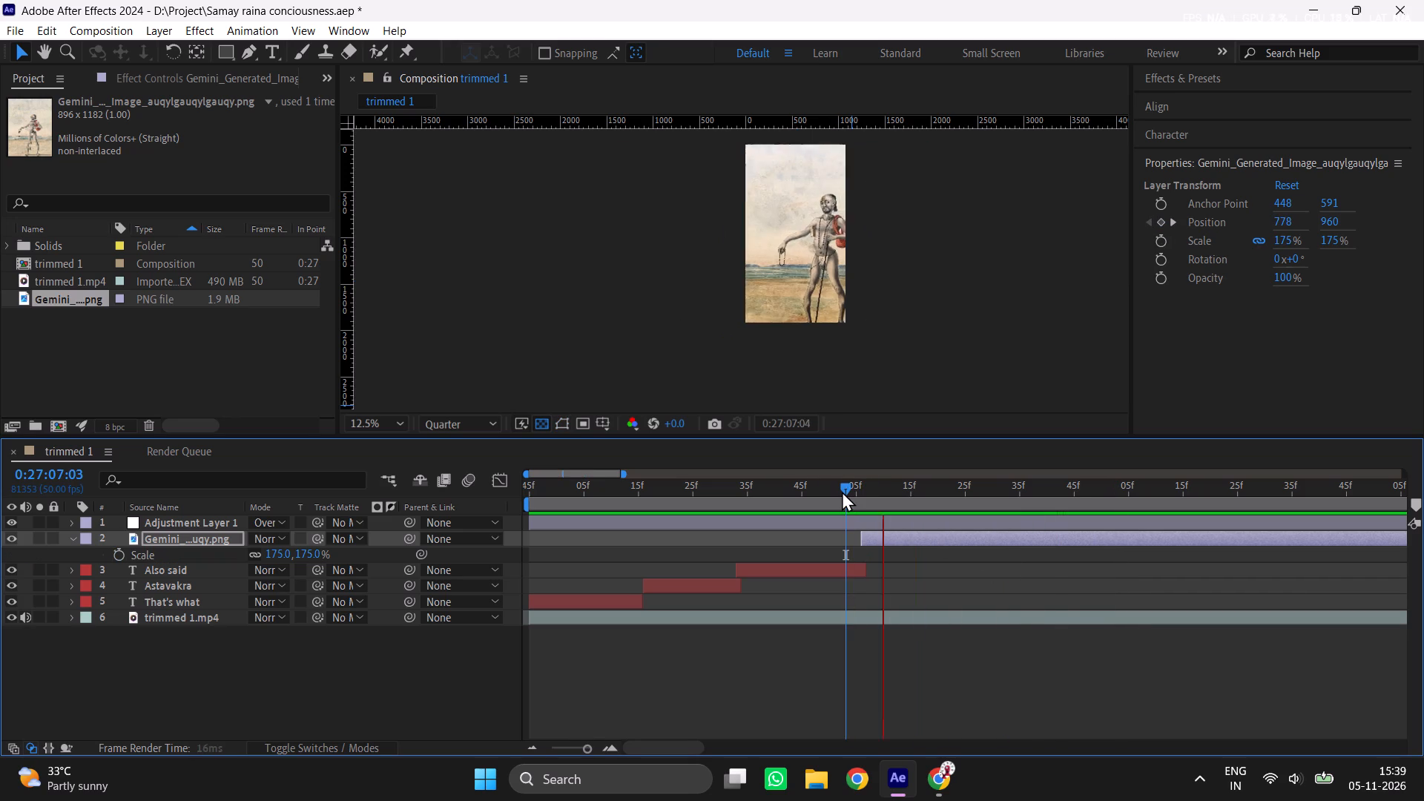
key("space")
left_click(843, 491)
key("space")
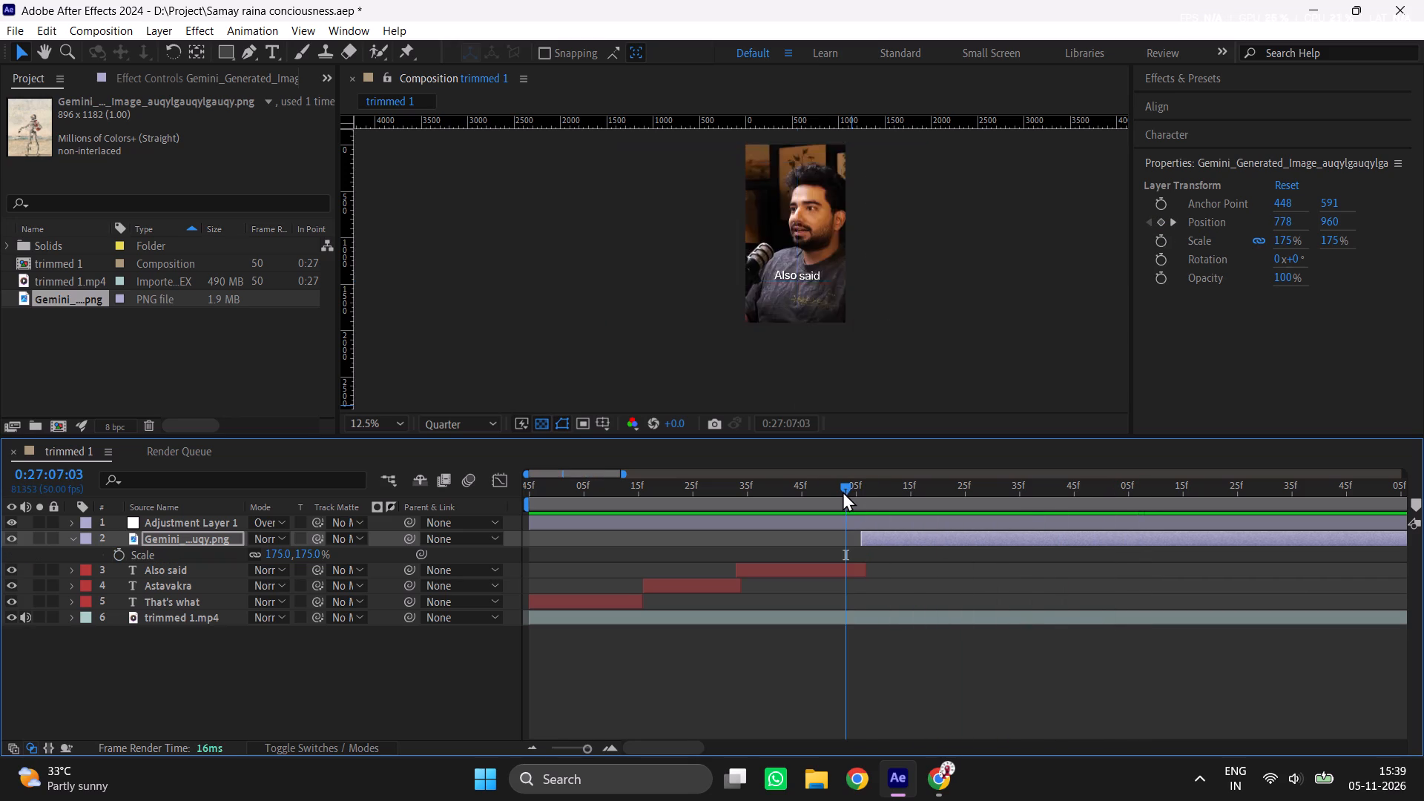
left_click(857, 491)
Duplicate the Also said subtitle, place the copy above the Gemini image layer, and shift it to start where the image starts.
left_click(824, 565)
left_click(777, 483)
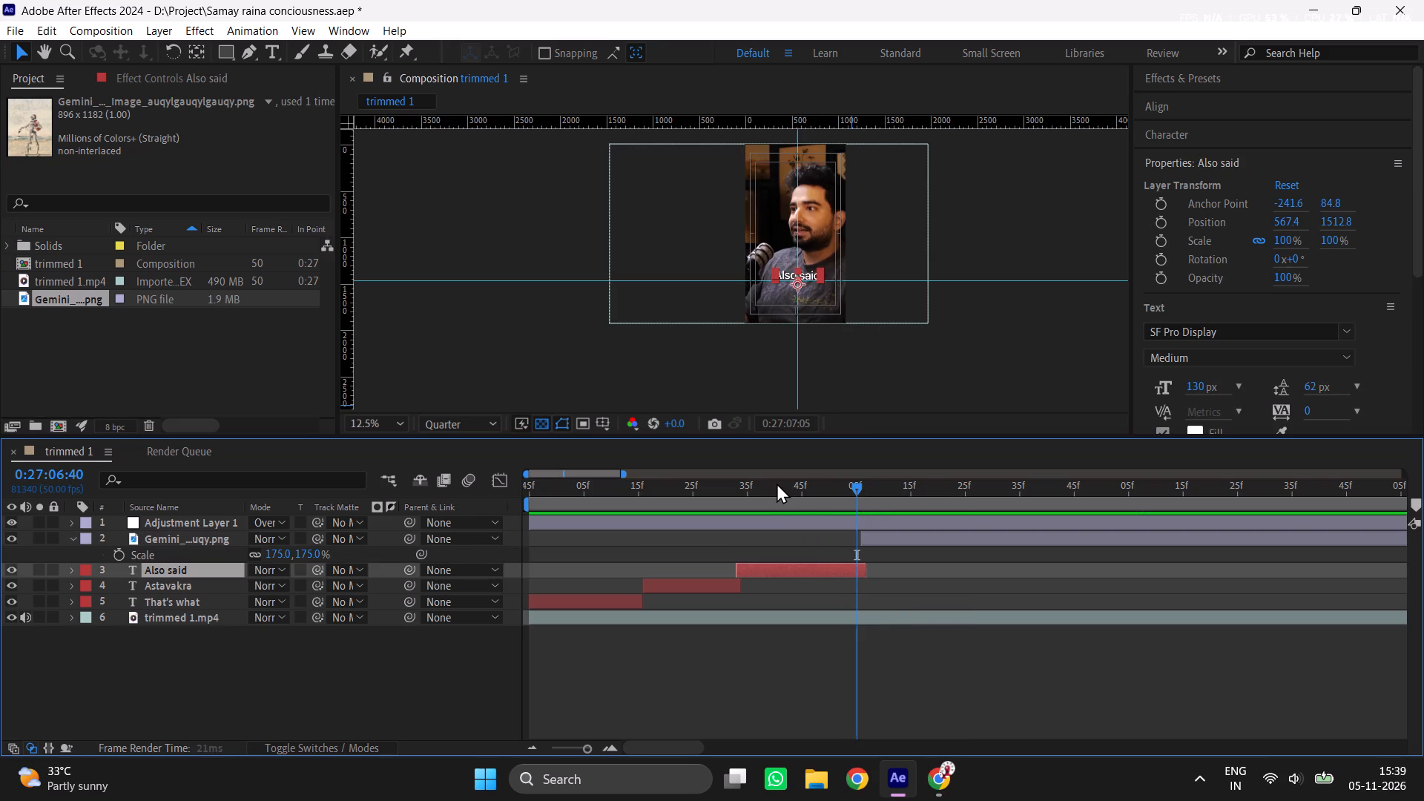
key("ctrl+d")
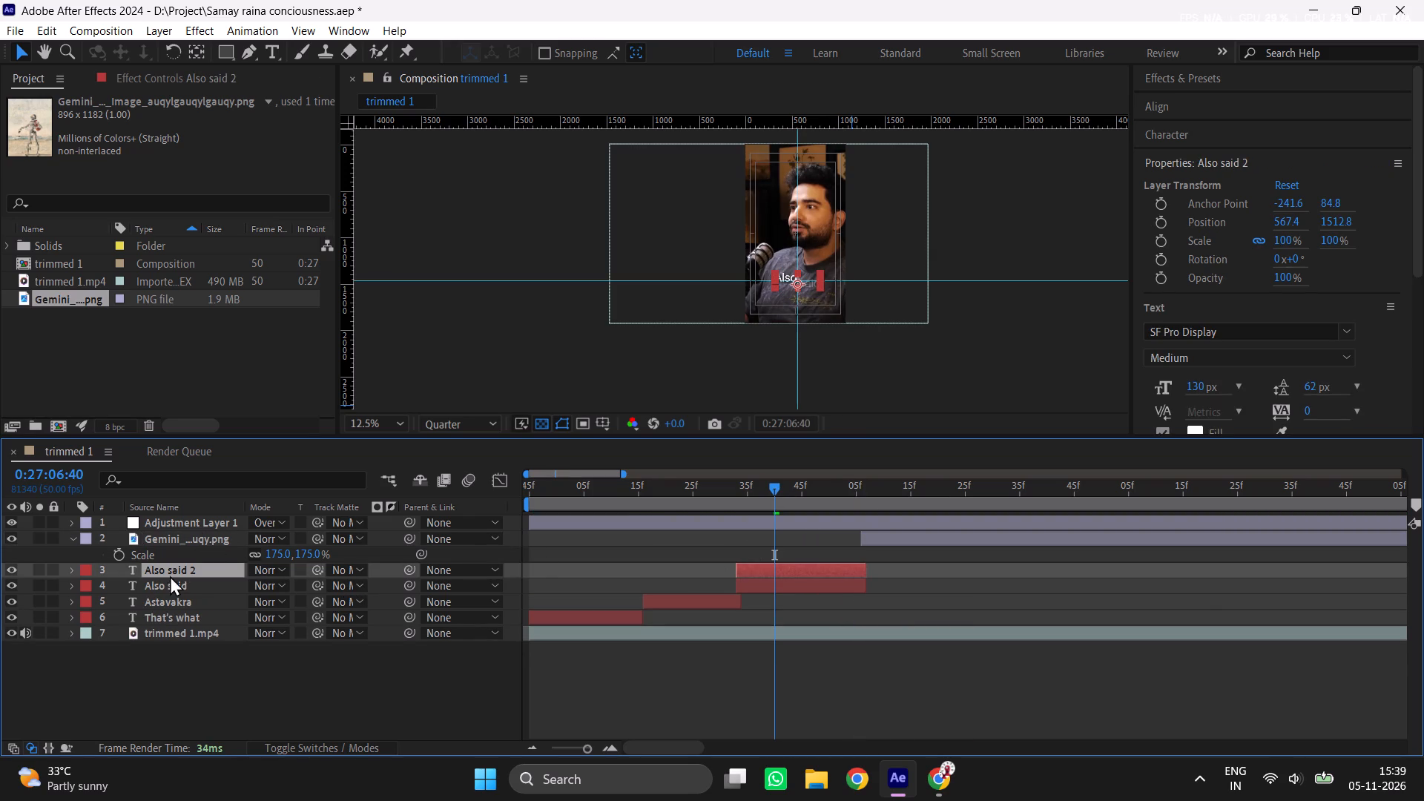
left_click_drag(170, 572, 174, 535)
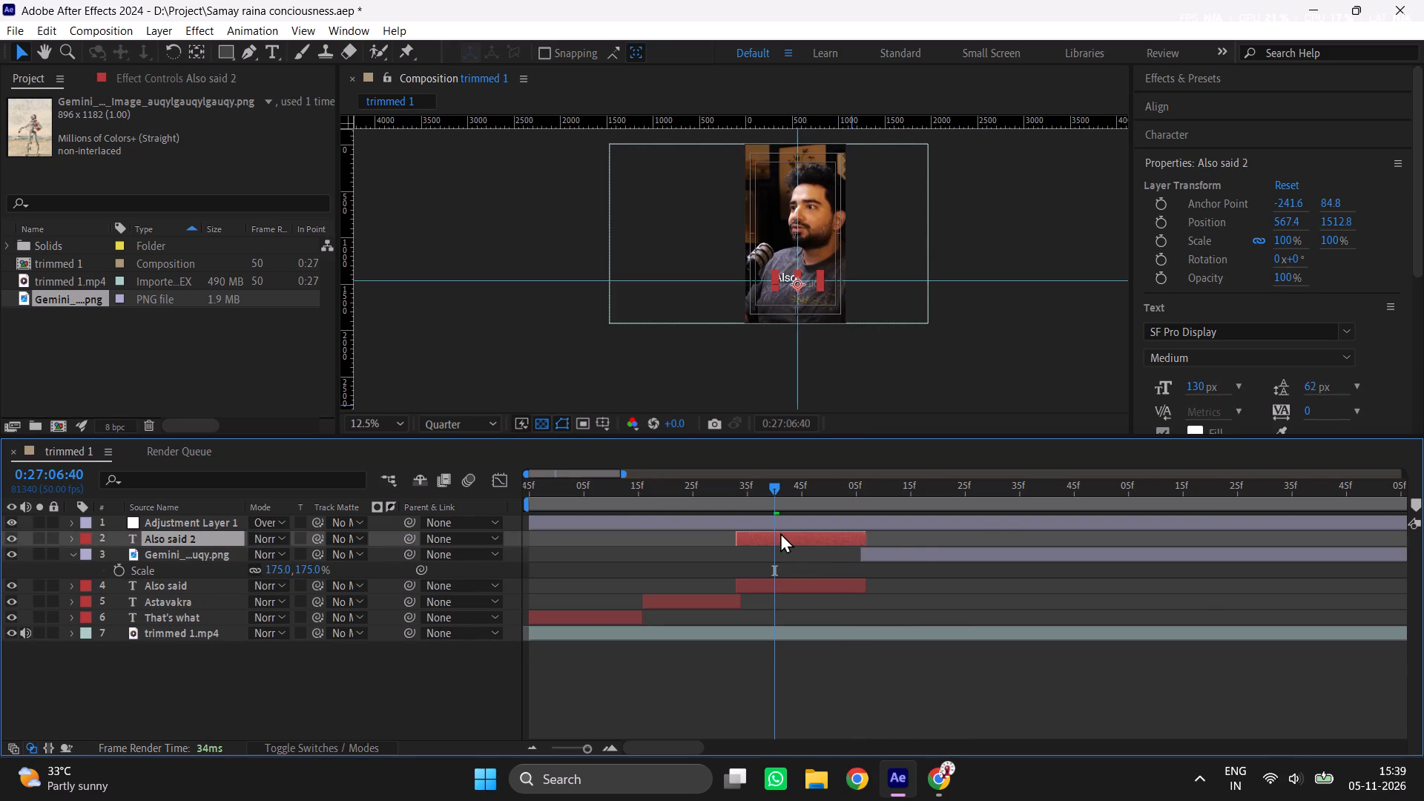
left_click_drag(780, 533, 906, 551)
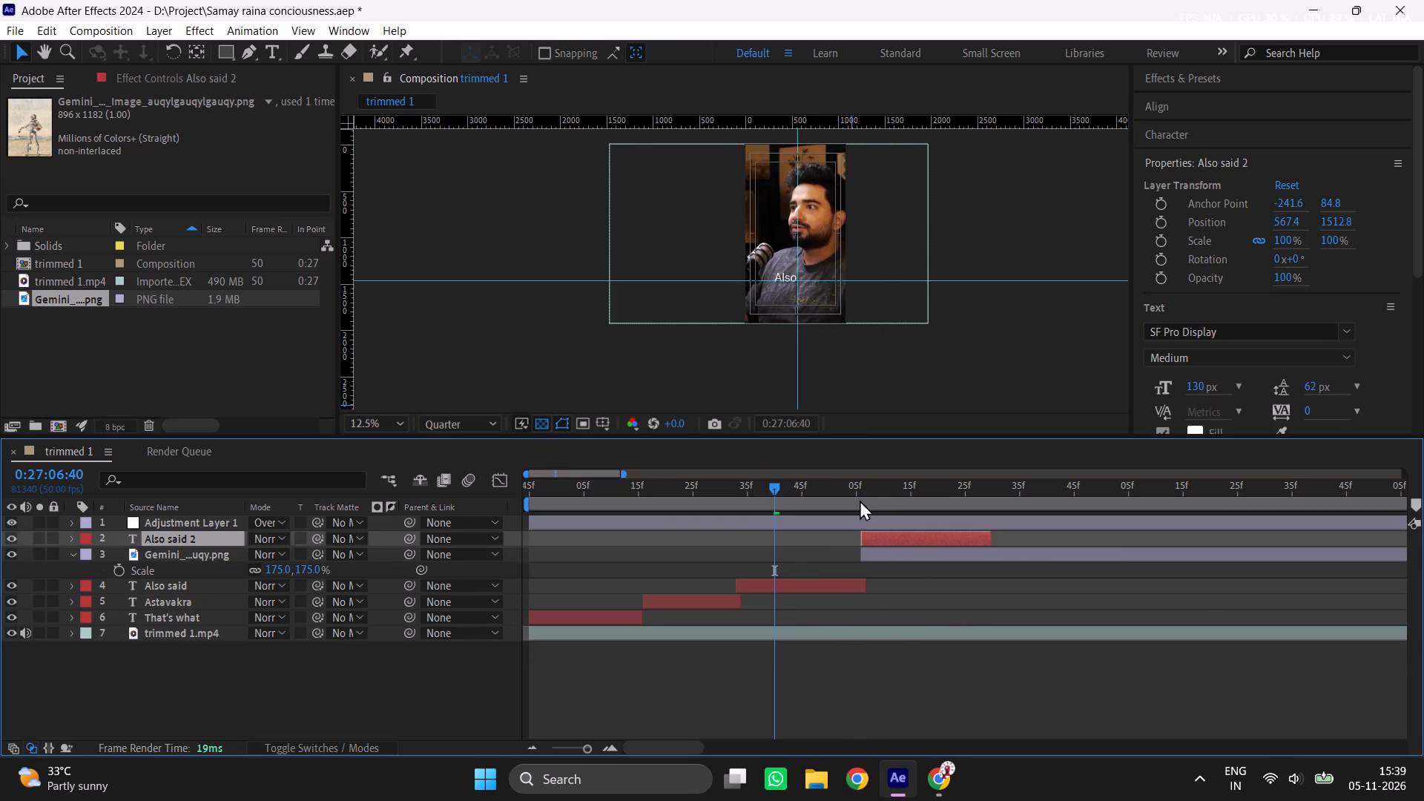
left_click_drag(863, 495, 870, 491)
key("space")
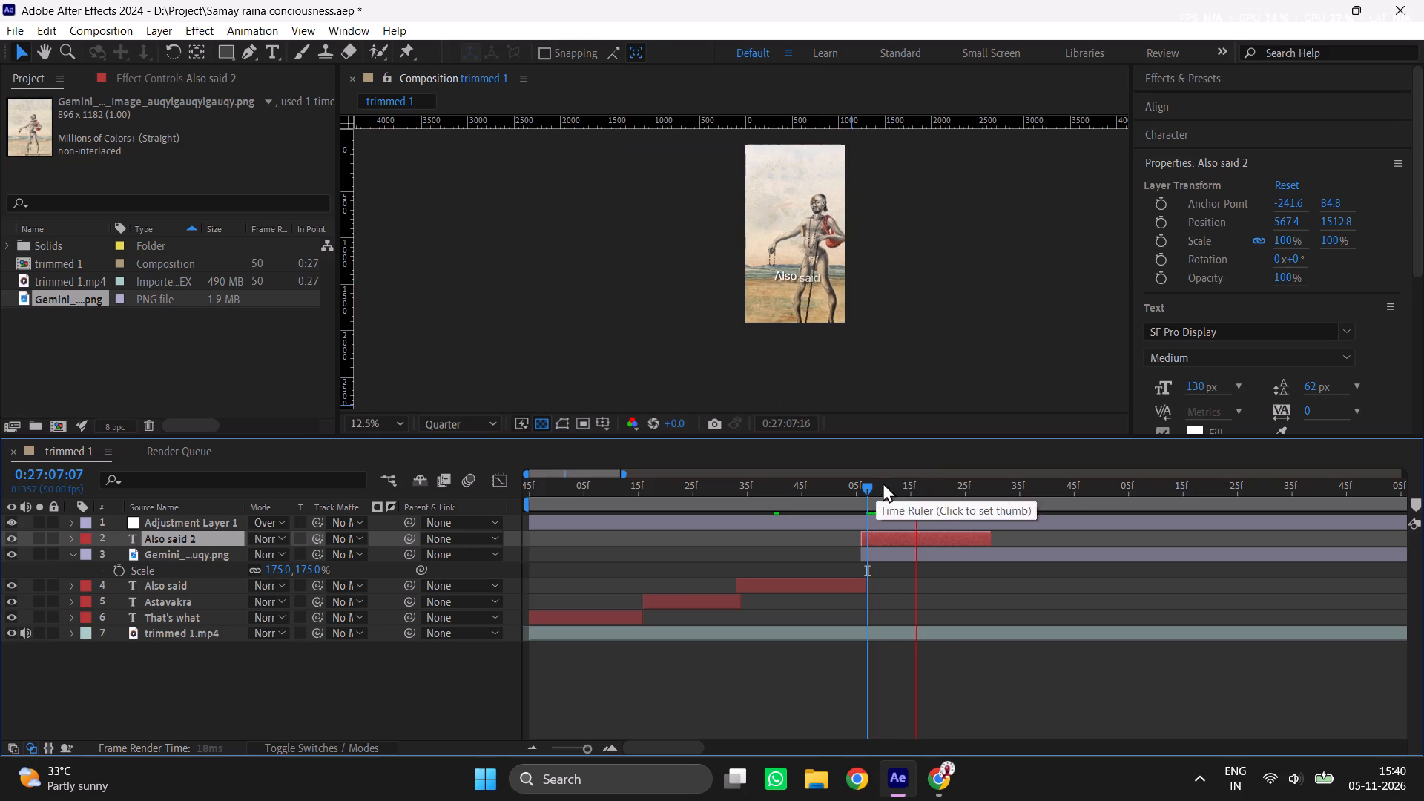
Change the copied subtitle's text to "He said" and preview it over the image.
left_click(883, 482)
double_click(883, 541)
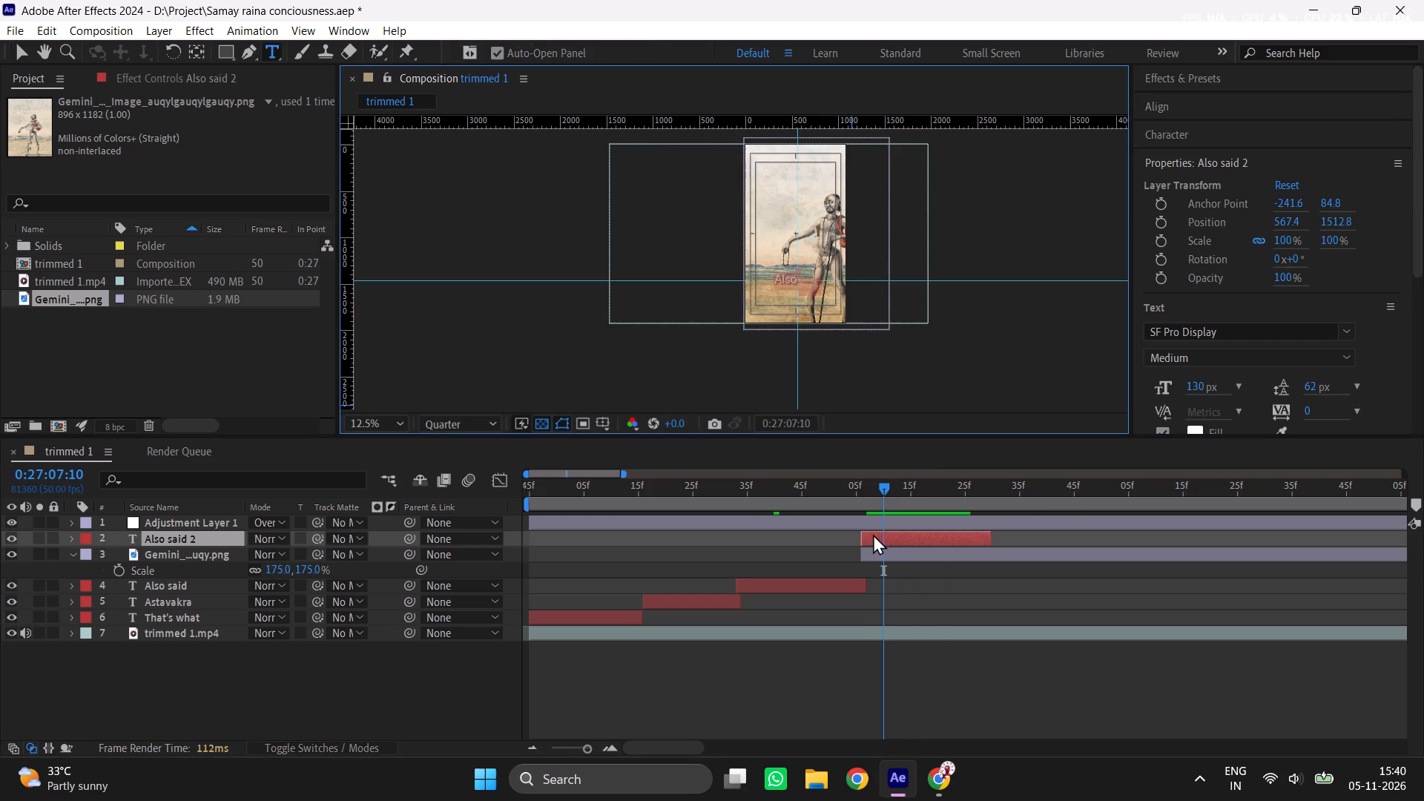
key("shift+y")
key("BackSpace")
type("He said")
left_click(873, 694)
scroll(823, 250, "up", 1)
key("v")
left_click(907, 538)
left_click_drag(887, 493, 966, 501)
key("space")
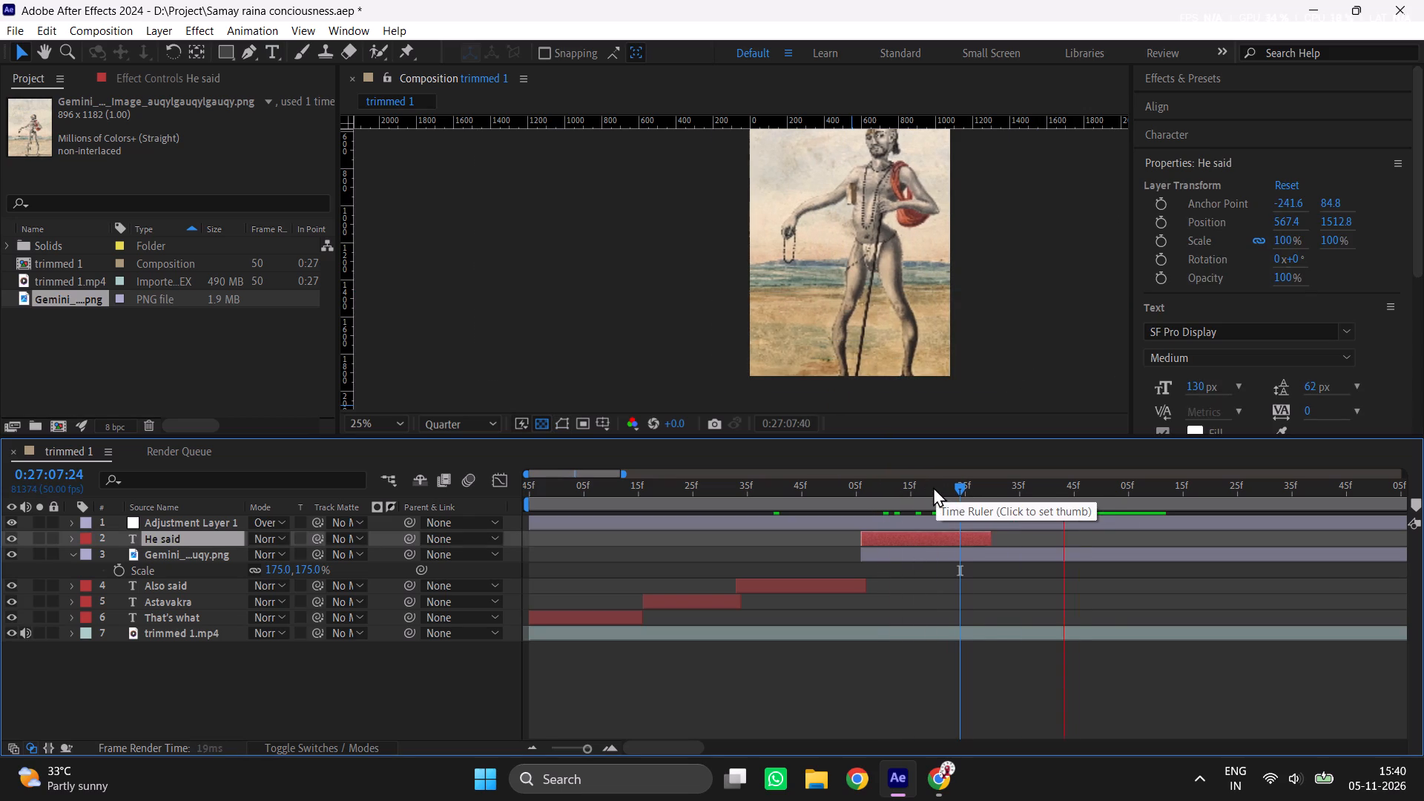
Duplicate the He said subtitle and shift the copy later so it begins just before the original ends.
left_click(957, 489)
key("ctrl+d")
left_click_drag(945, 536, 1032, 536)
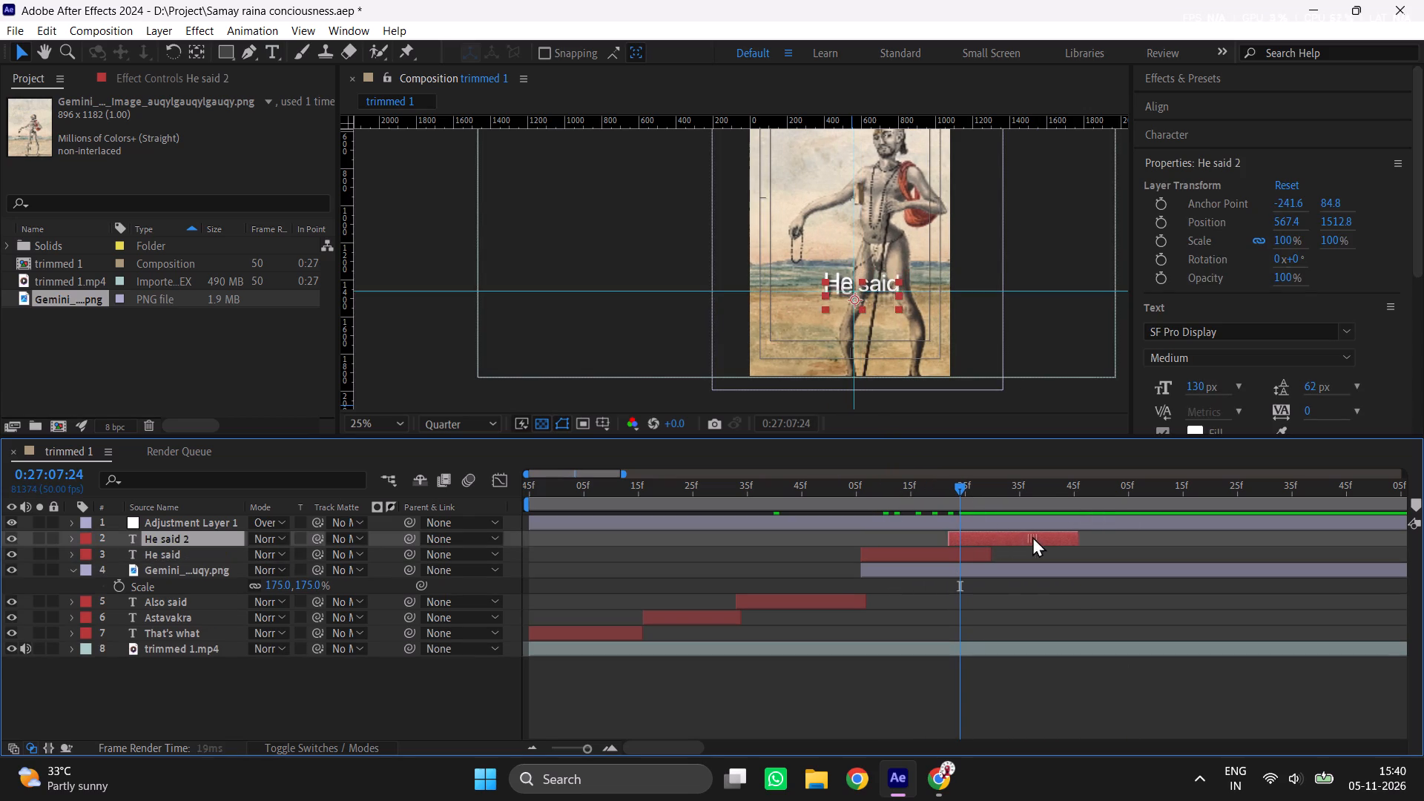
left_click_drag(1032, 536, 1055, 552)
Change the He said copy's text to "You're not the".
left_click(1000, 530)
double_click(1003, 535)
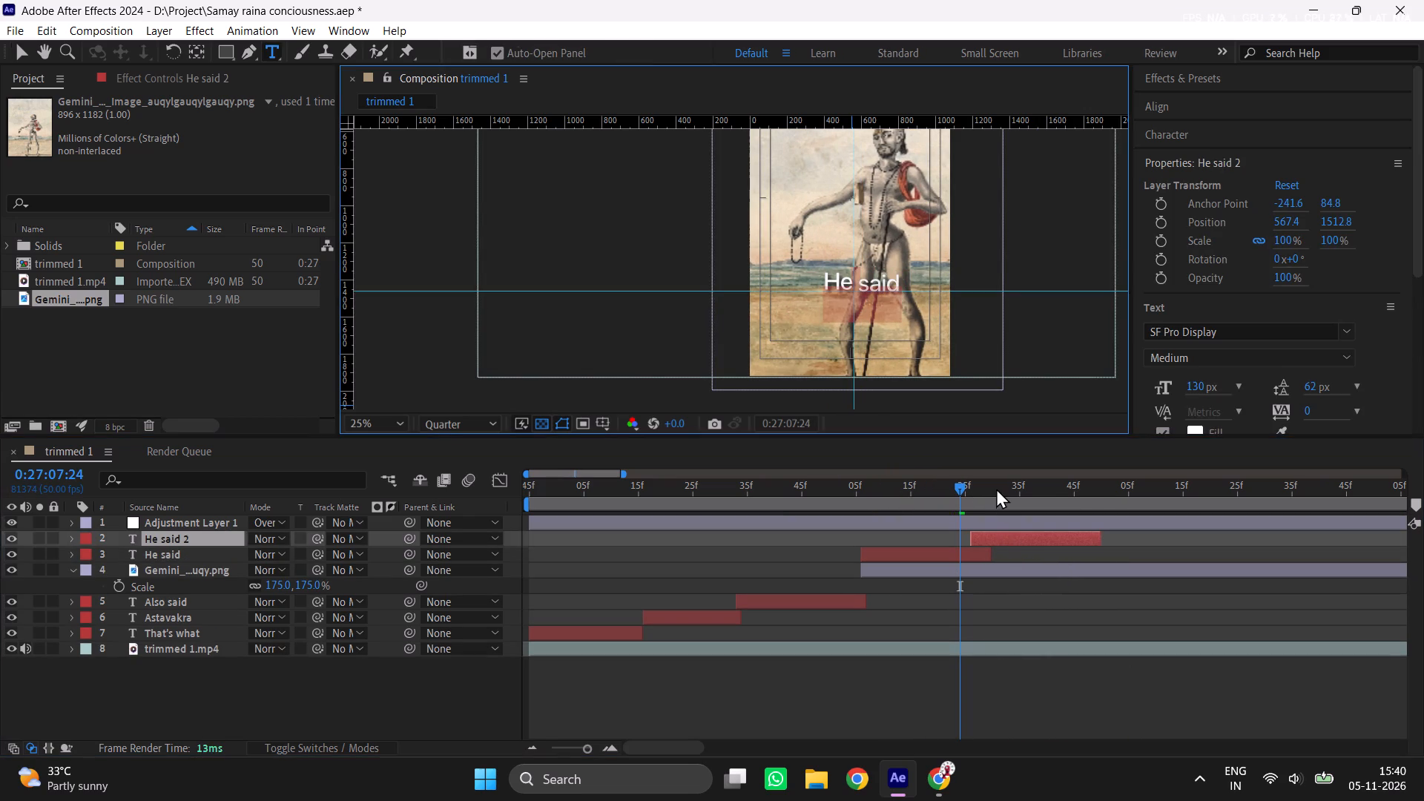
left_click(996, 488)
double_click(1007, 544)
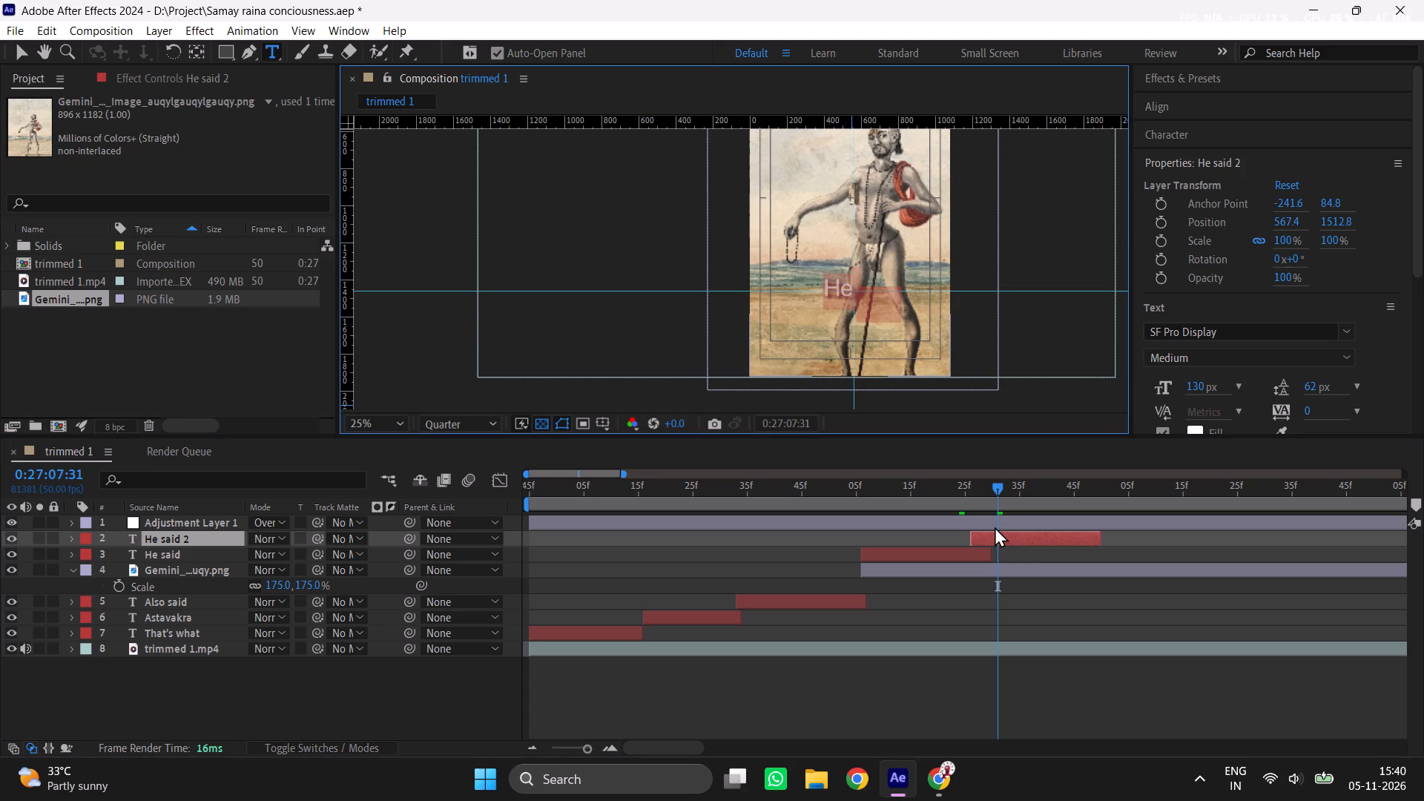
type("YOu")
type(";re")
key("space")
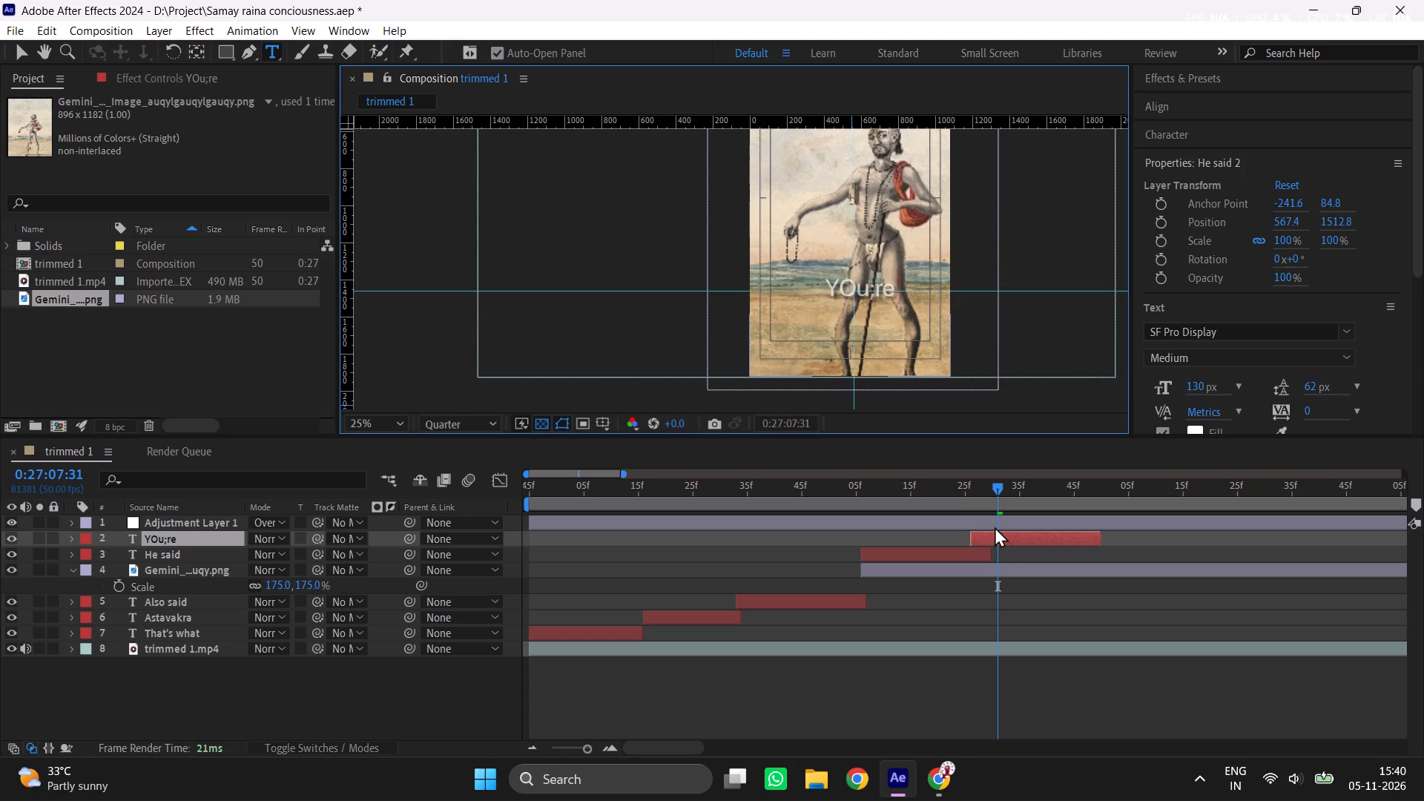
key("BackSpace")
key("BackSpace")
key("BackSpace")
key("BackSpace")
key("BackSpace")
key("BackSpace")
type("ou")
type("'re")
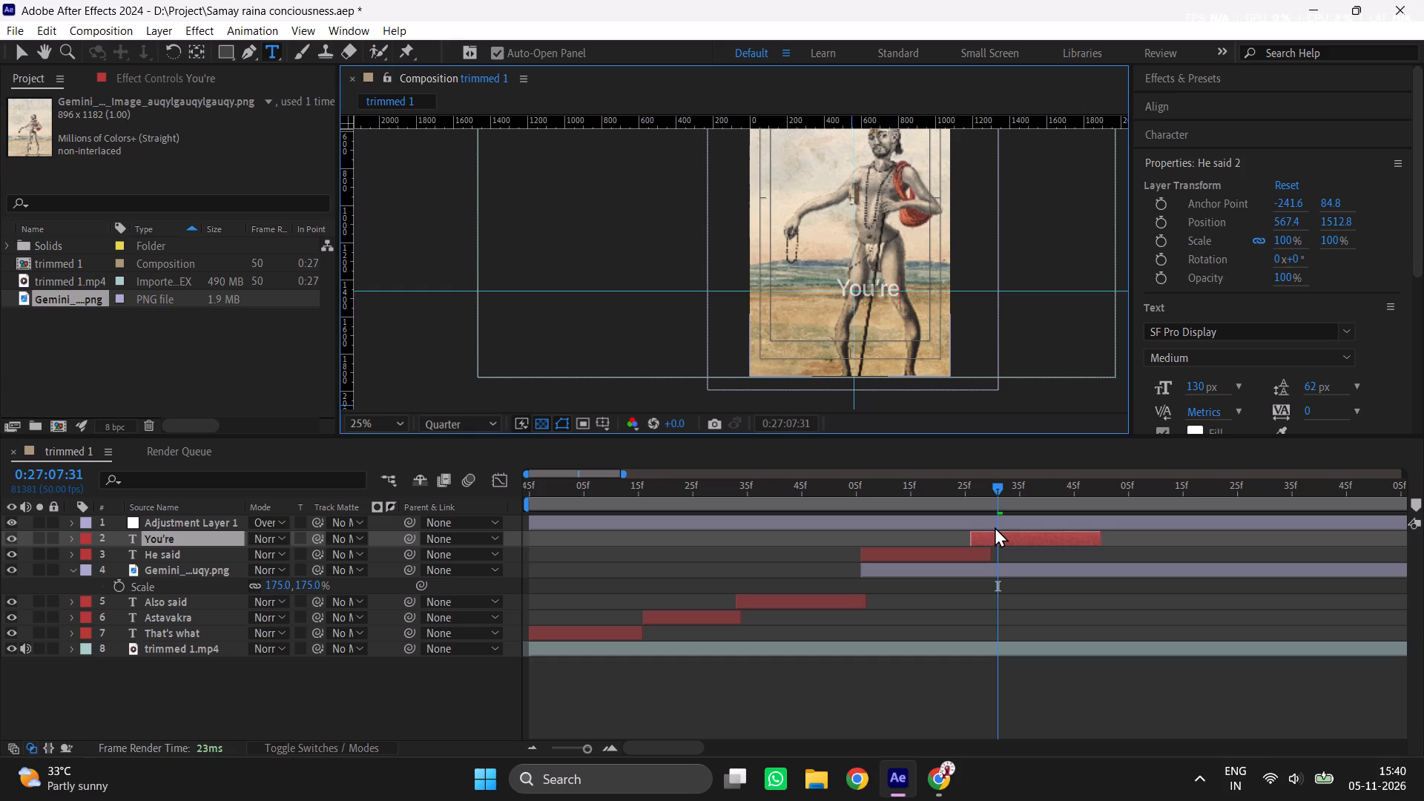
key("space")
type("not")
key("space")
type("the")
left_click(1055, 593)
Duplicate the You're not the subtitle, shift the copy later to overlap the original's end, and change its text to "Dooer".
left_click(1029, 511)
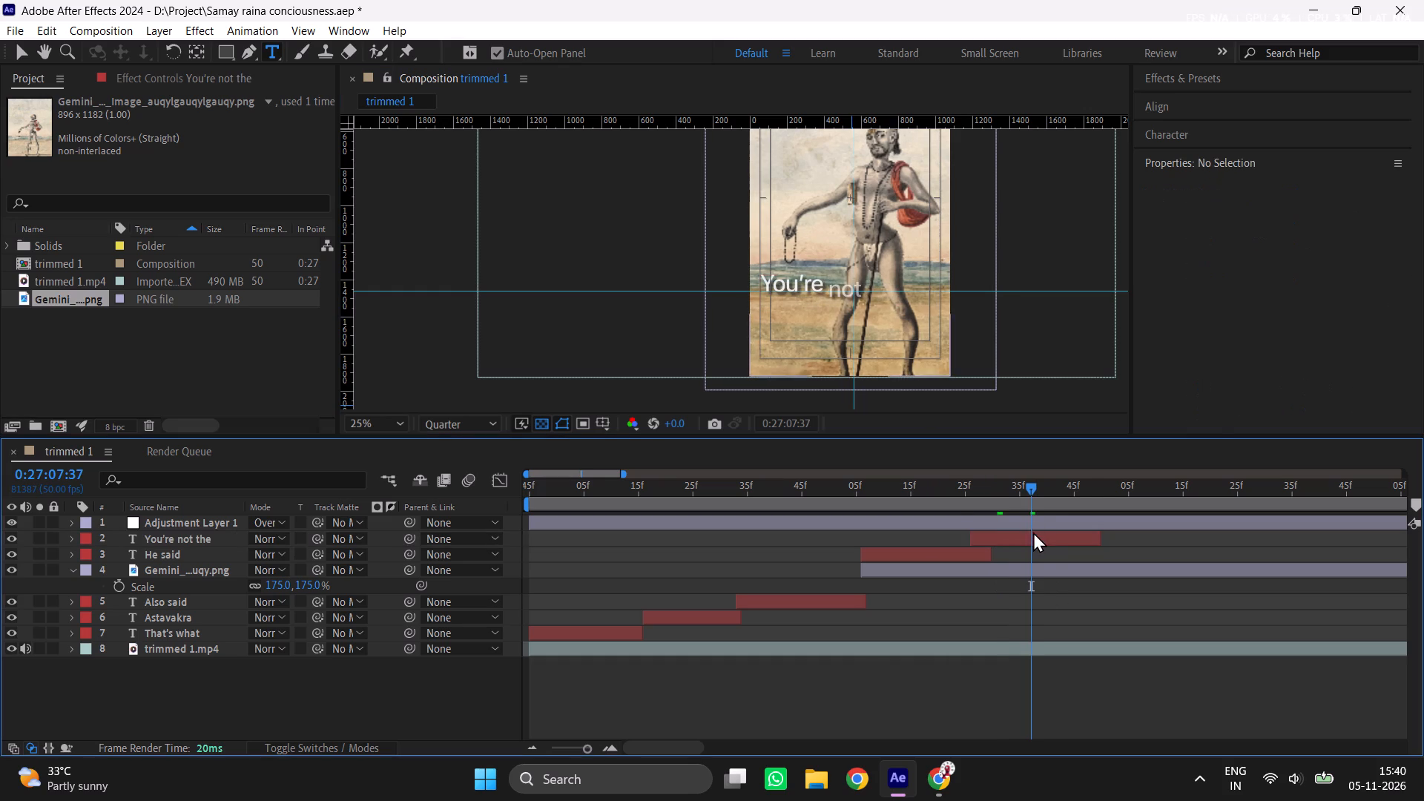
left_click(1033, 532)
key("ctrl+d")
left_click_drag(1045, 540, 1133, 537)
left_click(1100, 493)
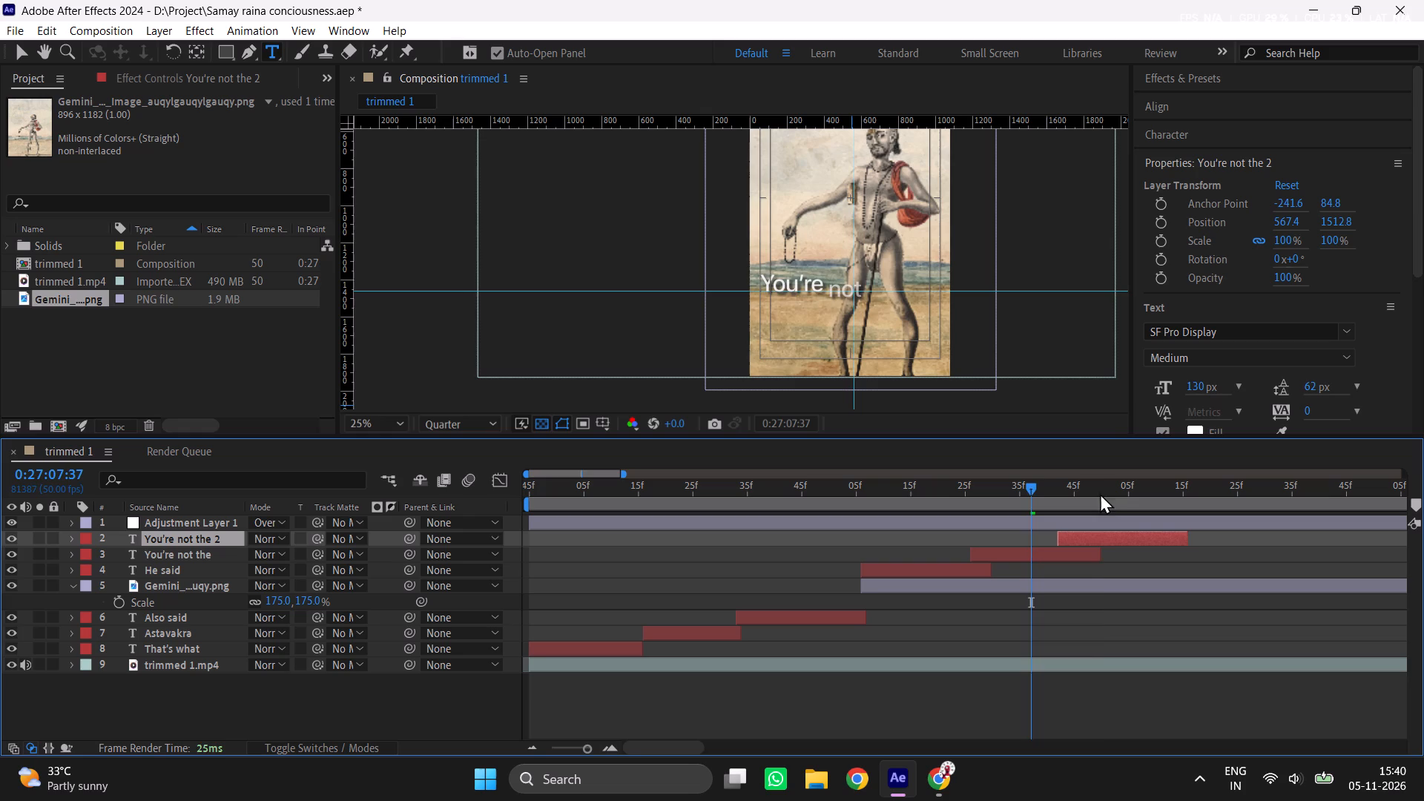
double_click(1101, 533)
type("Dooer")
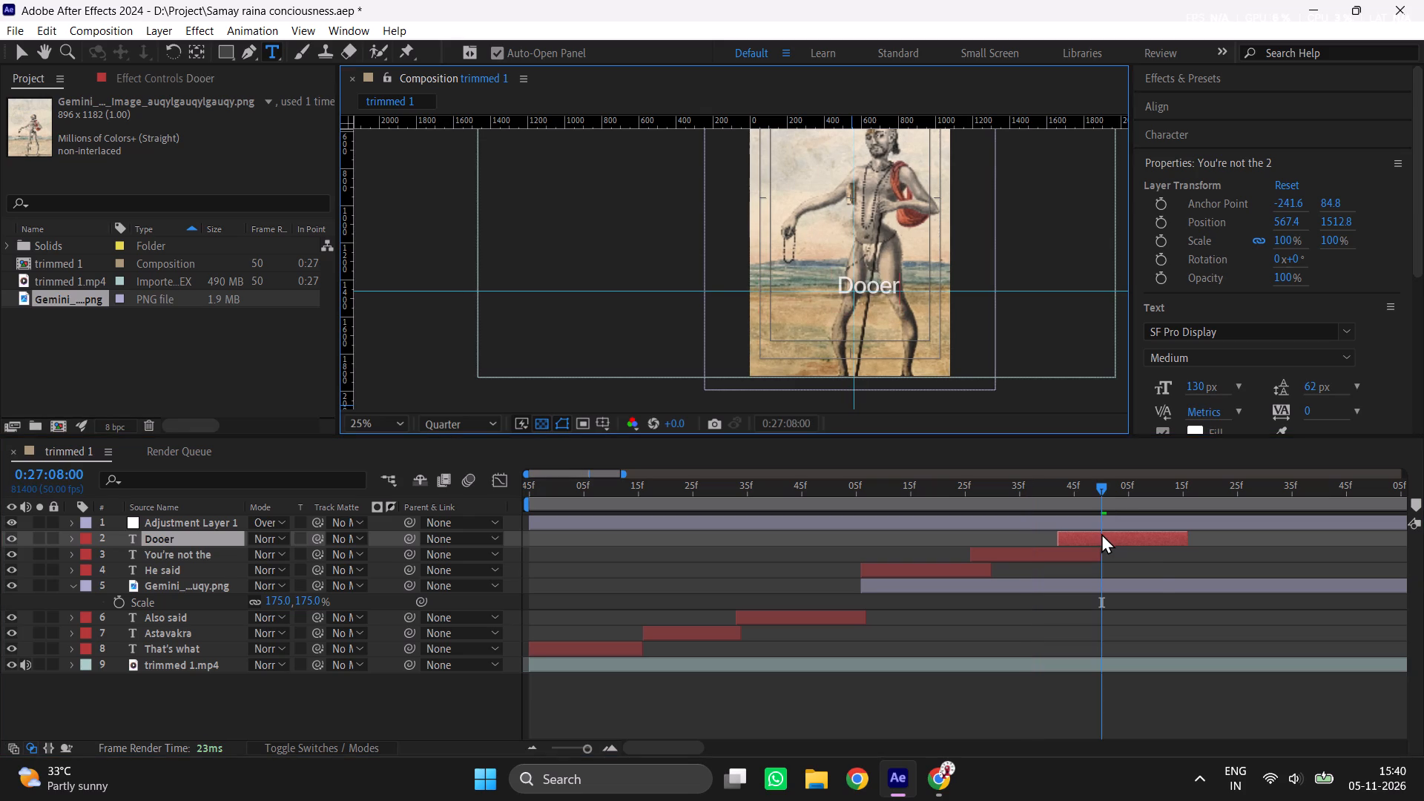
left_click(1150, 567)
Duplicate the Dooer subtitle and change the copy's text to "You're just".
left_click(1118, 522)
left_click(1127, 535)
key("ctrl+d")
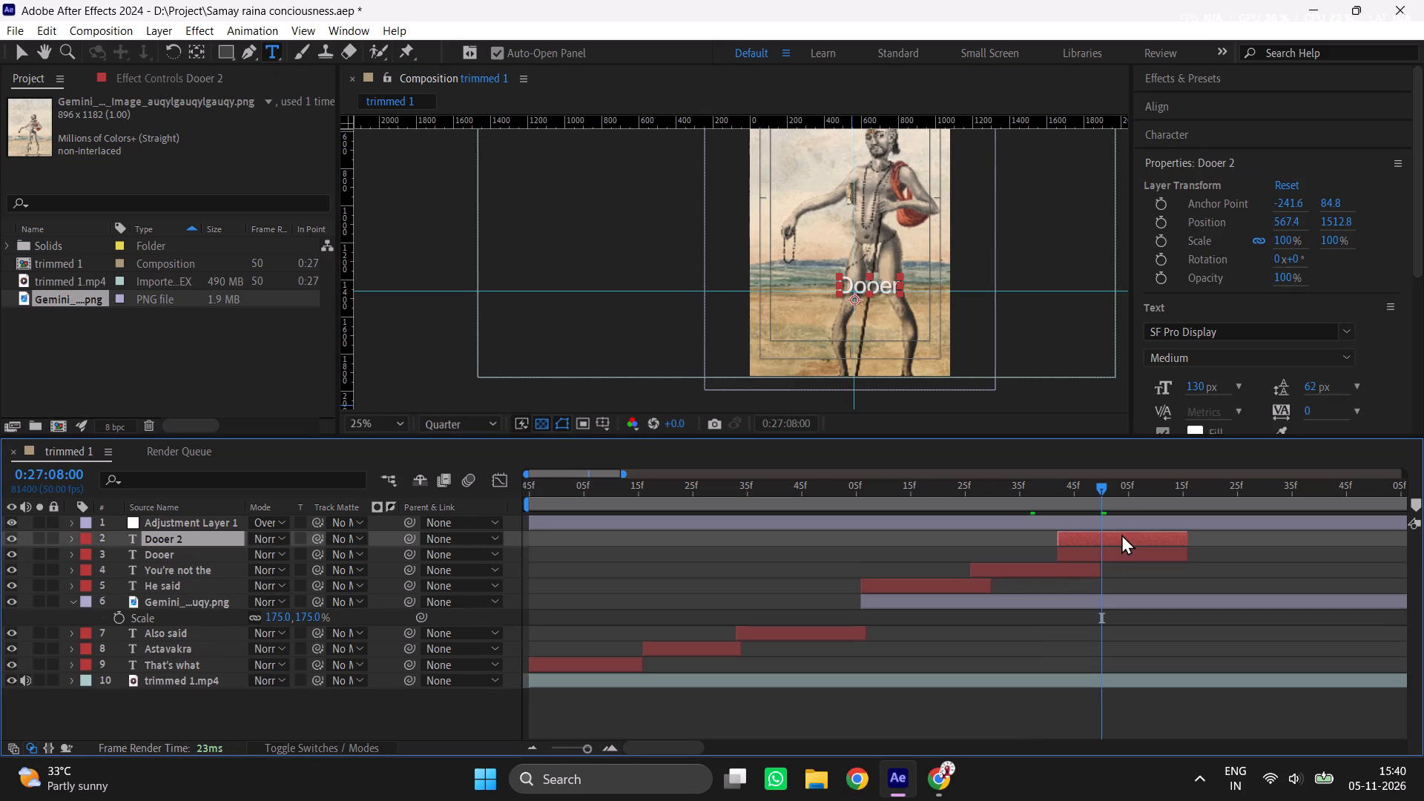
double_click(1121, 535)
type("YOu")
key("BackSpace")
key("BackSpace")
type("ou/")
key("BackSpace")
type(";re")
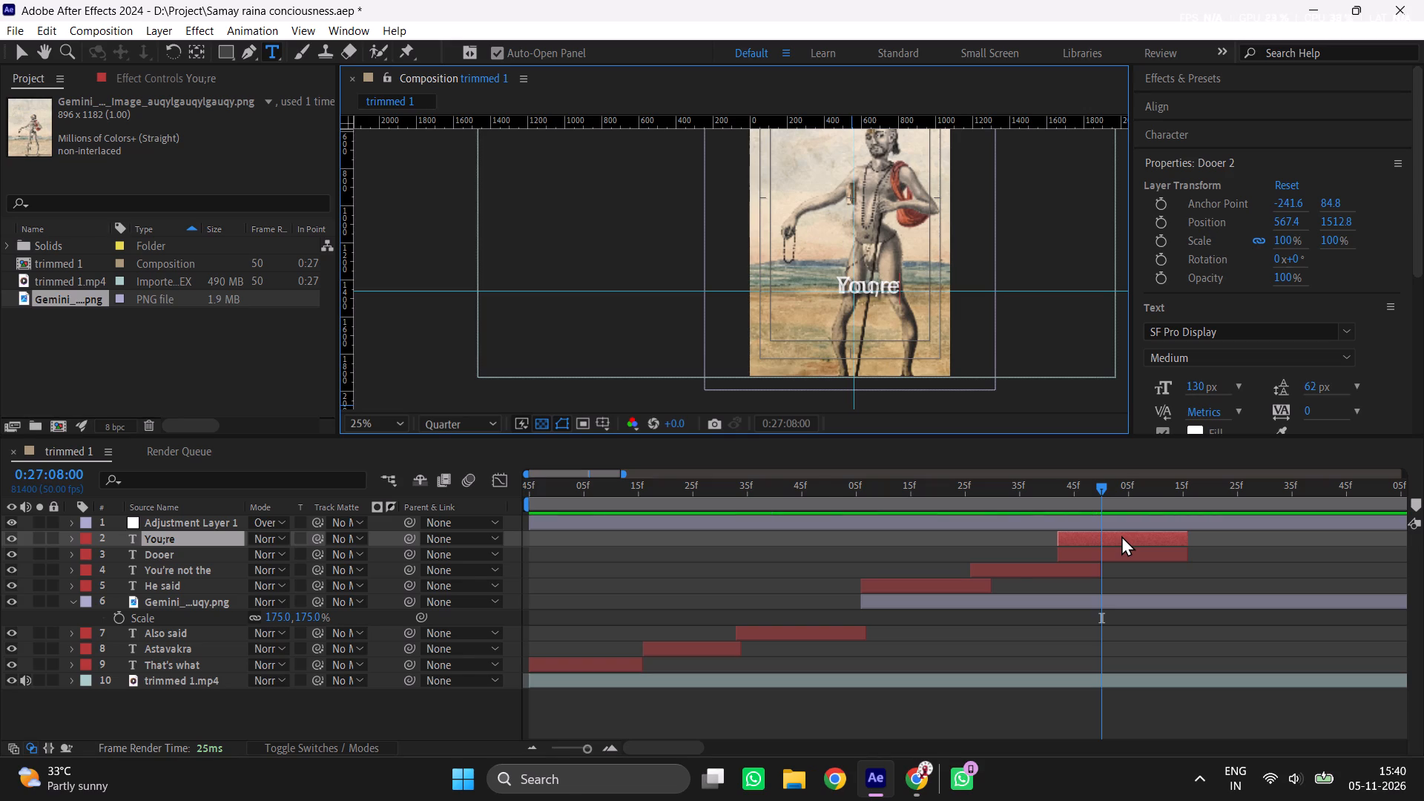
key("BackSpace")
key("BackSpace")
key("BackSpace")
type("'re")
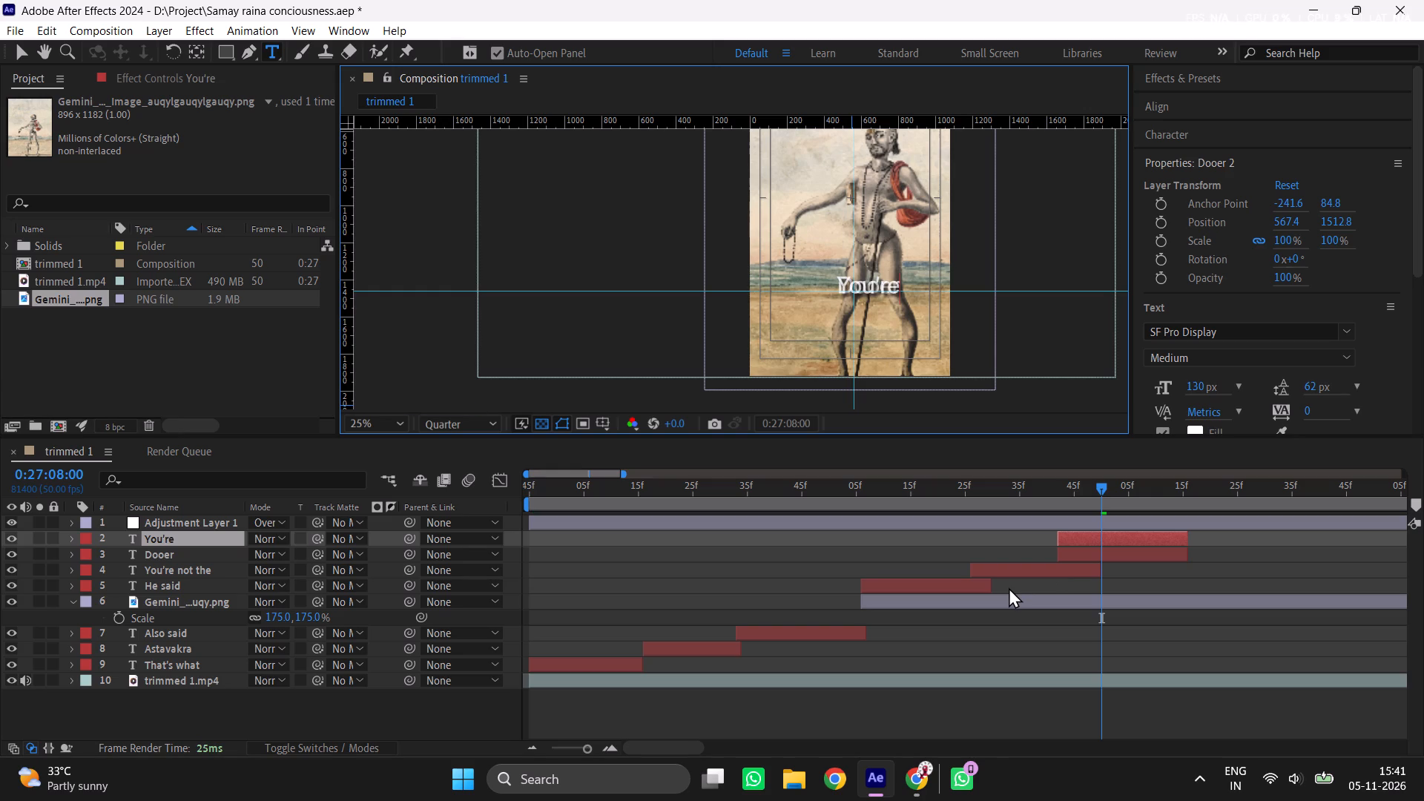
key("space")
type("just o")
key("BackSpace")
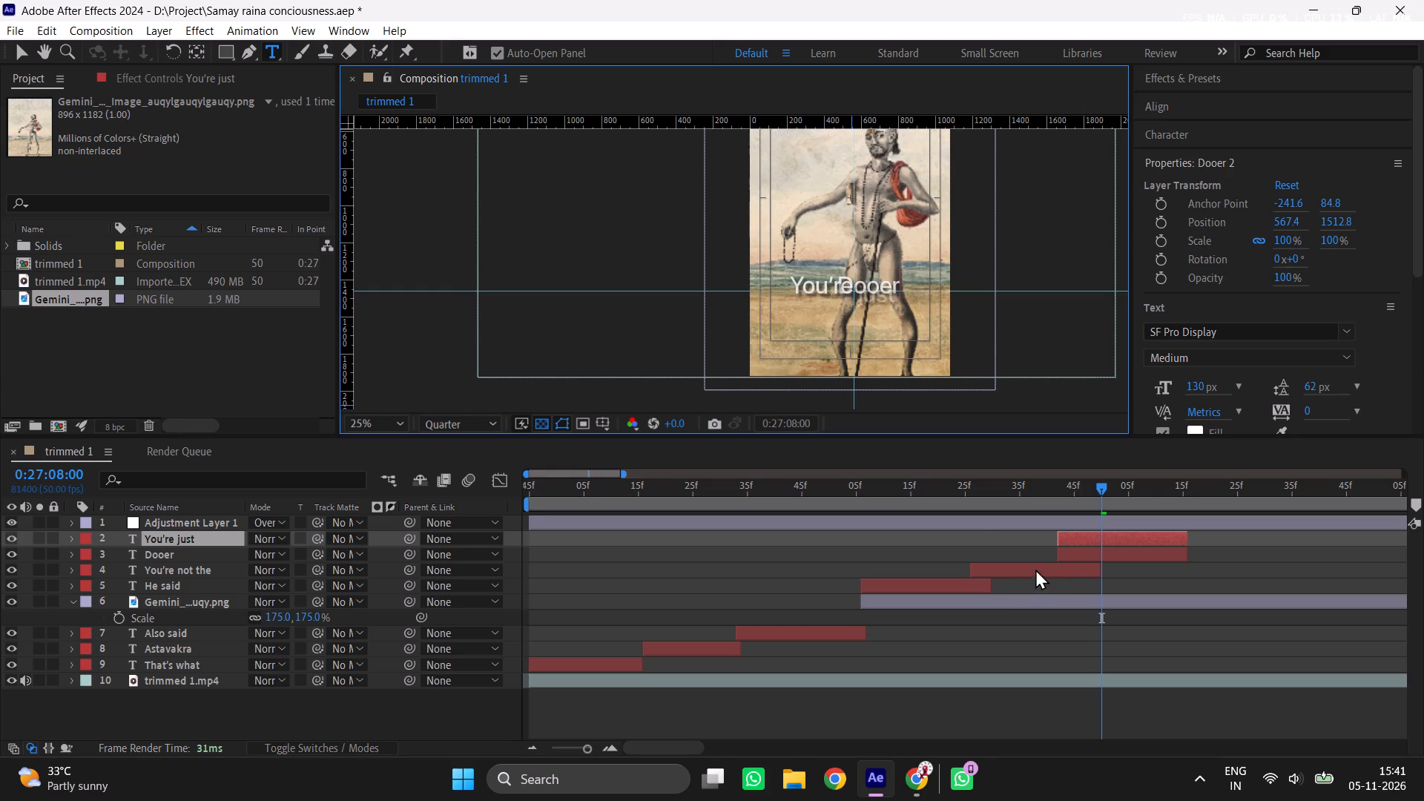
left_click(983, 533)
Duplicate the You're just subtitle and change the copy's text to "Observer".
left_click(1098, 544, "ctrl")
key("ctrl+d")
double_click(1104, 539)
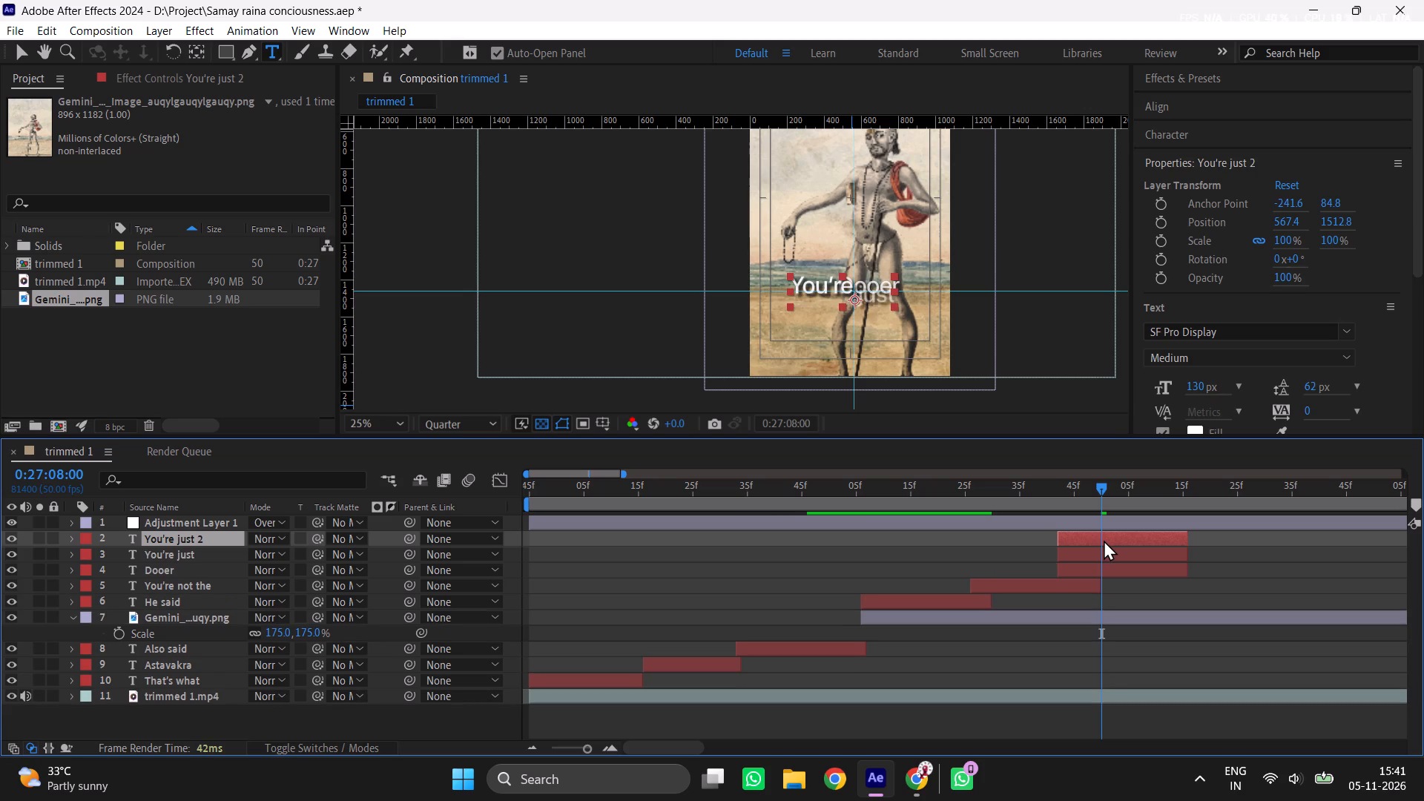
type("Observer")
left_click(863, 538)
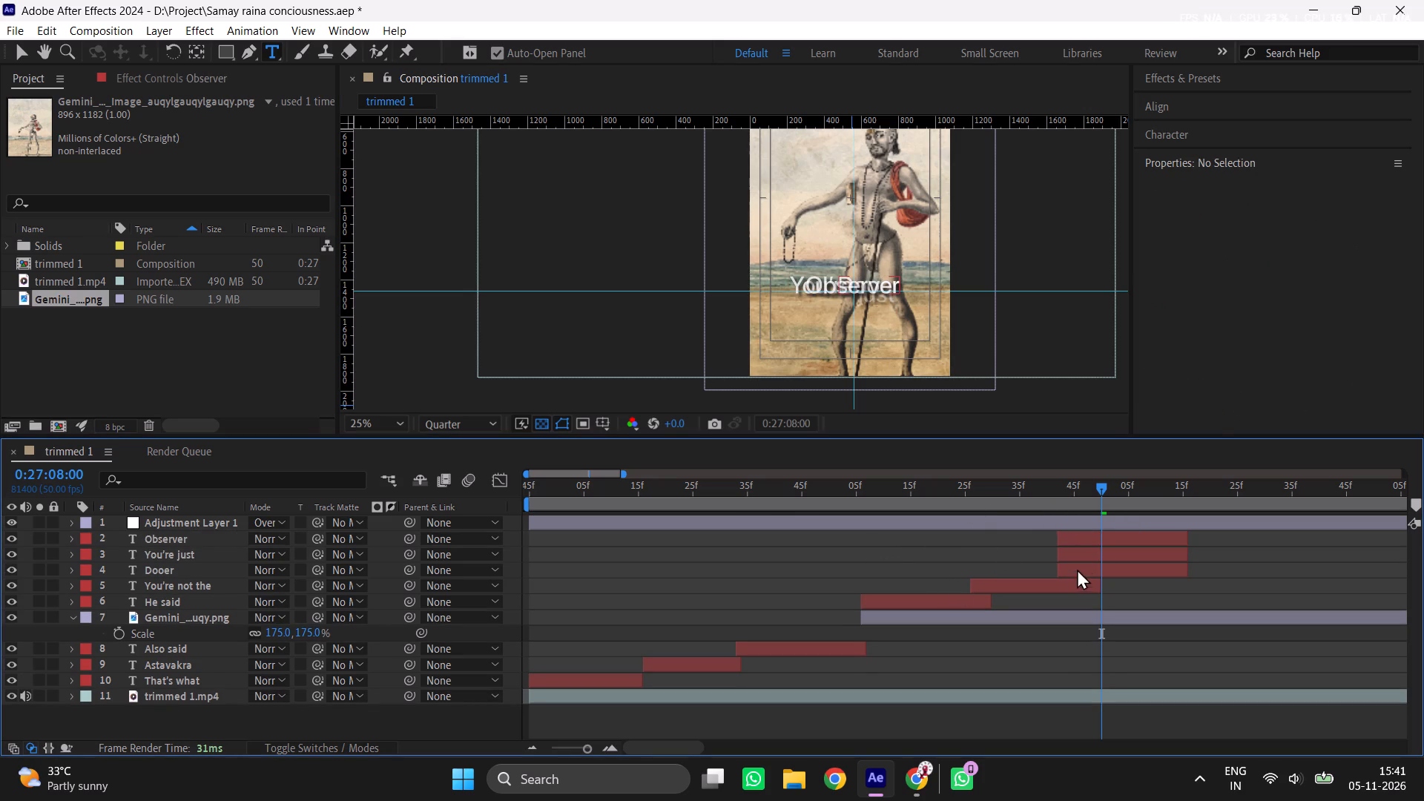
Stagger the You're just and Observer subtitles in sequence after Dooer's start, and preview the new subtitles.
left_click_drag(1092, 559, 1142, 556)
left_click_drag(1118, 530, 1230, 528)
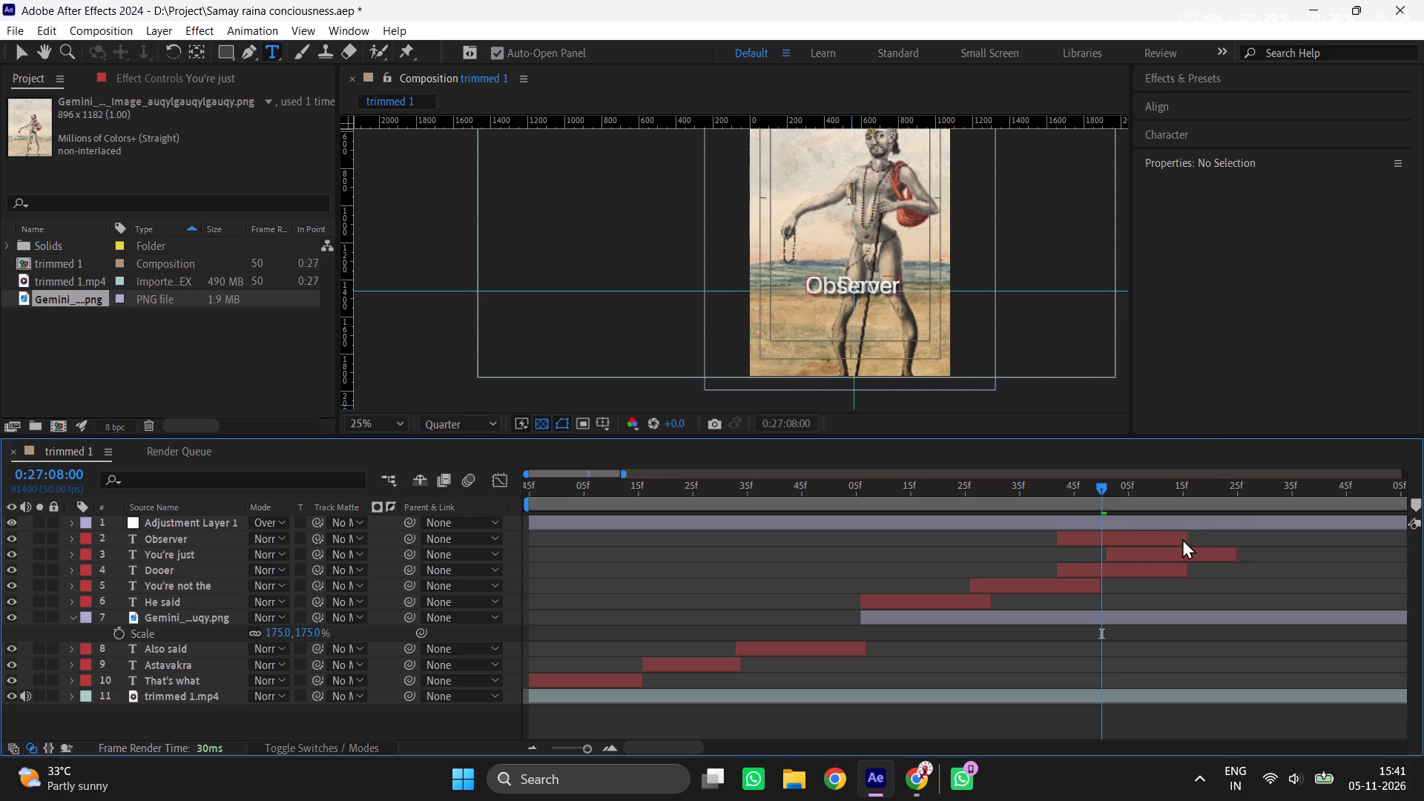
left_click_drag(1160, 539, 1266, 550)
left_click_drag(922, 504, 843, 521)
key("space")
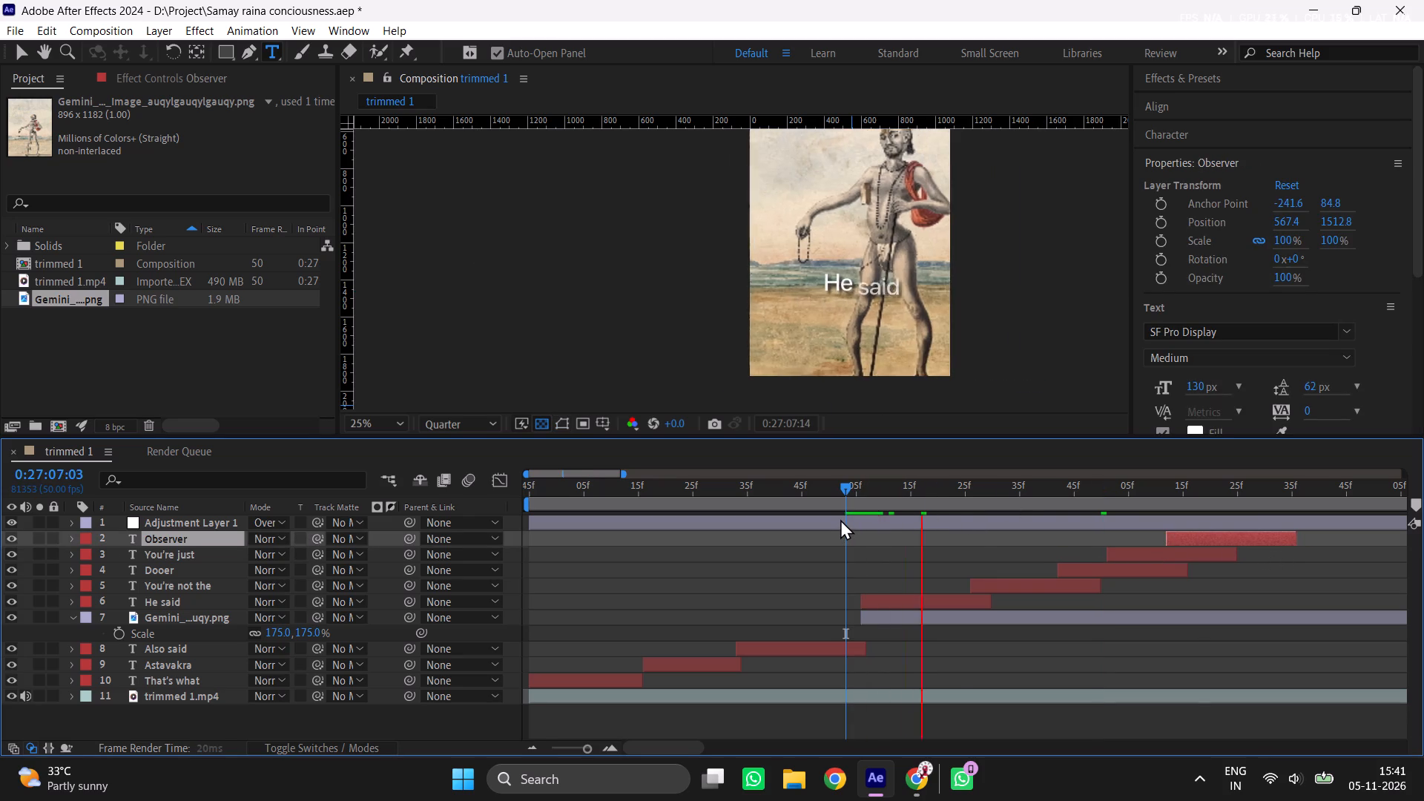
key("space")
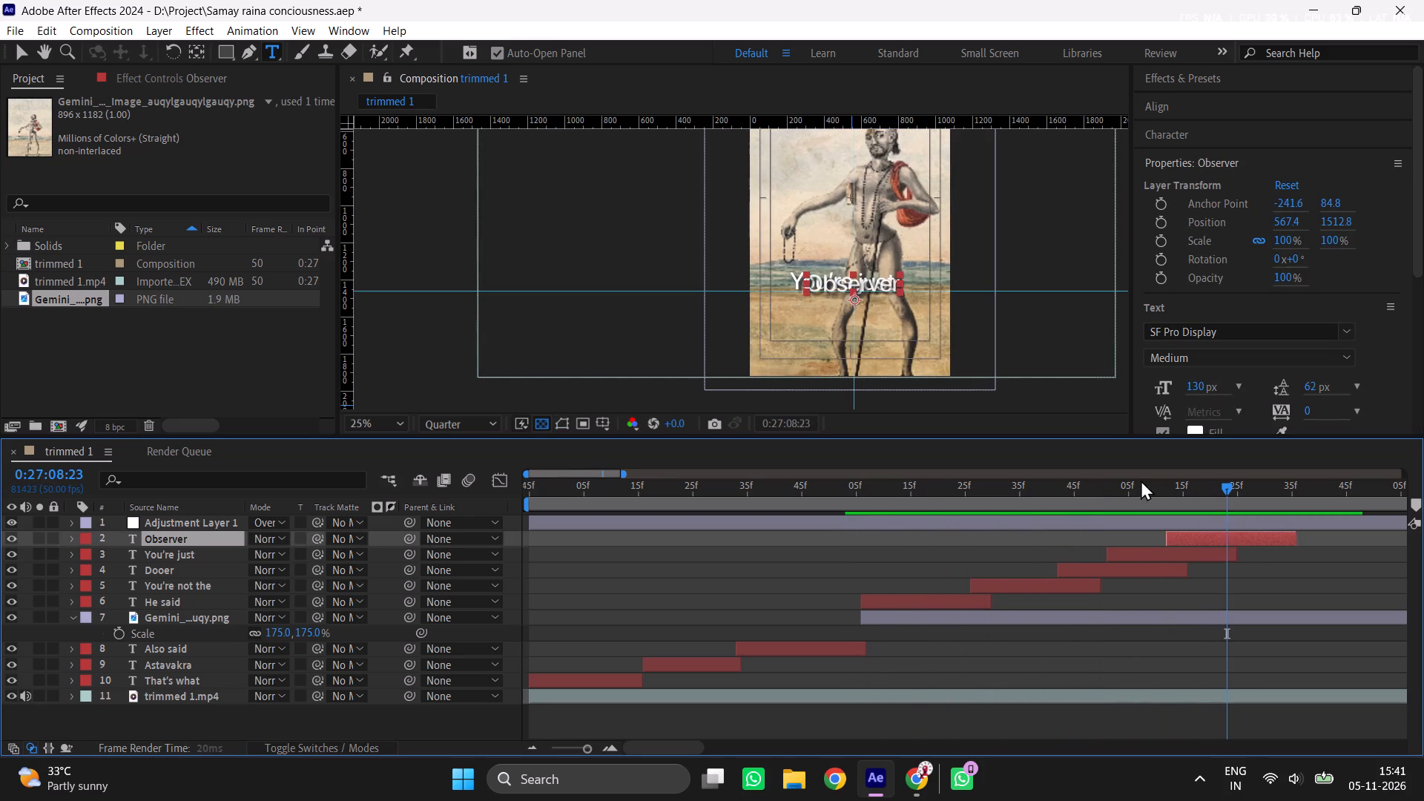
left_click(1051, 507)
left_click_drag(1196, 484, 1189, 488)
key("space")
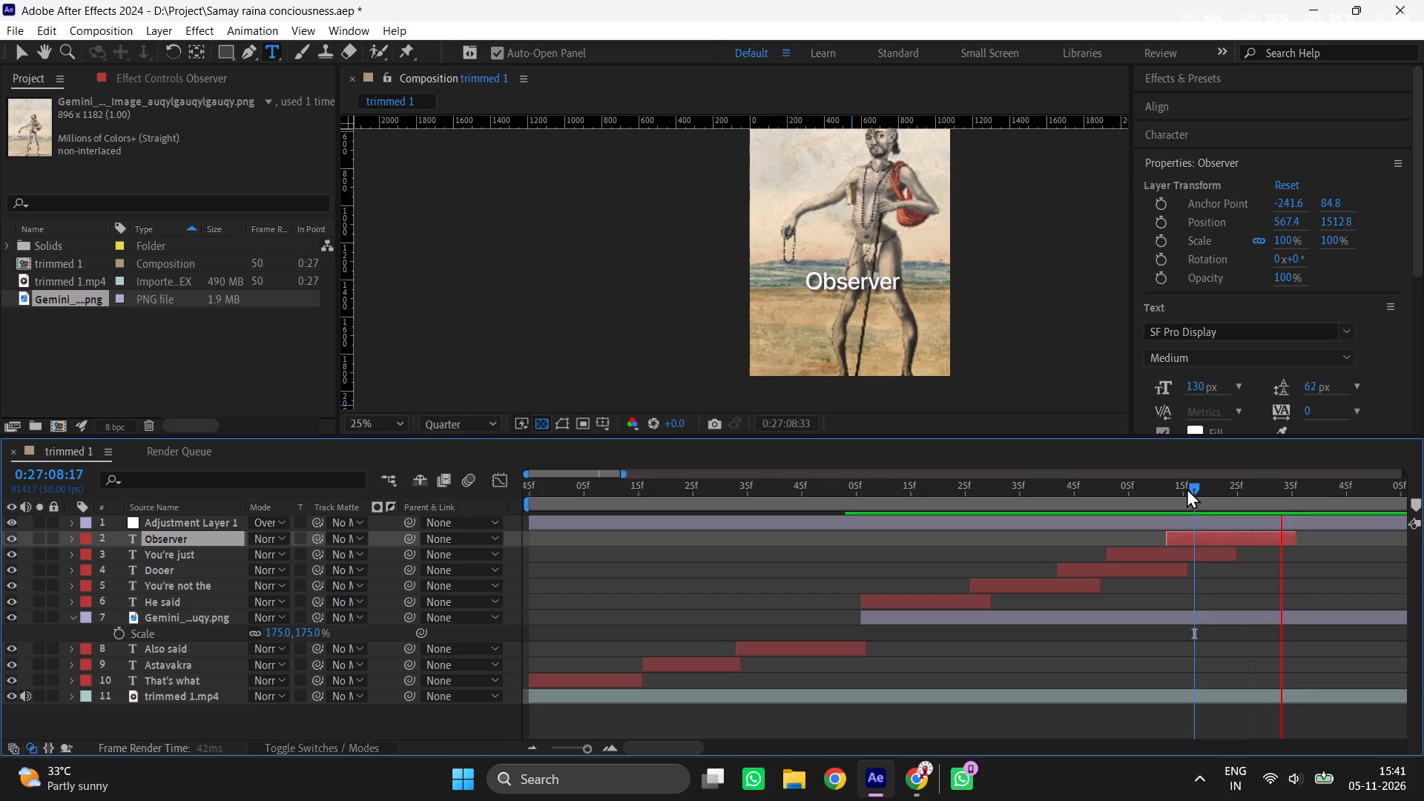
Shift the You're just and Observer subtitles together so You're just starts as Dooer ends near 0:27:08:16, and preview them.
left_click(1187, 488)
middle_click_drag(1259, 569, 1169, 596)
left_click(174, 547)
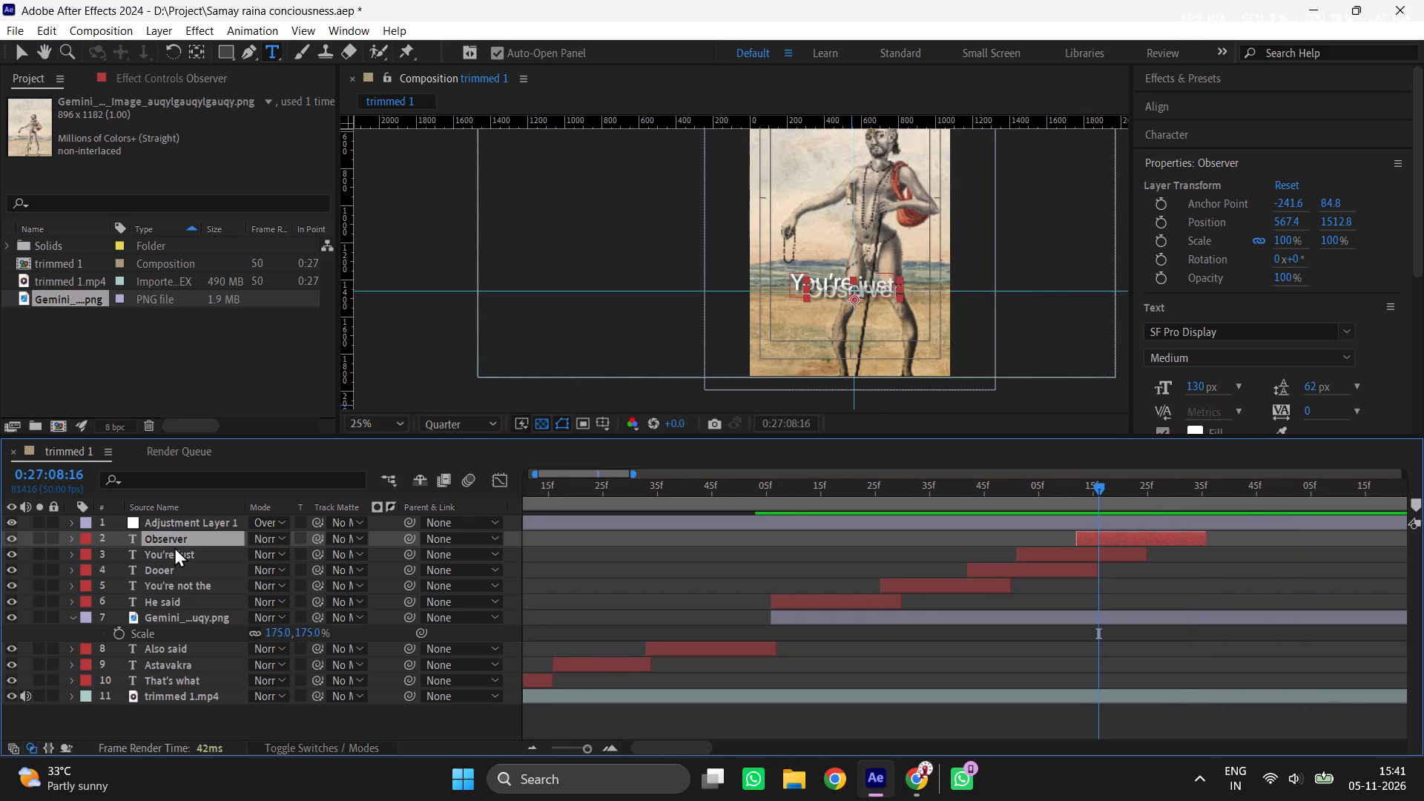
left_click(177, 553, "shift")
left_click_drag(1108, 553, 1188, 567)
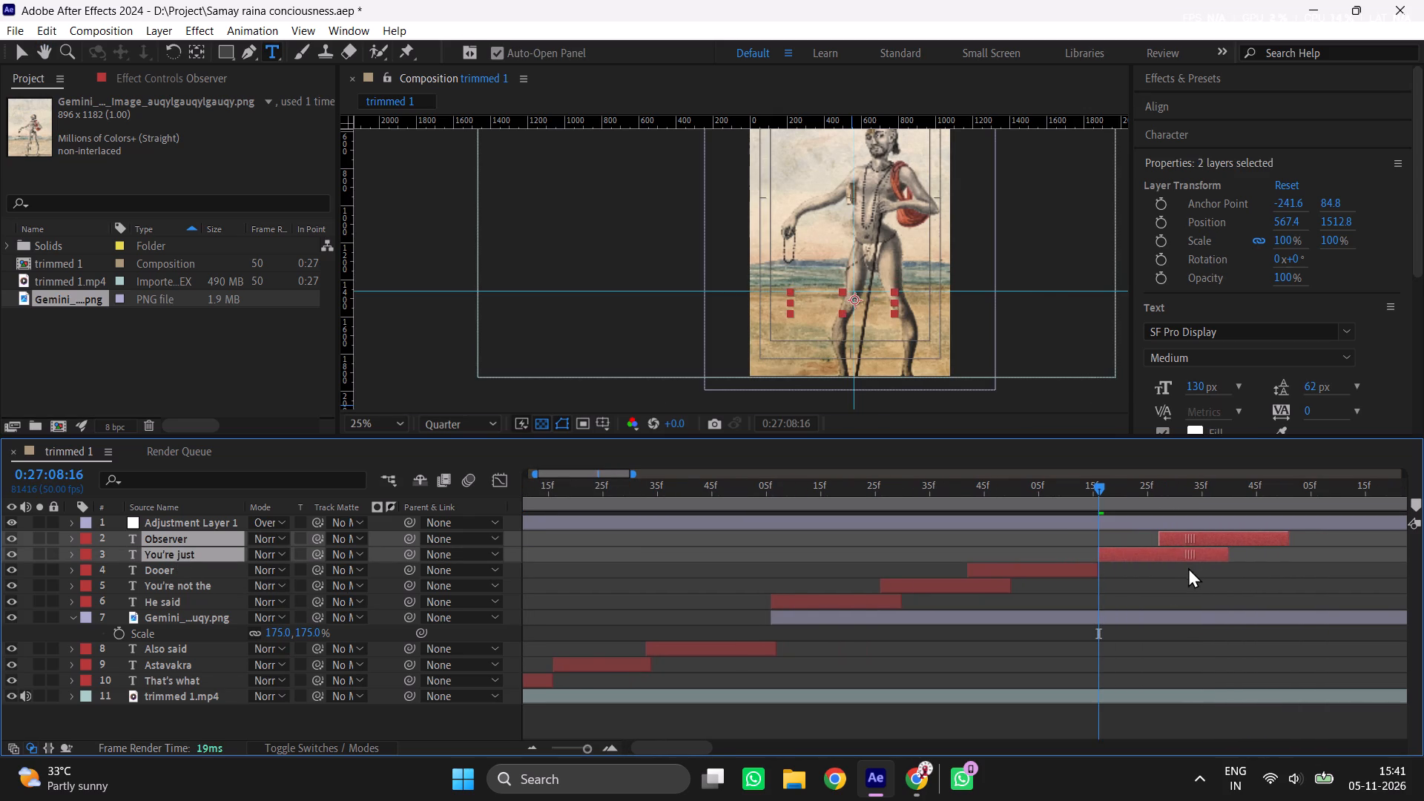
left_click_drag(1188, 567, 1187, 567)
left_click(1170, 578)
key("space")
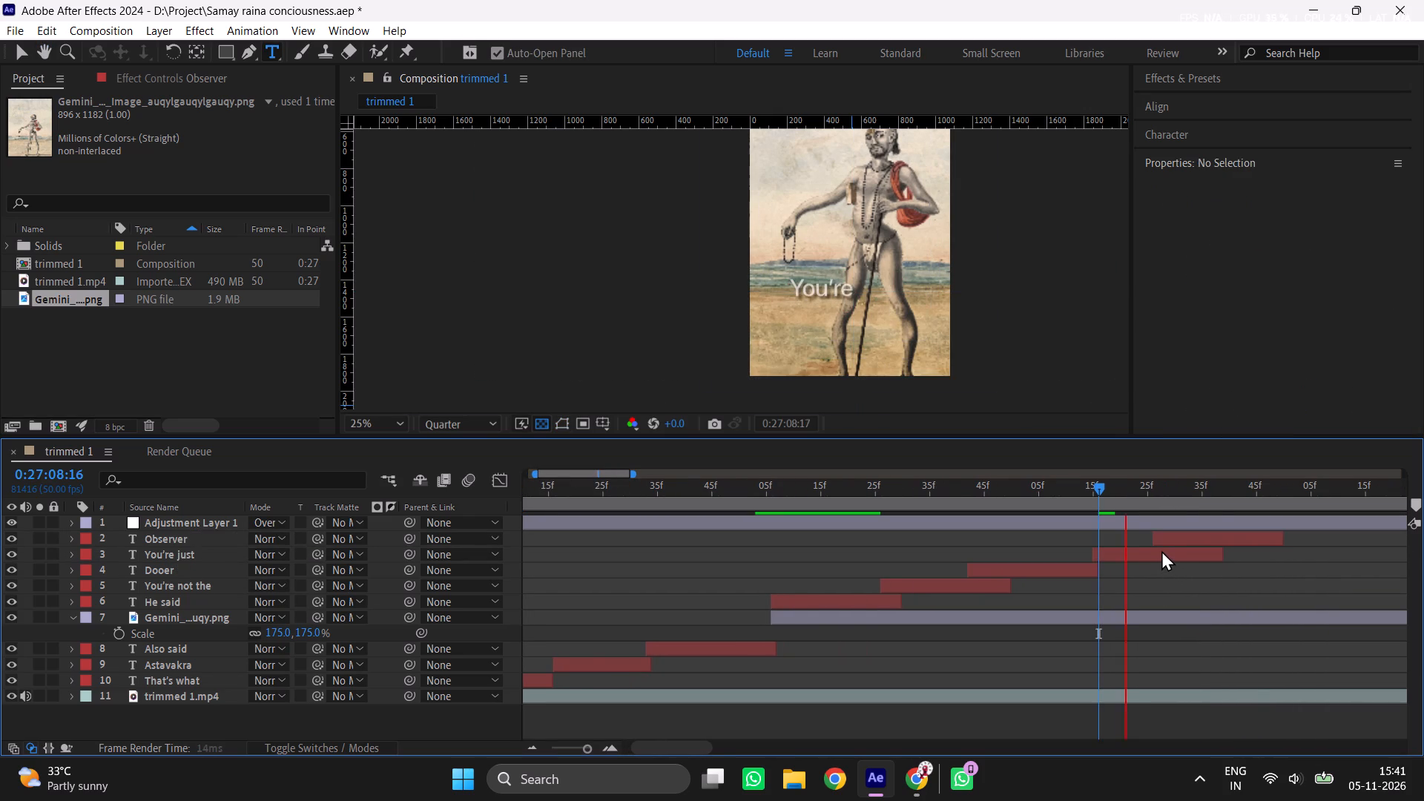
key("space")
Shift the Observer subtitle about 23 frames later, extend You're just to meet its start, and preview from 0:27:07:05.
left_click(1153, 500)
left_click_drag(1179, 537, 1196, 541)
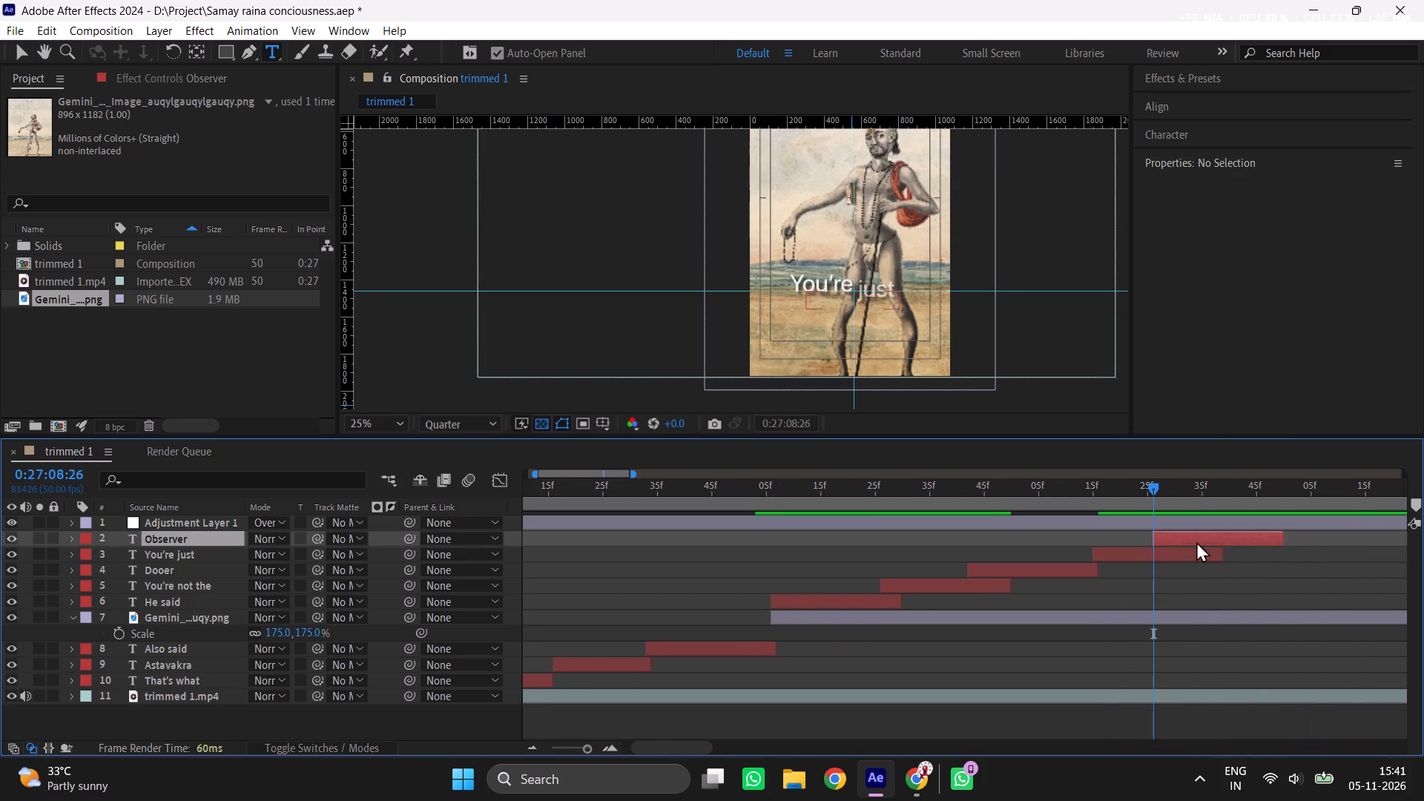
left_click_drag(1196, 541, 1292, 550)
left_click_drag(1229, 553, 1285, 563)
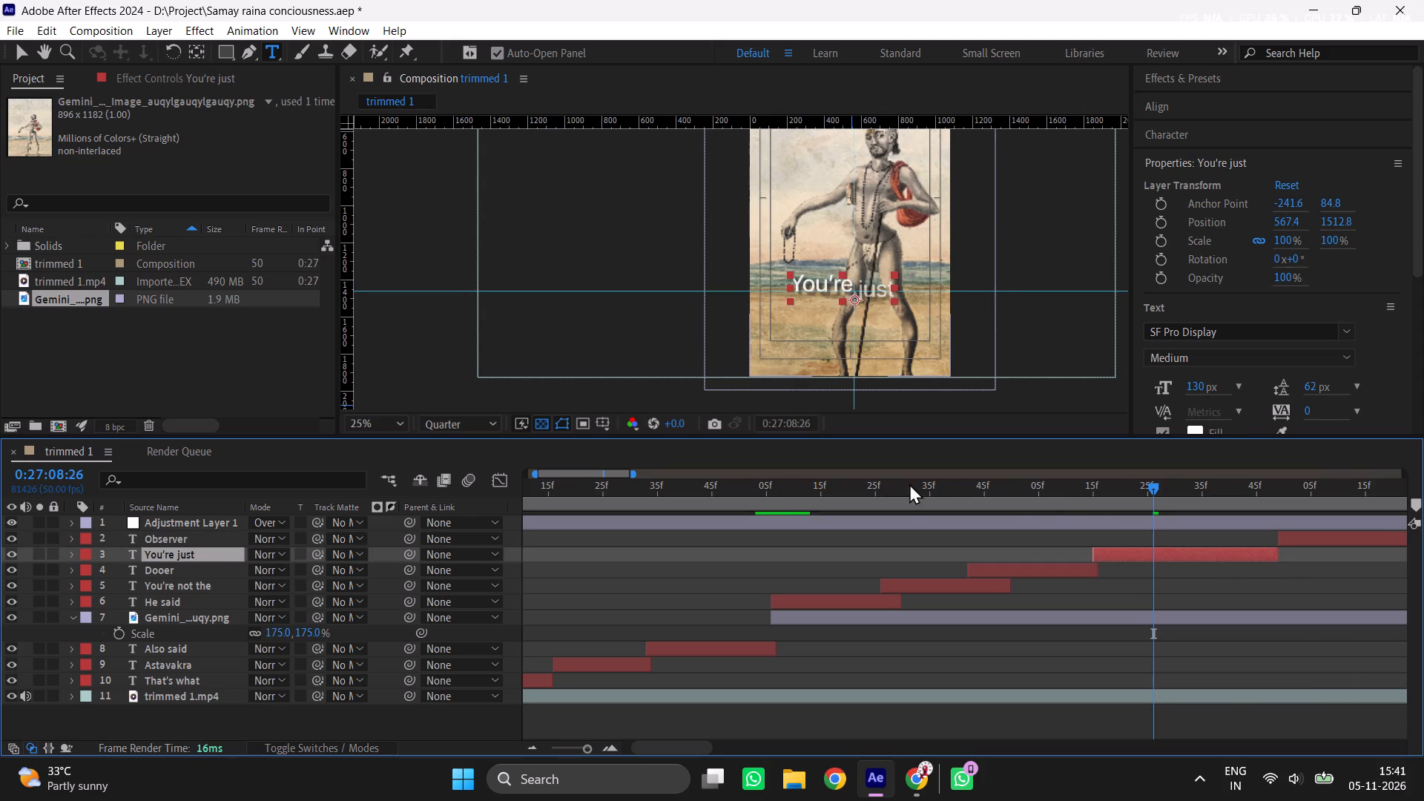
left_click(768, 492)
key("space")
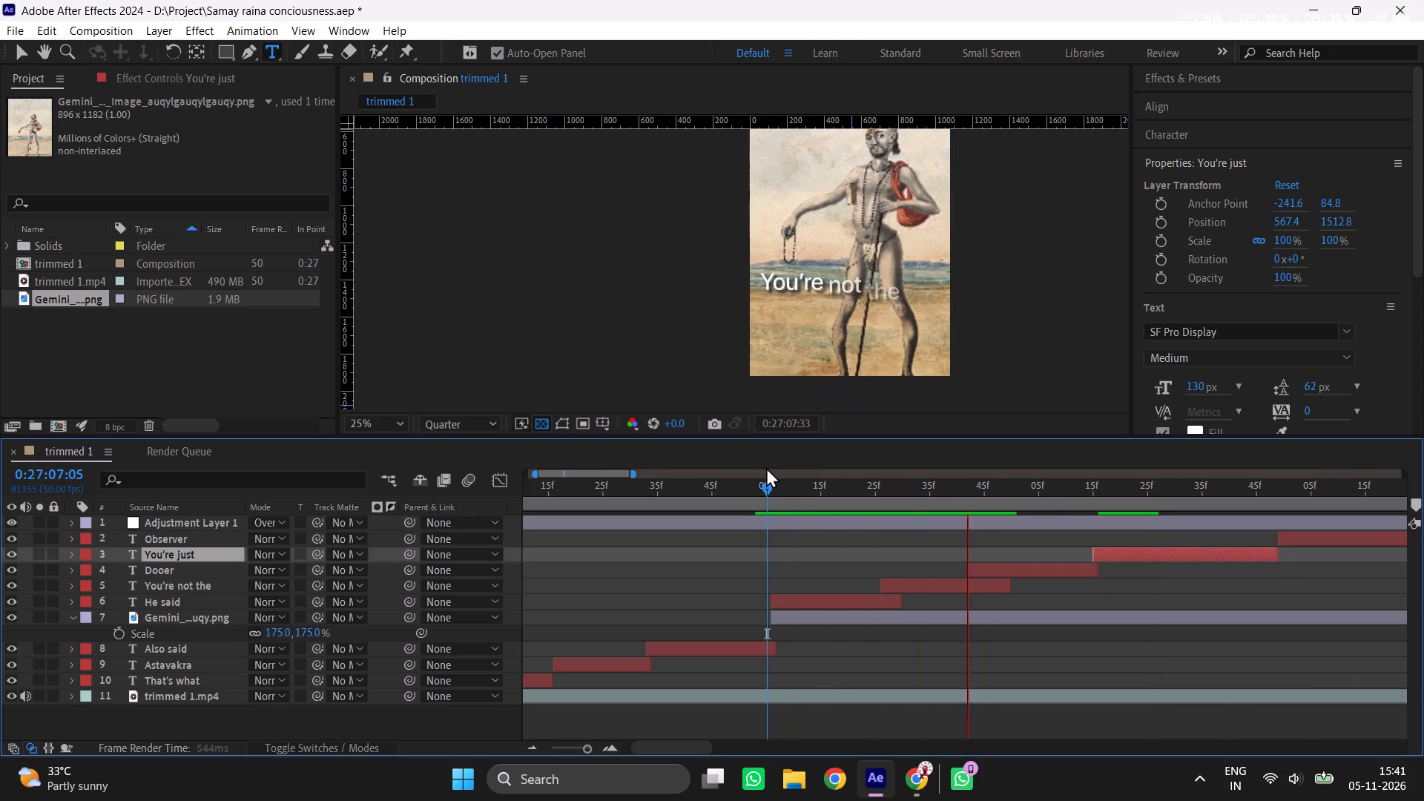
Shift the You're not the subtitle about 11 frames later and extend the He said subtitle to end near 0:27:07:39.
key("space")
left_click(787, 484)
key("space")
key("space")
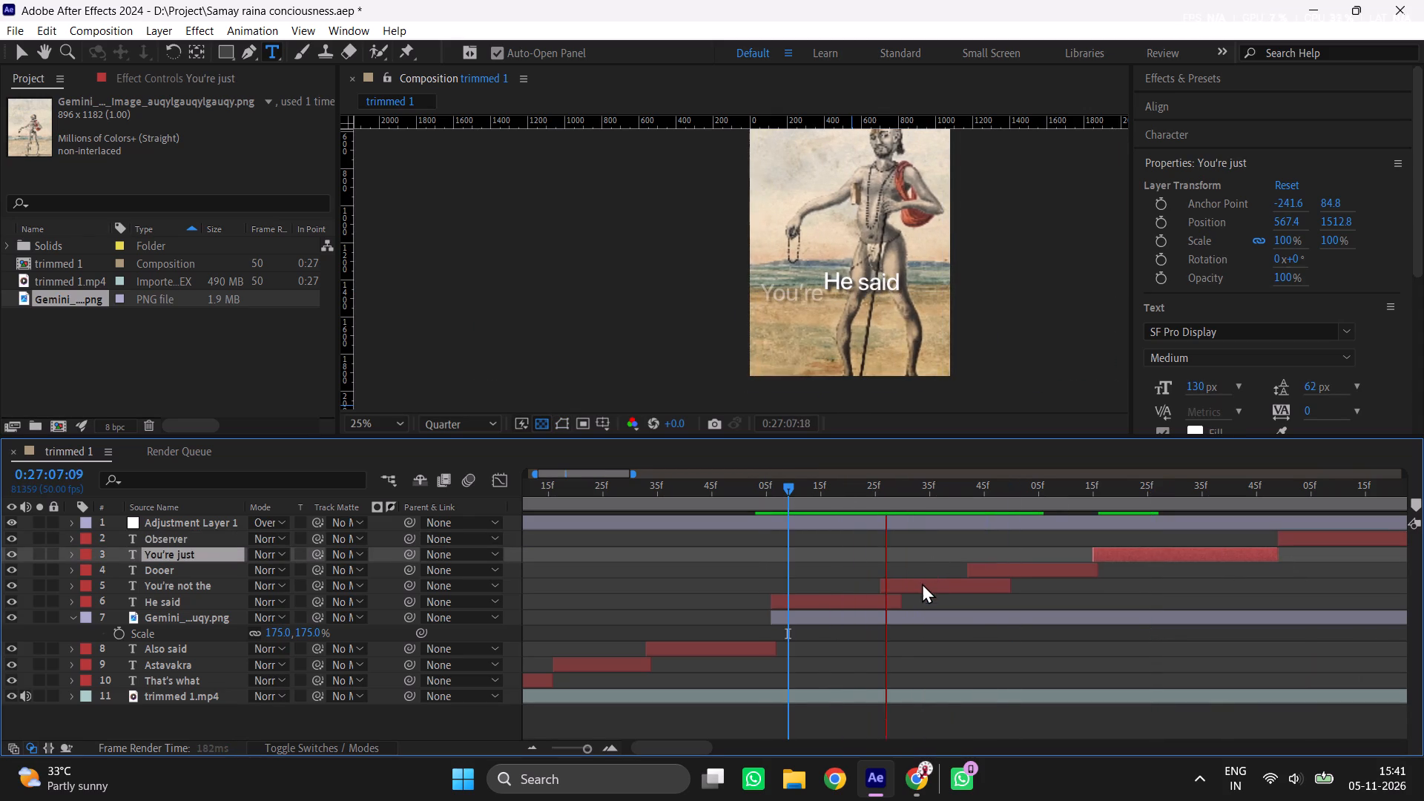
left_click_drag(922, 583, 975, 597)
left_click_drag(906, 597, 946, 604)
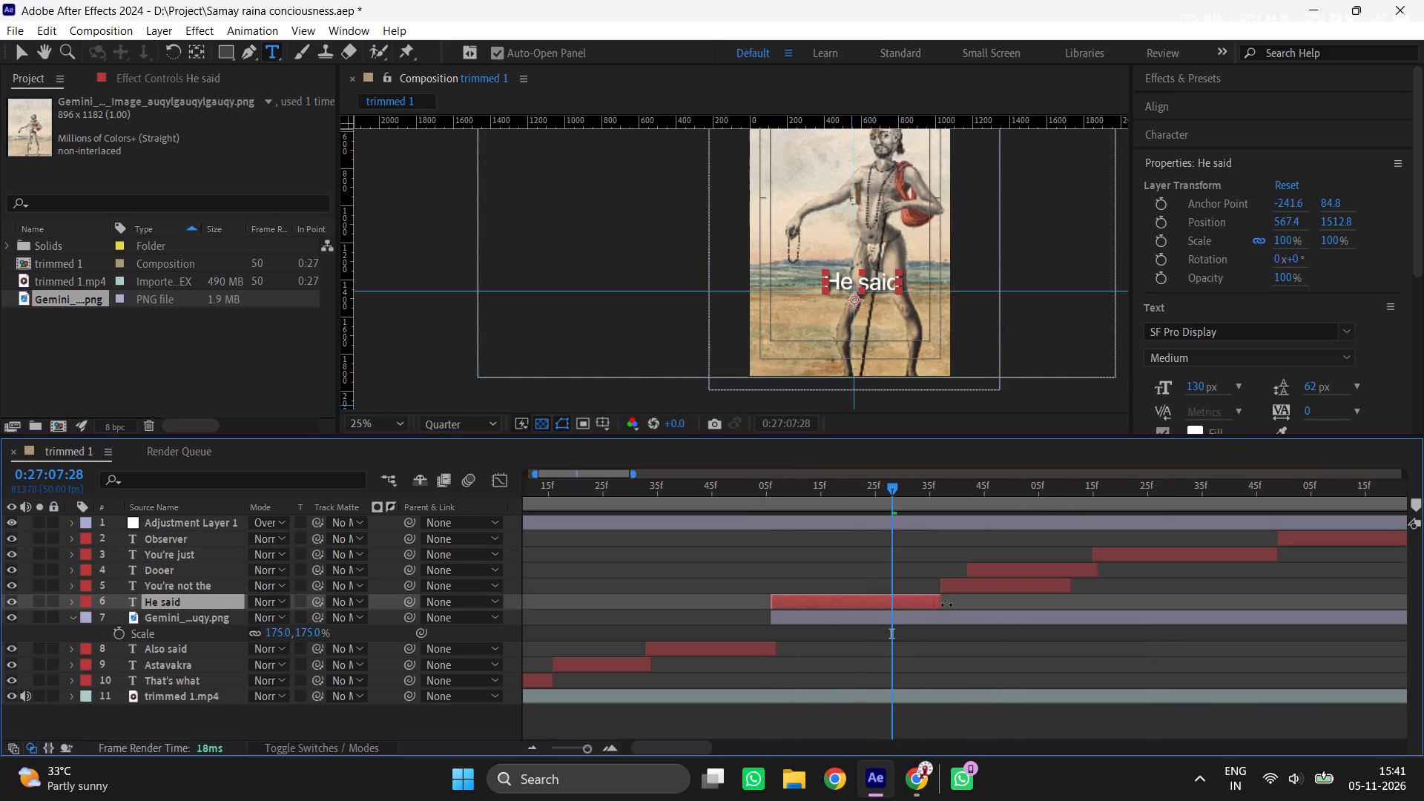
left_click_drag(946, 604, 933, 593)
middle_click_drag(836, 487, 862, 656)
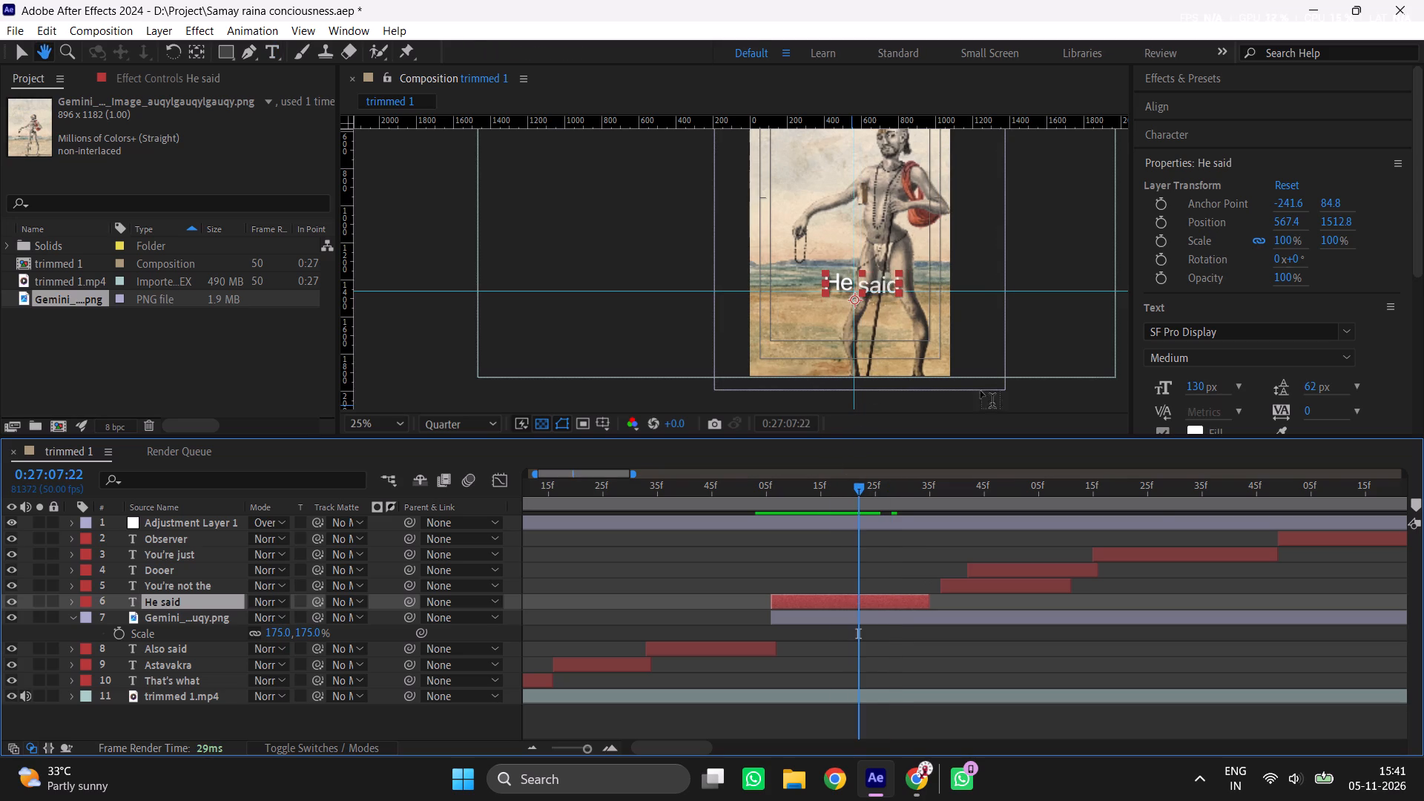
key("ctrl+x")
key("ctrl+z")
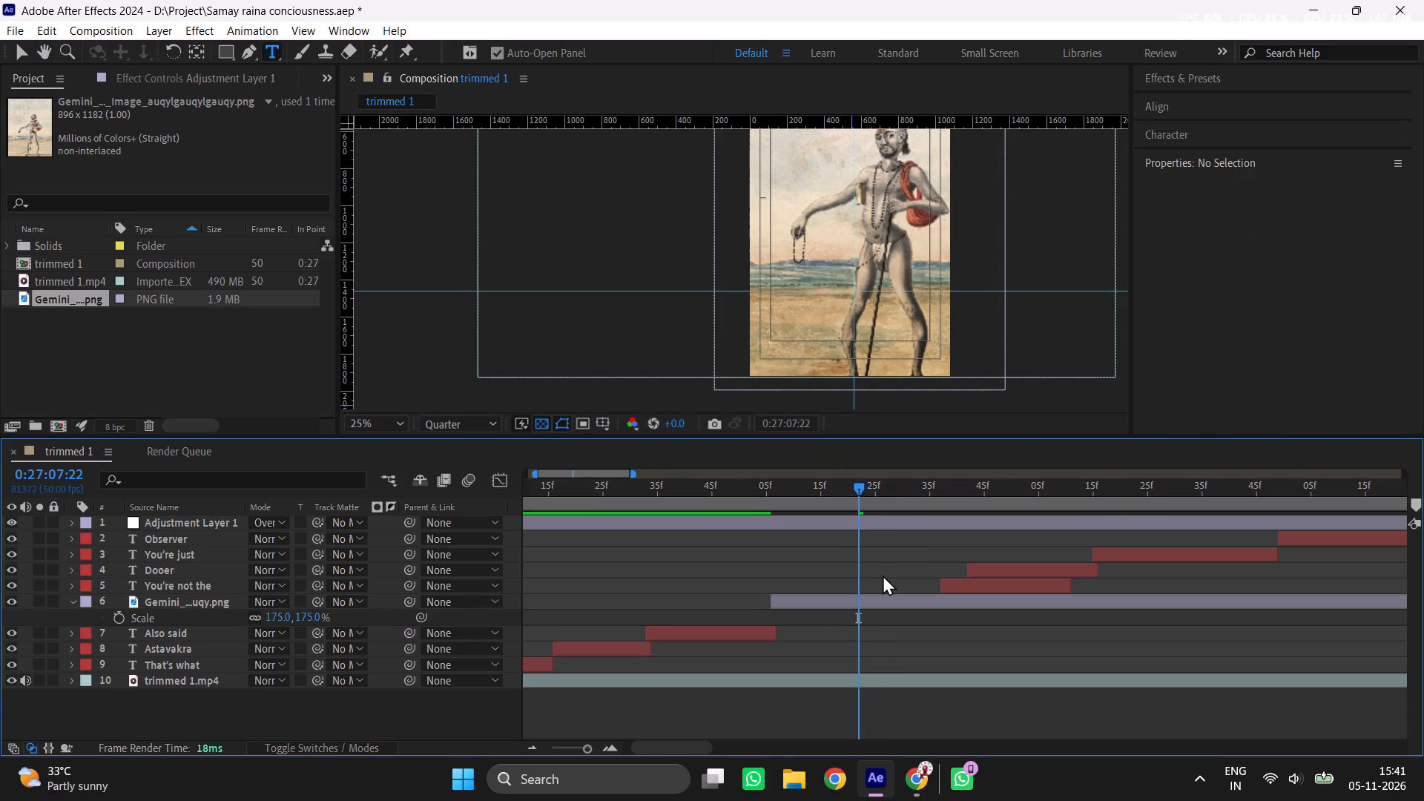
middle_click(887, 561)
left_click_drag(930, 601, 952, 604)
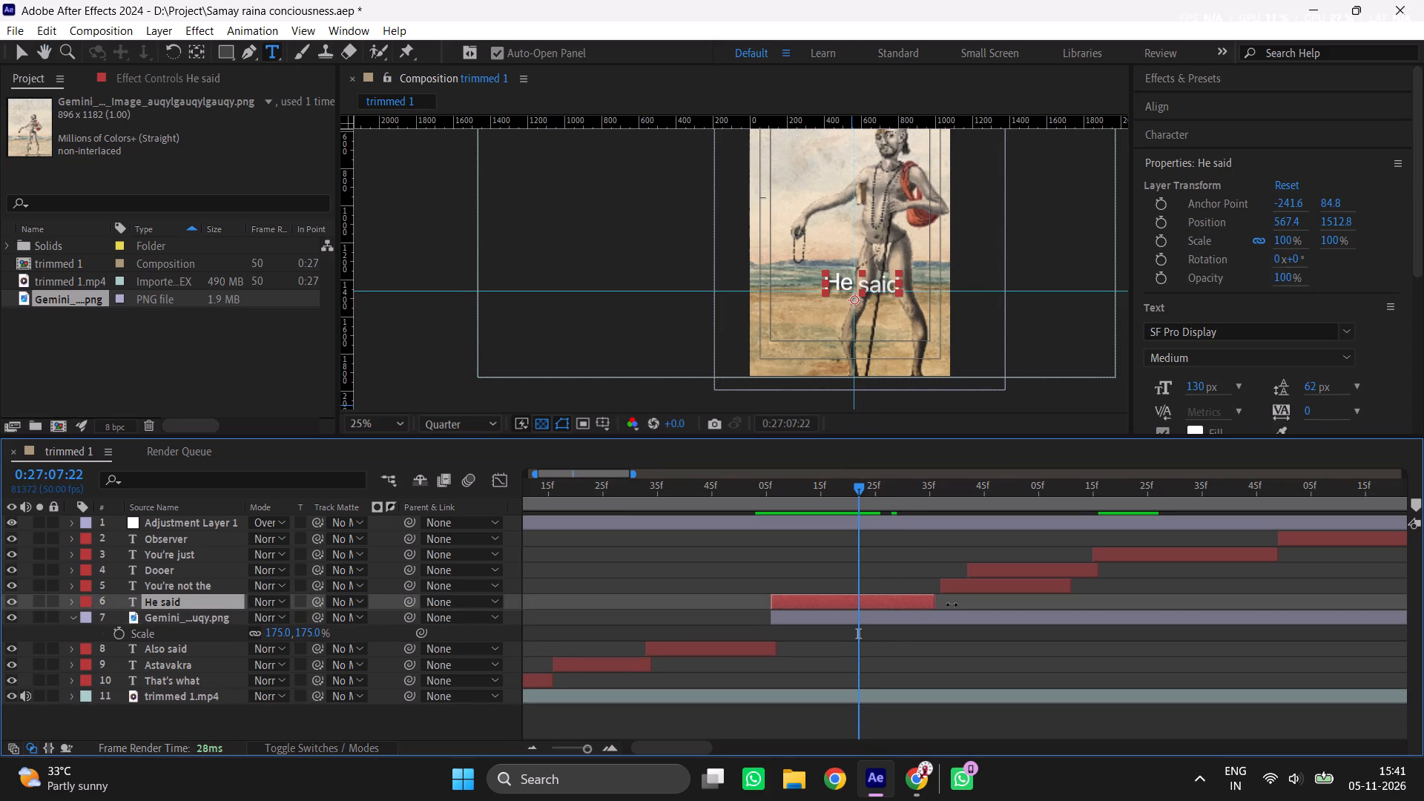
left_click_drag(952, 604, 951, 605)
Shift the You're not the, Dooer and You're just subtitles together about 13 frames later, and preview from about 0:27:07:37.
left_click(998, 581)
left_click(1015, 567, "shift")
left_click(1138, 554, "shift")
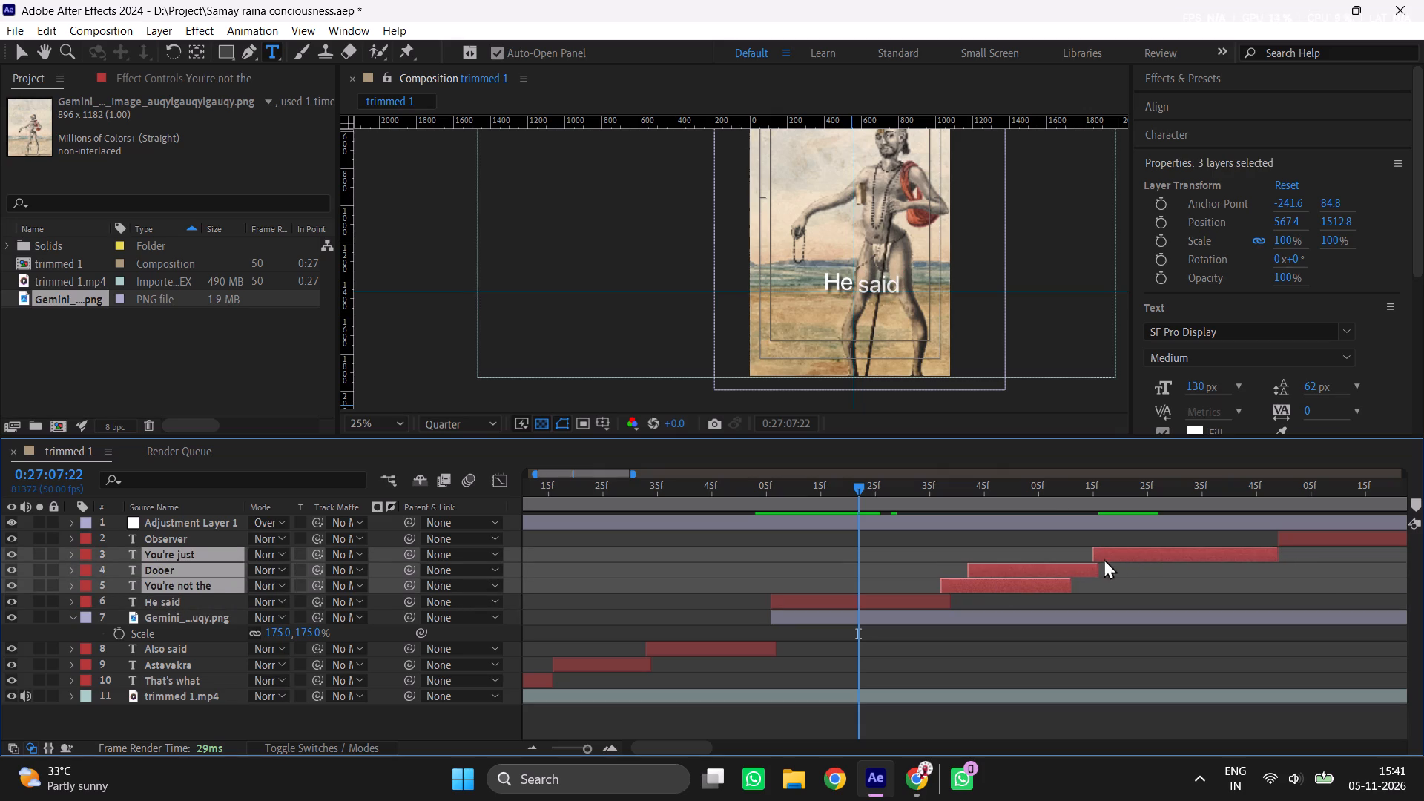
left_click_drag(1069, 574, 1144, 561)
left_click(942, 496)
key("space")
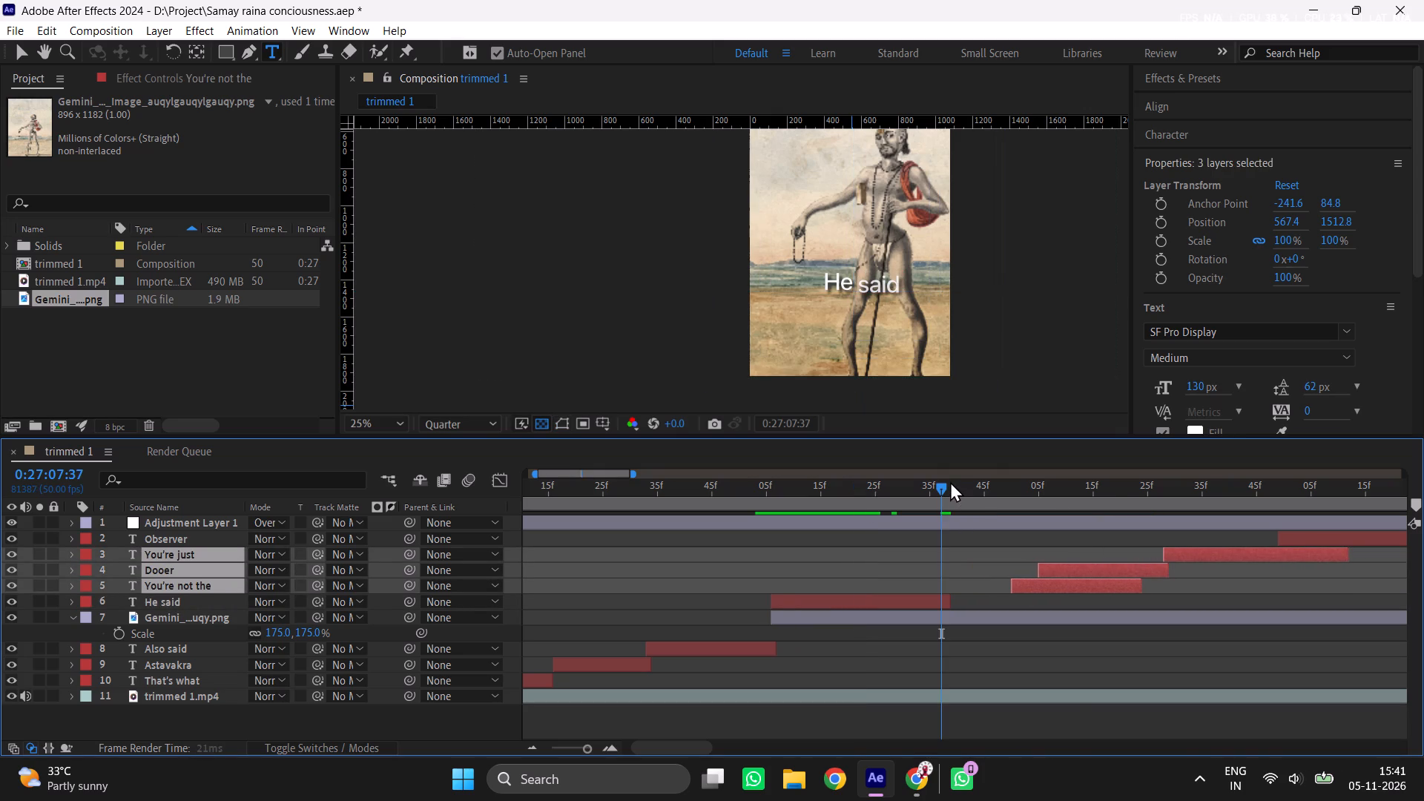
double_click(950, 481)
key("space")
left_click(937, 482)
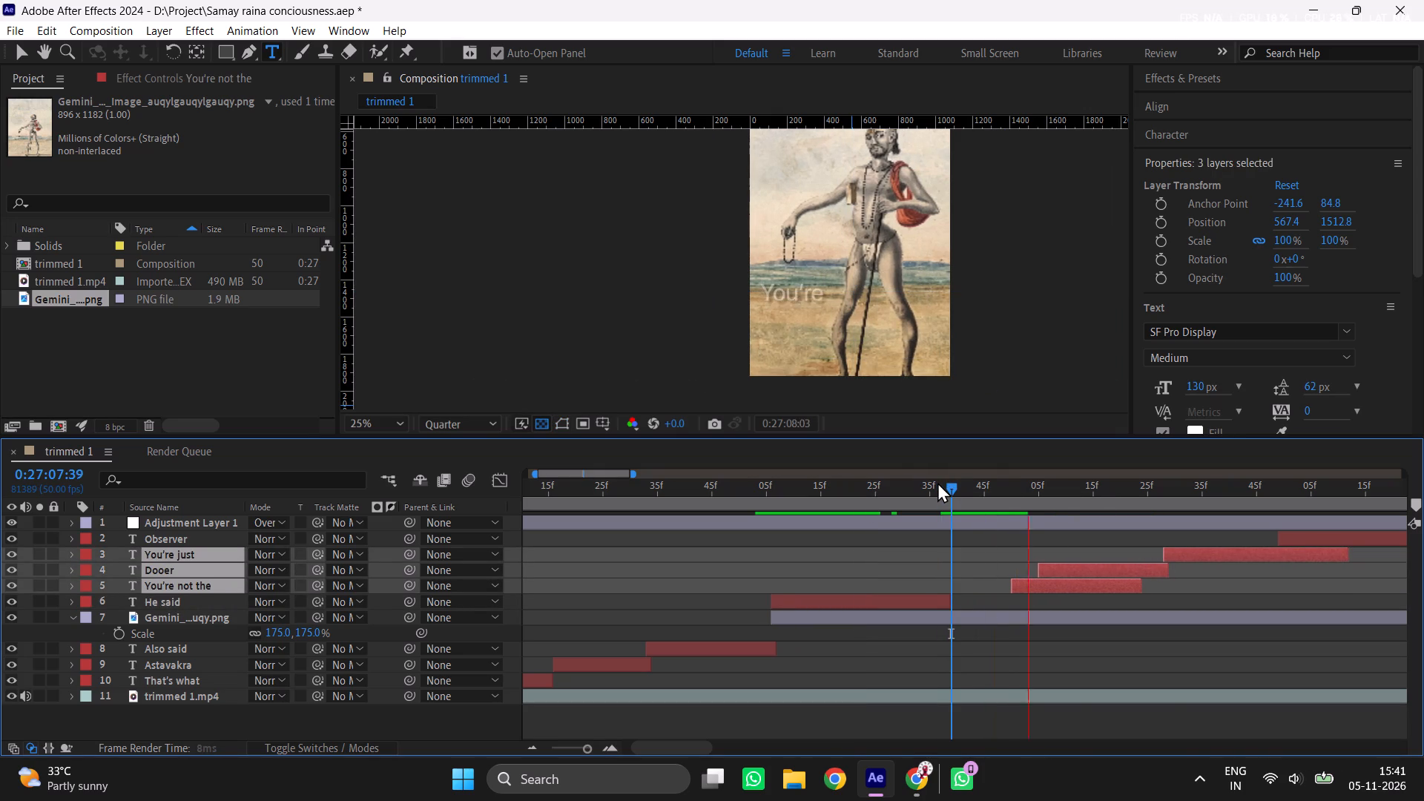
Move the You're not the subtitle earlier so it starts at 0:27:07:39, where He said ends.
left_click_drag(942, 486, 952, 492)
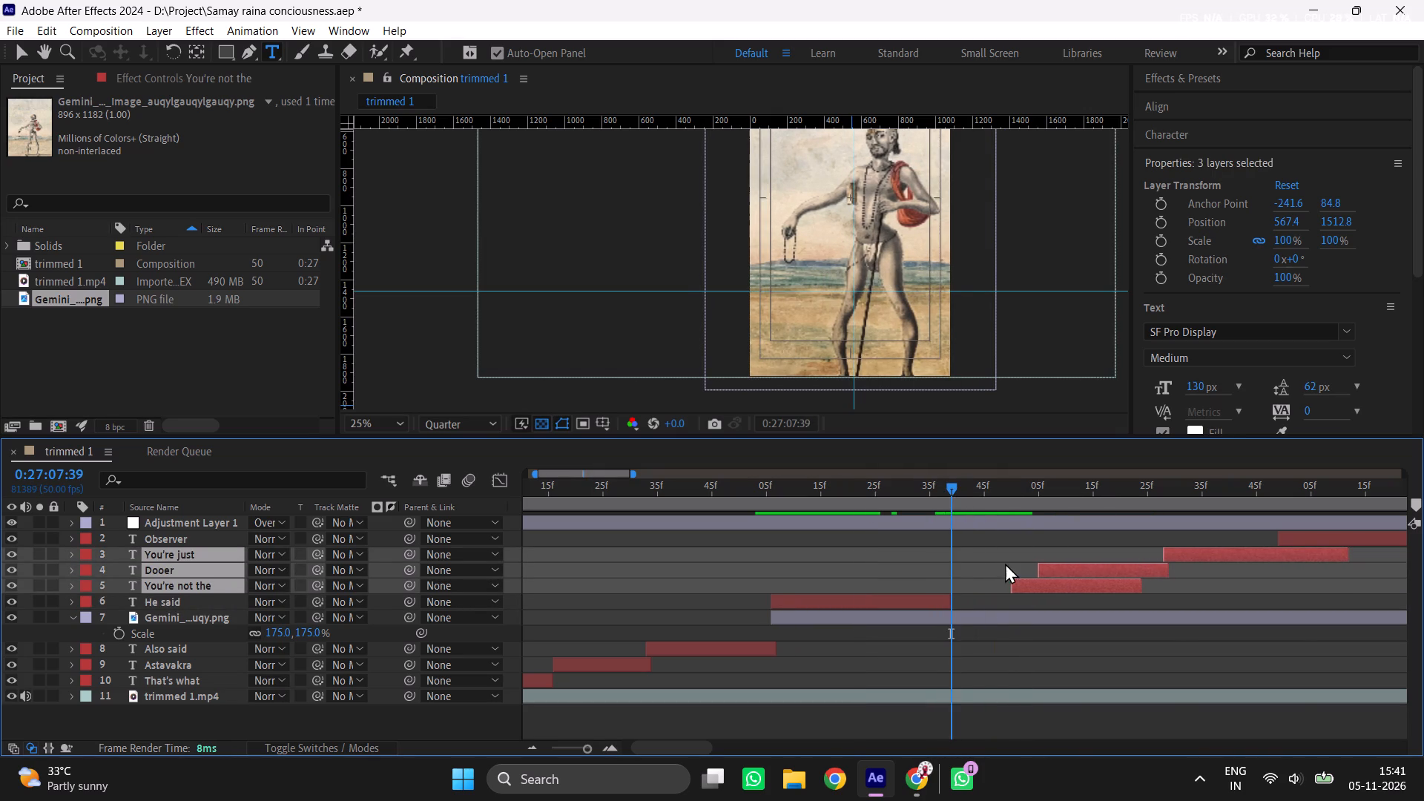
left_click(991, 562)
left_click_drag(1022, 589, 963, 610)
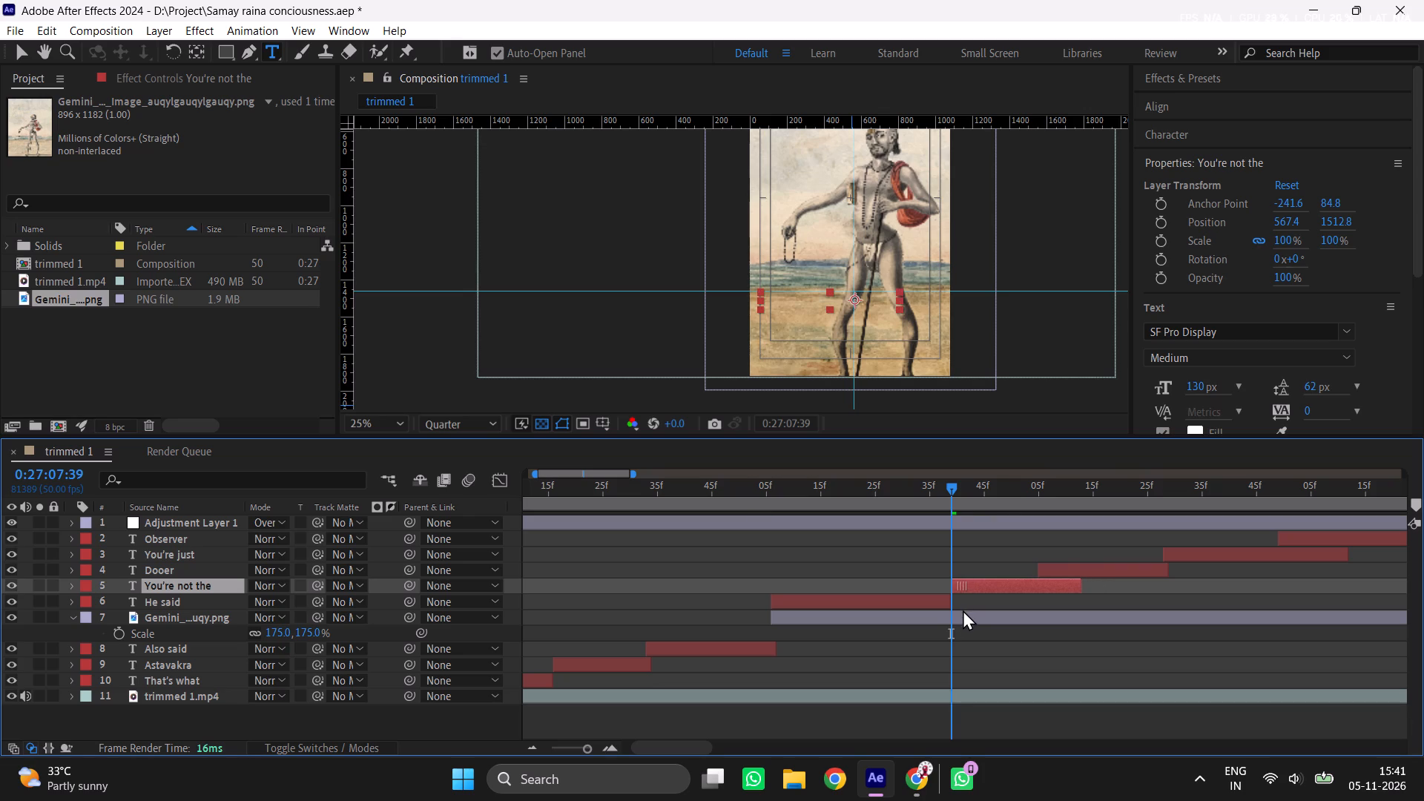
left_click_drag(963, 610, 963, 605)
Find Dooer's spoken timing by previewing, position its subtitle to start near 0:27:08:04, and trim its end to 0:27:08:17.
left_click_drag(1066, 567, 1176, 581)
key("space")
left_click(1102, 489)
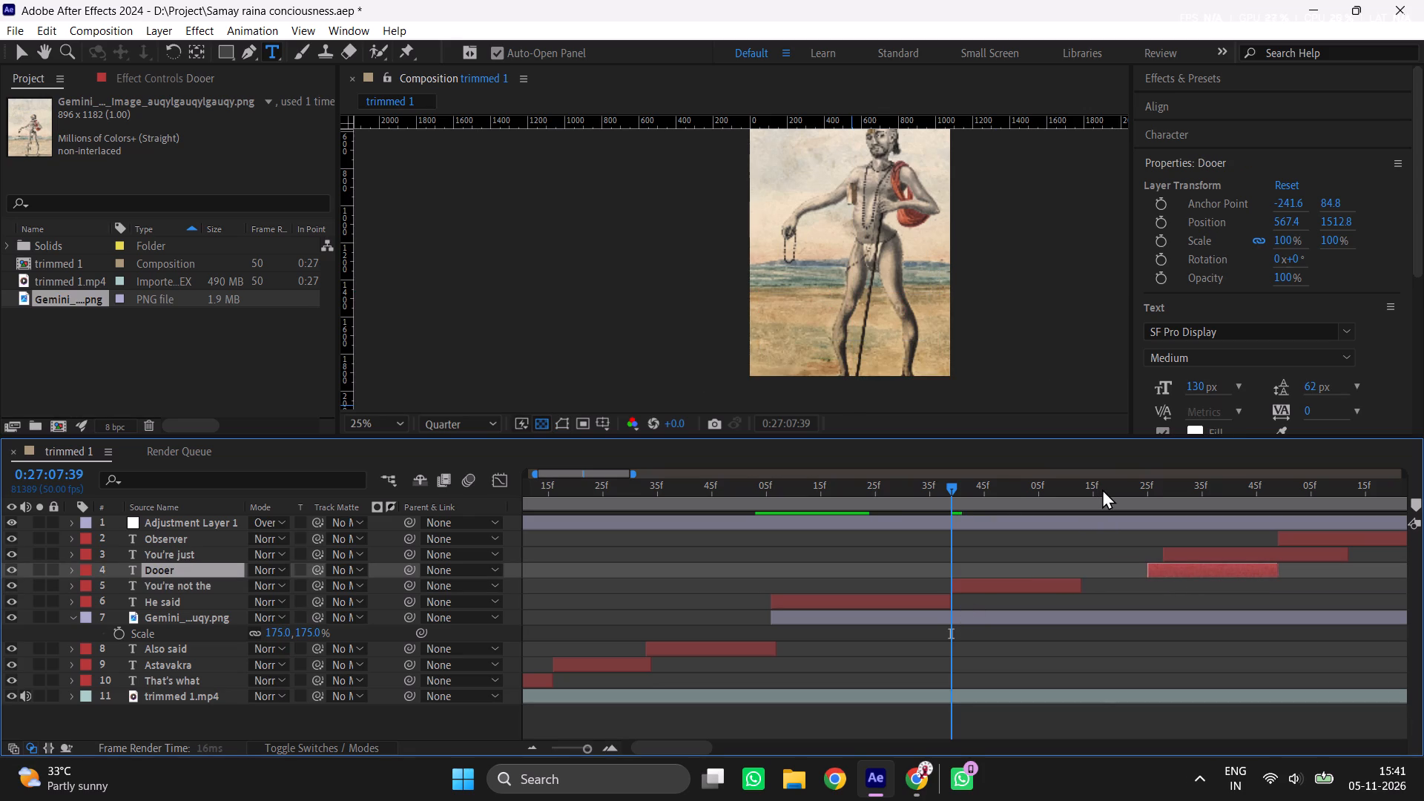
key("space")
left_click(1101, 487)
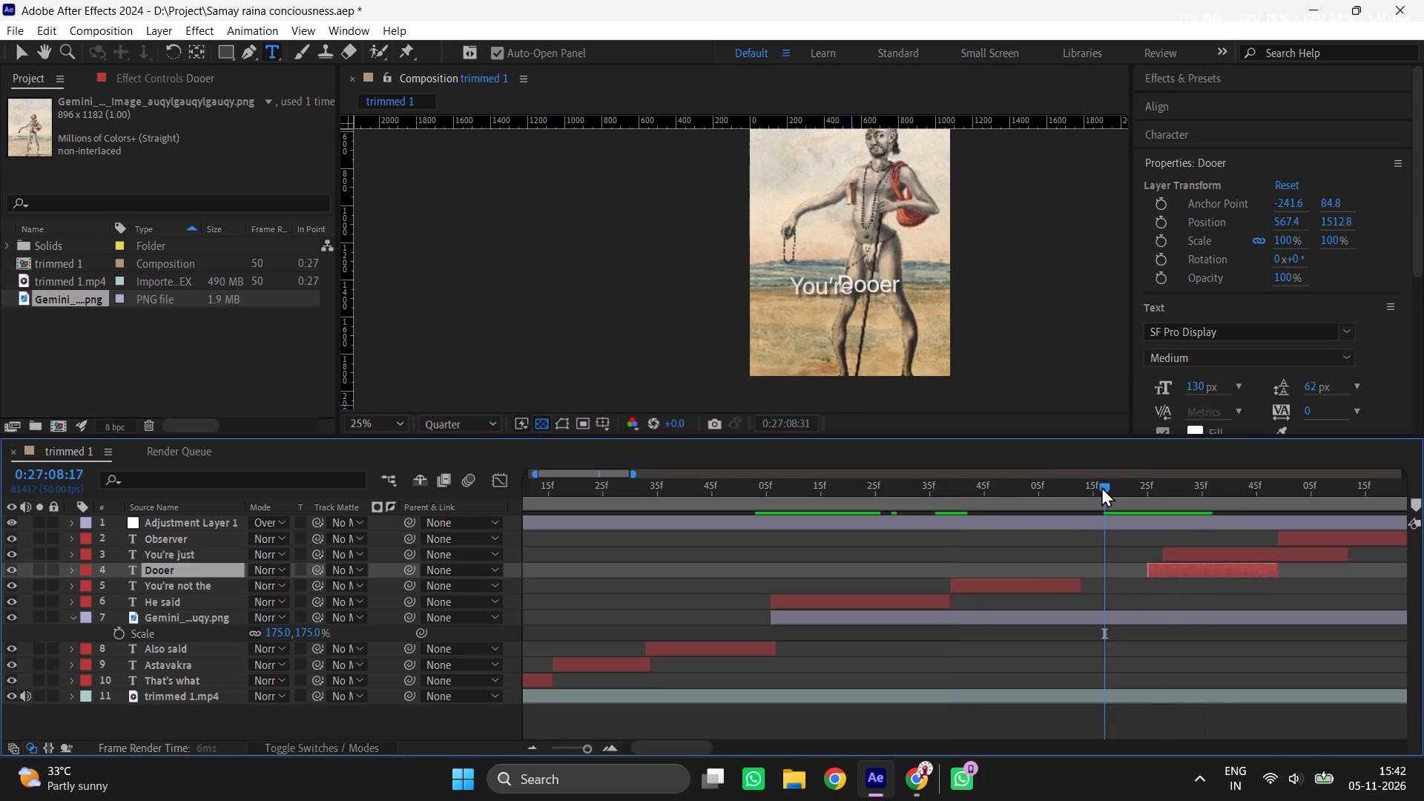
key("space")
left_click(1101, 487)
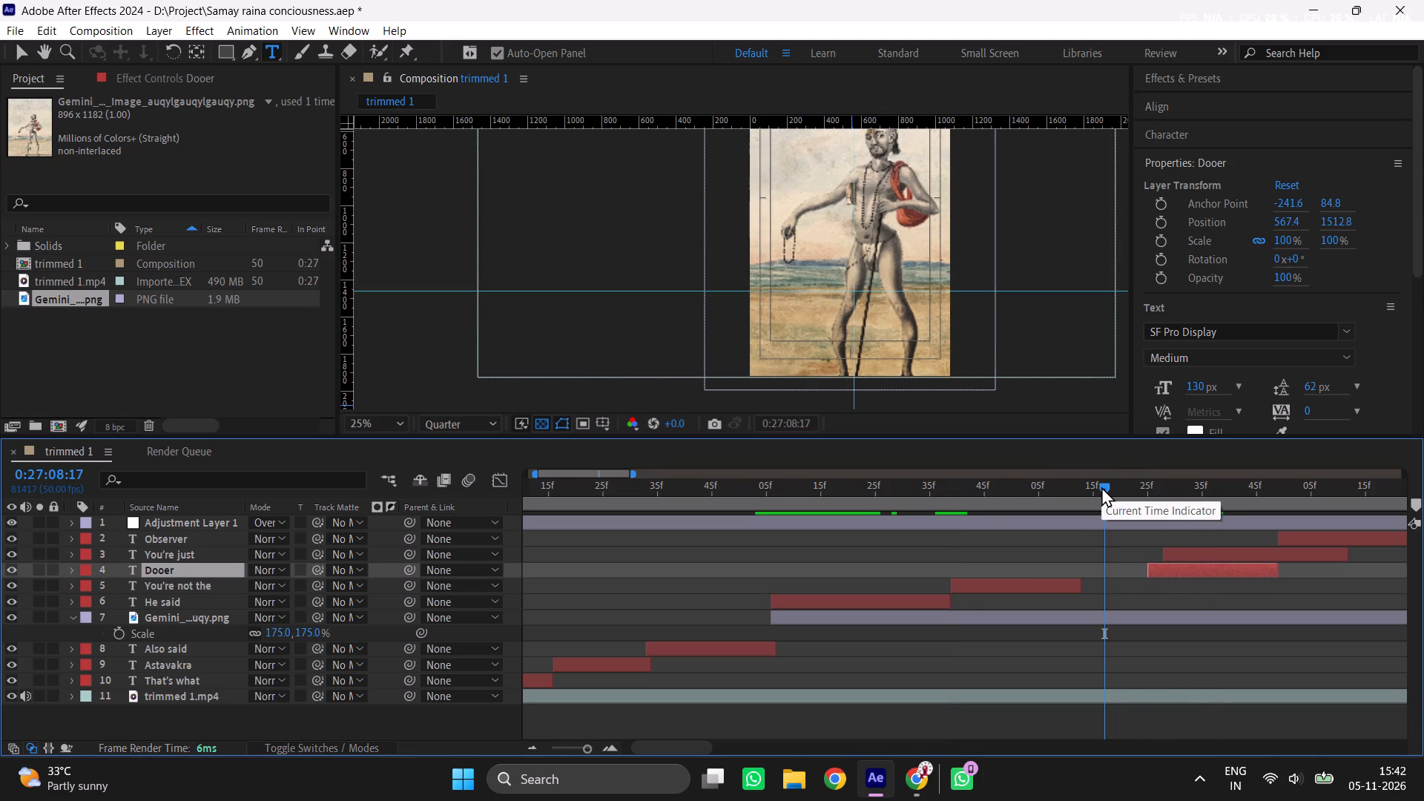
left_click(1101, 487)
left_click_drag(1158, 570, 1051, 578)
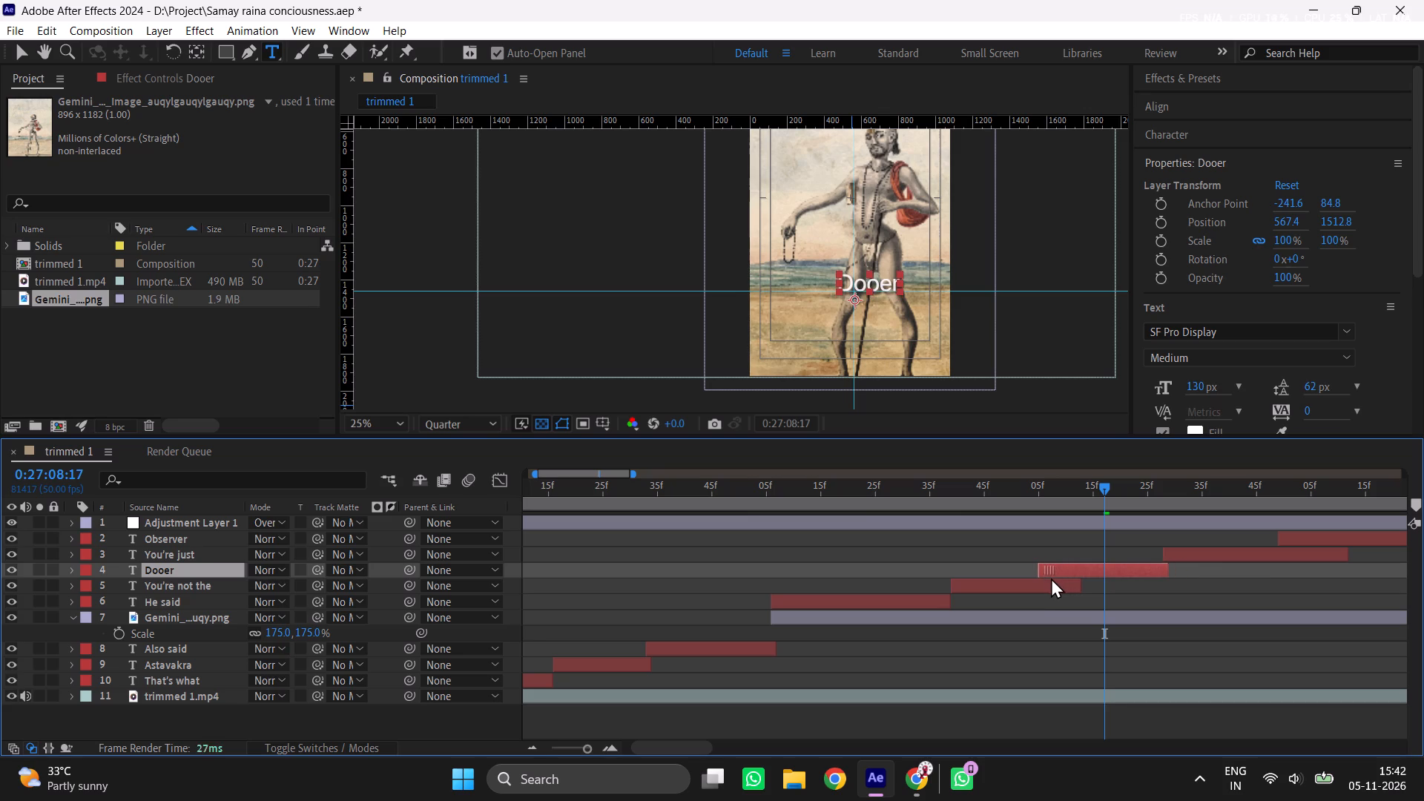
left_click_drag(1051, 578, 1044, 578)
left_click_drag(1163, 569, 1107, 575)
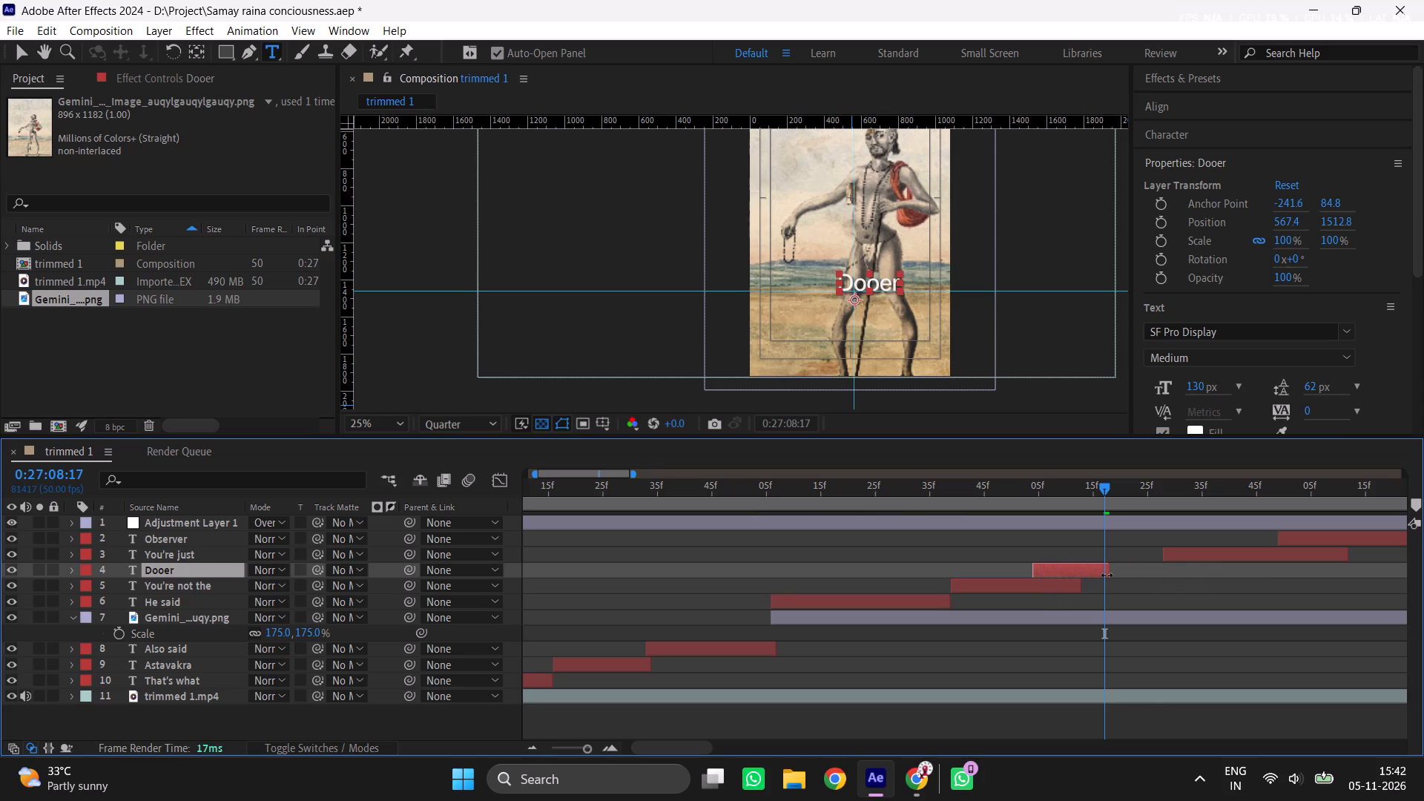
left_click_drag(1107, 575, 1102, 577)
Preview the audio around 0:27:08:26 and extend the Dooer subtitle's end to 0:27:08:23.
key("space")
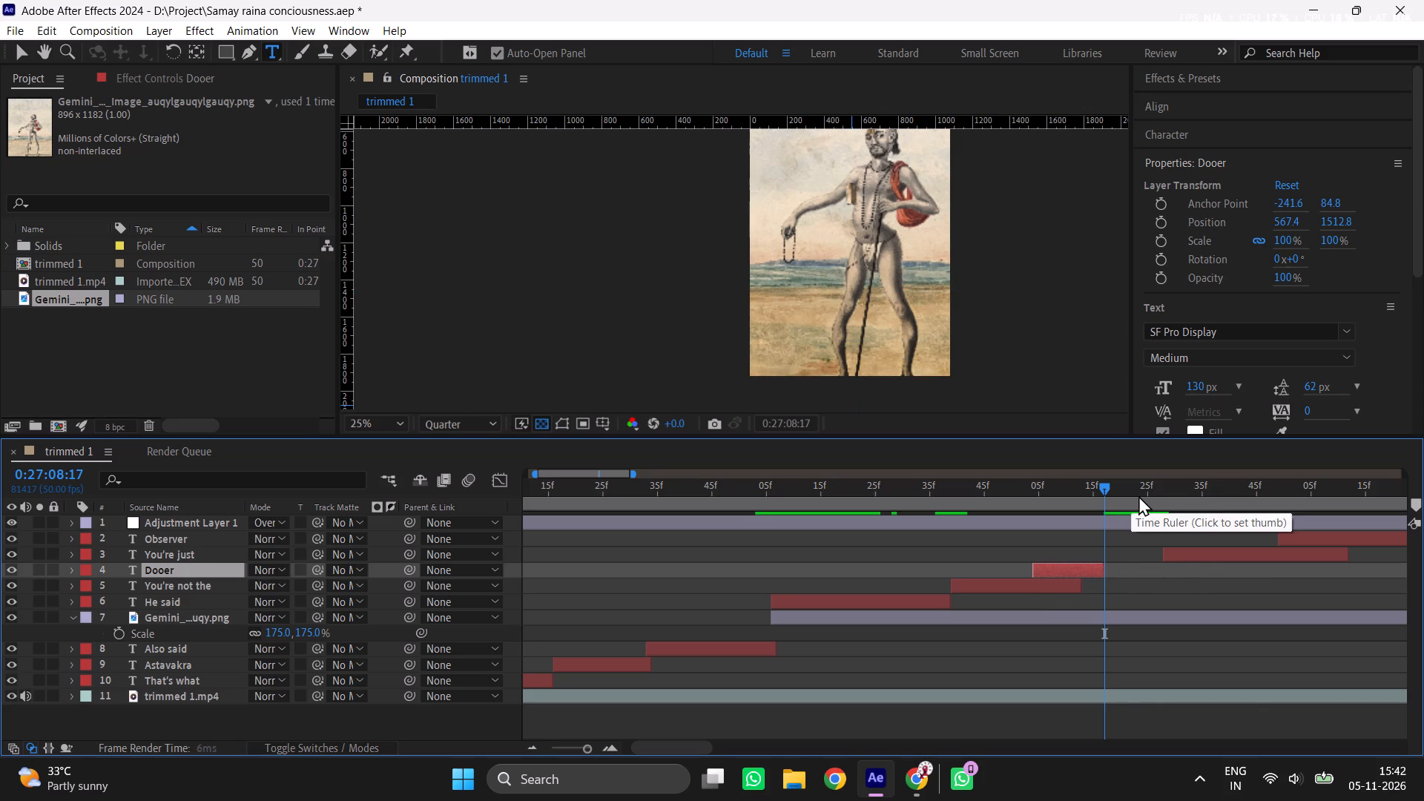
left_click(1153, 493)
key("space")
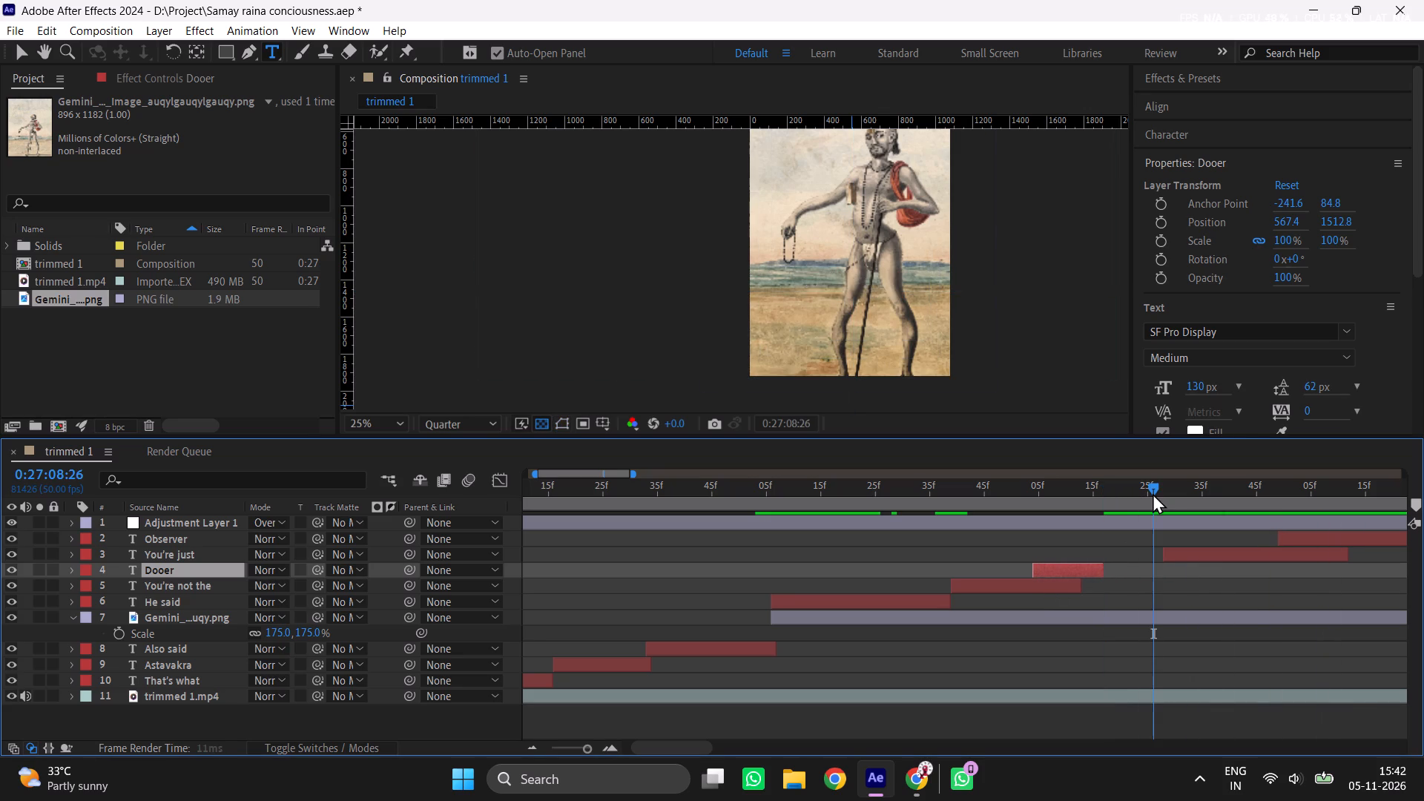
left_click(1161, 493)
key("space")
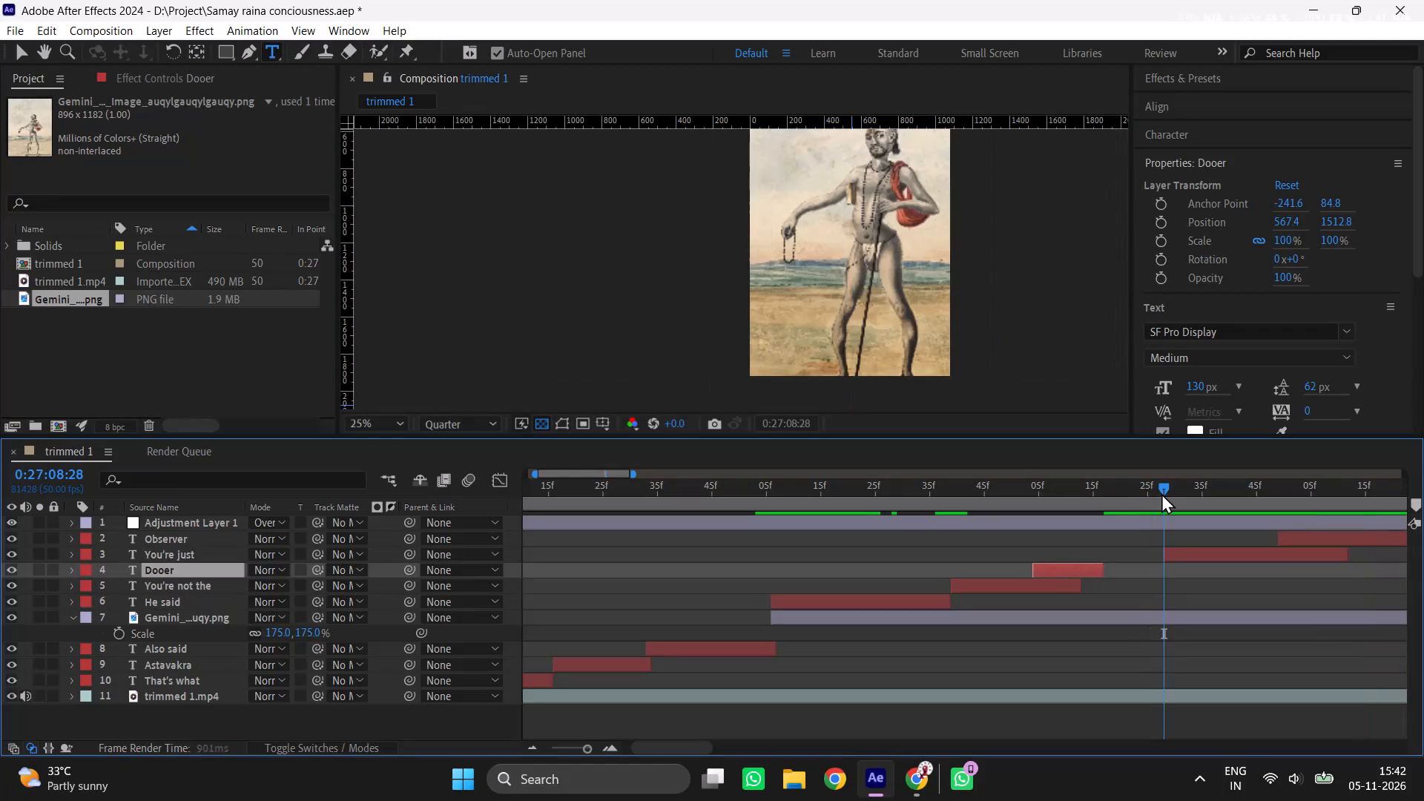
left_click(1161, 493)
left_click_drag(1104, 570, 1158, 573)
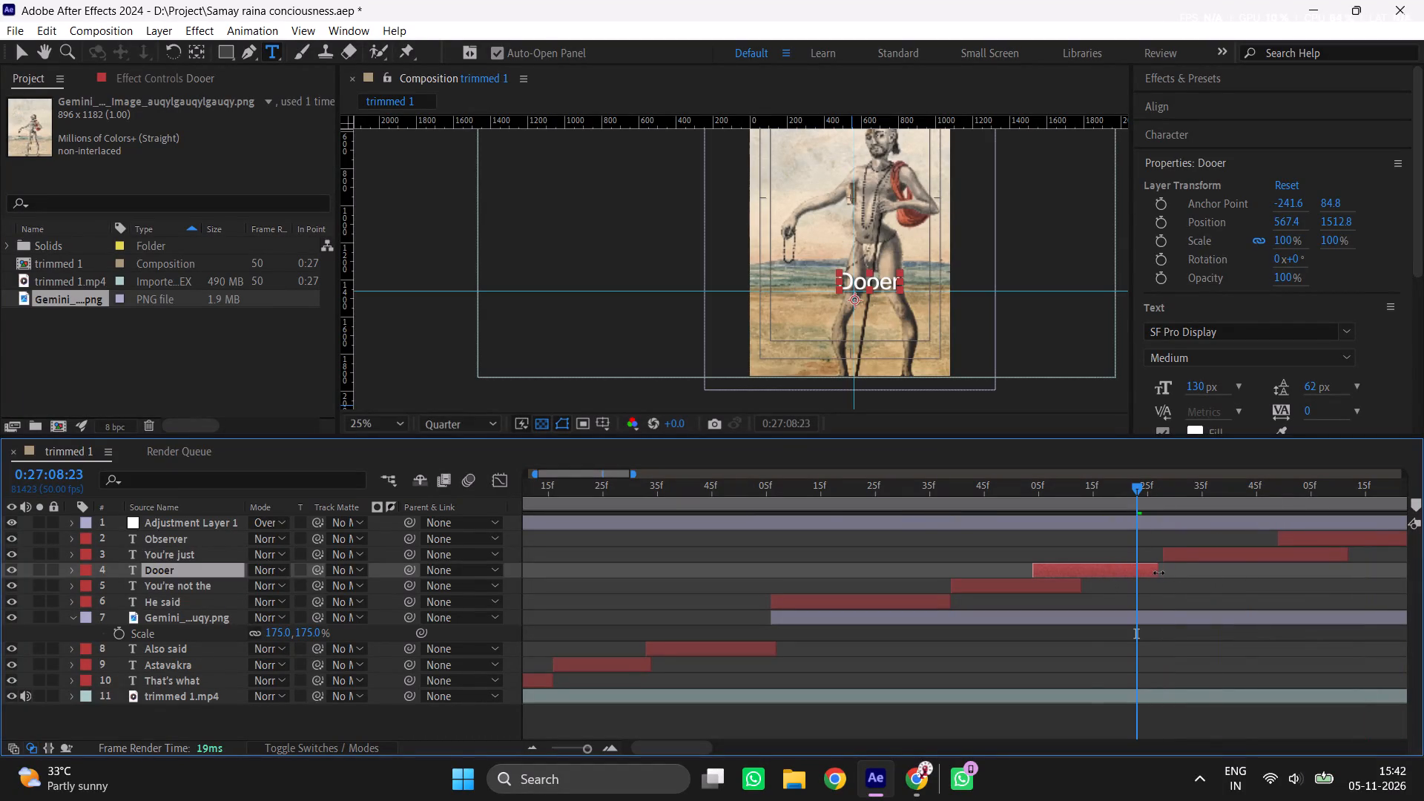
left_click_drag(1158, 573, 1138, 572)
Preview again and shift the whole Dooer subtitle about 5 frames later so it ends at You're just's start, 0:27:08:28.
key("space")
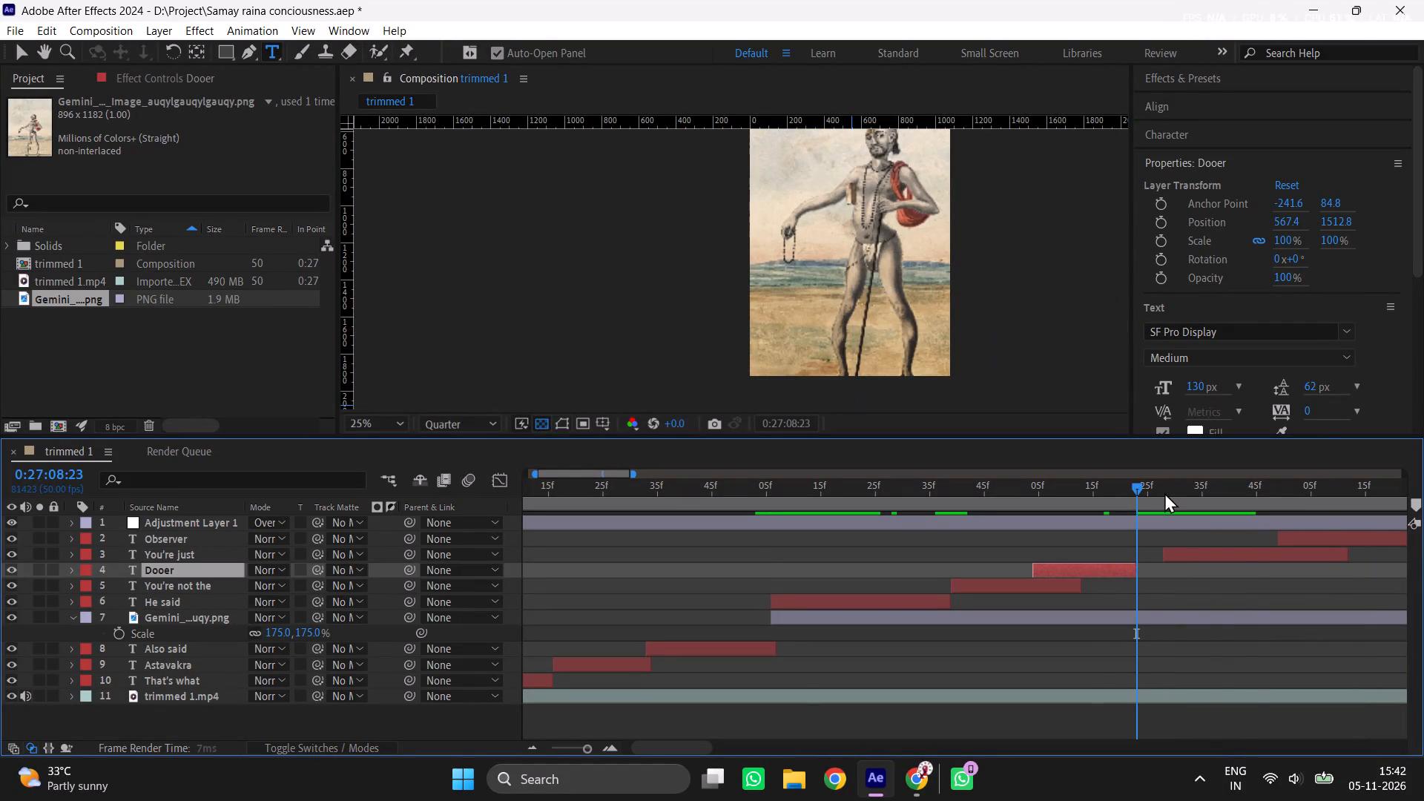
left_click(1164, 492)
key("space")
left_click(1164, 492)
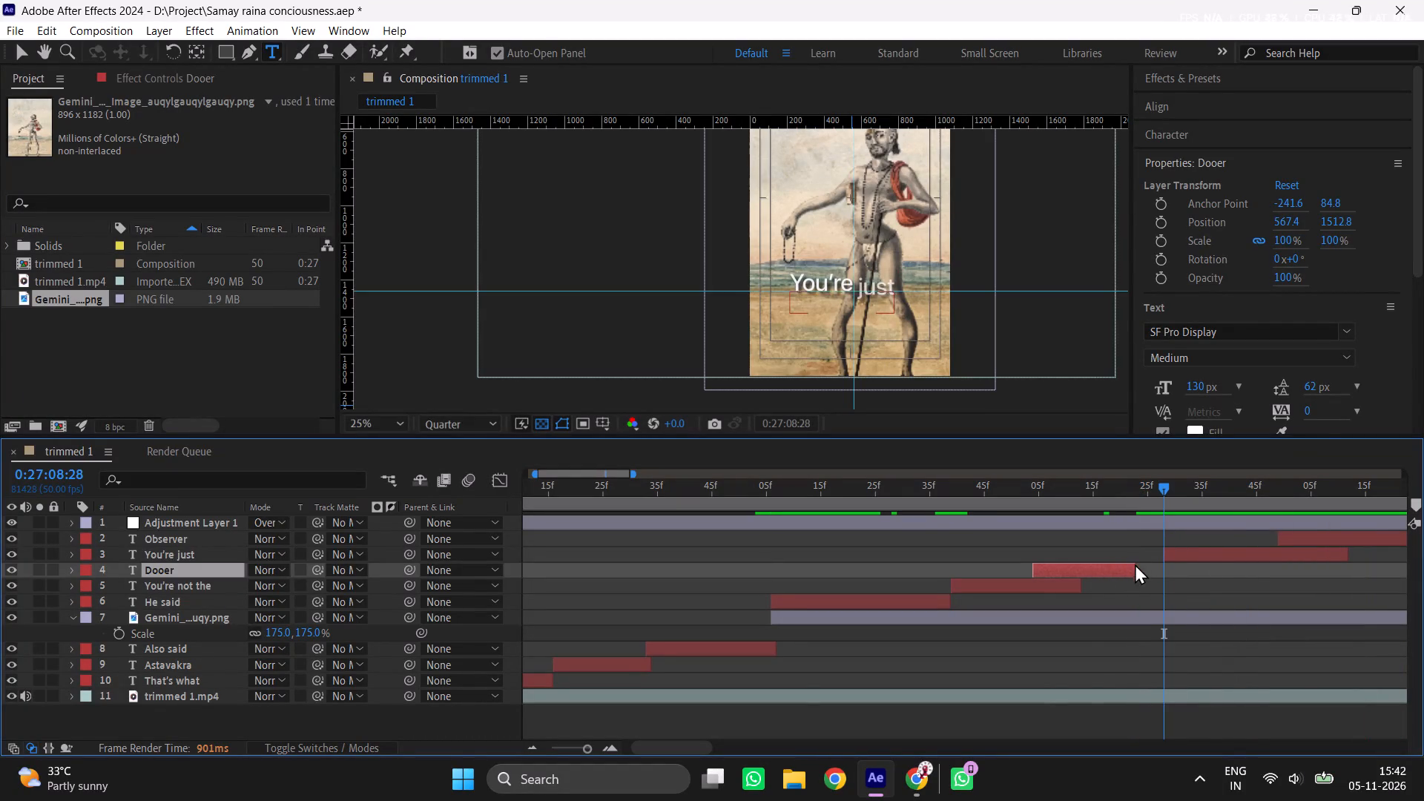
left_click_drag(1116, 568, 1144, 573)
Preview the You're just subtitle against the speech from several points between 0:27:08:30 and 0:27:08:37.
key("space")
left_click(1170, 488)
key("space")
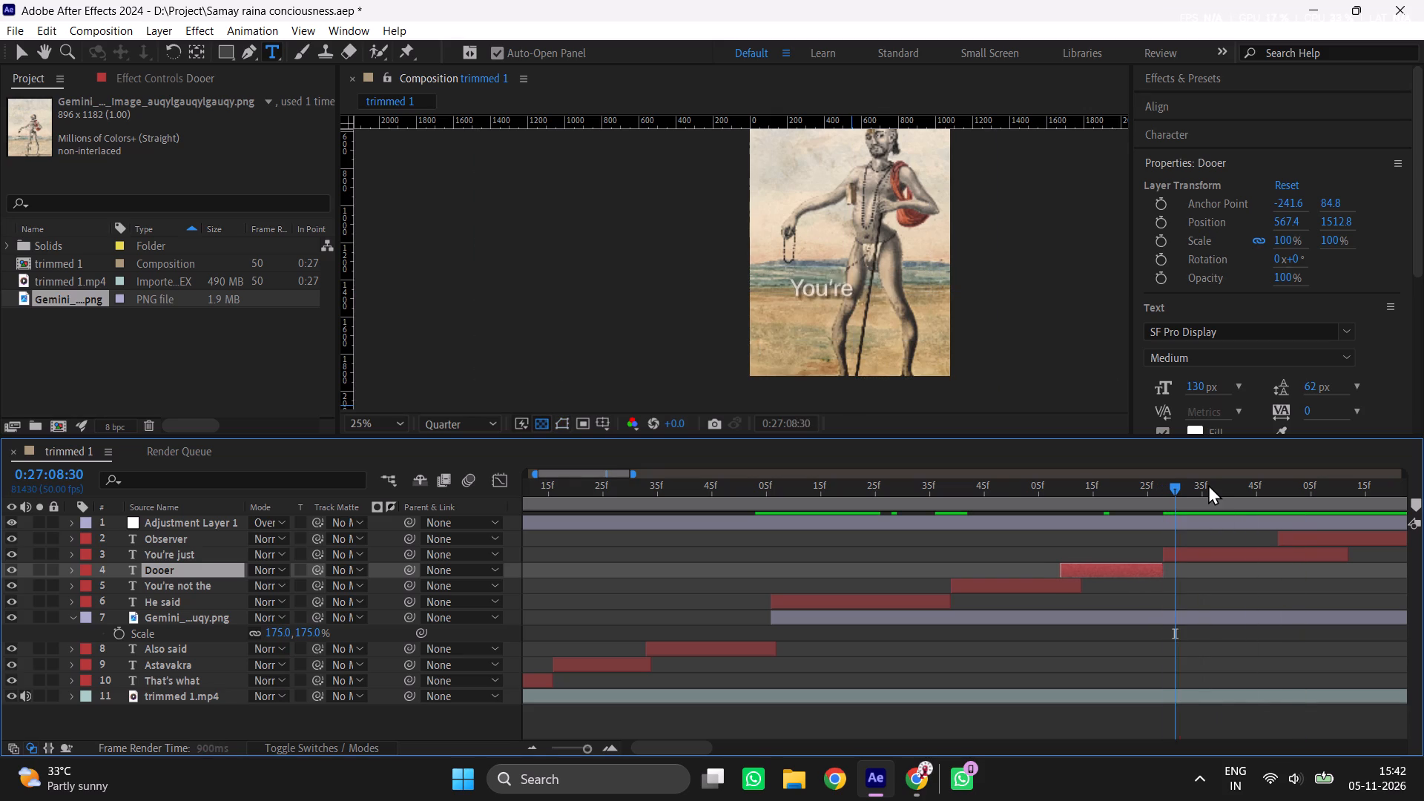
left_click(1198, 490)
key("space")
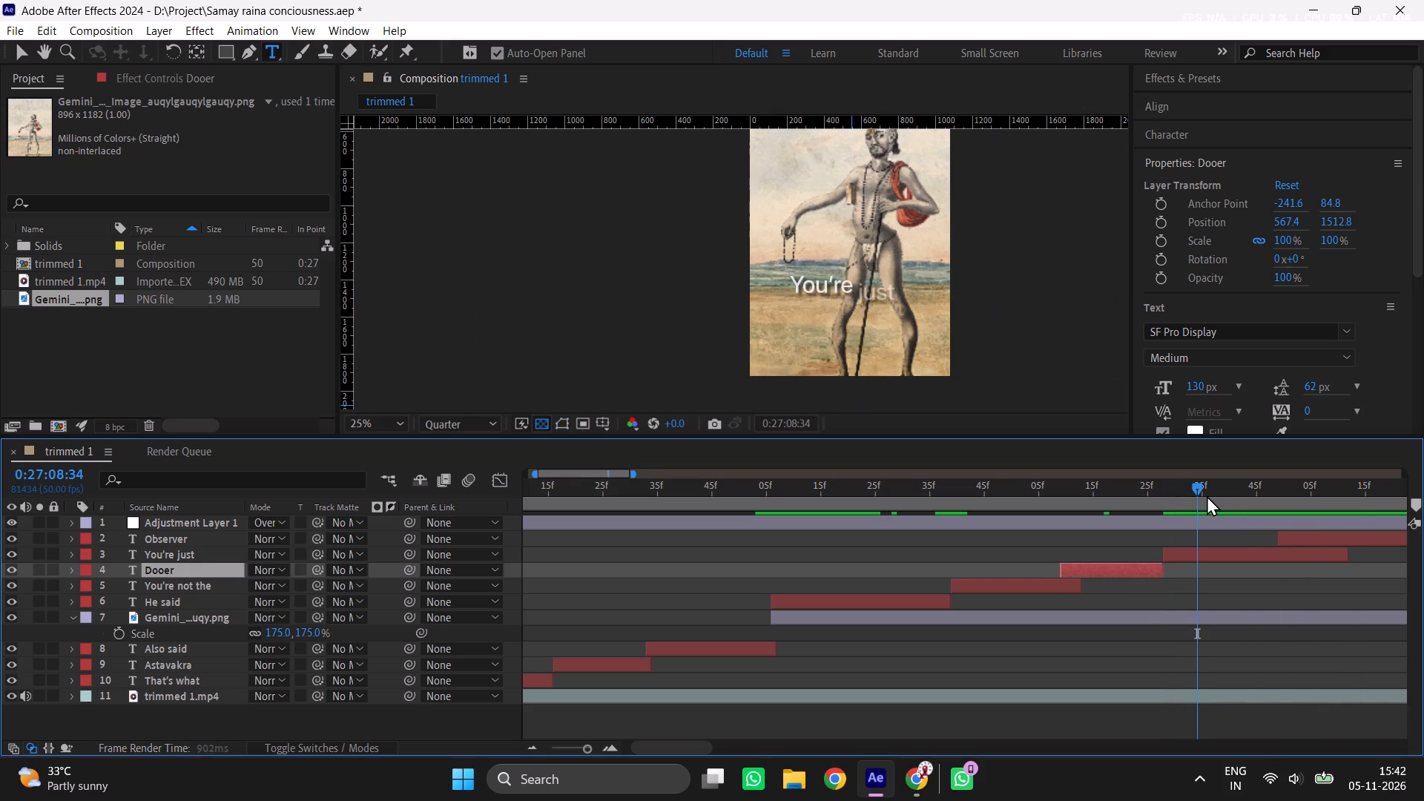
left_click(1211, 492)
key("space")
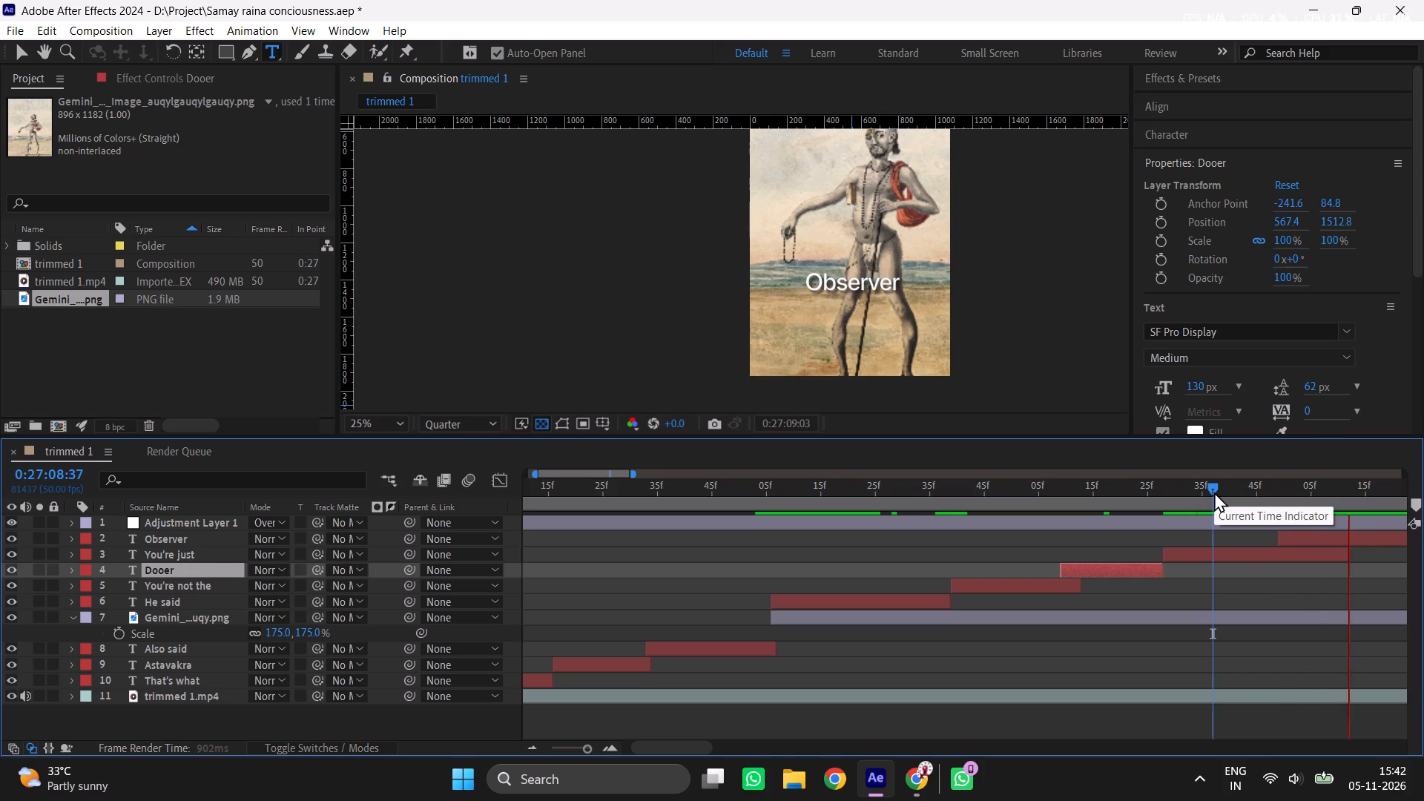
left_click(1214, 492)
key("space")
left_click(1213, 492)
key("space")
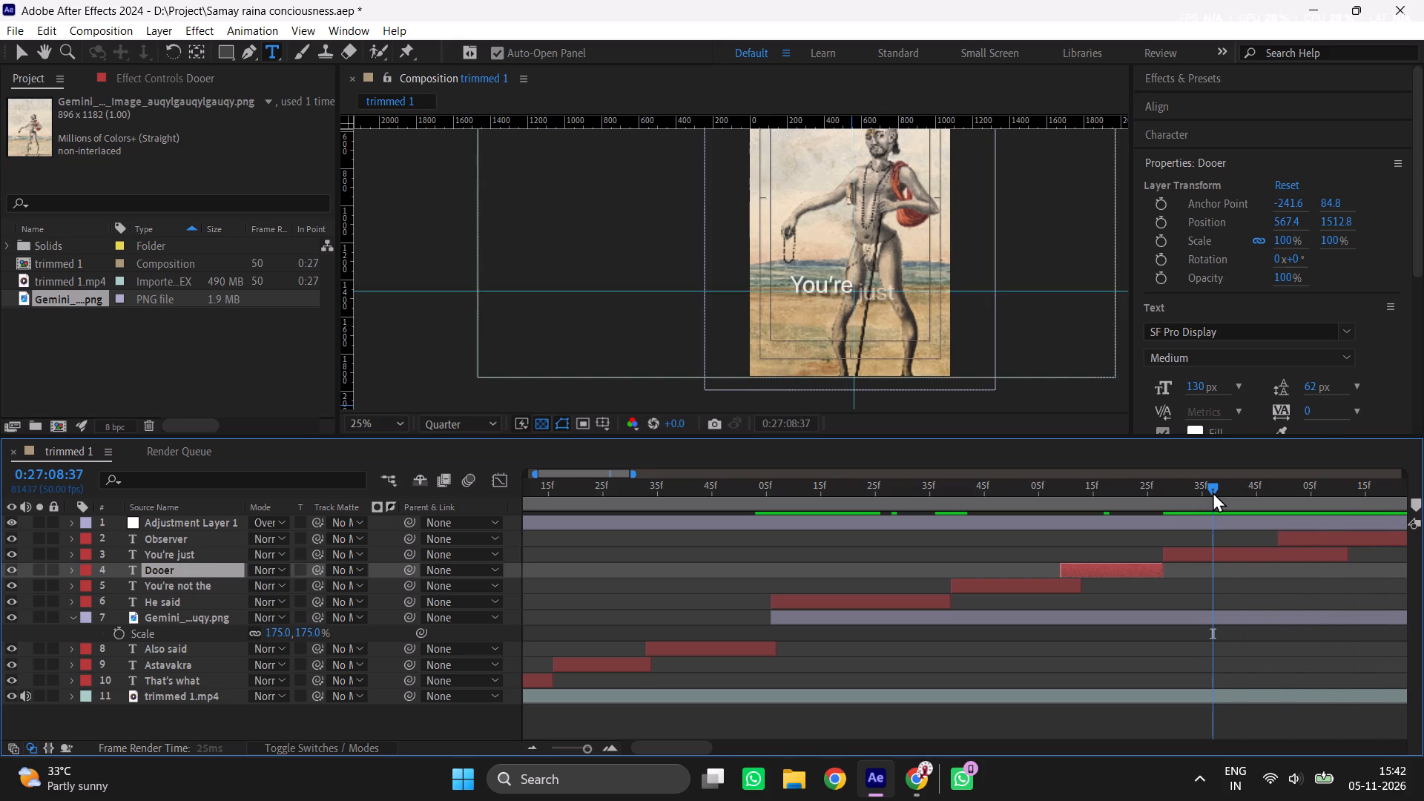
left_click(1212, 492)
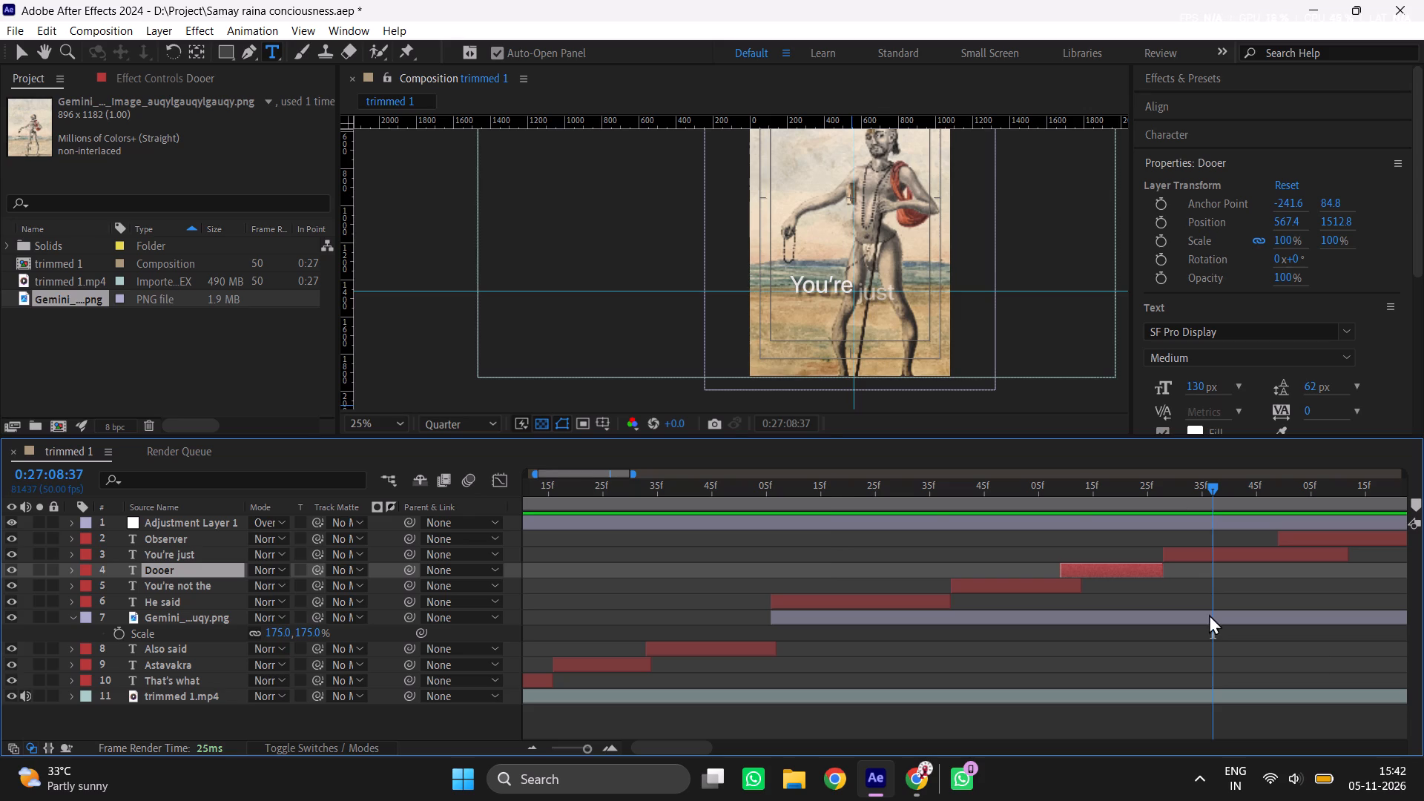
Replay the subtitles from 0:27:07:06 and shift the You're just subtitle about 3 frames later to start at 0:27:08:31.
left_click(786, 520)
key("space")
left_click(771, 493)
key("space")
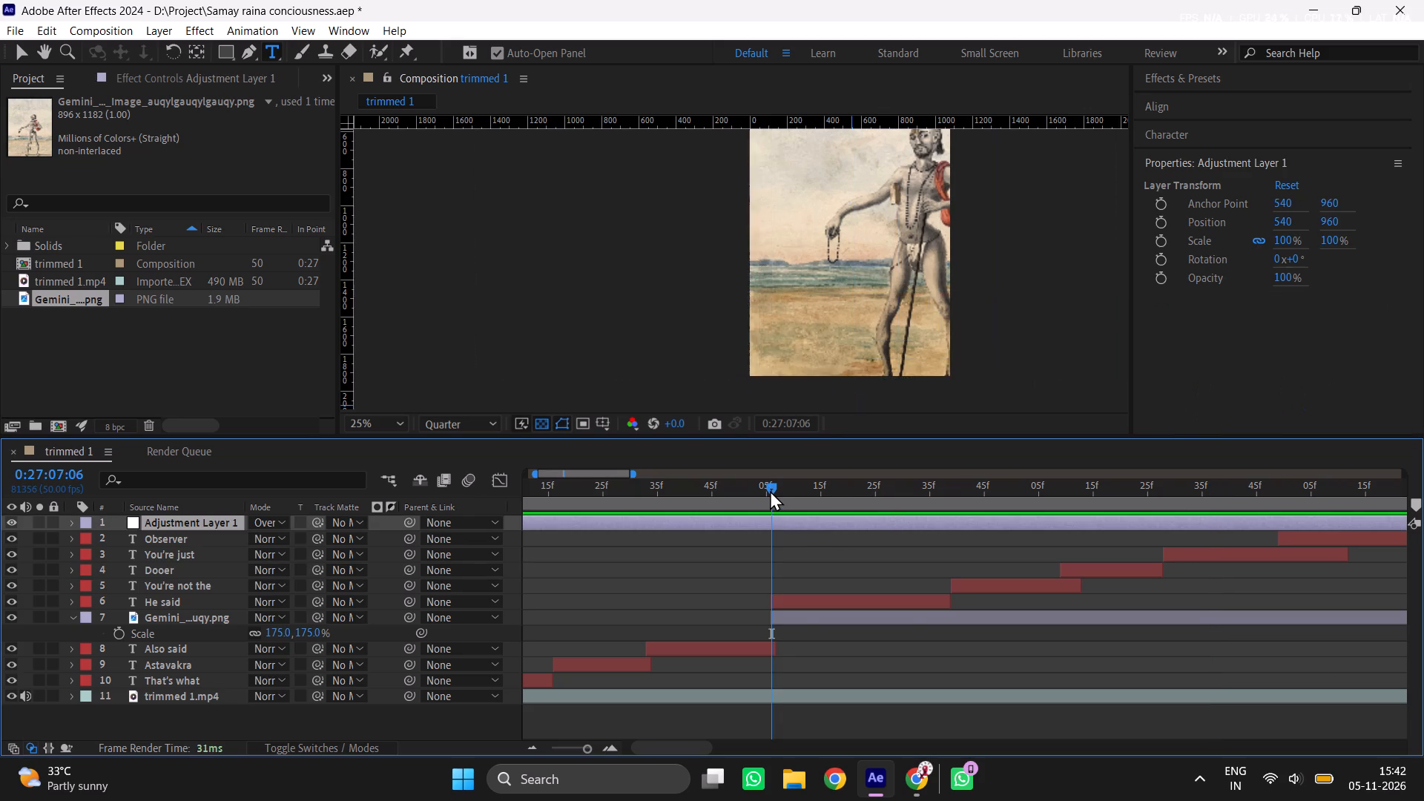
key("space")
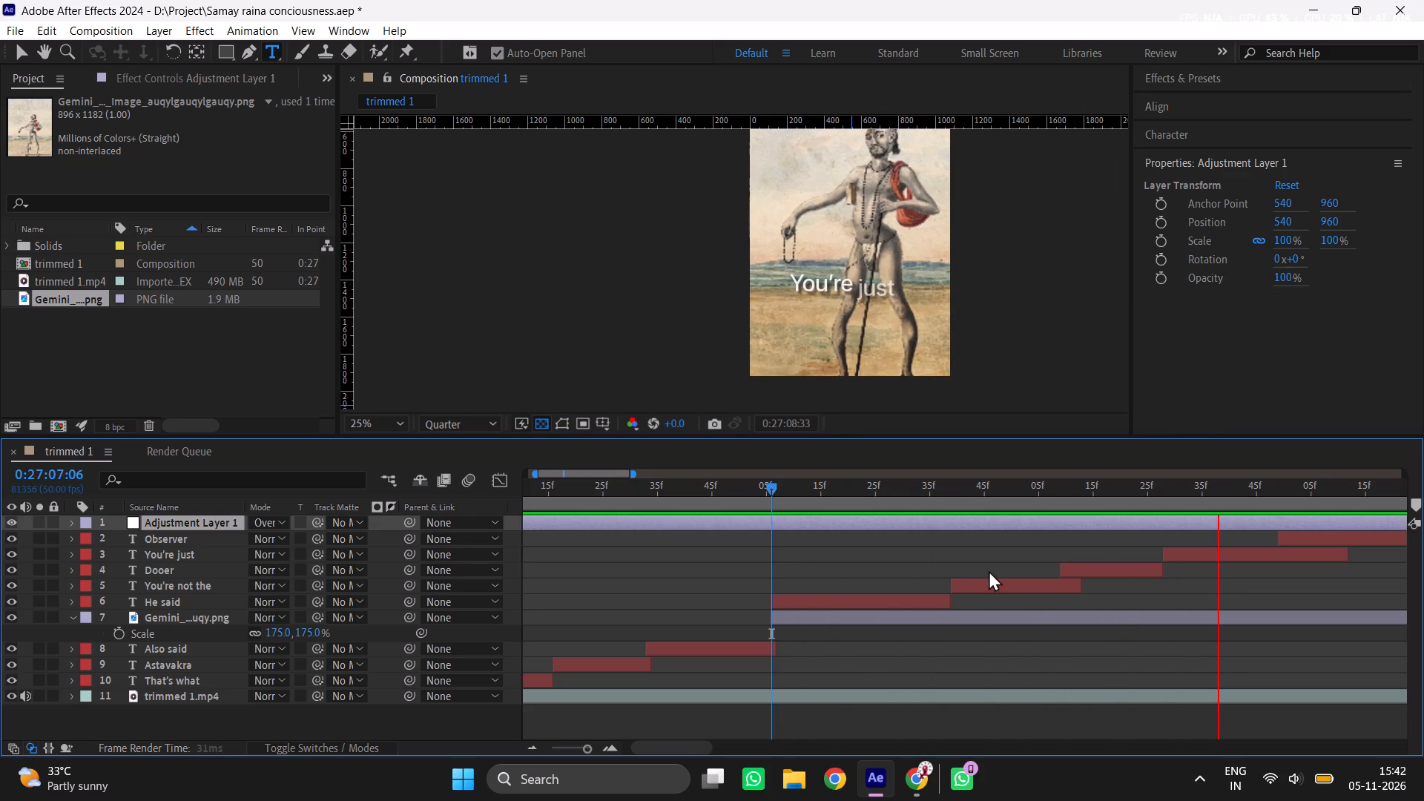
left_click(1158, 491)
key("space")
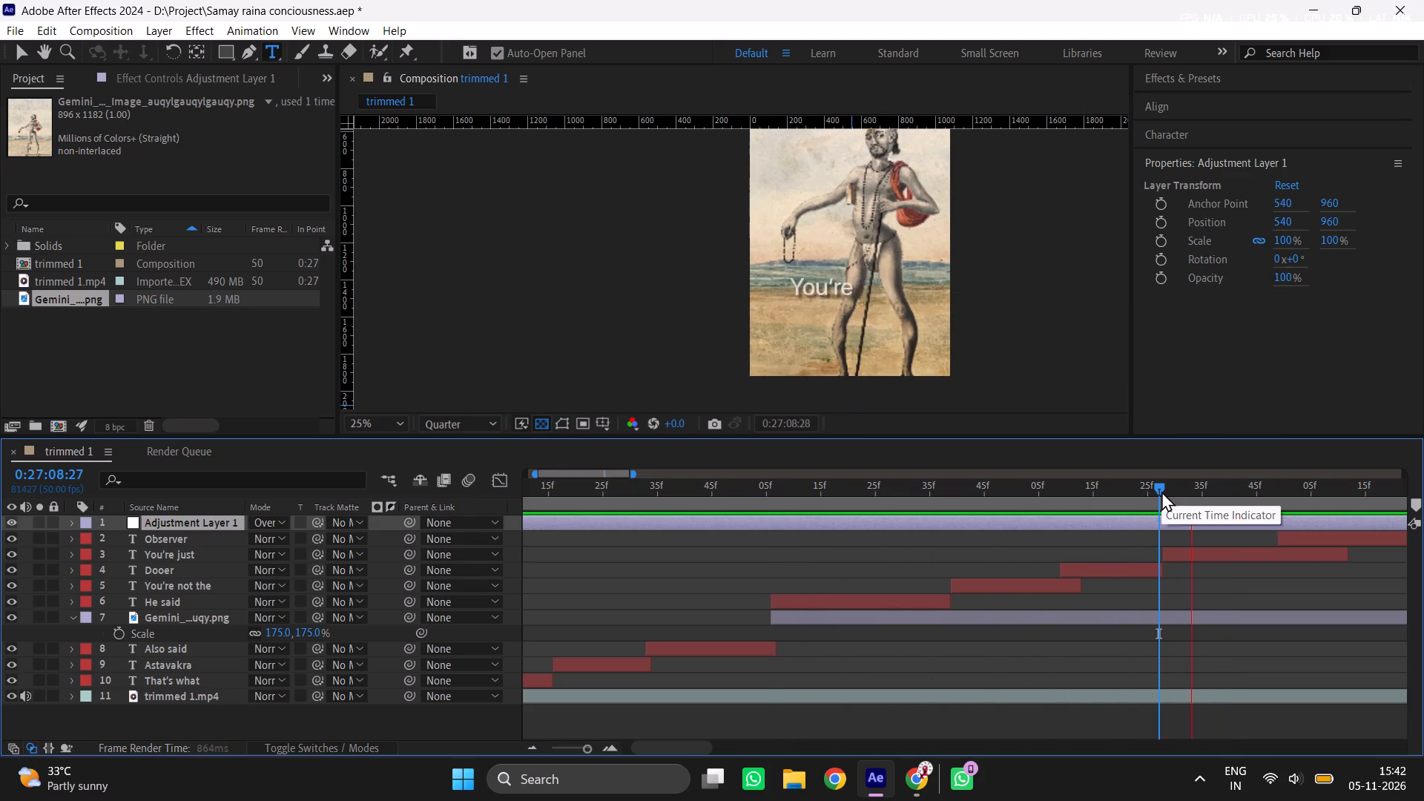
left_click(1175, 495)
key("space")
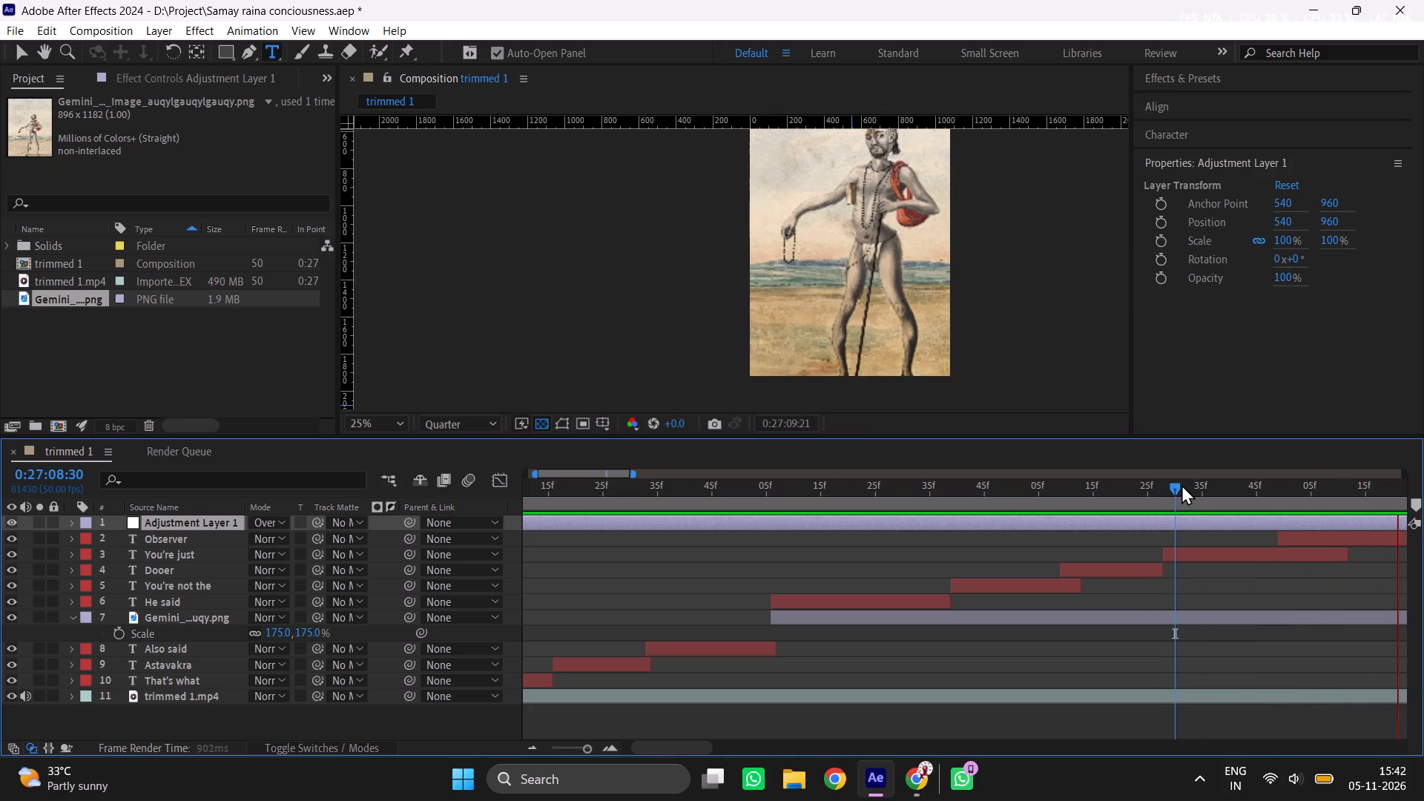
left_click(1181, 484)
left_click_drag(1190, 557, 1207, 566)
Preview the repositioned You're just subtitle and its handover to Observer from around 0:27:08:31.
key("space")
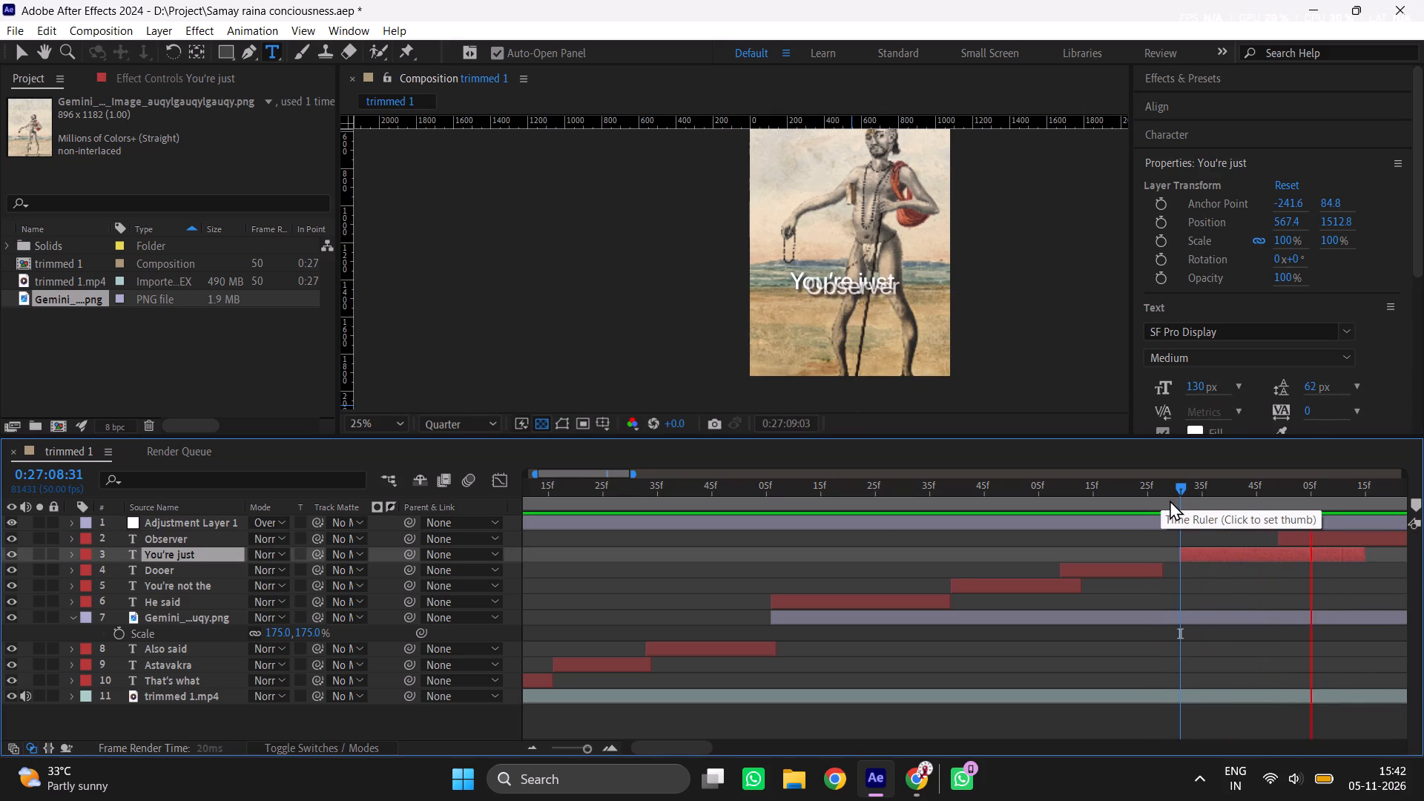
left_click(1184, 495)
left_click(1194, 495)
key("space")
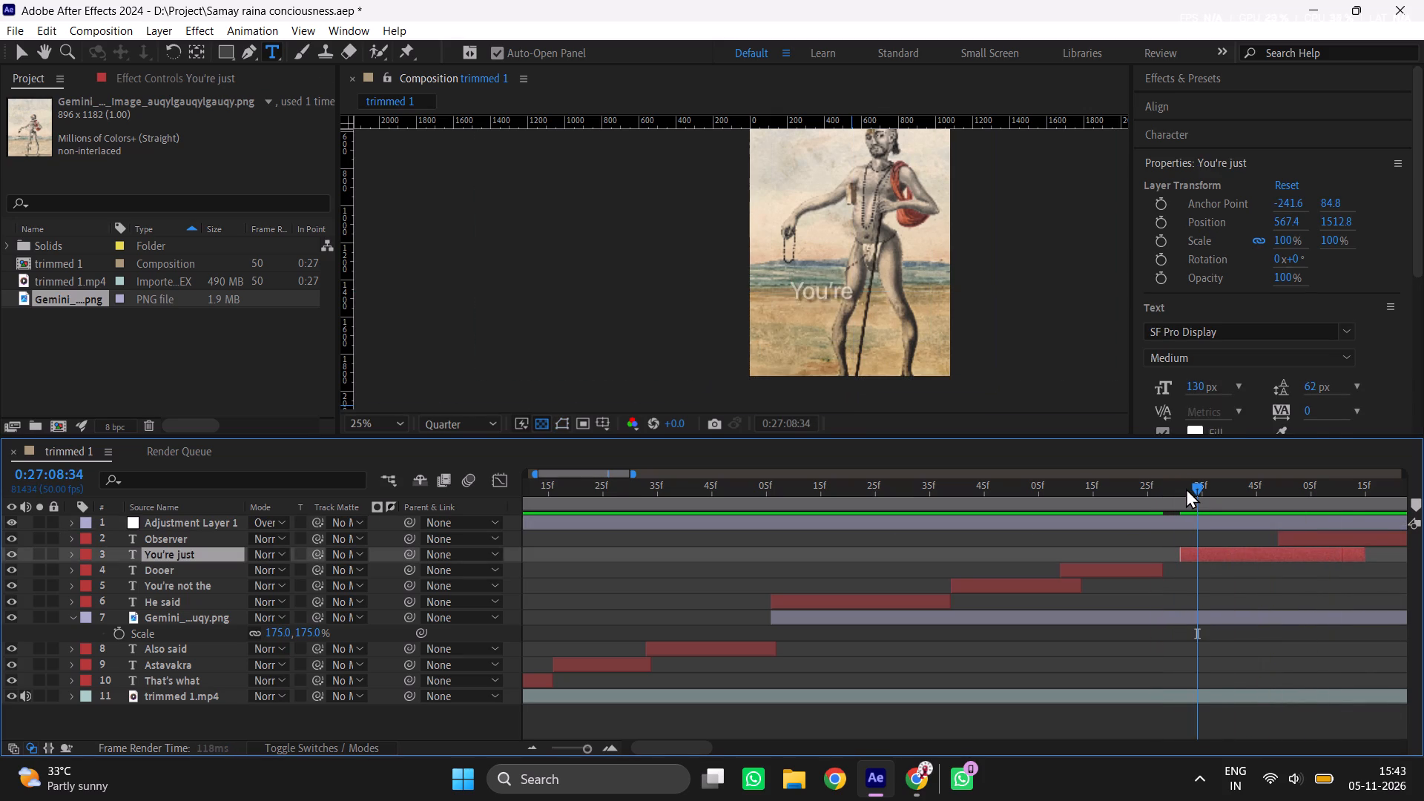
left_click(1186, 488)
key("space")
left_click_drag(1186, 488, 1179, 485)
key("space")
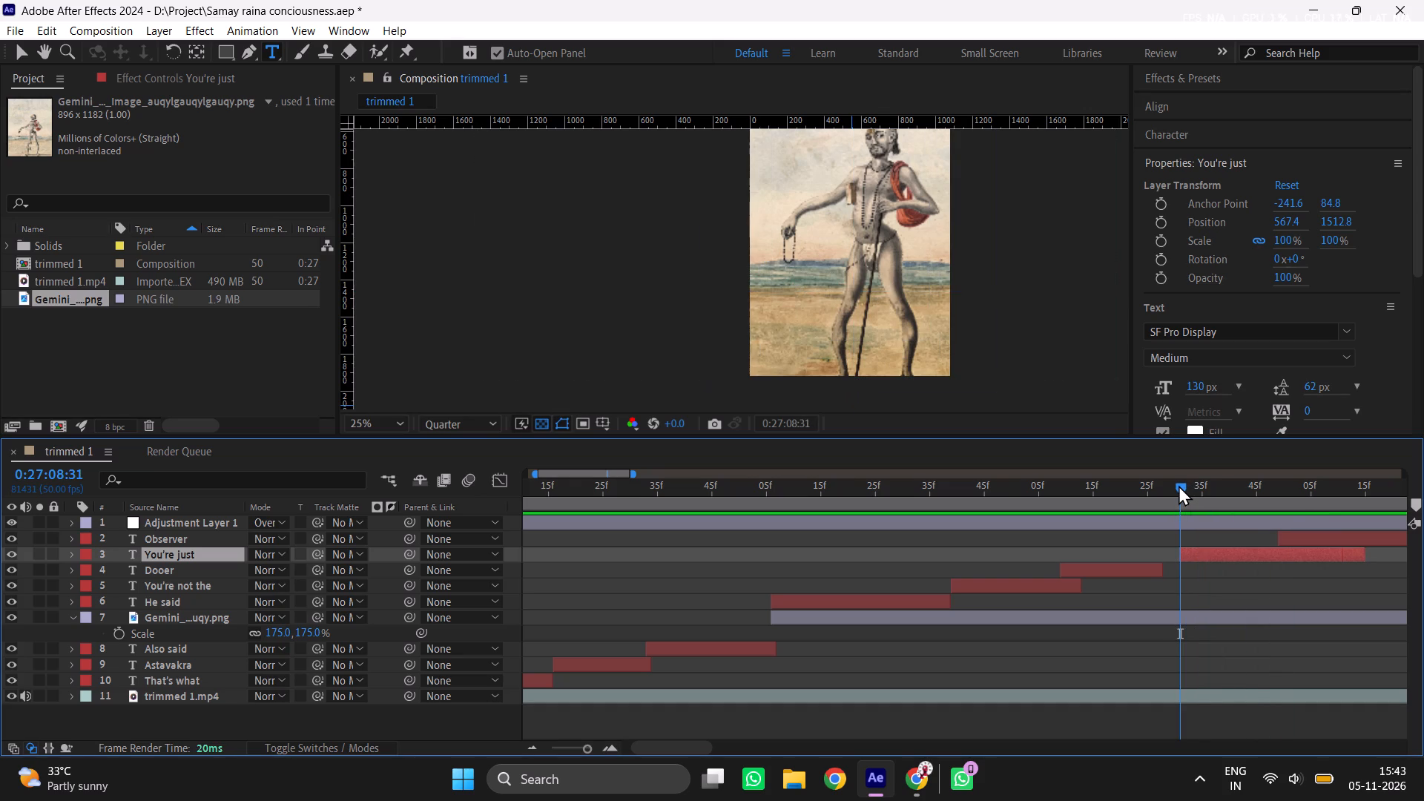
left_click(1185, 491)
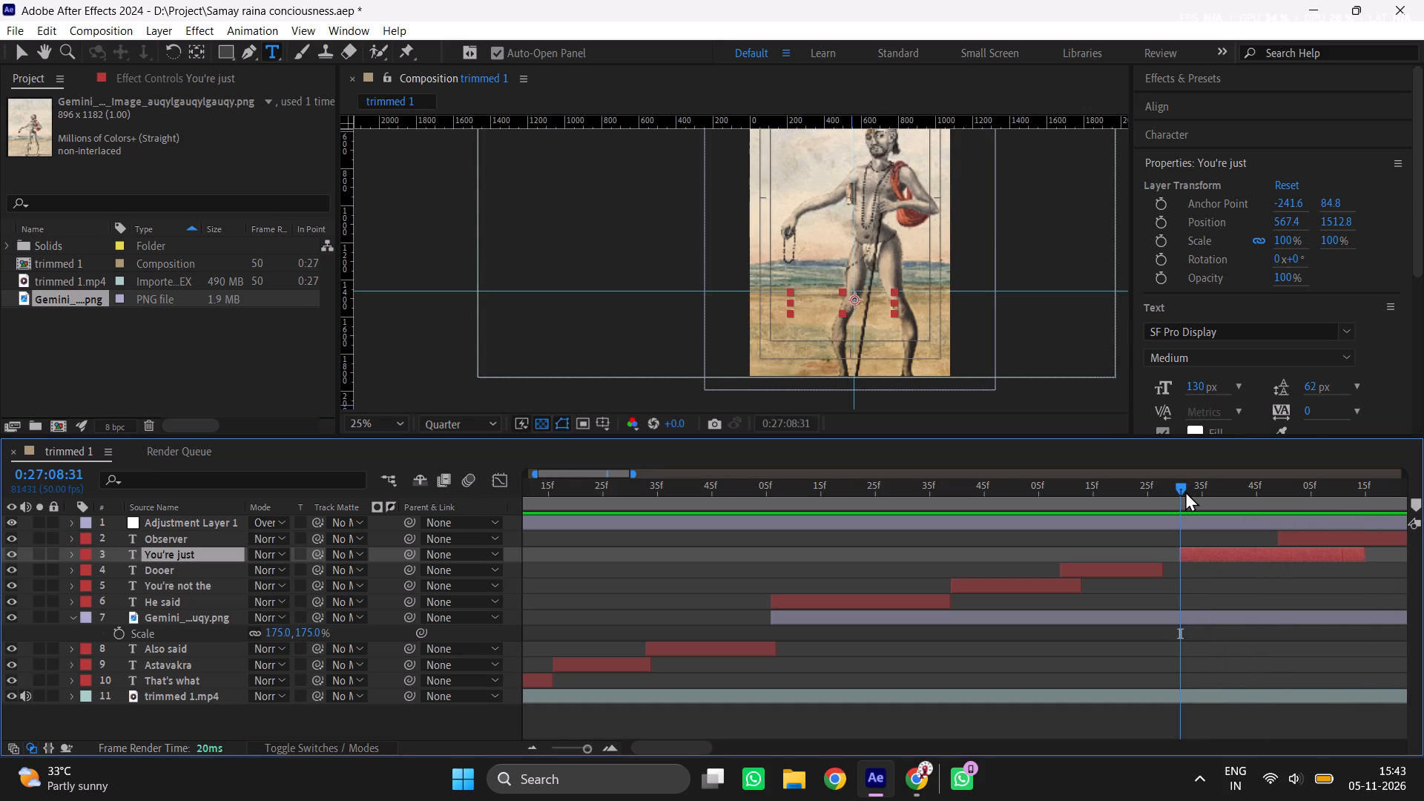
Preview the You're just subtitle and shift it one frame later to start at 0:27:08:32, then replay it.
key("space")
left_click(1187, 492)
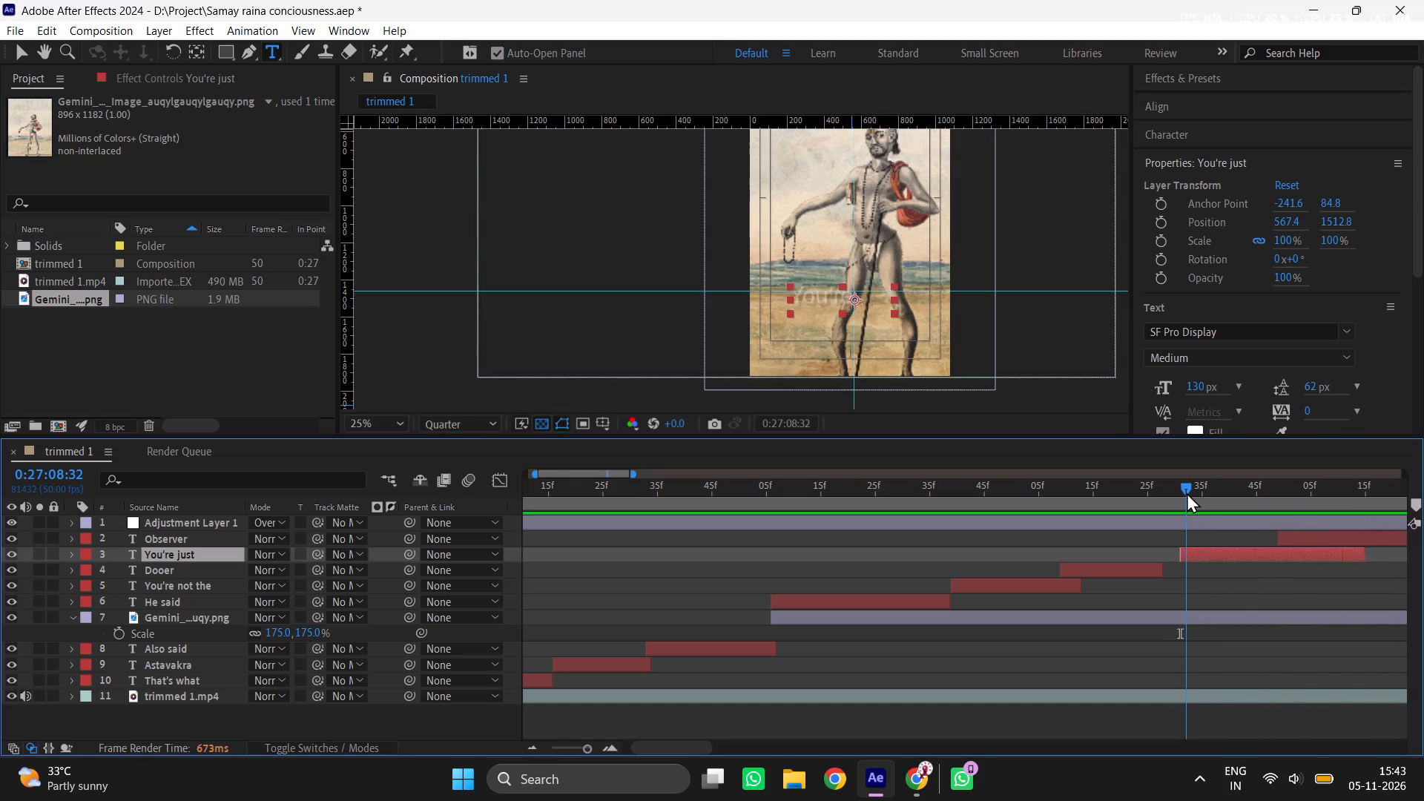
key("space")
left_click(1187, 492)
left_click(1196, 554)
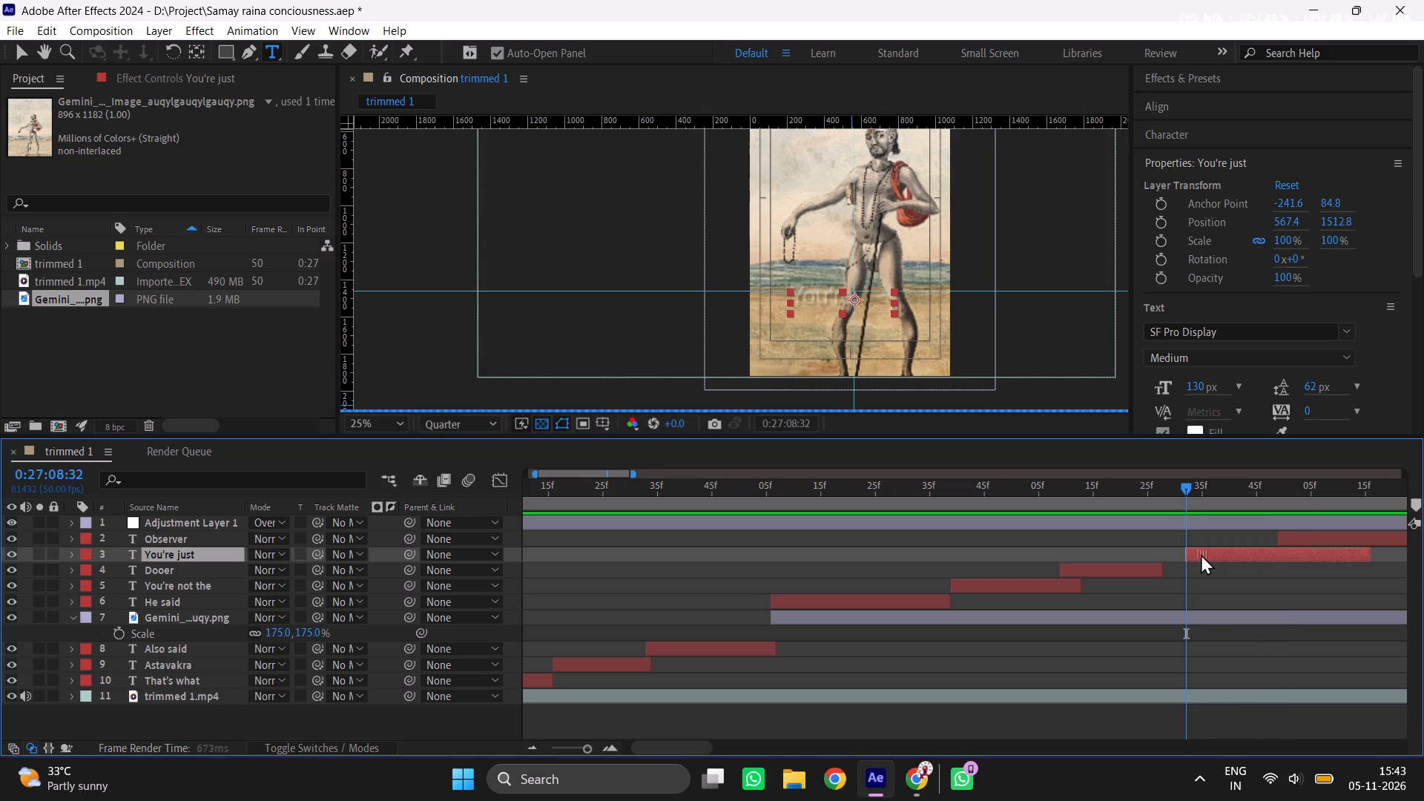
key("space")
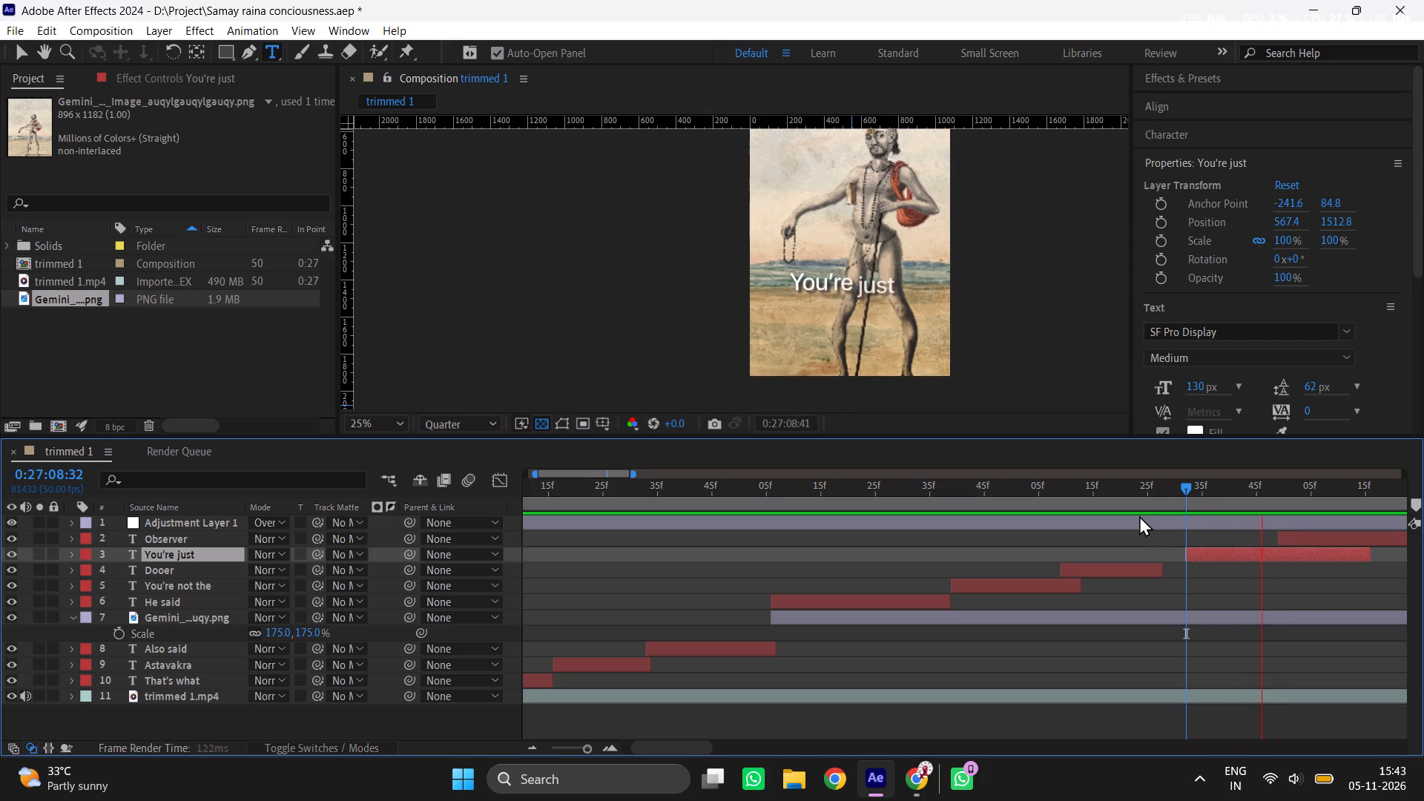
key("space")
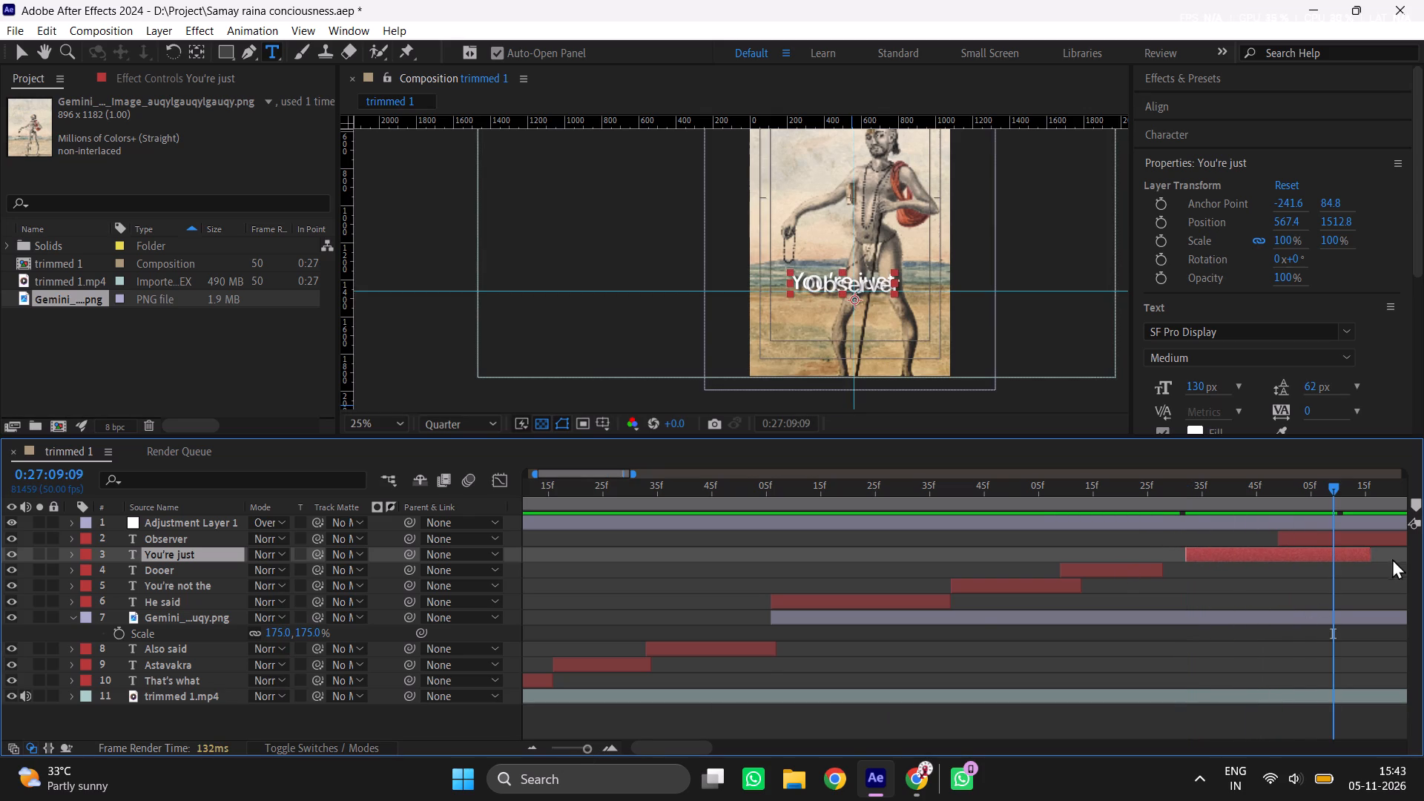
Extend the end of the Dooer subtitle to meet the start of You're just at 0:27:08:32.
left_click_drag(1161, 574, 1184, 574)
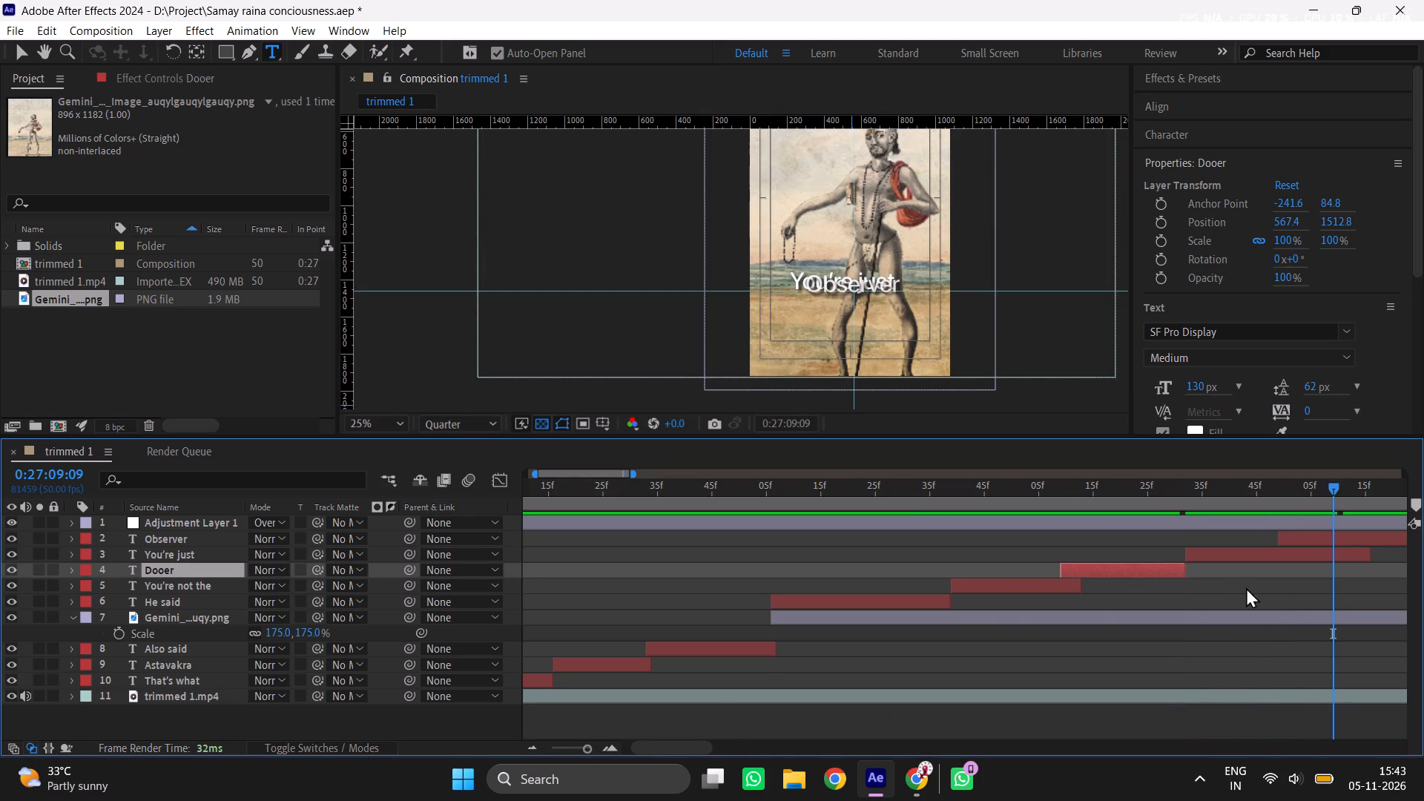
Shift the Observer subtitle about 15 frames later to start at about 0:27:09:15 and save the project.
middle_click_drag(1220, 596, 955, 623)
left_click_drag(1037, 540, 1121, 541)
left_click_drag(584, 747, 547, 746)
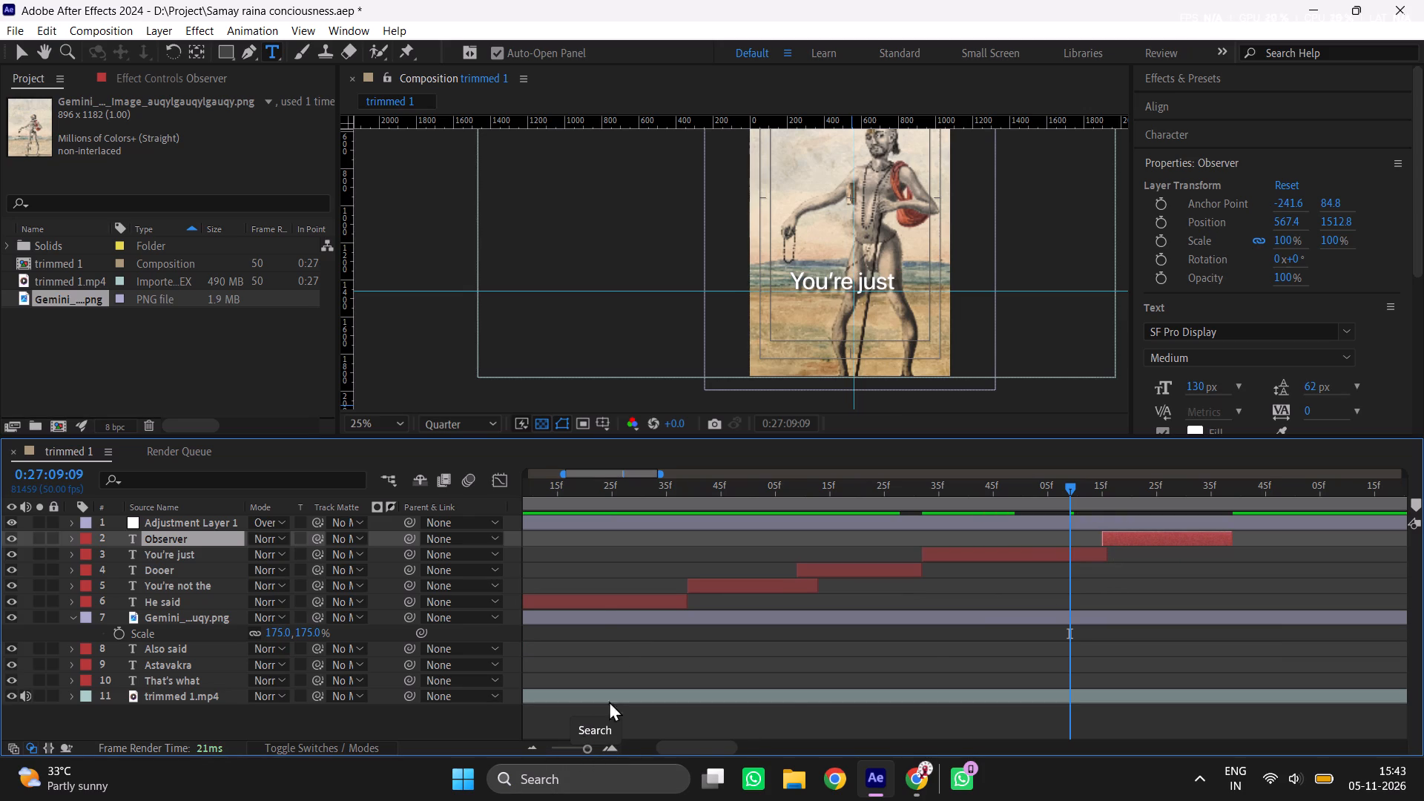
left_click(567, 548)
key("space")
key("ctrl+s")
Preview the subtitles from 0:27:05:45, and replay You're just from 0:27:08:43 to check it against the speech.
left_click_drag(585, 751, 556, 747)
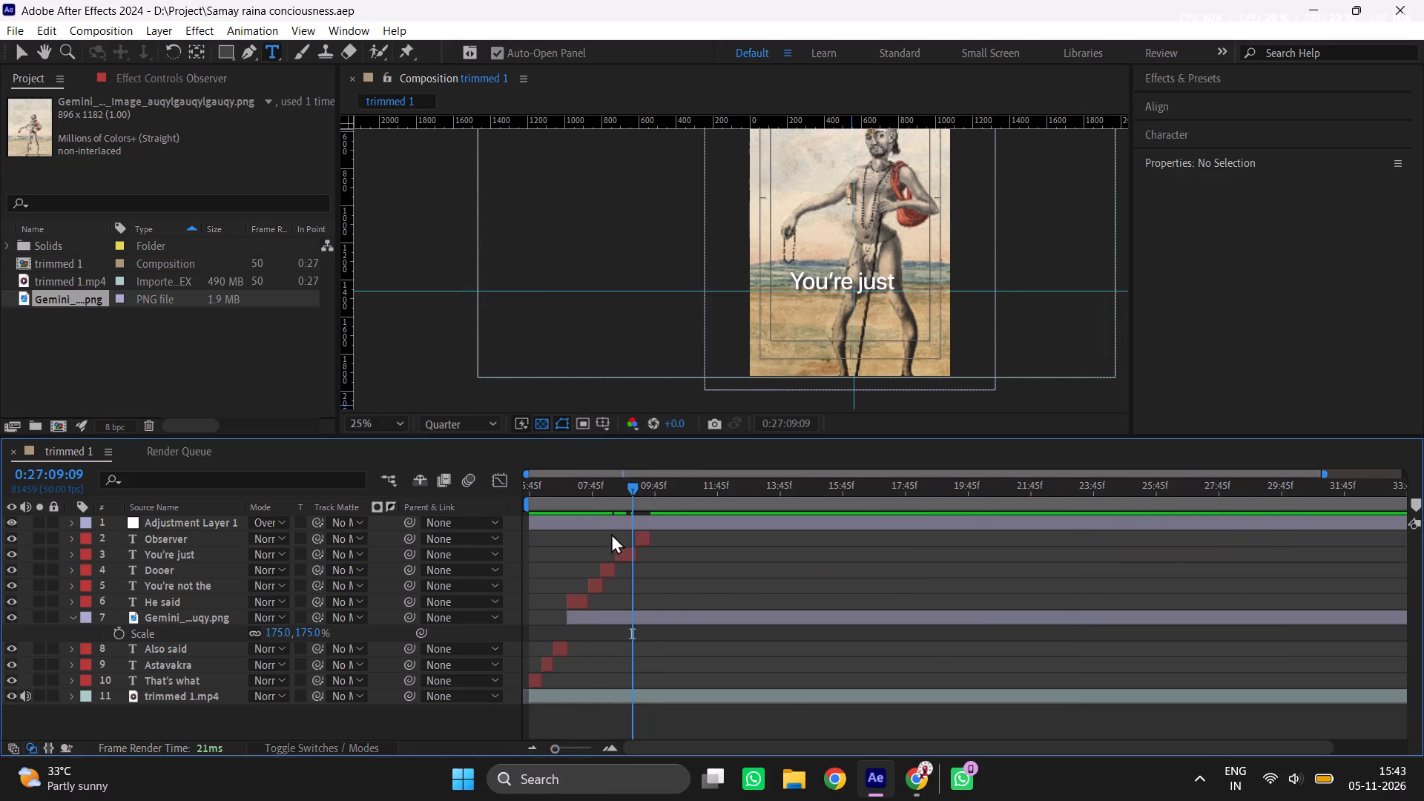
left_click_drag(563, 493, 502, 510)
key("space")
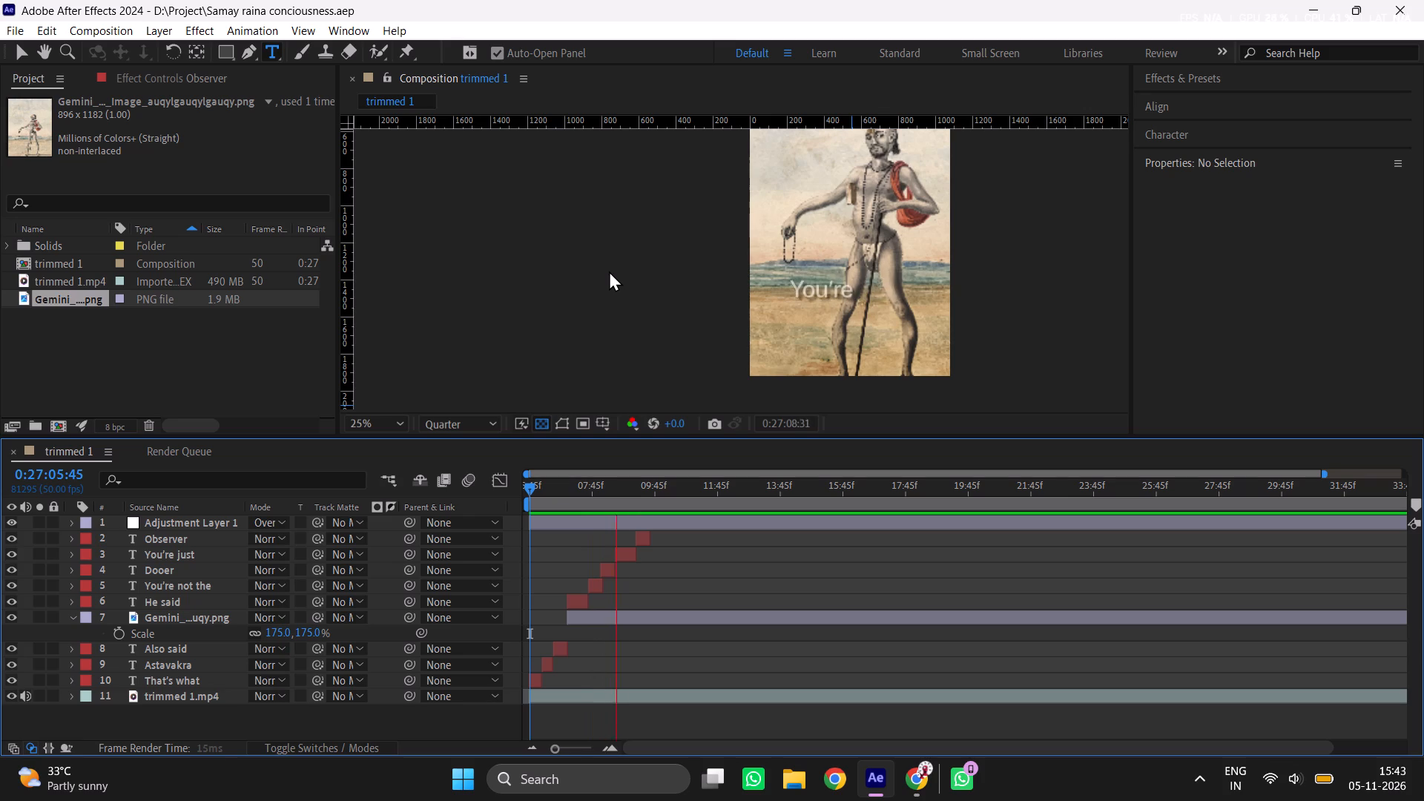
key("space")
left_click(622, 493)
key("space")
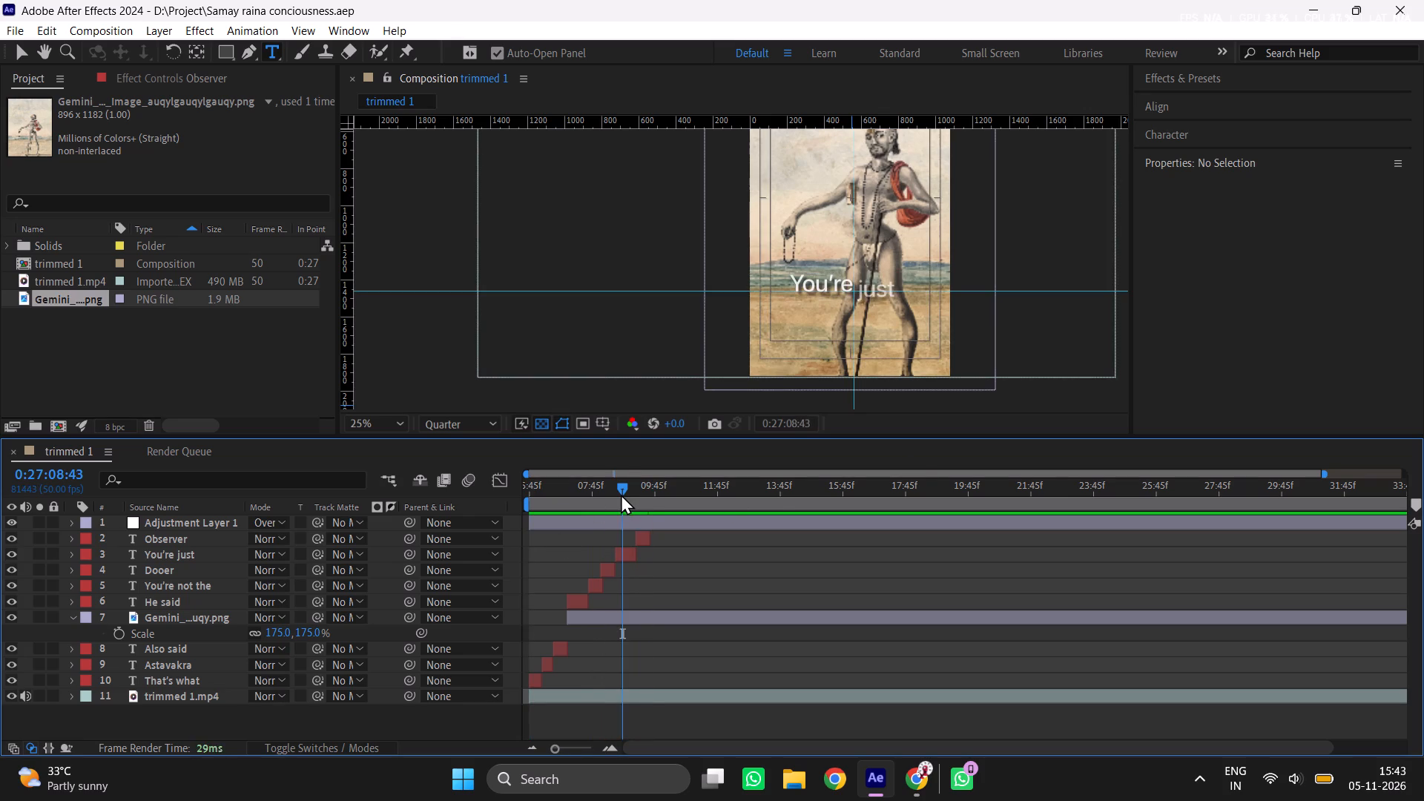
left_click(621, 494)
key("space")
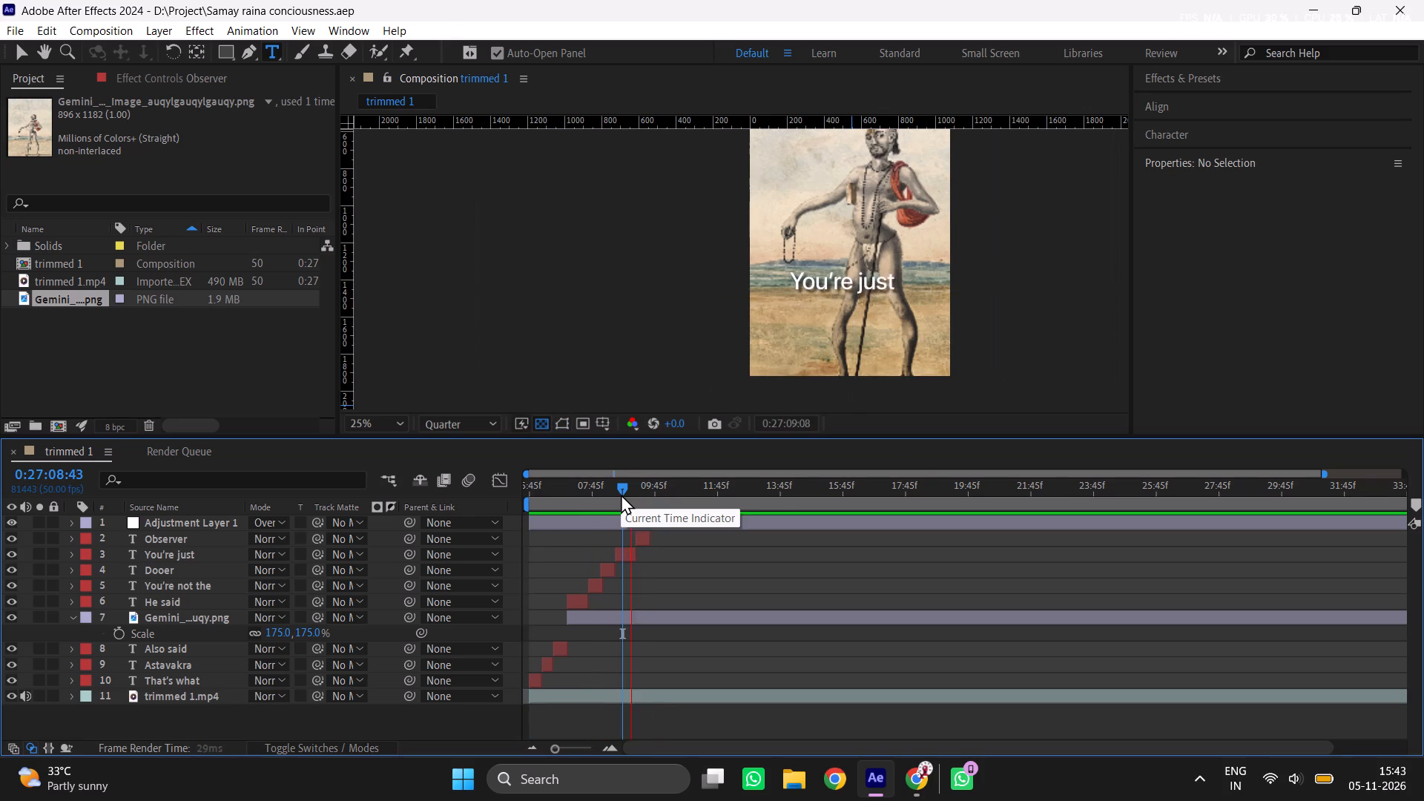
left_click(621, 494)
Split the You're just subtitle at 0:27:08:43, delete its earlier part and preview the result.
triple_click(610, 751)
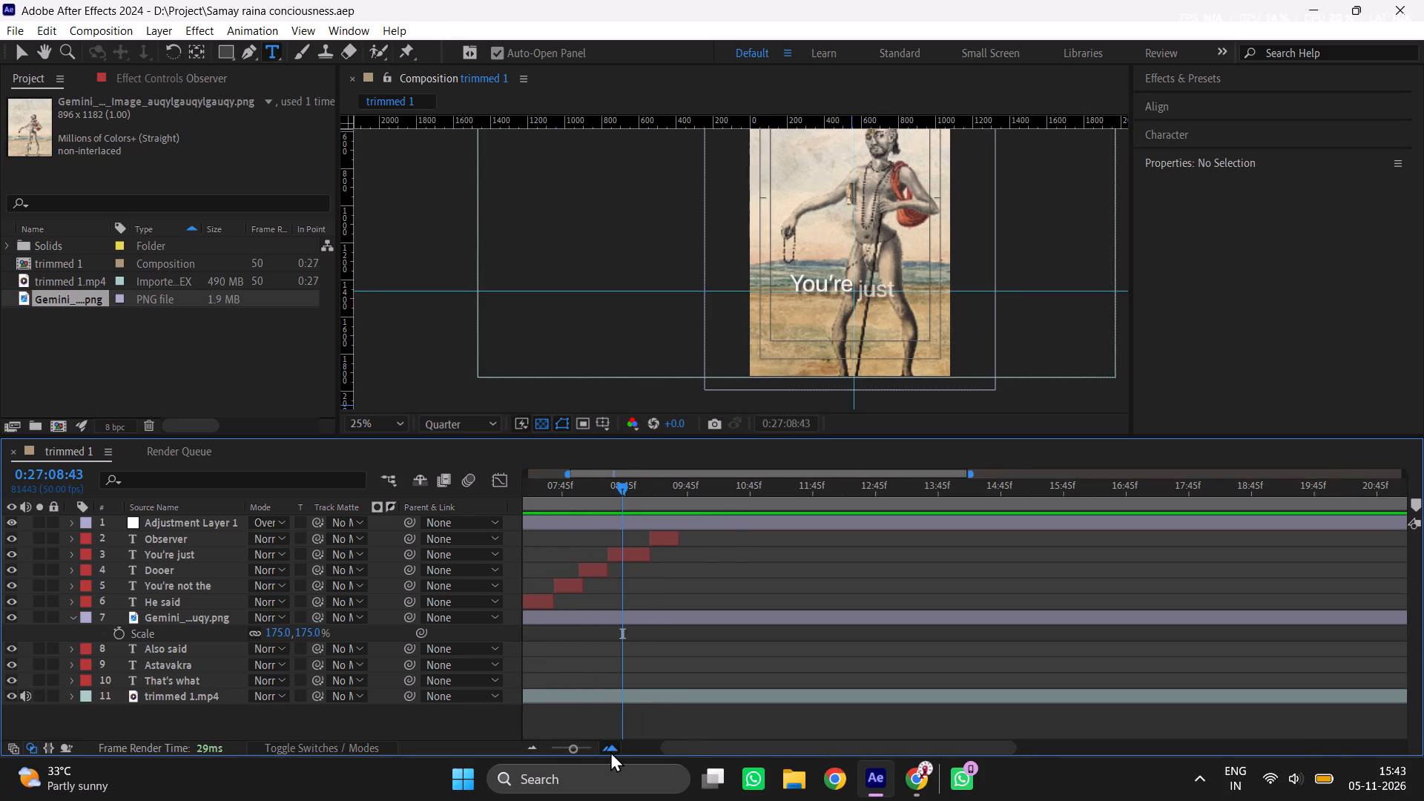
double_click(610, 750)
left_click(632, 551)
key("ctrl+shift+d")
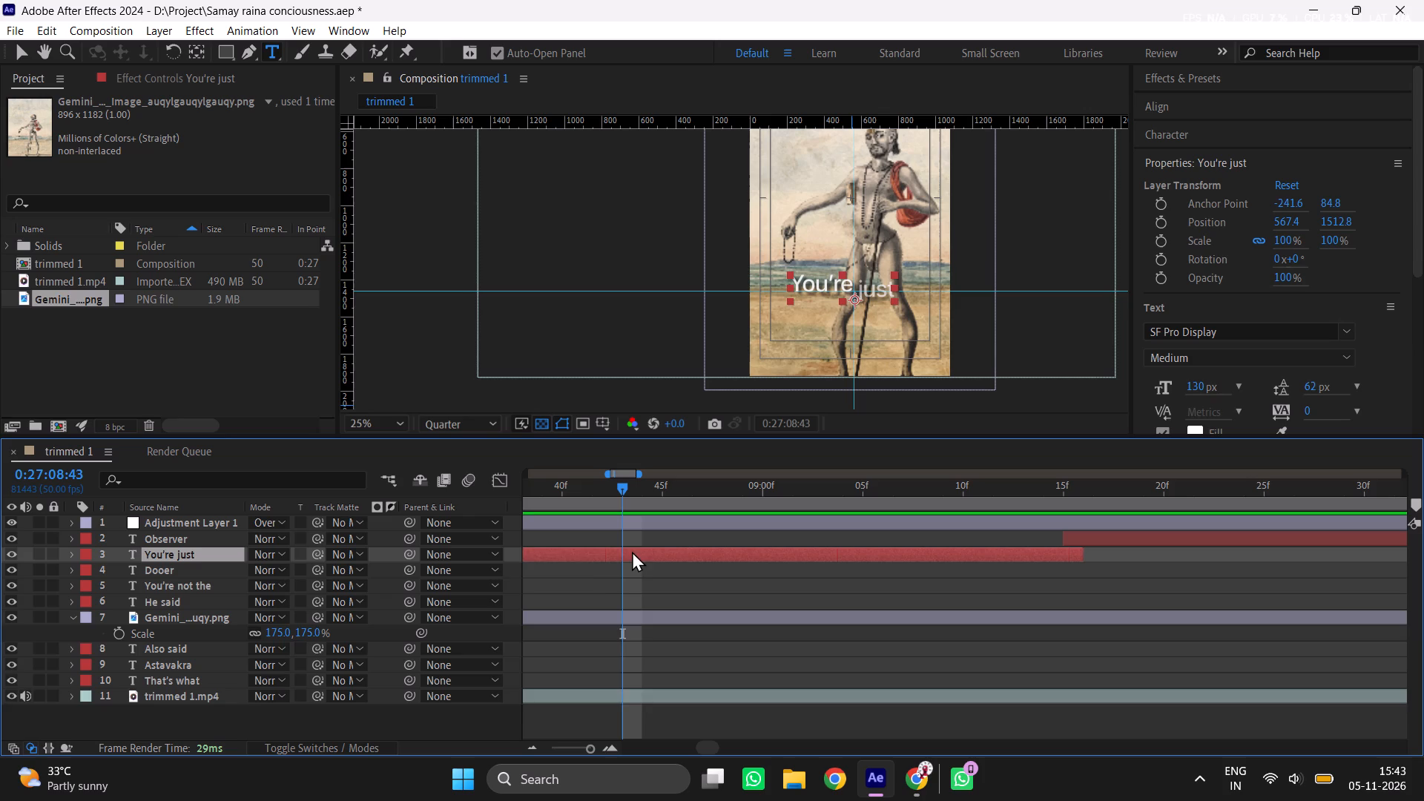
left_click(600, 570)
key("BackSpace")
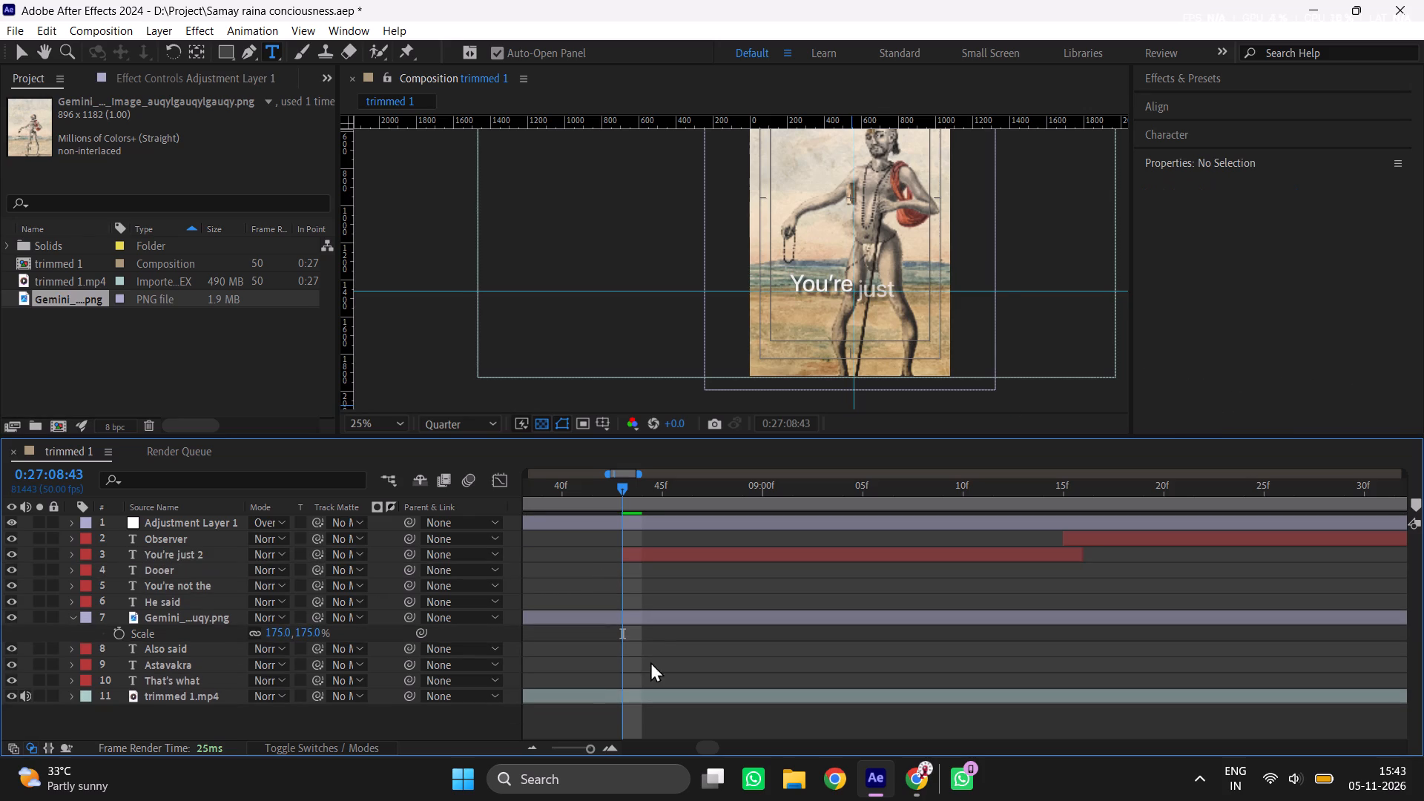
left_click_drag(578, 745, 570, 745)
key("space")
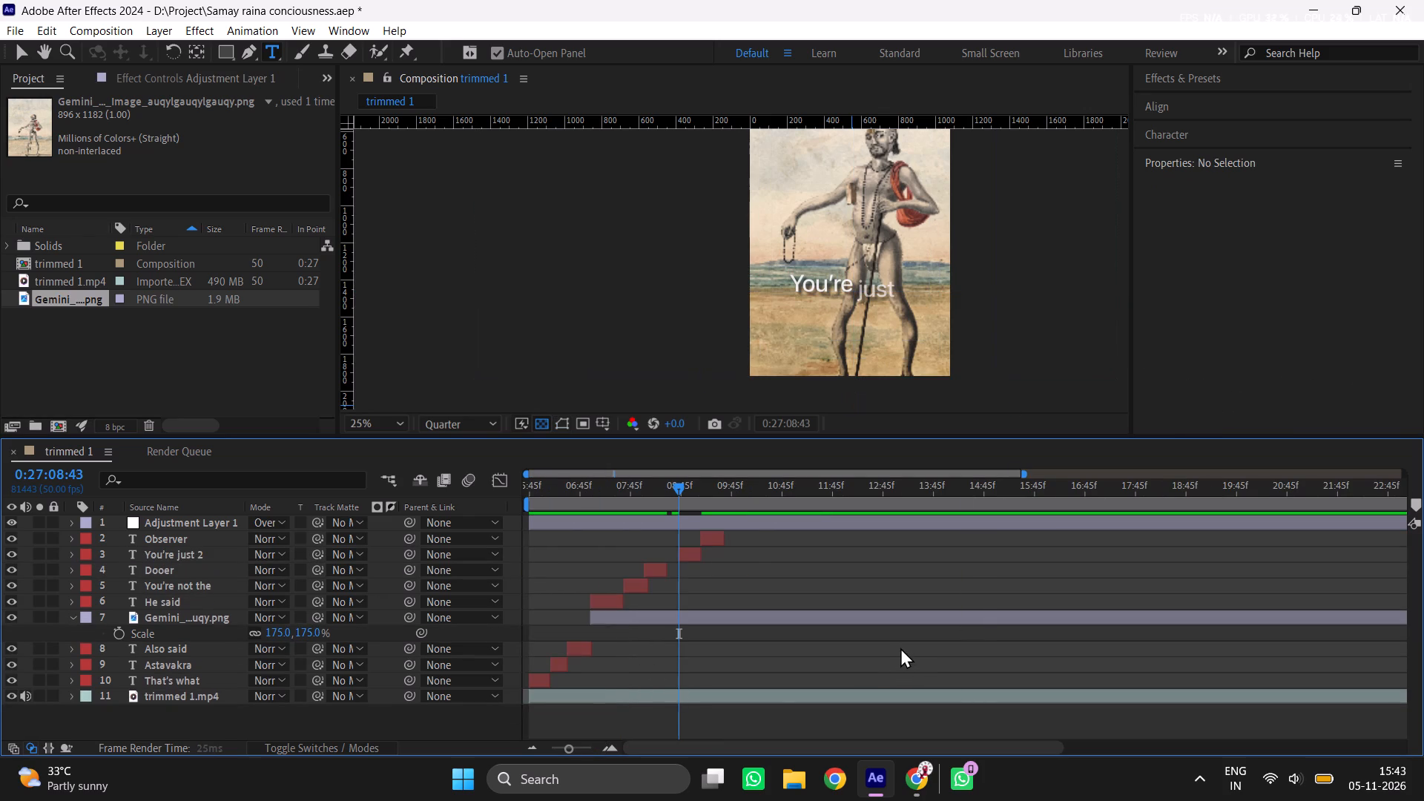
key("space")
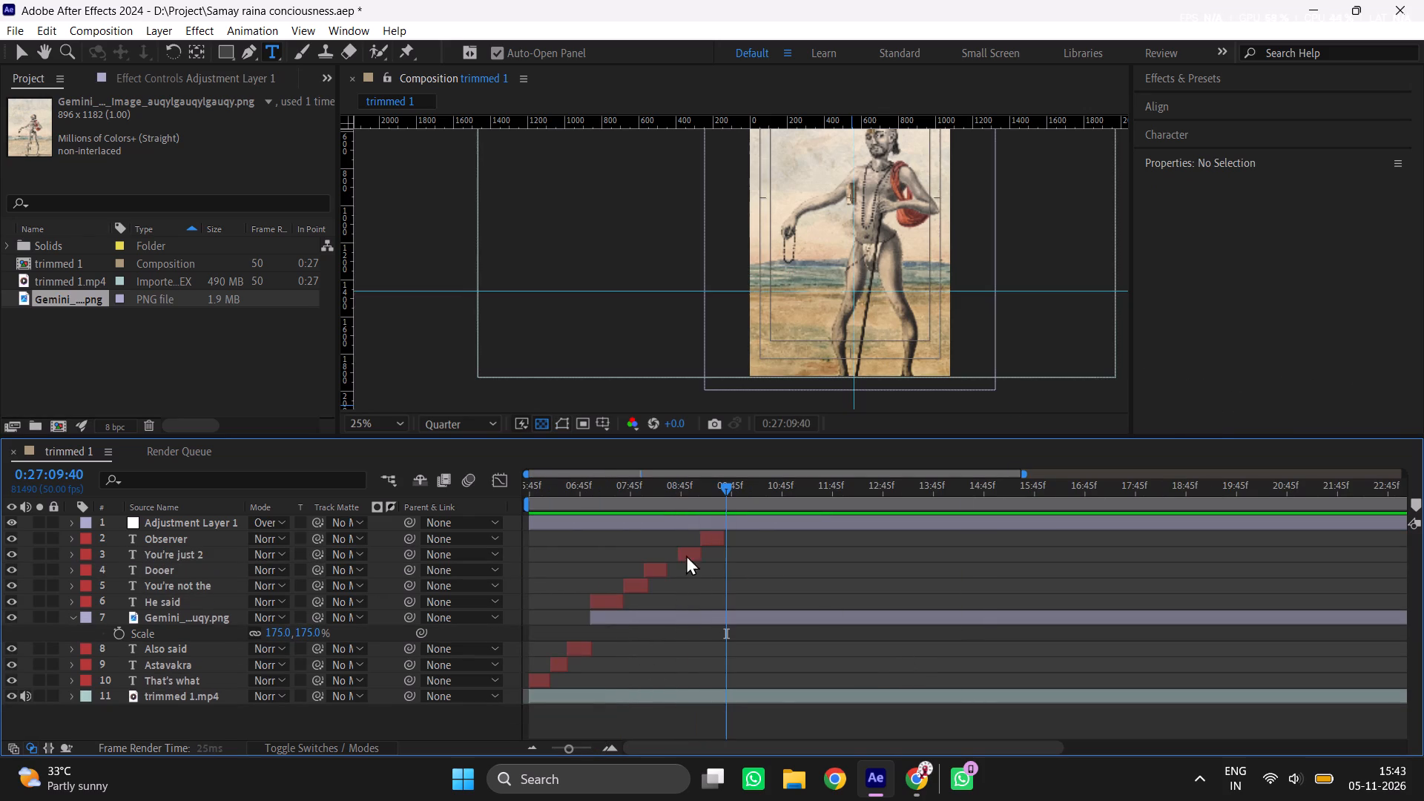
Shift both TextEvo Strength keyframes of the trimmed You're just subtitle later, to 0:27:08:43 and 0:27:09:16.
left_click(674, 557)
key("u")
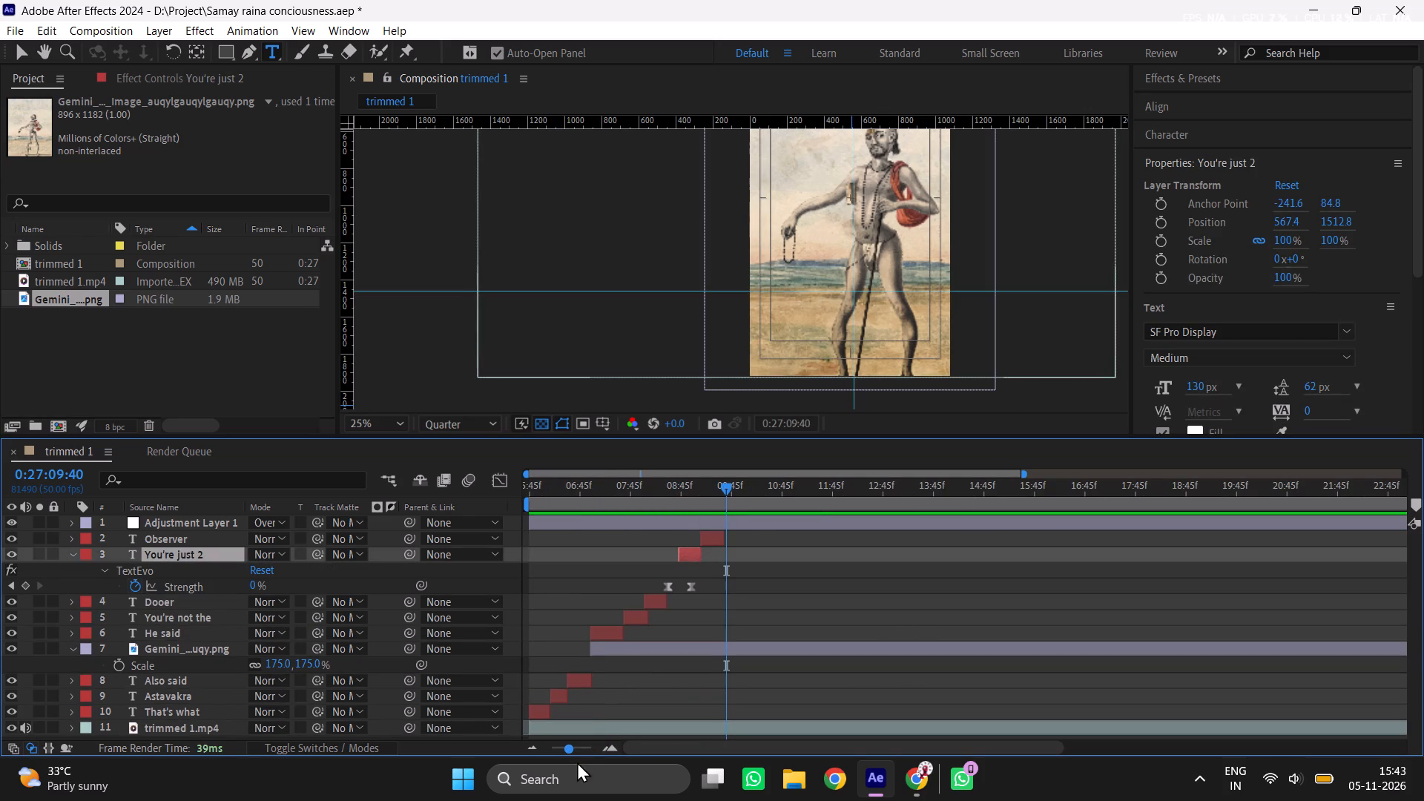
double_click(597, 745)
middle_click_drag(697, 552, 1357, 662)
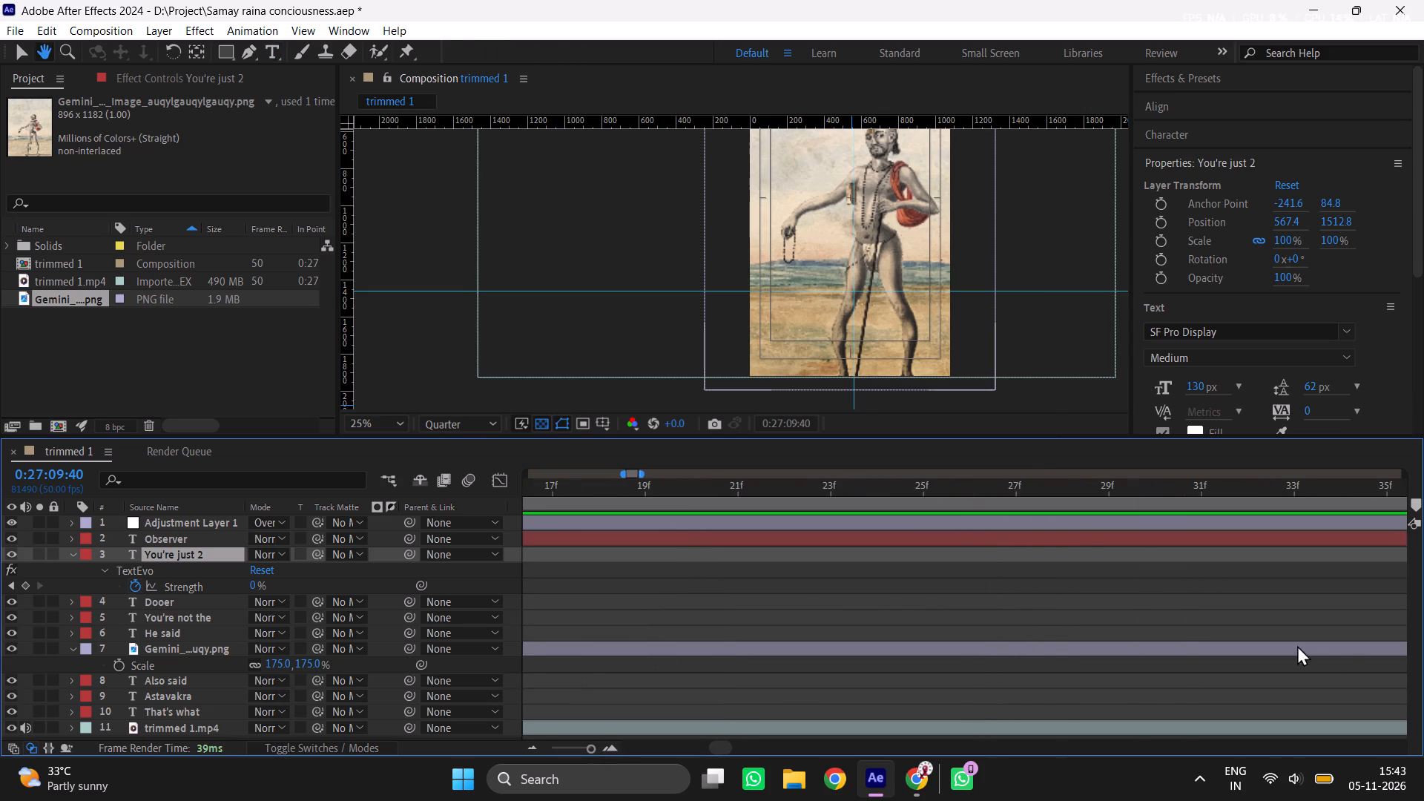
middle_click_drag(866, 600, 1127, 657)
left_click(534, 742)
double_click(527, 745)
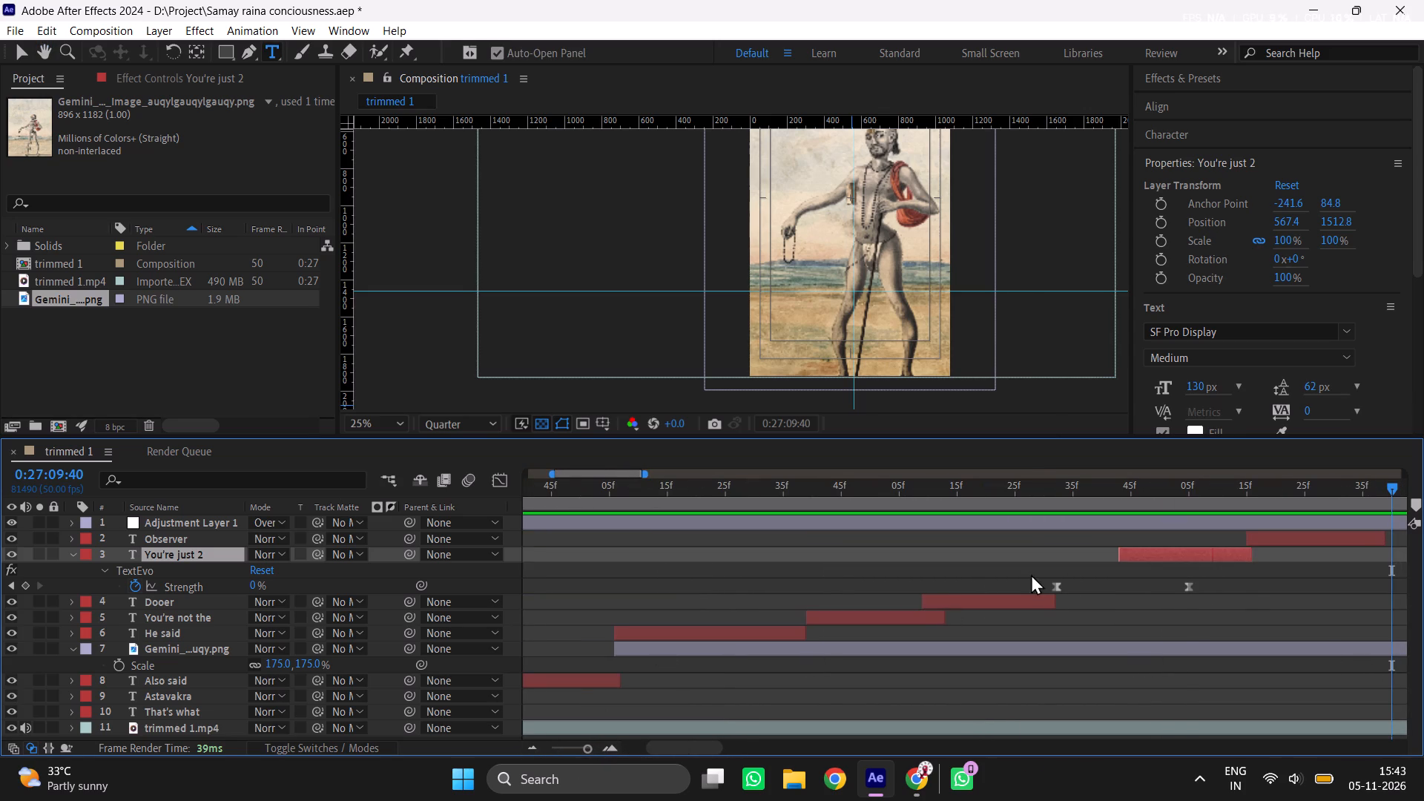
left_click_drag(1168, 597, 955, 599)
left_click_drag(995, 584, 1280, 579)
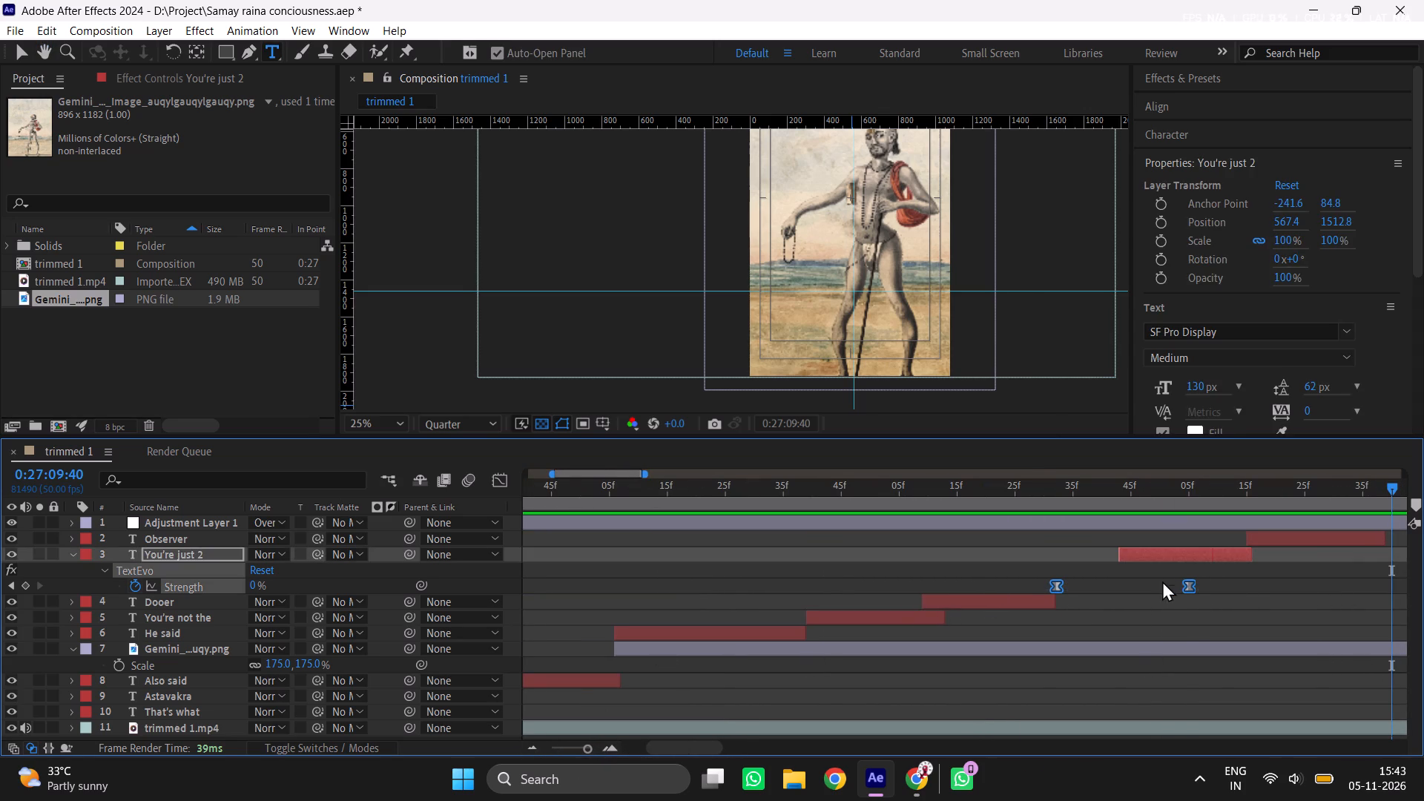
left_click_drag(1191, 585, 1253, 585)
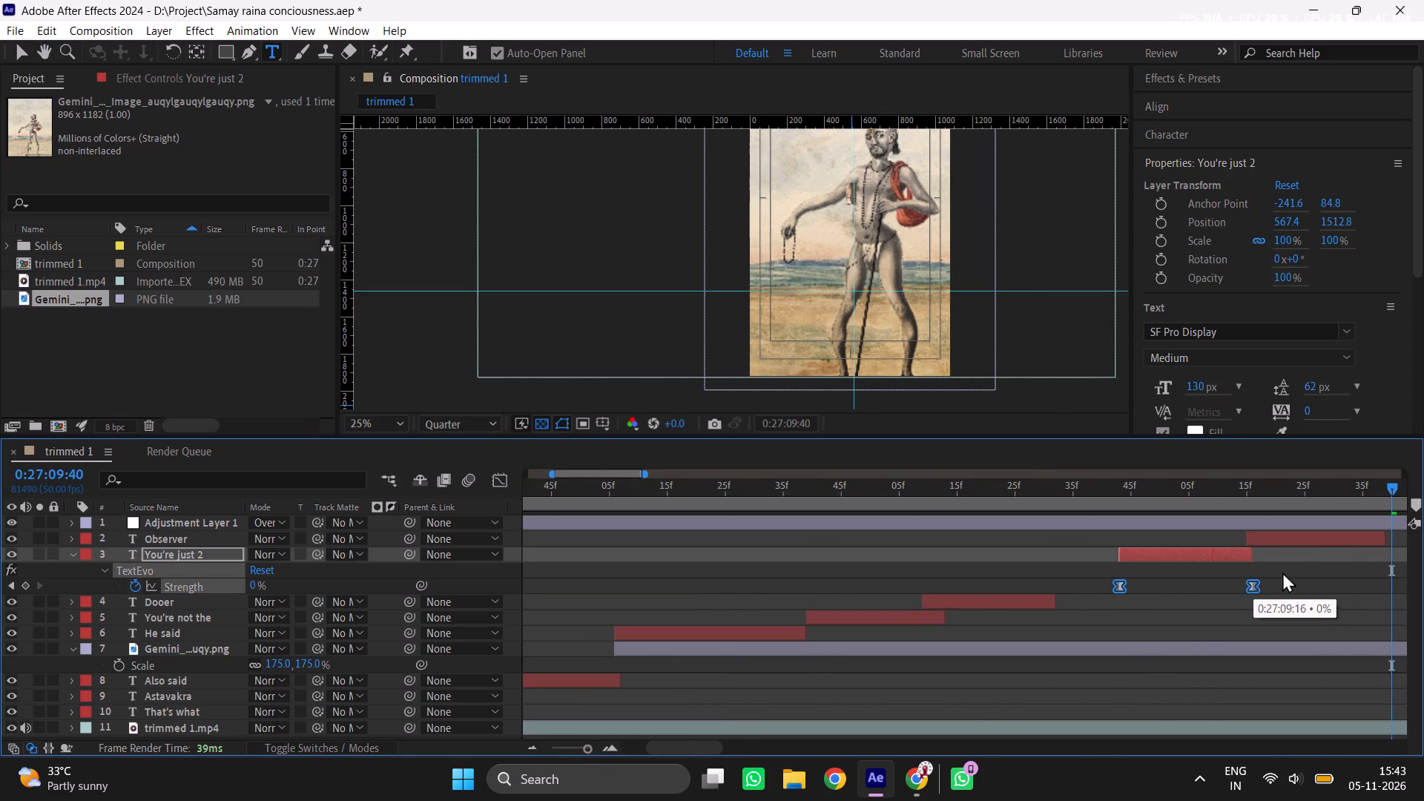
Shift the Observer subtitle about 10 frames later to about 0:27:09:25 and extend You're just to meet its start.
left_click(1299, 567)
middle_click_drag(1219, 584, 1009, 597)
left_click_drag(1070, 540, 1130, 540)
left_click_drag(1046, 549, 1098, 549)
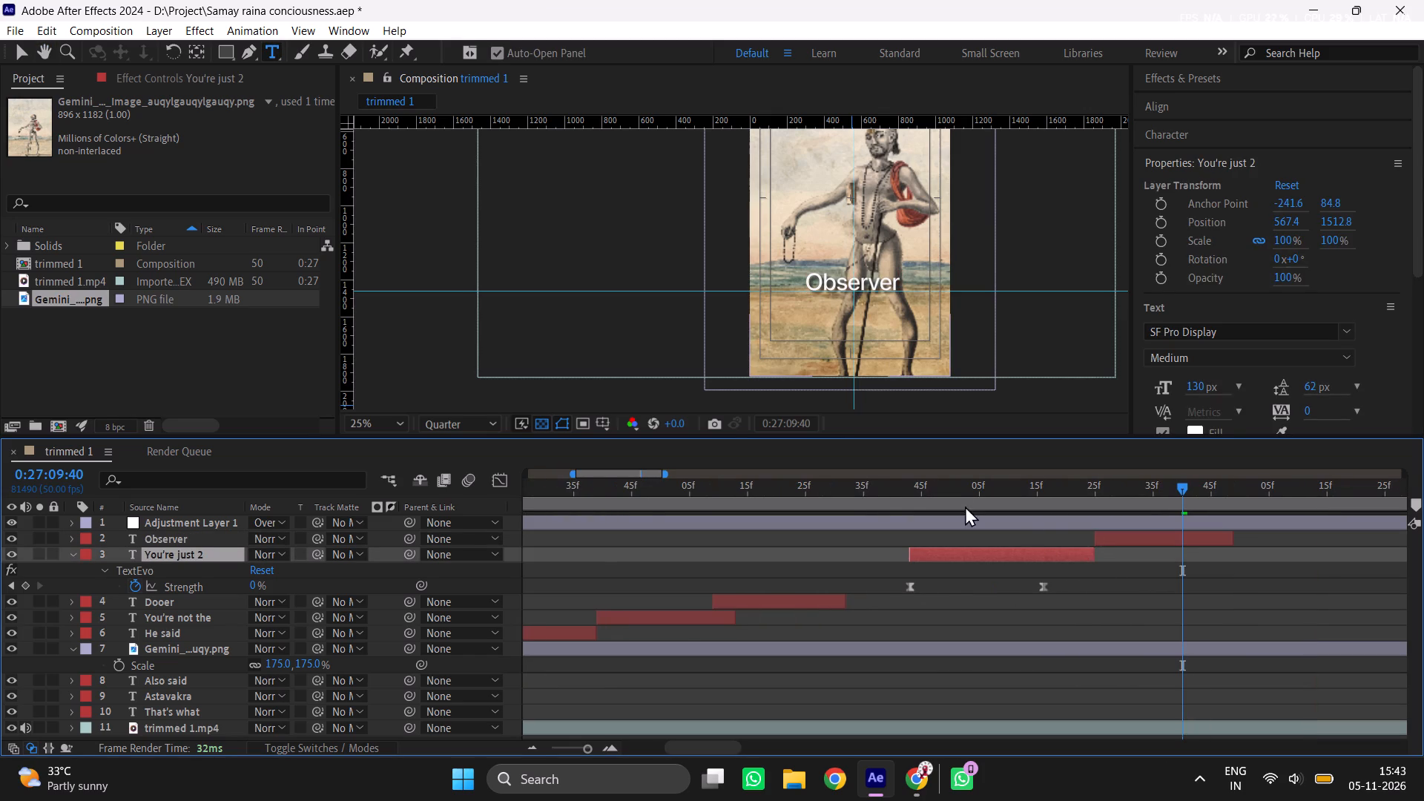
Preview from 0:27:08:36, shift Observer about 24 frames later to about 0:27:09:49, and extend You're just to its start.
left_click(872, 487)
key("space")
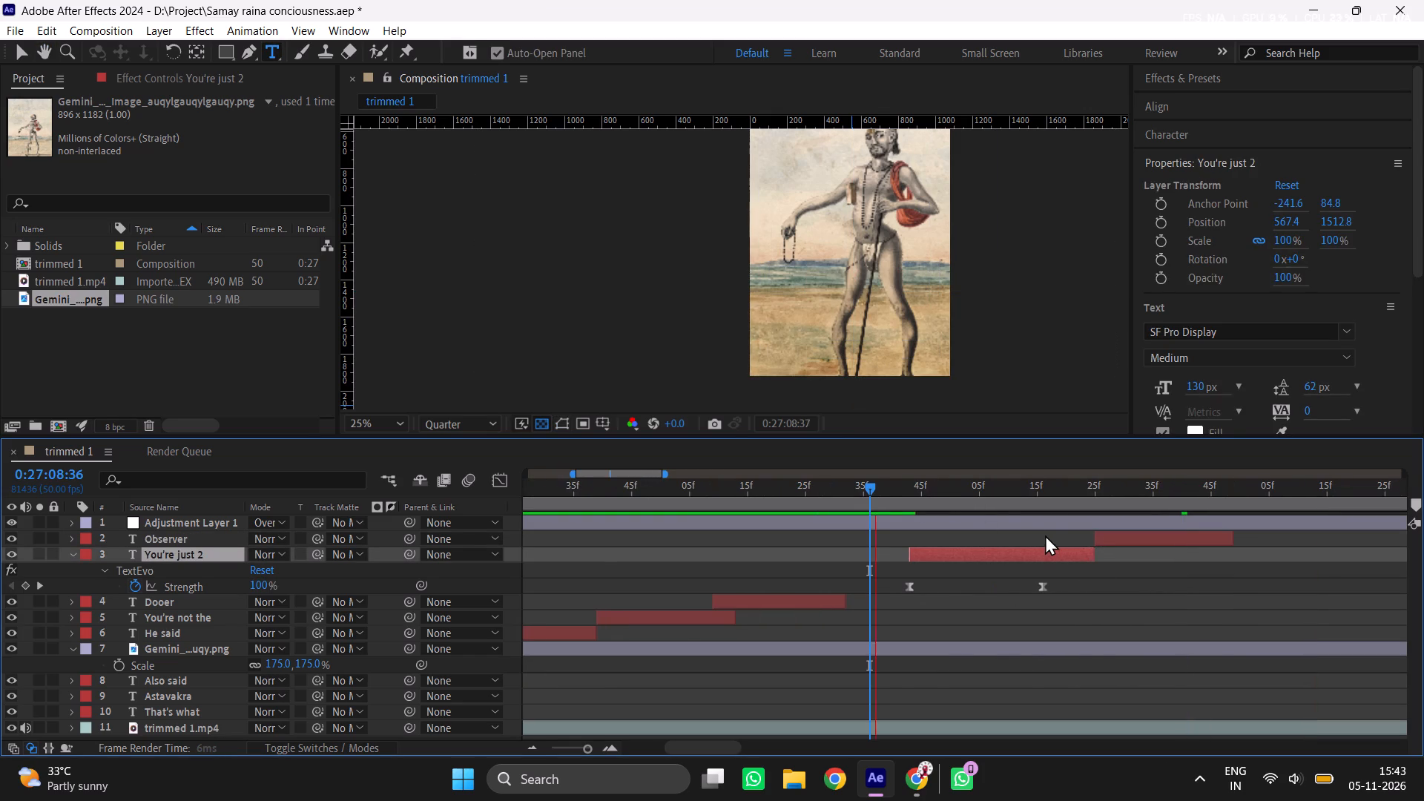
key("space")
left_click_drag(1151, 535, 1233, 544)
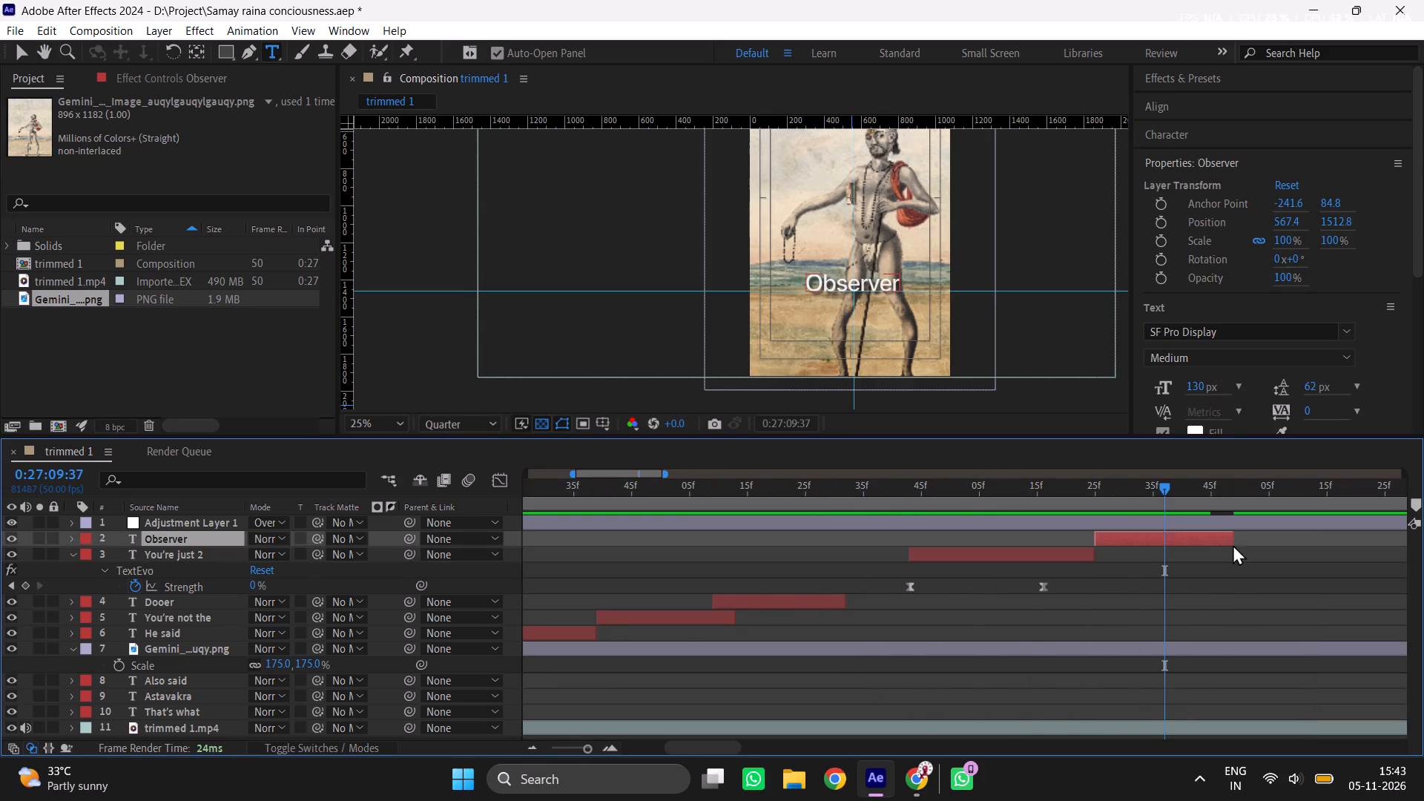
left_click_drag(1233, 544, 1288, 533)
left_click_drag(1101, 550, 1245, 551)
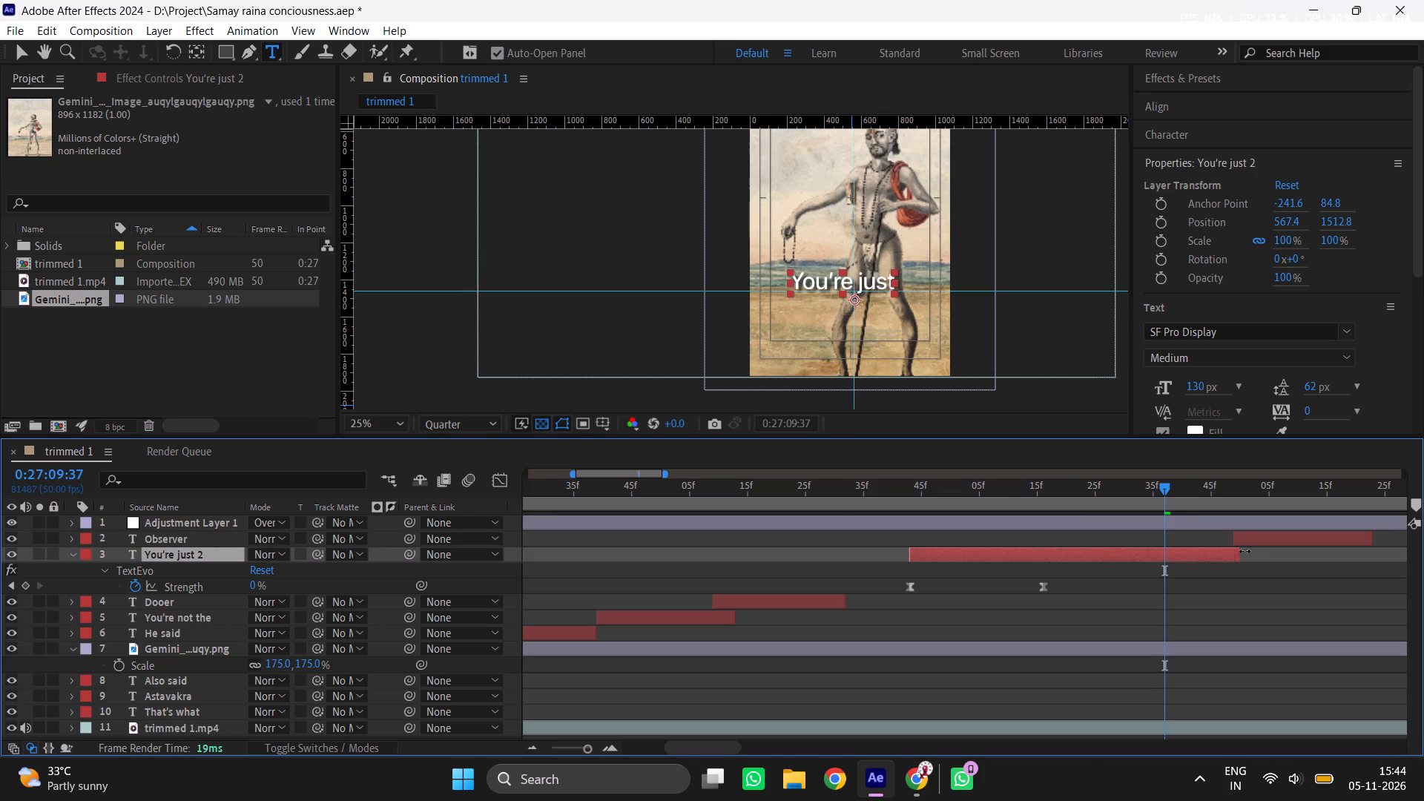
left_click_drag(1245, 551, 1219, 541)
Preview the speech from 0:27:08:28, replace the Observer subtitle's text with Witness and save the project.
left_click_drag(837, 506, 824, 506)
key("space")
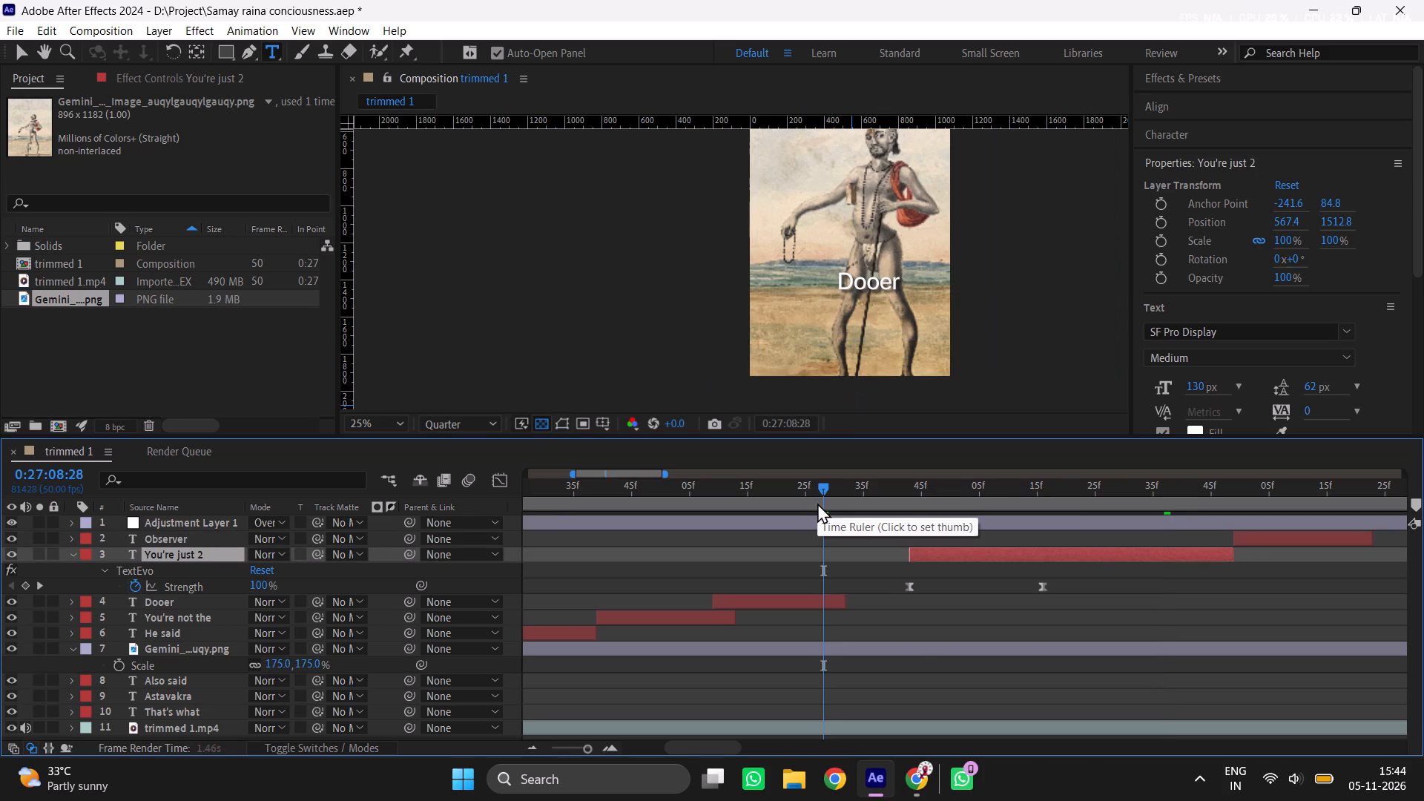
key("space")
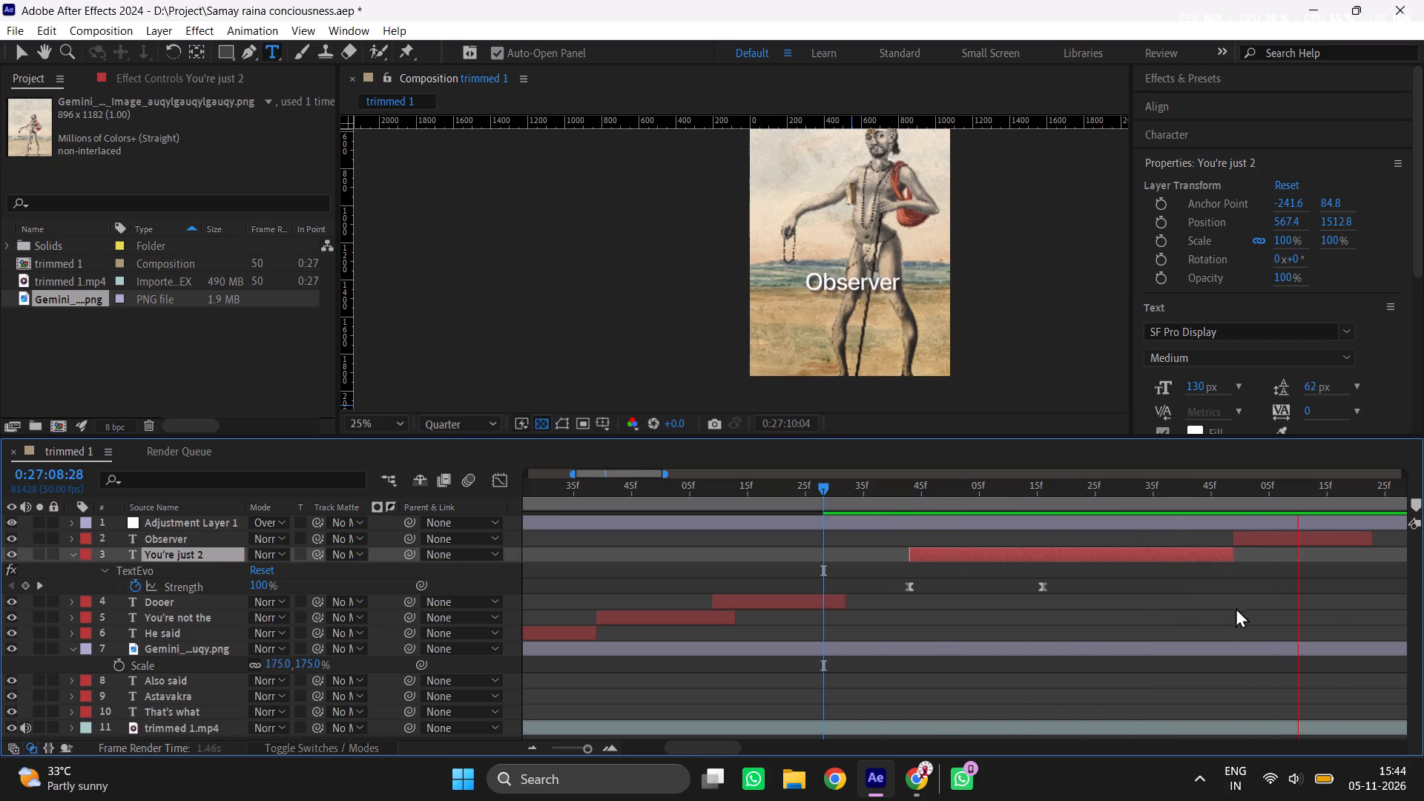
double_click(1259, 544)
type("Witness")
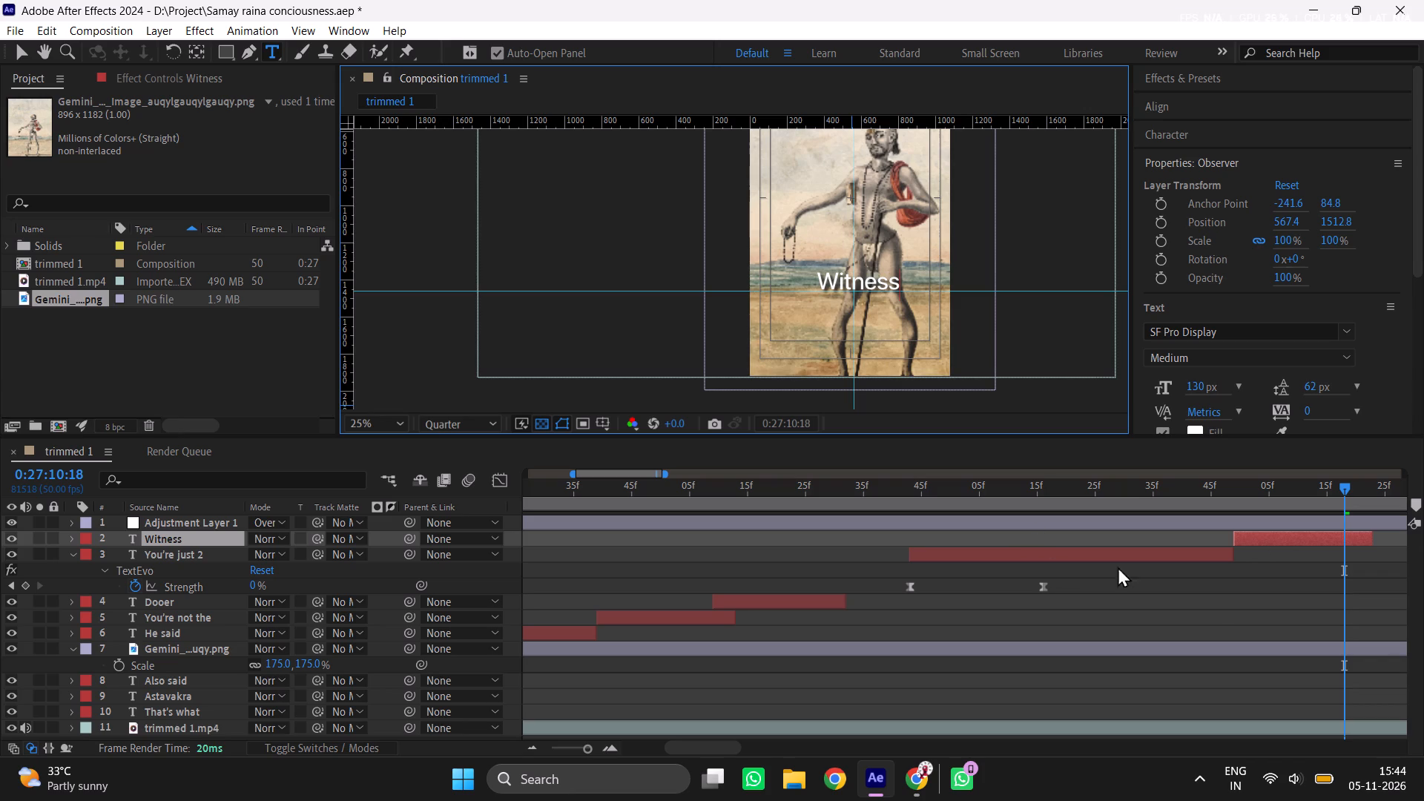
left_click(1213, 619)
key("ctrl+s")
key("ctrl+s")
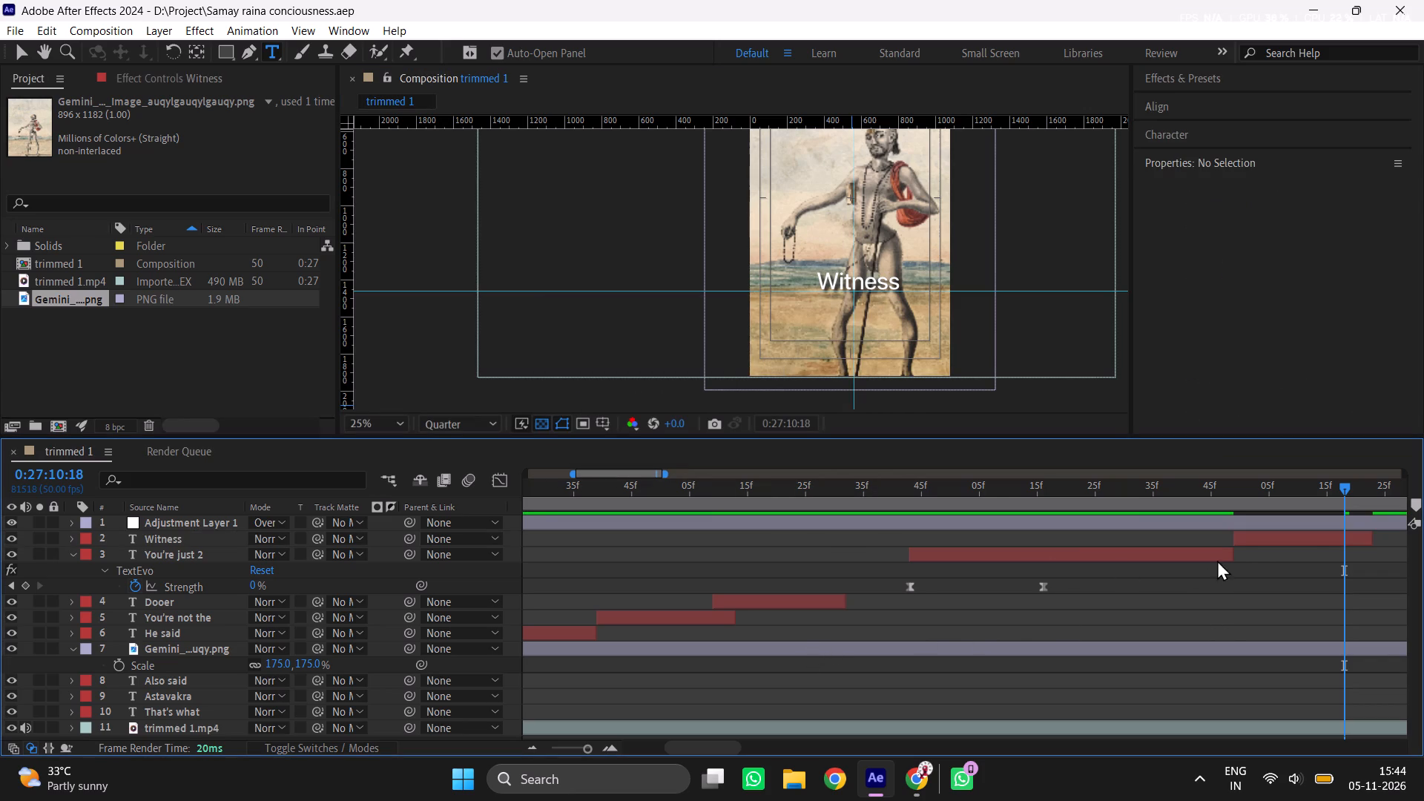
Preview the whole subtitle sequence from 0:27:05:45 twice to check its timing against the speech.
left_click_drag(588, 748, 526, 733)
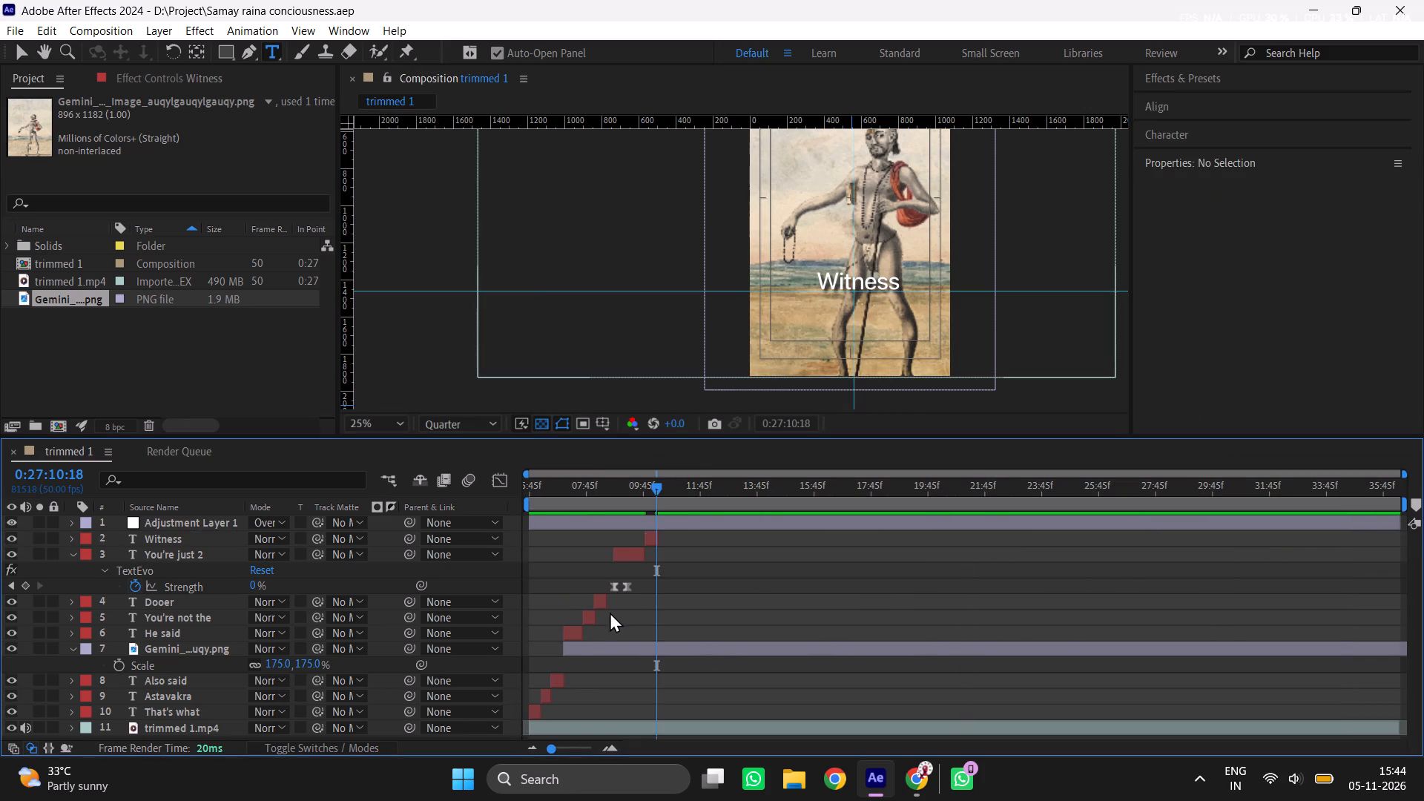
left_click_drag(581, 482, 420, 515)
key("space")
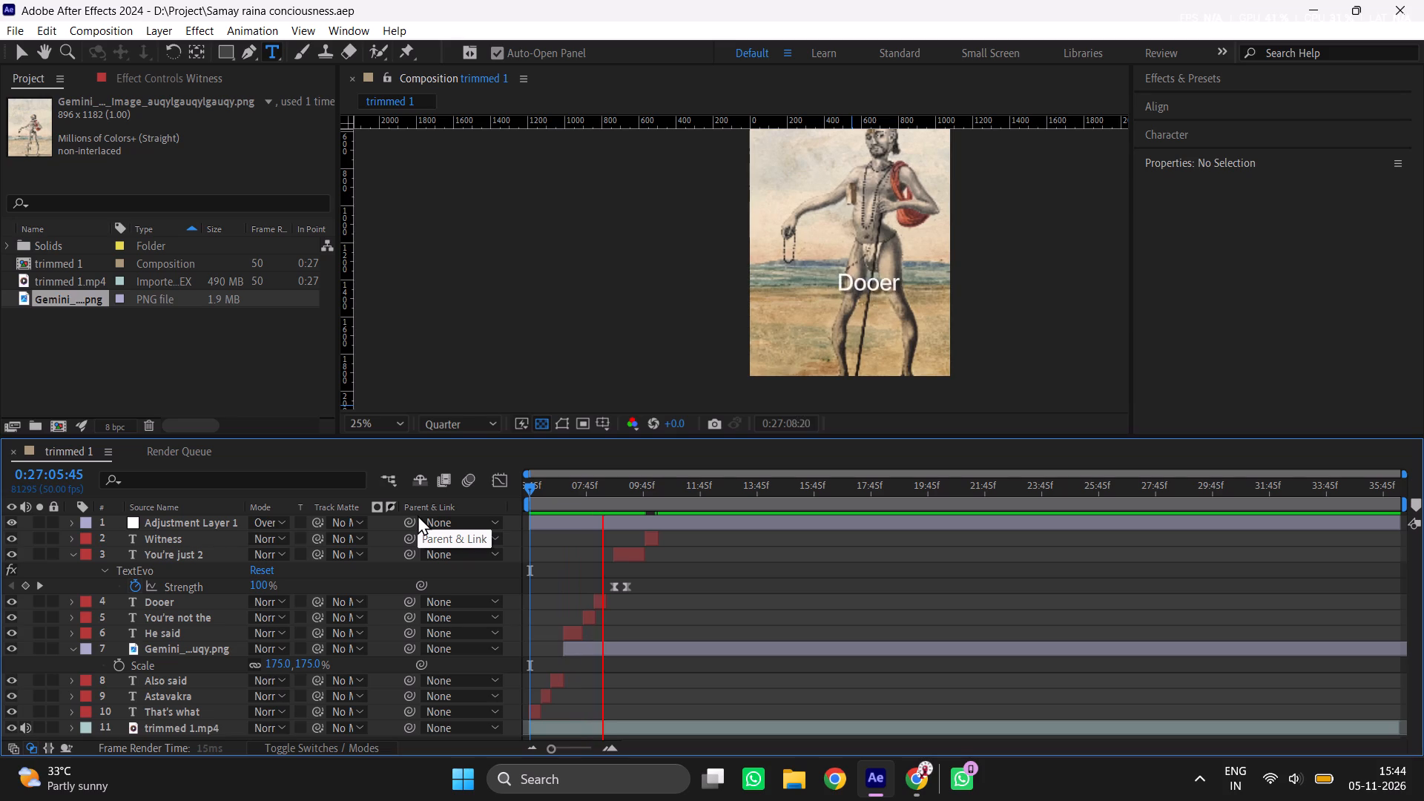
key("space")
left_click_drag(550, 503, 485, 501)
key("space")
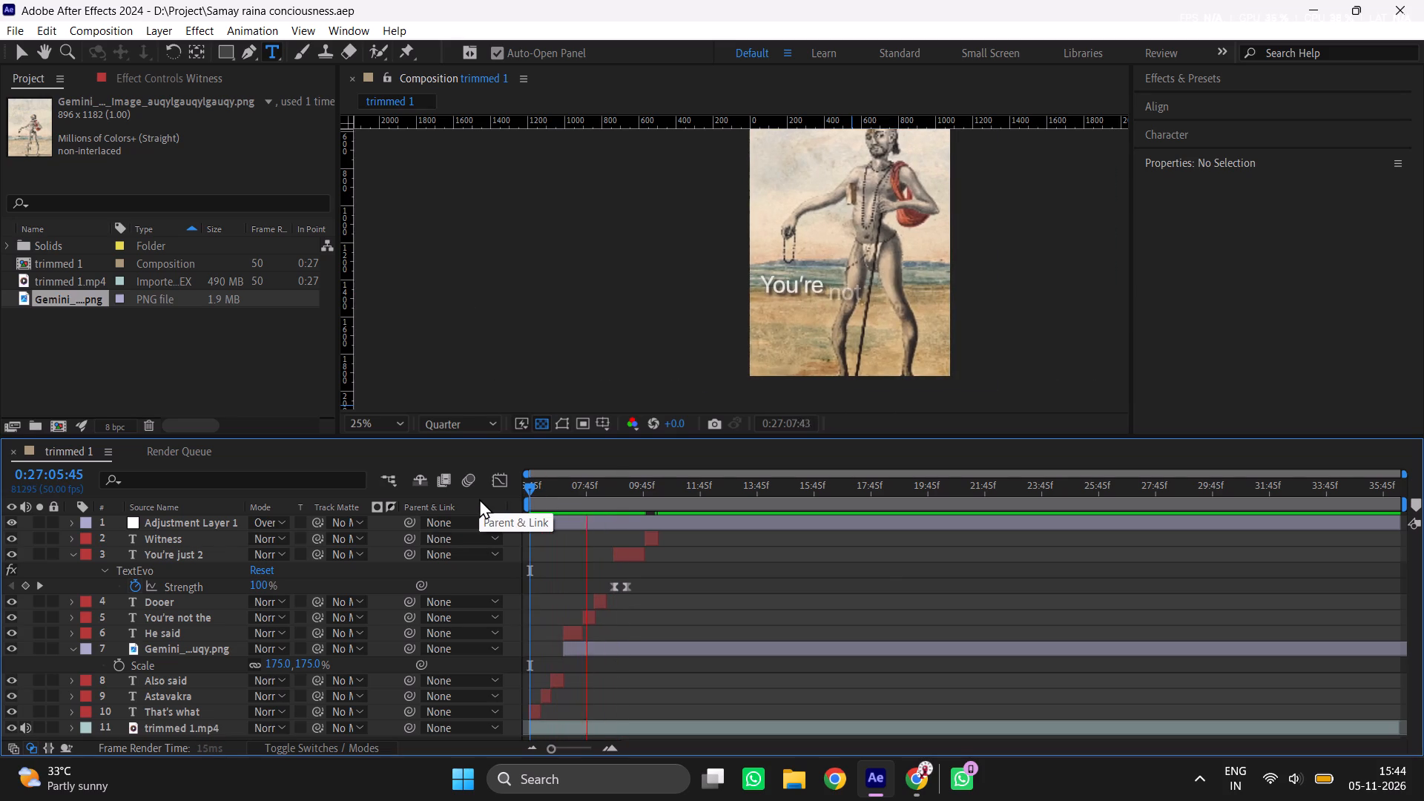
key("space")
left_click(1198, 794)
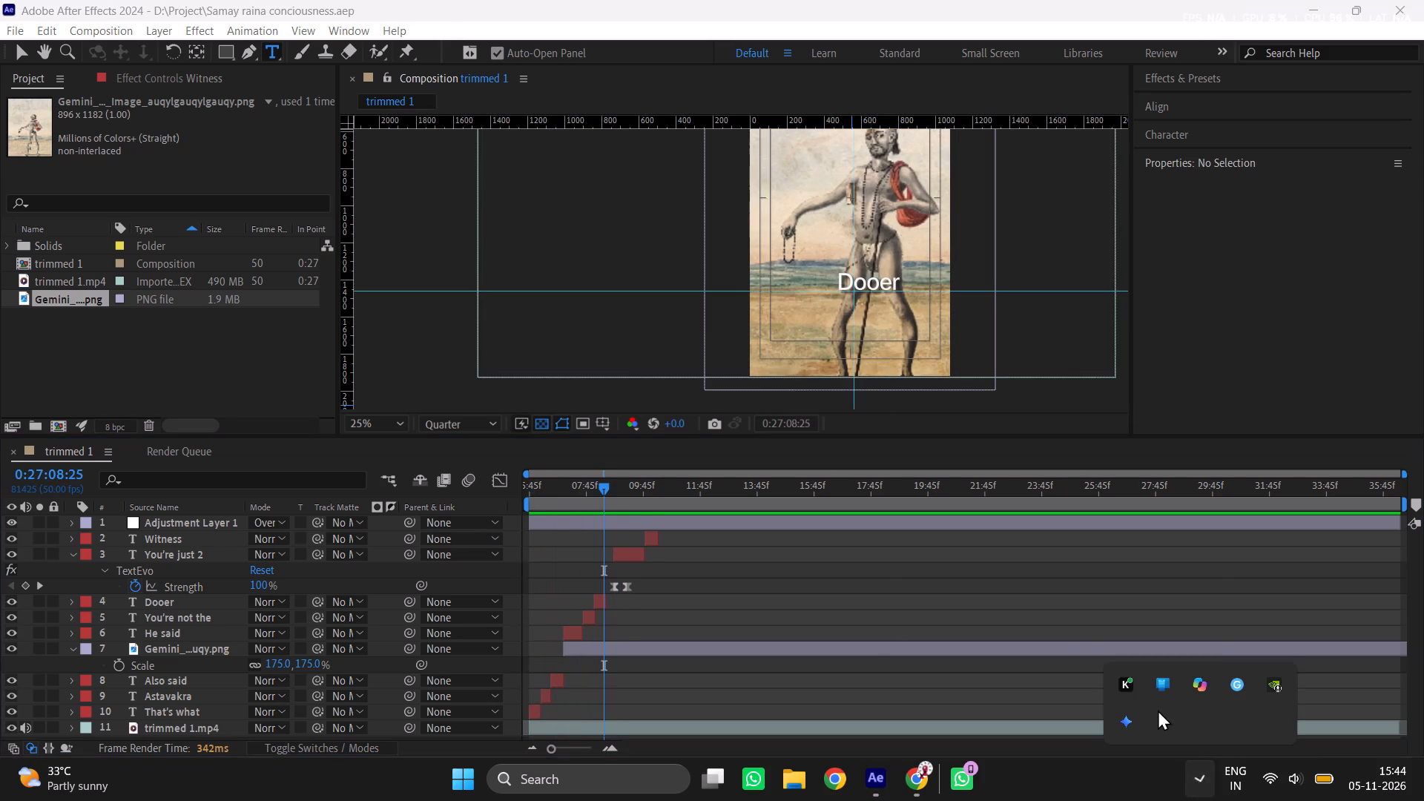
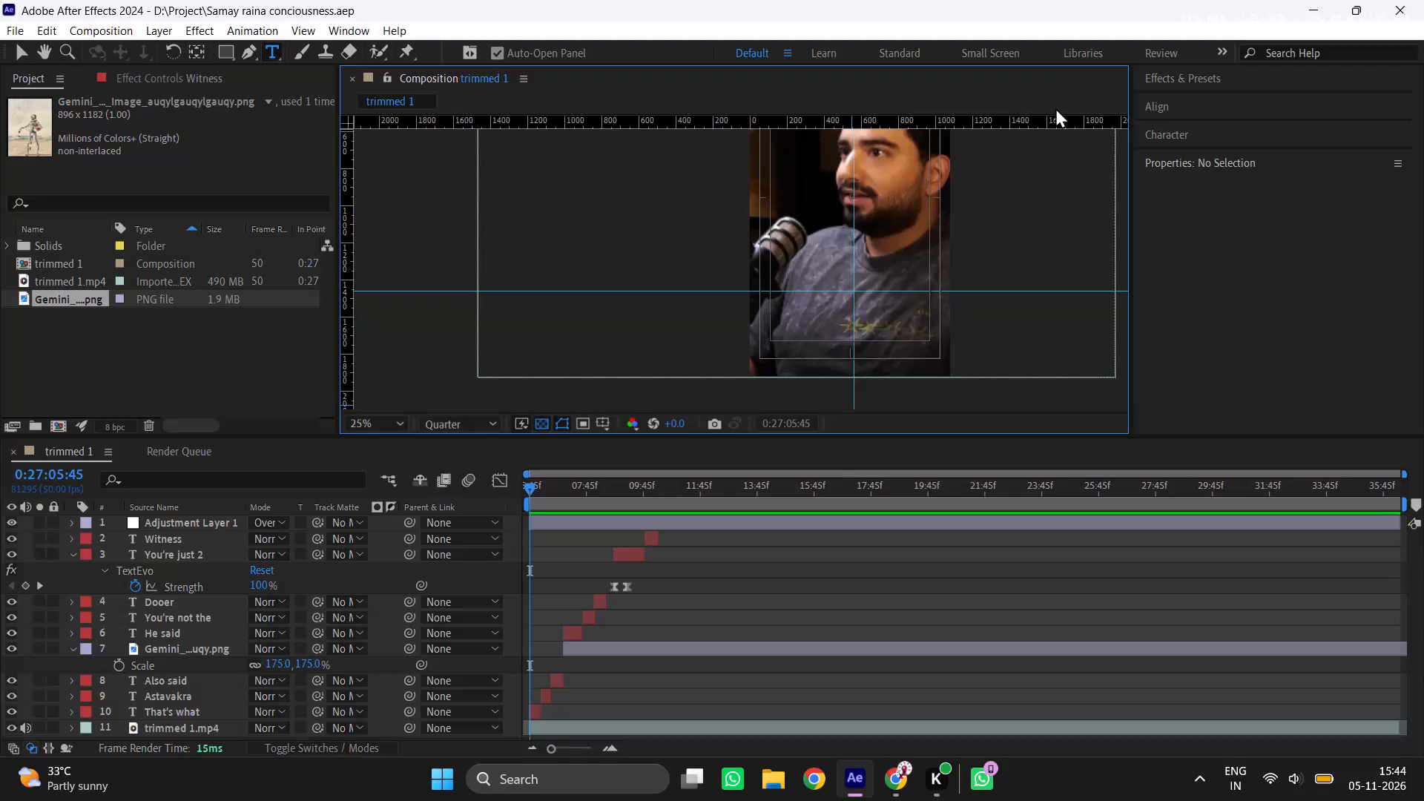
Preview the subtitle sequence from 0:27:05:45 and replay the You're just subtitle from 0:27:09:00 to check its timing against the speech.
key("space")
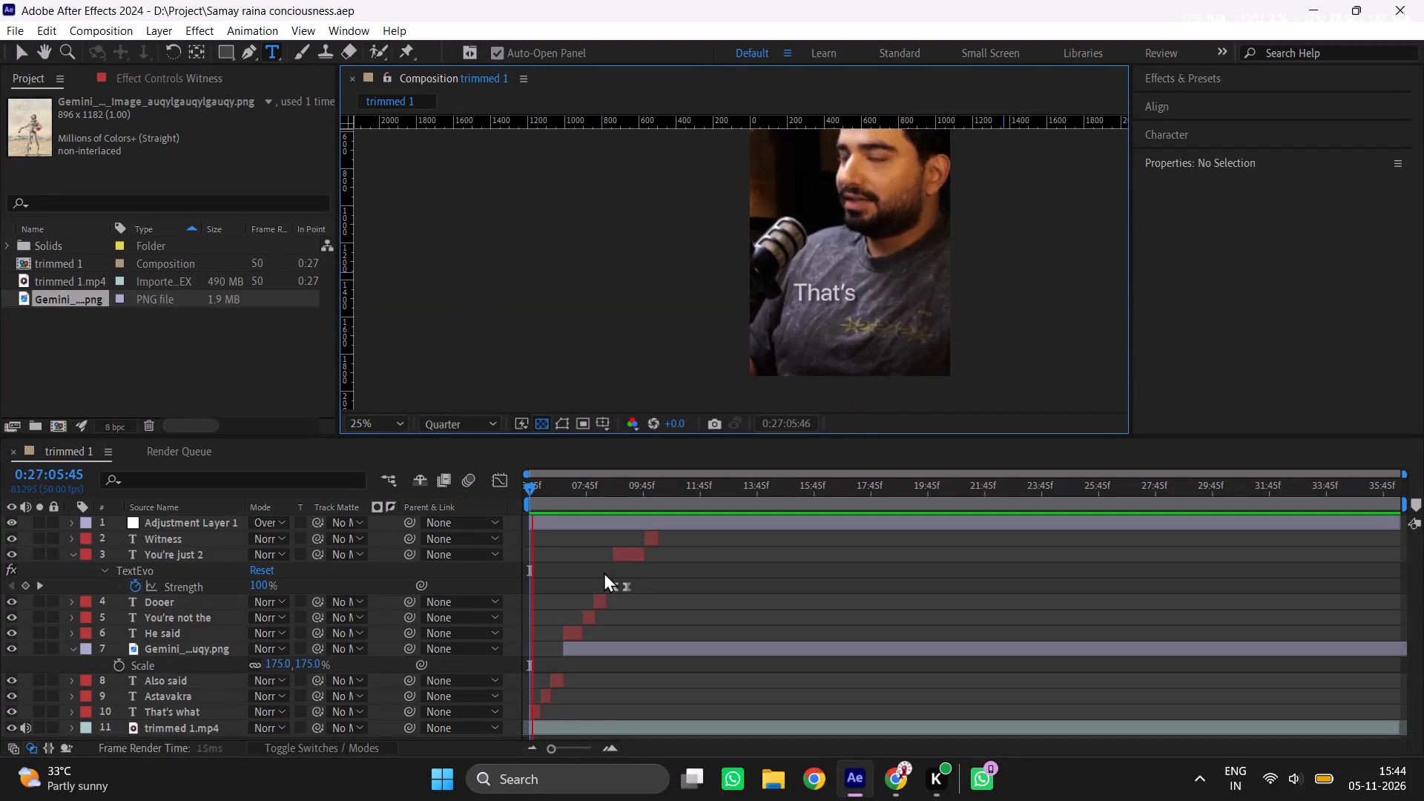
key("space")
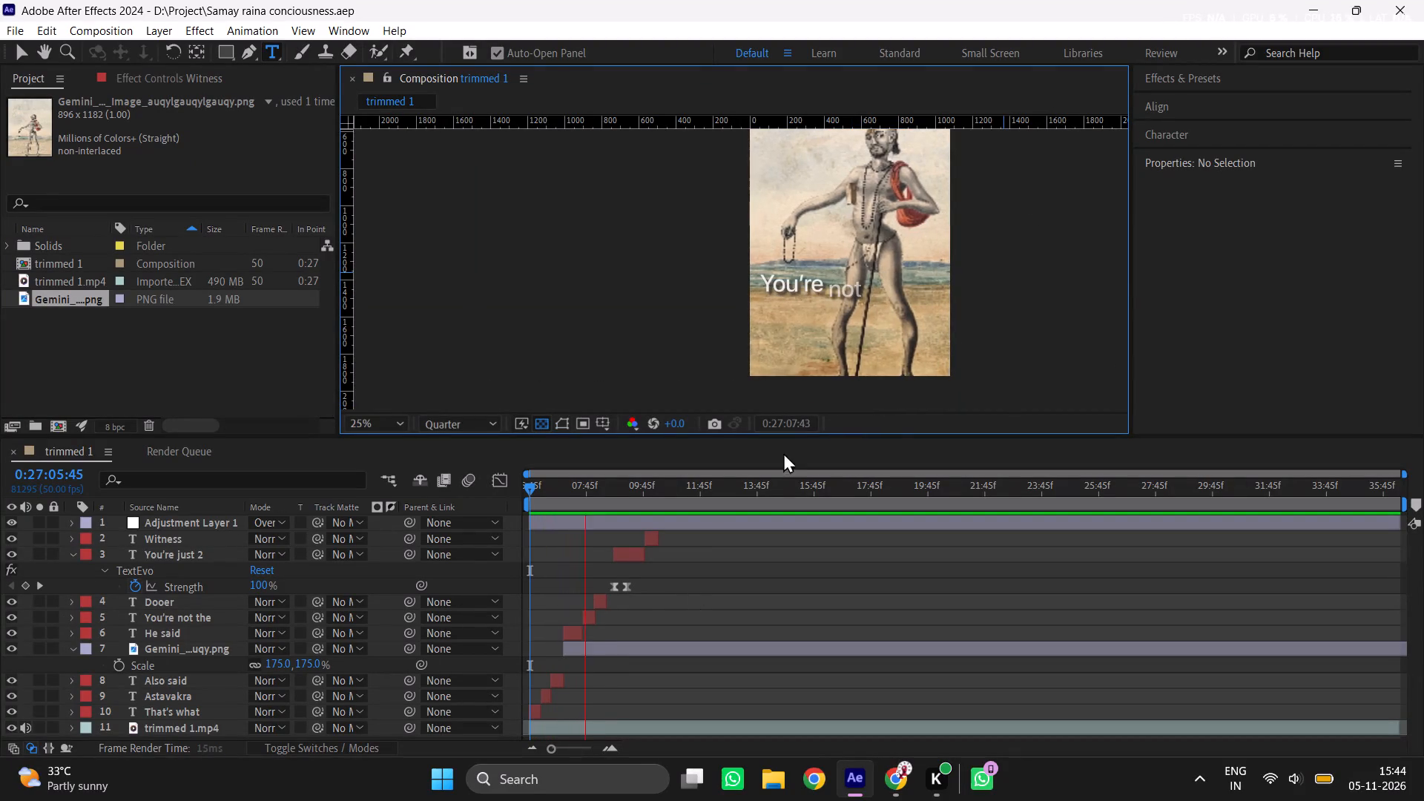
middle_click_drag(794, 220, 806, 347)
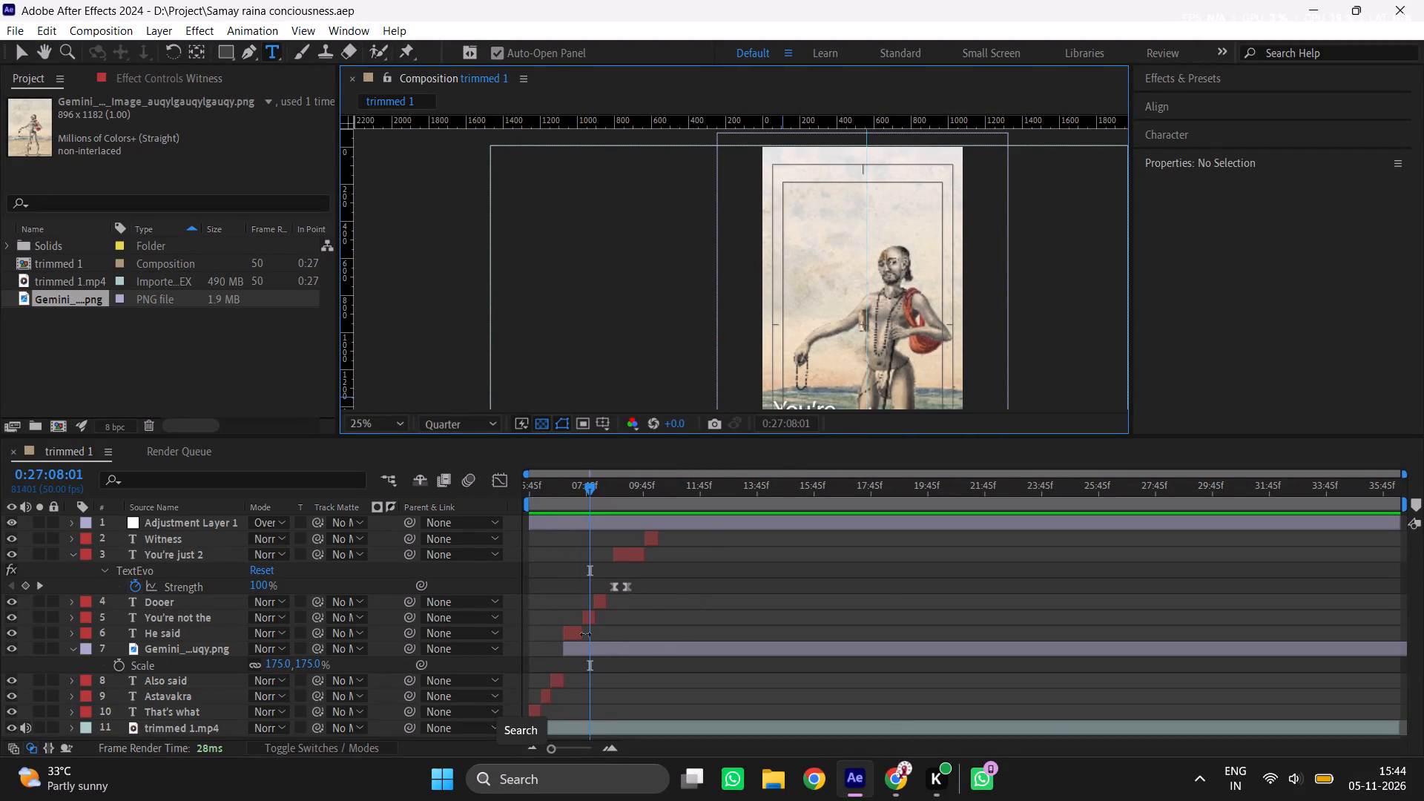
left_click(580, 638, "shift")
left_click(690, 601)
key("space")
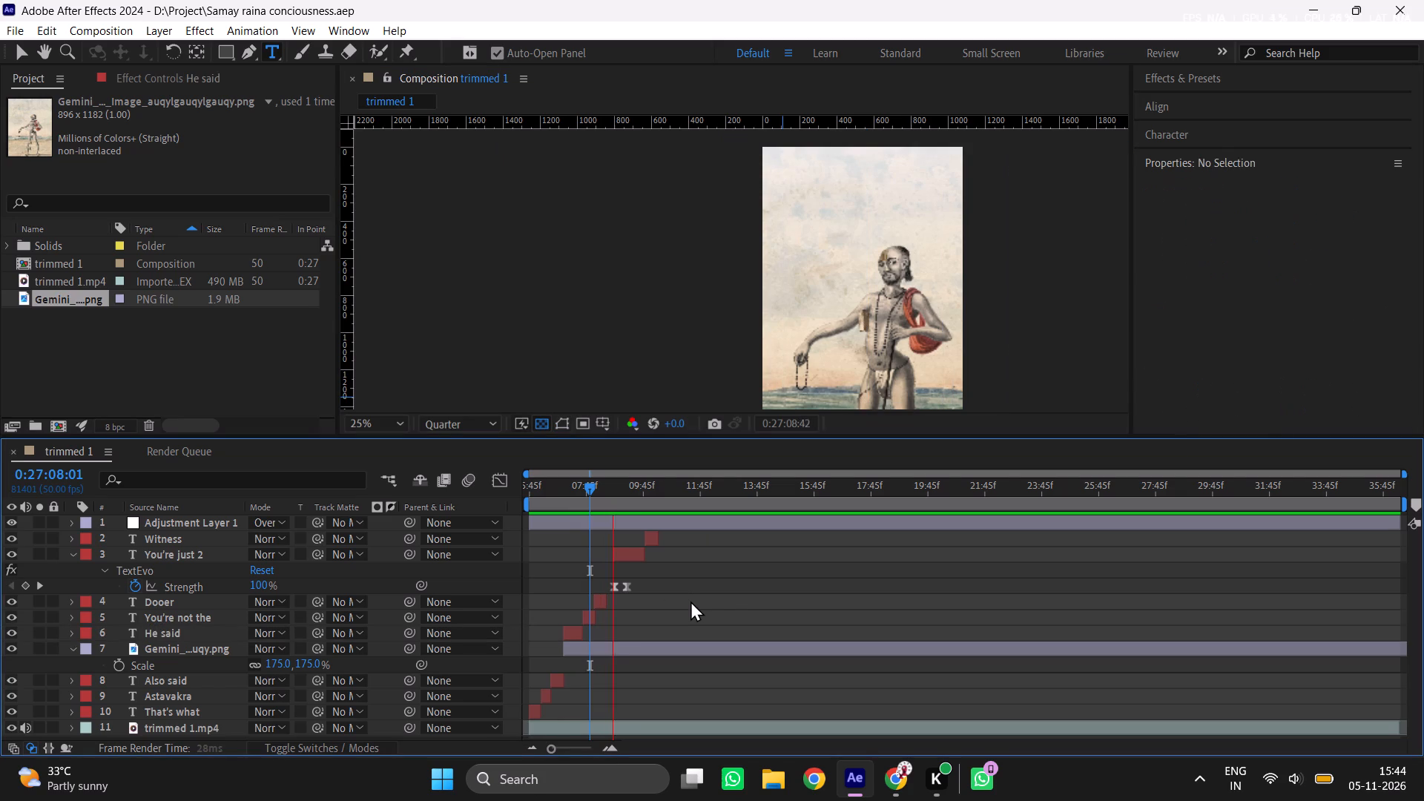
middle_click_drag(729, 358, 719, 315)
left_click(622, 501)
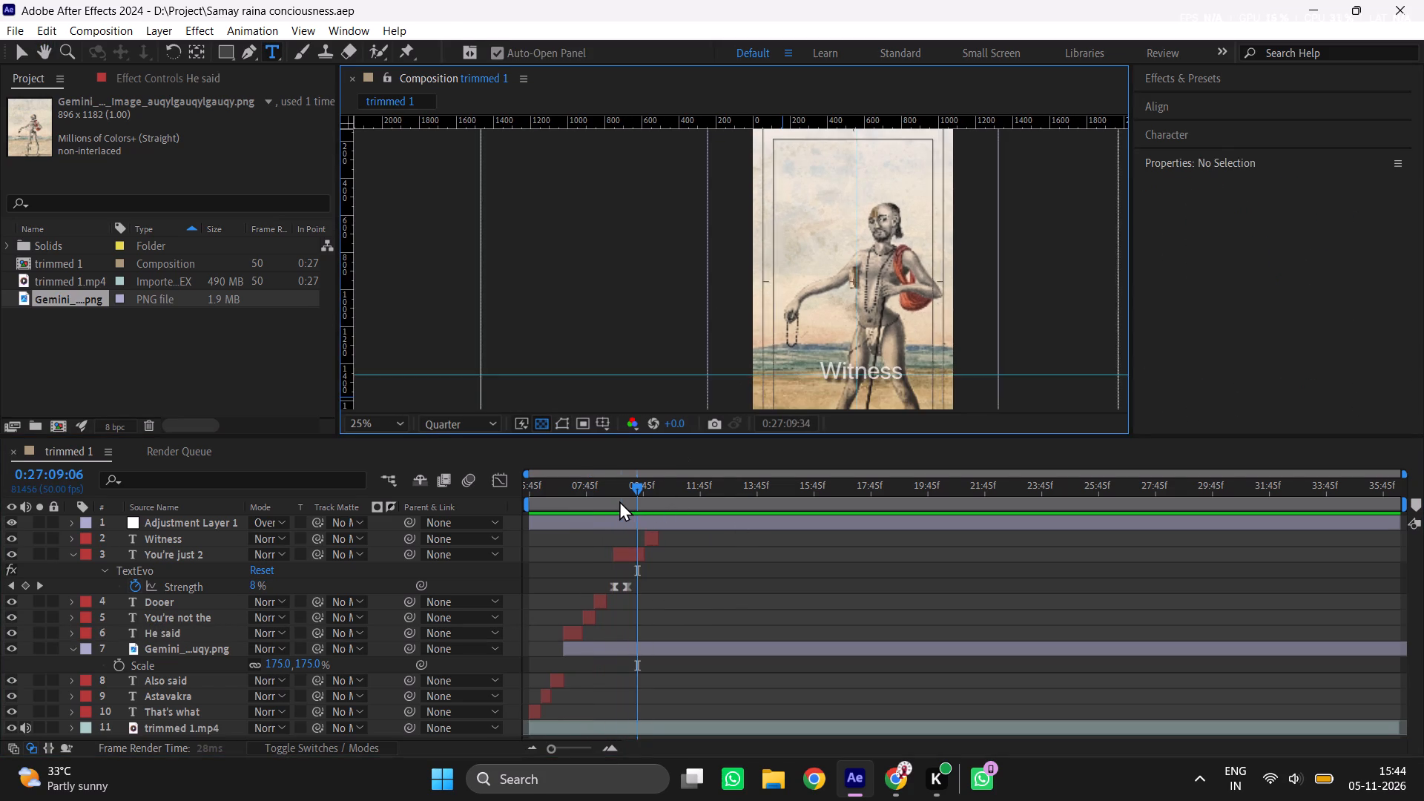
key("space")
left_click(617, 498)
key("space")
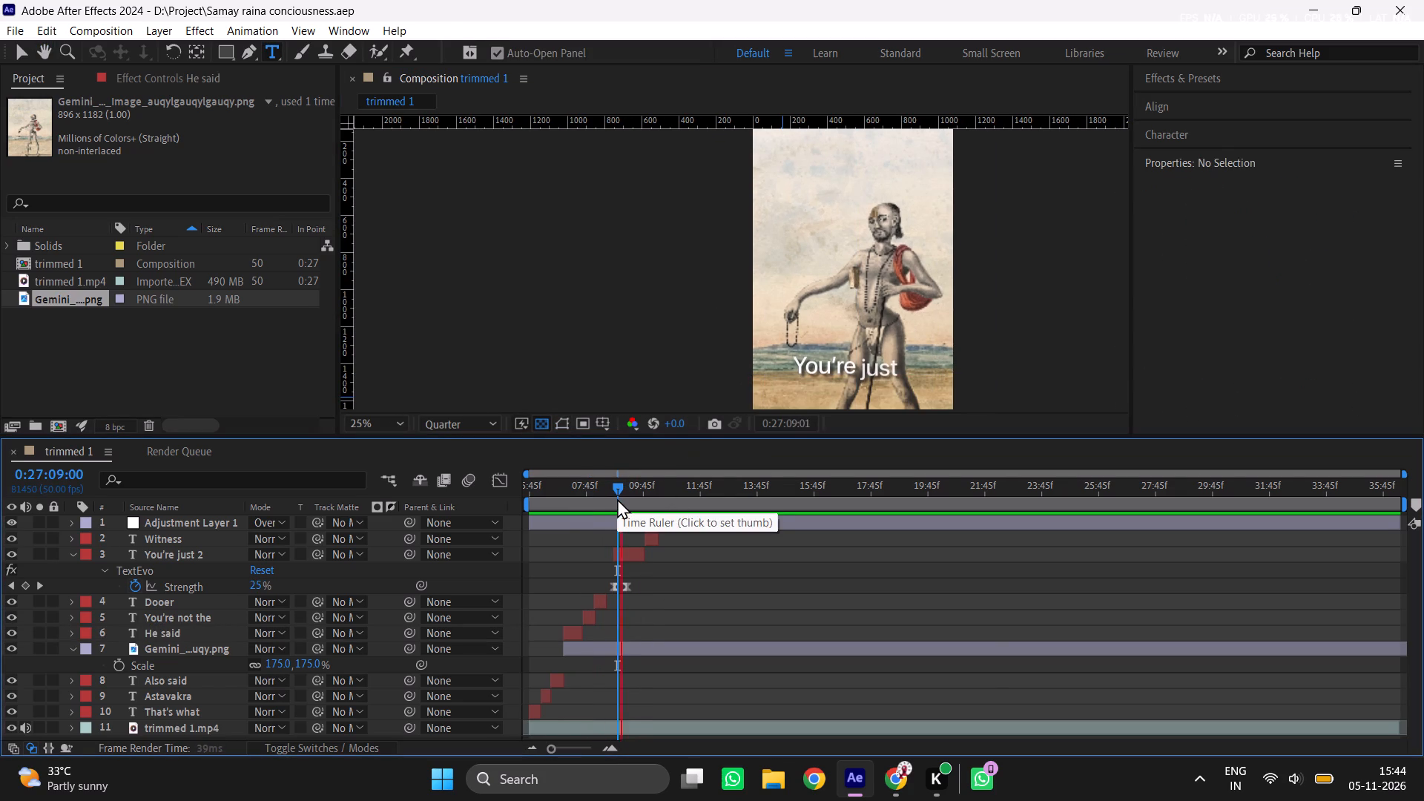
left_click(617, 498)
key("space")
left_click(617, 498)
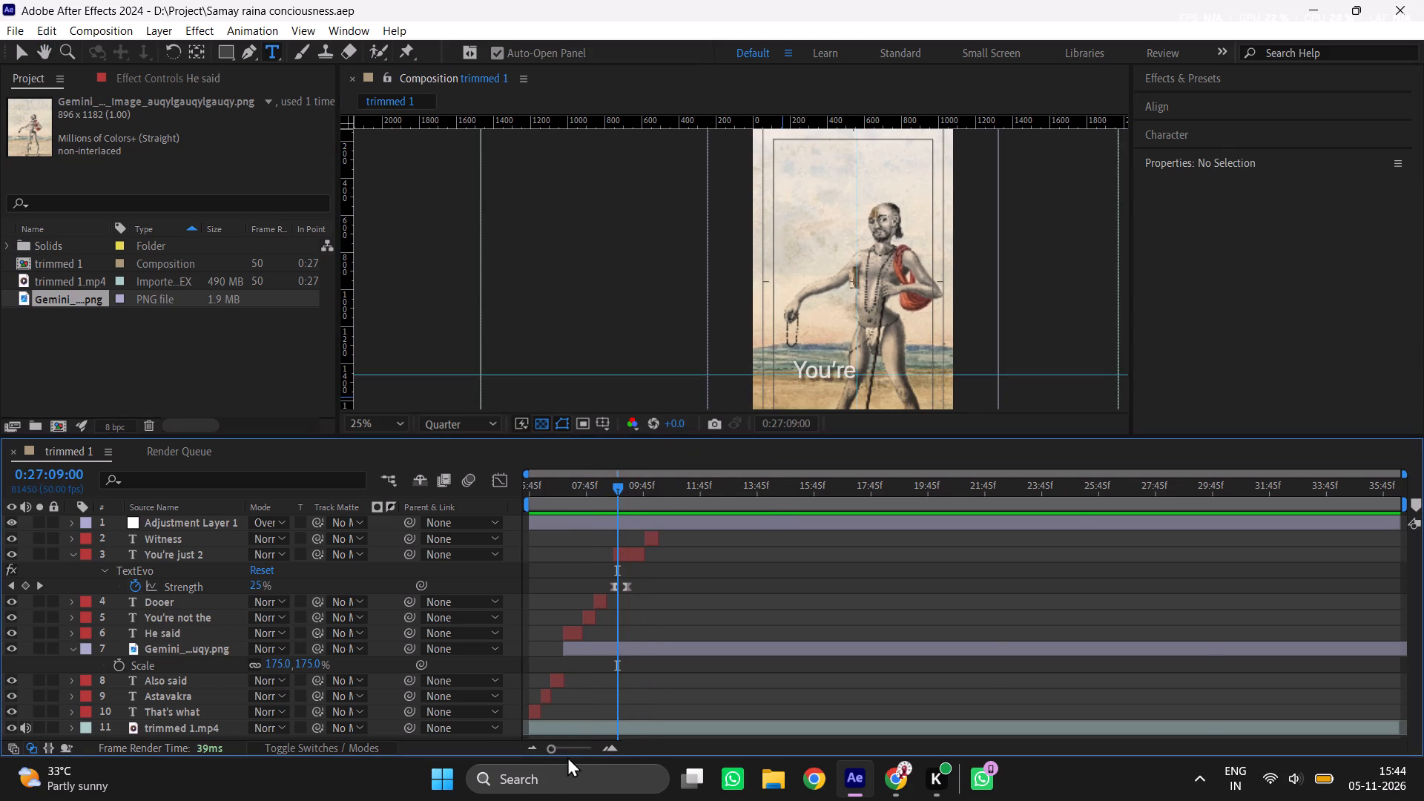
Shift the You're just 2 subtitle about 6 frames later so it starts at about 0:27:08:49.
left_click_drag(562, 751, 602, 749)
left_click_drag(687, 548, 938, 581)
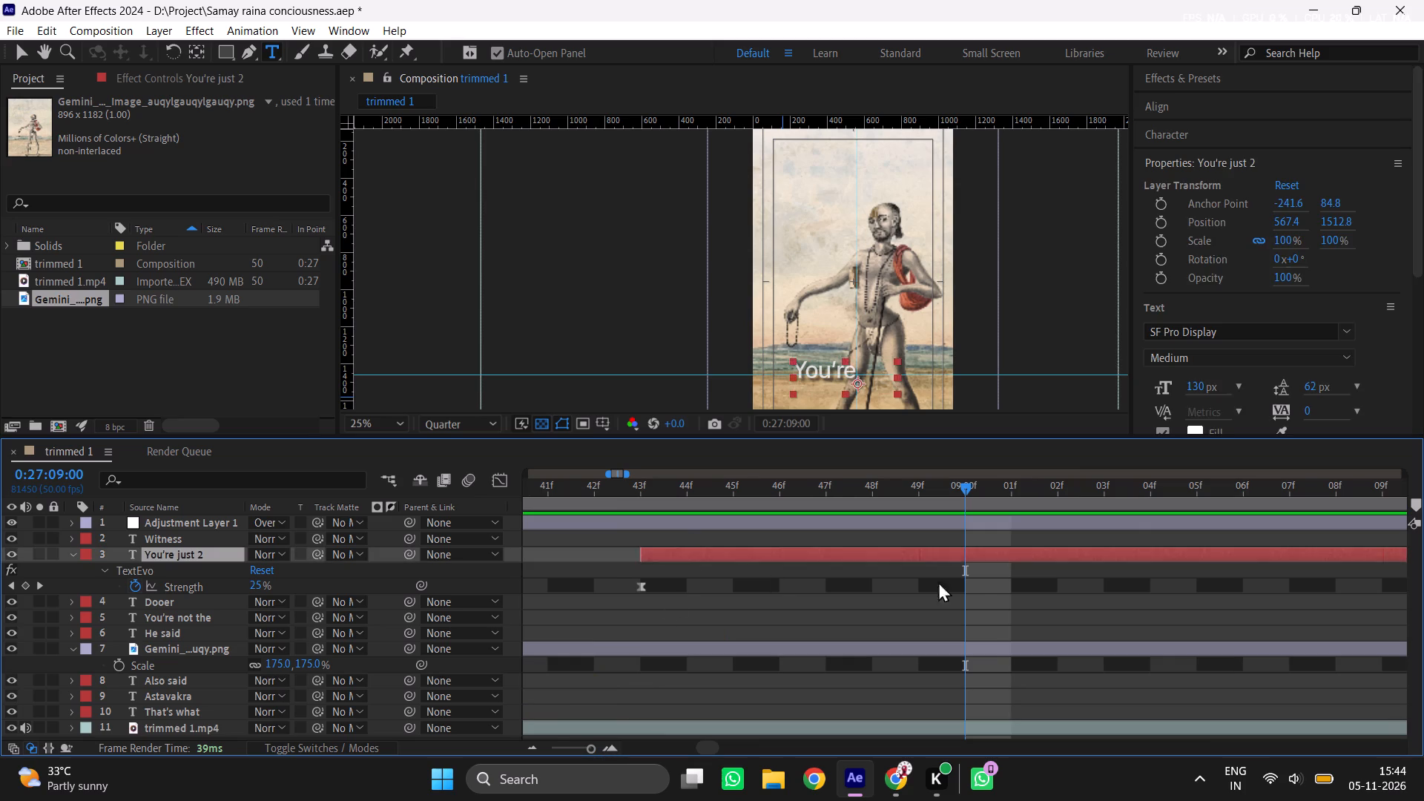
left_click_drag(938, 581, 952, 607)
left_click(536, 742)
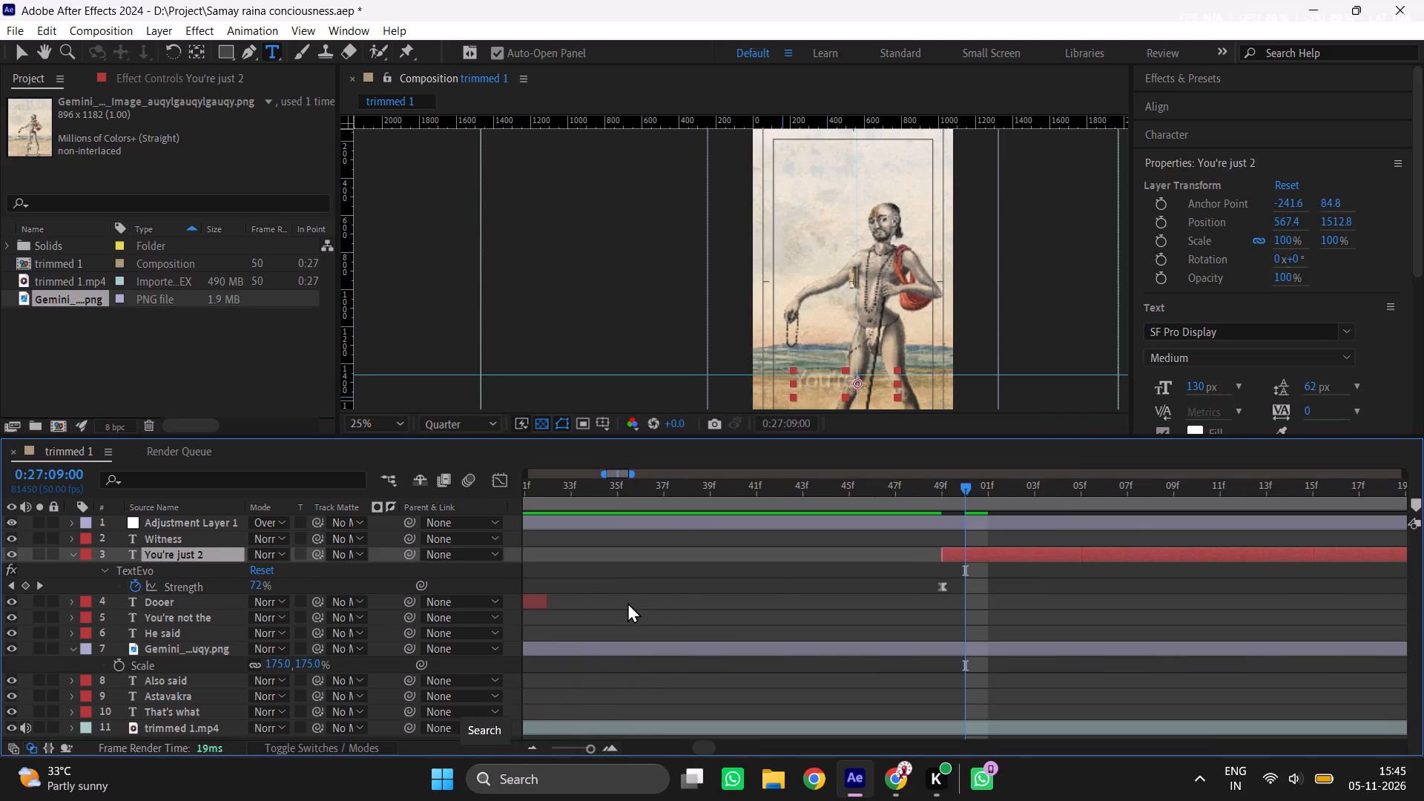
left_click(627, 602)
double_click(538, 747)
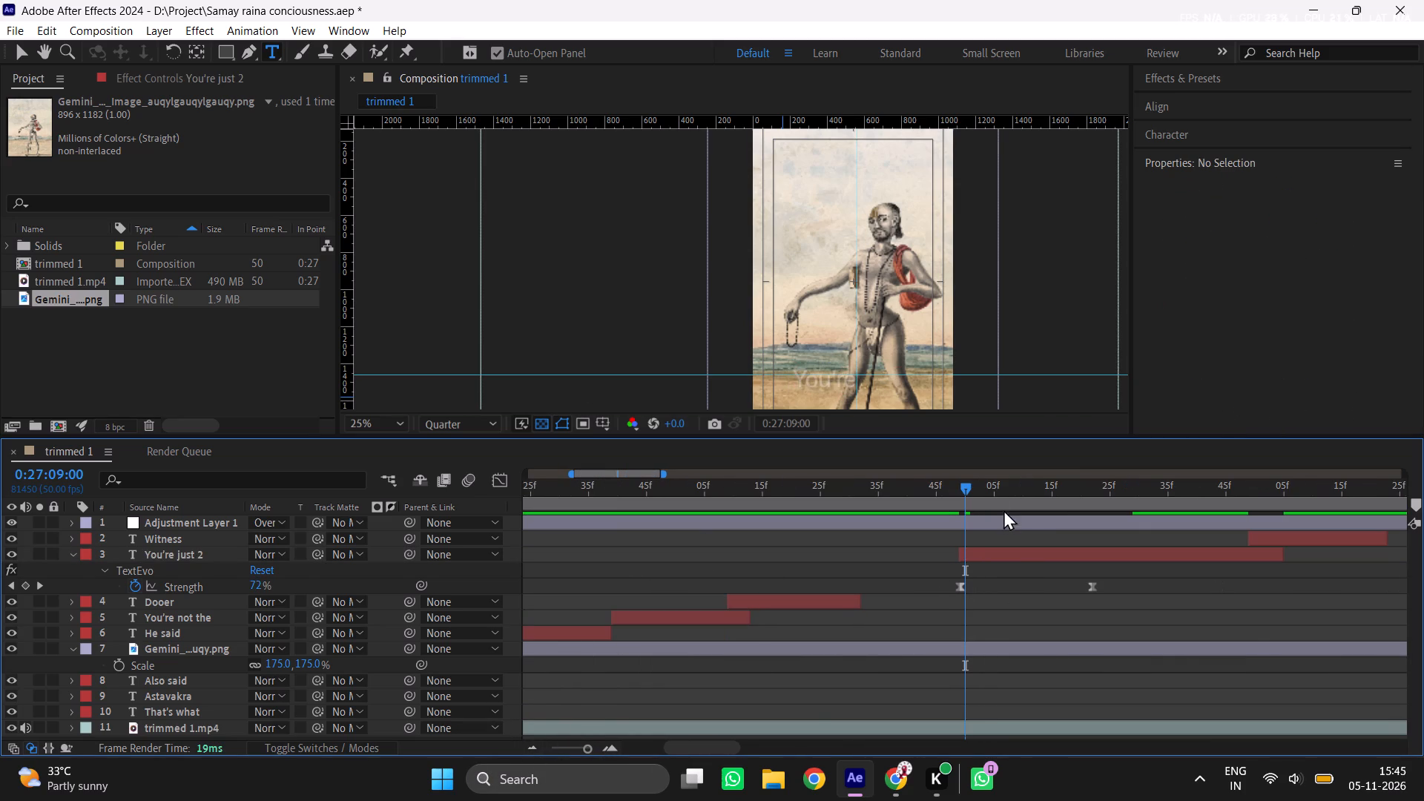
Preview the You're just and Witness subtitles from 0:27:09:00 and check how the earlier subtitles sit over the Astavakra image.
key("space")
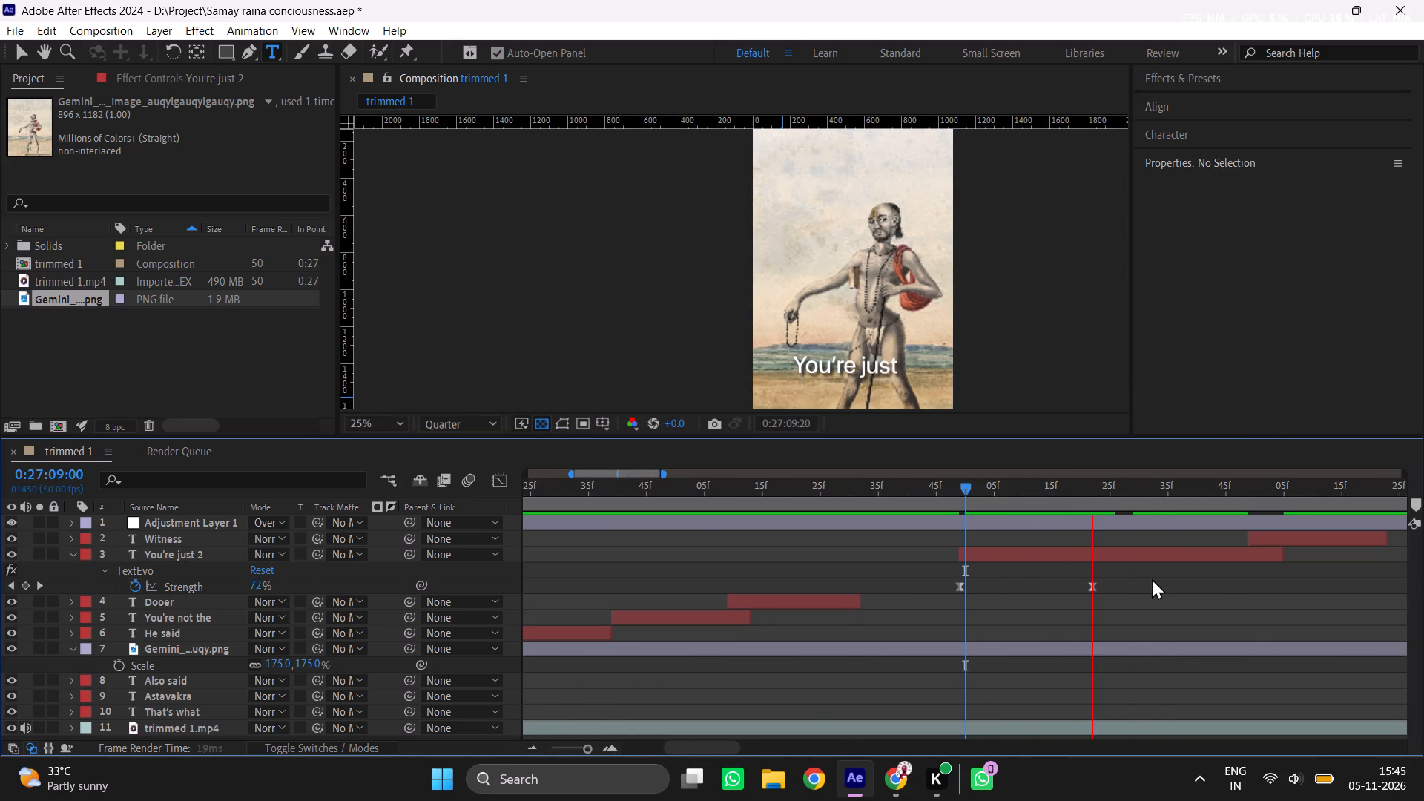
key("space")
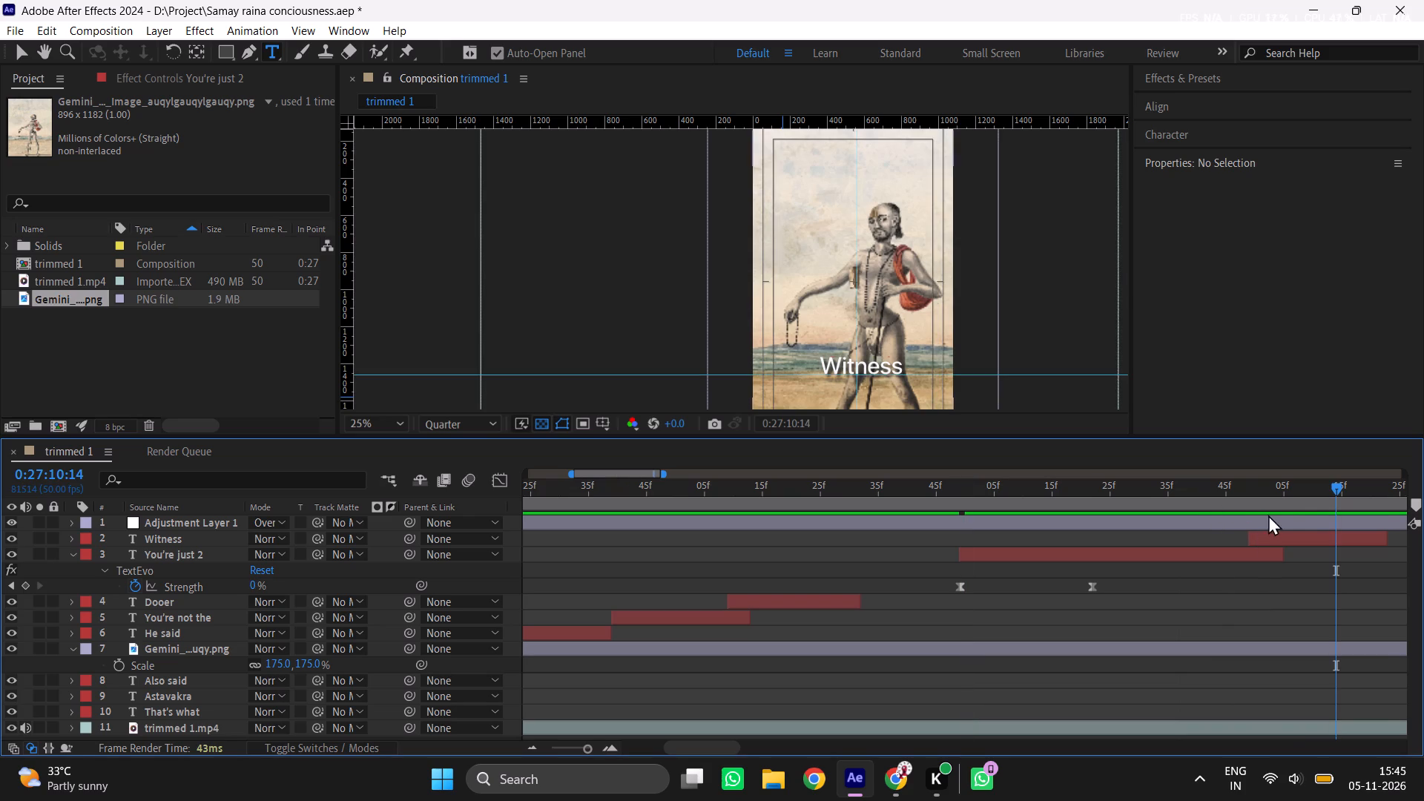
key("space")
key("space")
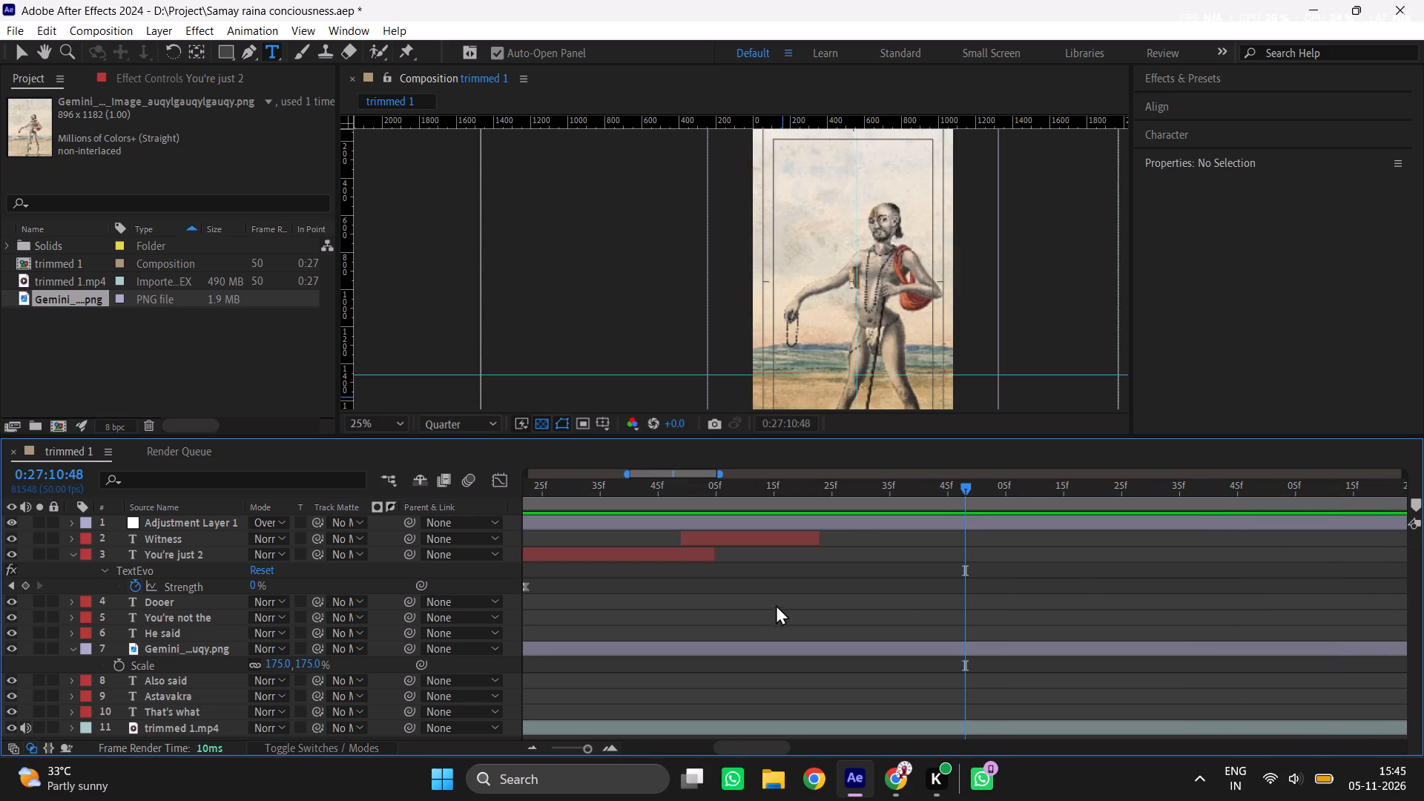
key("space")
key("space")
left_click_drag(581, 751, 554, 762)
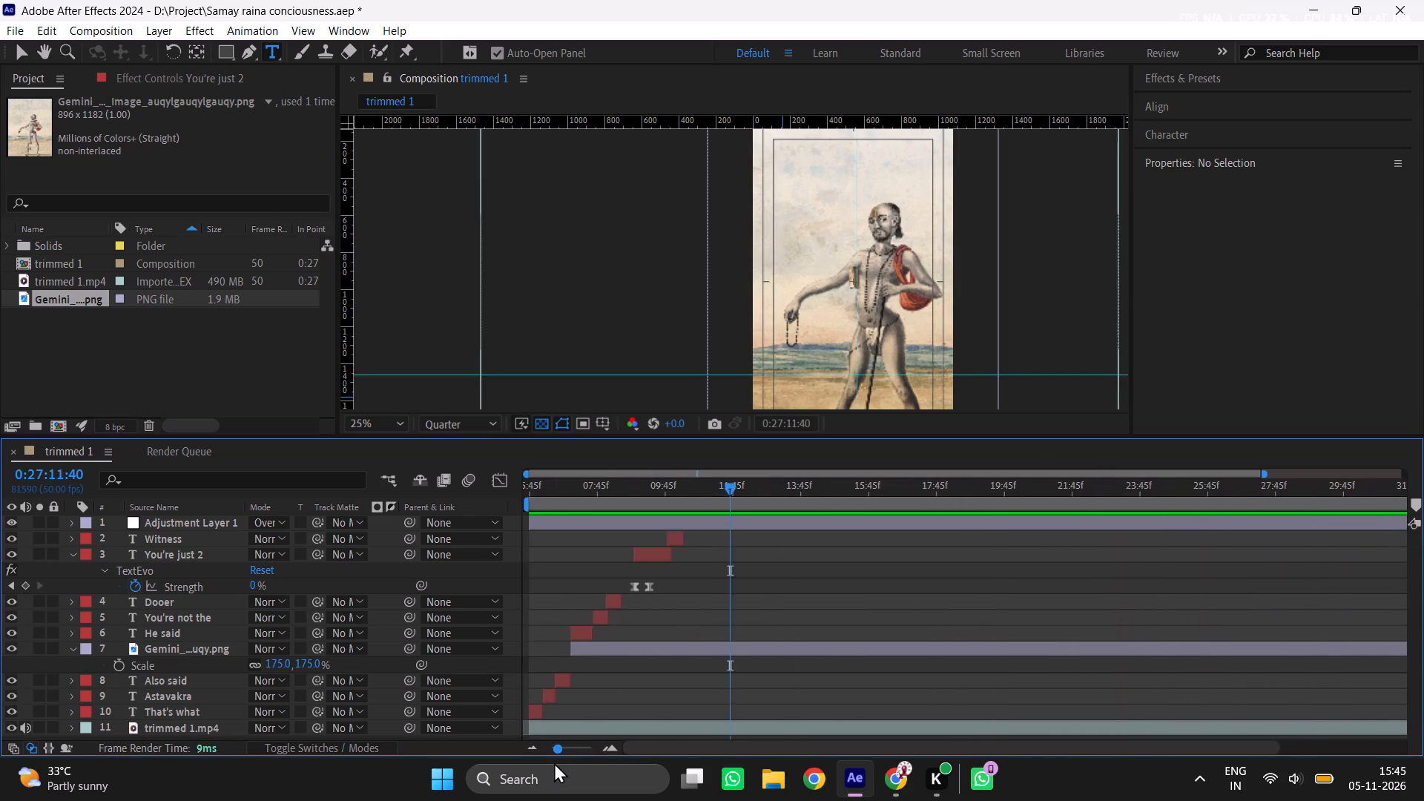
left_click_drag(554, 762, 573, 682)
middle_click_drag(657, 561, 1227, 562)
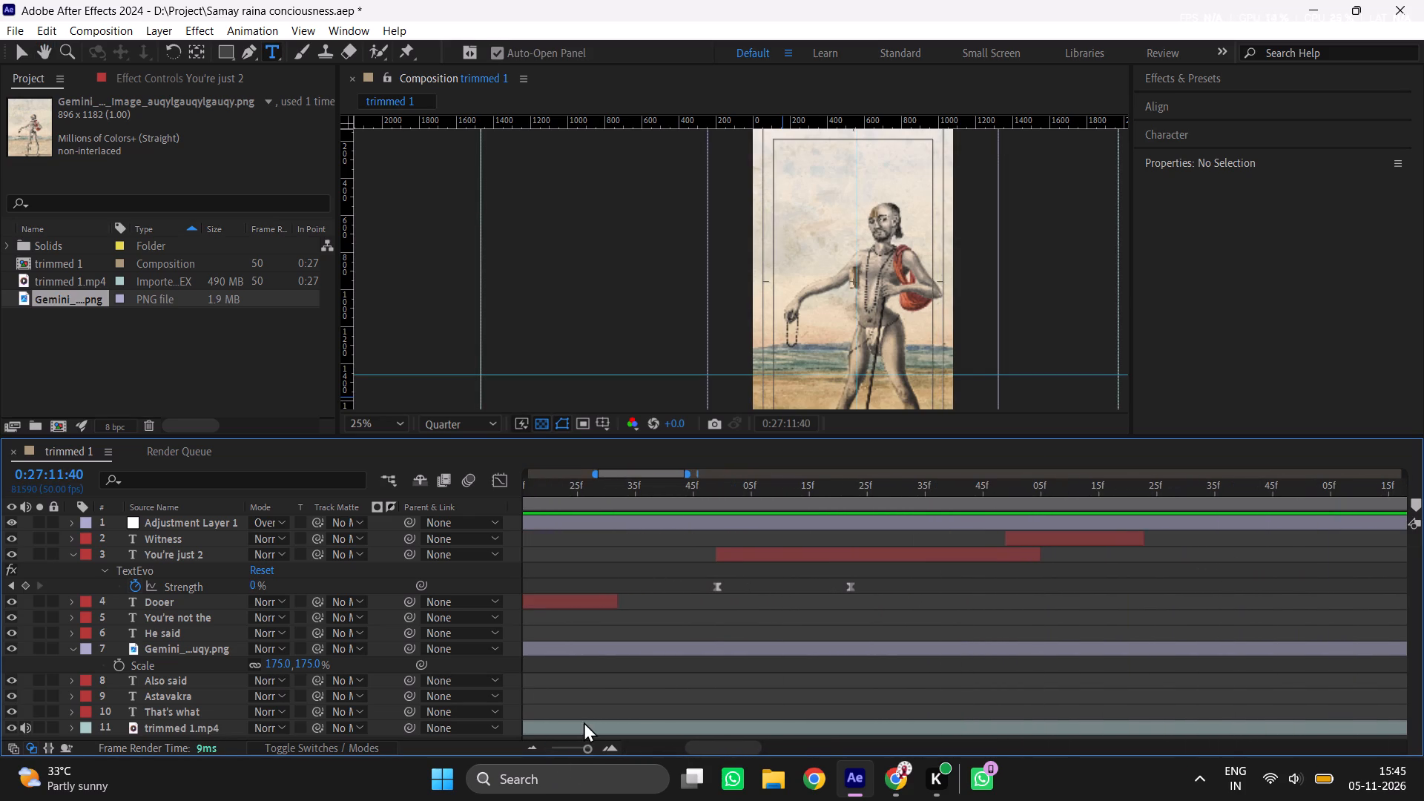
left_click_drag(578, 752, 558, 739)
left_click_drag(579, 501, 567, 511)
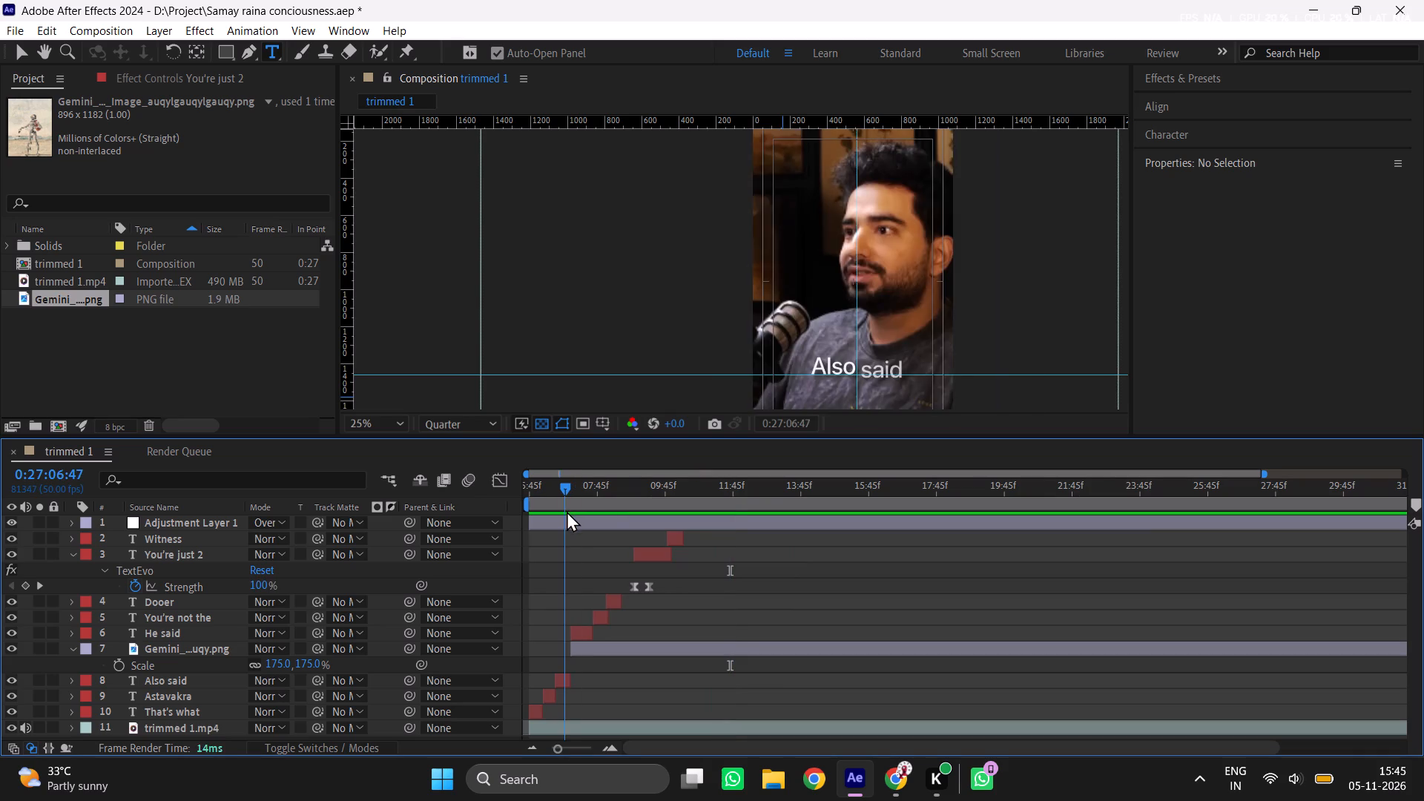
left_click_drag(567, 511, 620, 515)
left_click(574, 635)
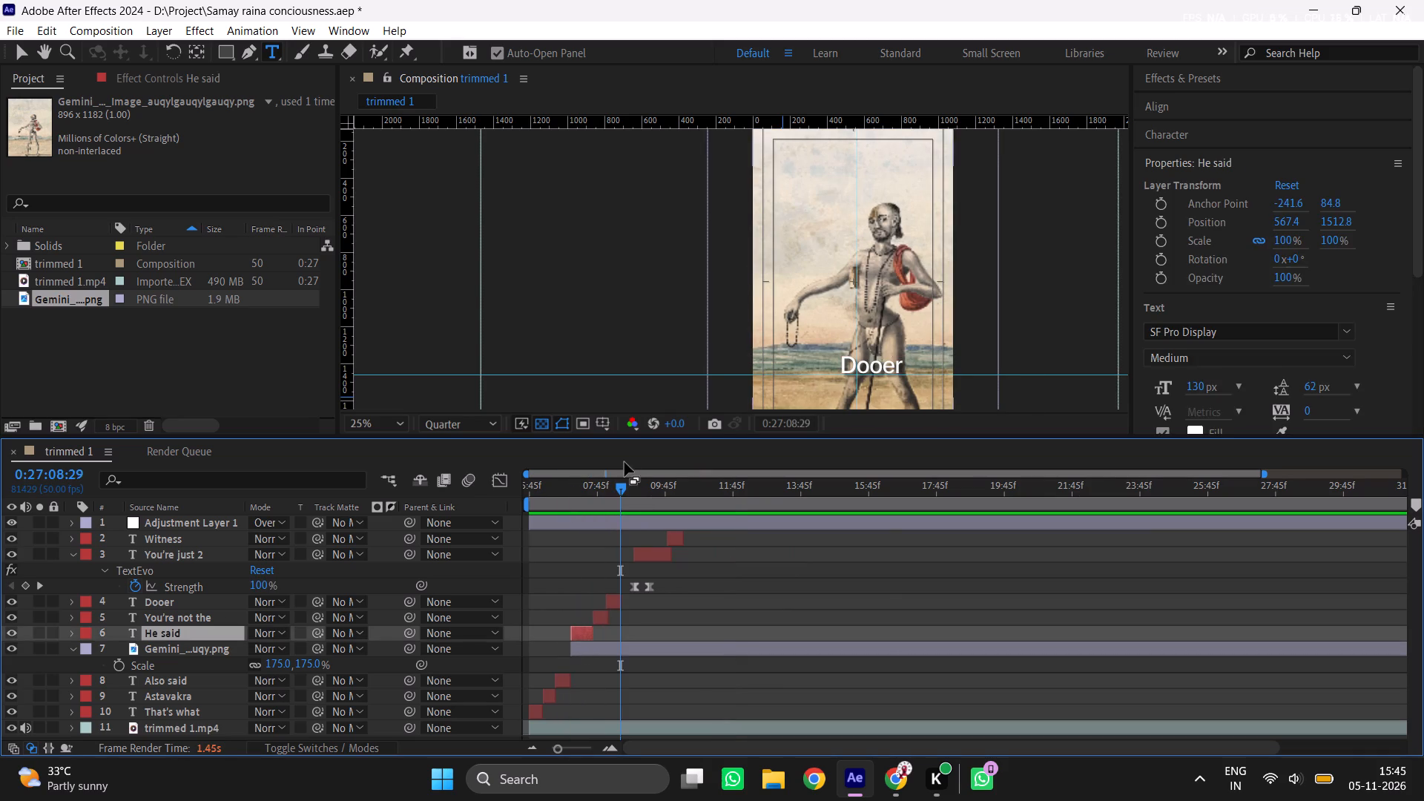
left_click_drag(599, 489, 607, 491)
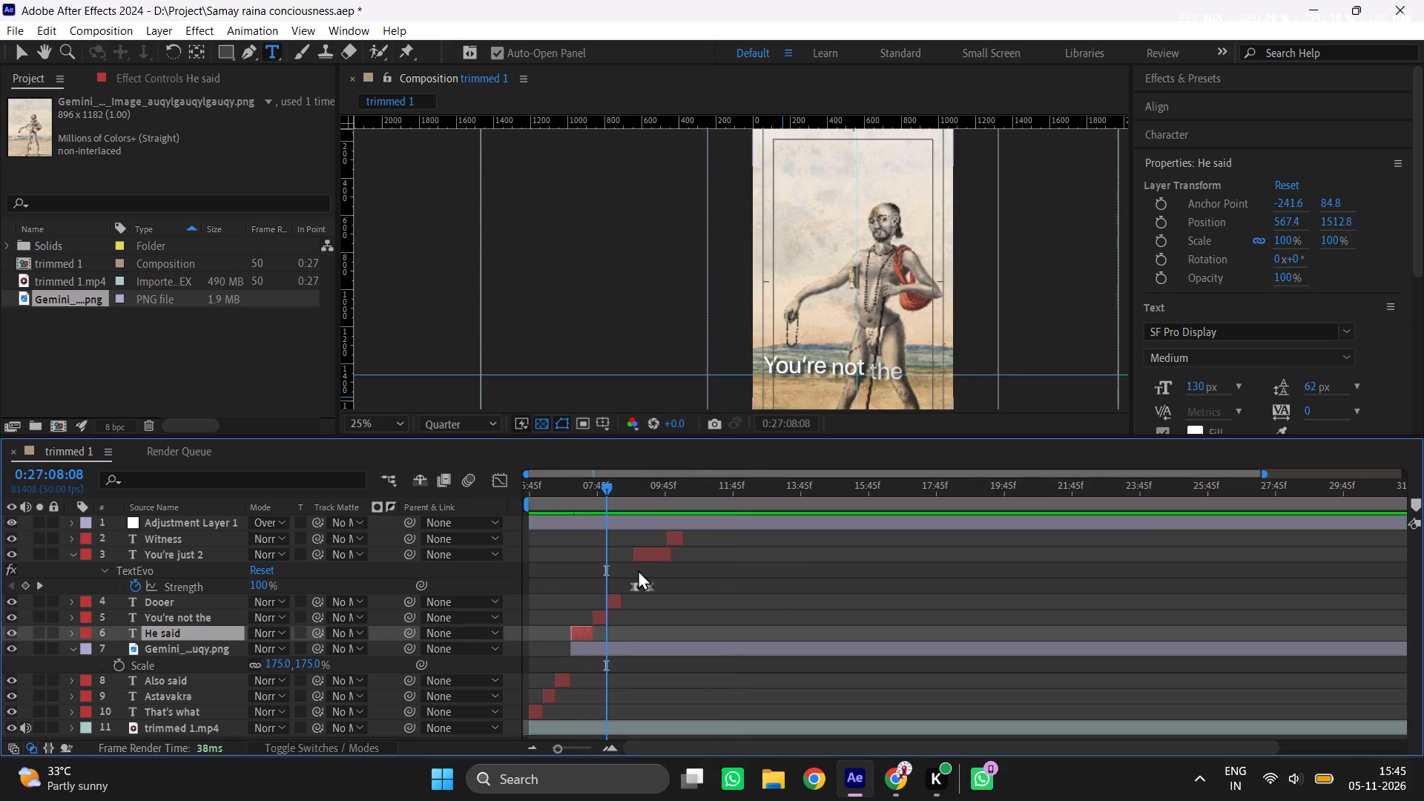
left_click_drag(584, 498, 576, 492)
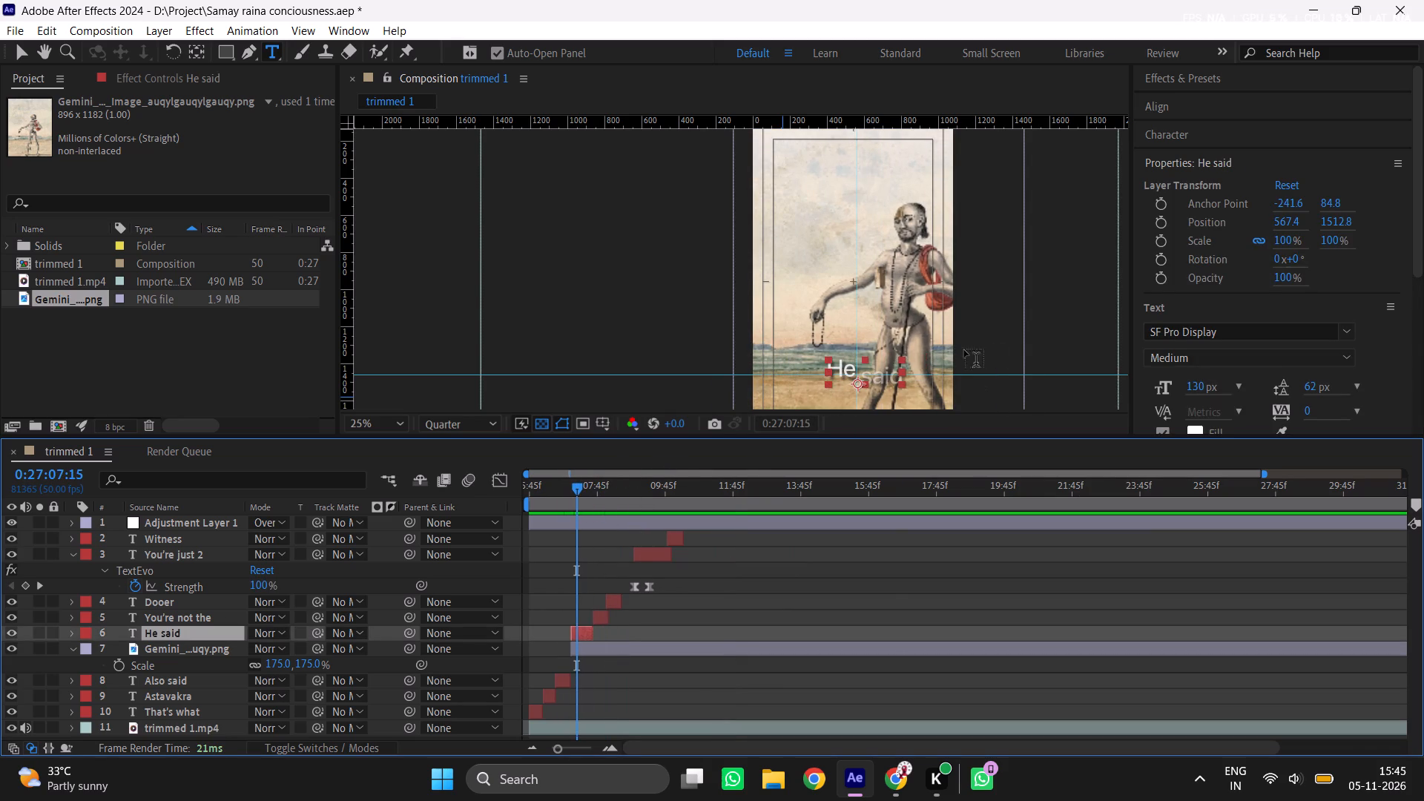
Hide the rulers and remove the horizontal and vertical guides from the composition.
key("v")
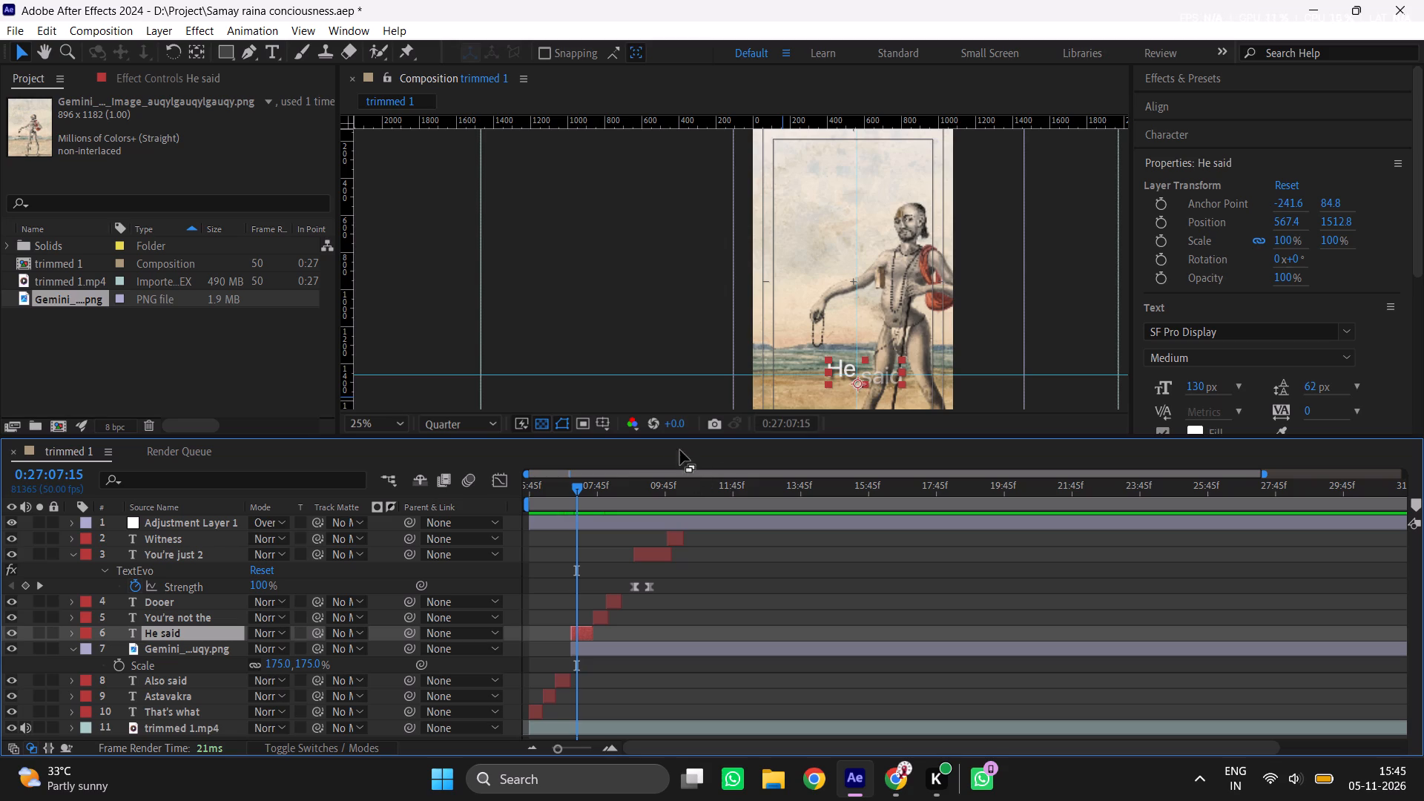
left_click(613, 426)
left_click(609, 426)
left_click(636, 530)
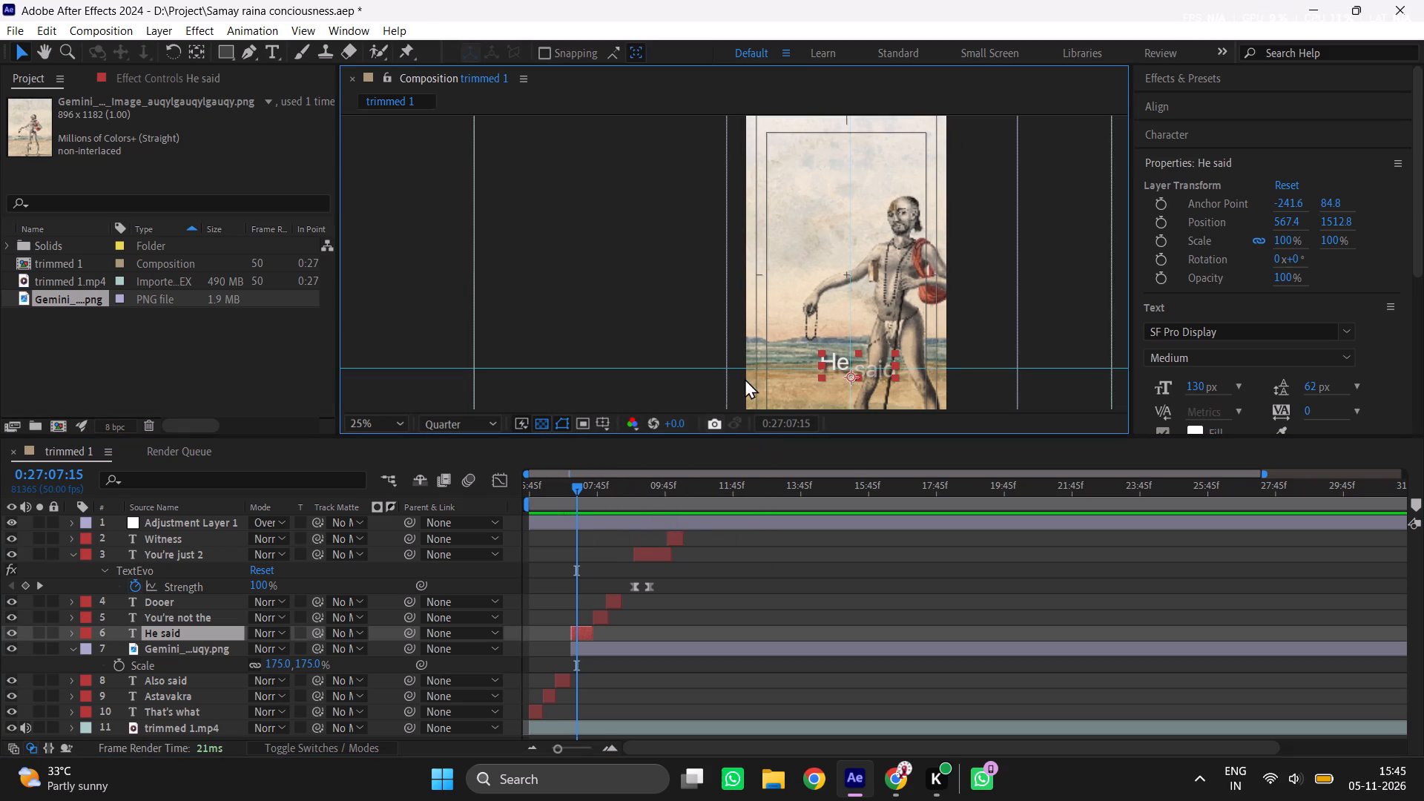
left_click_drag(779, 369, 831, 195)
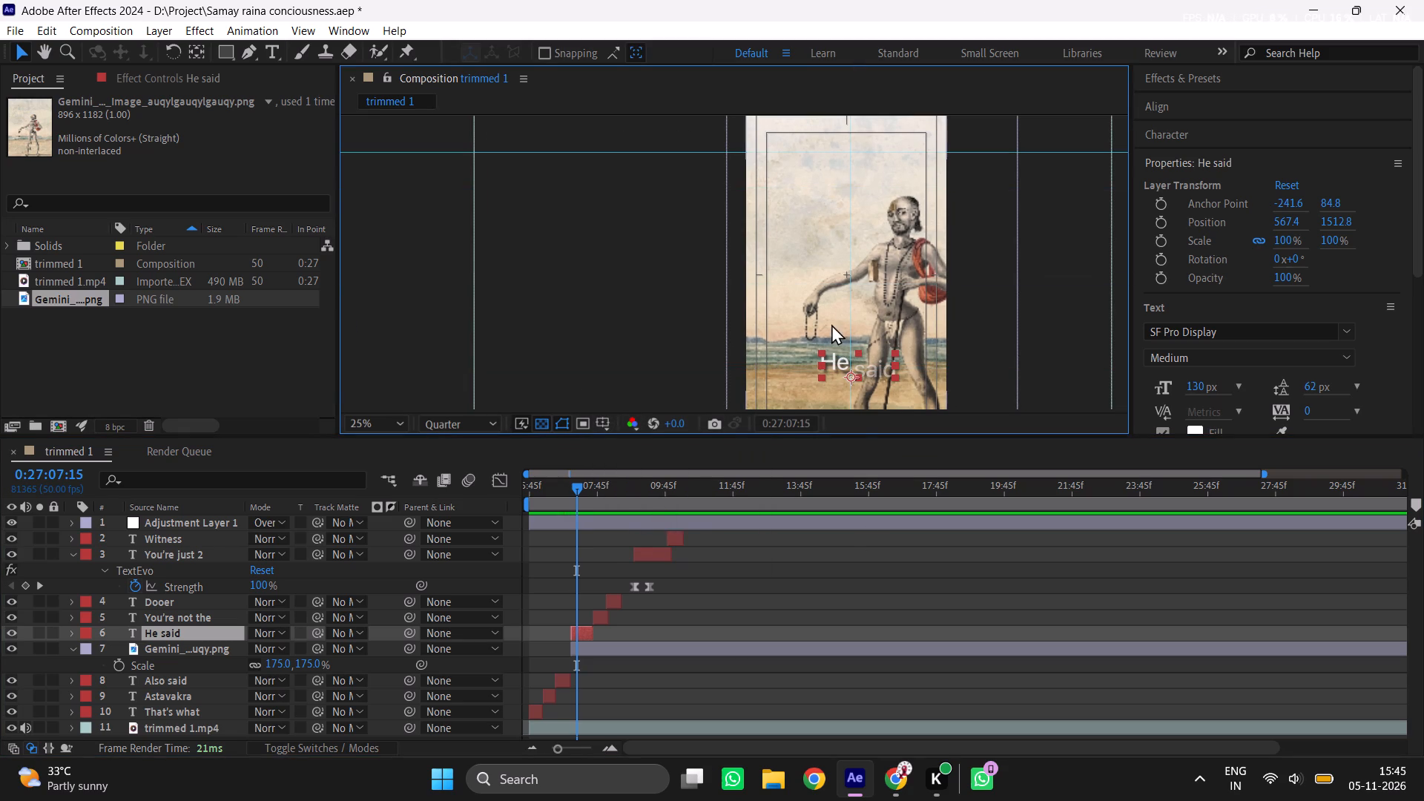
left_click_drag(851, 310, 394, 357)
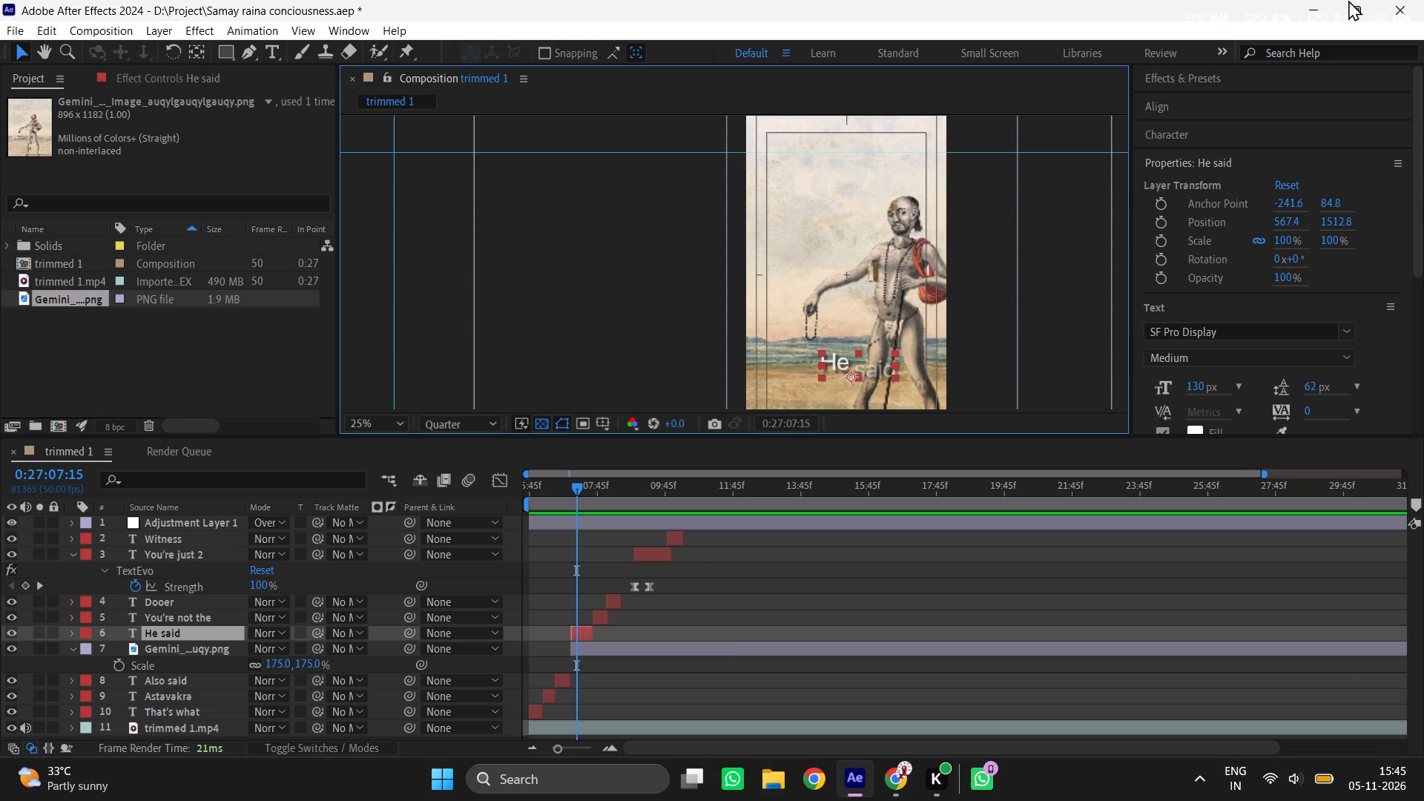
left_click_drag(627, 150, 656, 0)
scroll(662, 263, "down", 2)
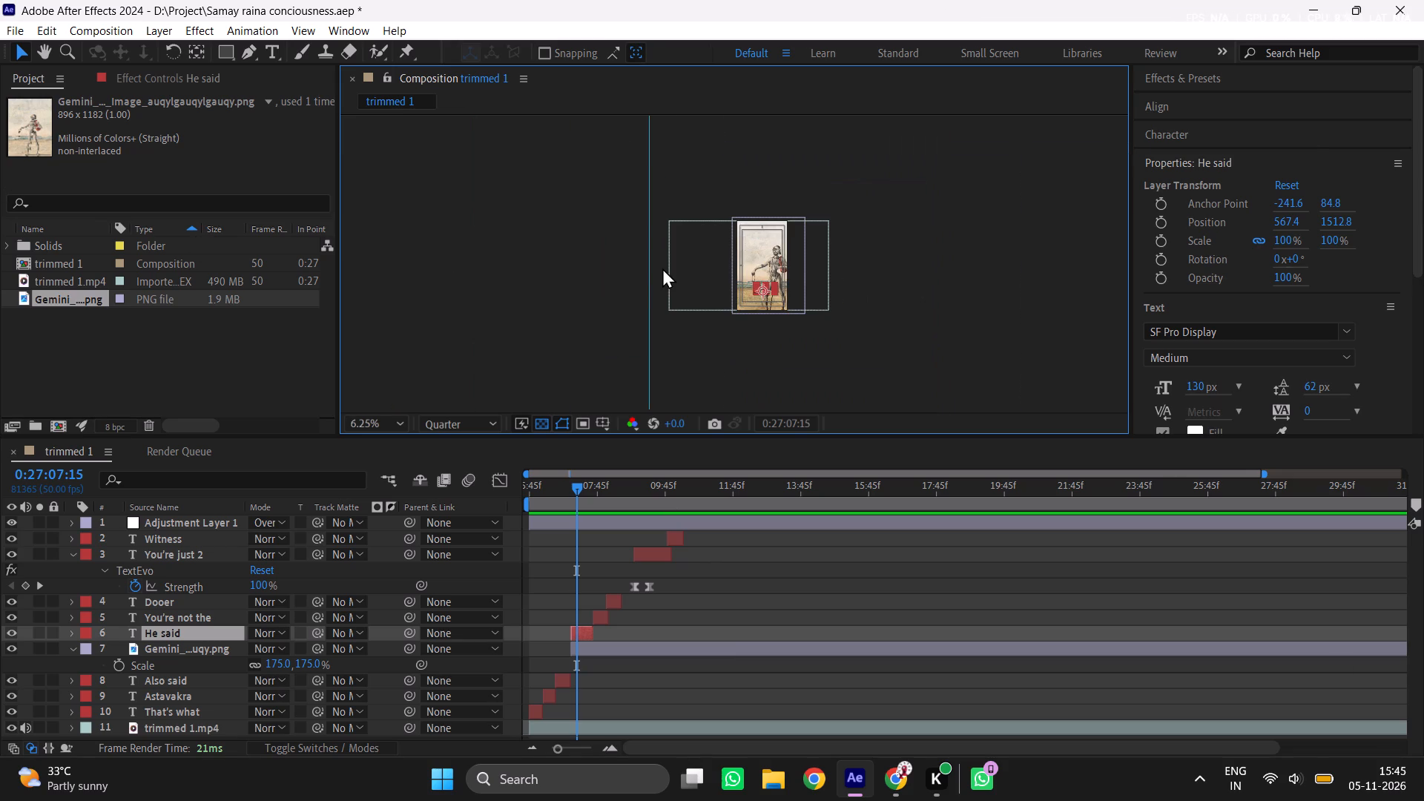
left_click_drag(650, 298, 0, 302)
Move the He said subtitle to the image's upper-left area, at about 279, 445, and set its scale to 85%.
scroll(927, 326, "up", 1)
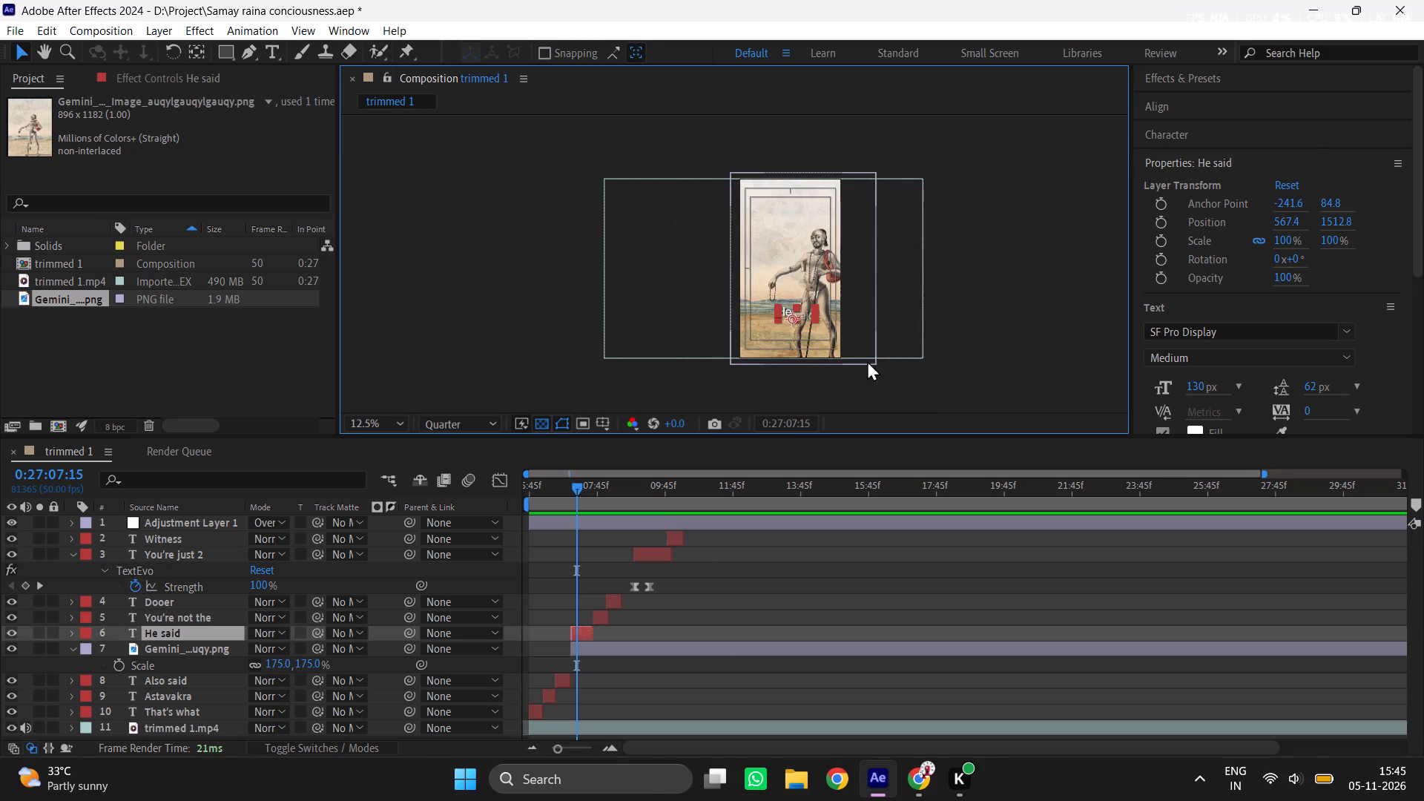
scroll(814, 326, "up", 1)
left_click_drag(854, 372, 805, 148)
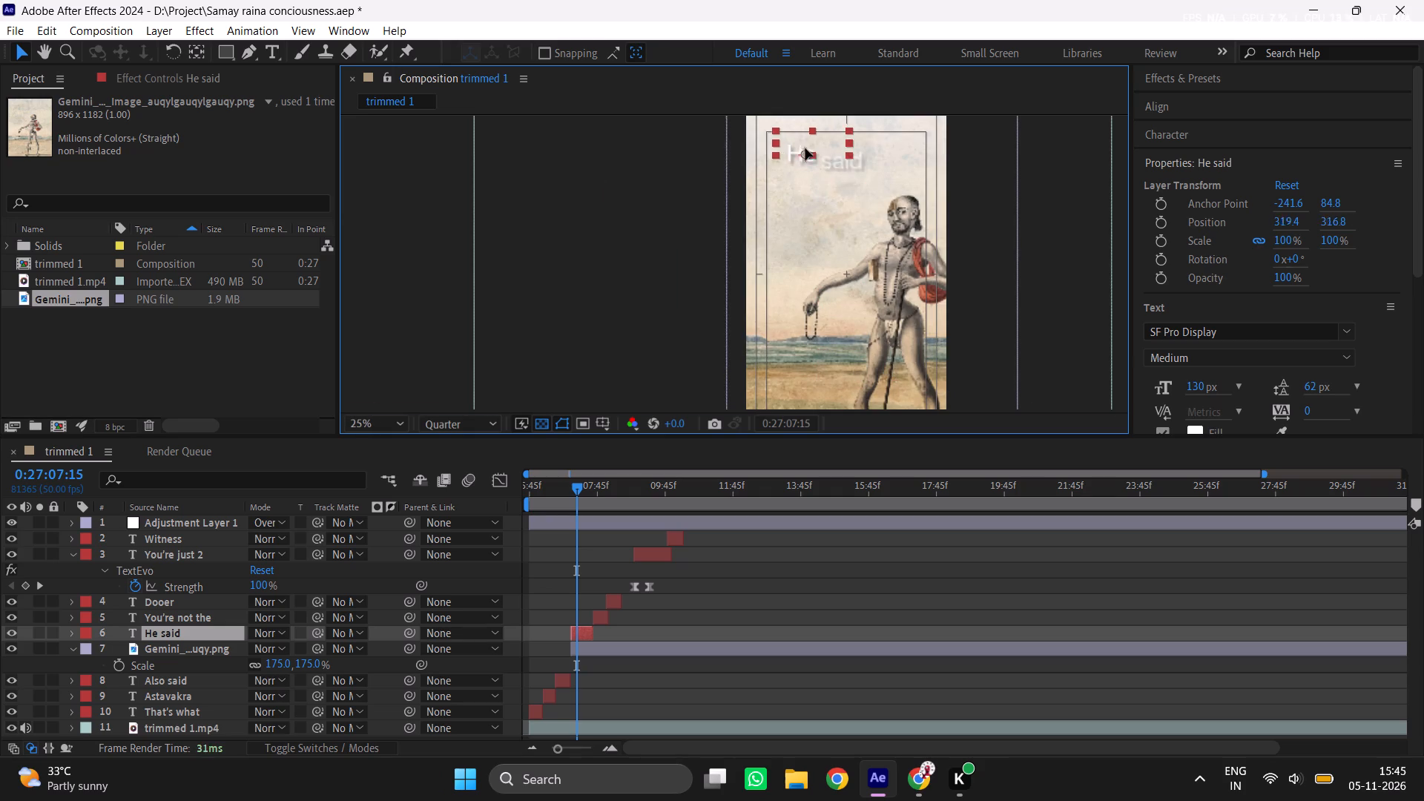
left_click_drag(805, 148, 801, 174)
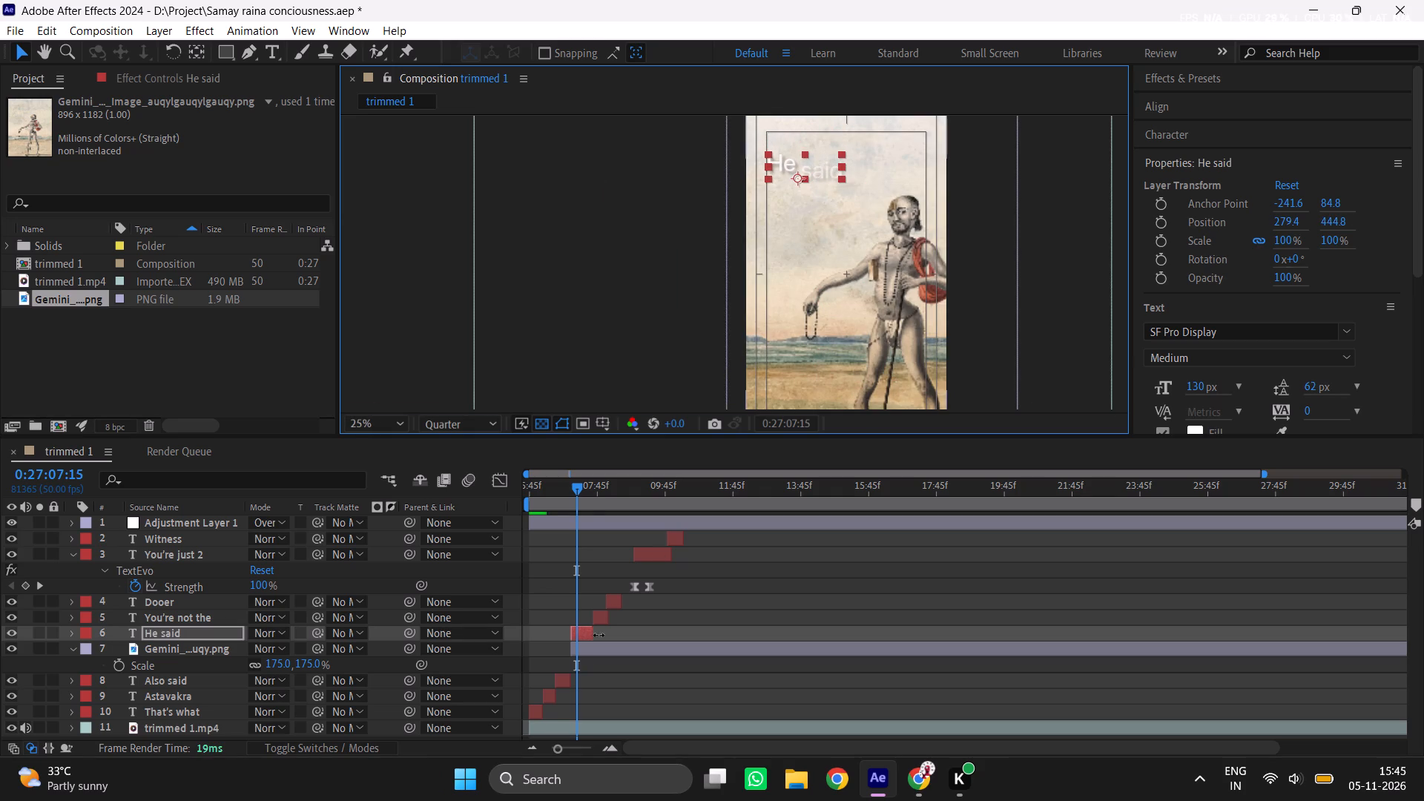
key("s")
left_click(280, 656)
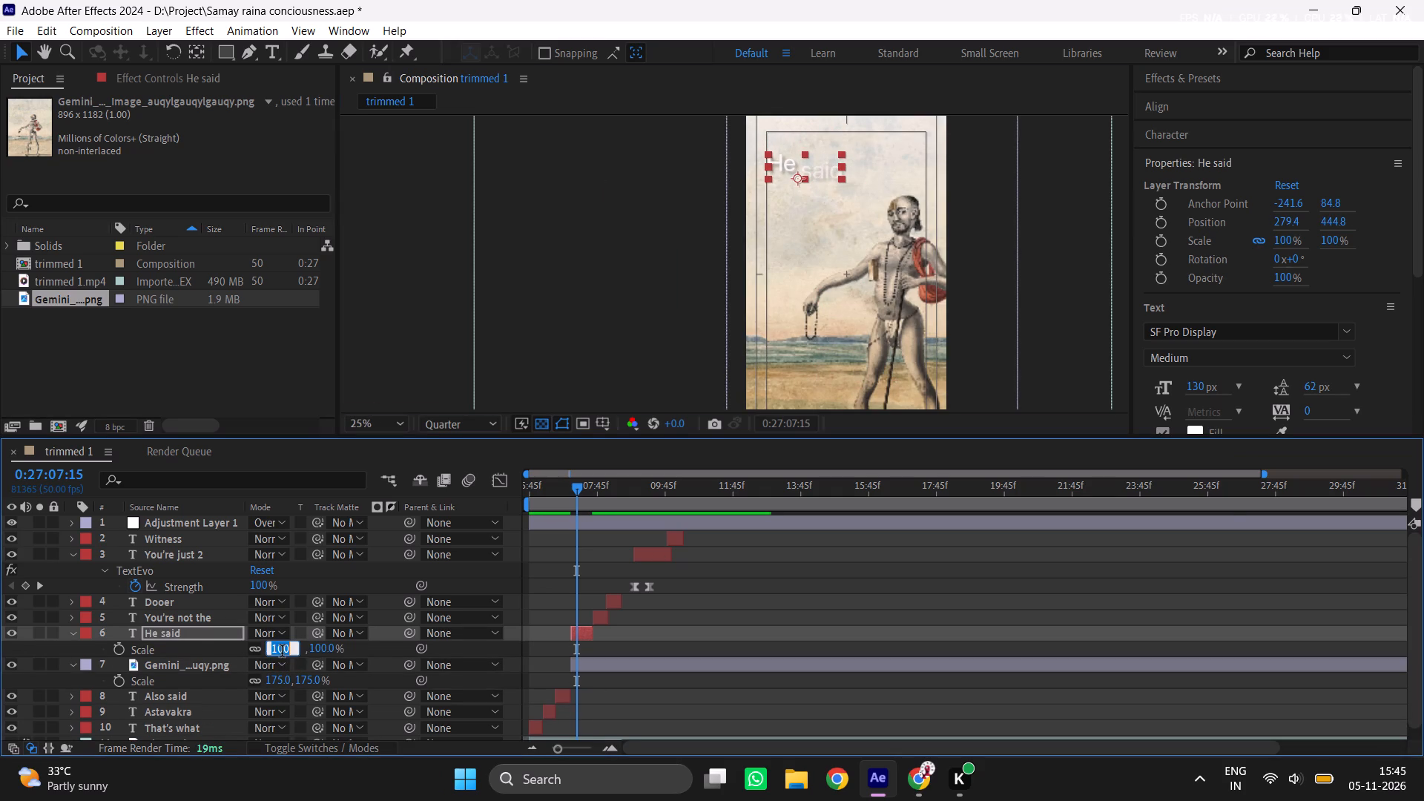
type("85")
key("Return")
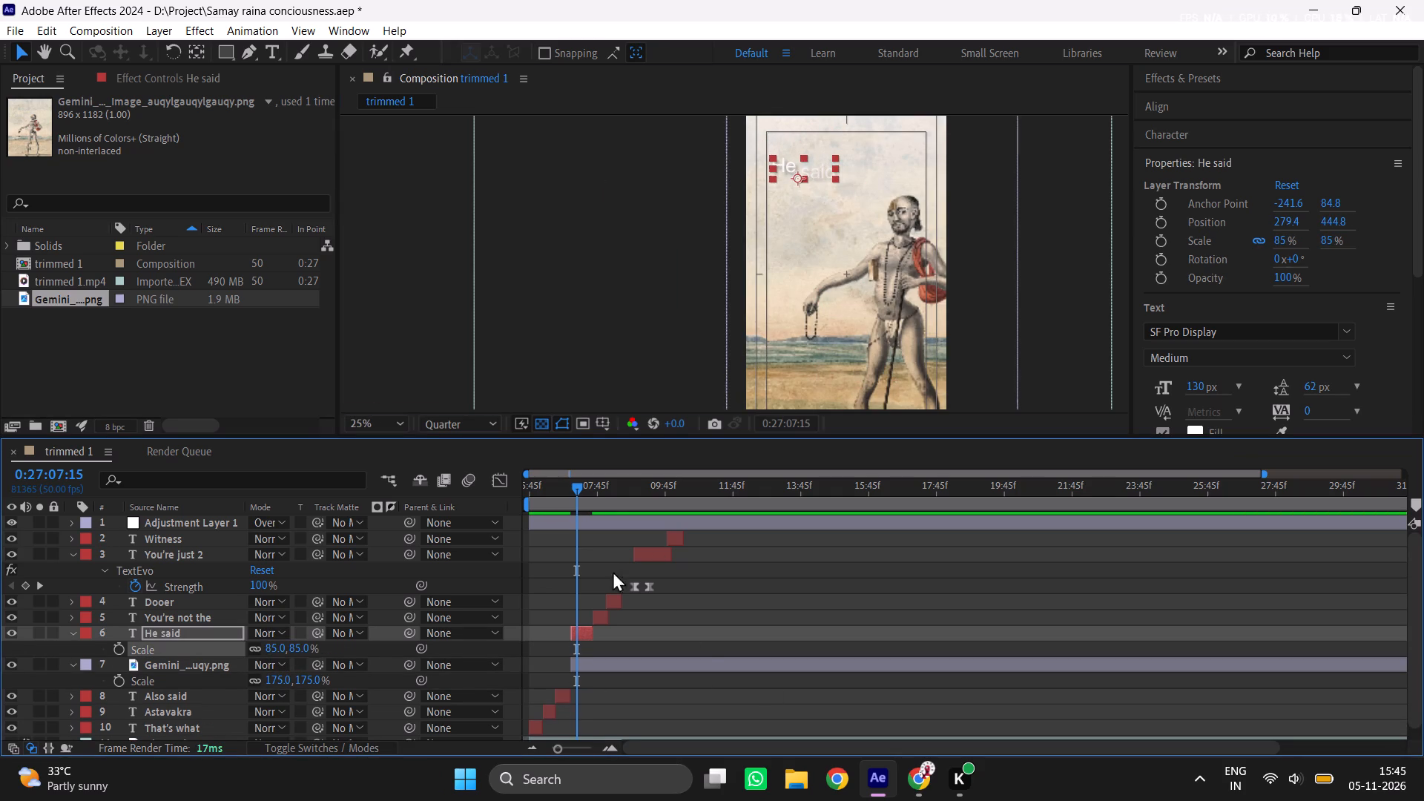
Move the You're not the subtitle above the figure's head, to about 519, 481, and set its scale to 85%.
left_click(601, 501)
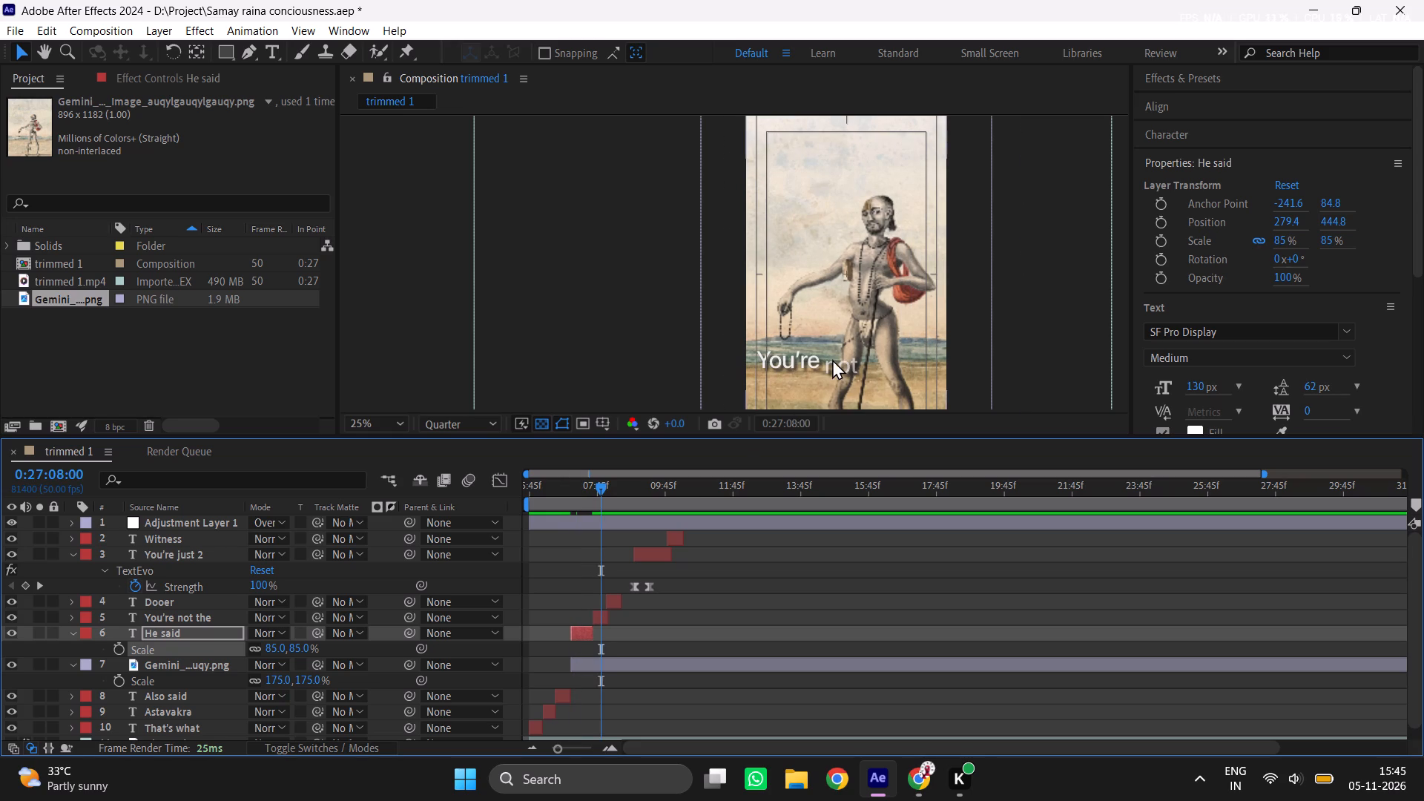
left_click(598, 621)
scroll(864, 378, "up", 1)
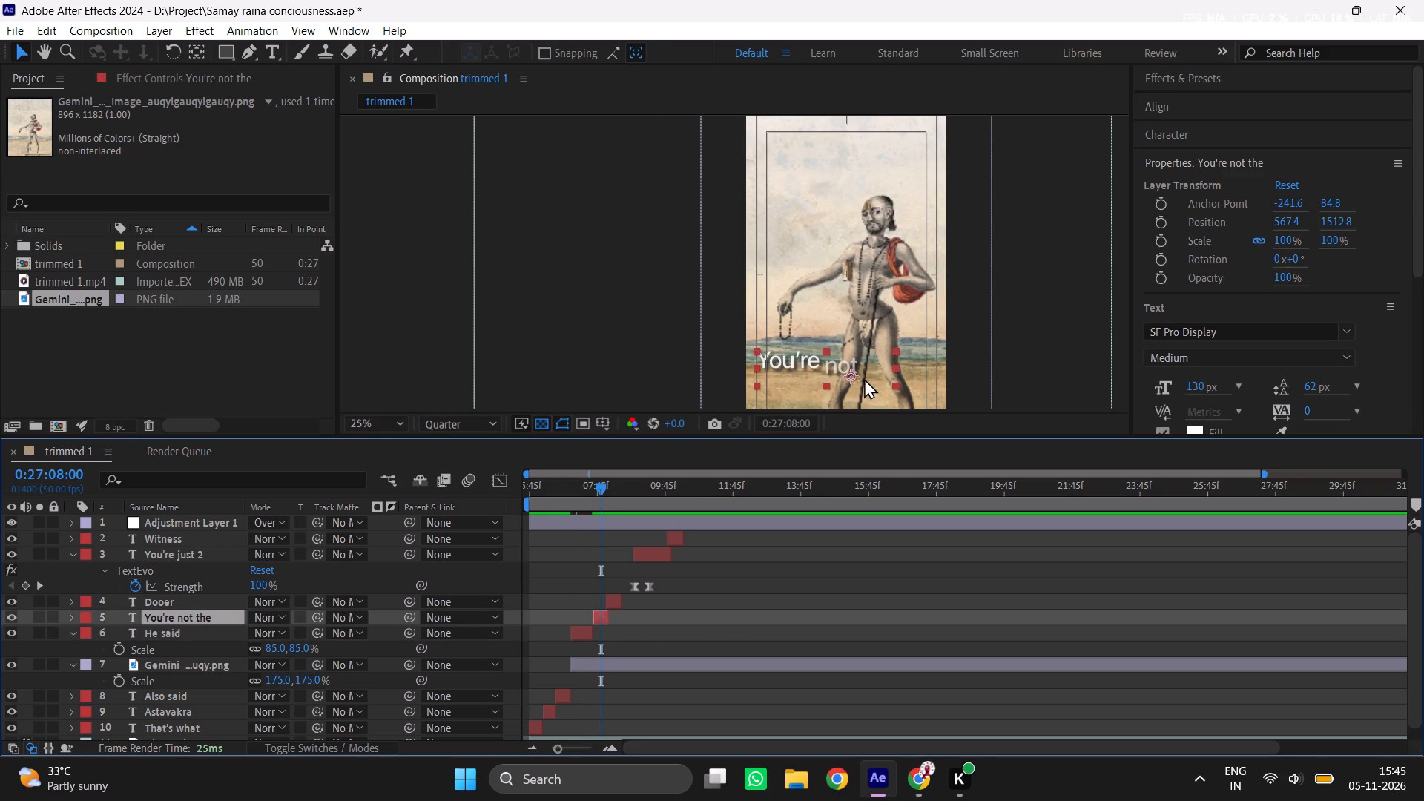
scroll(881, 359, "down", 1)
left_click_drag(851, 375, 842, 183)
key("s")
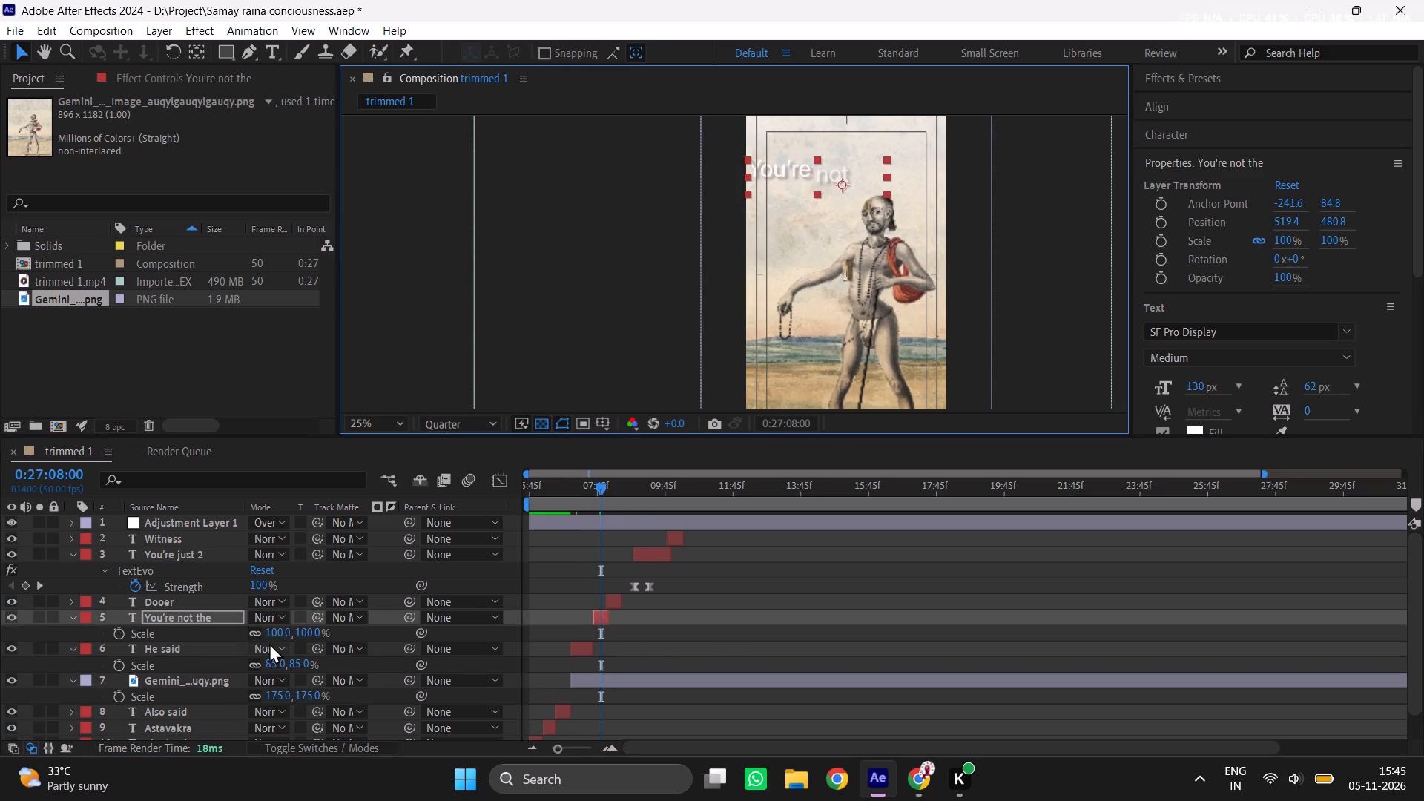
left_click(271, 636)
type("85")
key("Return")
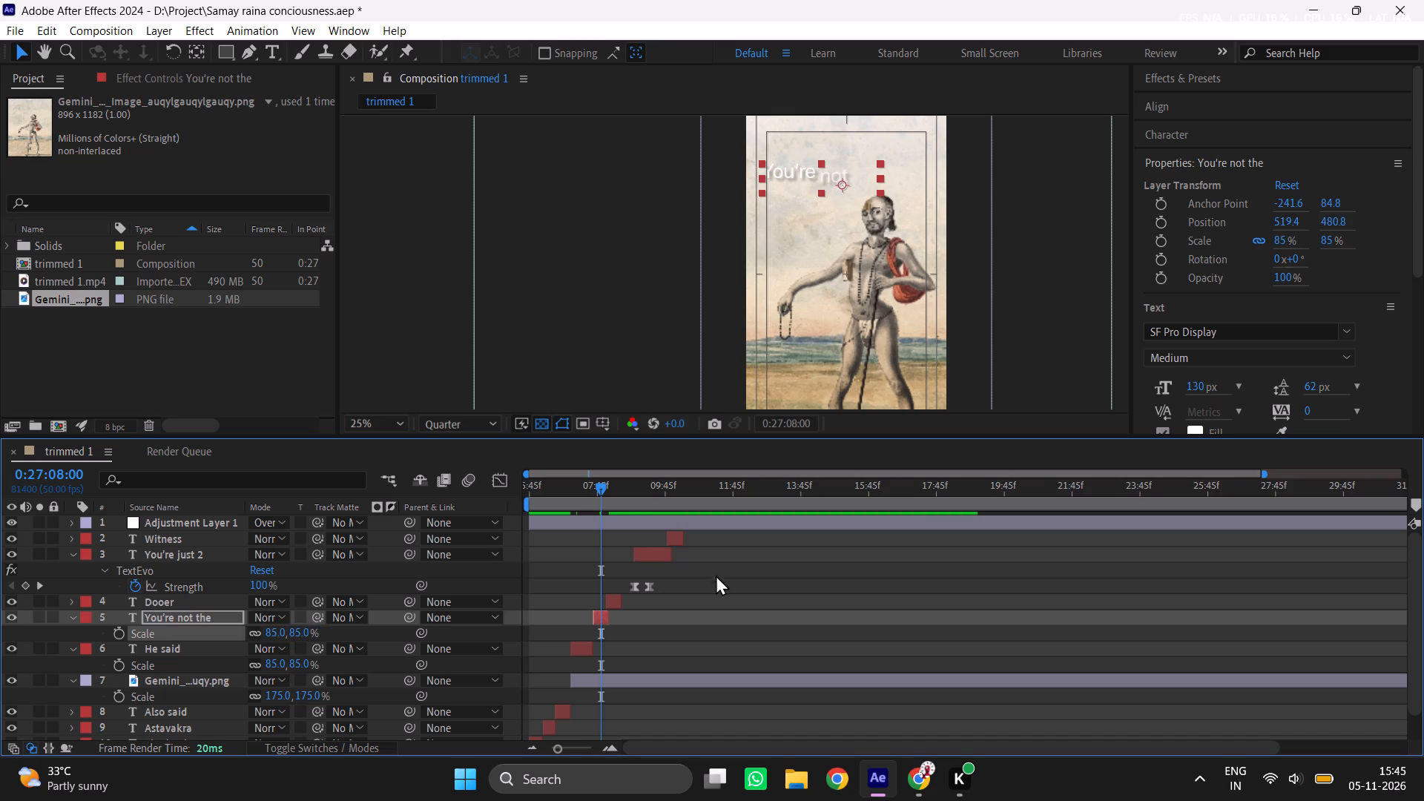
Set the scale of the Dooer, You're just 2 and Witness subtitle layers to 85%.
left_click(608, 598)
left_click(646, 558, "shift")
left_click(678, 538, "shift")
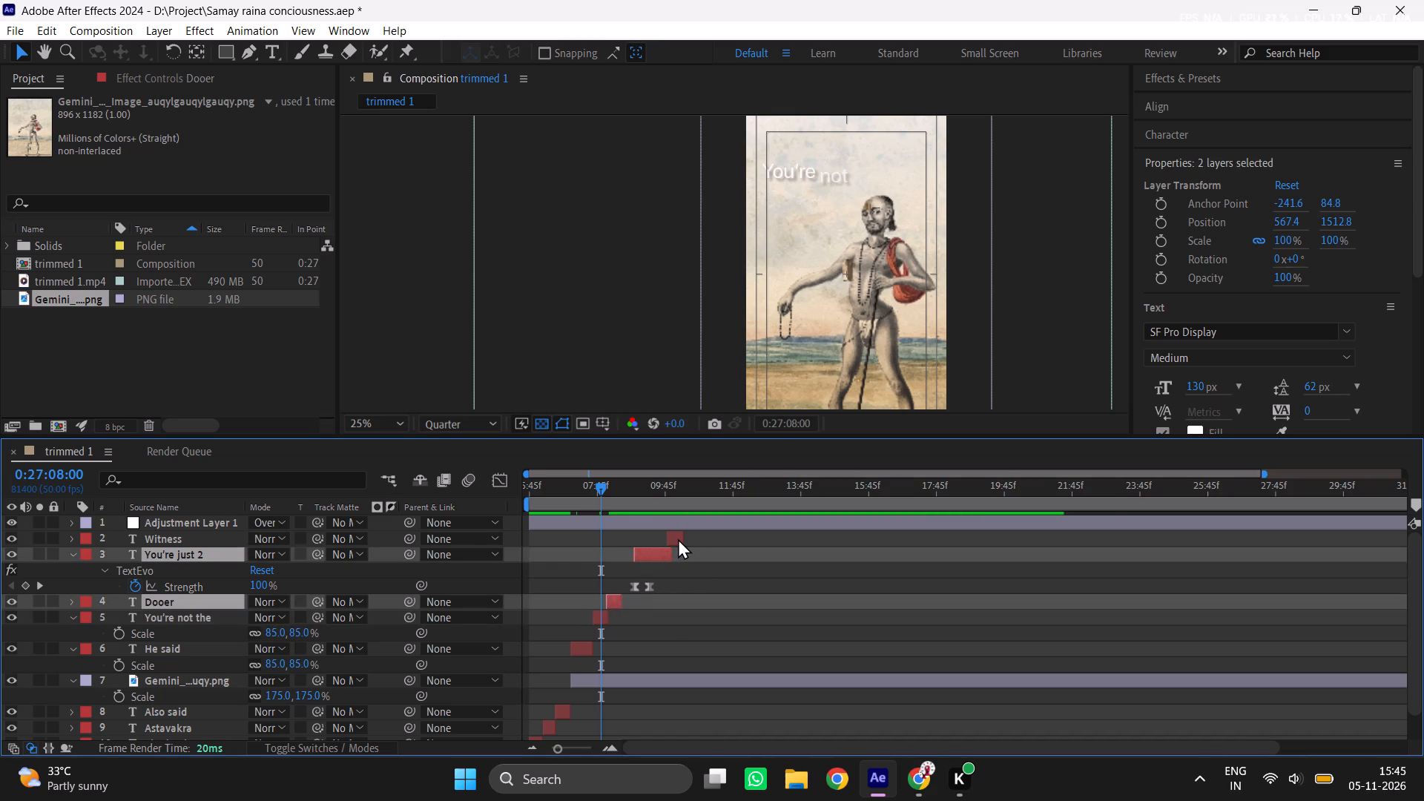
key("s")
left_click(281, 558)
type("85")
key("Return")
left_click(725, 557)
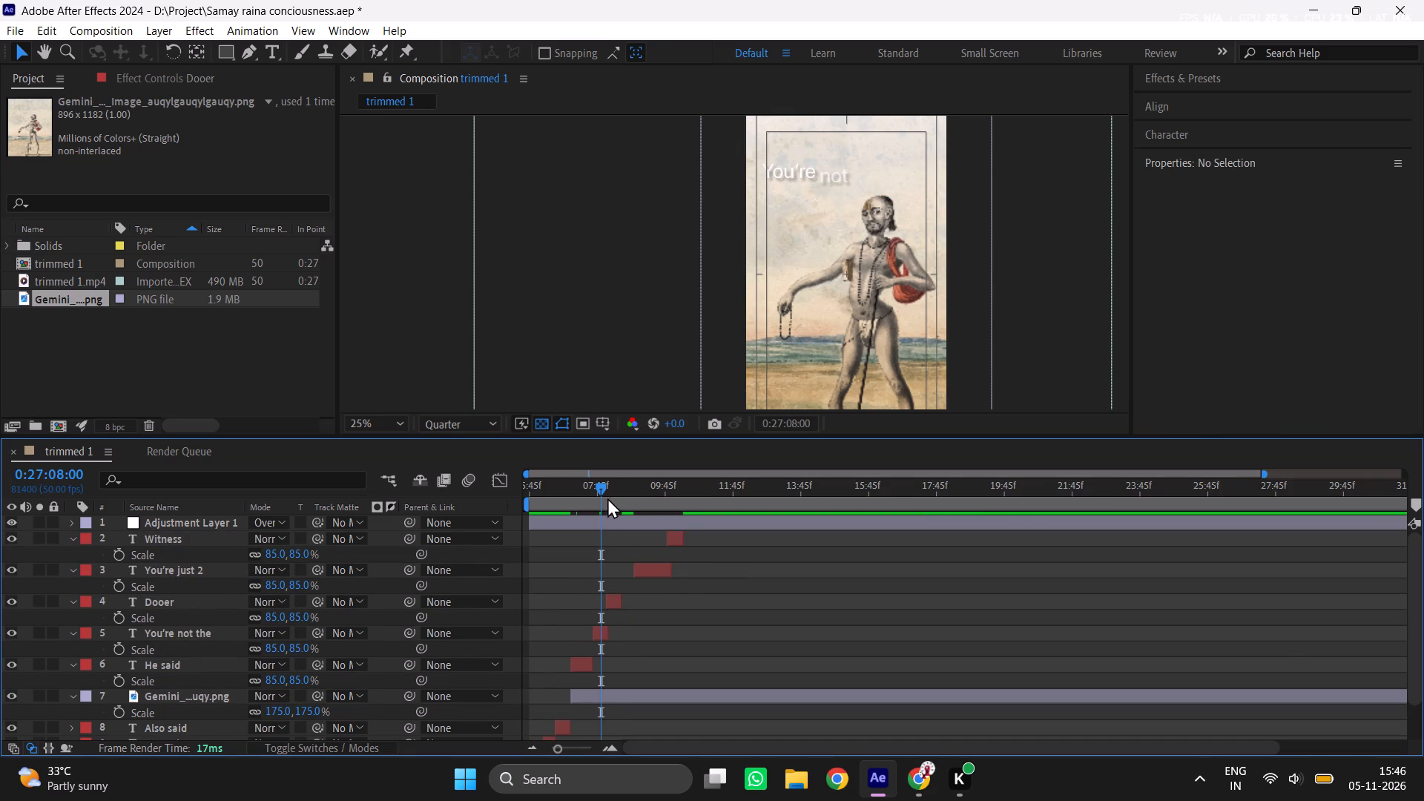
Centre the Dooer subtitle's anchor point and move the text to the image's upper-left area, at about 308, 492.
left_click(613, 495)
left_click(861, 368)
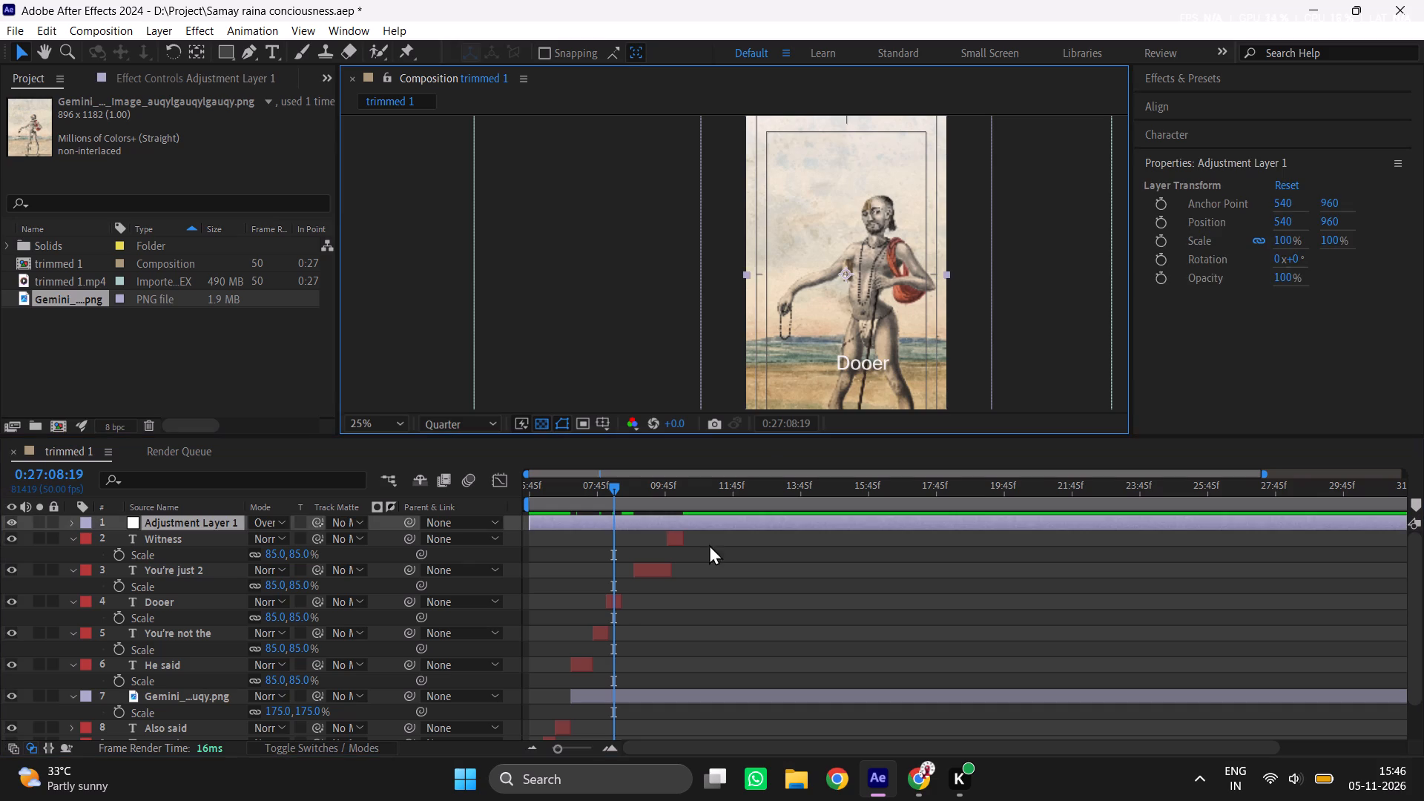
left_click(617, 606)
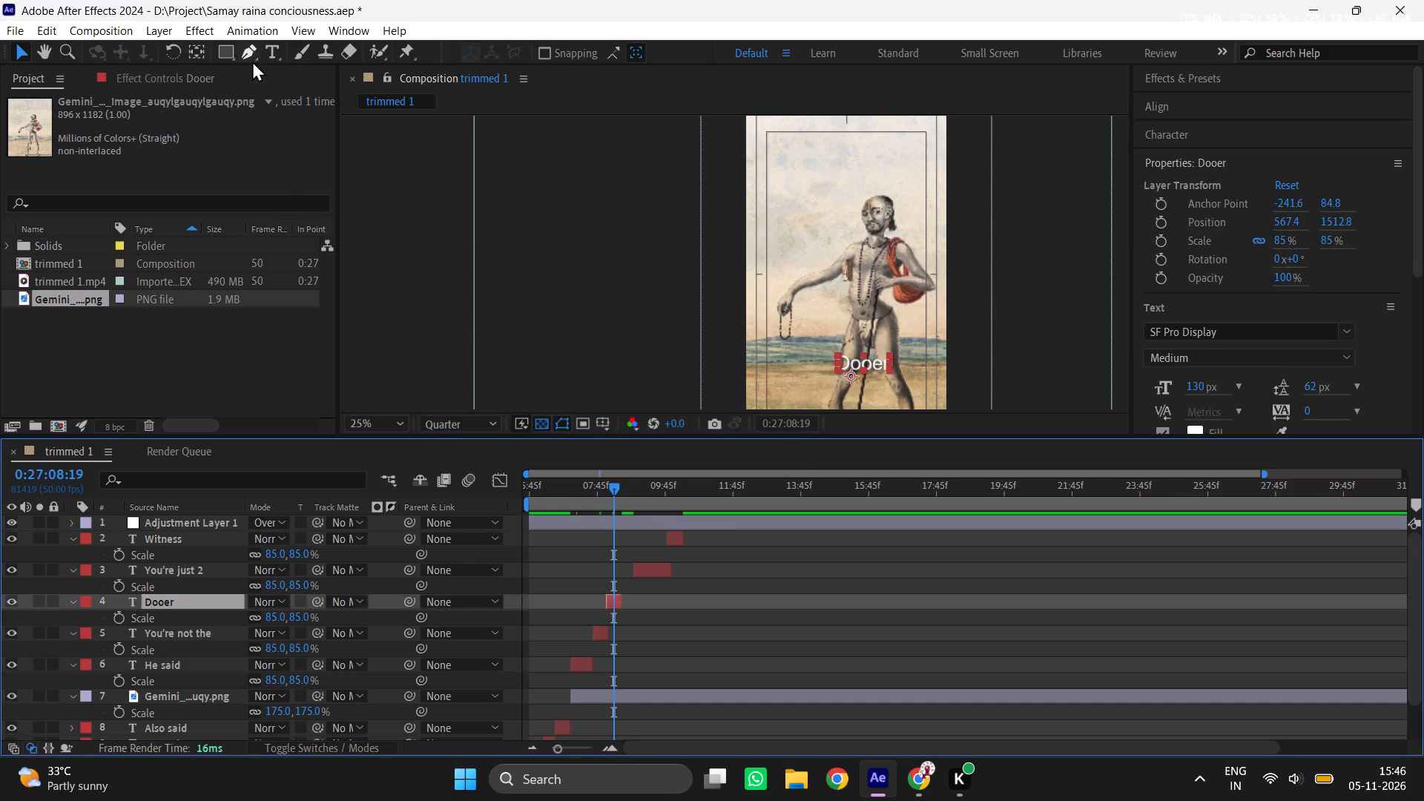
double_click(204, 53, "ctrl")
key("v")
left_click_drag(863, 363, 803, 188)
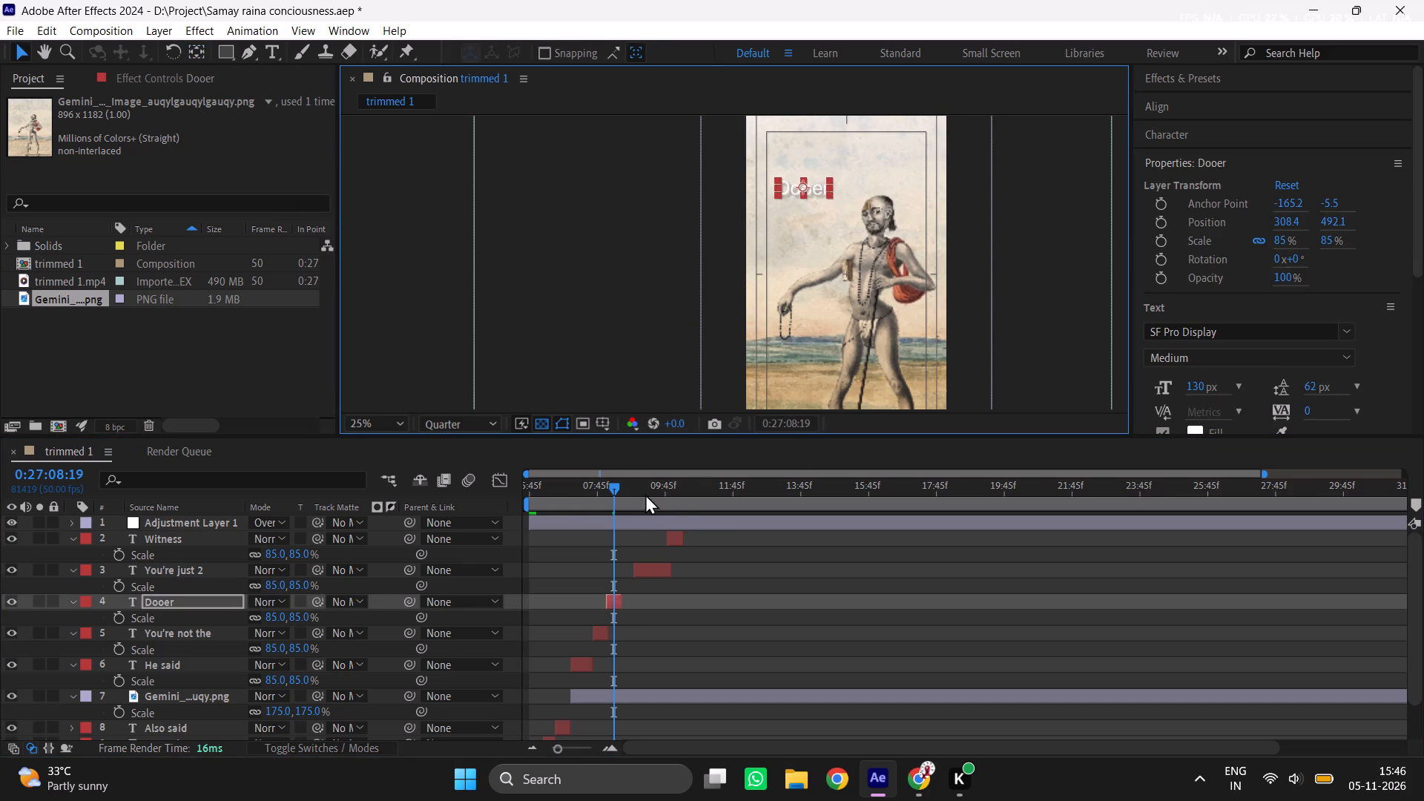
Centre the You're just 2 subtitle's anchor point and move the text to the image's upper-left area, at about 324, 507.
left_click(645, 494)
left_click(662, 562)
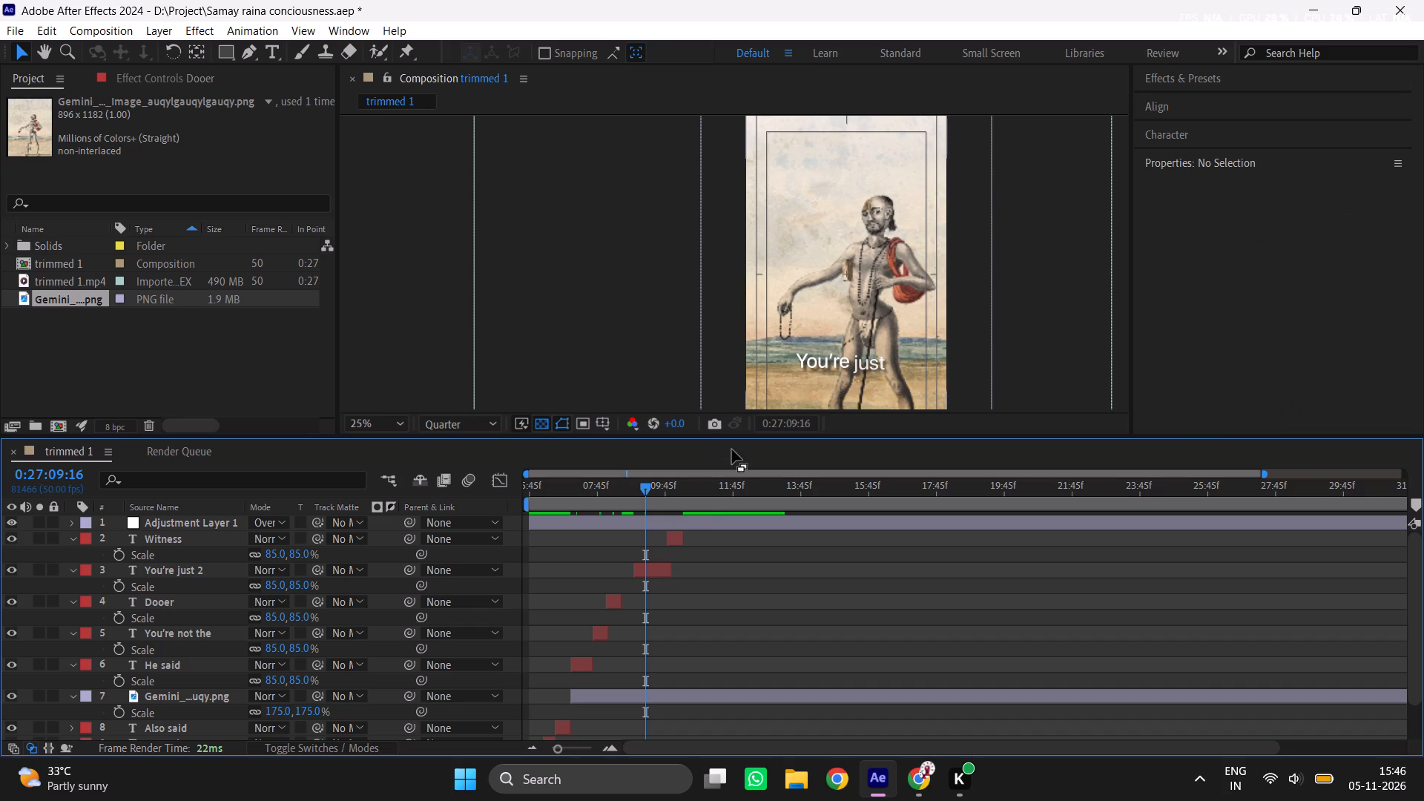
left_click(658, 566)
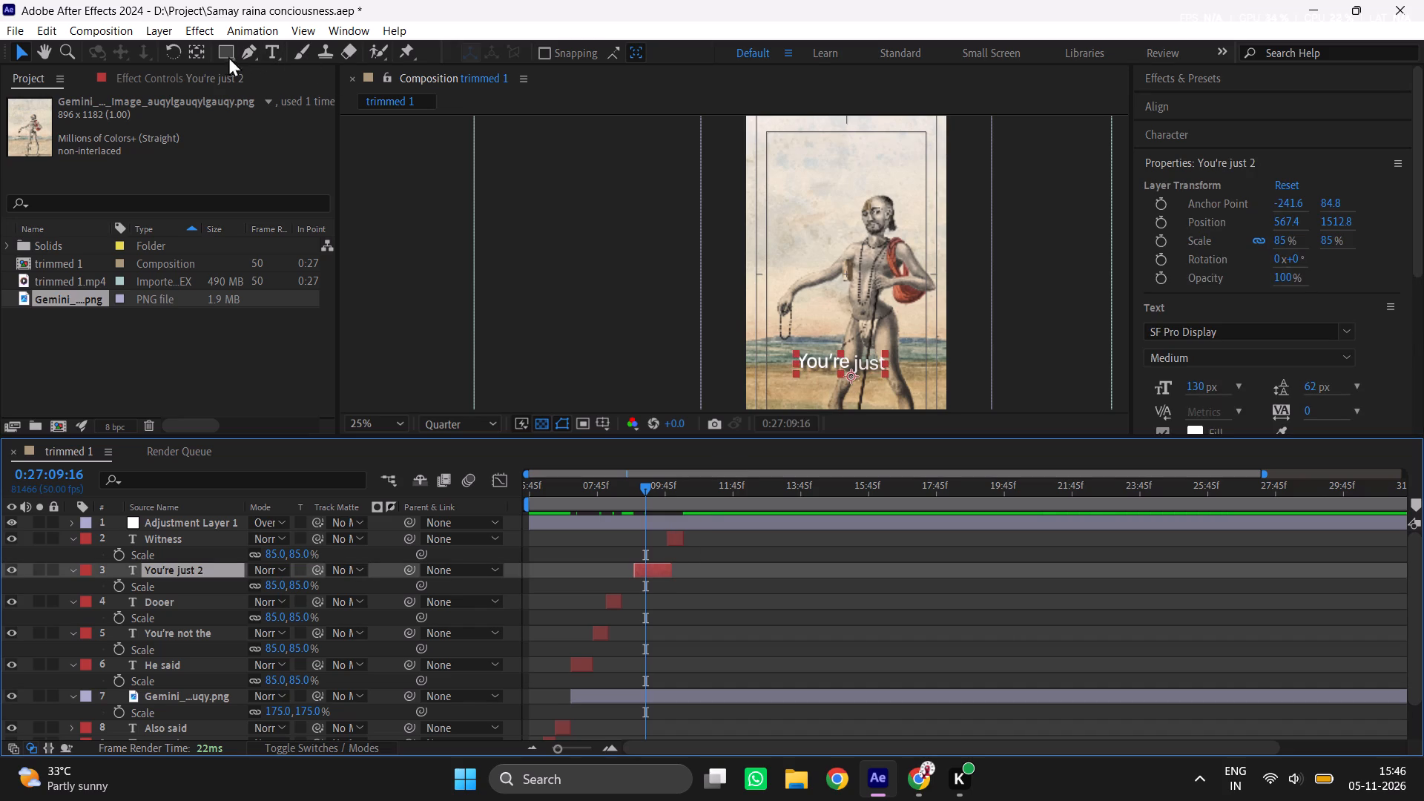
double_click(197, 58, "ctrl")
key("v")
left_click_drag(839, 364, 837, 359)
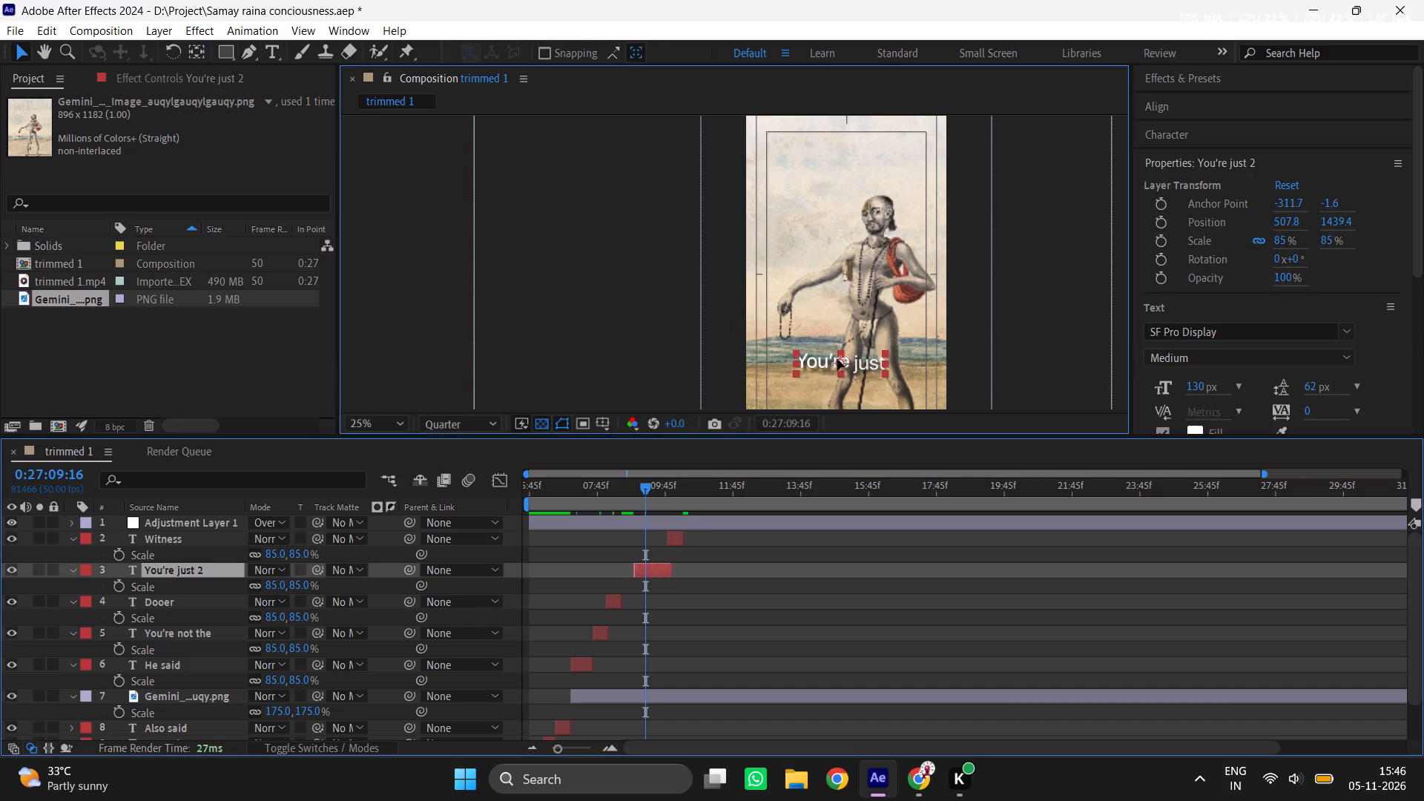
left_click_drag(837, 359, 805, 191)
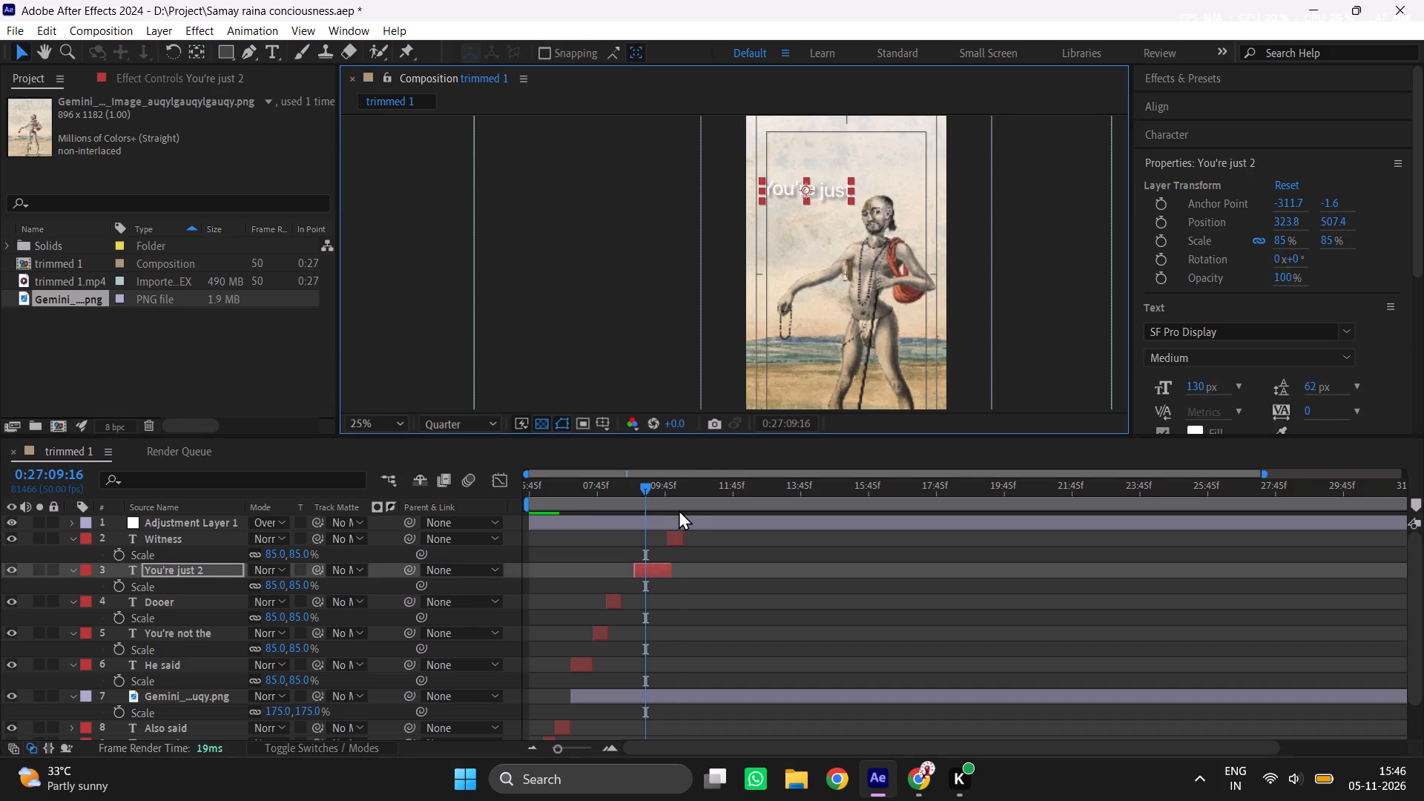
Centre the Witness subtitle's anchor point and move the text beside the figure's head, at about 342, 595.
left_click(676, 507)
left_click(681, 533)
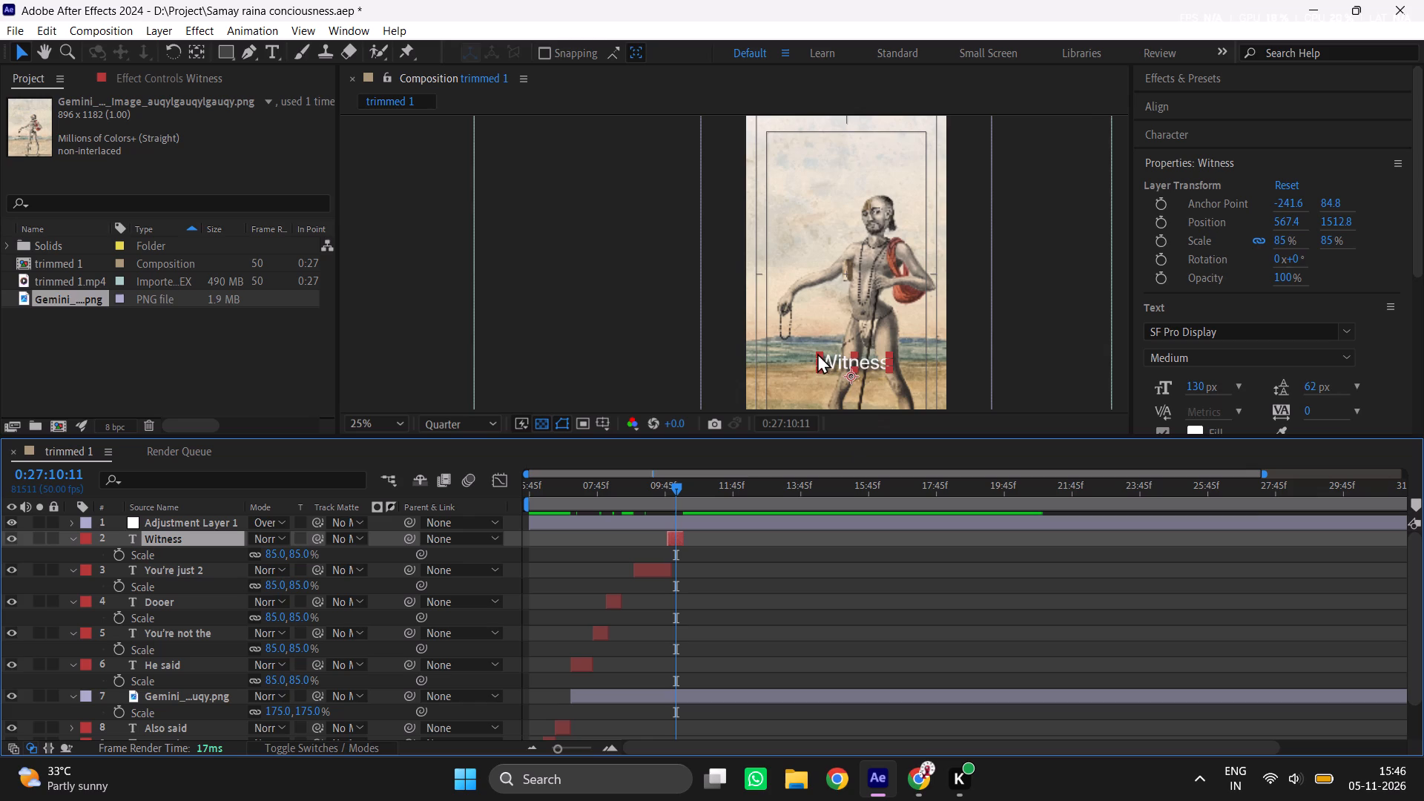
double_click(194, 48, "ctrl")
key("v")
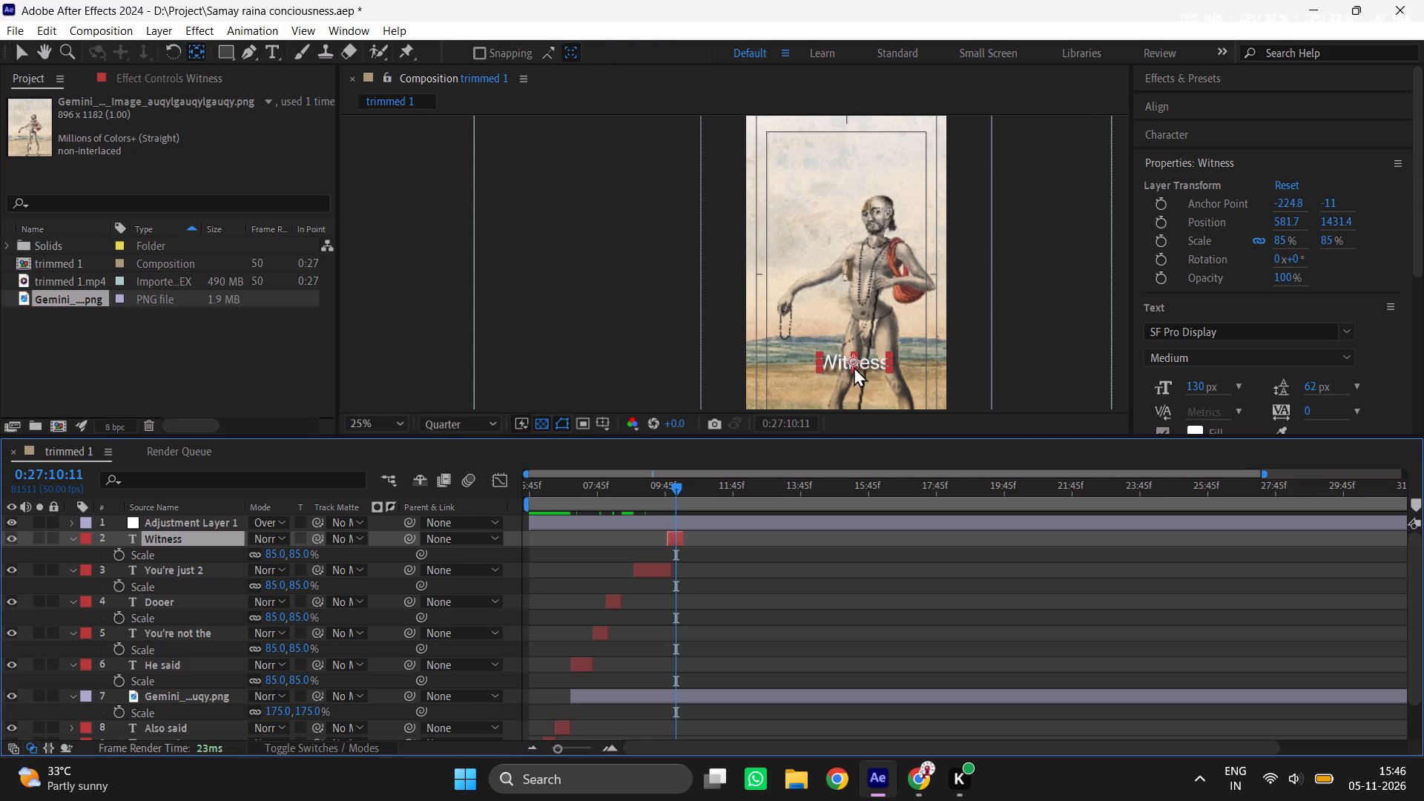
left_click_drag(850, 358, 805, 203)
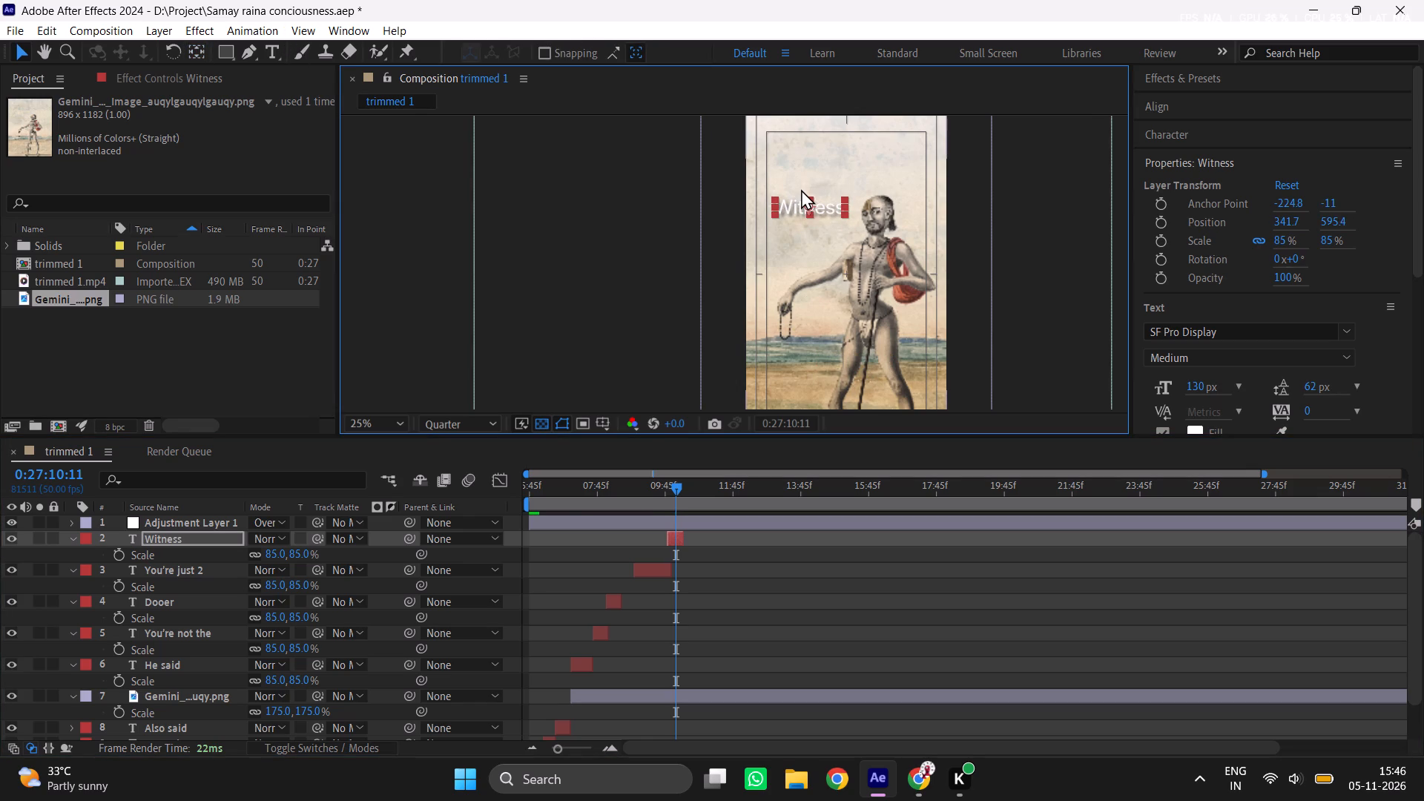
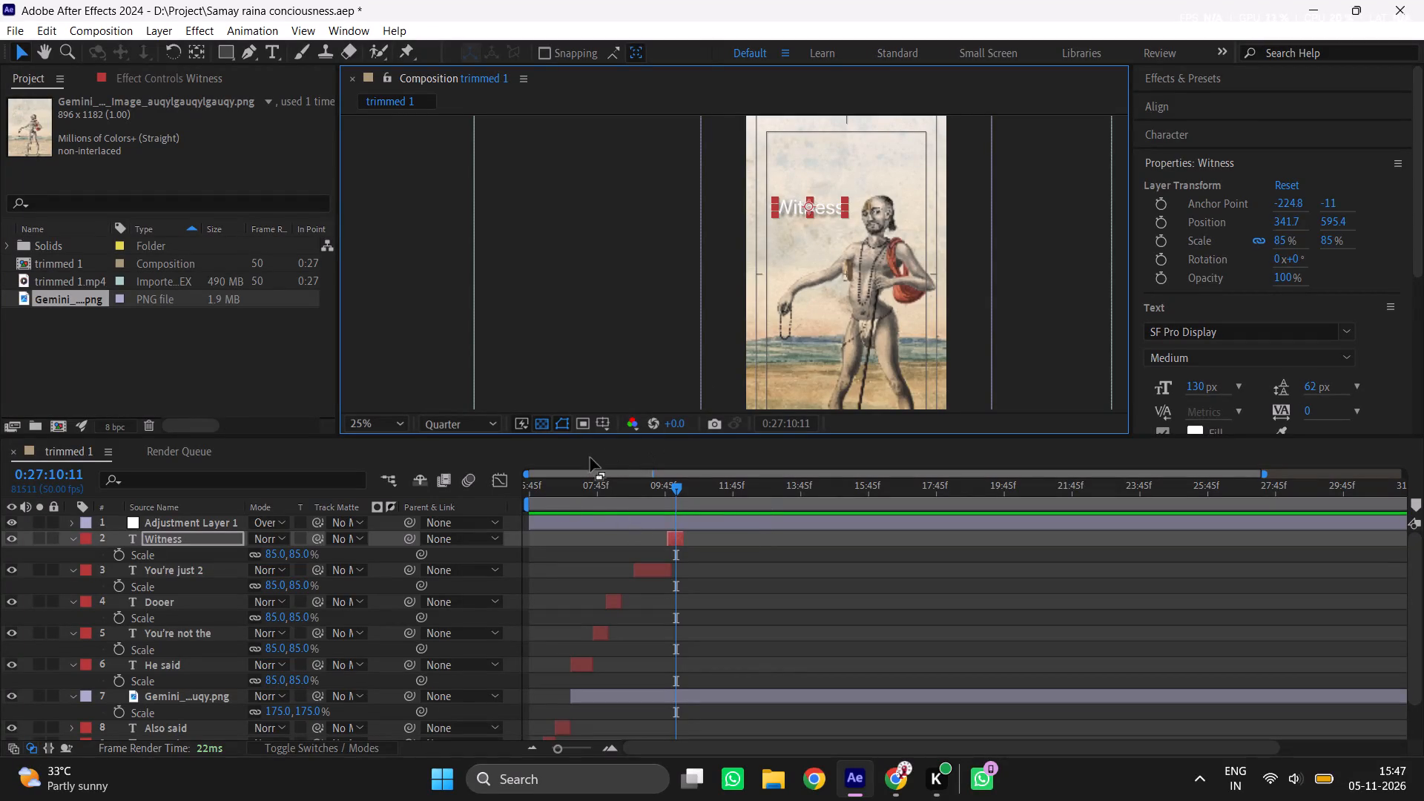
Collapse the expanded properties of all layers in the trimmed 1 composition.
left_click(581, 504)
key("ctrl+a")
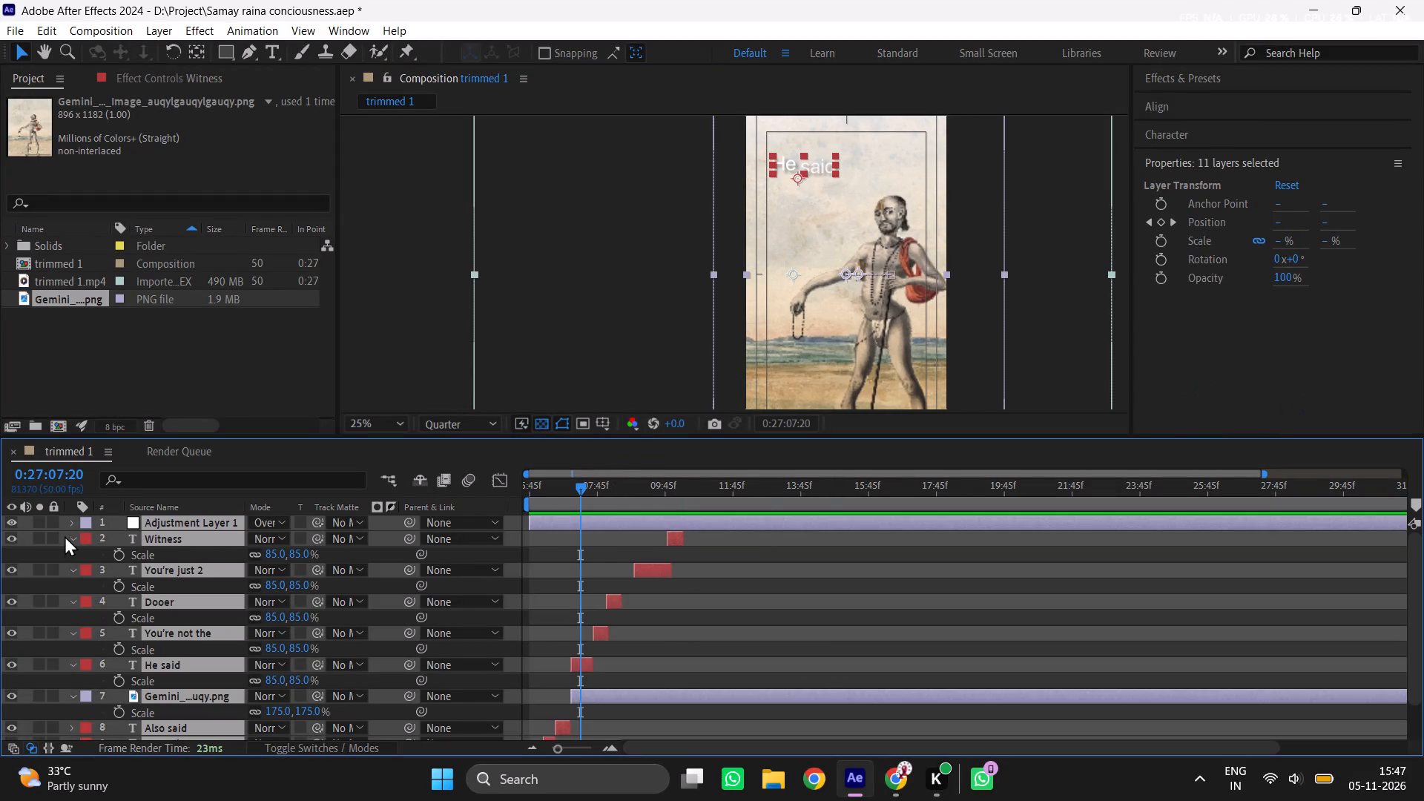
left_click(70, 541)
left_click(715, 600)
Play back the subtitles over the Astavakra image from about 0:27:07 to review their timing.
key("space")
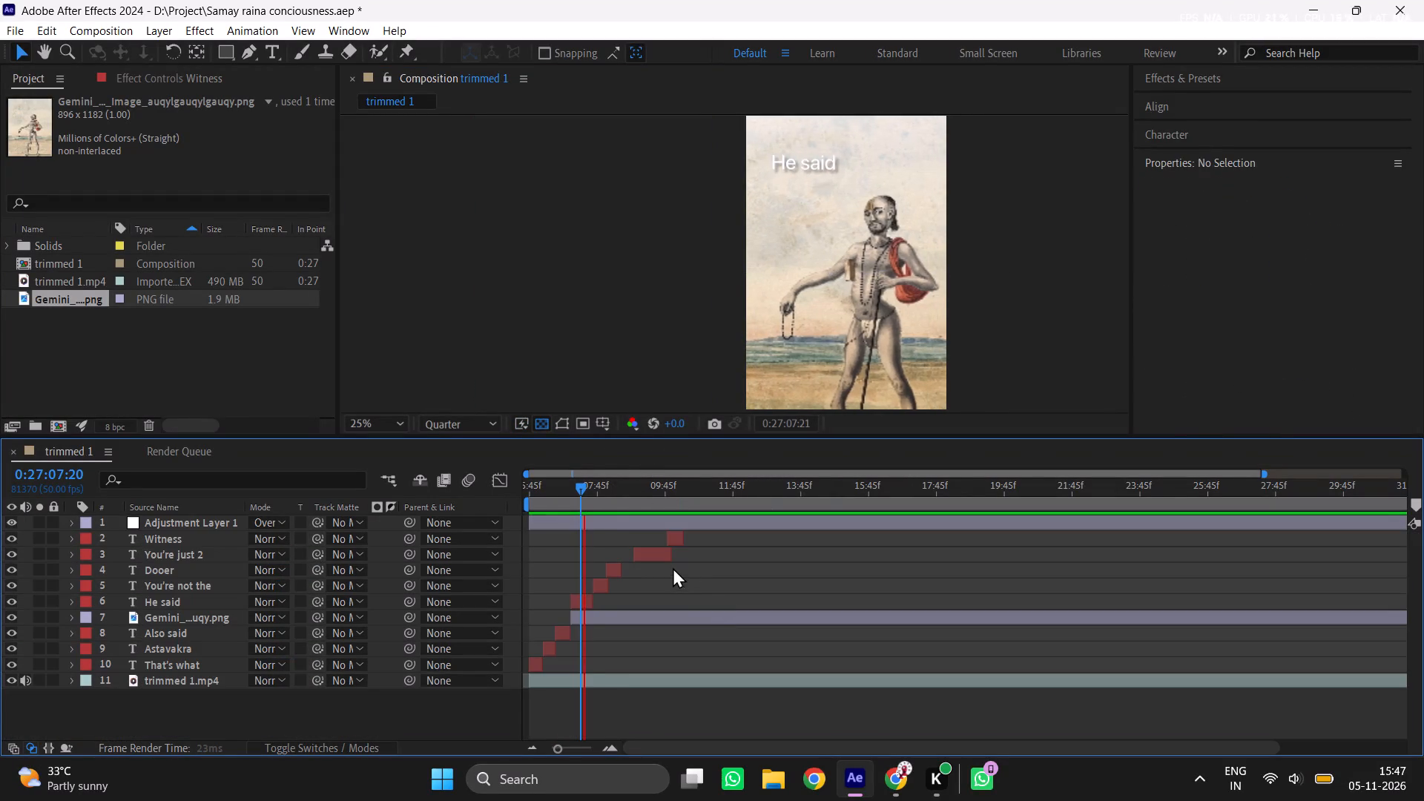
key("space")
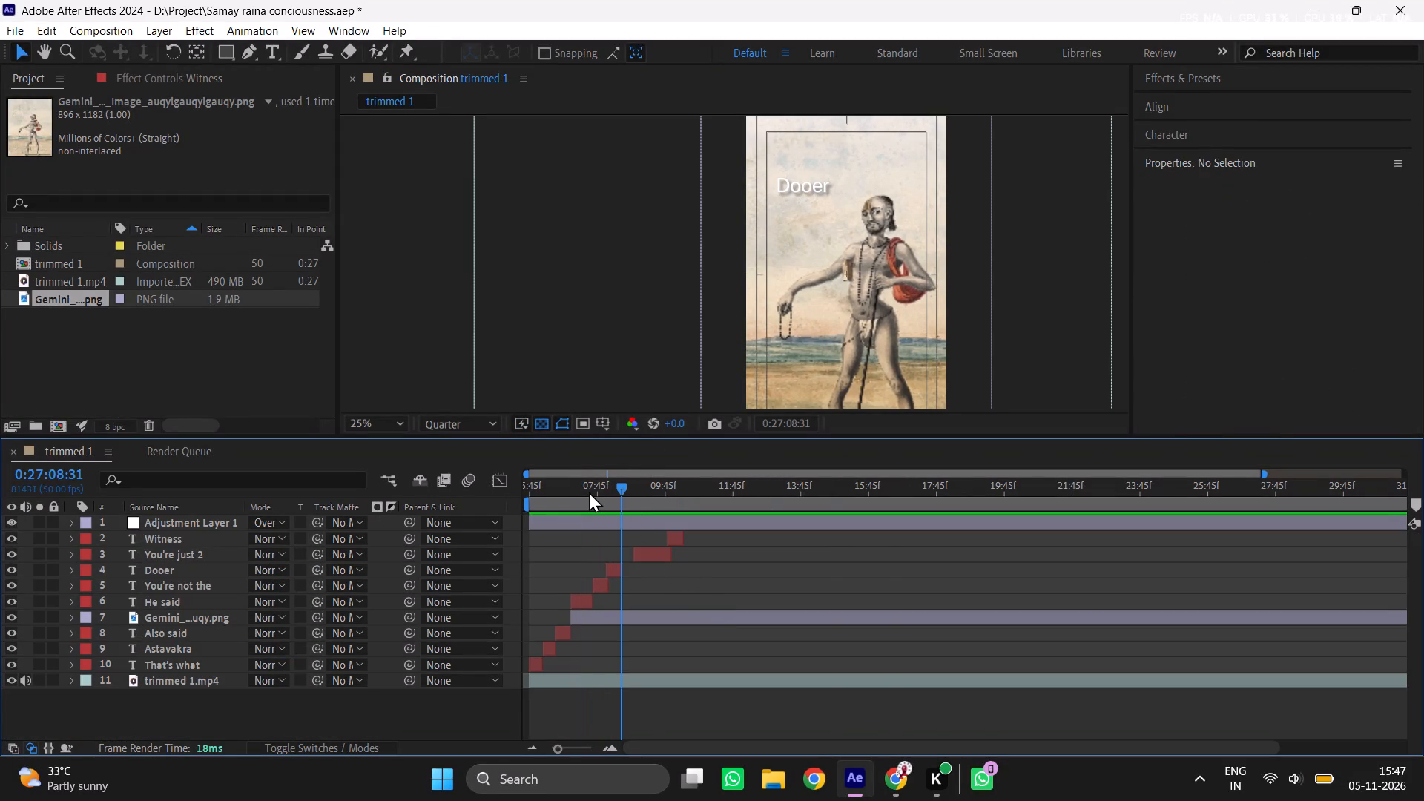
left_click(589, 492)
key("space")
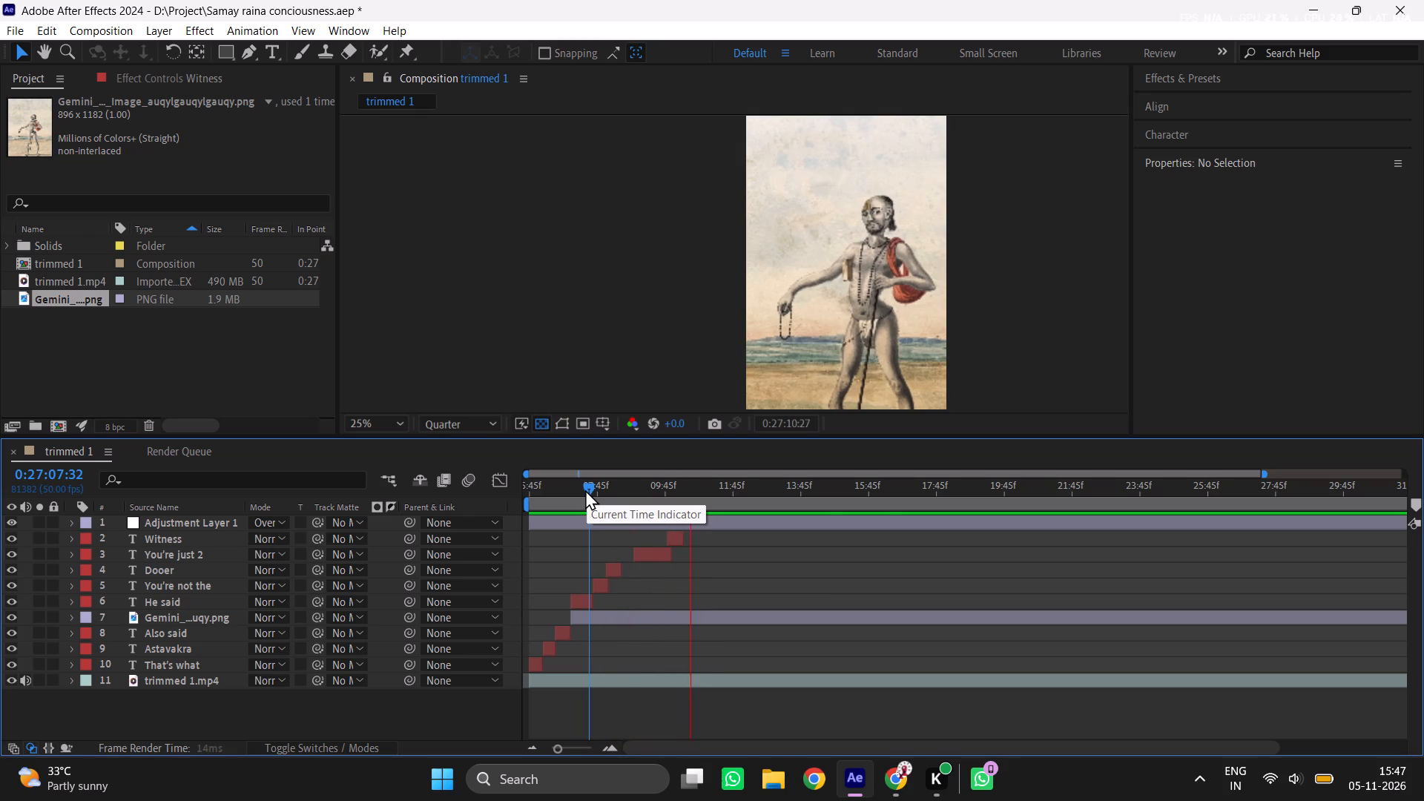
key("space")
left_click(585, 489)
key("space")
left_click(585, 489)
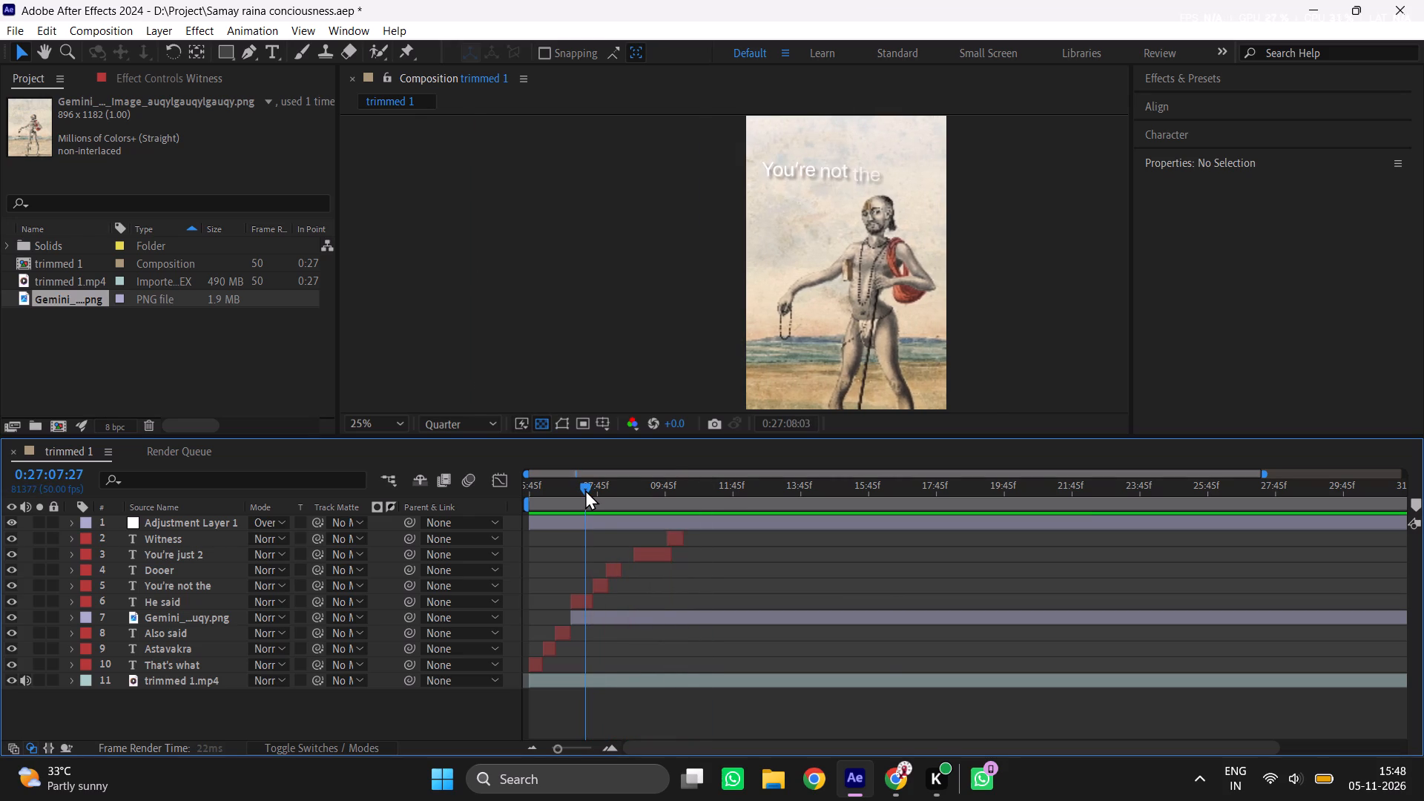
Extend the ends of the He said, You're not the, Dooer and You're just 2 layers roughly to the Witness layer's end.
left_click_drag(596, 600, 689, 610)
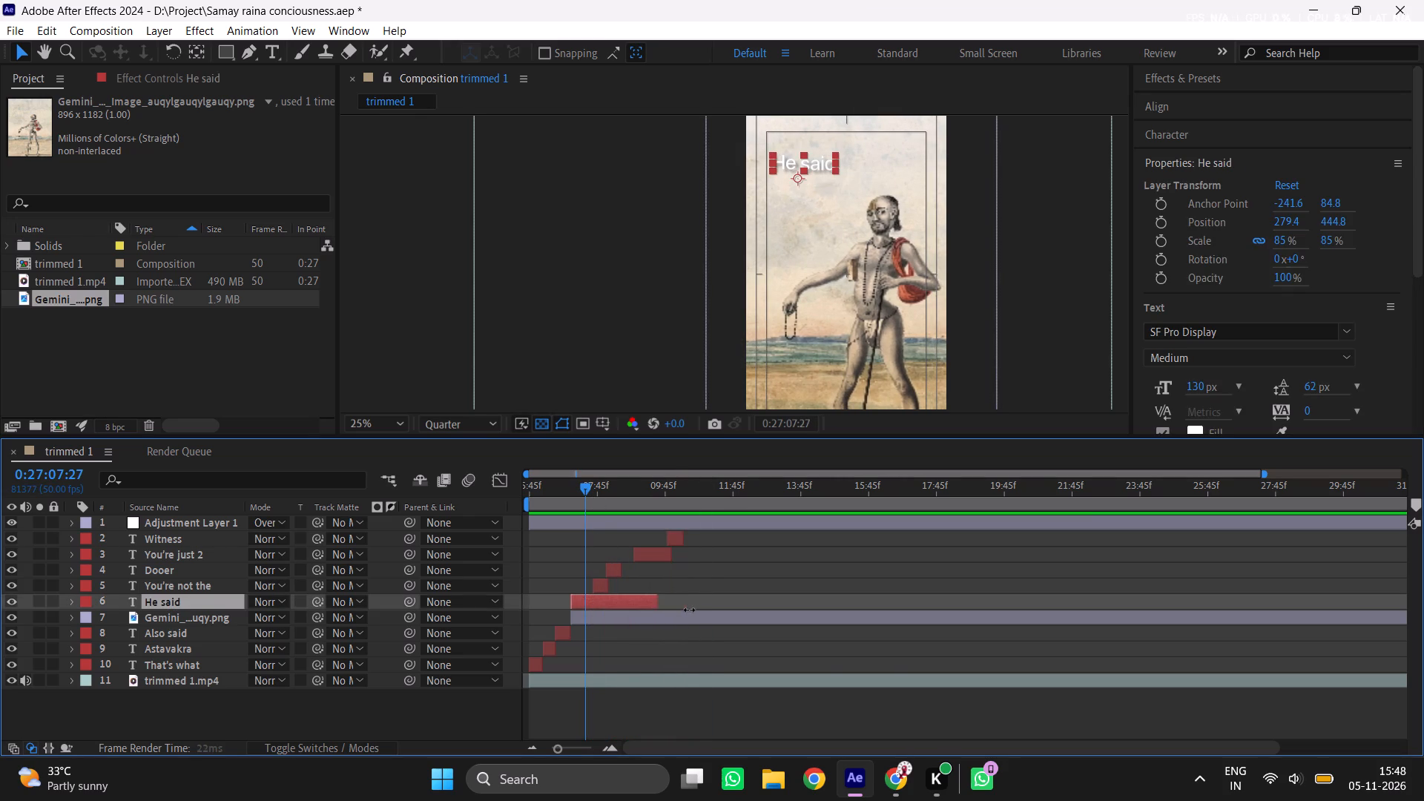
left_click_drag(689, 610, 684, 602)
left_click_drag(612, 581, 682, 597)
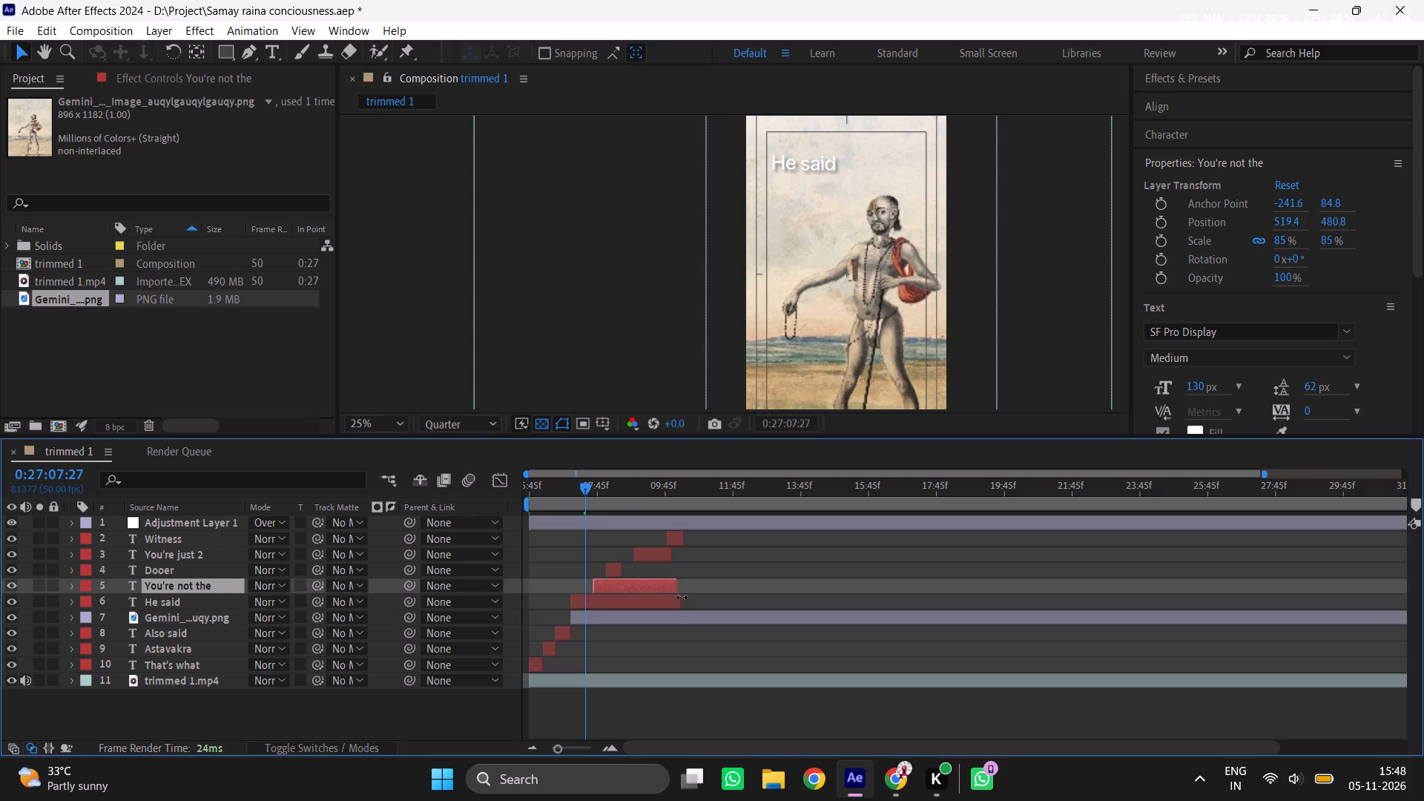
left_click_drag(682, 597, 682, 598)
left_click_drag(625, 573, 676, 573)
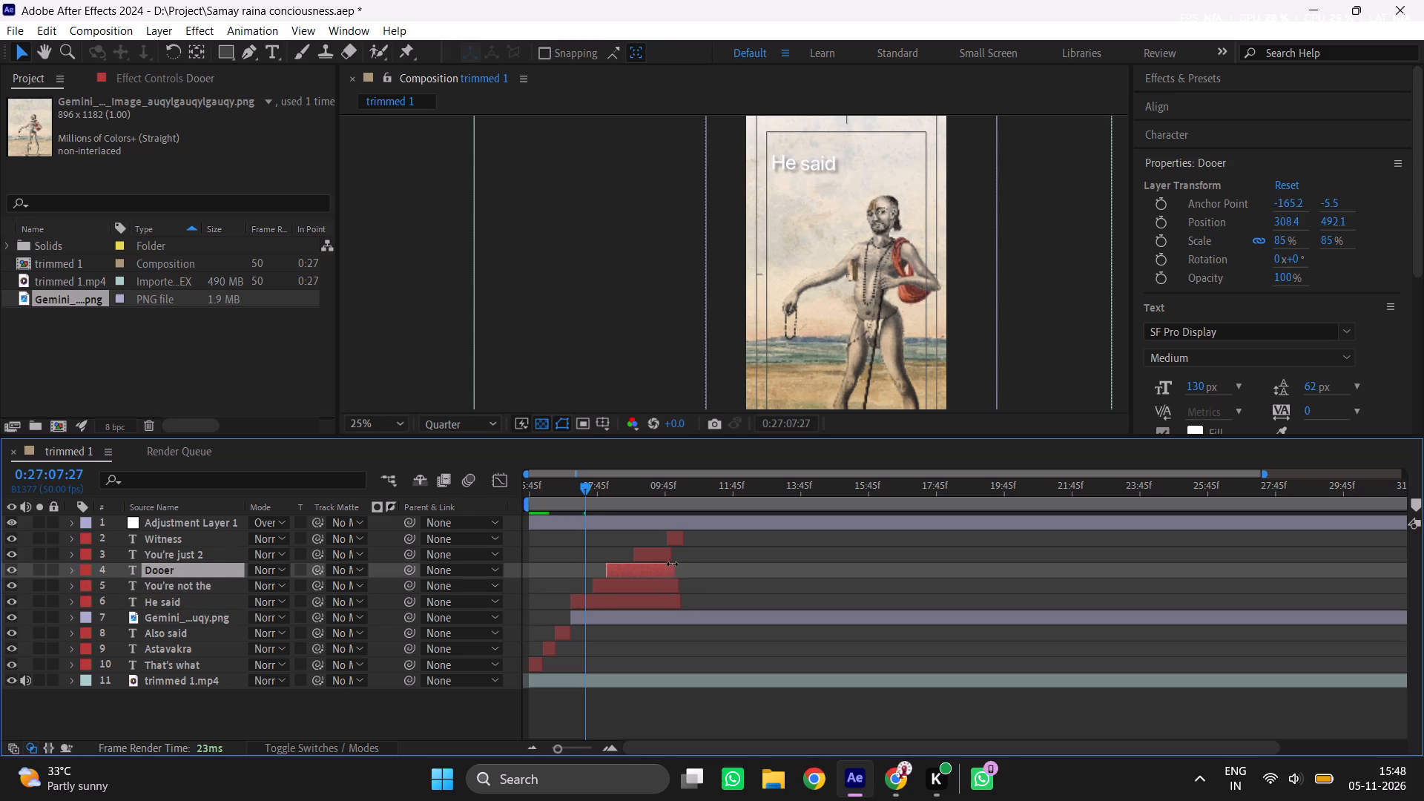
left_click_drag(672, 561, 680, 561)
Align the ends of all five subtitle layers from He said to Witness at 0:27:10:22.
left_click(683, 500)
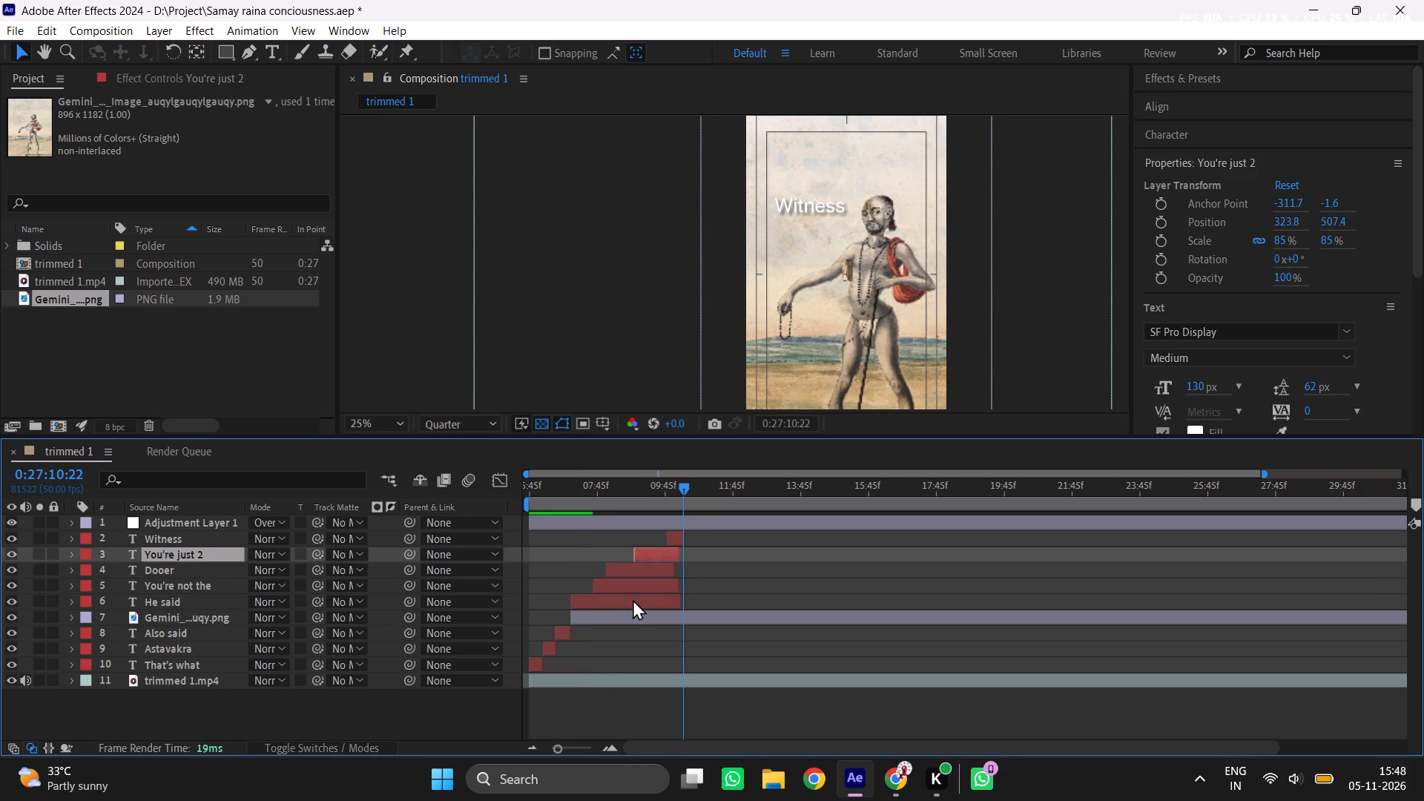
left_click(604, 754)
left_click(611, 747)
left_click(611, 747)
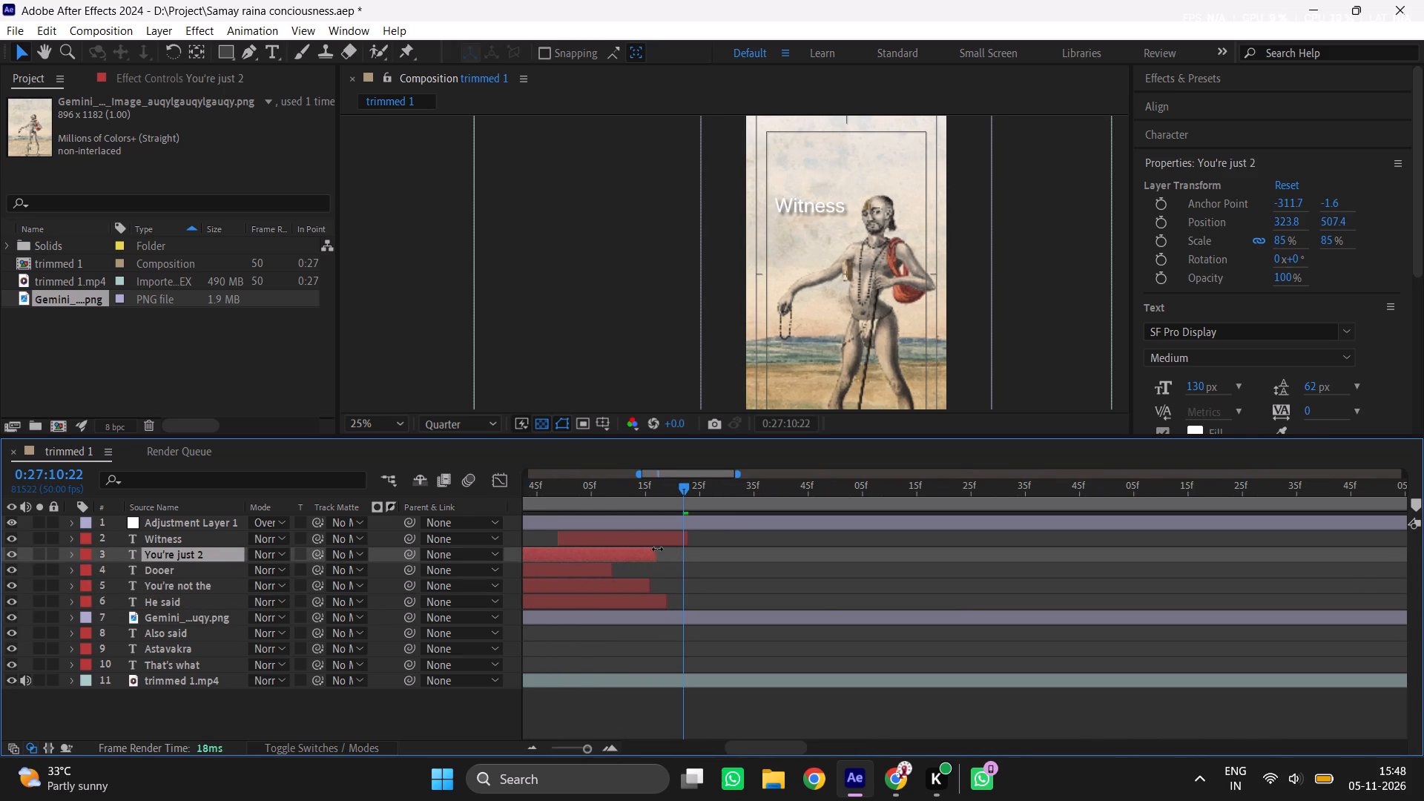
left_click_drag(657, 549, 688, 559)
left_click_drag(620, 569, 679, 573)
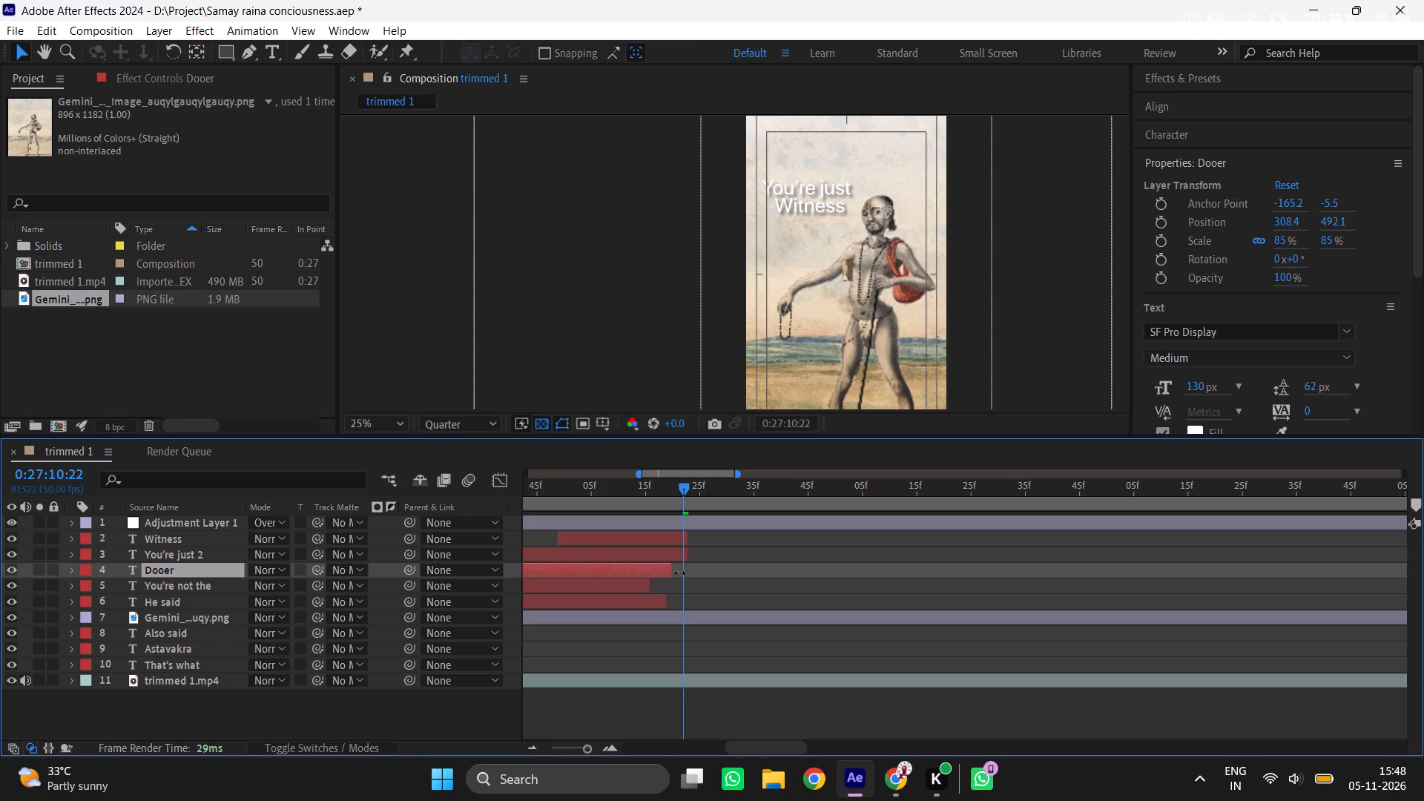
left_click_drag(679, 573, 693, 573)
left_click(647, 584)
left_click_drag(653, 588, 684, 579)
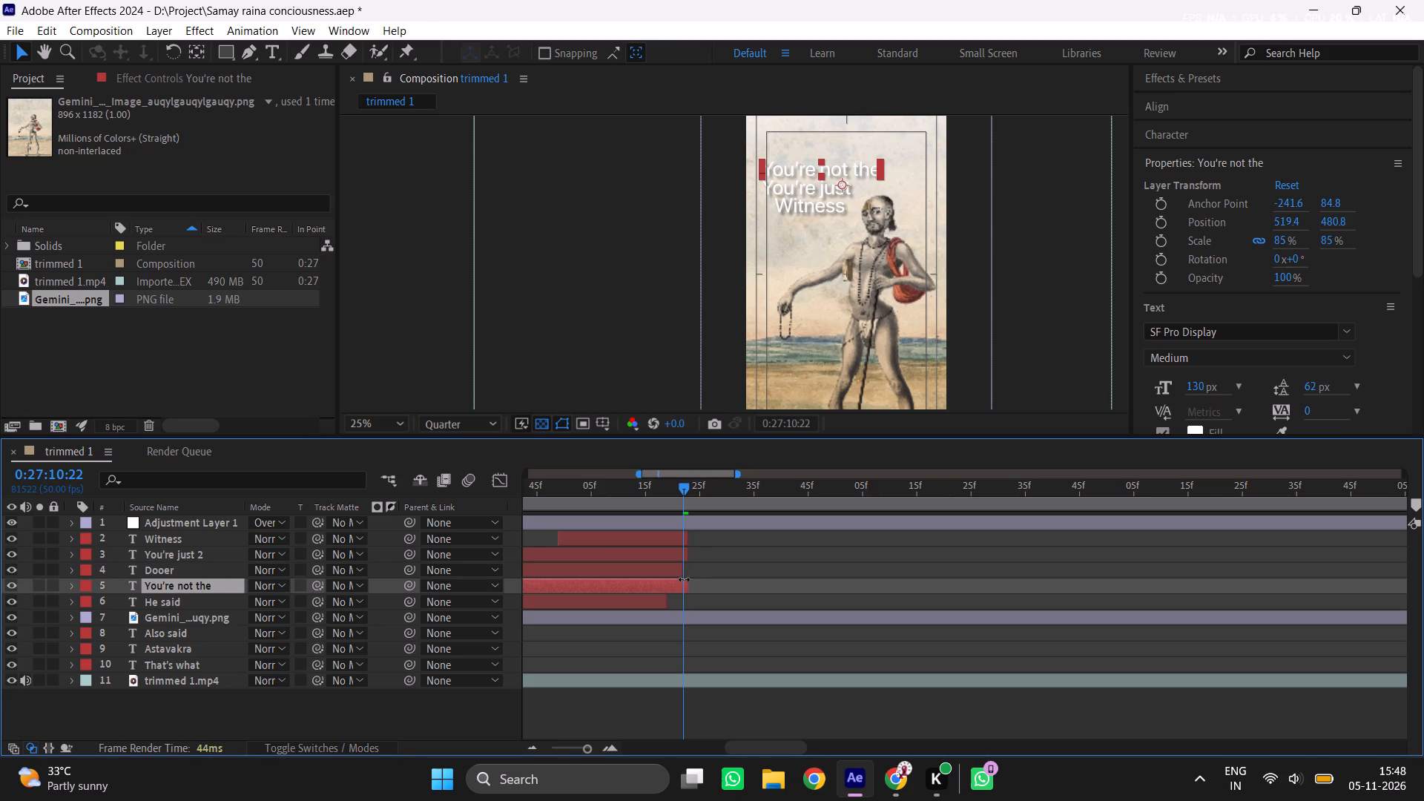
left_click_drag(684, 579, 679, 577)
left_click_drag(670, 597, 685, 601)
left_click(695, 551)
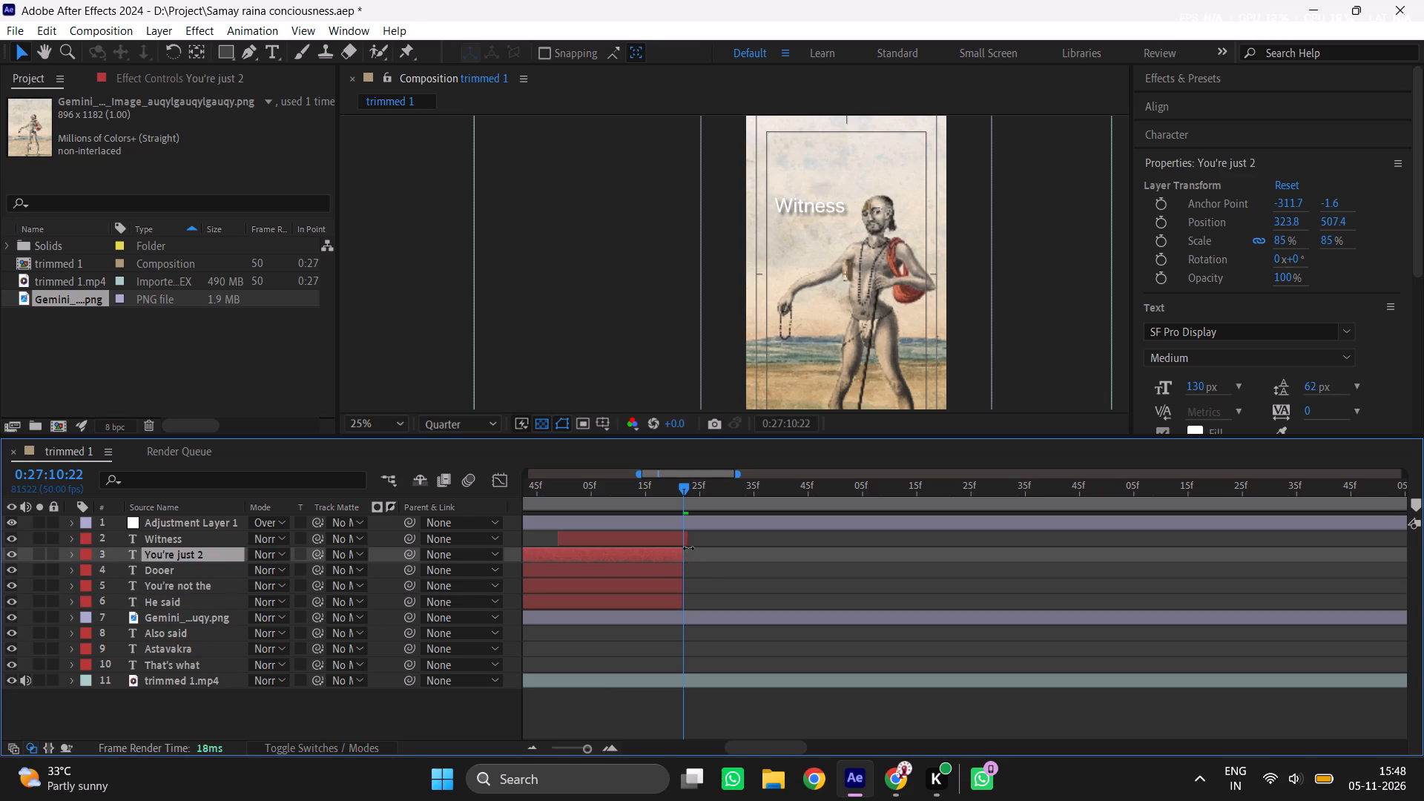
left_click_drag(688, 541, 678, 534)
left_click_drag(676, 534, 688, 536)
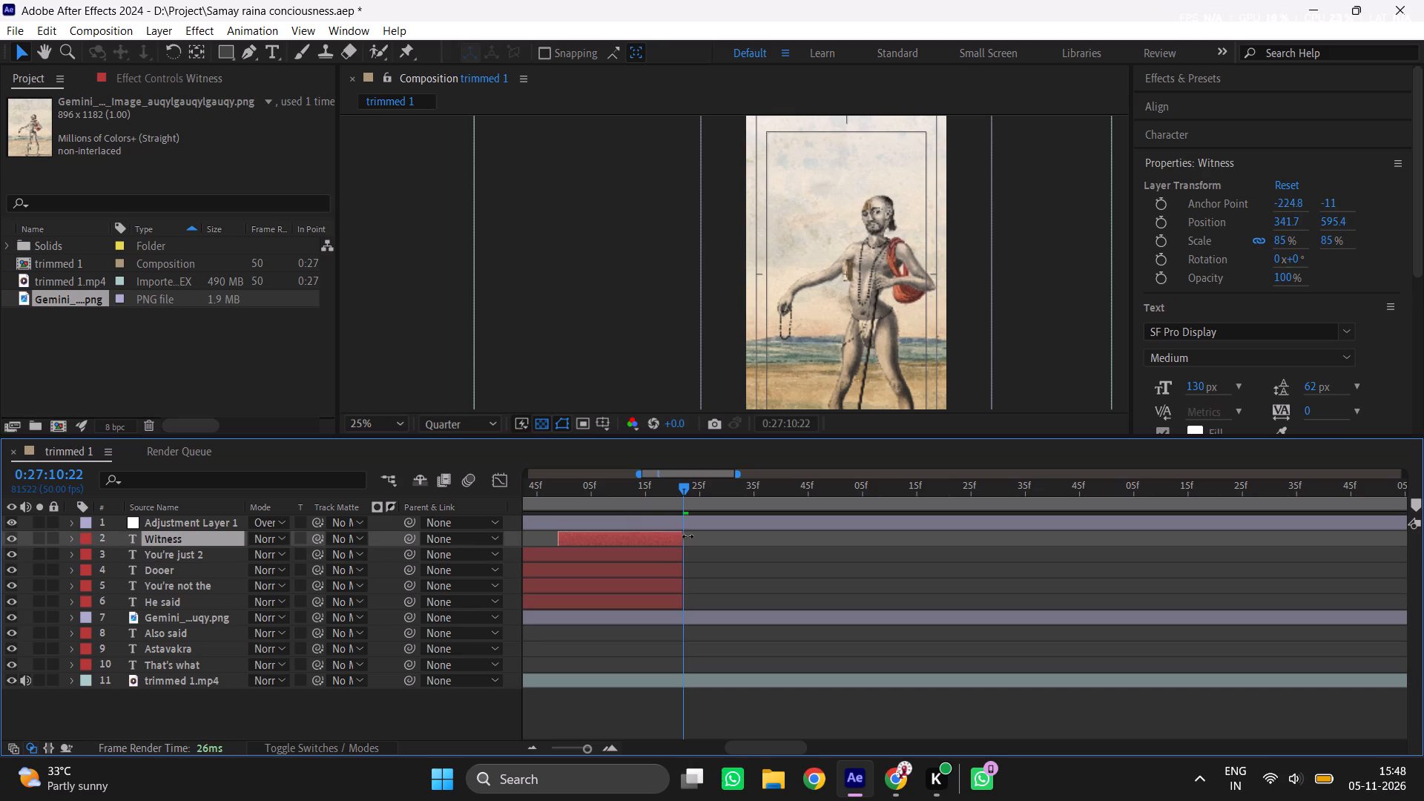
left_click_drag(688, 536, 683, 533)
Centre the anchor points of the He said, You're not the, Dooer, You're just 2 and Witness layers together.
left_click(638, 500)
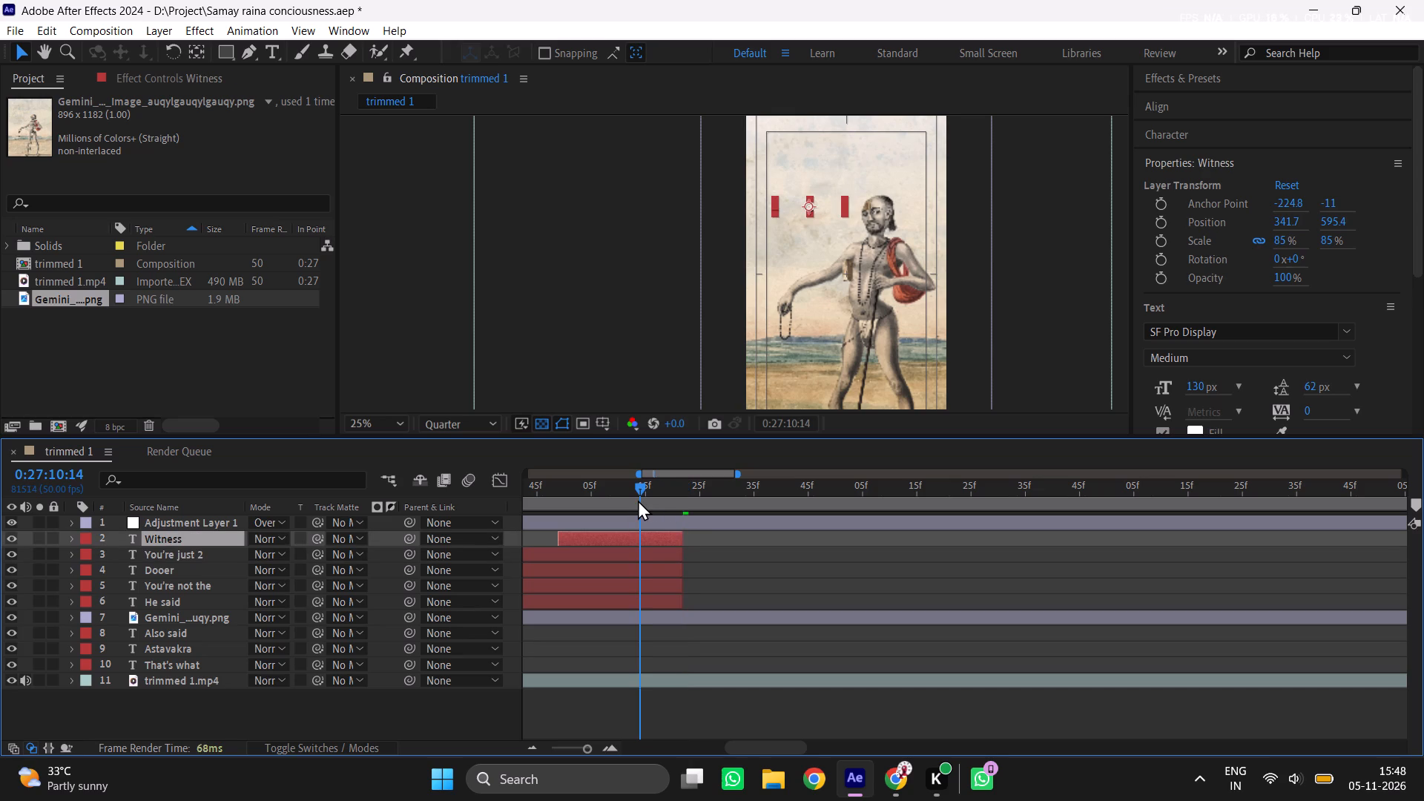
scroll(805, 248, "up", 1)
key("v")
middle_click_drag(897, 204, 895, 228)
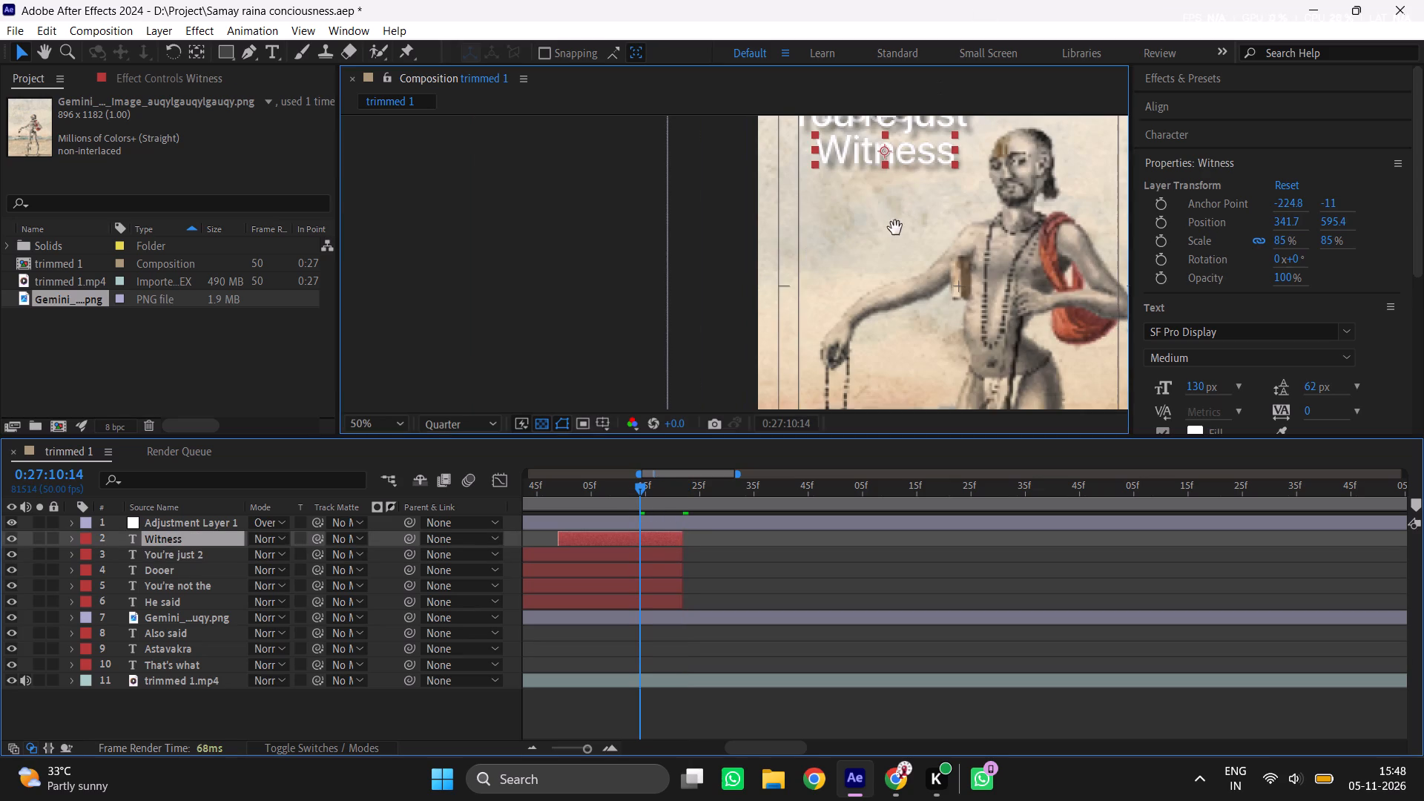
middle_click_drag(895, 228, 856, 384)
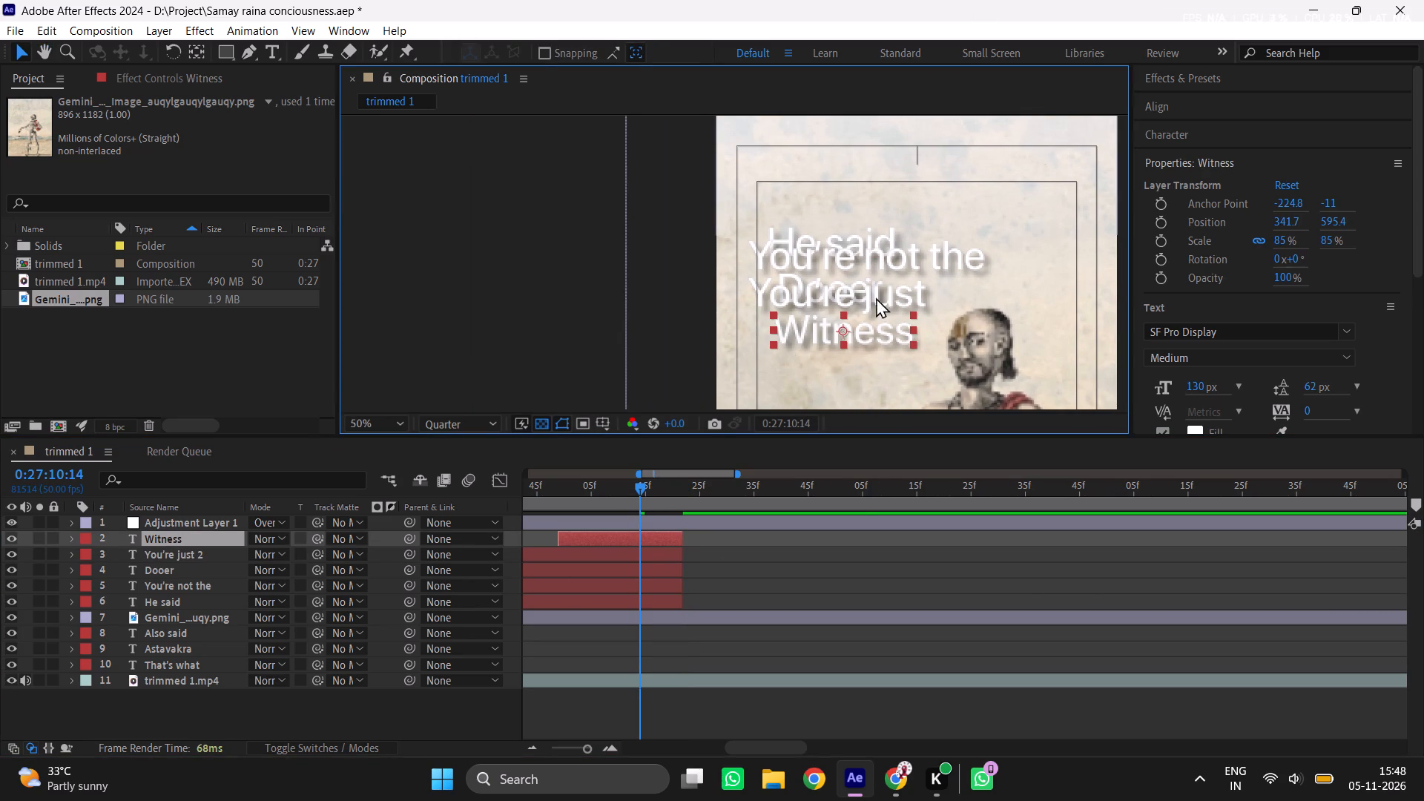
left_click(829, 251)
left_click(634, 598)
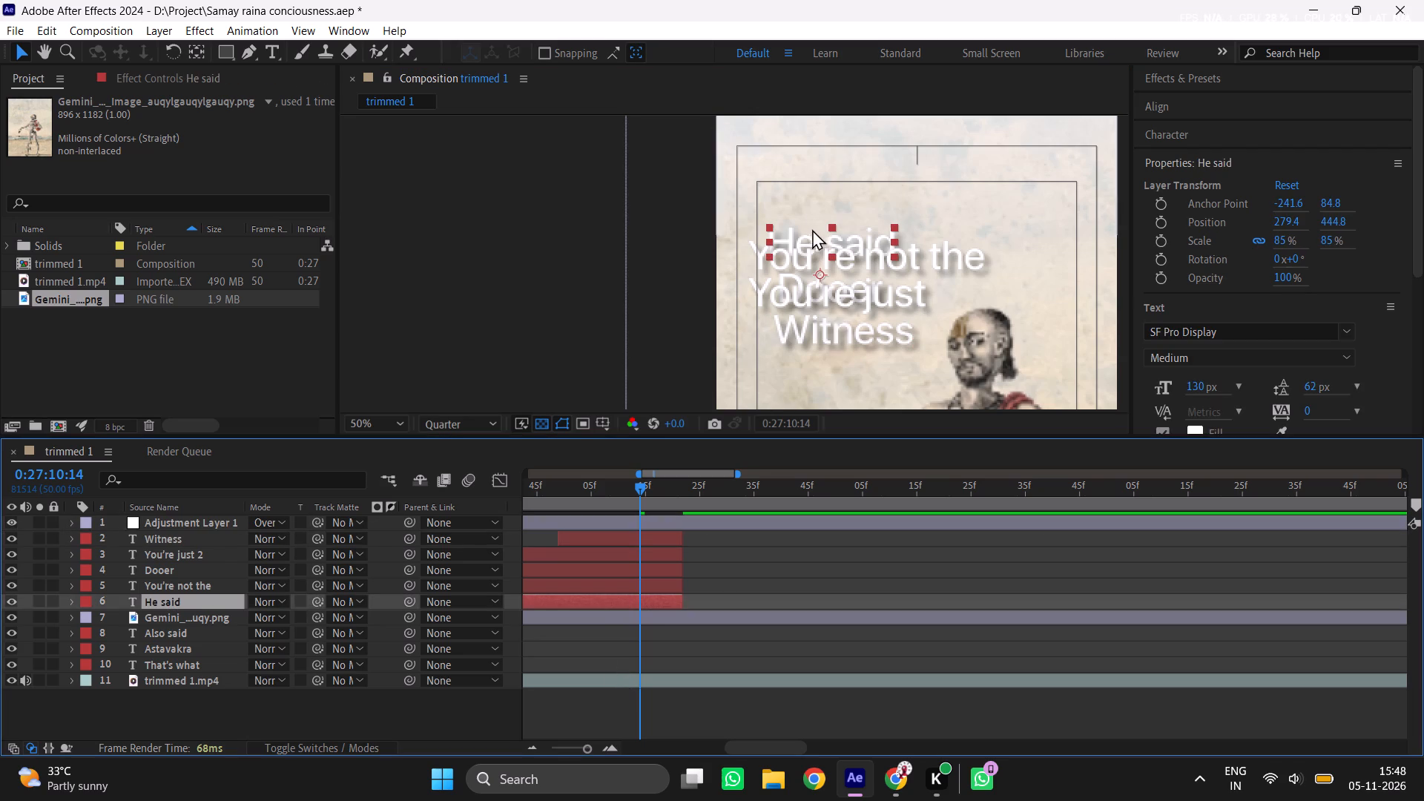
left_click(644, 538, "shift")
triple_click(194, 44, "ctrl")
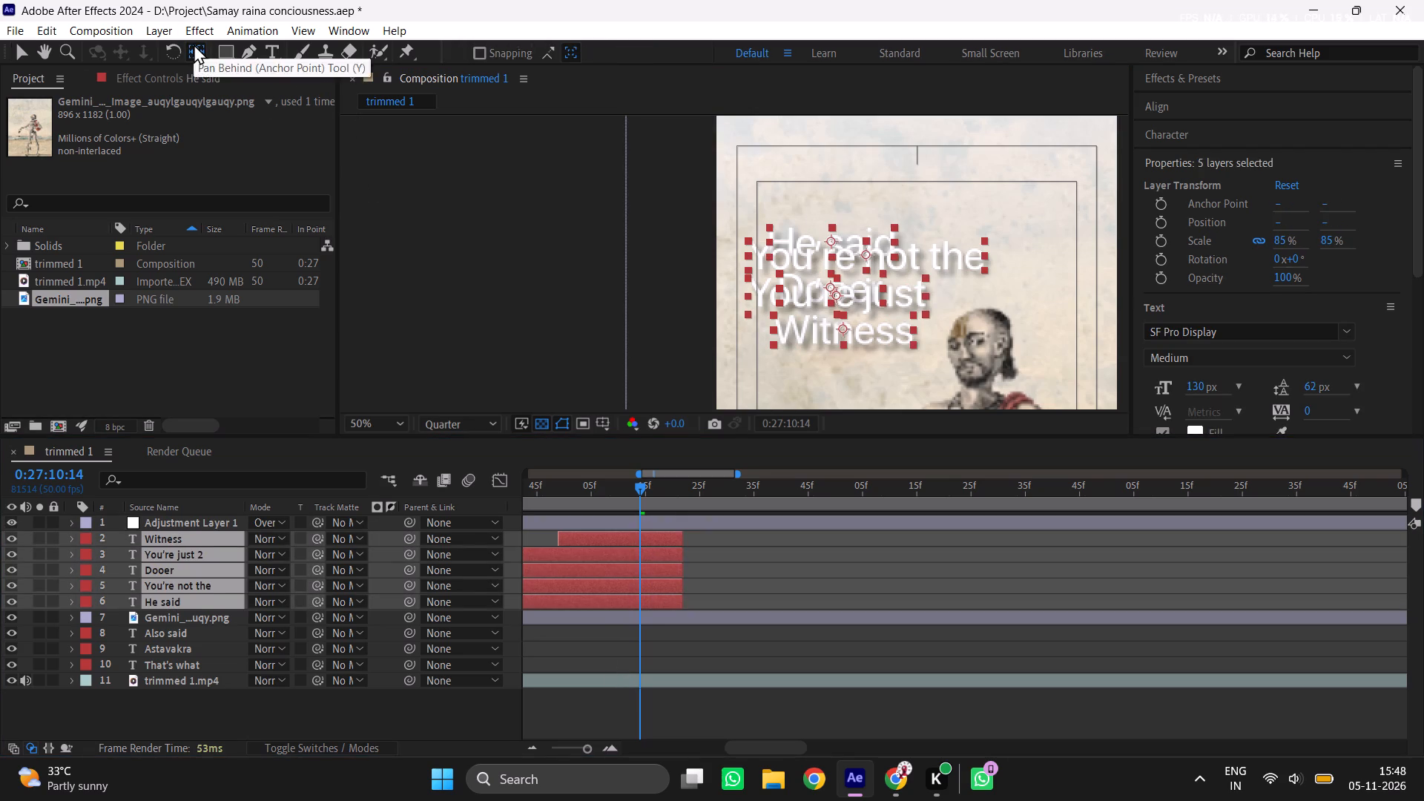
key("v")
left_click(751, 561)
Move the He said subtitle up above the other lines, at about 301, 275.
left_click(660, 598)
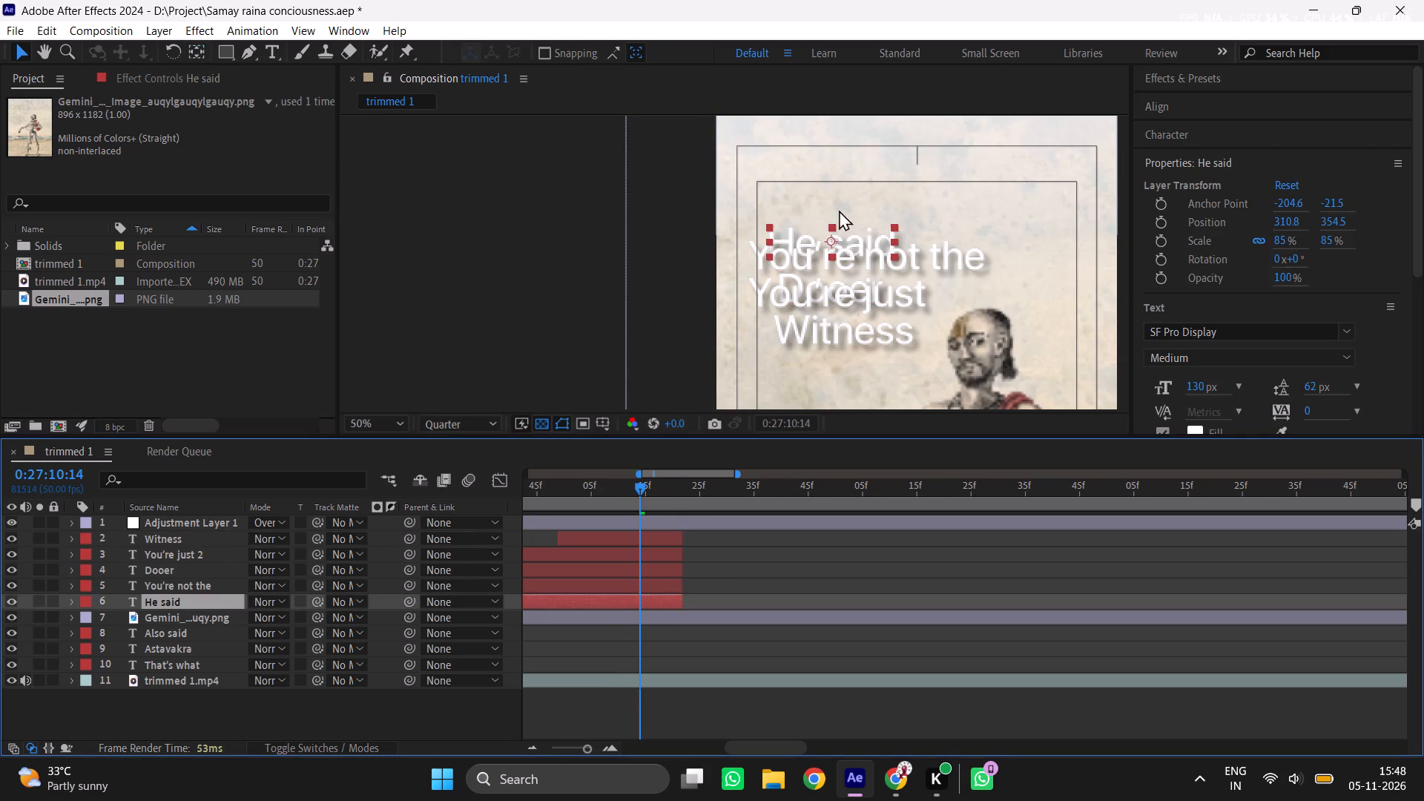
left_click_drag(830, 240, 827, 197)
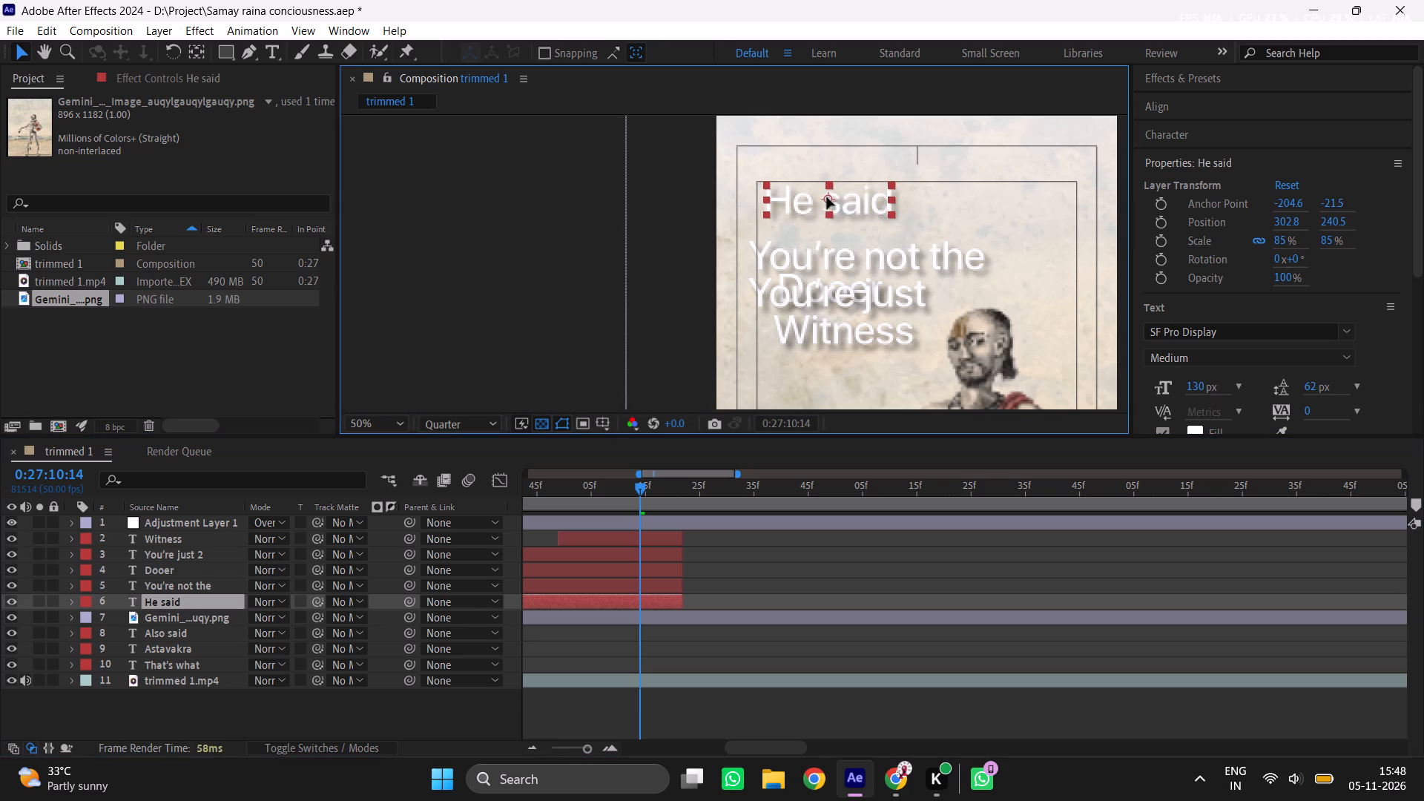
left_click_drag(827, 197, 826, 210)
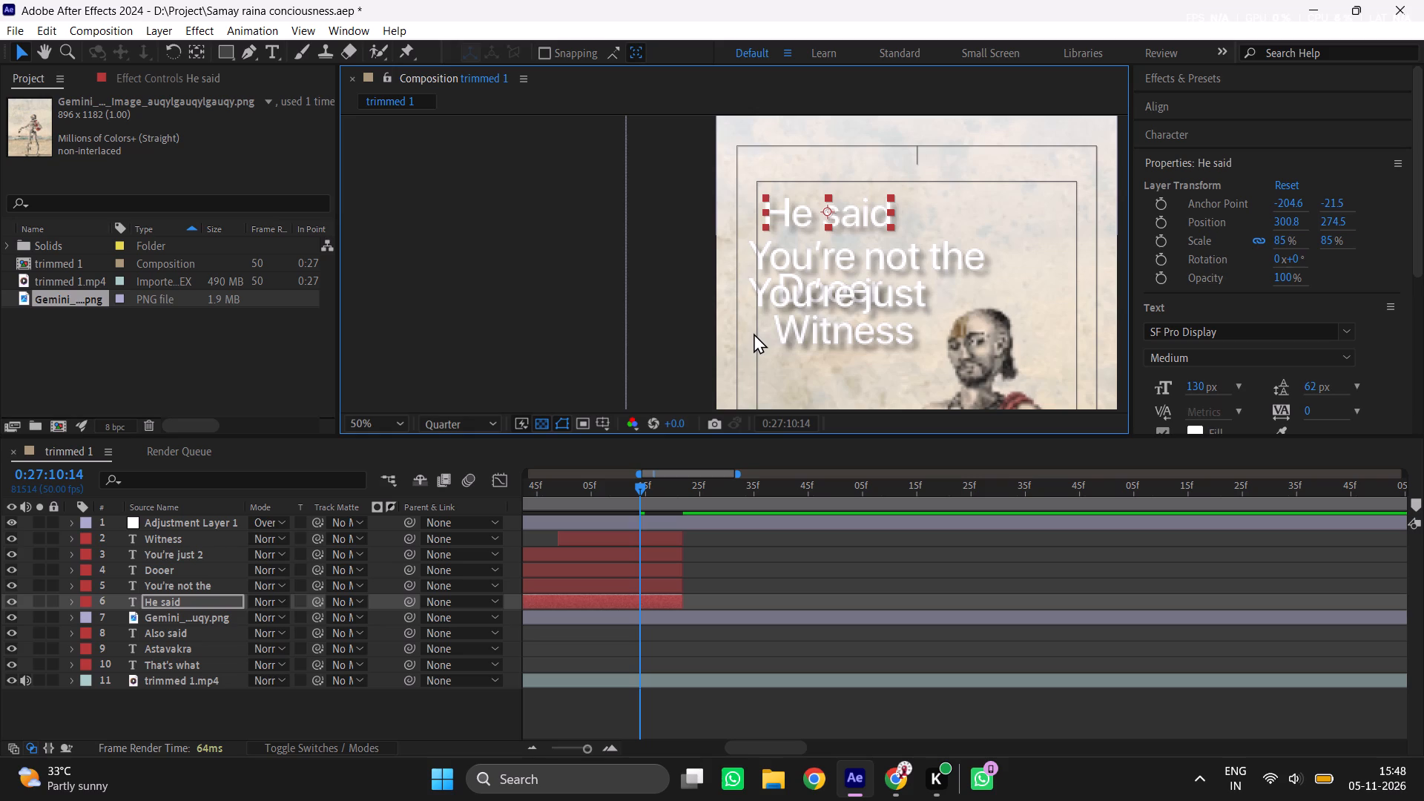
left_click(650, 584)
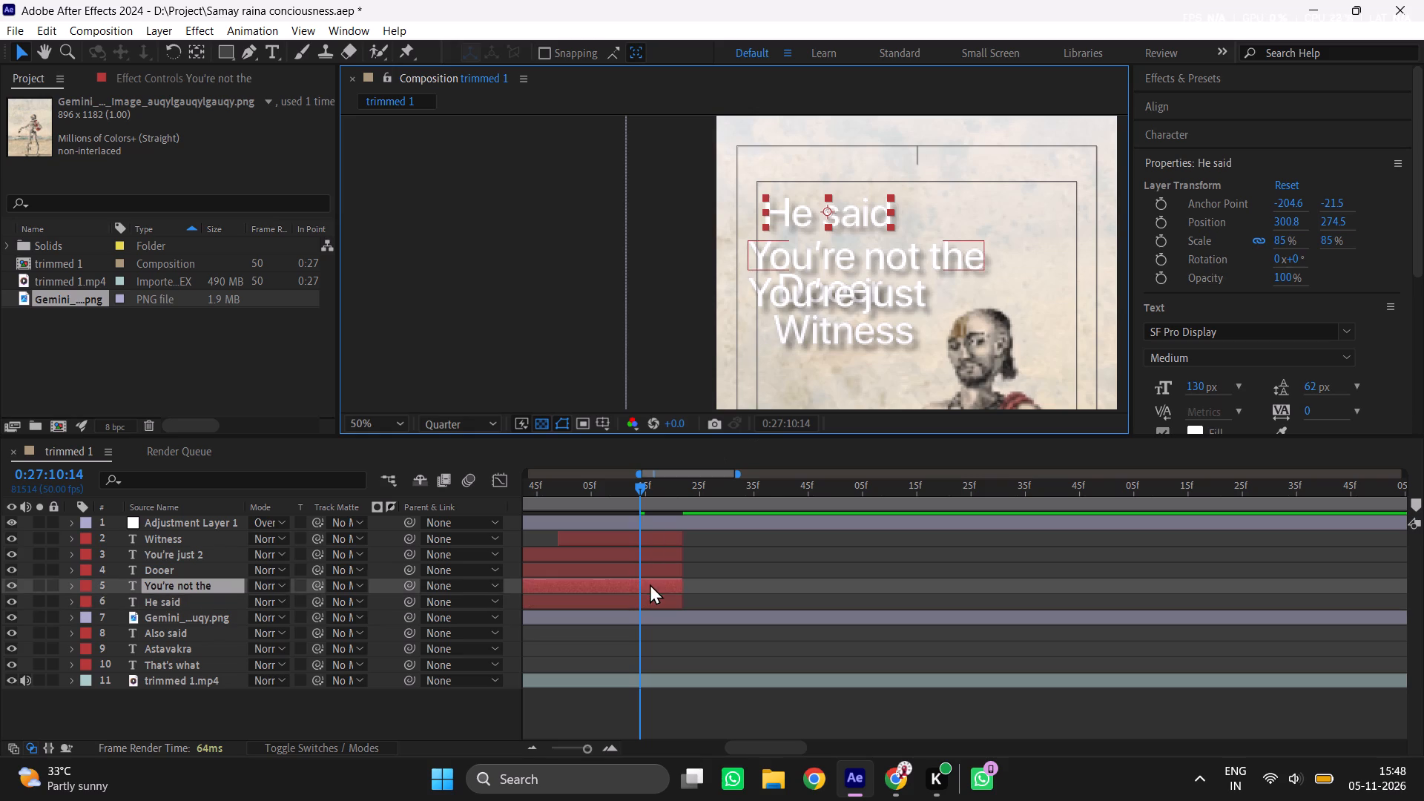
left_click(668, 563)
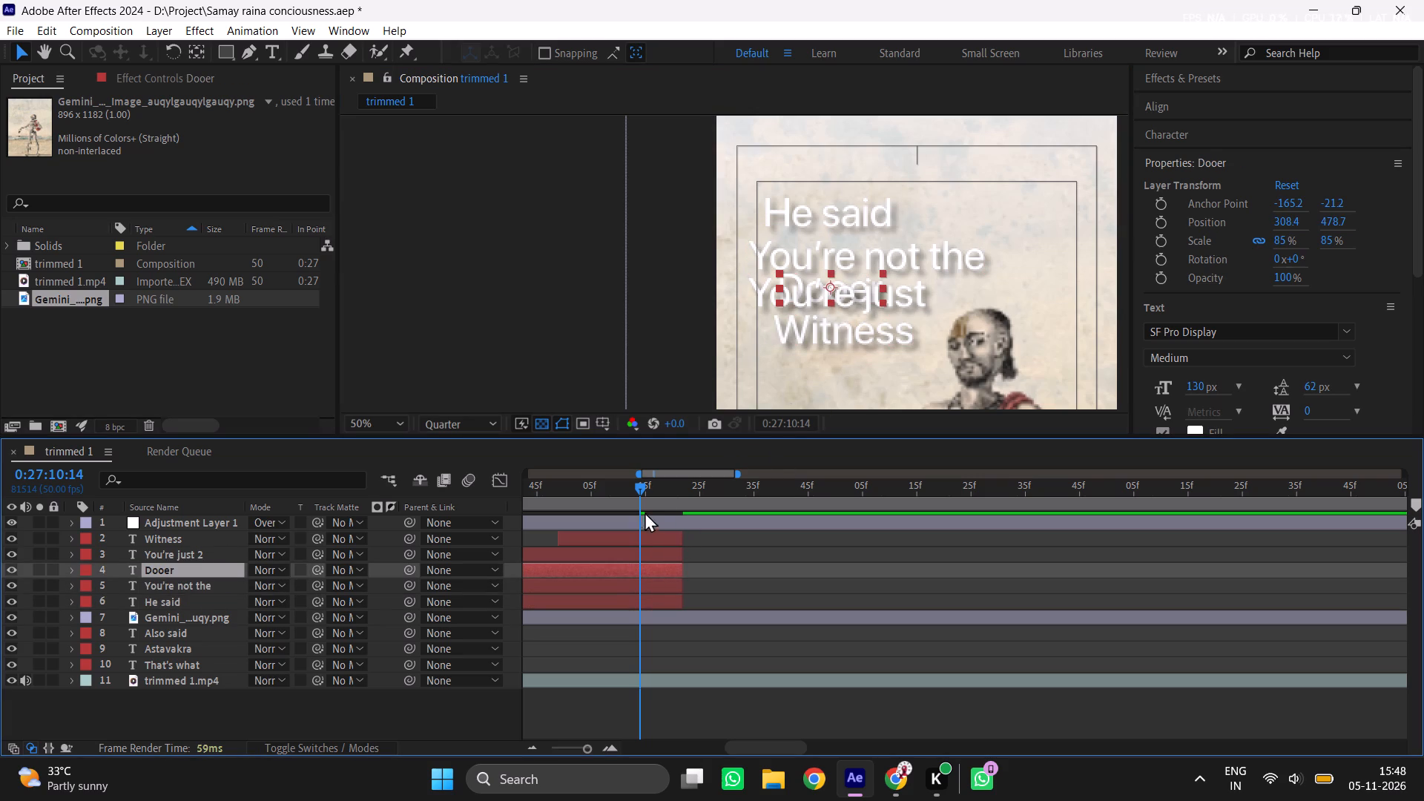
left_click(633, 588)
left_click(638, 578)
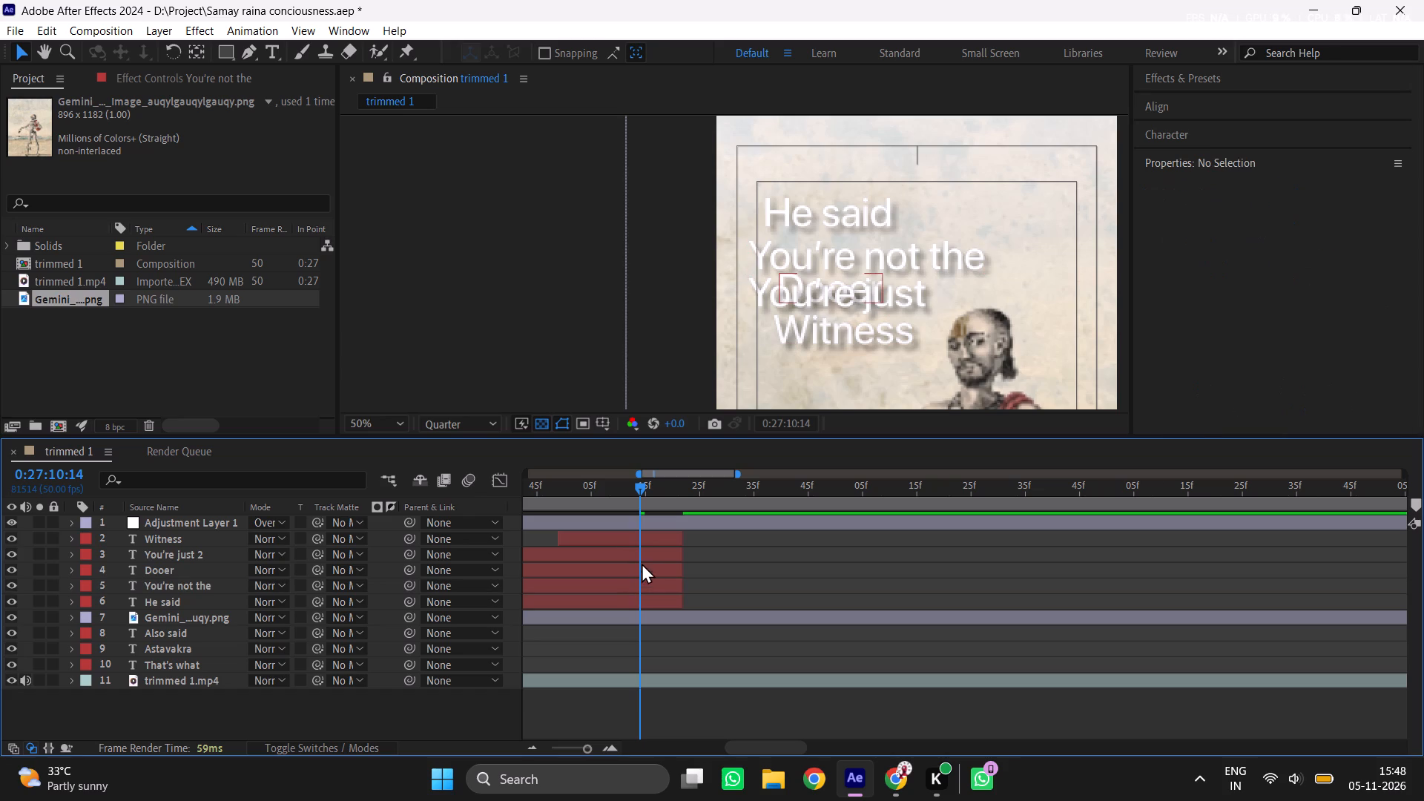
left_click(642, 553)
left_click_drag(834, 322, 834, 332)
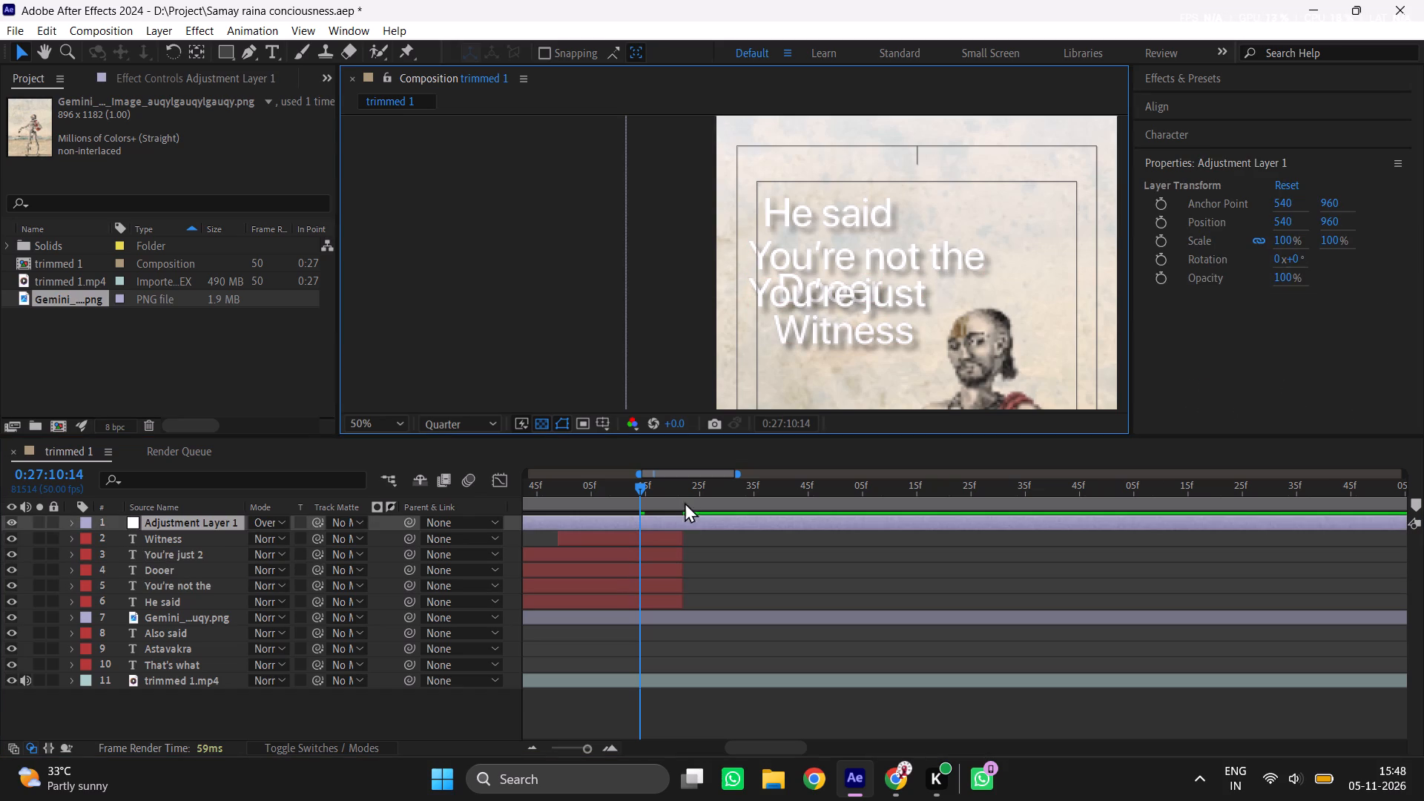
Move the You're just 2 subtitle down below the Dooer line, at about 318, 626.
left_click(660, 551)
left_click_drag(831, 293, 831, 349)
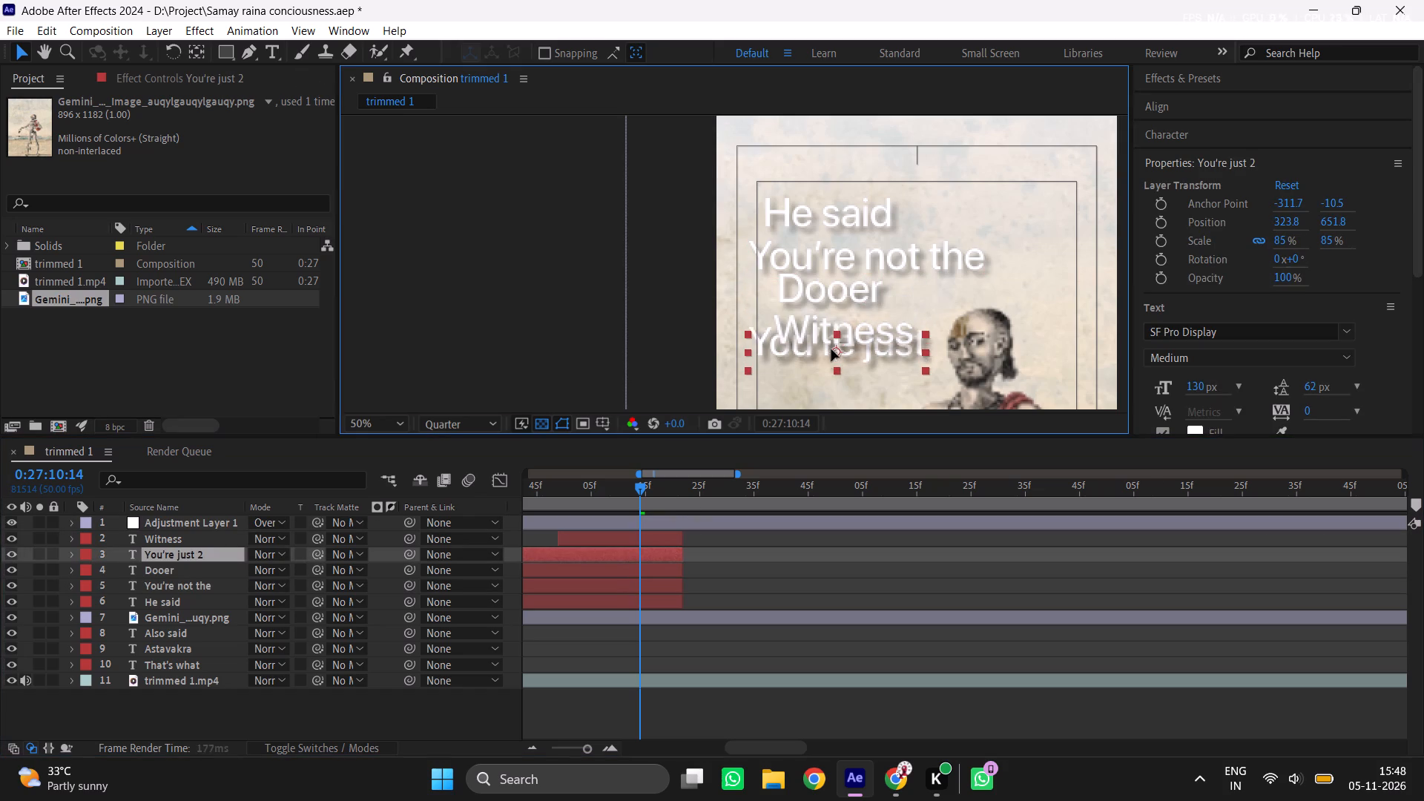
left_click_drag(831, 349, 829, 340)
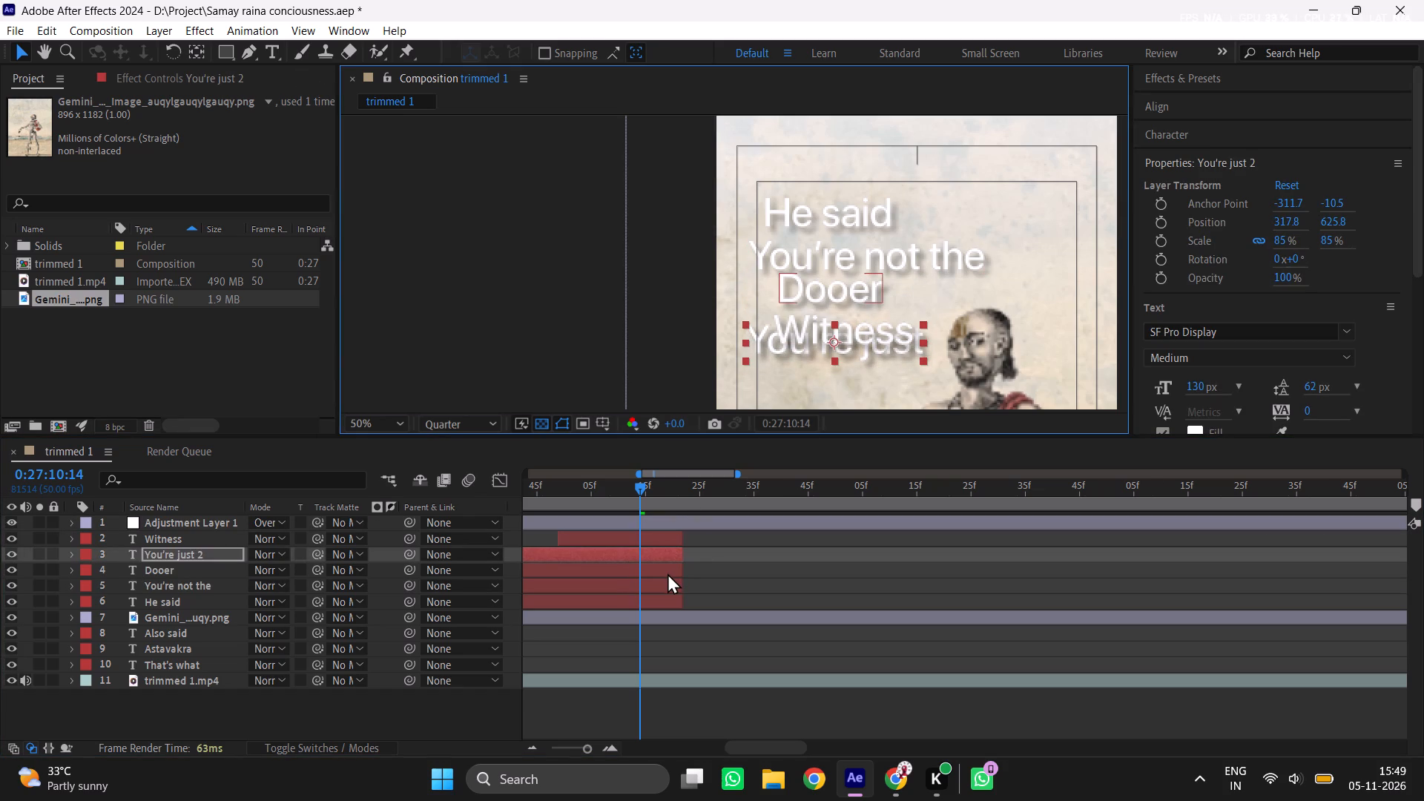
Move the Witness subtitle down directly below You're just, at about 314, 721.
left_click(660, 540)
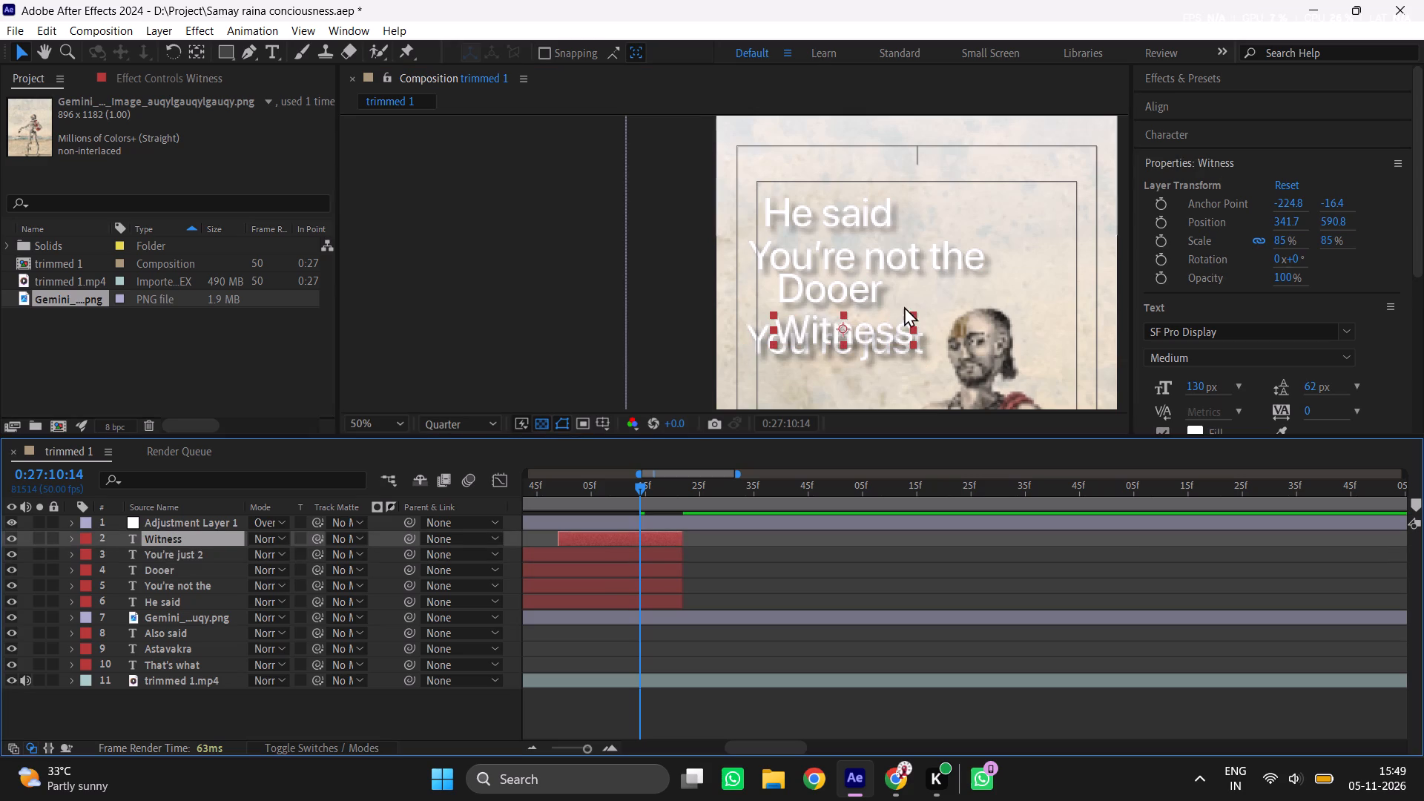
left_click_drag(841, 331, 831, 379)
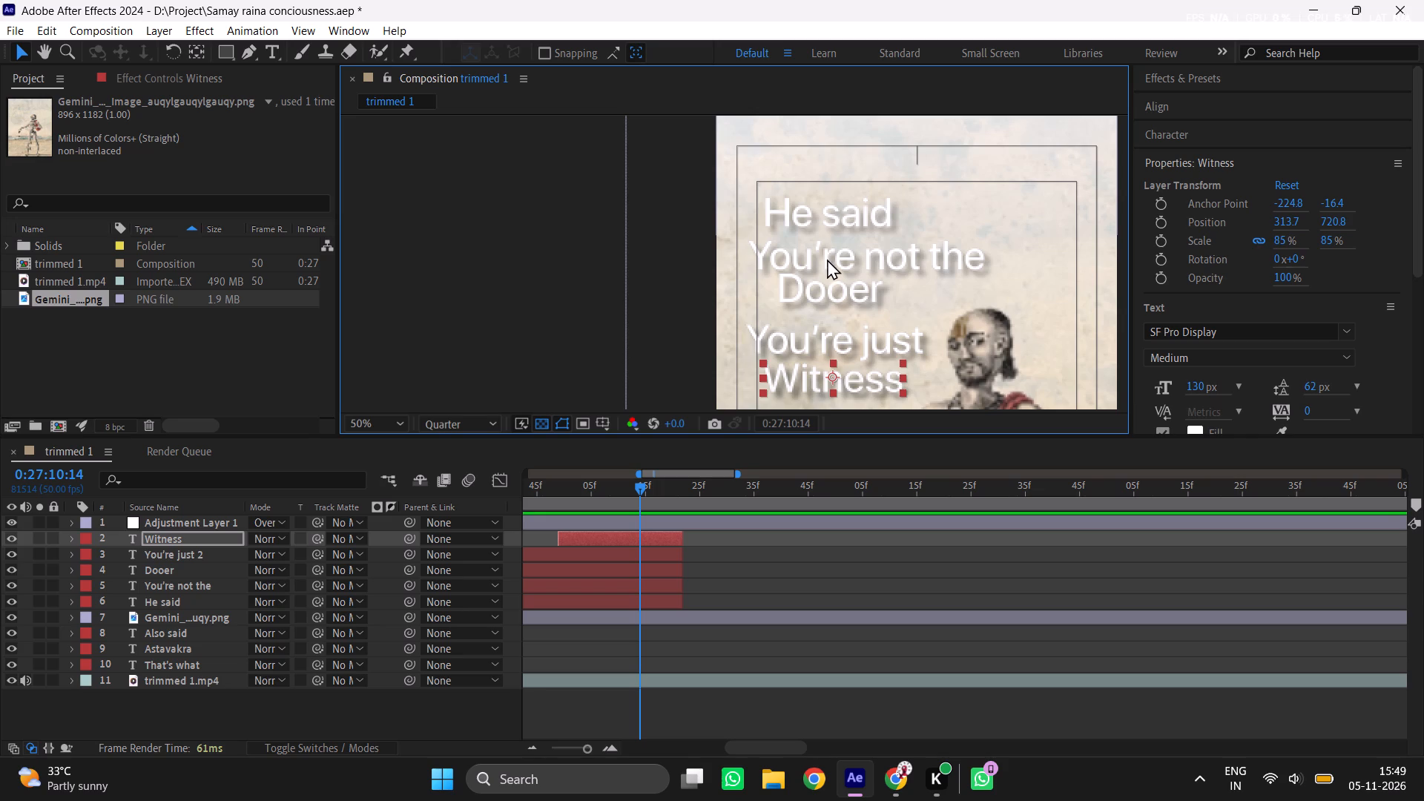
left_click(726, 582)
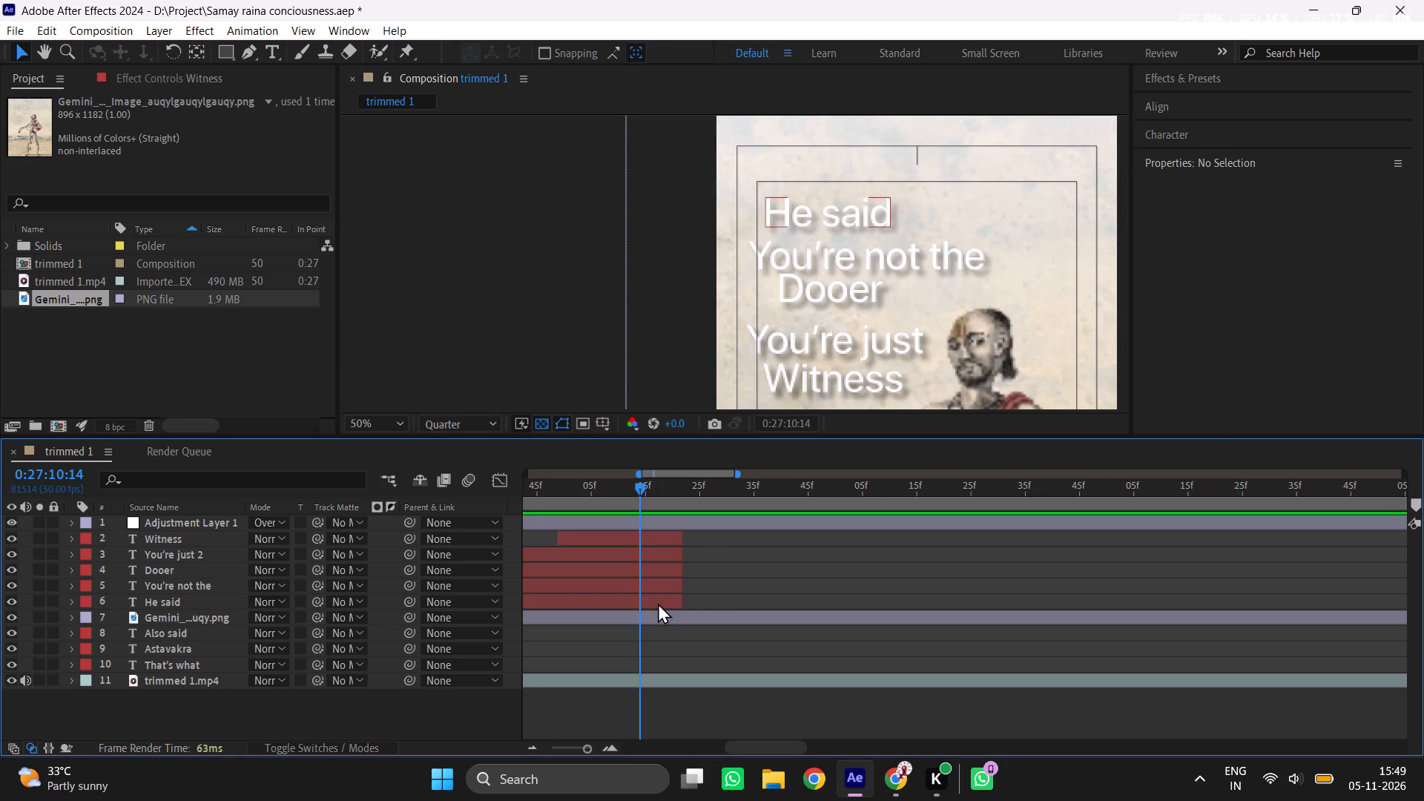
Set the scale of the He said, You're not the, Dooer, You're just 2 and Witness layers to 75%.
left_click(658, 603)
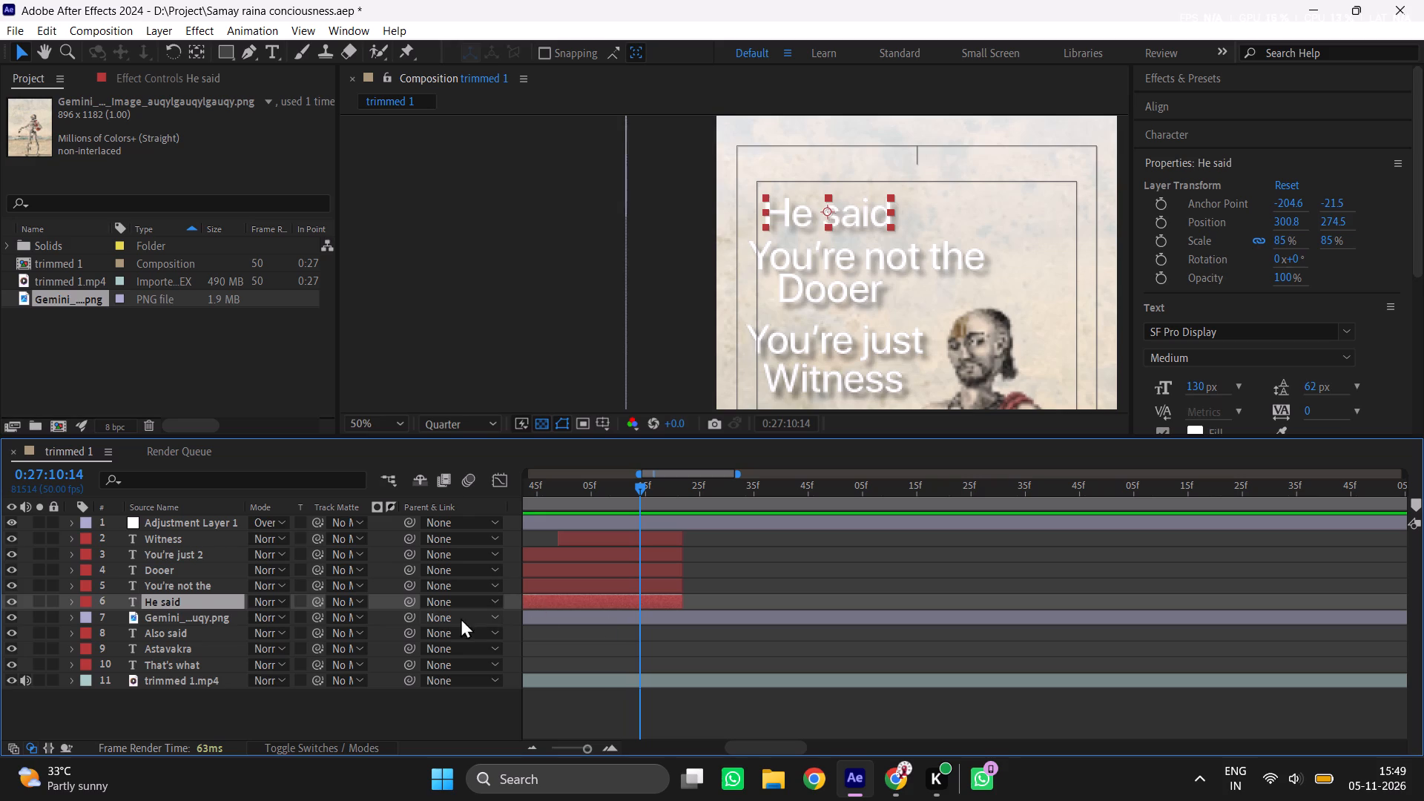
left_click(626, 540, "shift")
key("s")
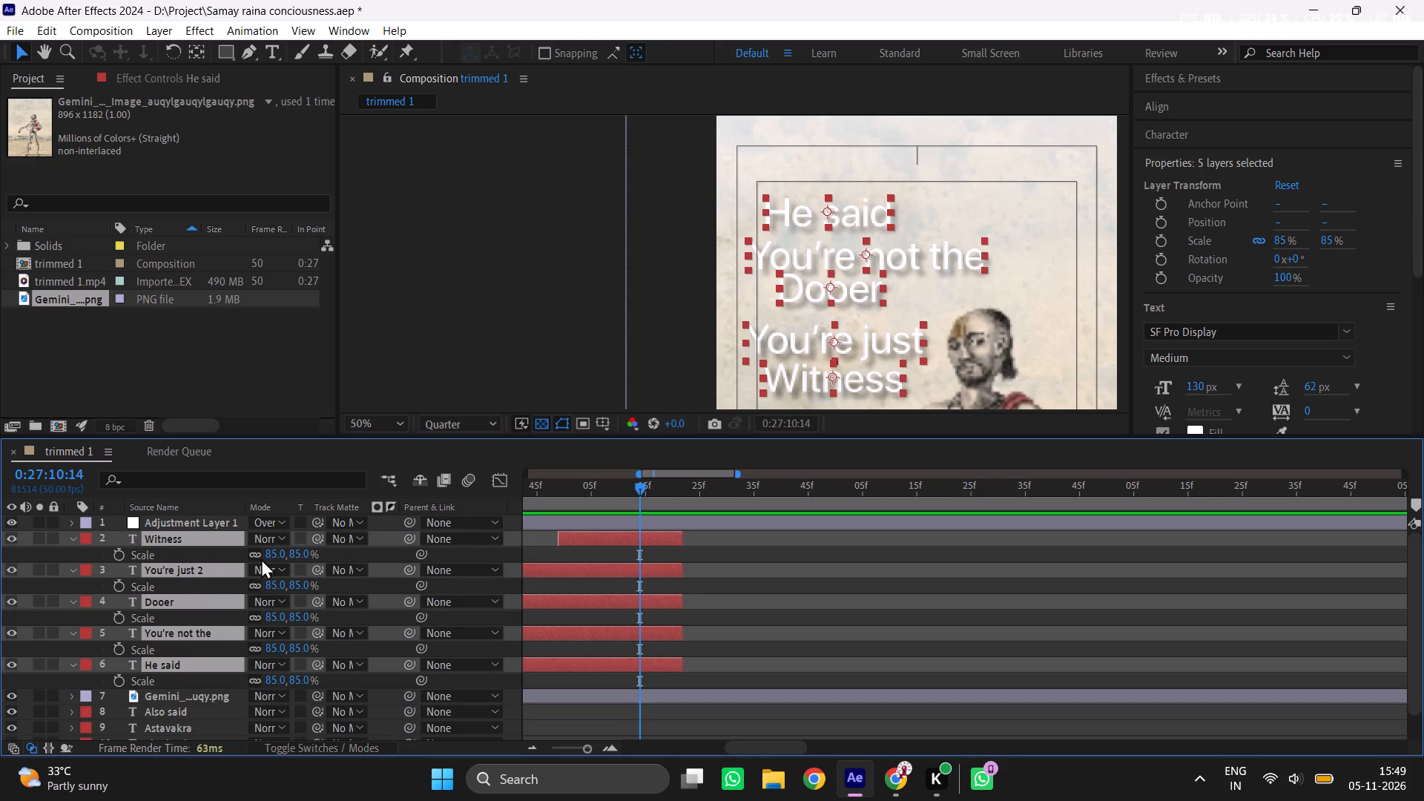
left_click(260, 558)
left_click(262, 553)
left_click(254, 558)
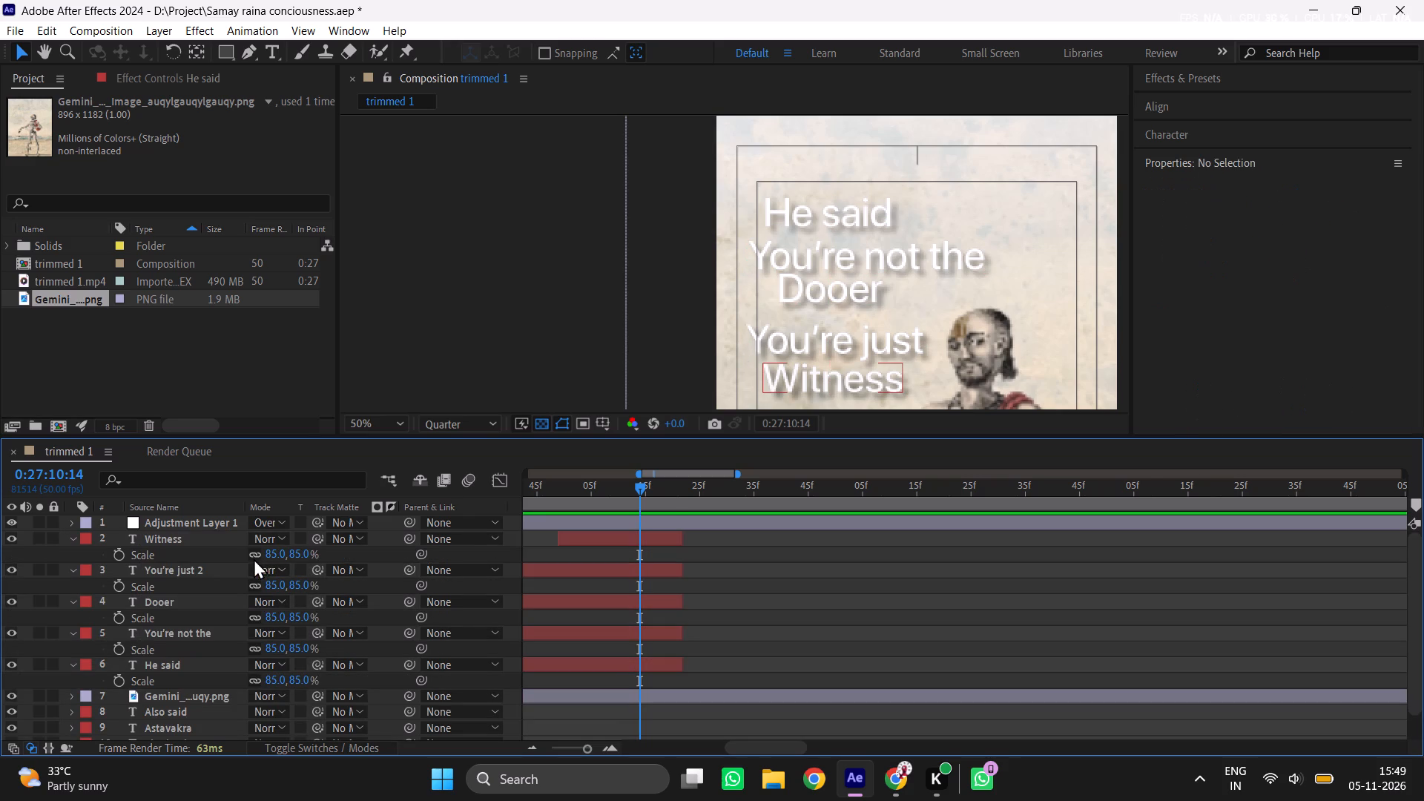
left_click(627, 666)
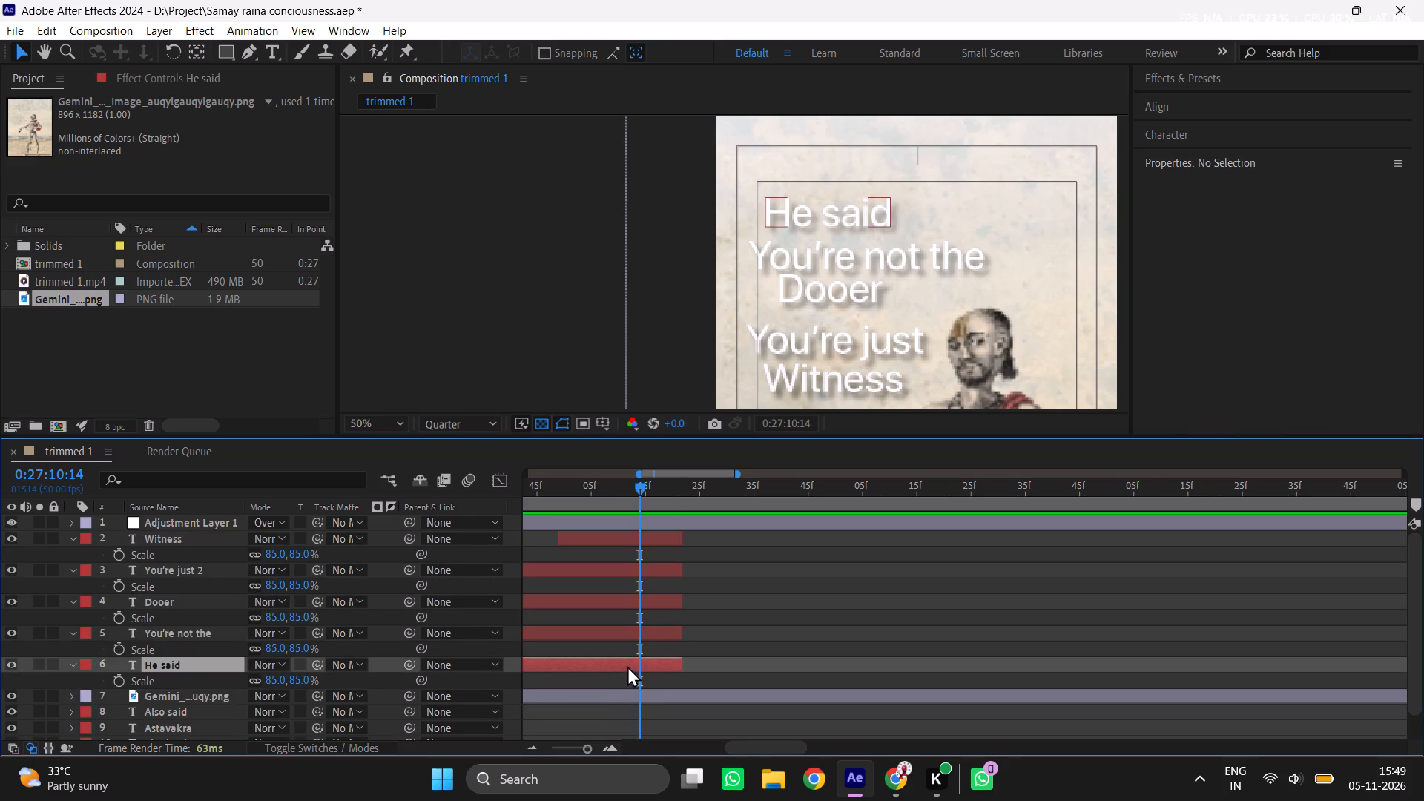
left_click(639, 534, "shift")
left_click(283, 556)
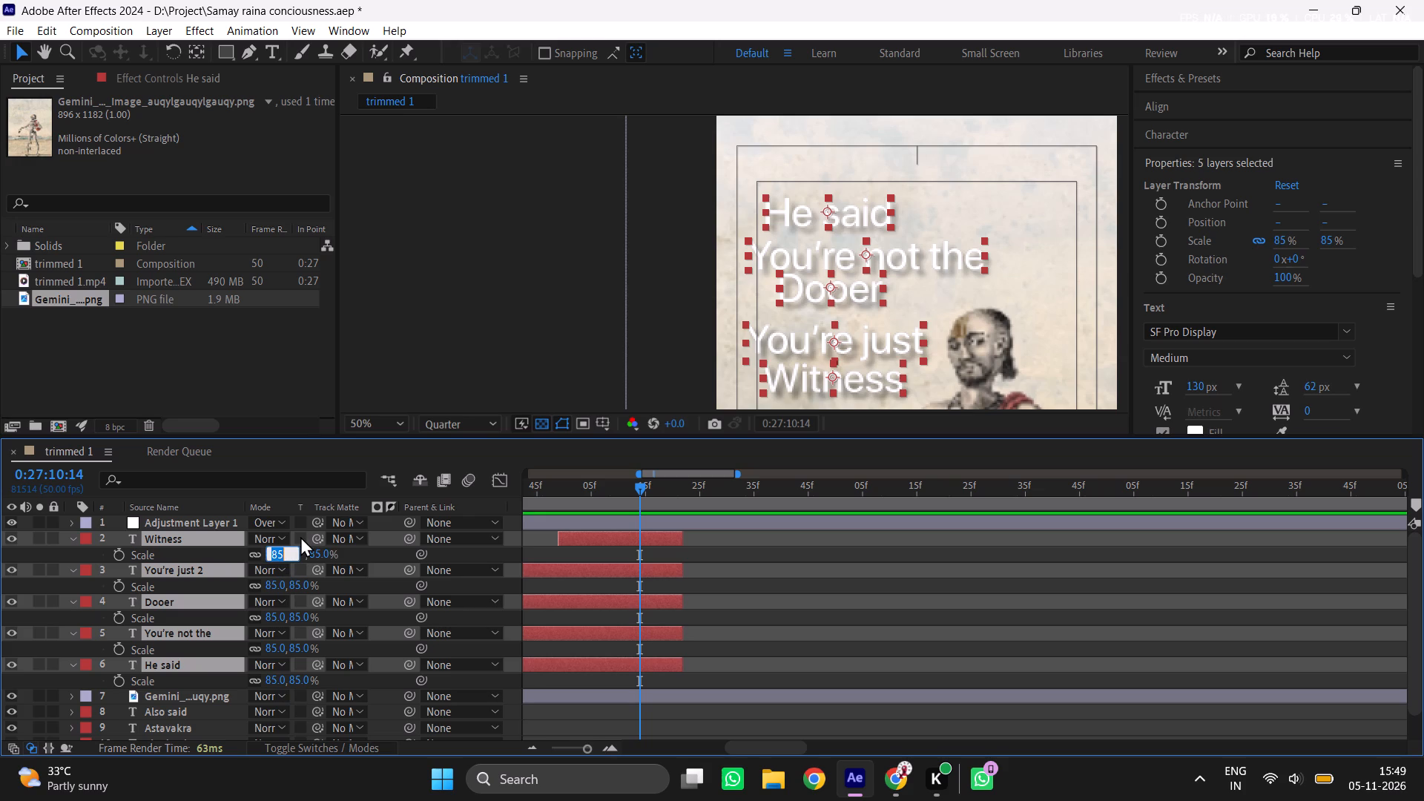
type("75")
key("Return")
left_click(840, 537)
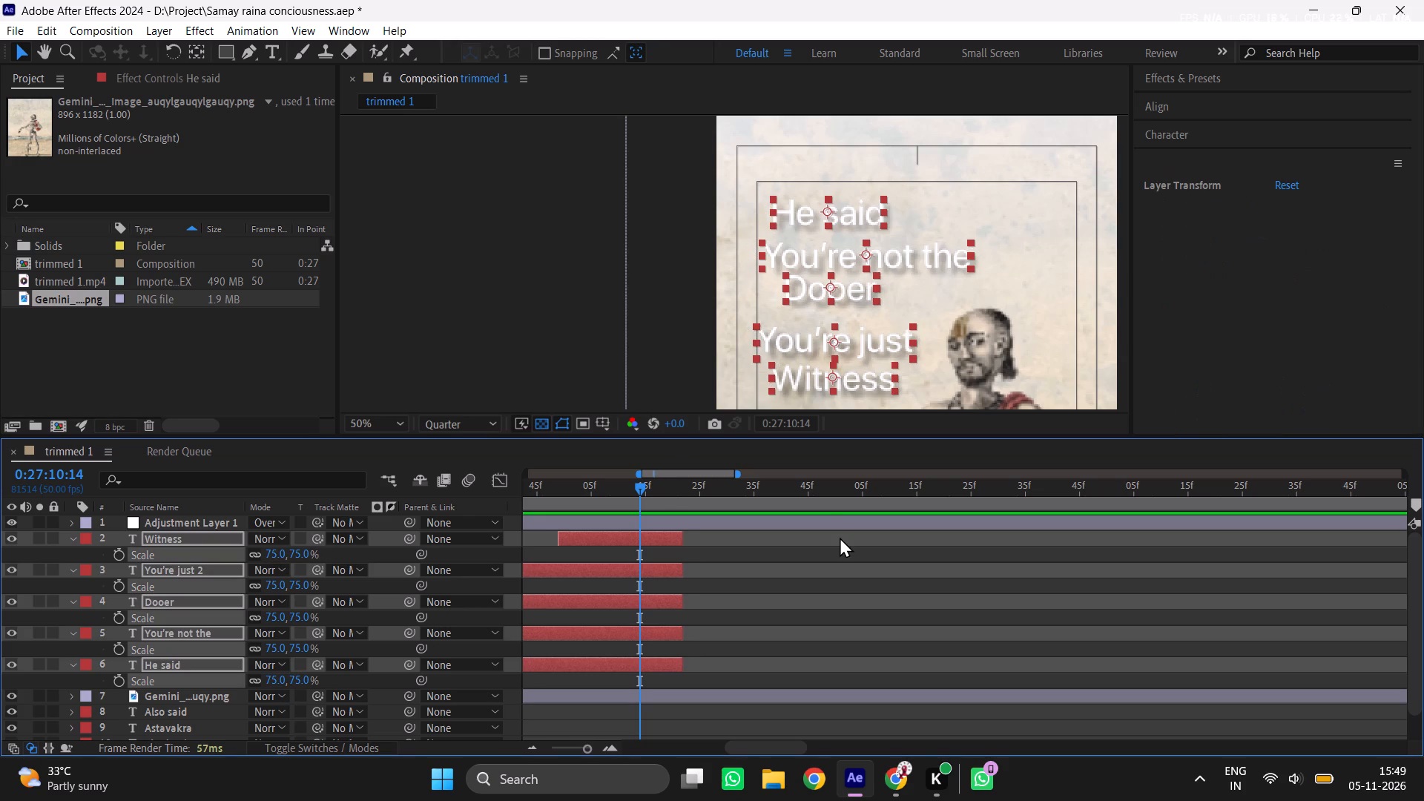
Move the He said subtitle slightly left and down, to about 289, 277.
left_click(799, 229)
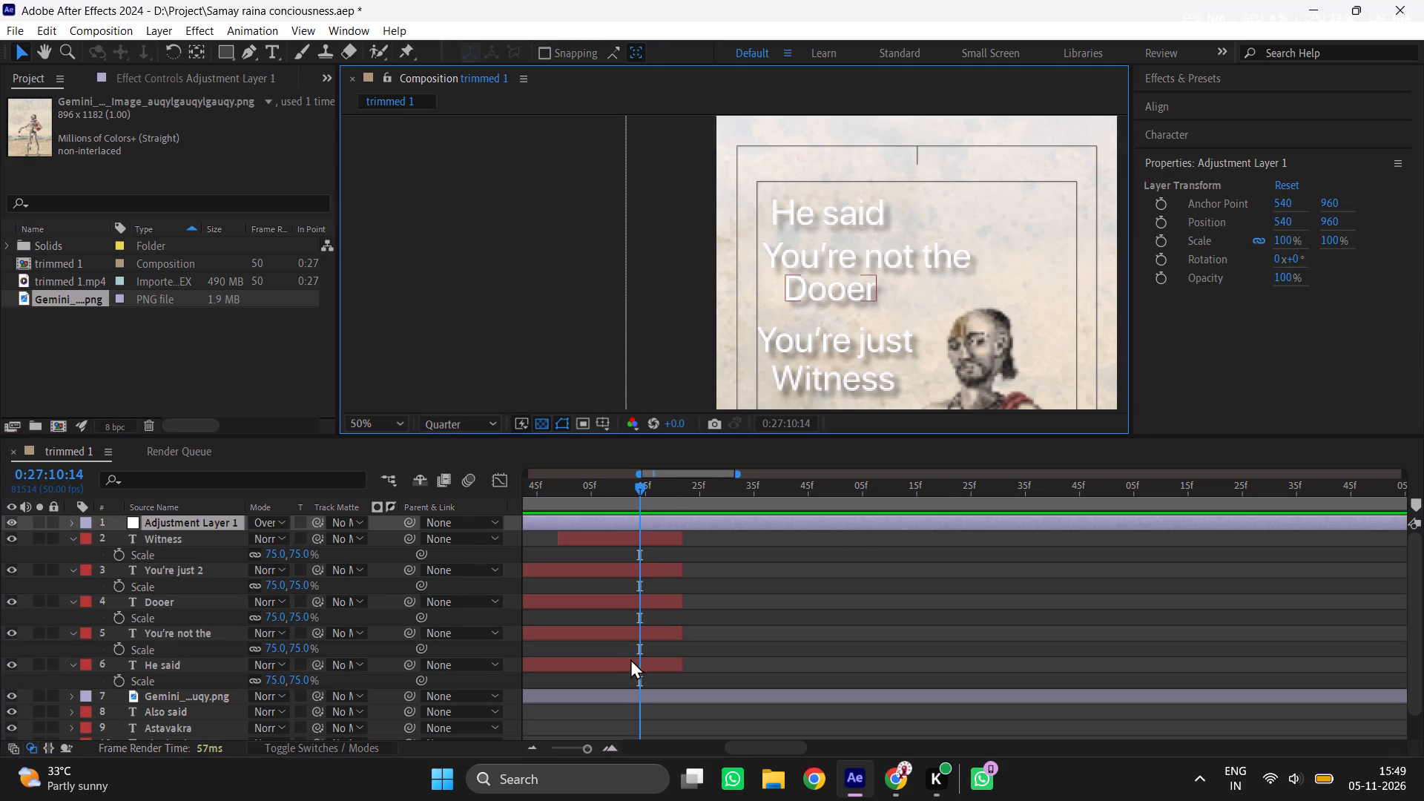
left_click(635, 666)
left_click(825, 216)
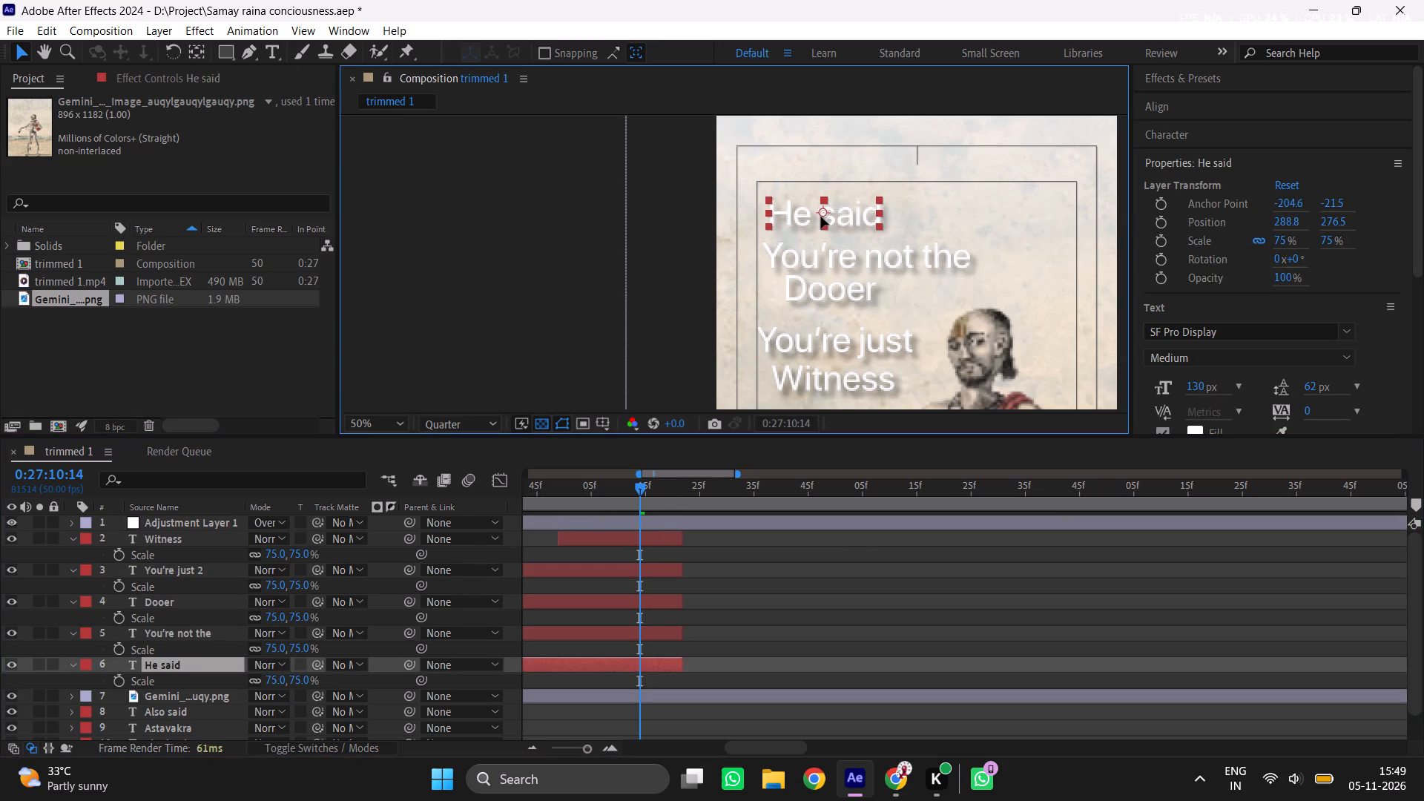
Move the You're not the subtitle slightly up and left beneath He said, to about 395, 383.
left_click(815, 262)
left_click(628, 642)
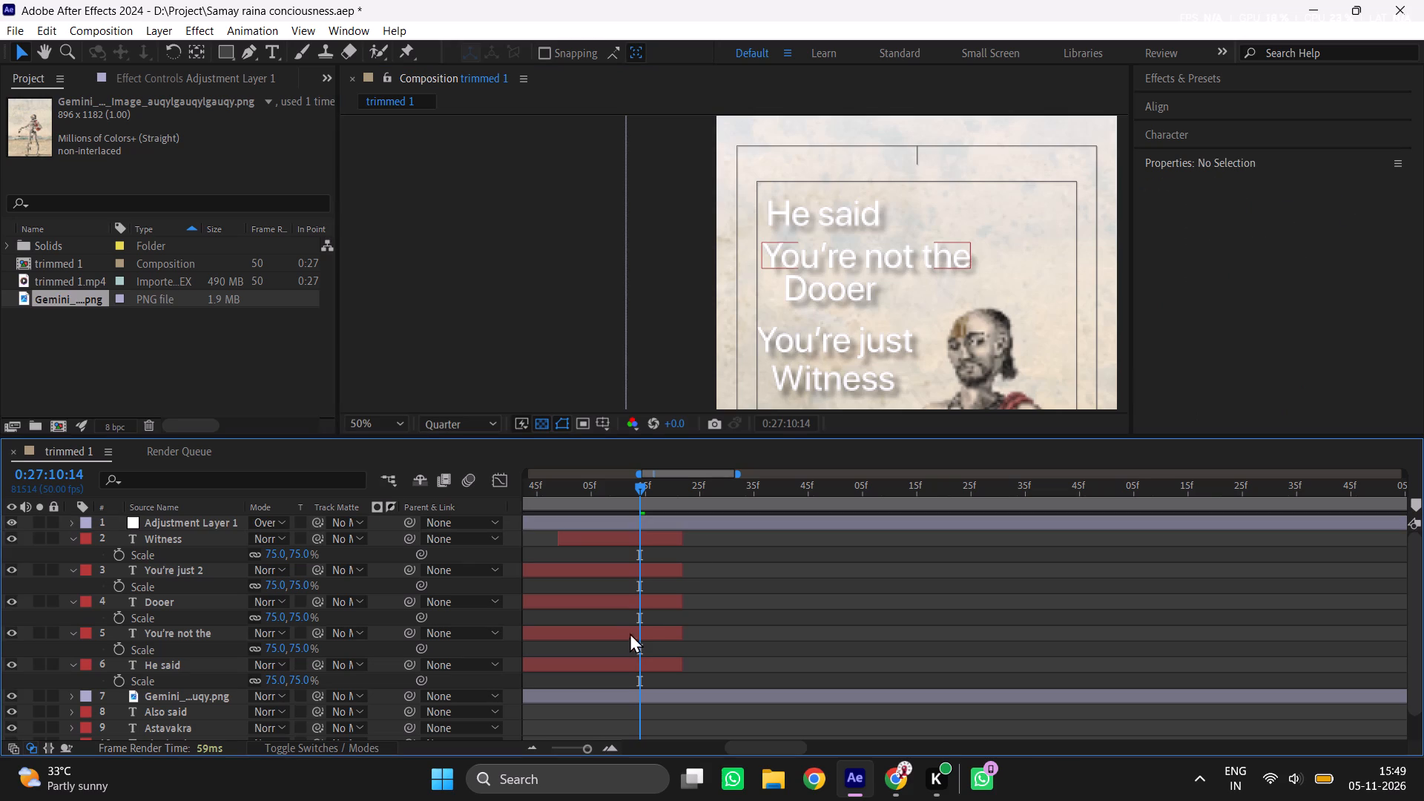
left_click(643, 630)
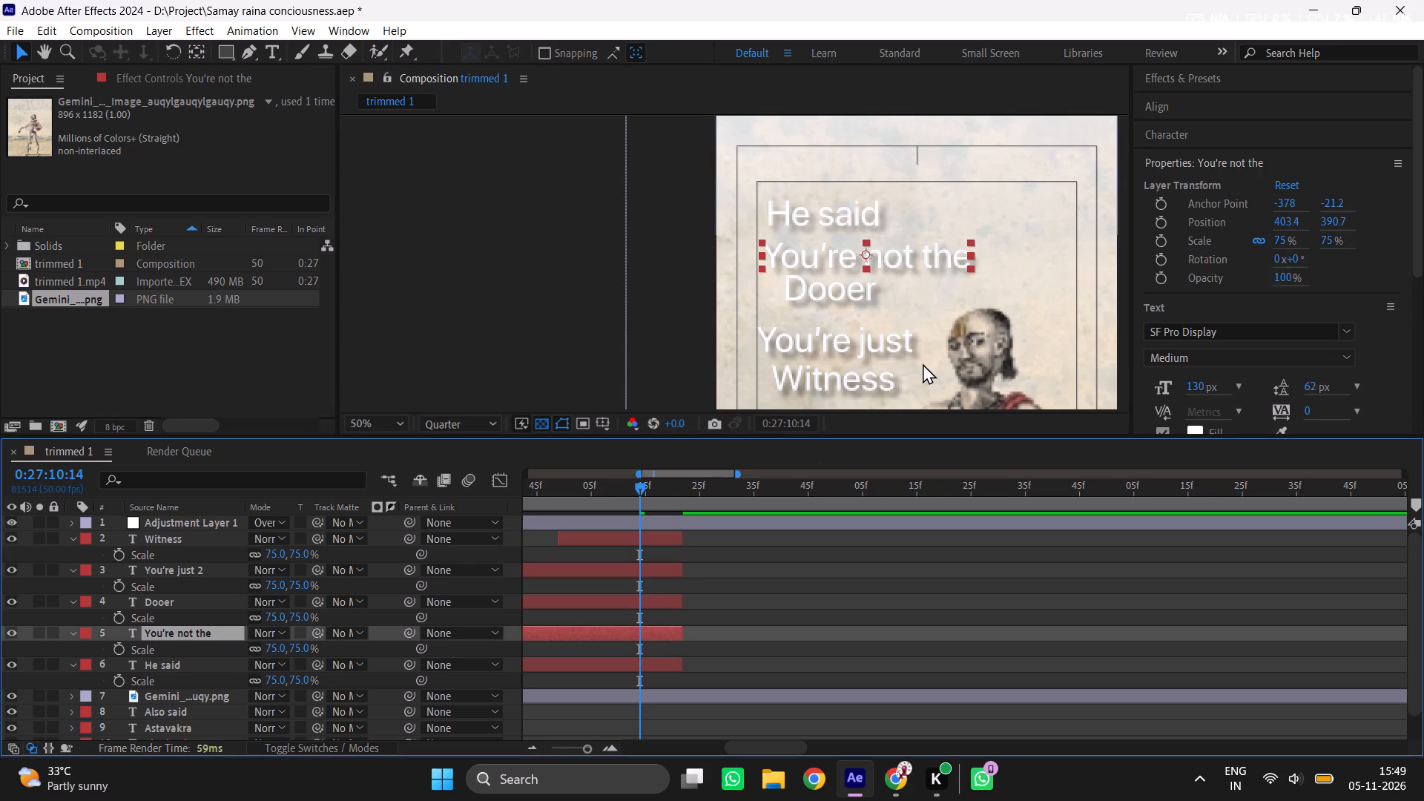
scroll(986, 321, "up", 1)
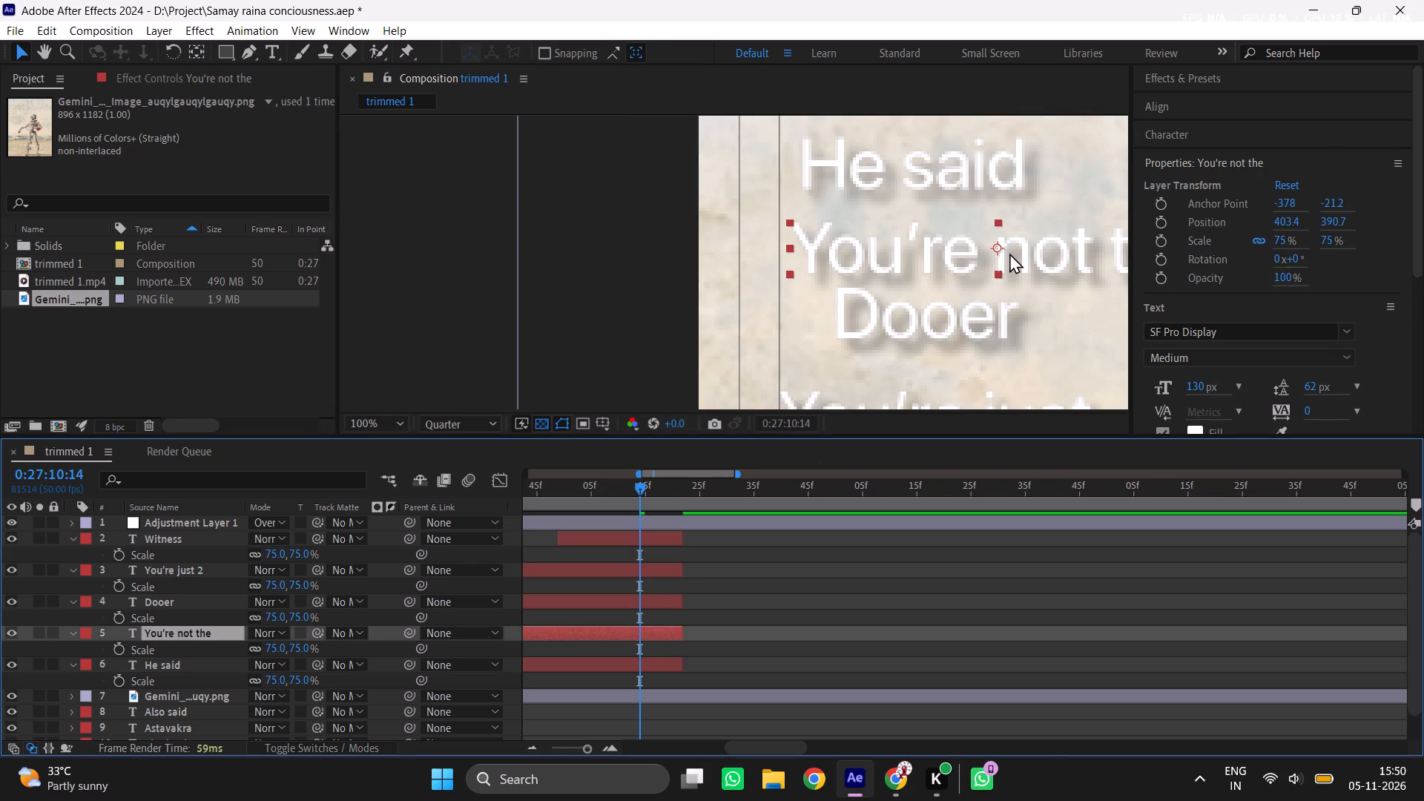
left_click(998, 248)
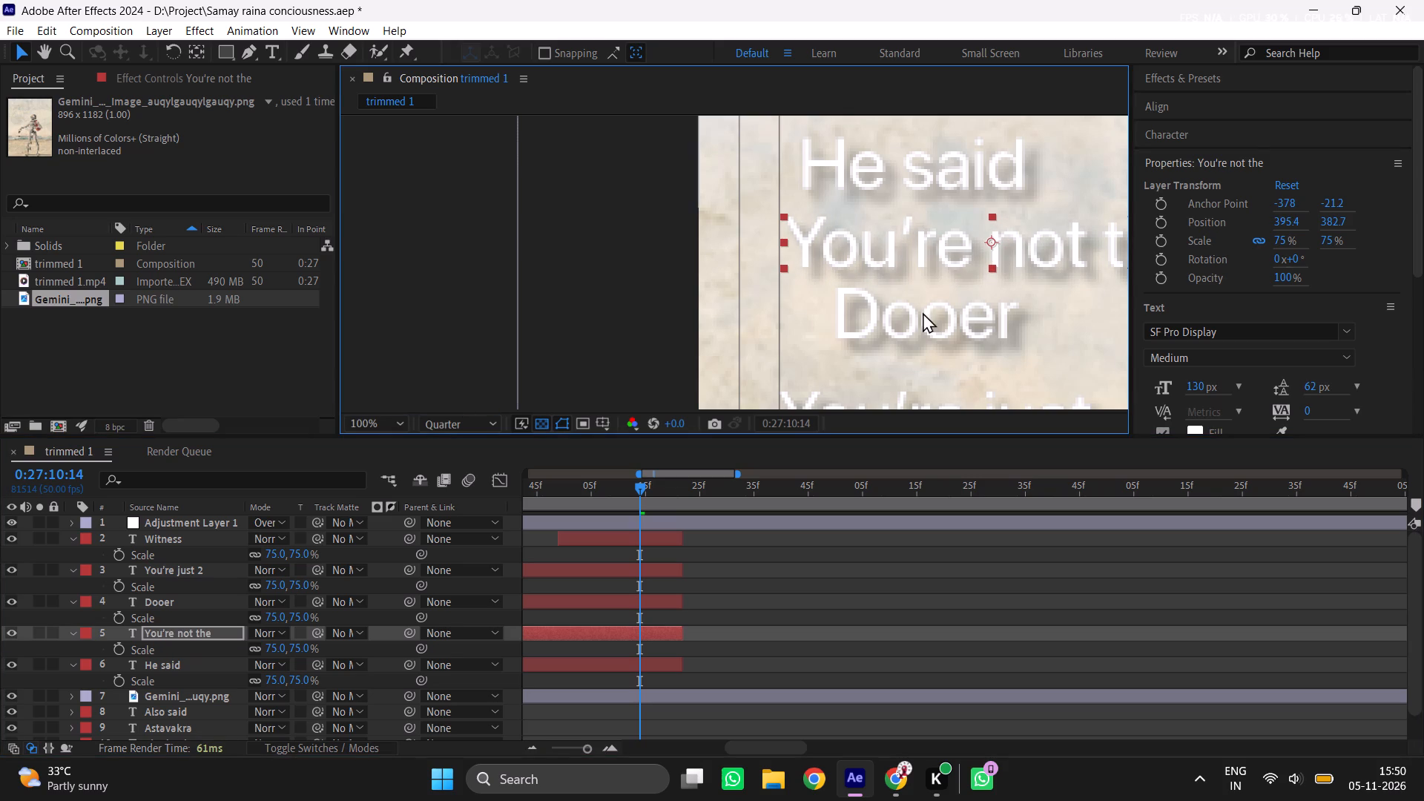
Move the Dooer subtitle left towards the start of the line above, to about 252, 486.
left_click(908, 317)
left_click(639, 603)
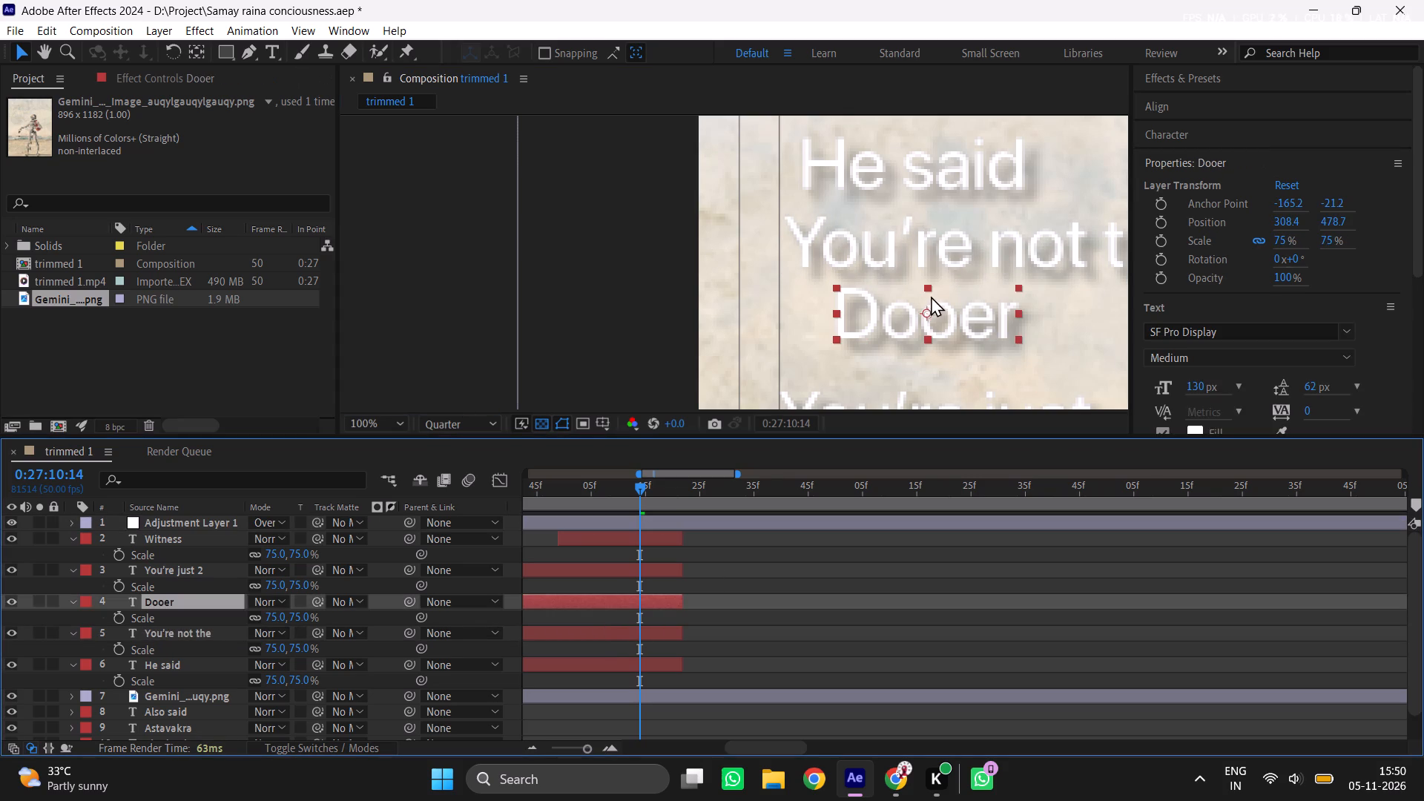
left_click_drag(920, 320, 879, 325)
Move the You're just 2 subtitle slightly right to line up with Dooer, at about 335, 625.
middle_click_drag(866, 365, 869, 295)
scroll(860, 344, "up", 1)
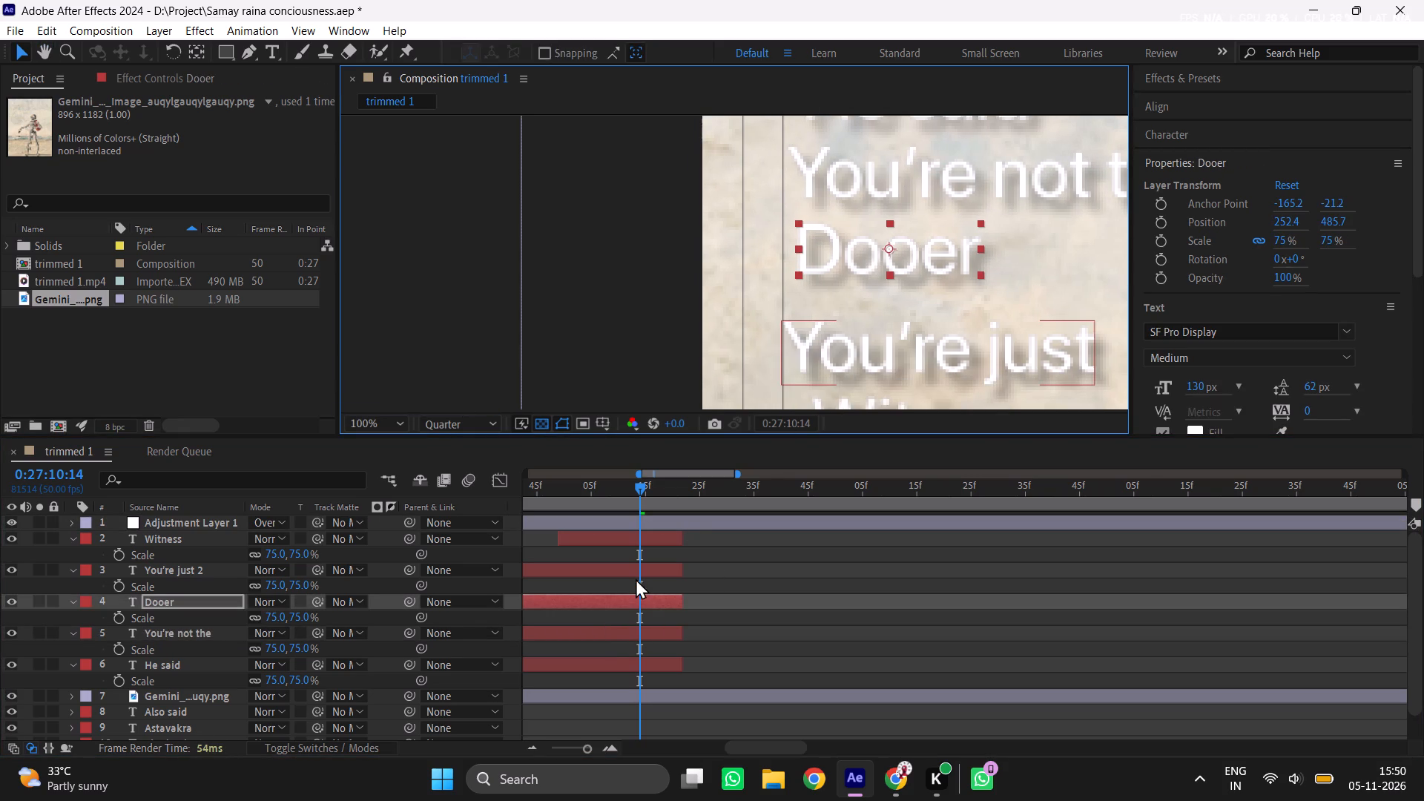
left_click(638, 569)
left_click_drag(937, 351, 950, 350)
Move the Witness subtitle slightly left and down beneath You're just, to about 304, 727.
middle_click_drag(894, 350, 894, 288)
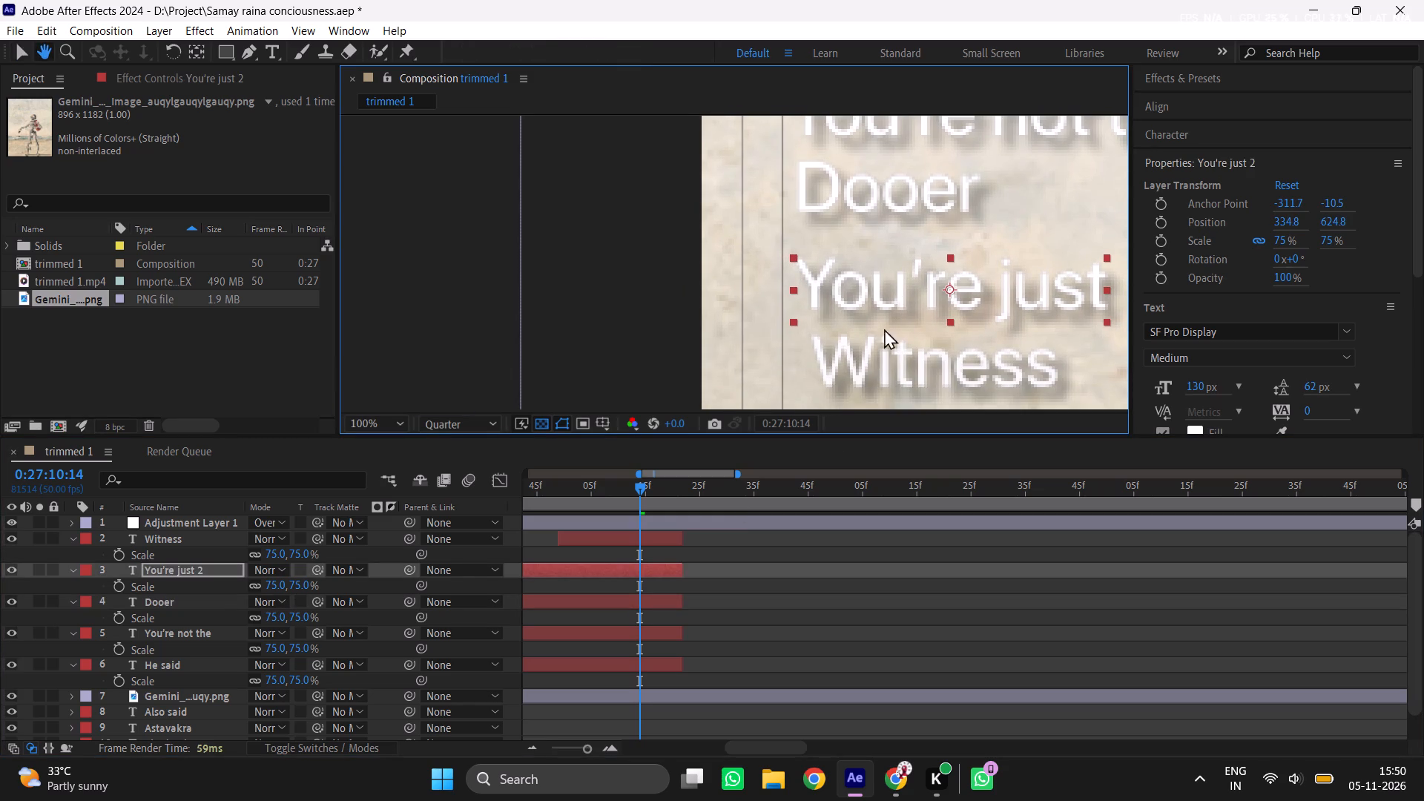
left_click(636, 536)
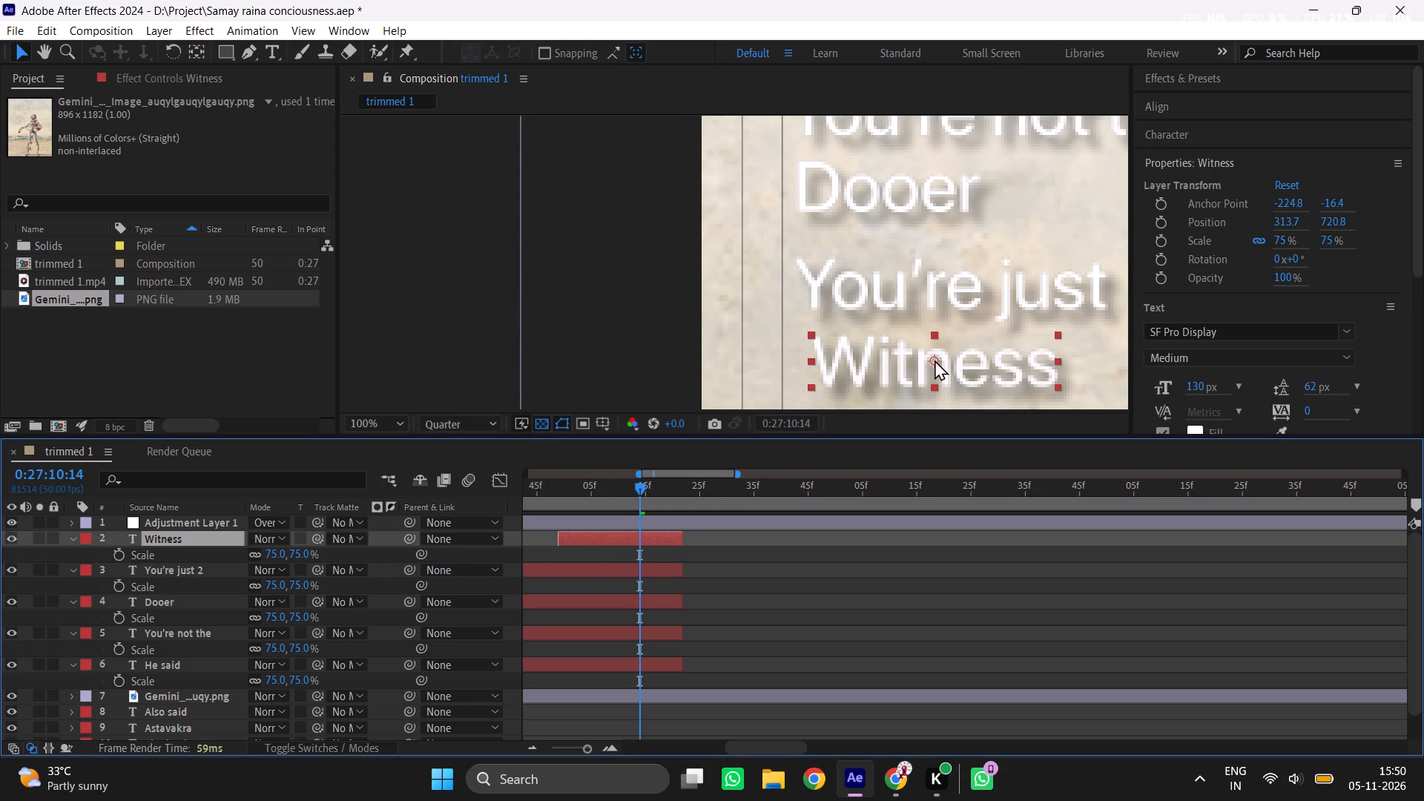
left_click_drag(934, 360, 927, 364)
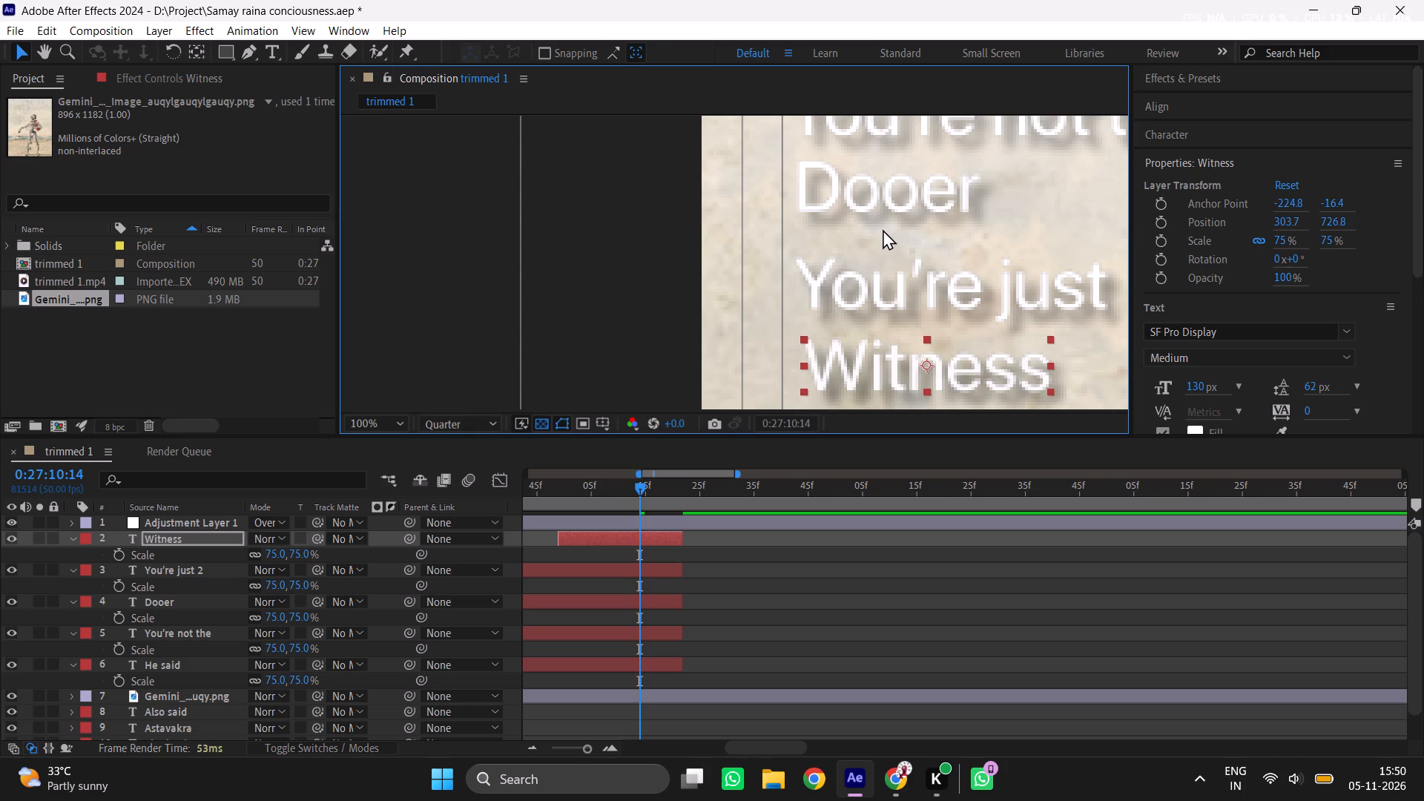
Move the Dooer subtitle down and right for more even line spacing, to about 263, 503.
scroll(885, 230, "down", 1)
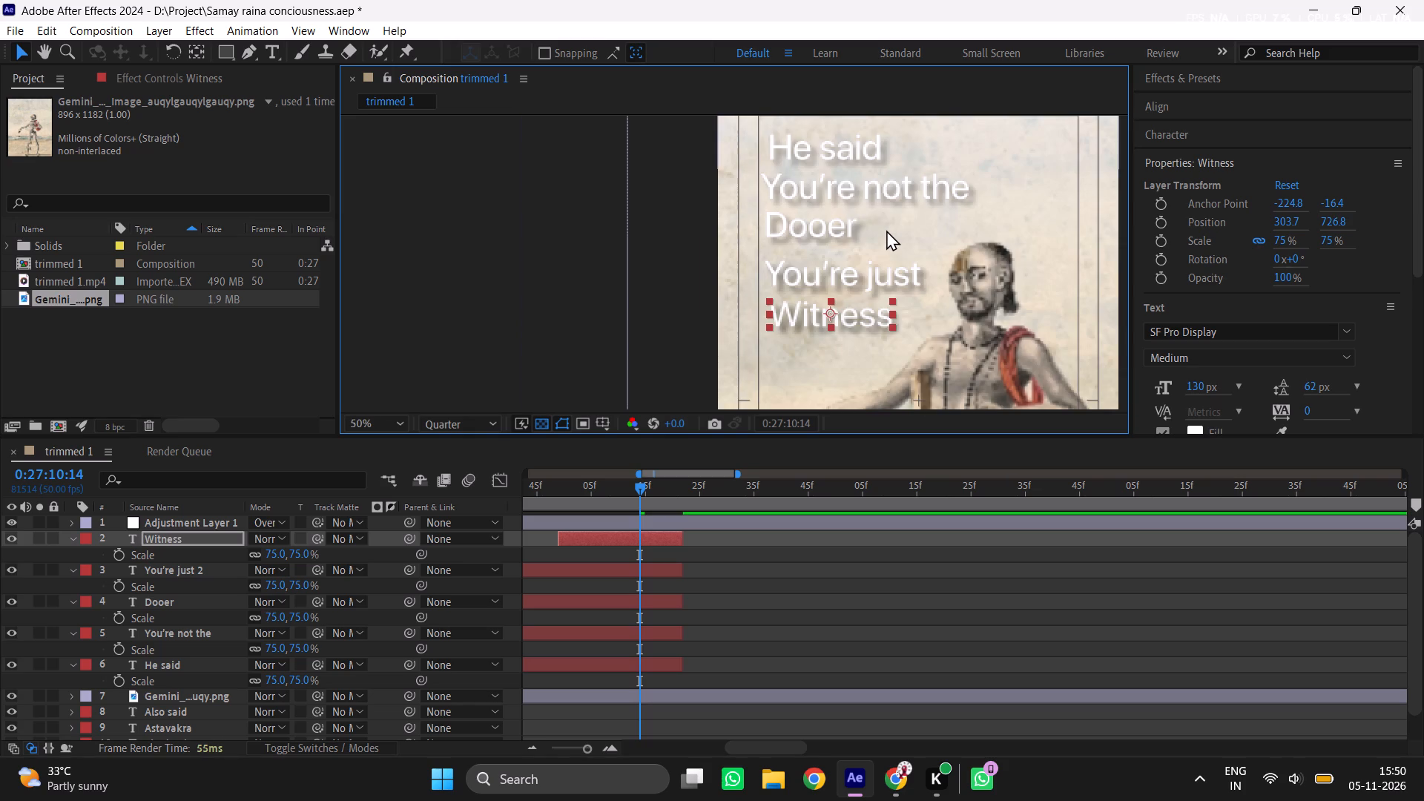
scroll(886, 230, "up", 1)
middle_click_drag(886, 230, 777, 332)
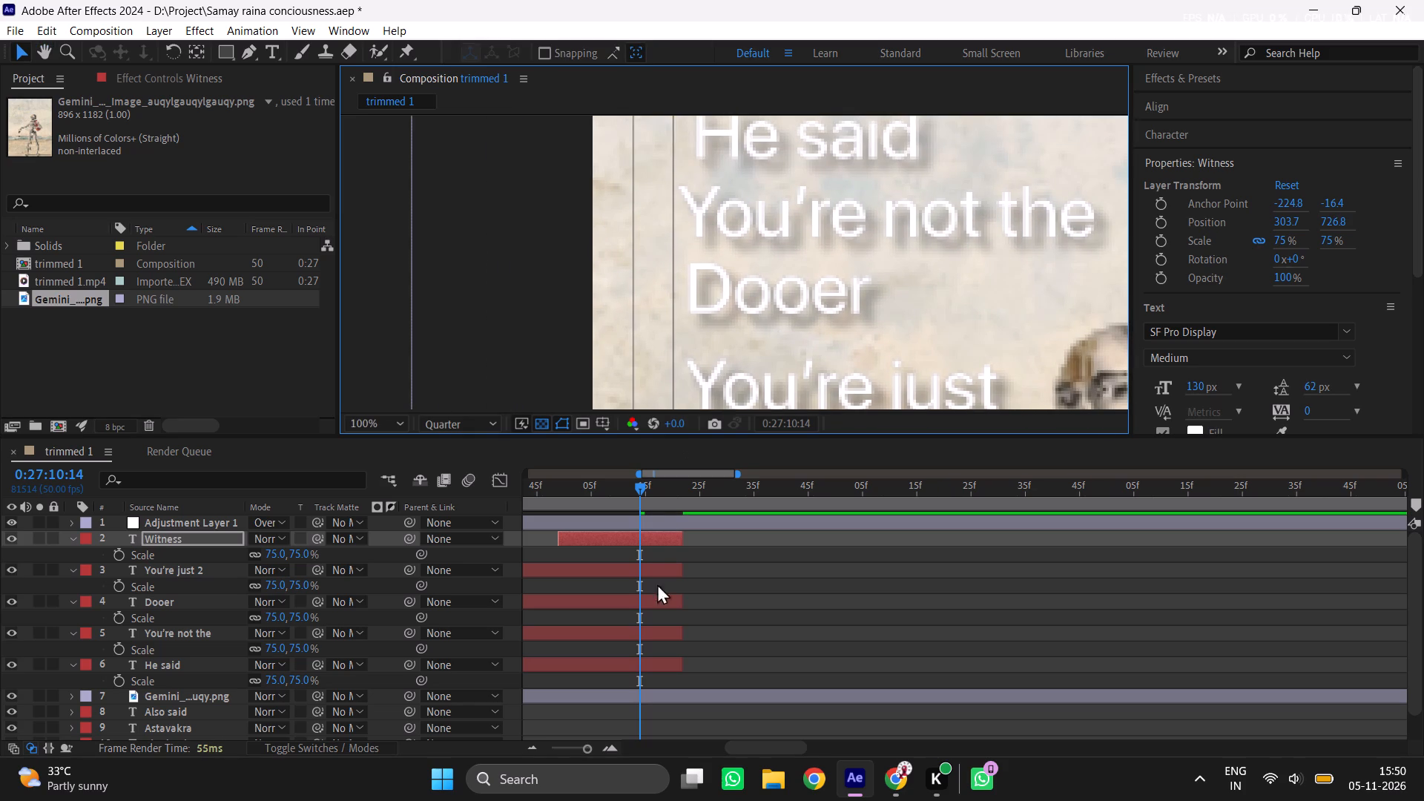
left_click(671, 662)
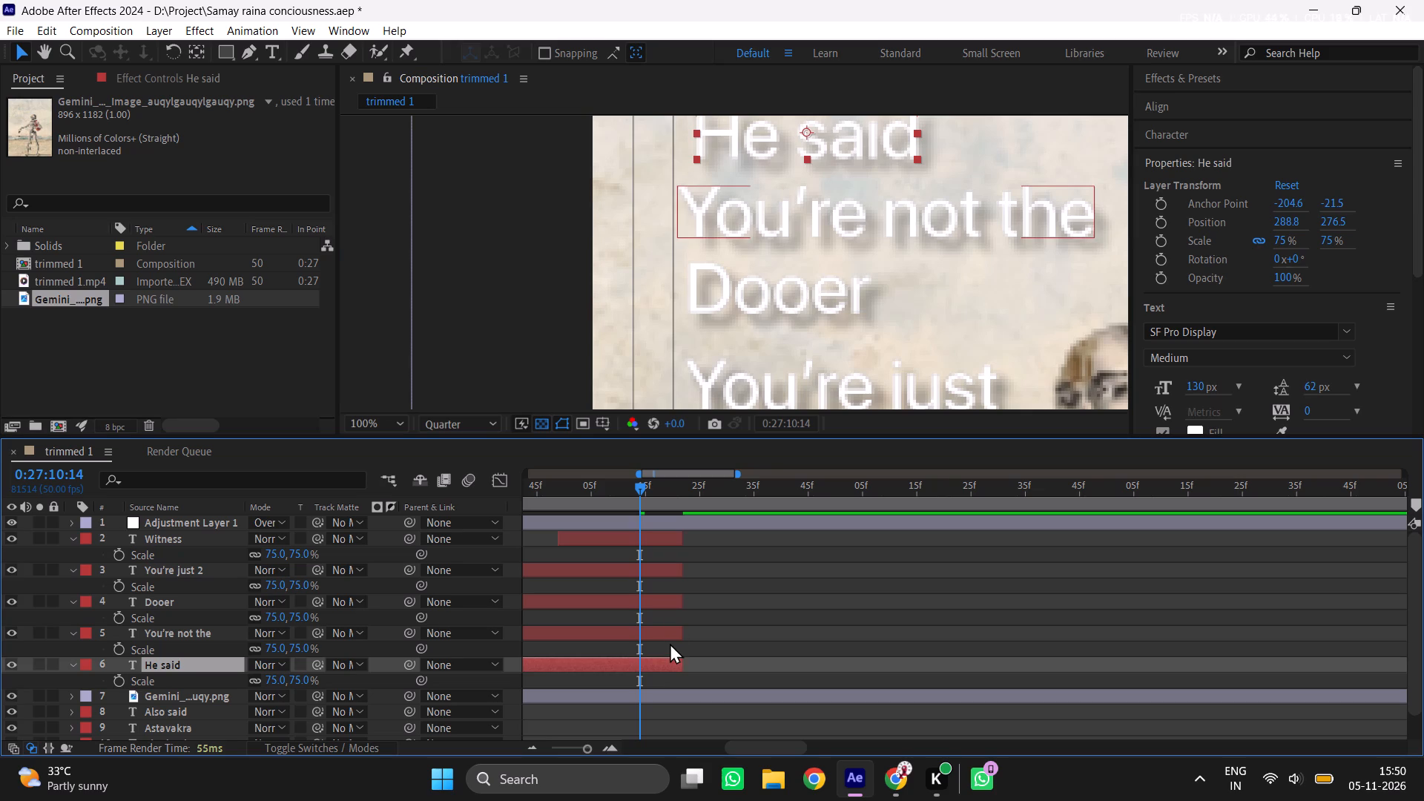
left_click(667, 639)
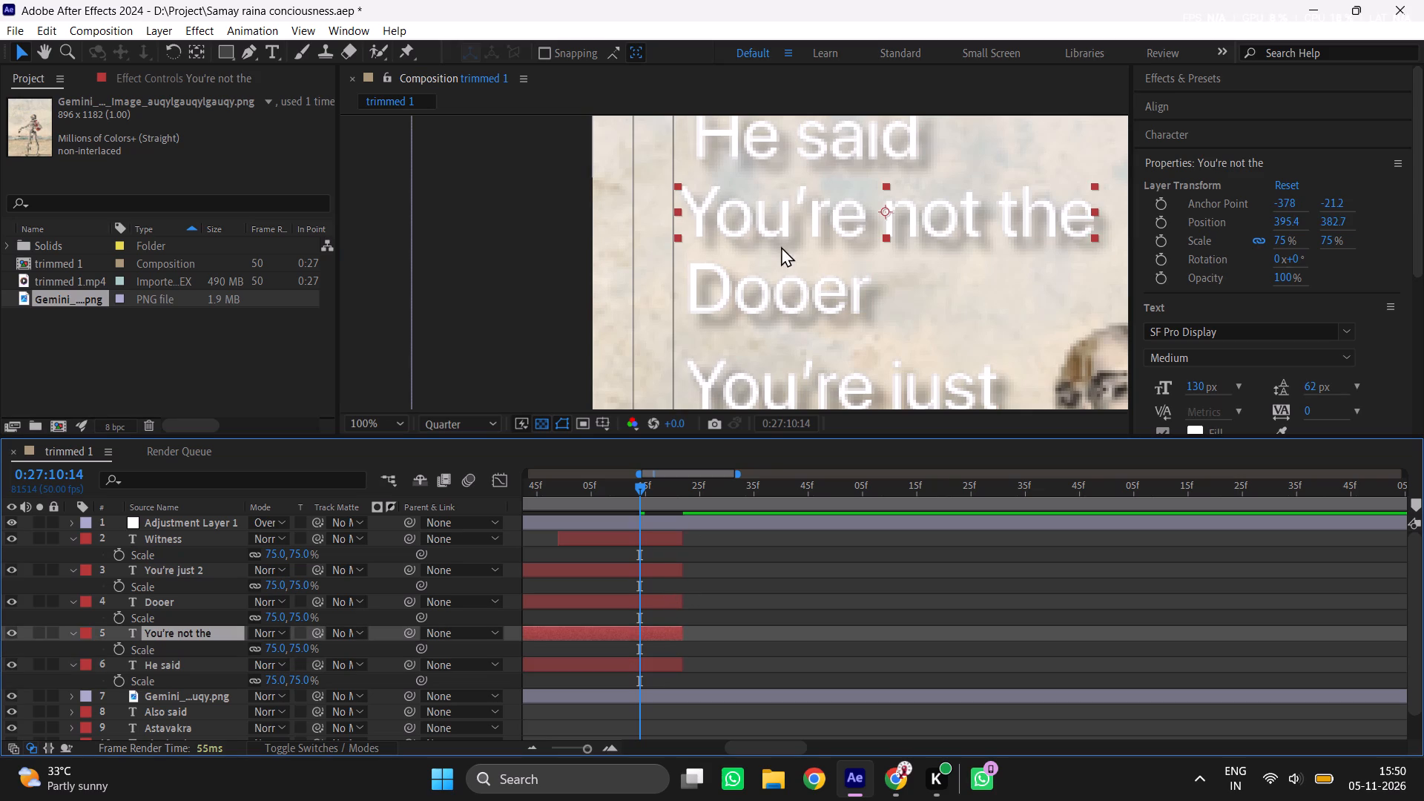
left_click(781, 313)
left_click(659, 598)
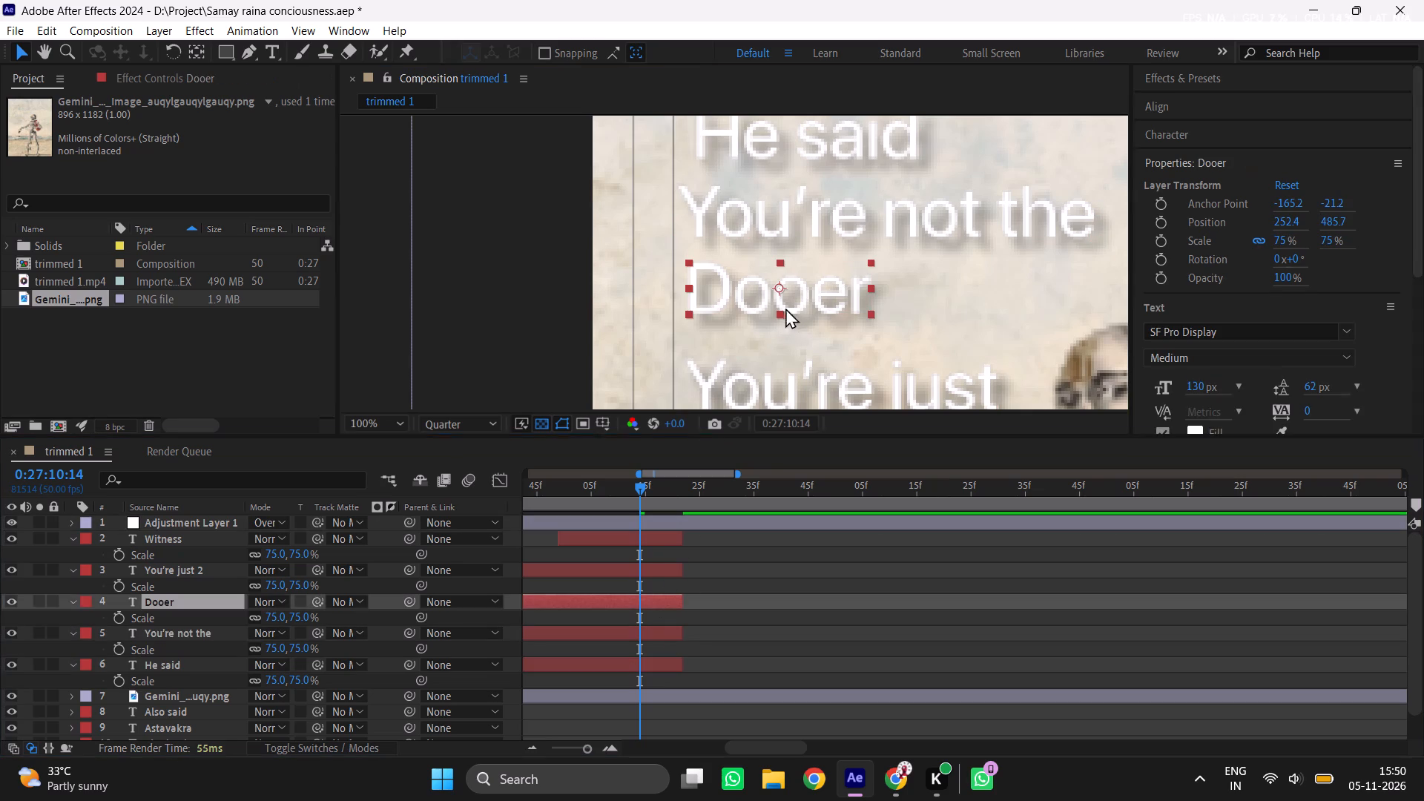
left_click_drag(761, 283, 769, 296)
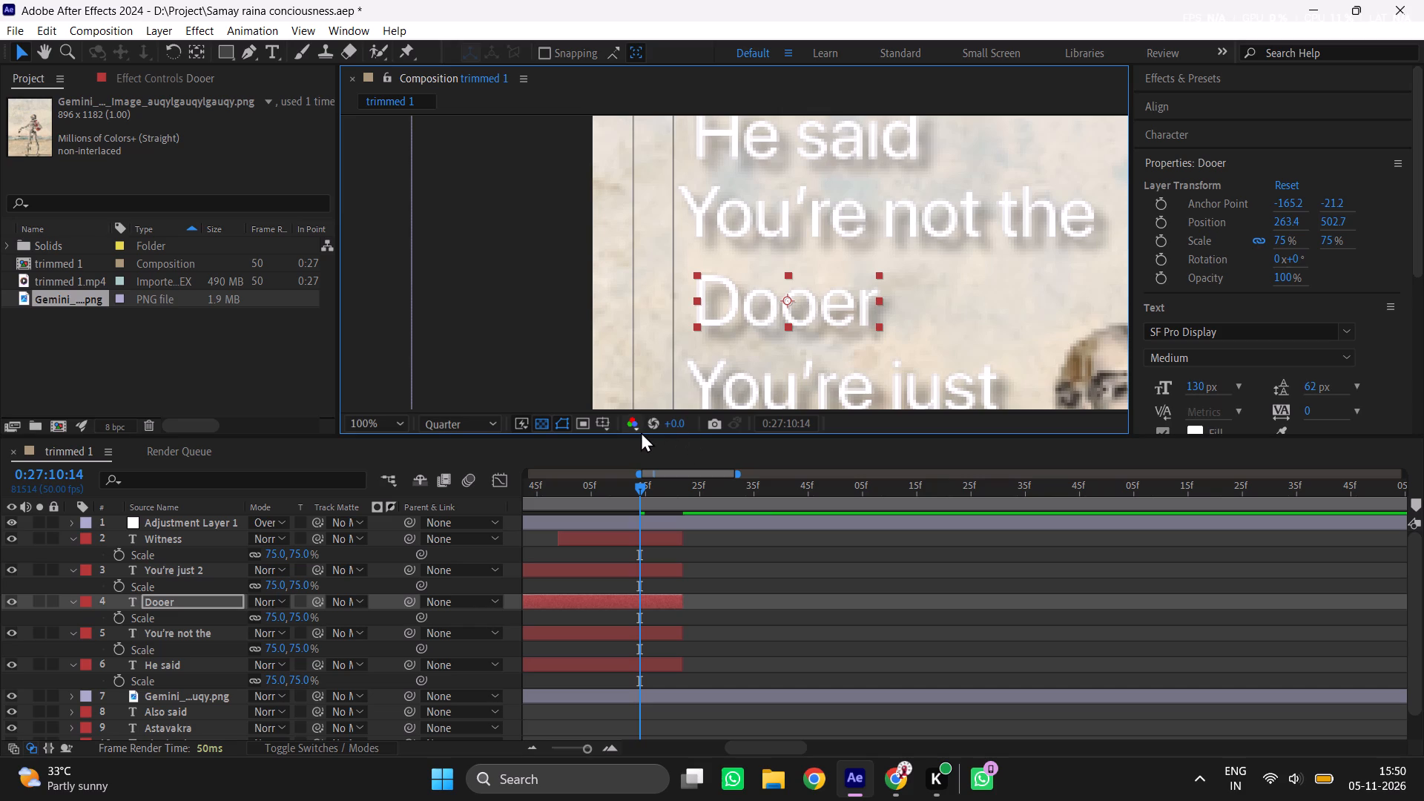
Show the rulers and place a vertical guide just before the Dooer text's left edge, at about 125 px.
left_click(609, 425)
left_click(633, 521)
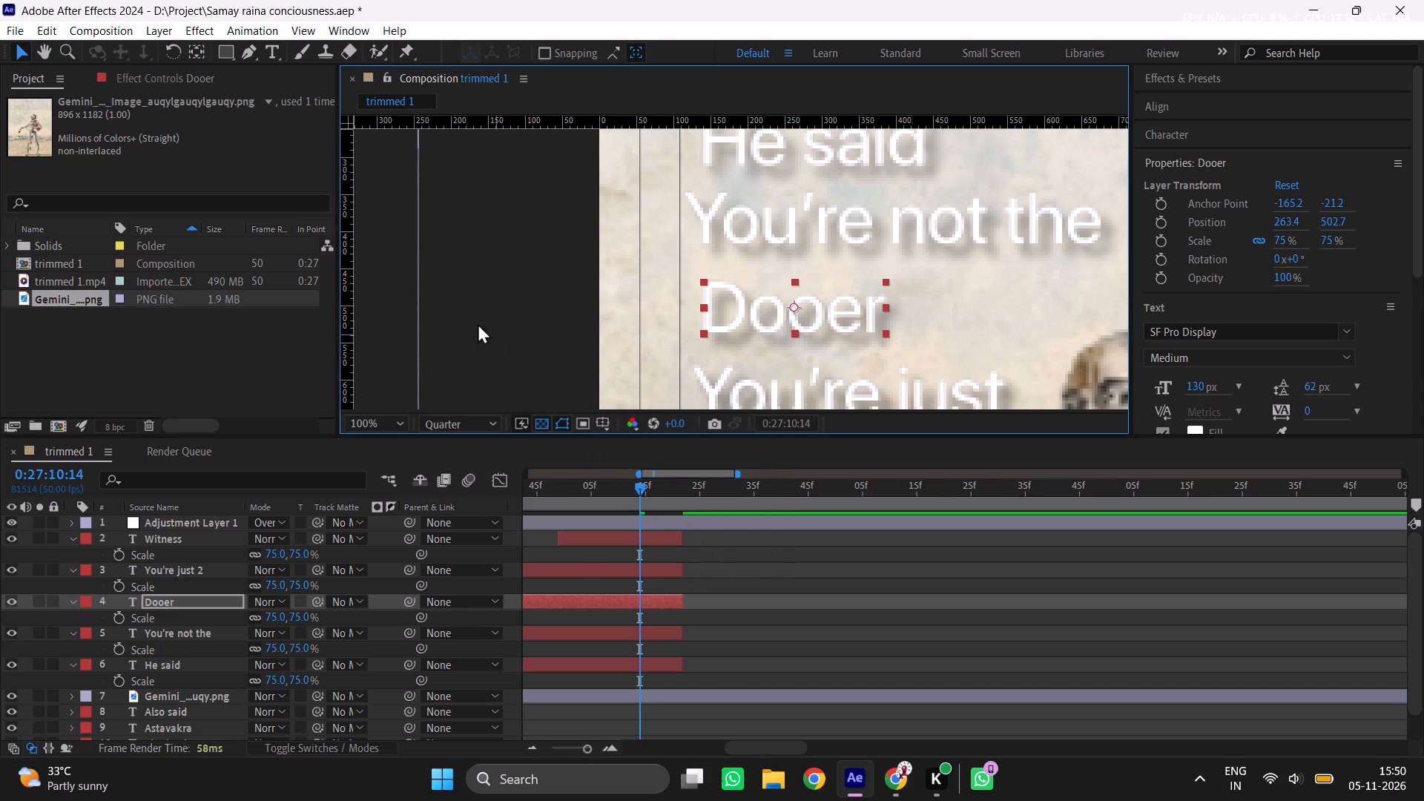
left_click_drag(351, 308, 697, 331)
left_click_drag(697, 331, 694, 338)
Hide the Gemini image layer behind the subtitles.
scroll(602, 300, "down", 1)
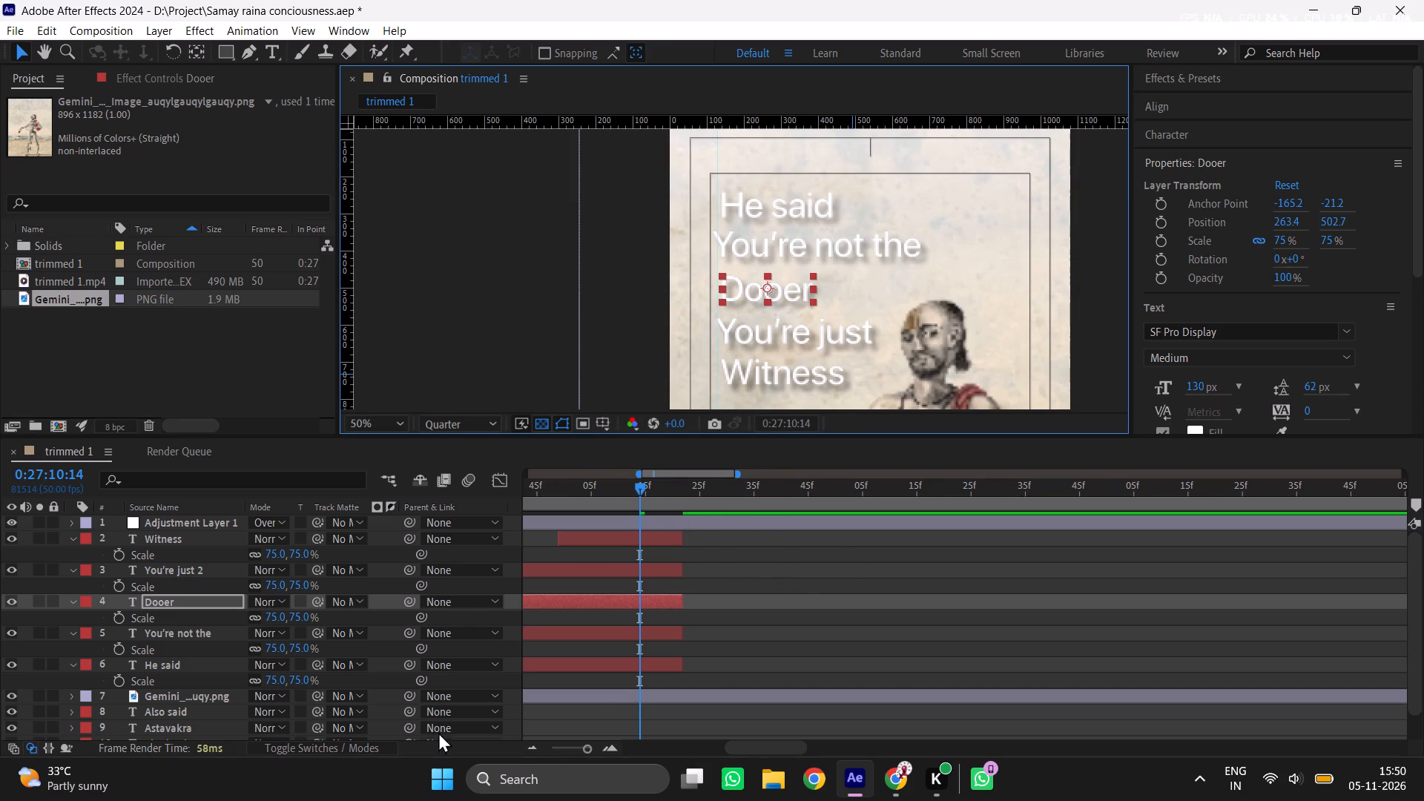
scroll(88, 656, "down", 3)
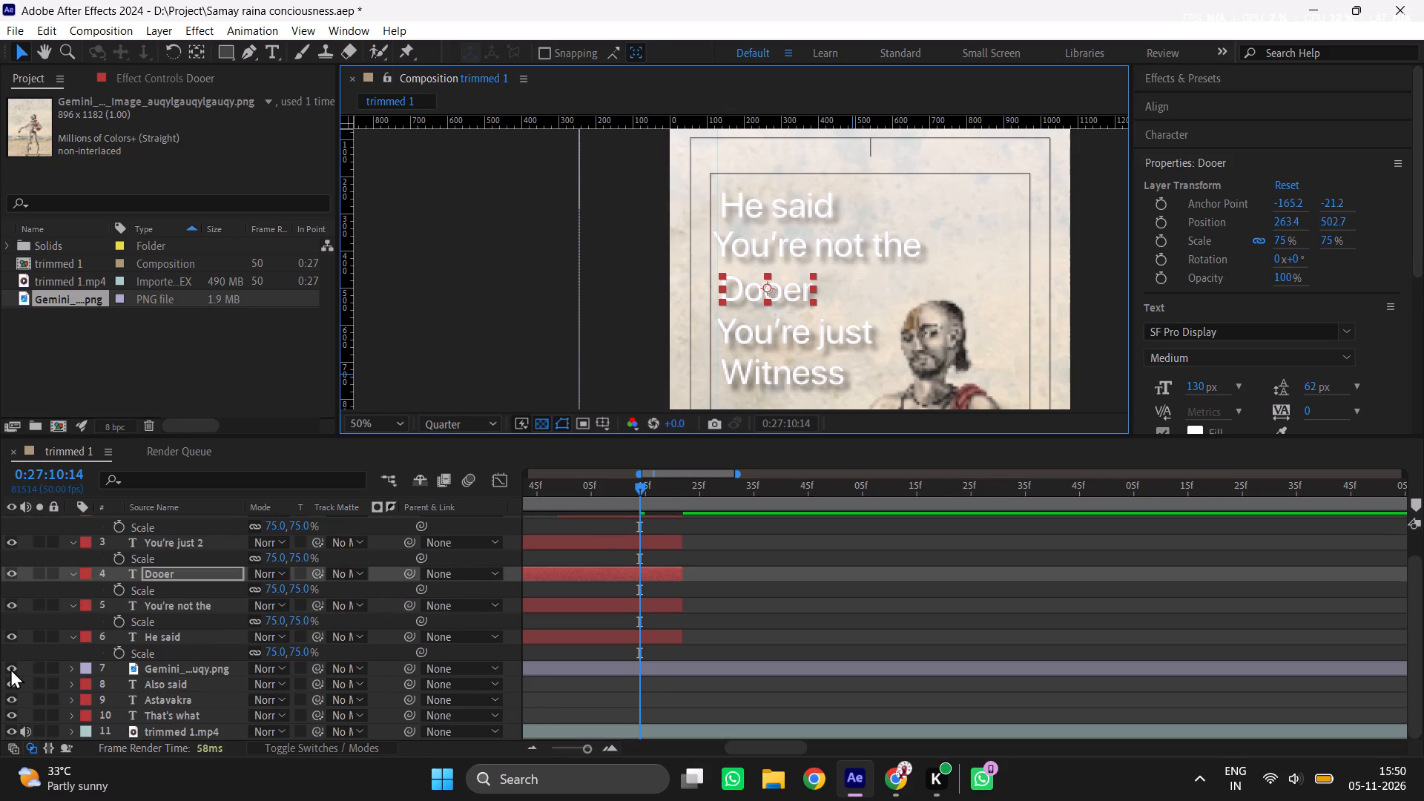
left_click(10, 668)
Move the You're not the subtitle right to start beside the vertical guide, at about 414, 383.
scroll(863, 306, "up", 1)
middle_click_drag(791, 271, 795, 308)
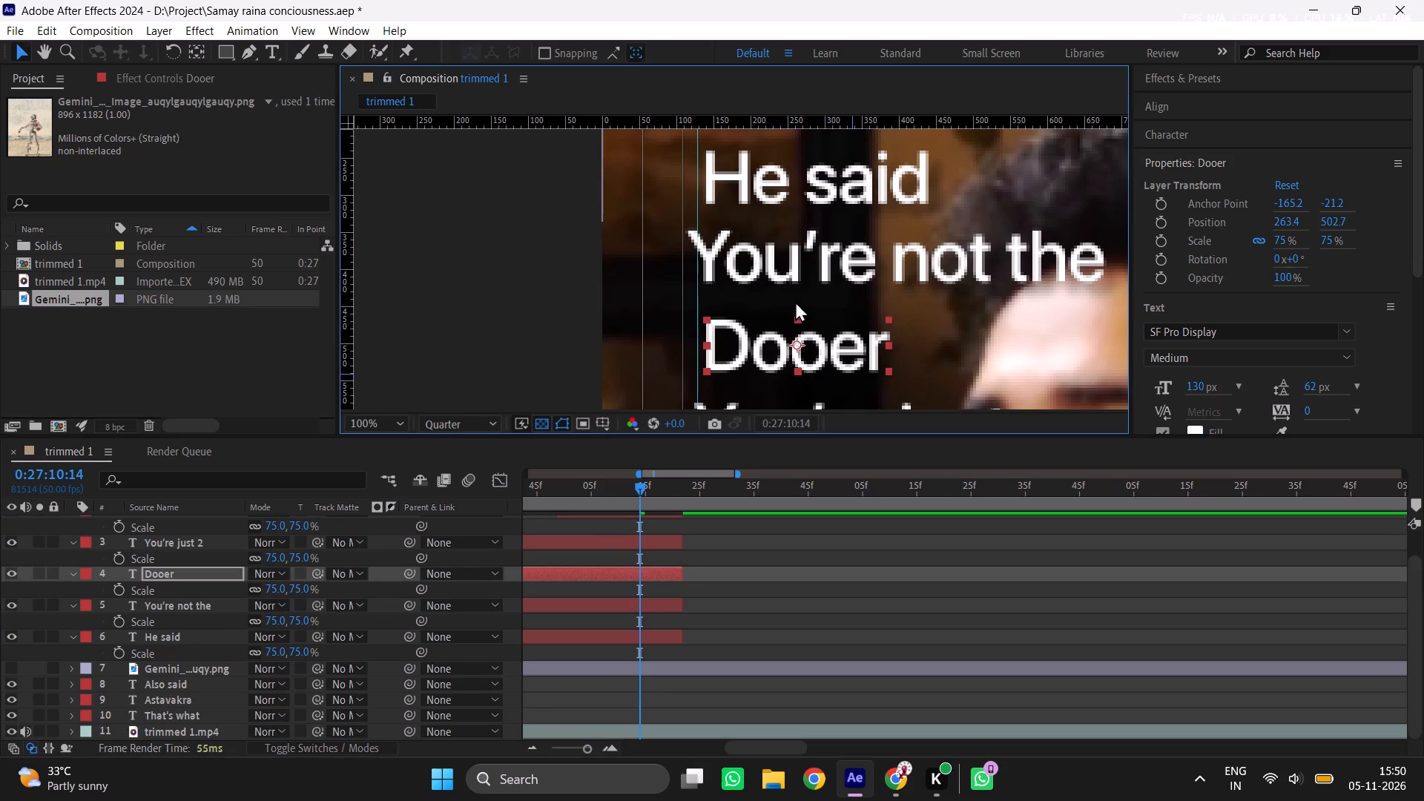
left_click(769, 269)
left_click(630, 612)
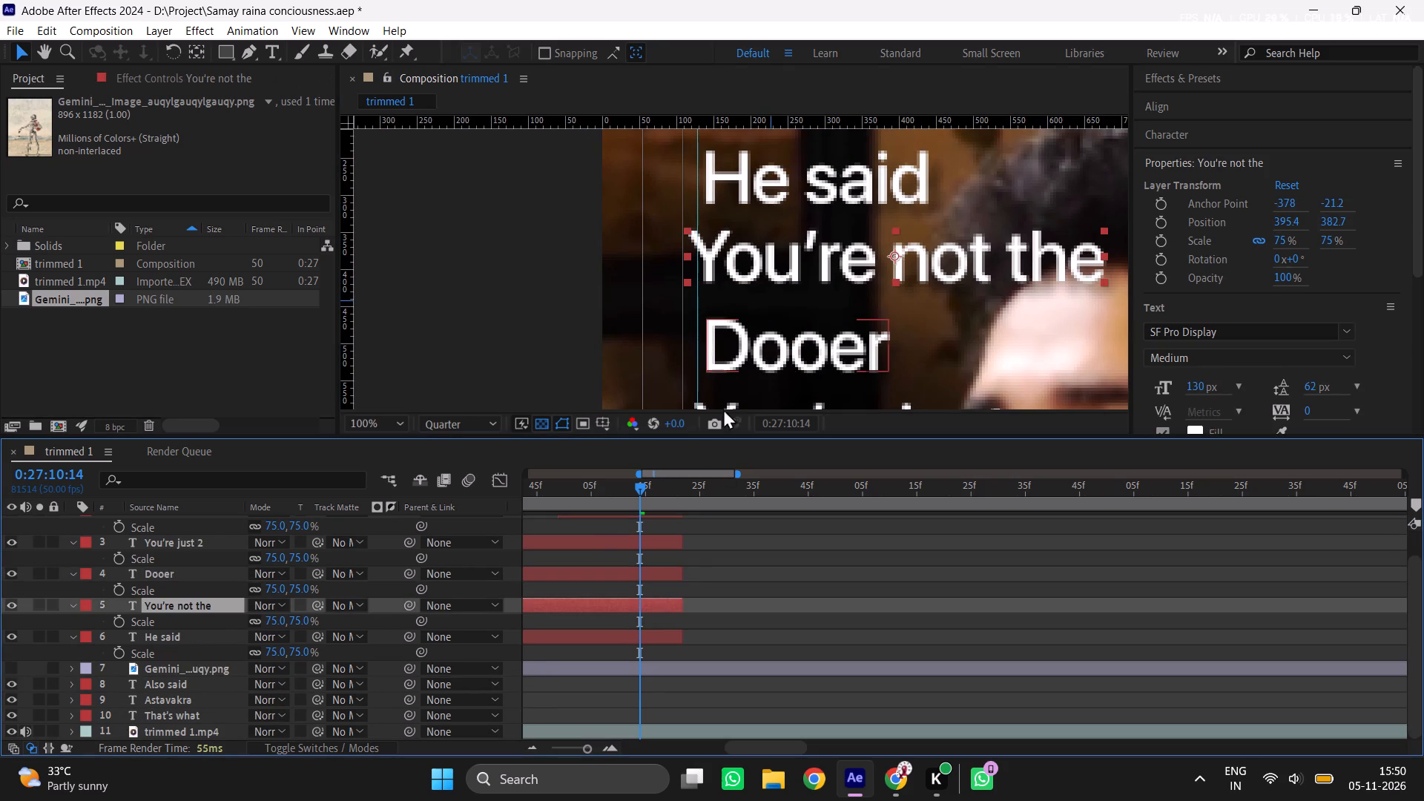
left_click_drag(796, 262, 810, 262)
Nudge the He said subtitle 12 pixels left so its first letter meets the vertical guide.
left_click(758, 184)
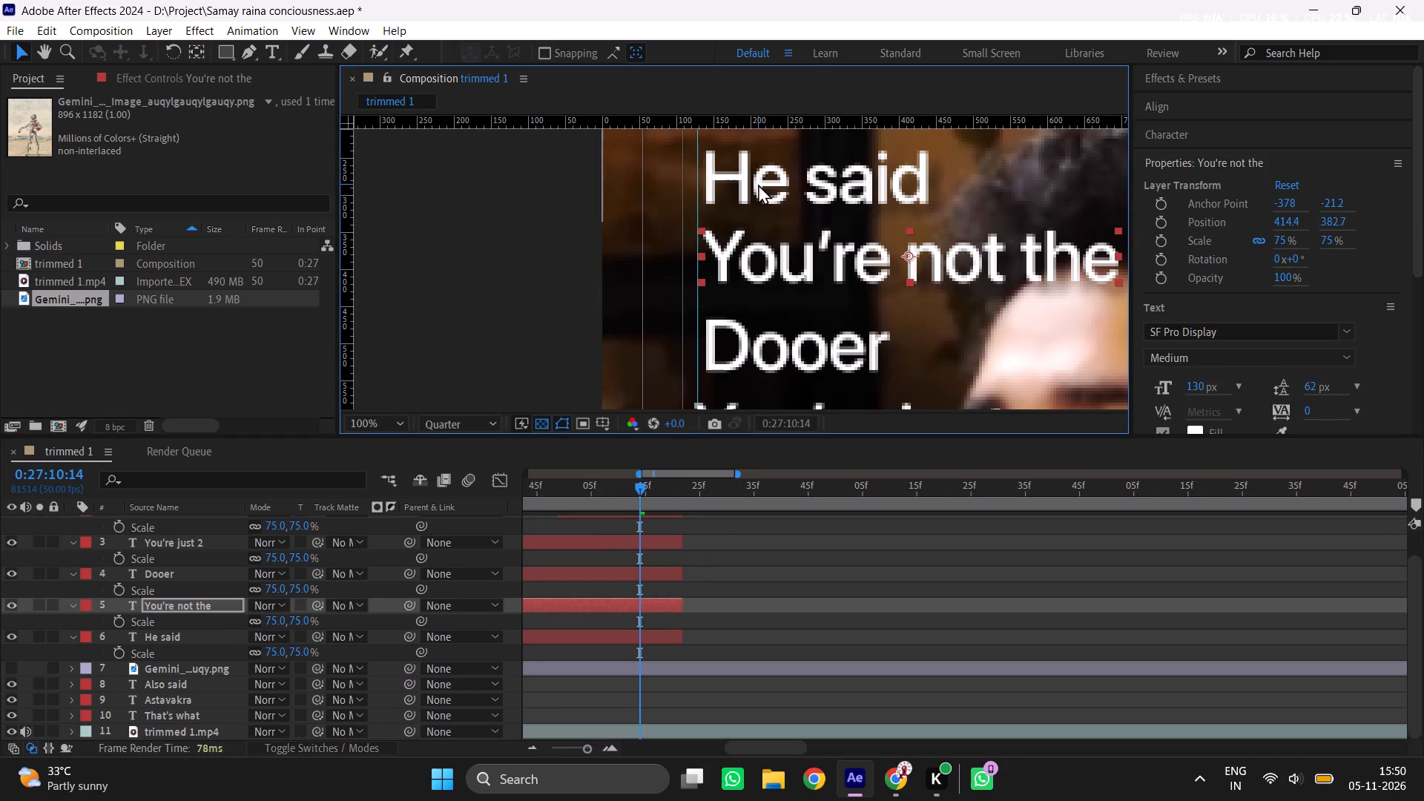
scroll(725, 355, "down", 1)
scroll(782, 337, "up", 1)
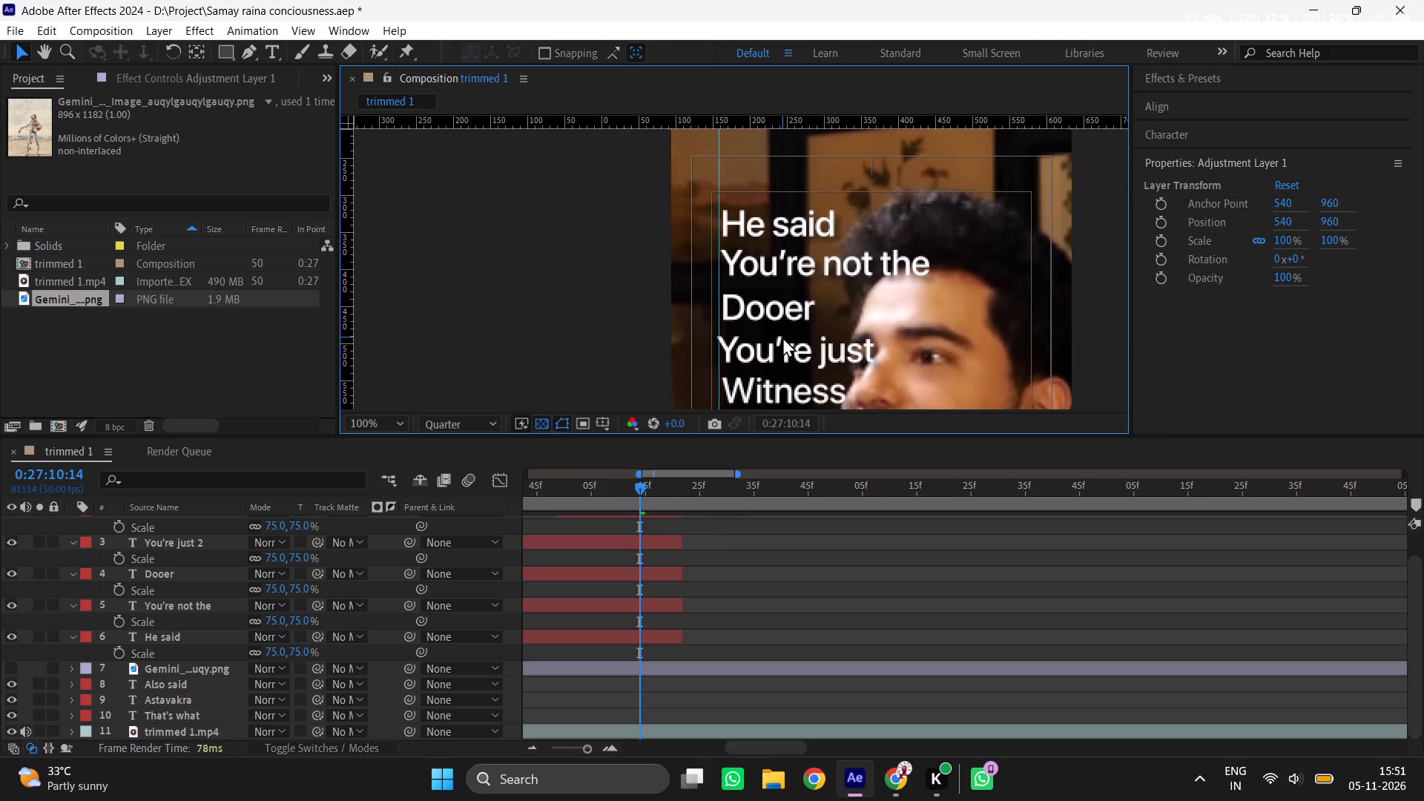
left_click(649, 639)
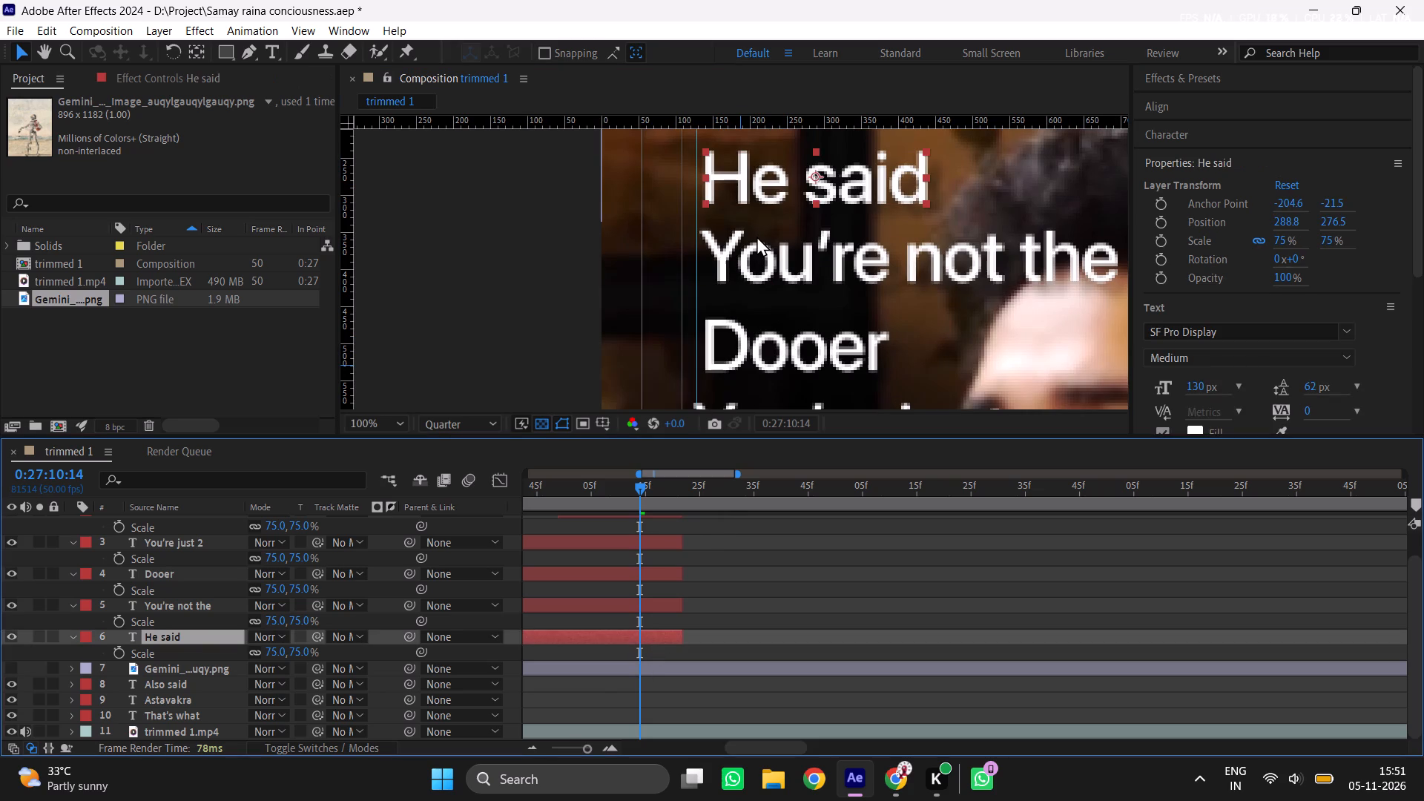
key("Left")
key("Left")
key("Left")
key("Left")
key("Left")
key("Left")
key("Left")
key("Left")
key("Left")
key("Left")
key("Left")
key("Left")
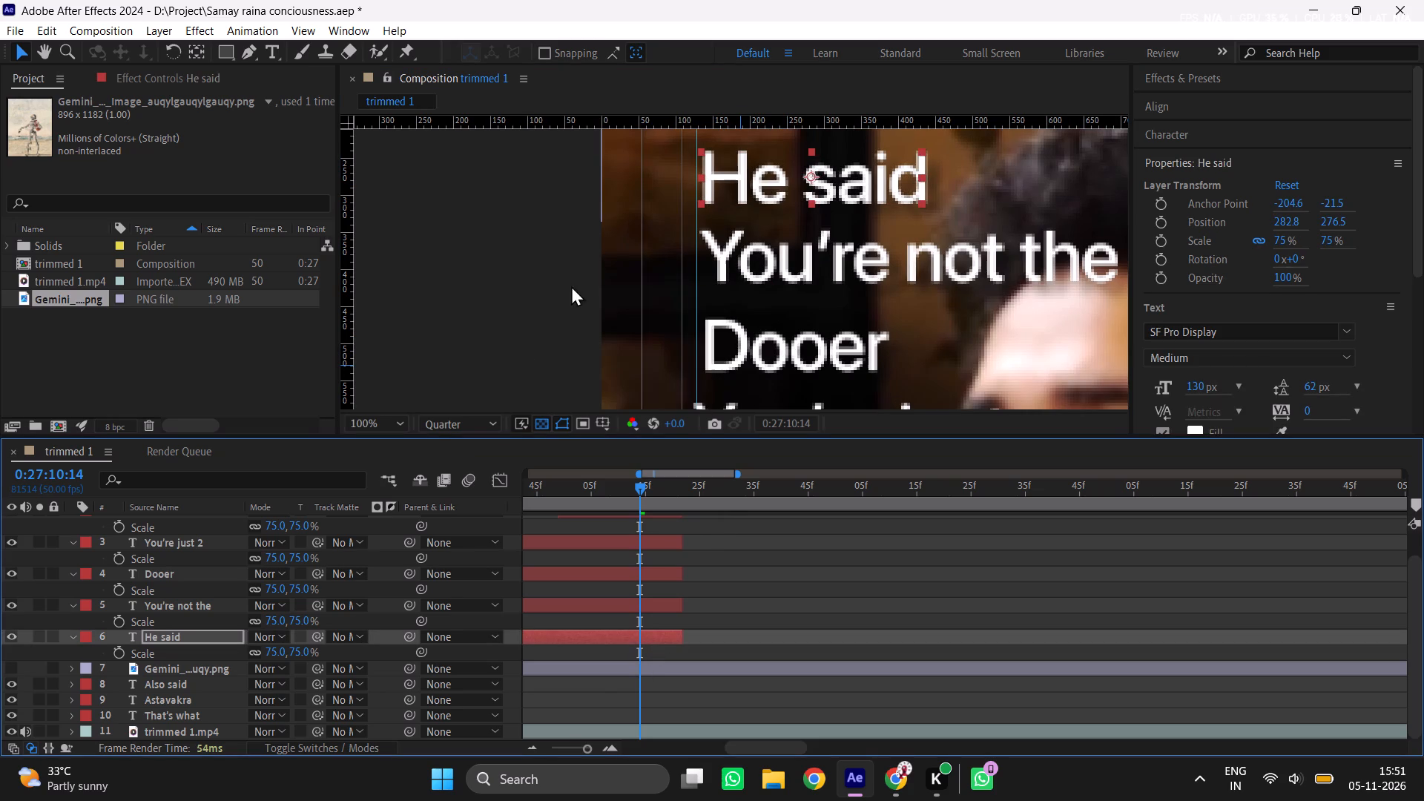
Set the composition preview resolution to Full.
left_click(469, 425)
left_click(473, 467)
left_click(987, 596)
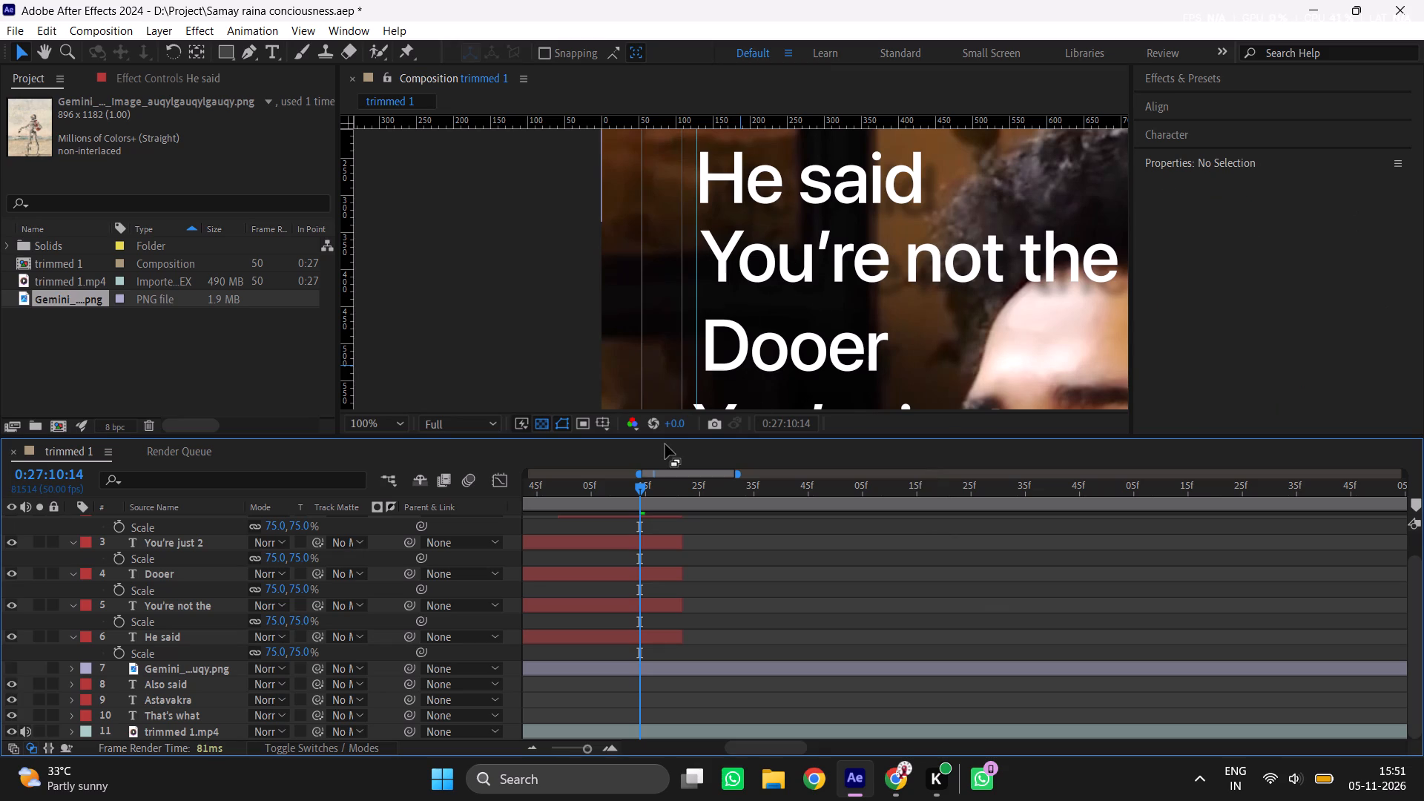
Nudge the You're not the subtitle 3 pixels left towards the vertical guide, to about 411, 383.
left_click(659, 600)
key("Left")
key("Left")
key("Left")
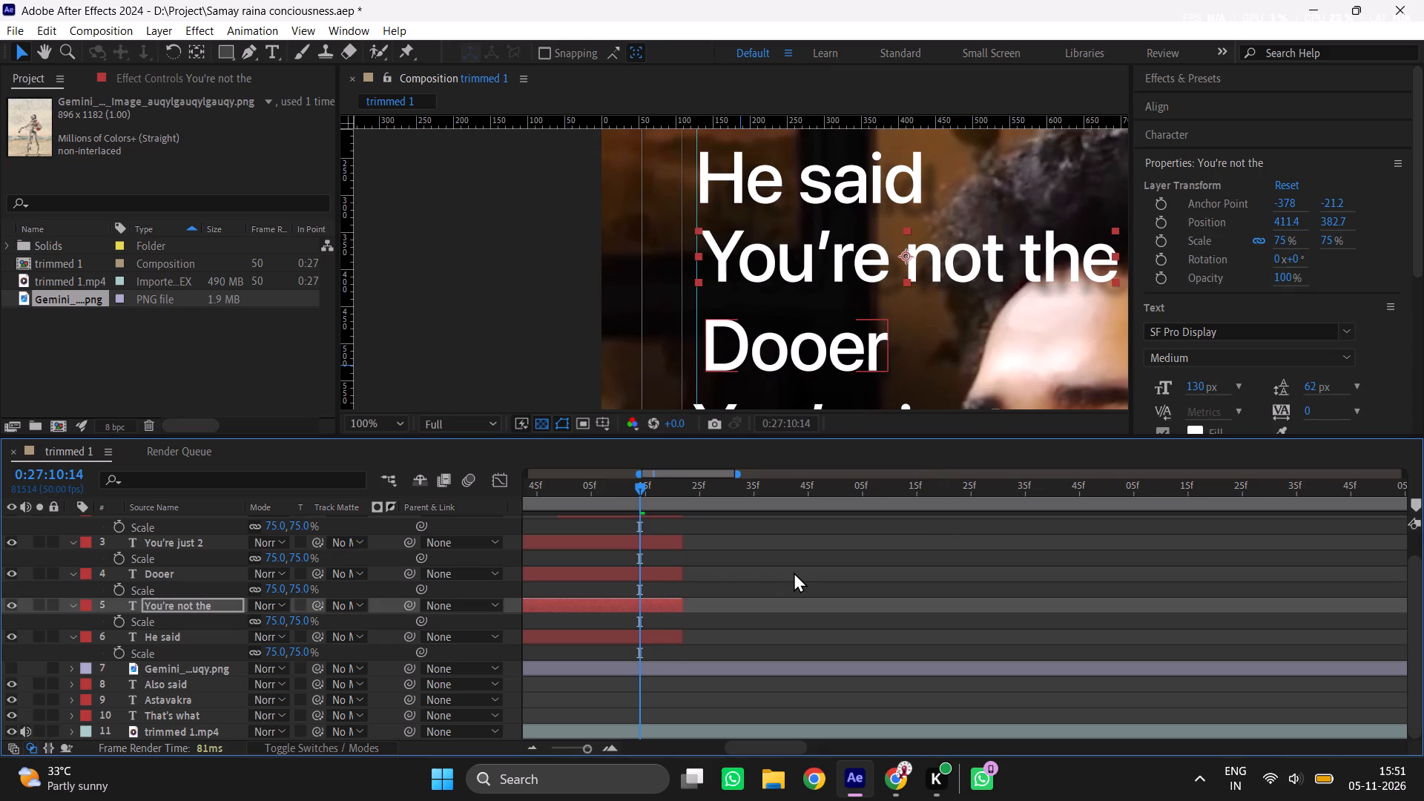
Nudge the You're not the subtitle 1 pixel left, to about 410, 383.
key("Left")
left_click(794, 572)
Nudge the Dooer subtitle left so its first letter meets the vertical guide, at about 253, 503.
left_click(742, 347)
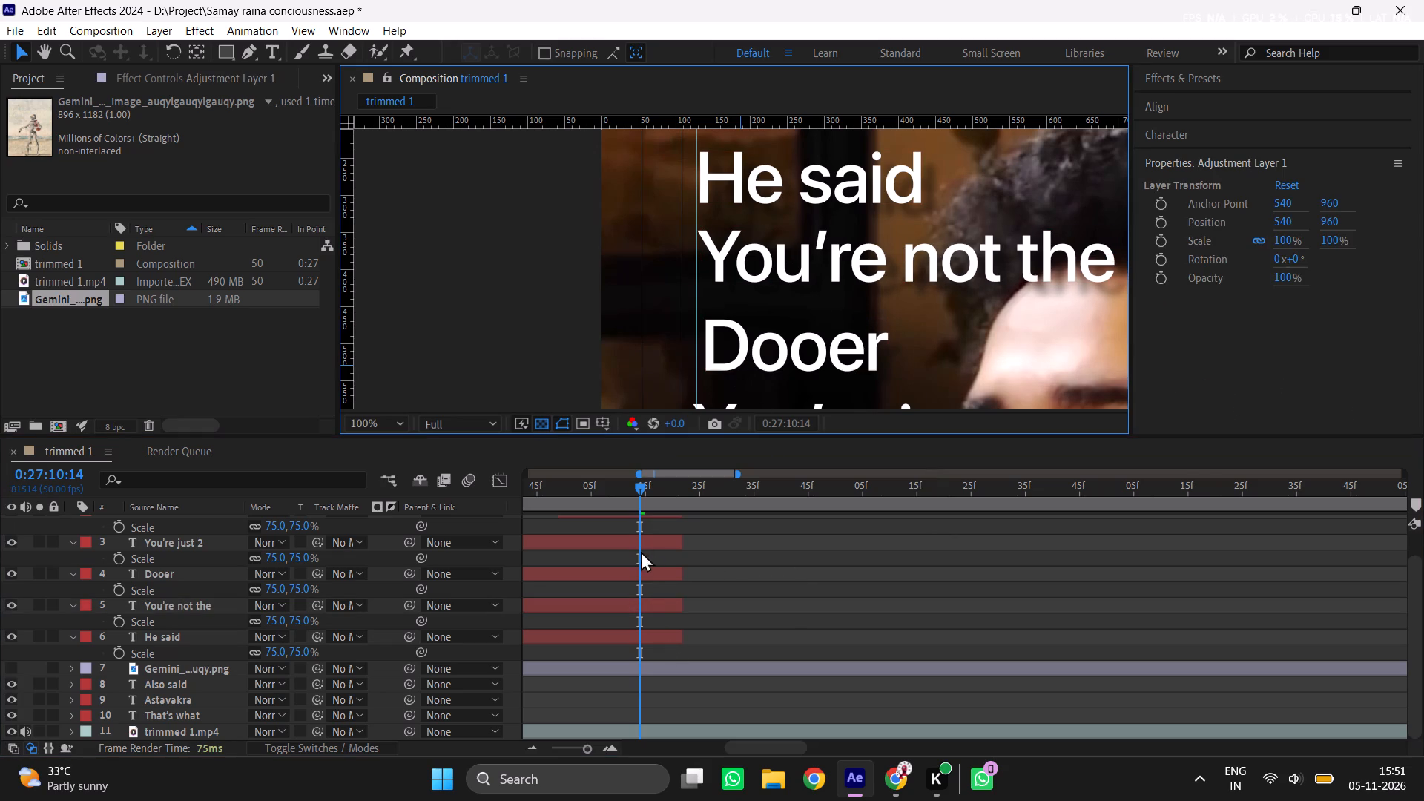
left_click(649, 575)
key("Left")
key("Left")
key("Left")
key("Left")
key("Left")
key("Left")
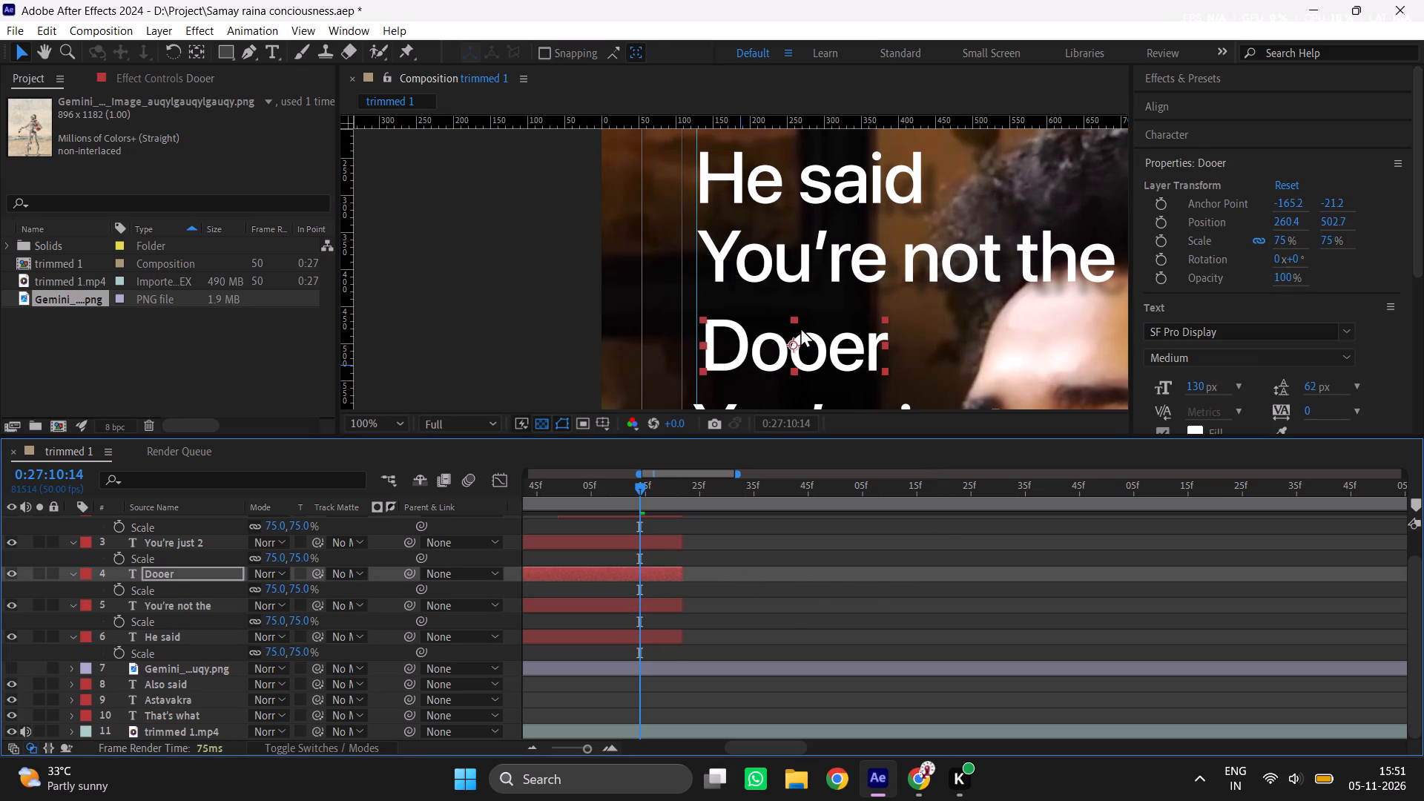
key("Left")
key("Left")
key("Left")
key("Left")
key("Left")
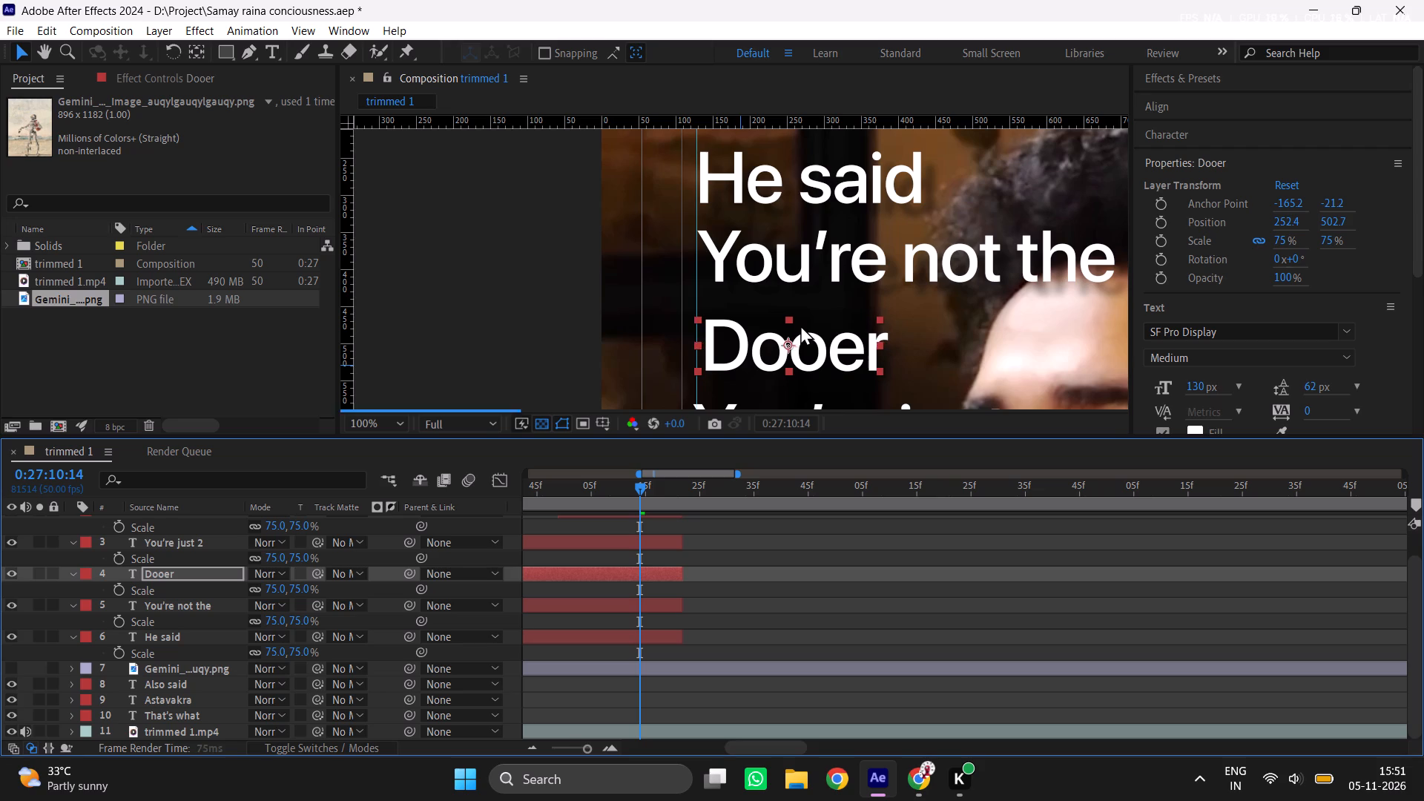
scroll(778, 304, "up", 2)
scroll(778, 304, "down", 1)
middle_click_drag(778, 312, 785, 197)
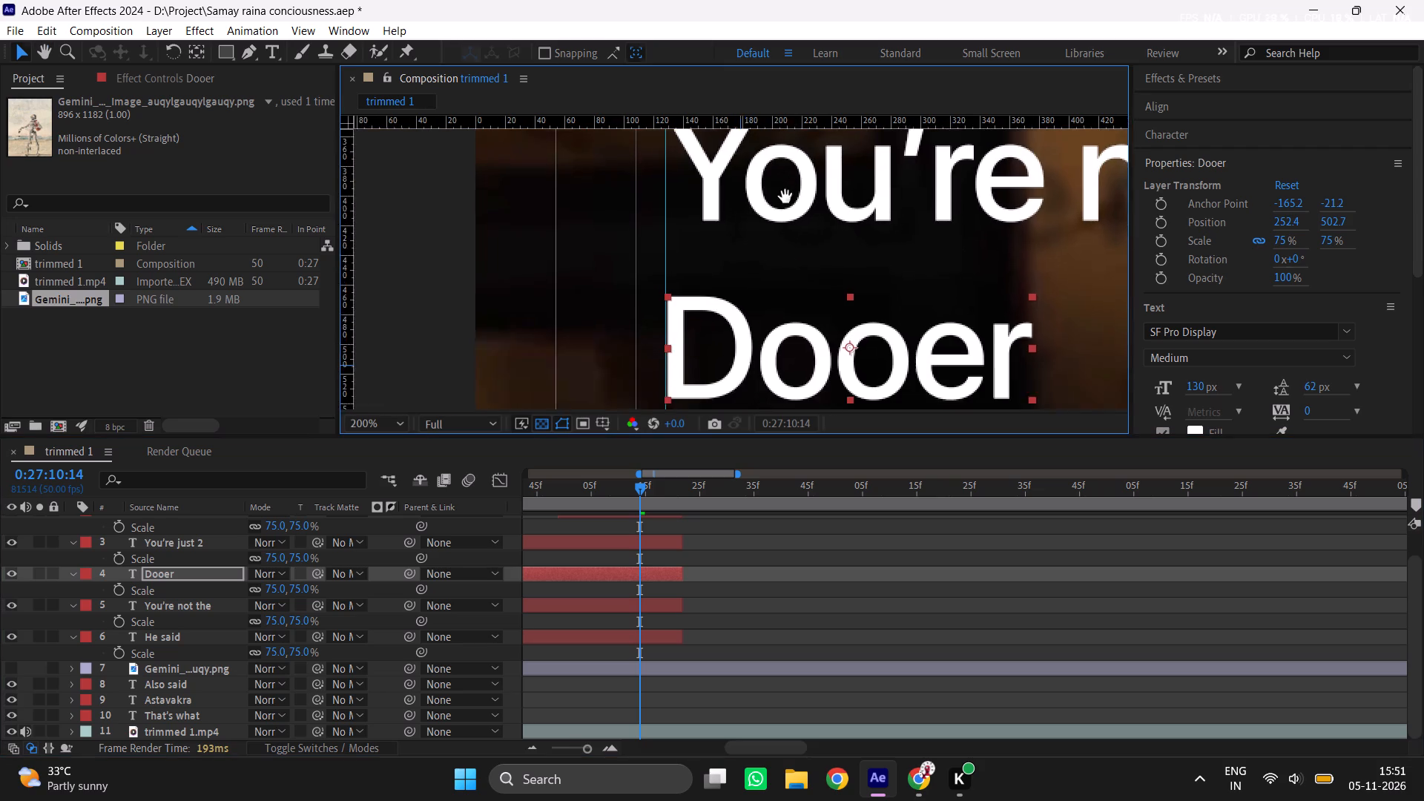
middle_click_drag(785, 197, 801, 161)
key("Right")
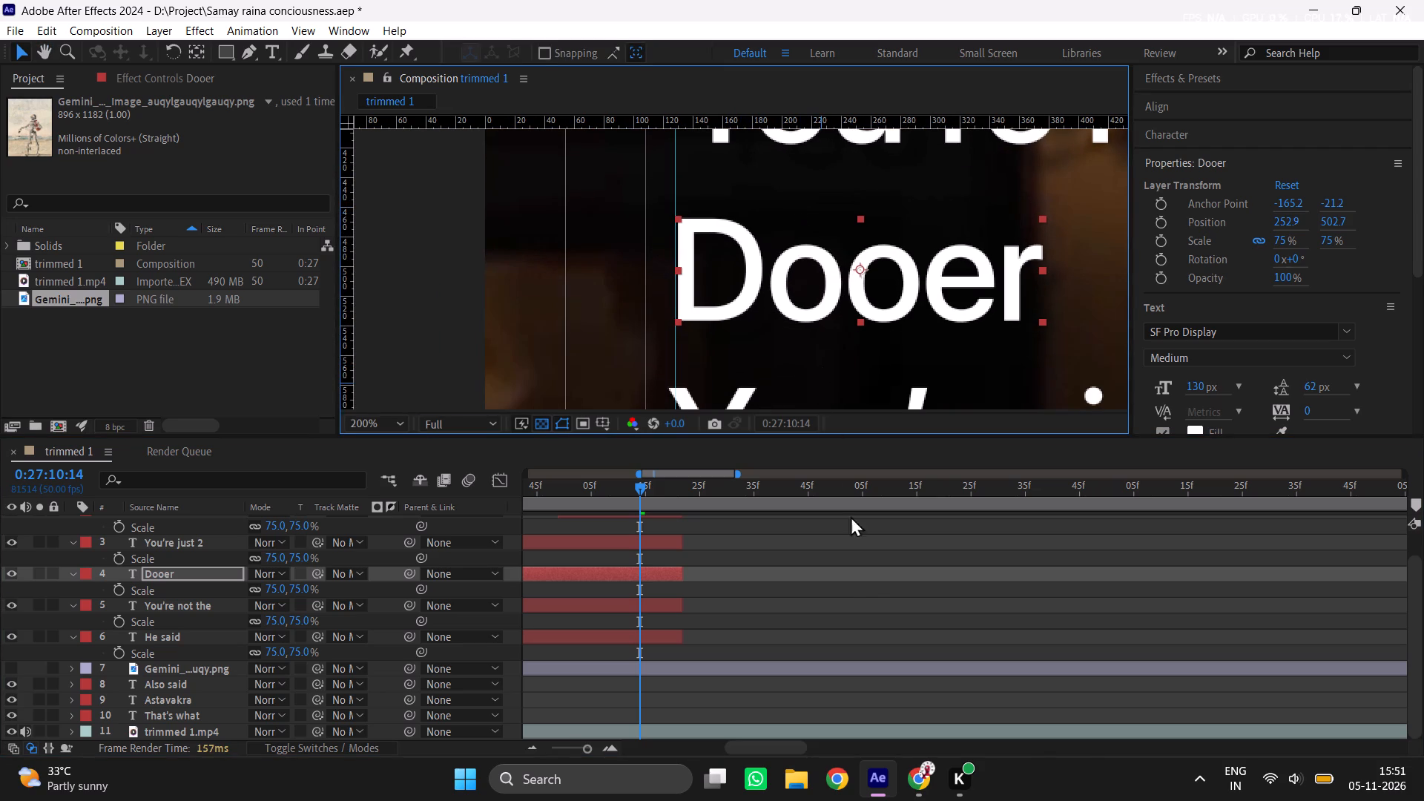
key("Right")
Nudge the You're just subtitle right so its first letter starts at the vertical guide, at about 339, 625.
middle_click_drag(802, 296, 808, 116)
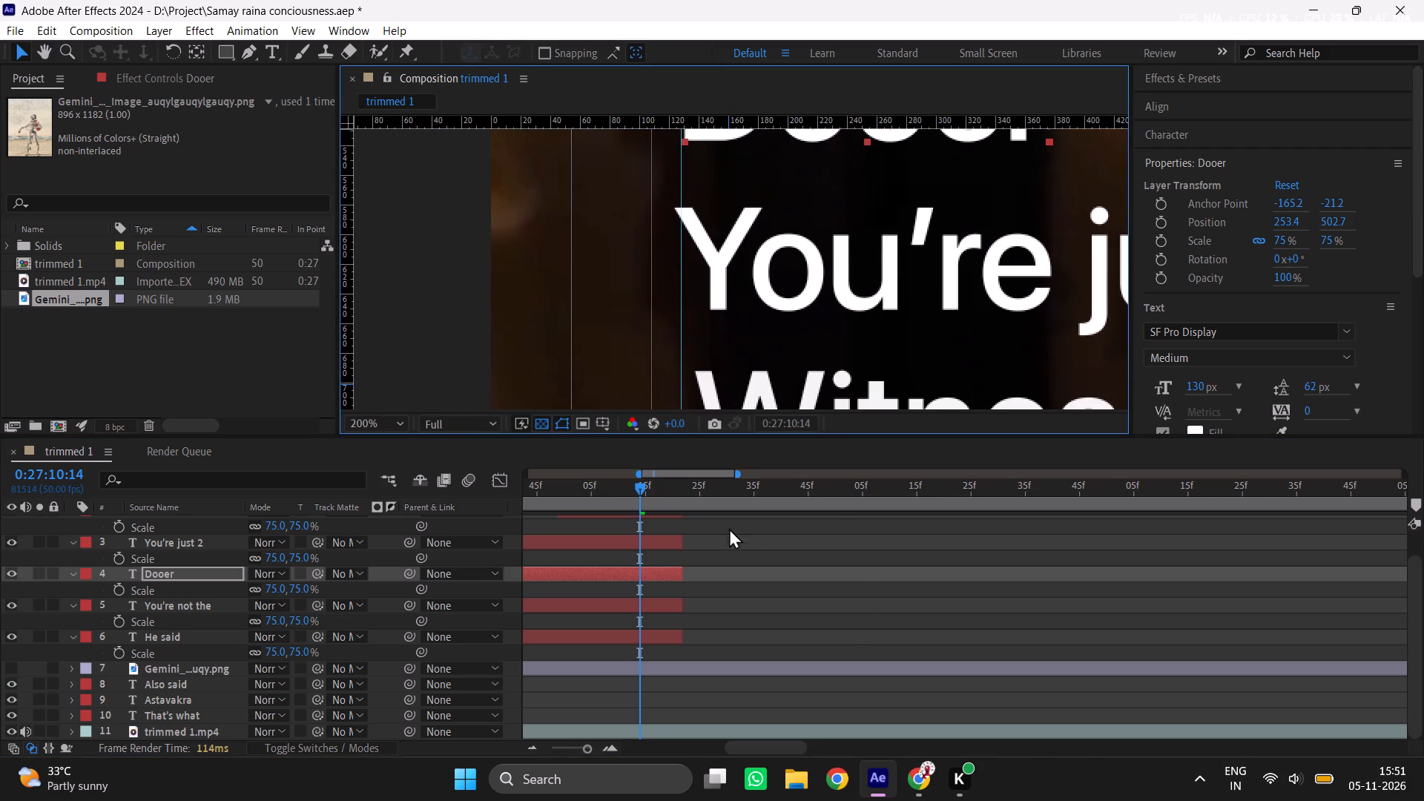
left_click(659, 539)
key("Right")
key("Right")
key("Right")
key("Right")
key("Right")
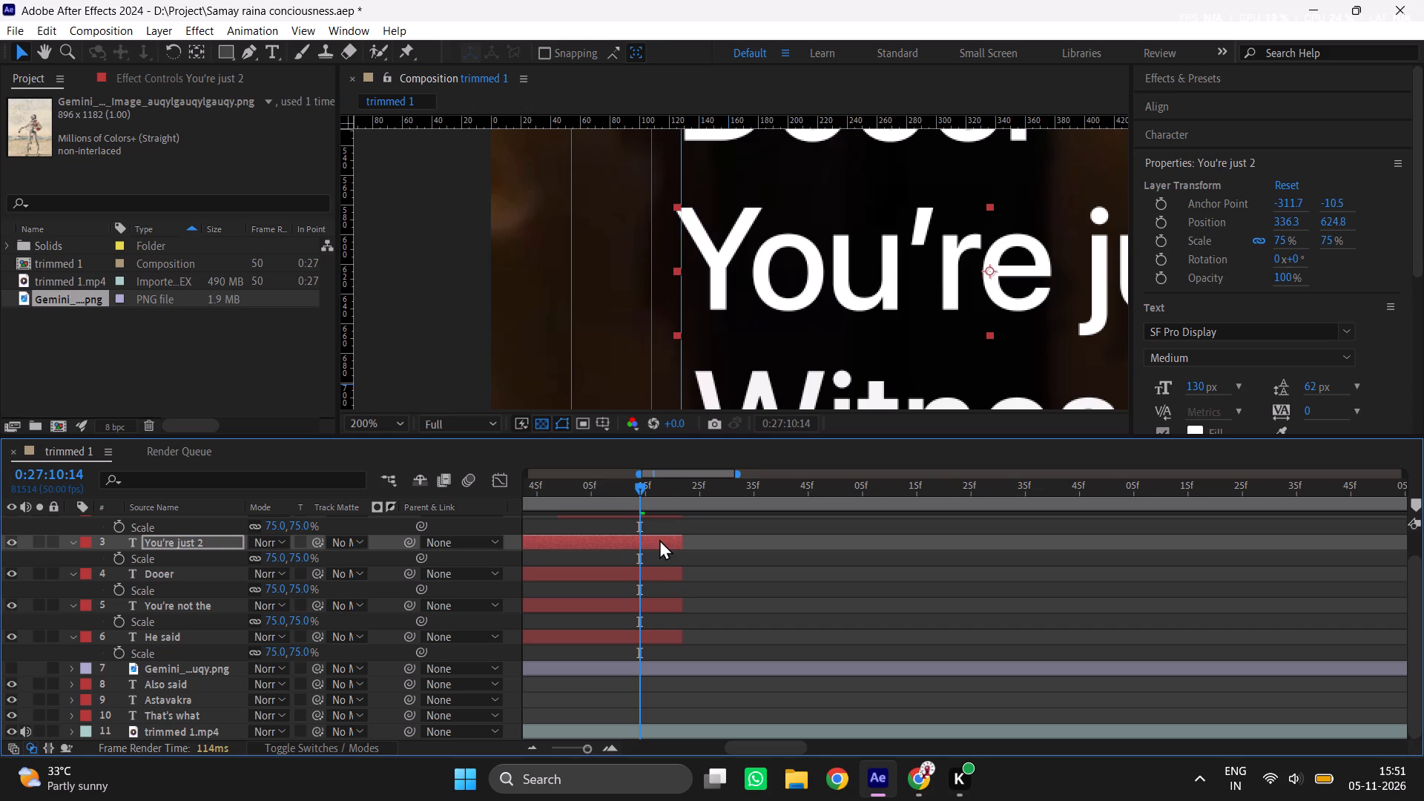
key("Right")
key("Right")
key("Right")
left_click(753, 580)
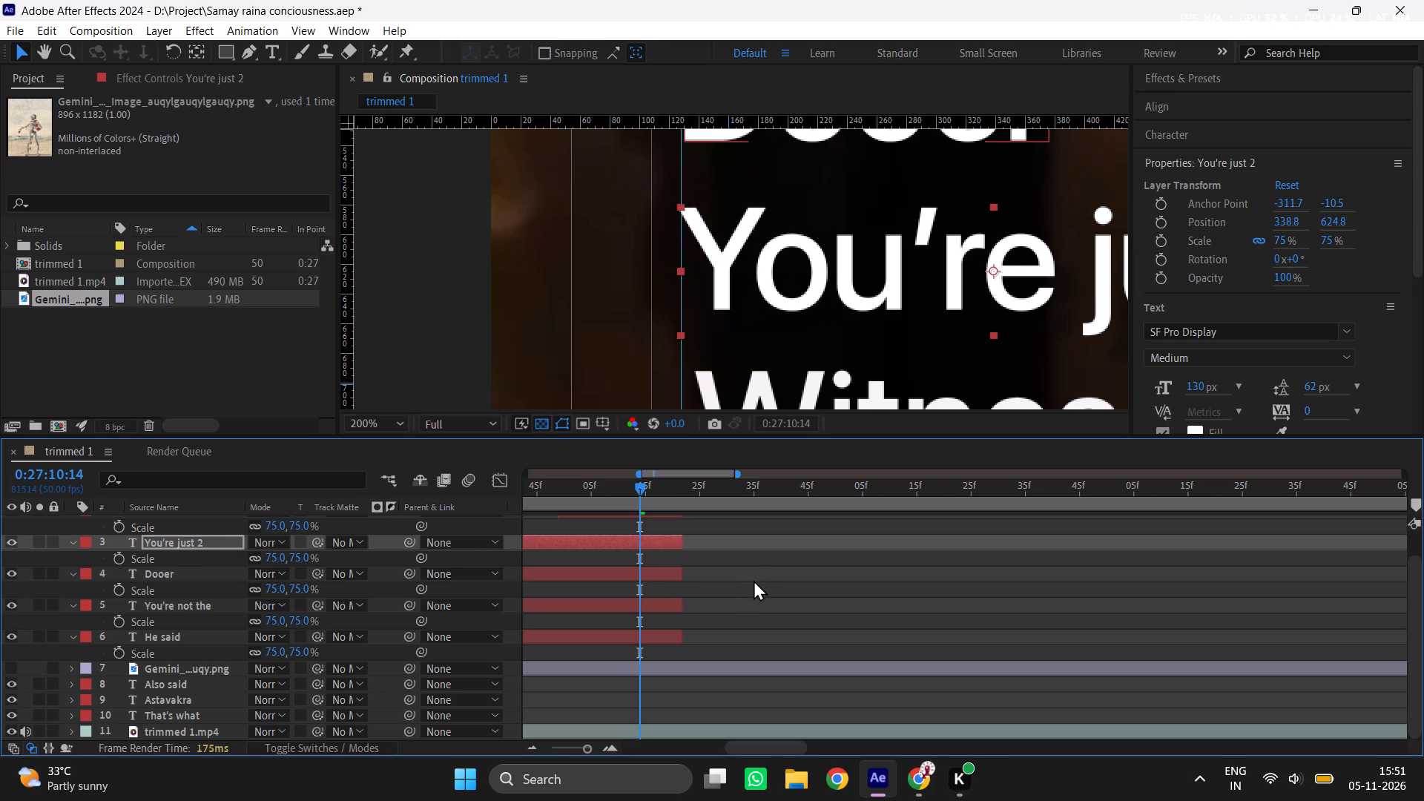
Nudge the Dooer subtitle half a pixel right, to about 254, 503.
left_click(654, 578)
key("Right")
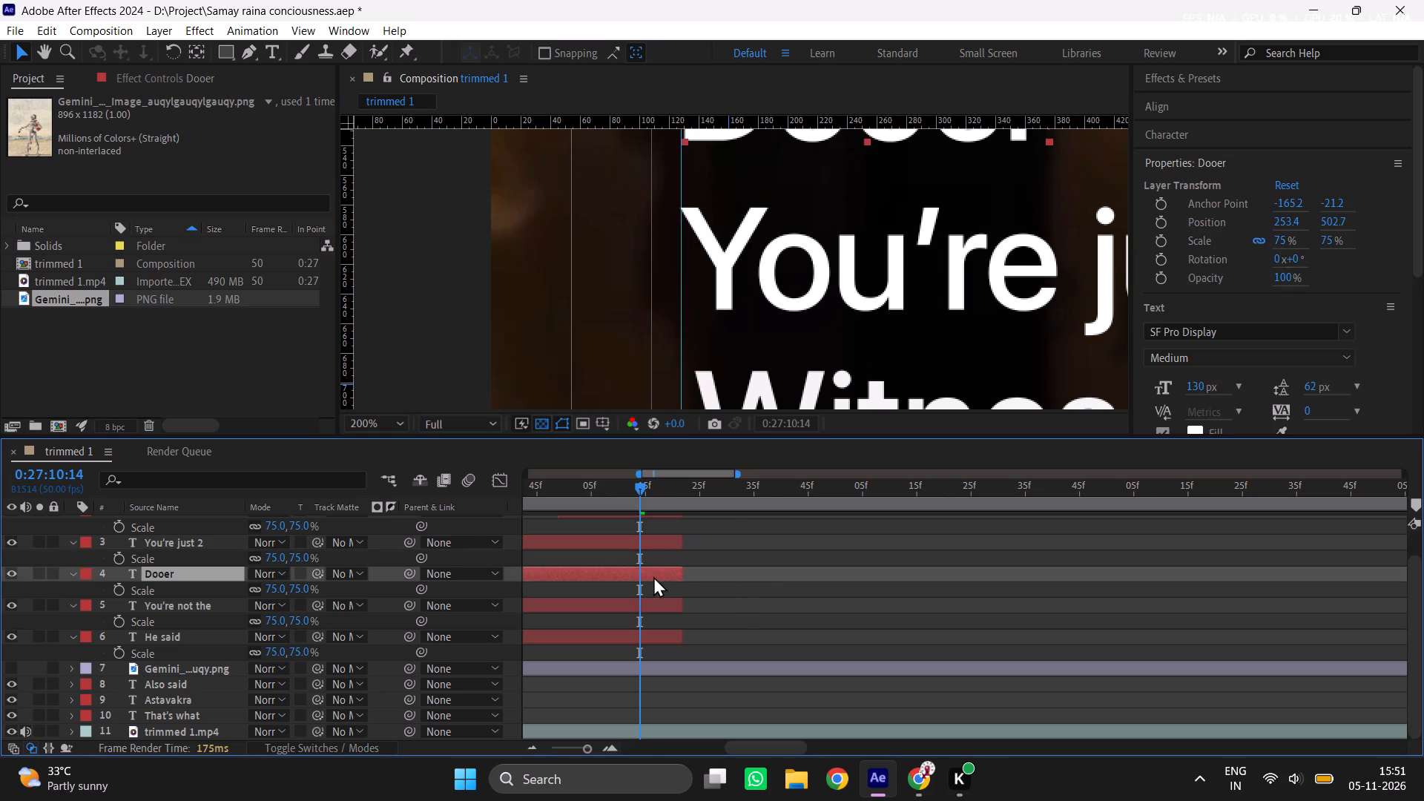
Nudge the You're just subtitle 1 pixel left towards the vertical guide.
scroll(742, 348, "down", 1)
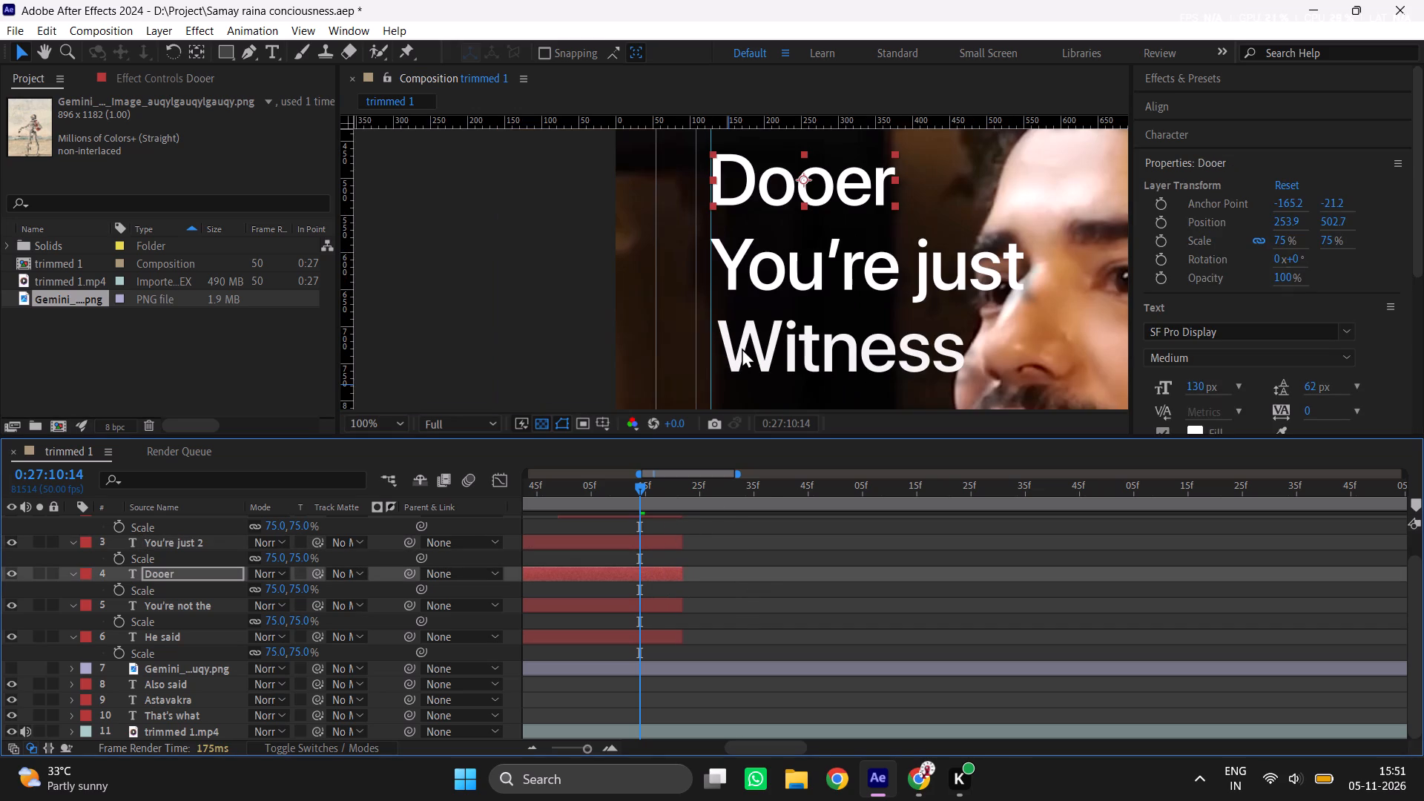
left_click(649, 542)
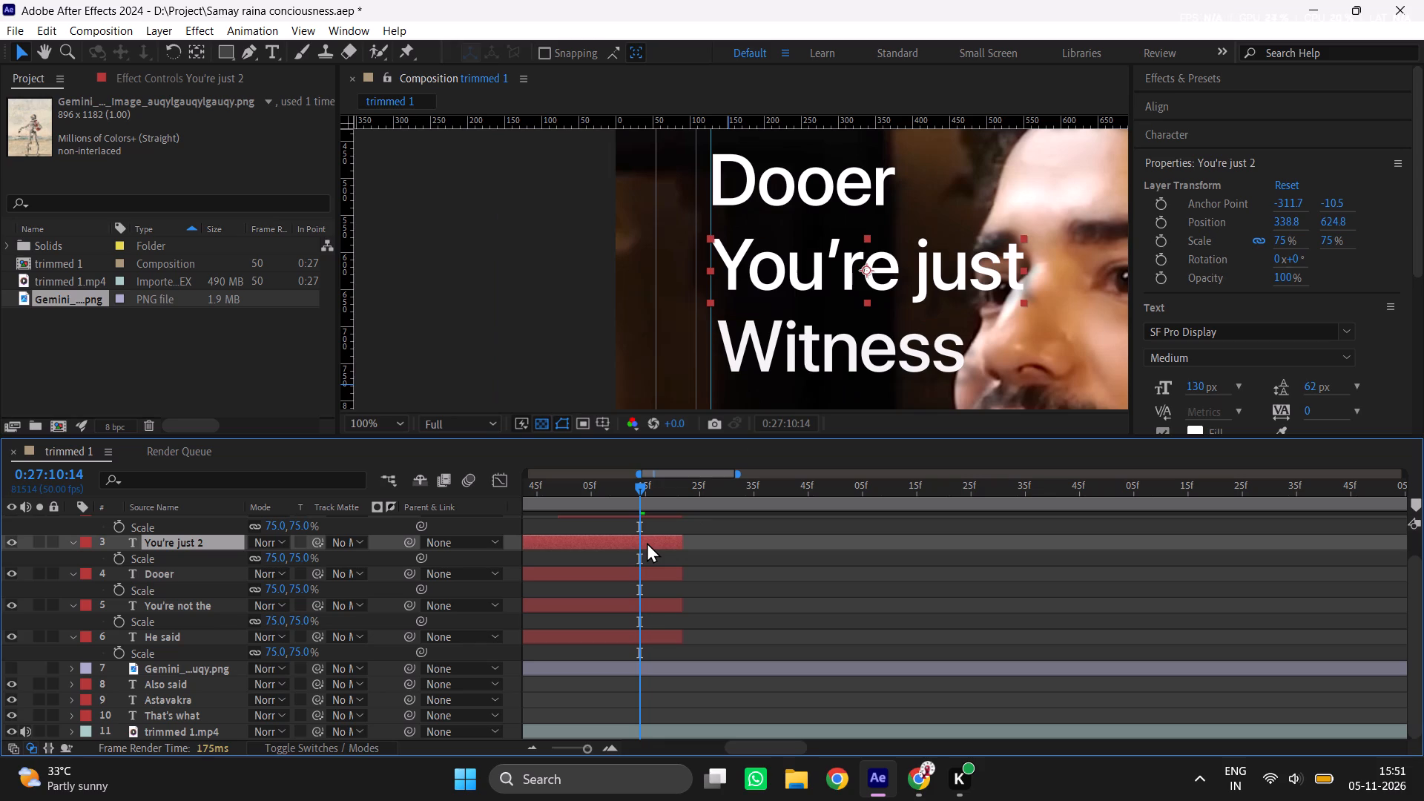
key("Left")
left_click(723, 590)
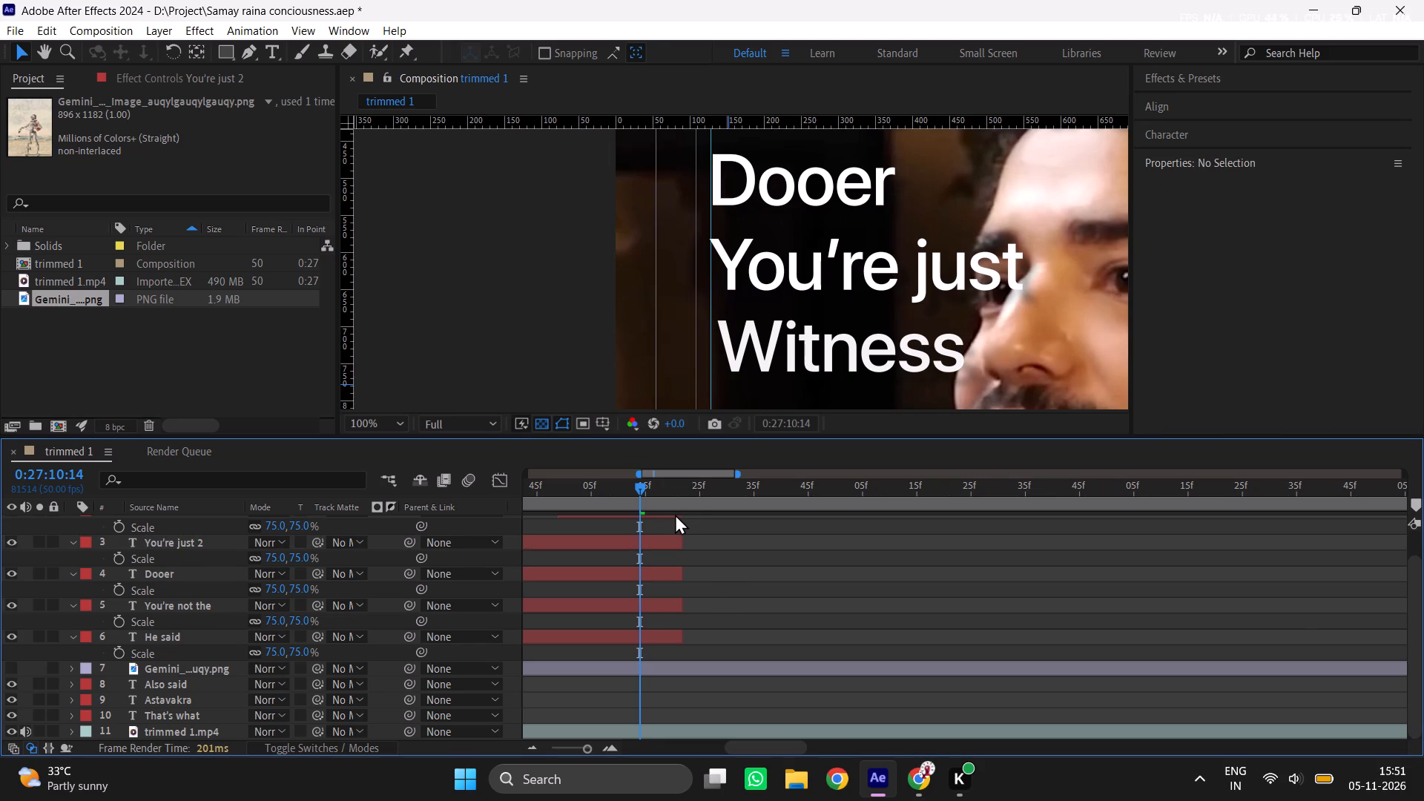
Nudge the Witness subtitle left until its first letter meets the vertical guide.
left_click(675, 514)
scroll(676, 518, "up", 1)
left_click(658, 532)
key("Left")
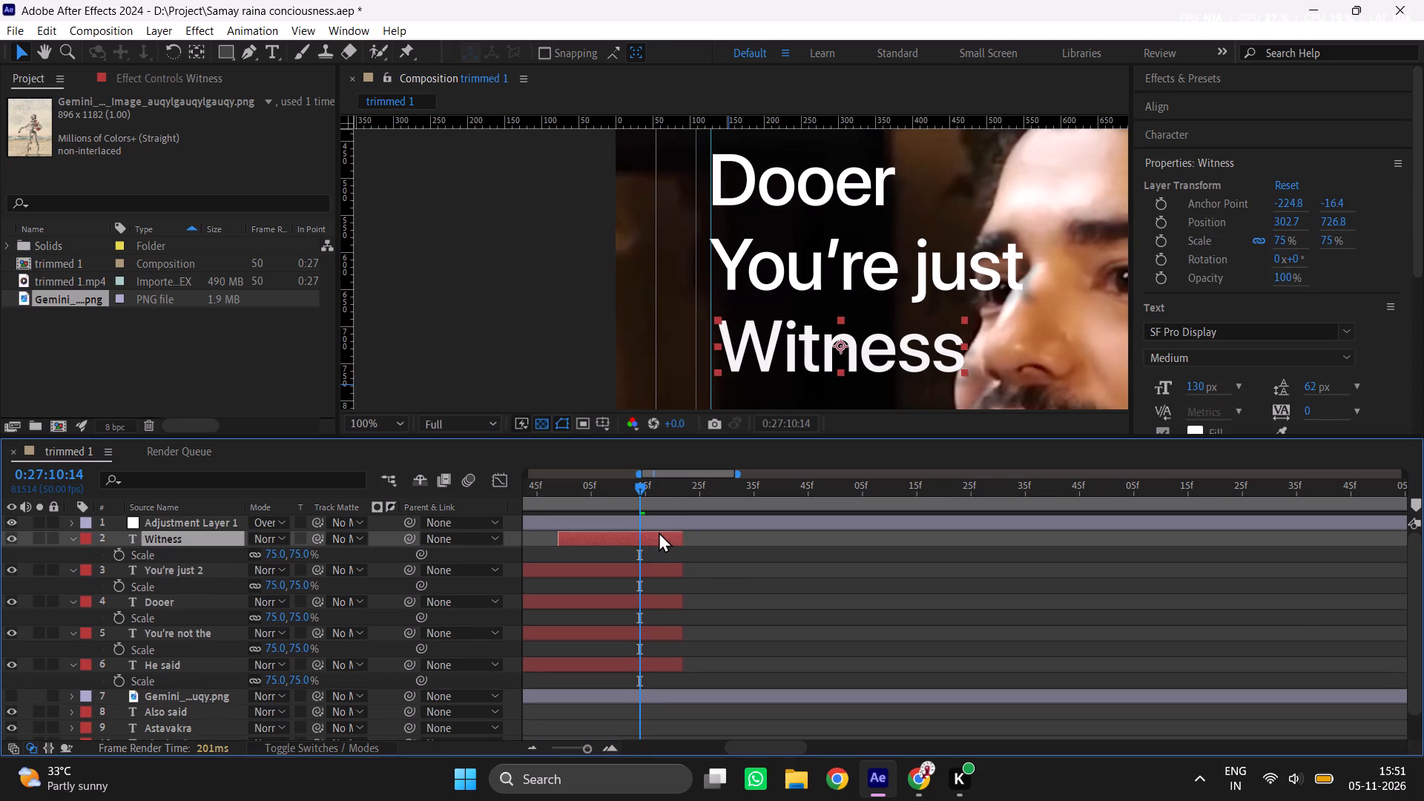
key("Left")
key("Left")
key("Left")
key("Left")
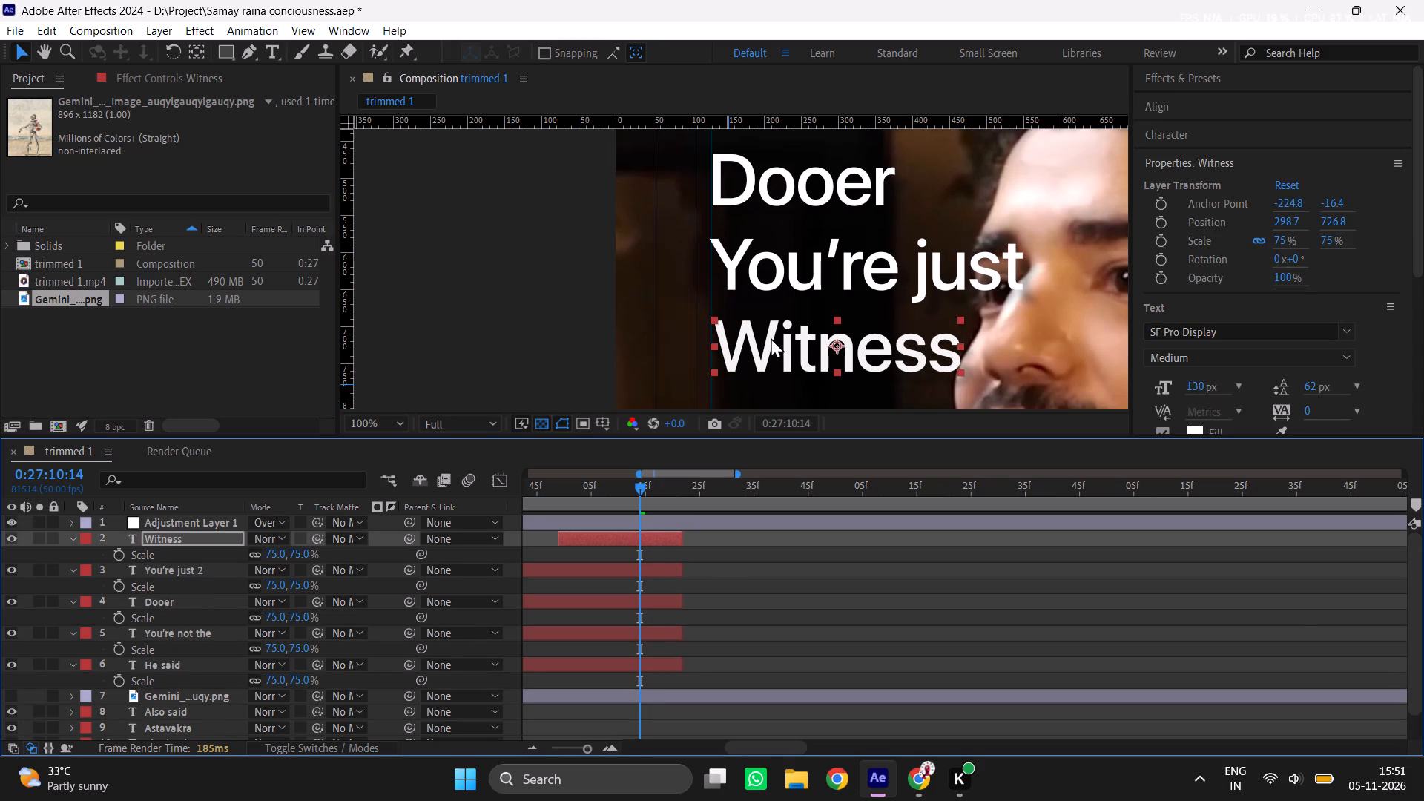
scroll(861, 263, "up", 2)
scroll(853, 280, "down", 1)
middle_click_drag(848, 328, 857, 256)
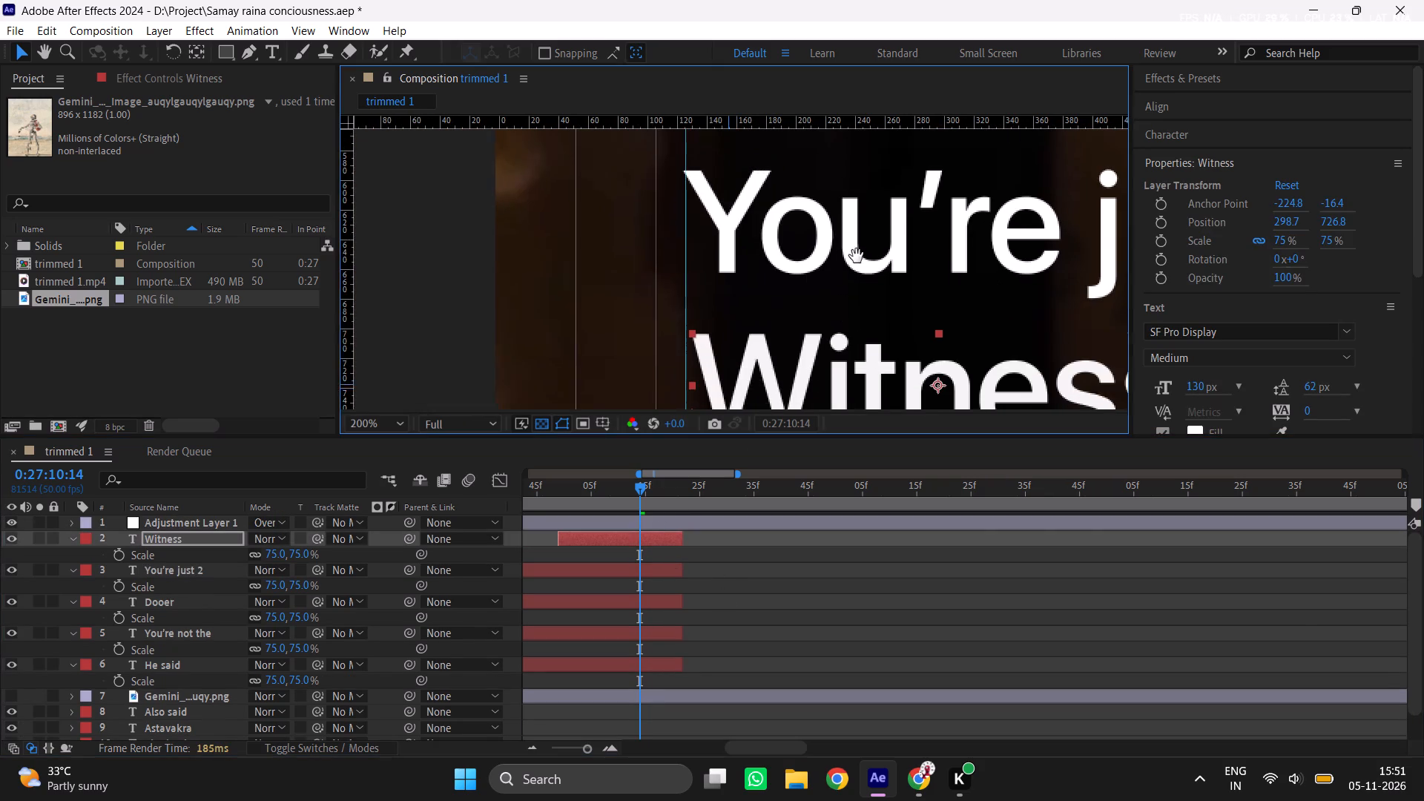
middle_click_drag(857, 256, 859, 246)
key("Left")
key("Left")
key("Left")
key("Left")
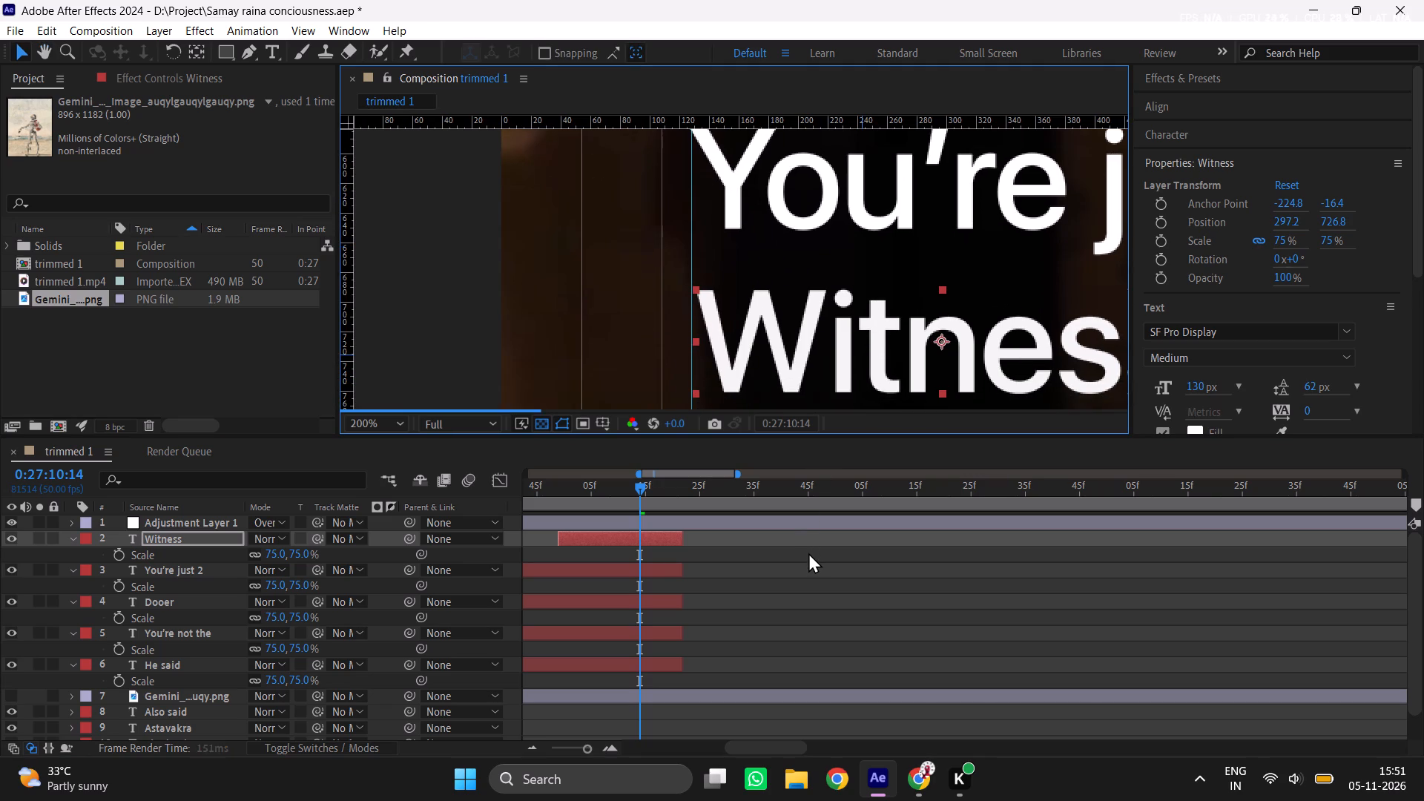
key("Left")
left_click(808, 550)
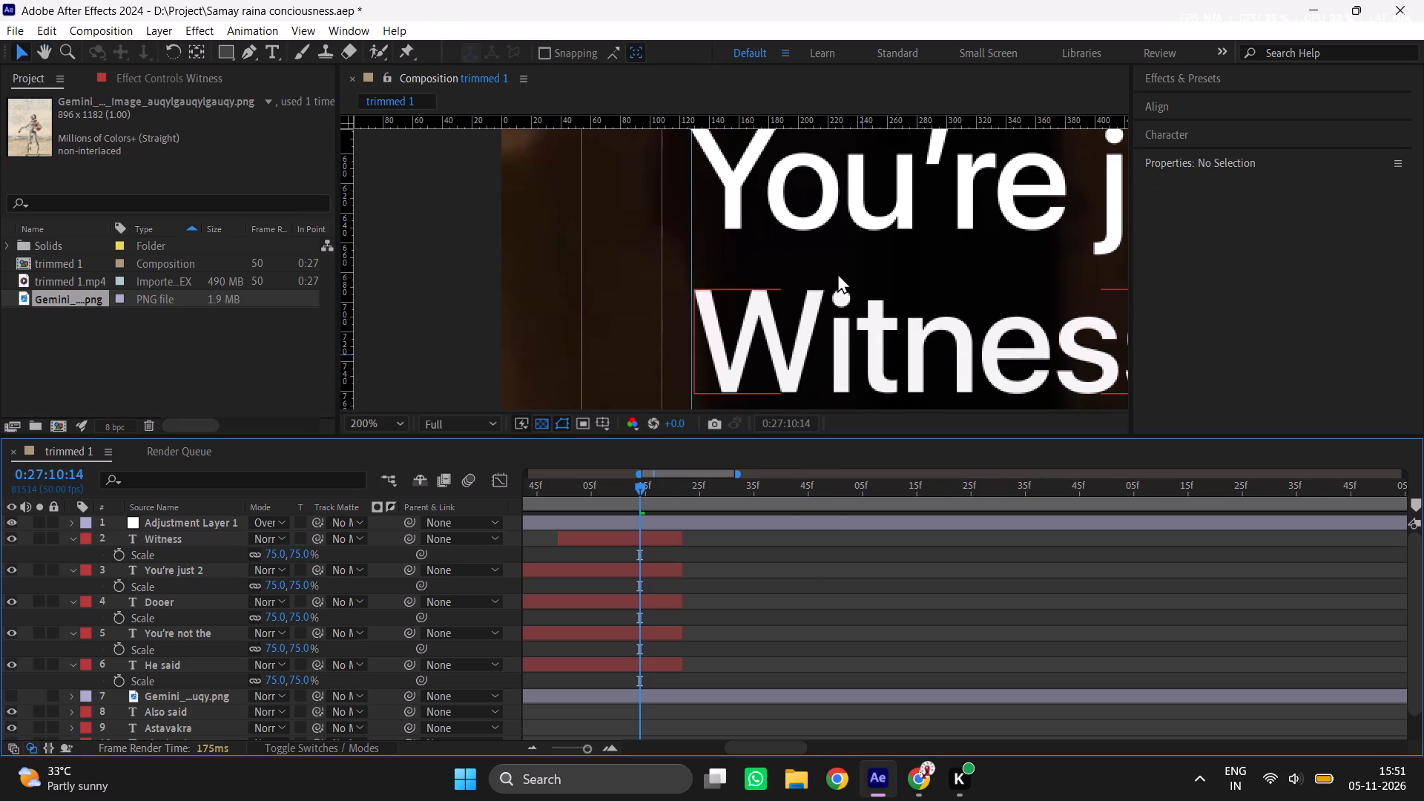
Change the font of the Dooer subtitle to Apple Garamond Italic.
scroll(837, 273, "down", 3)
middle_click_drag(849, 270, 852, 311)
scroll(852, 311, "up", 1)
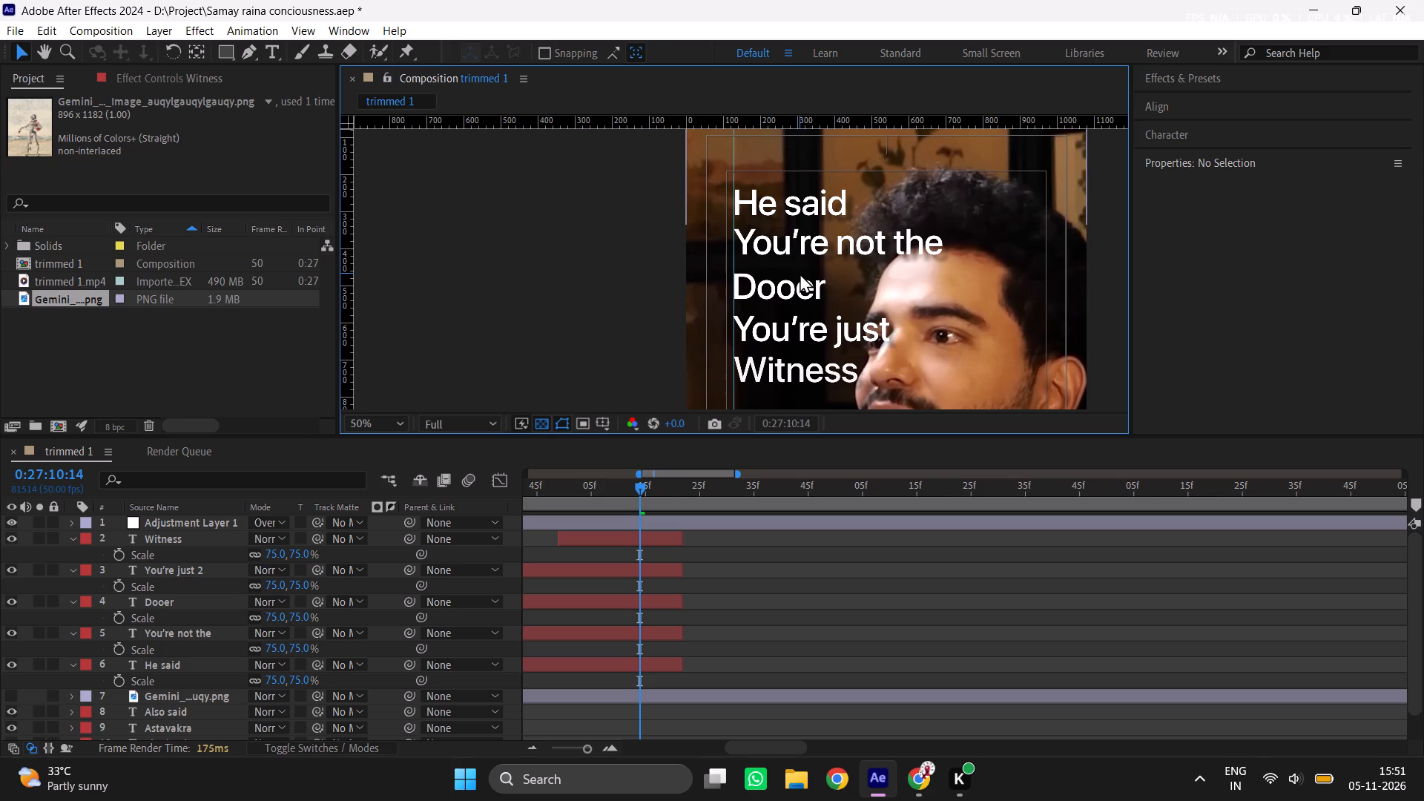
left_click(214, 612)
left_click(201, 599)
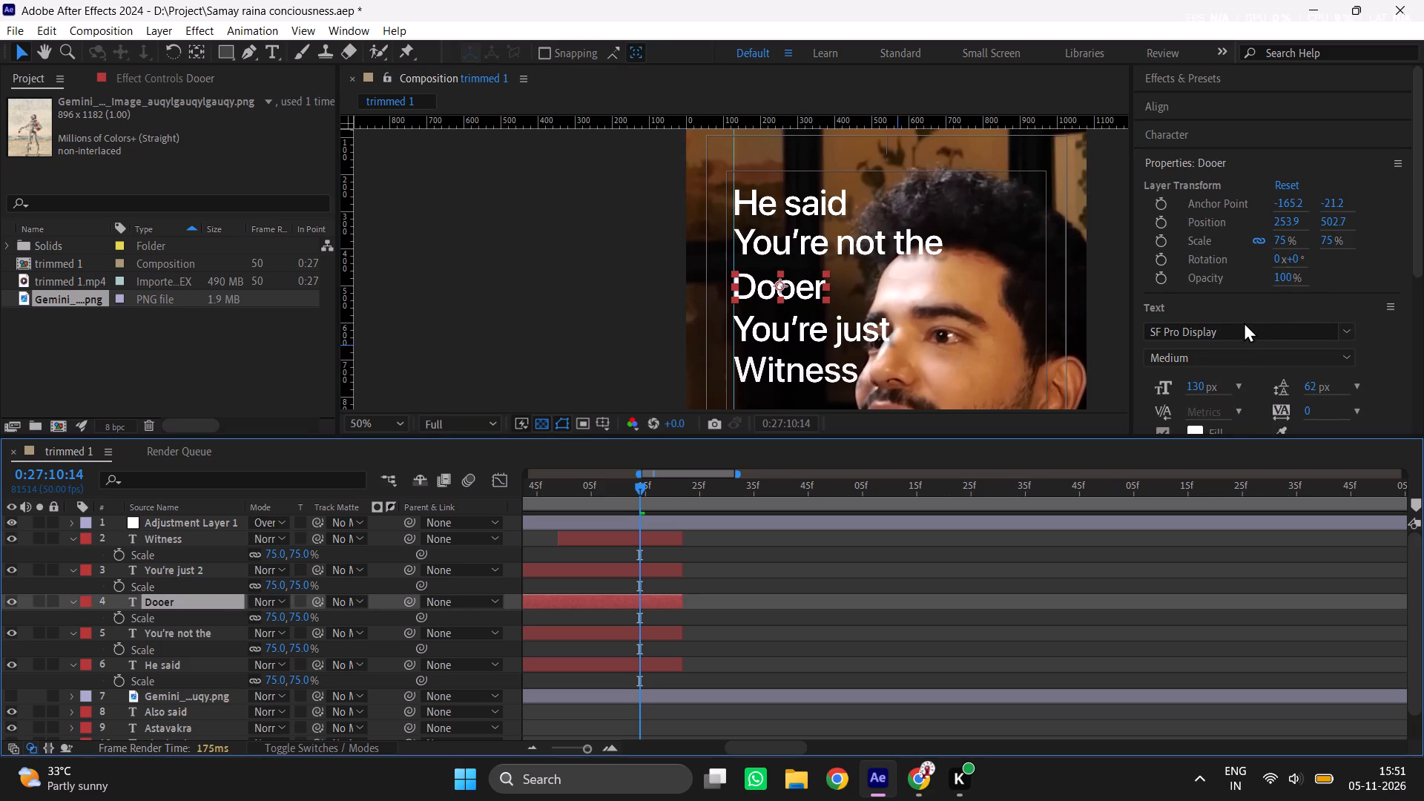
left_click(1244, 322)
left_click(1242, 325)
type("itali")
key("Return")
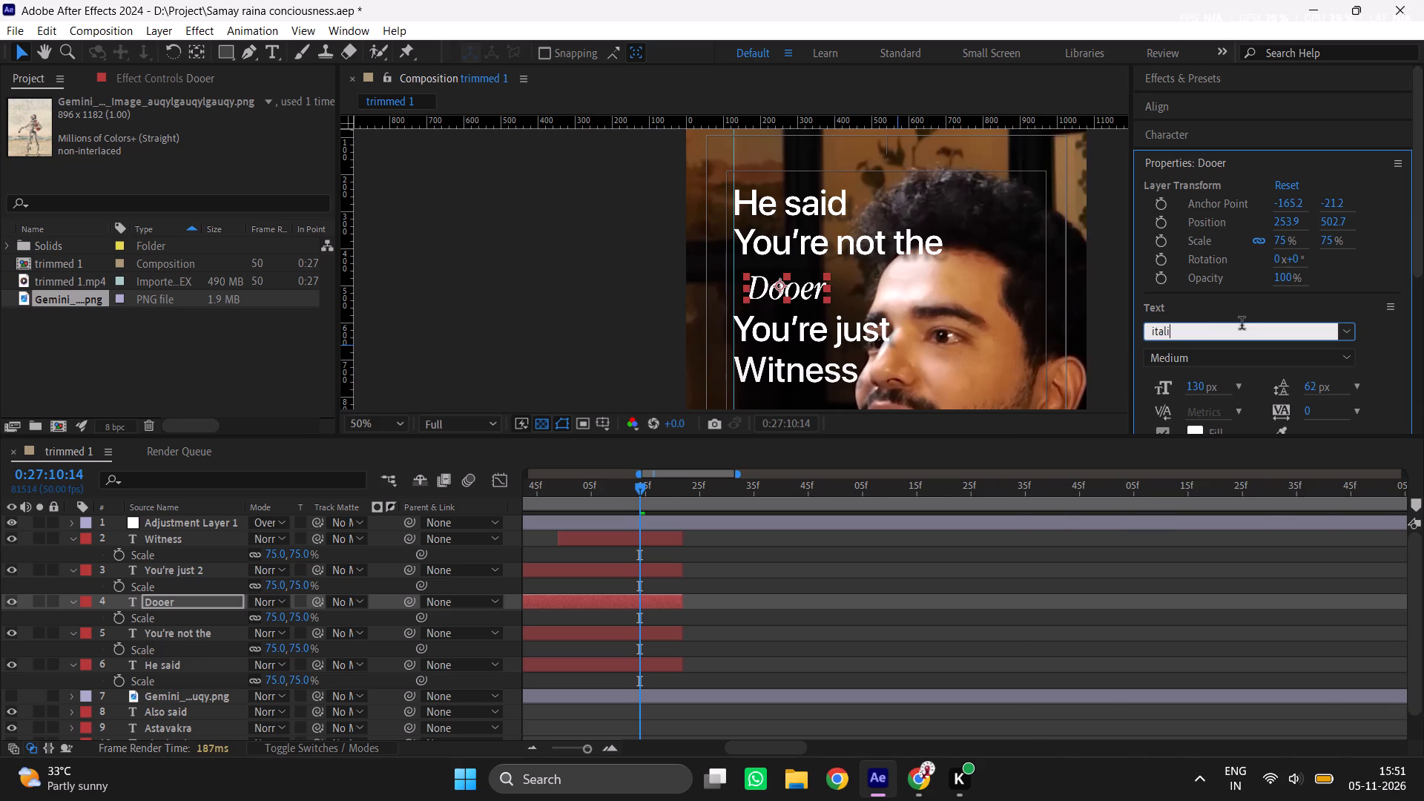
left_click(978, 622)
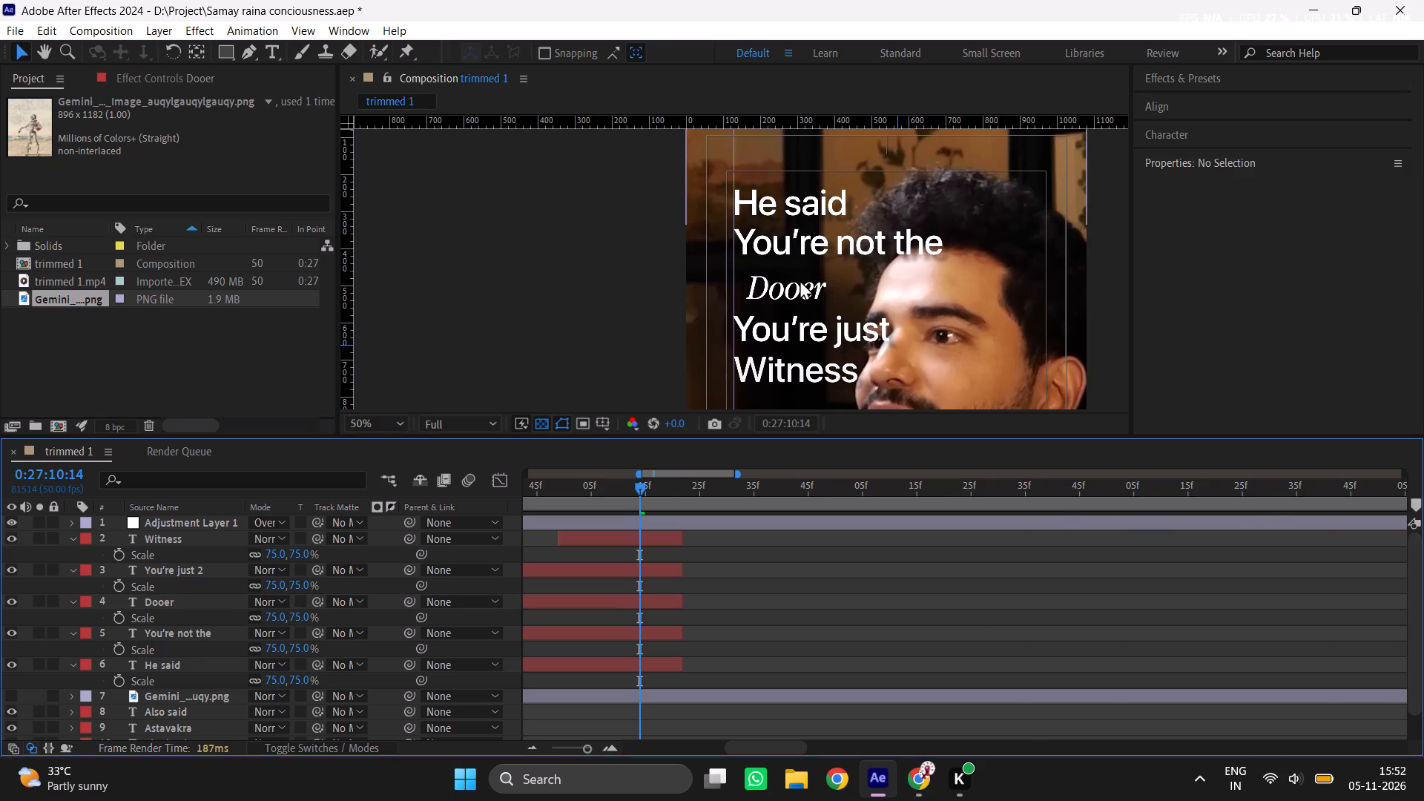
Tighten the tracking of the You're not the subtitle to -46.
scroll(795, 274, "up", 2)
scroll(795, 274, "down", 1)
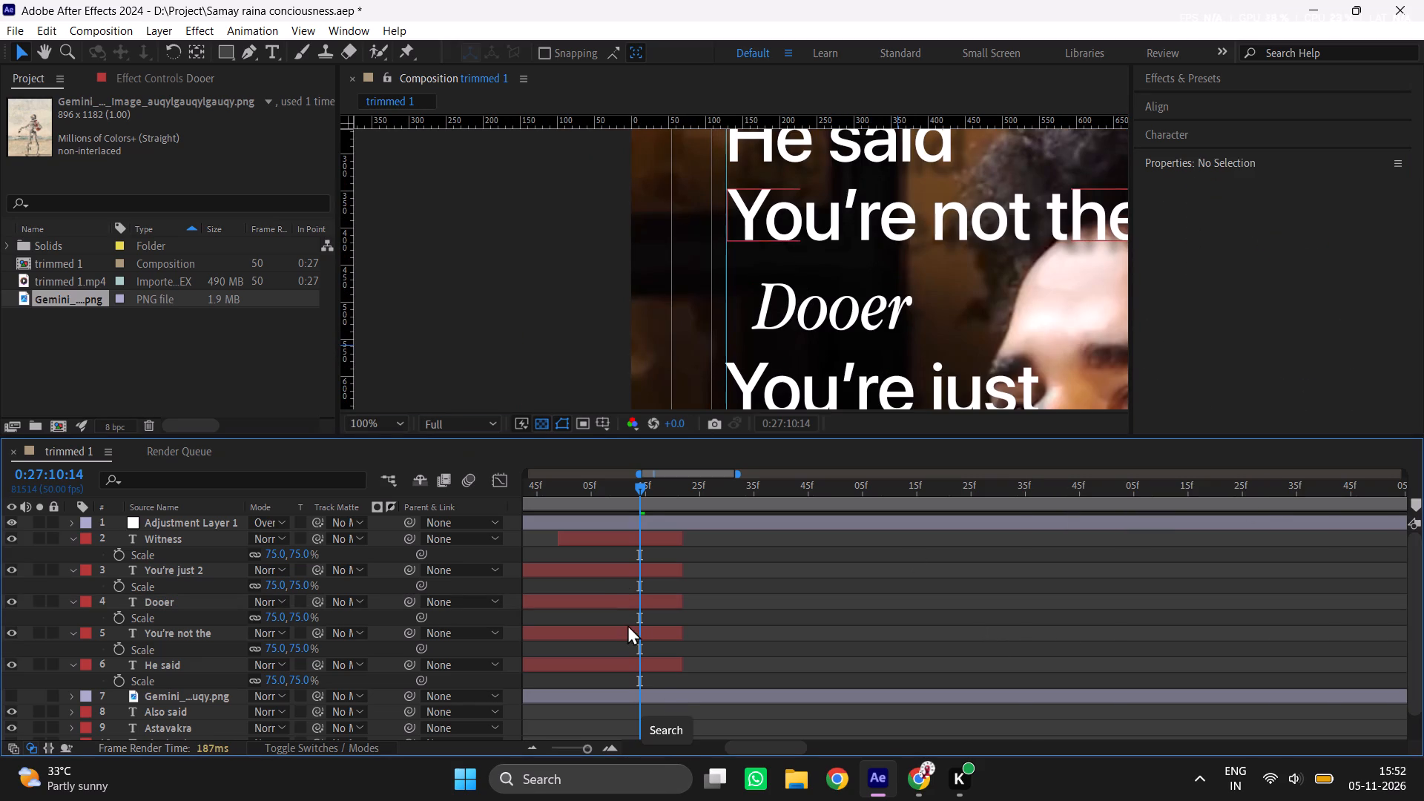
left_click(660, 631)
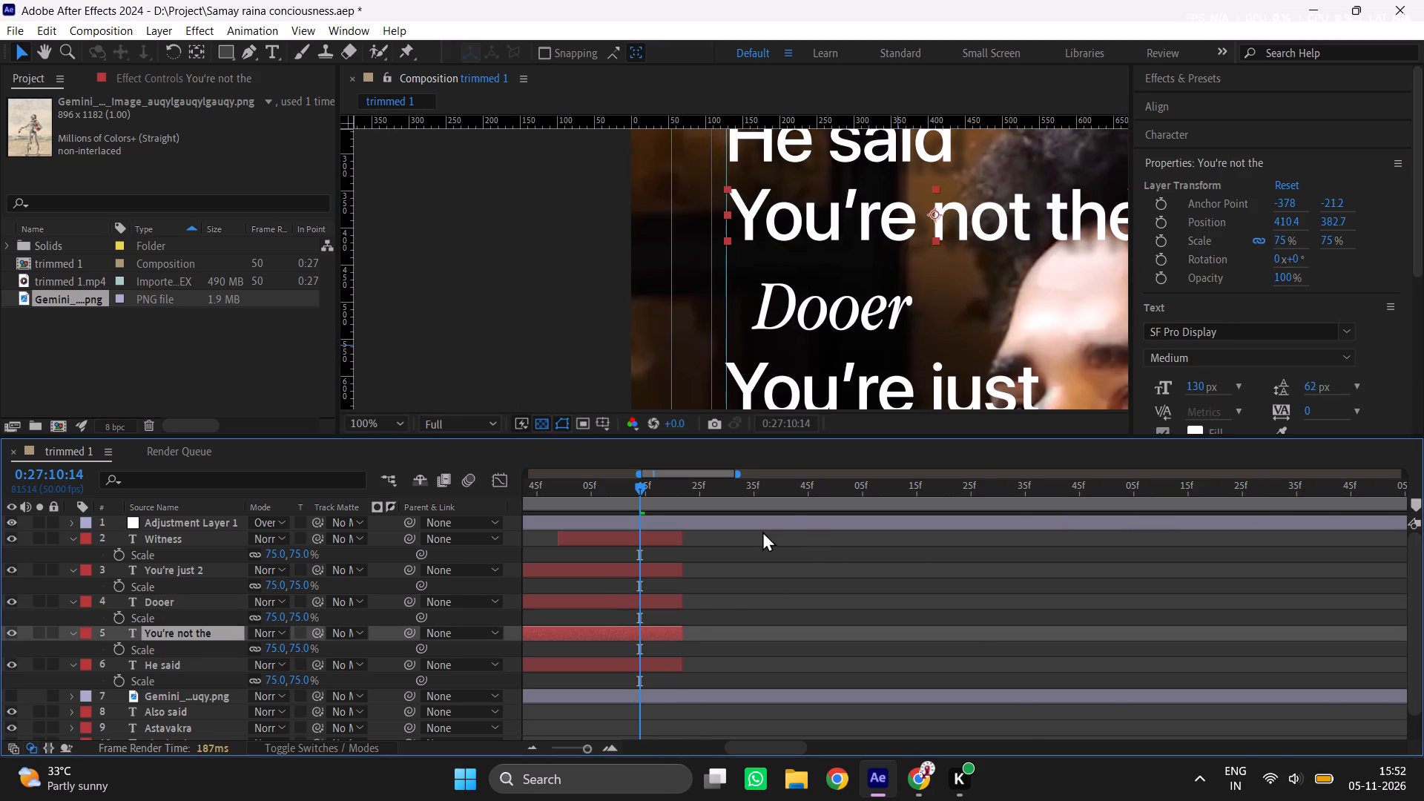
scroll(1299, 385, "down", 1)
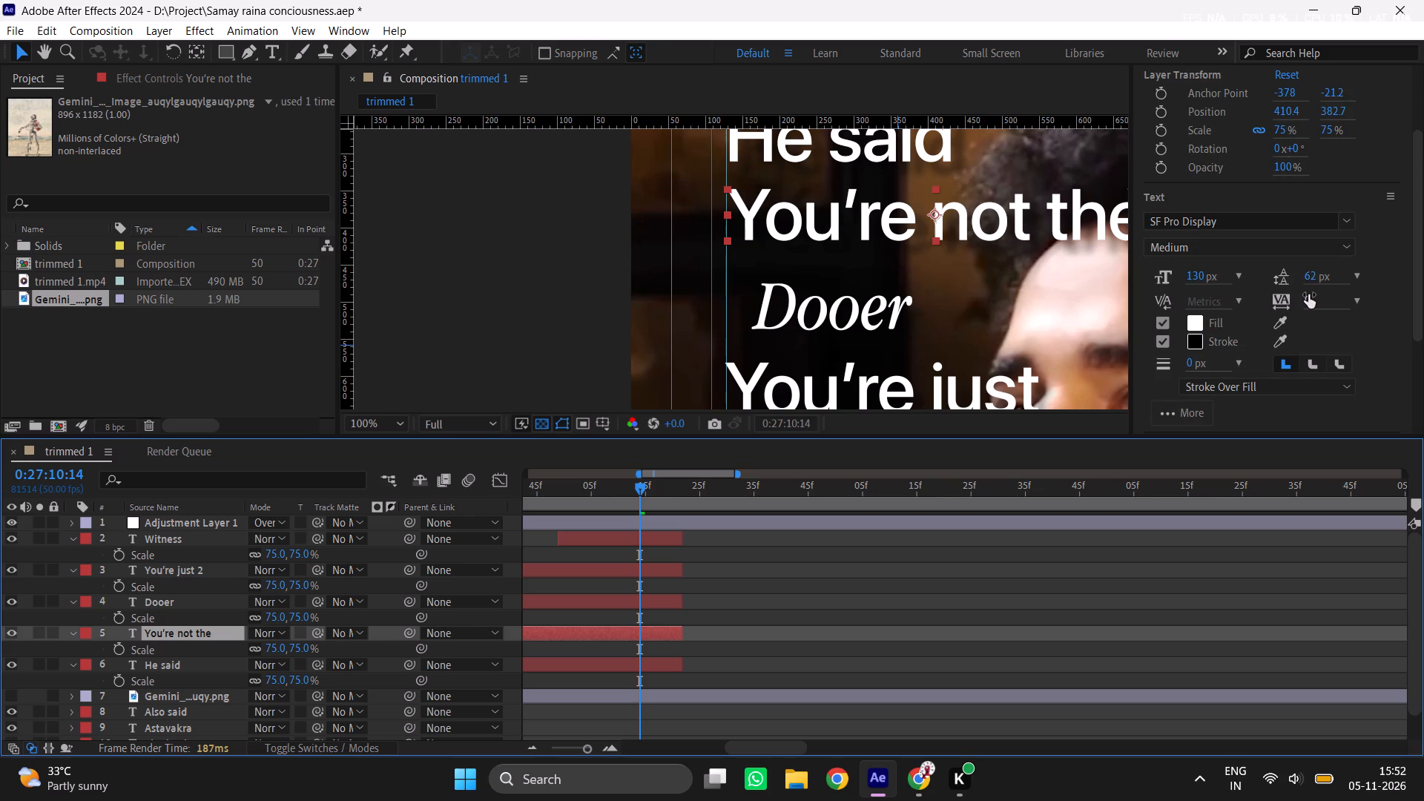
left_click_drag(1308, 294, 1280, 308)
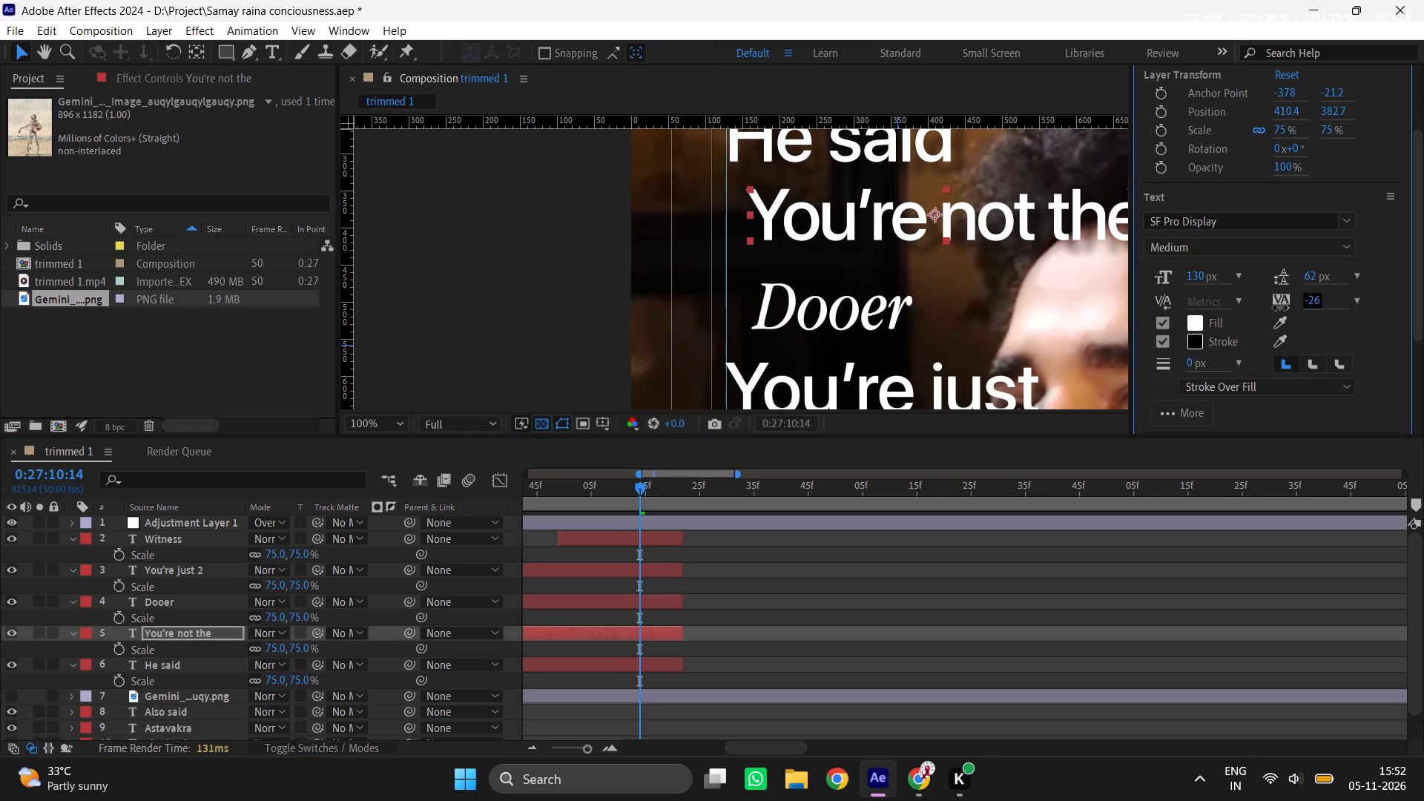
left_click_drag(1280, 308, 1274, 306)
left_click_drag(1037, 547, 1037, 547)
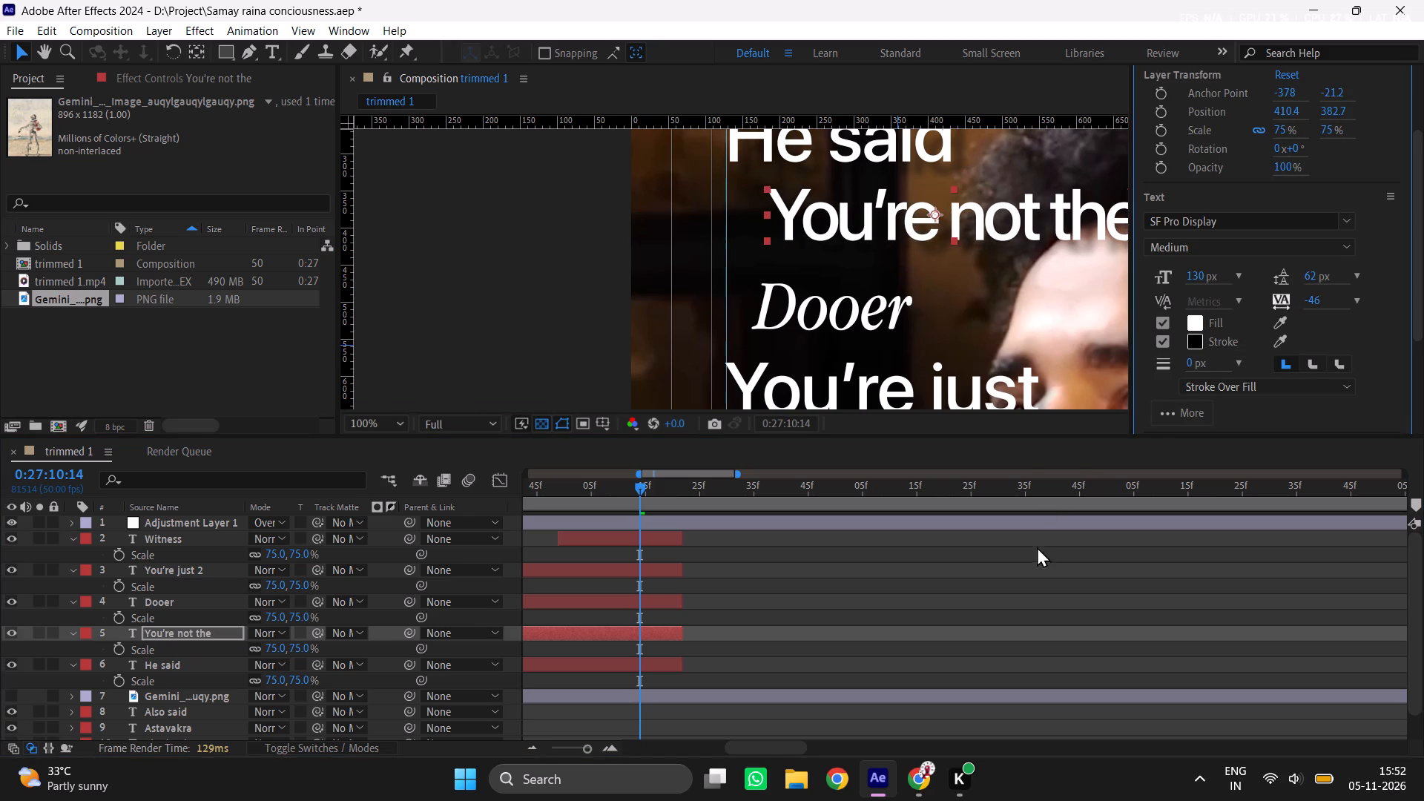
left_click_drag(1037, 547, 1037, 496)
Move the You're not the subtitle 53 pixels left to the vertical guide and 1 pixel down, to about 357, 384.
scroll(969, 291, "down", 2)
scroll(934, 287, "up", 1)
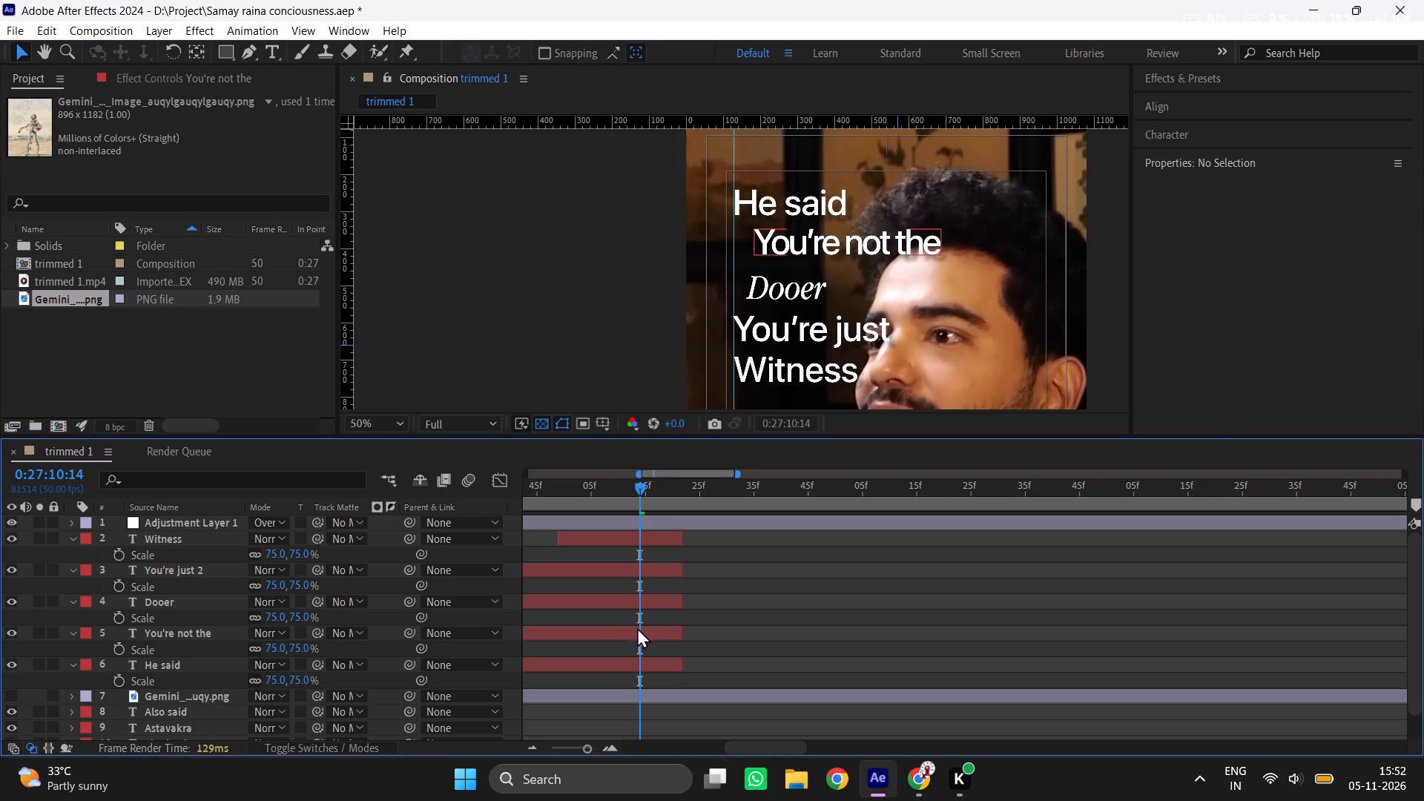
left_click(640, 631)
scroll(926, 293, "up", 1)
key("Left")
key("Left")
key("Left")
key("Left")
key("Left")
key("Left")
key("Left")
key("Left")
key("Left")
key("Left")
key("Left")
key("Left")
key("Left")
key("Left")
key("Left")
key("Left")
key("Left")
key("Left")
key("Left")
key("Left")
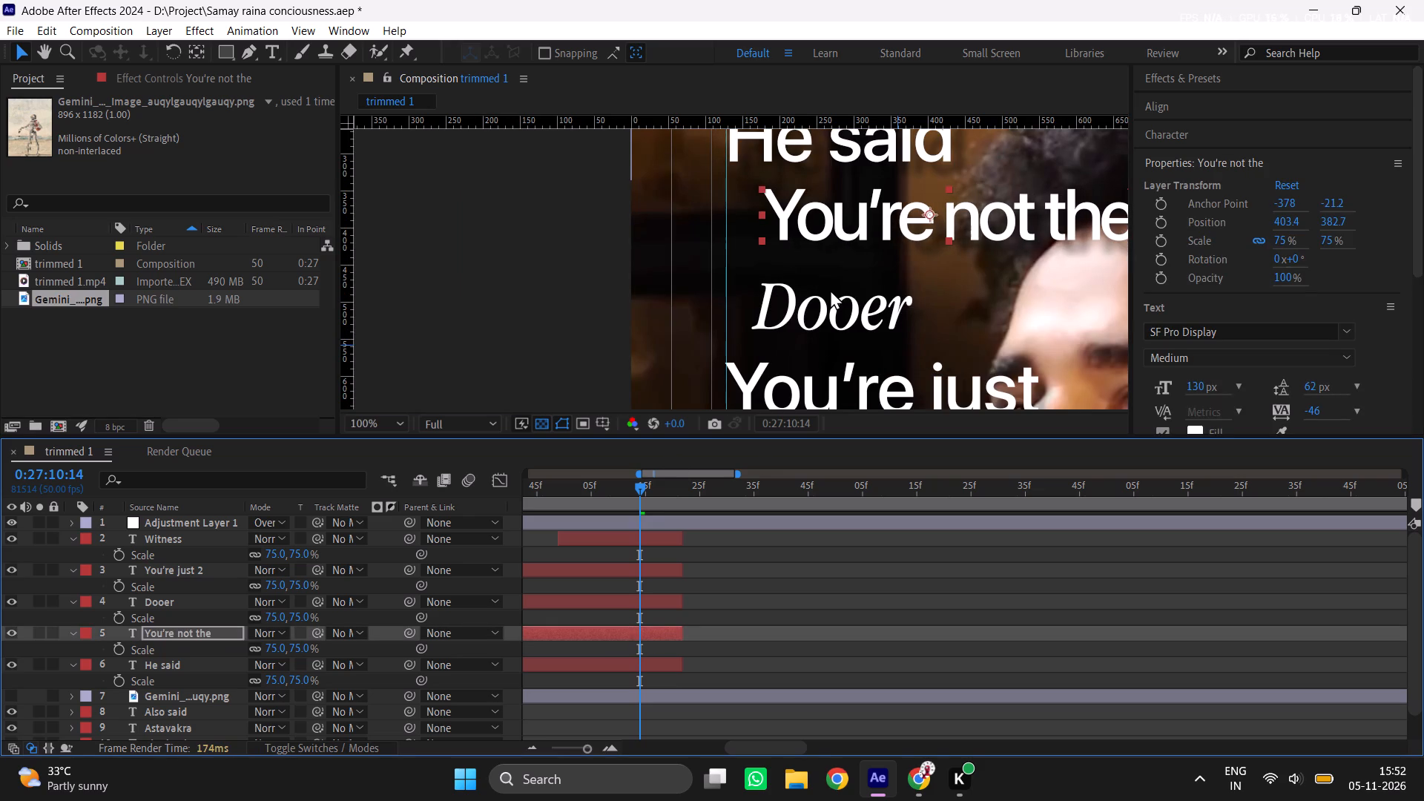
key("Left")
key("Left")
key("Left")
key("Left")
key("Left")
key("Left")
key("Left")
key("Left")
key("Left")
key("Left")
key("Left")
key("Left")
key("Left")
key("Left")
key("Left")
key("Left")
key("Left")
key("Left")
key("Left")
key("Left")
key("Left")
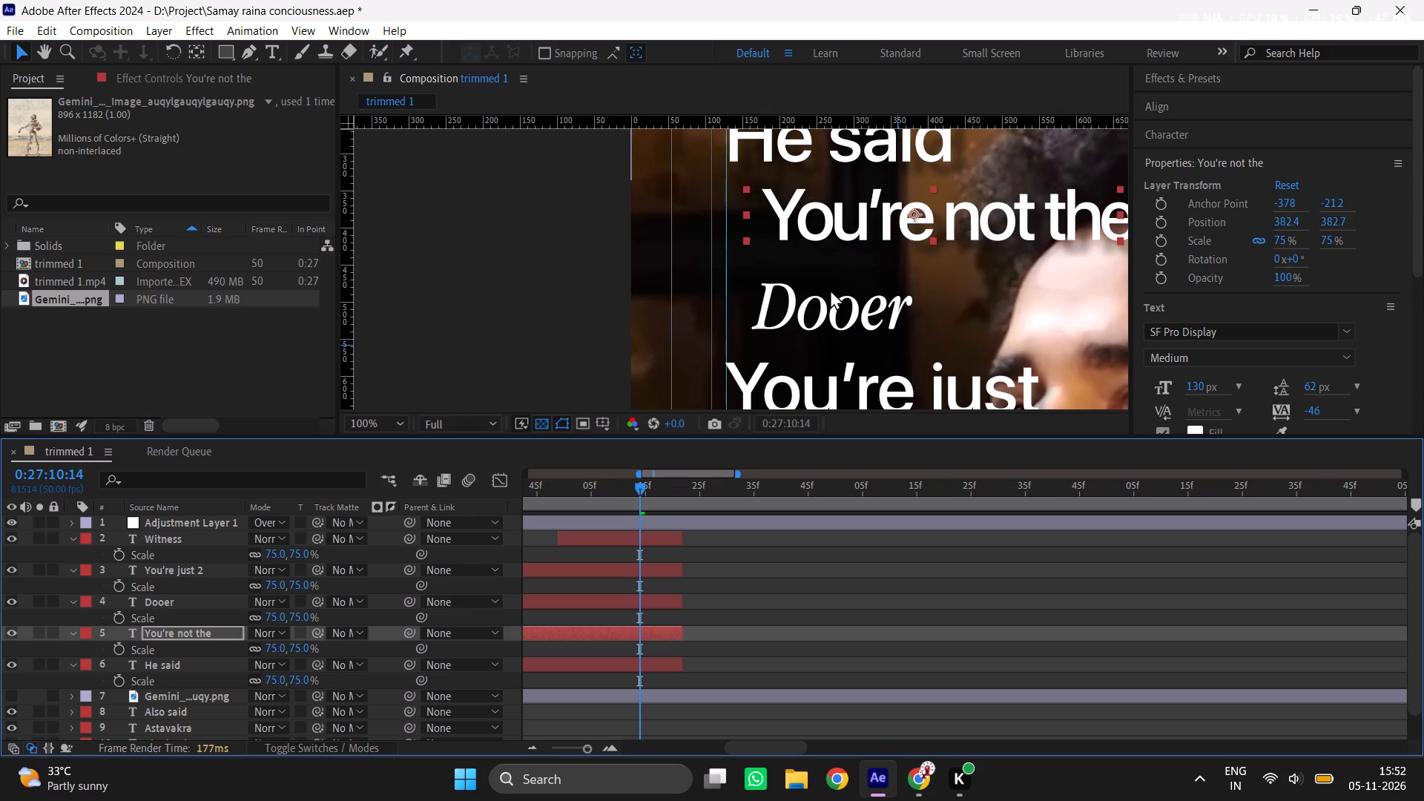
key("Left")
key("Left")
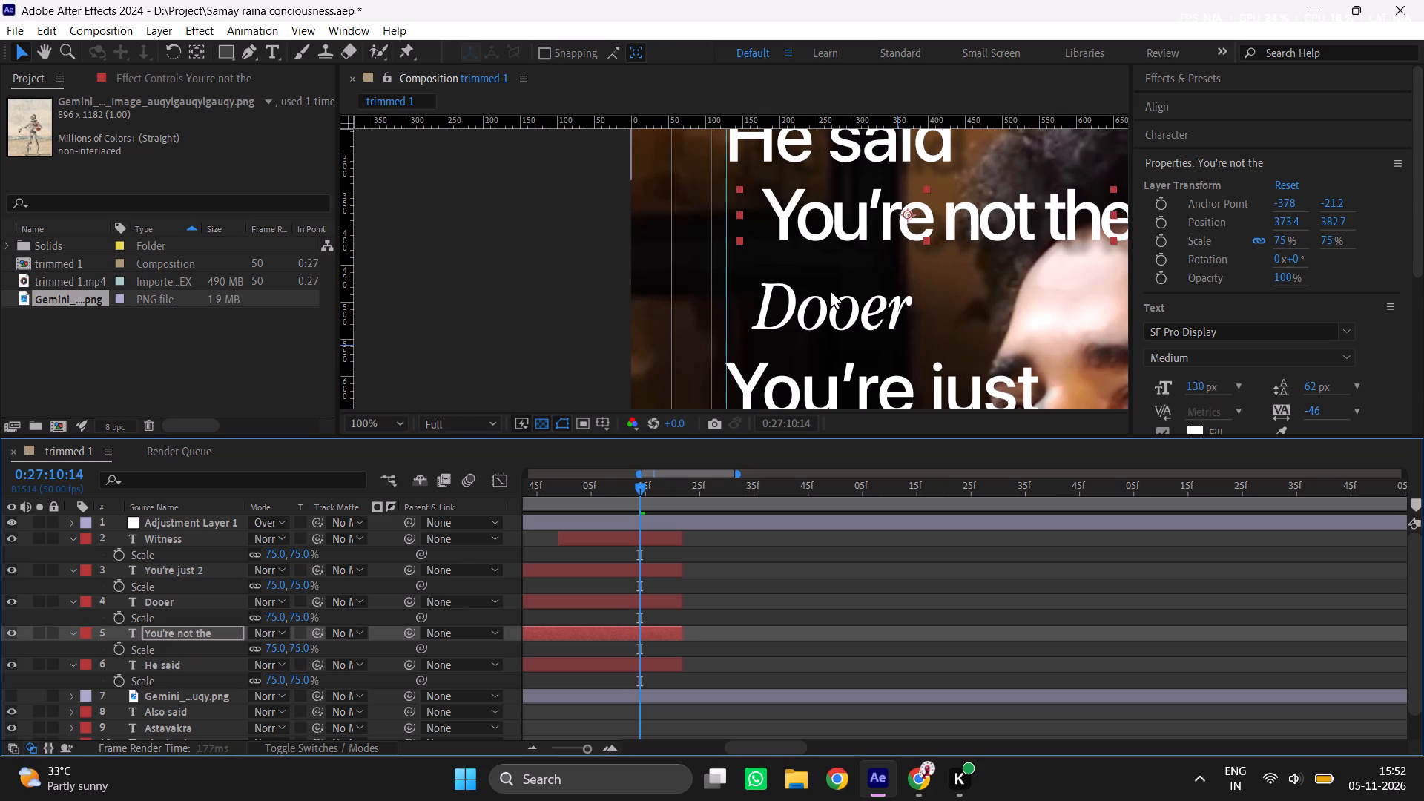
key("Left")
key("Left")
key("Left")
key("Left")
key("Left")
key("Left")
key("Left")
key("Left")
key("Left")
key("Left")
key("Left")
key("Left")
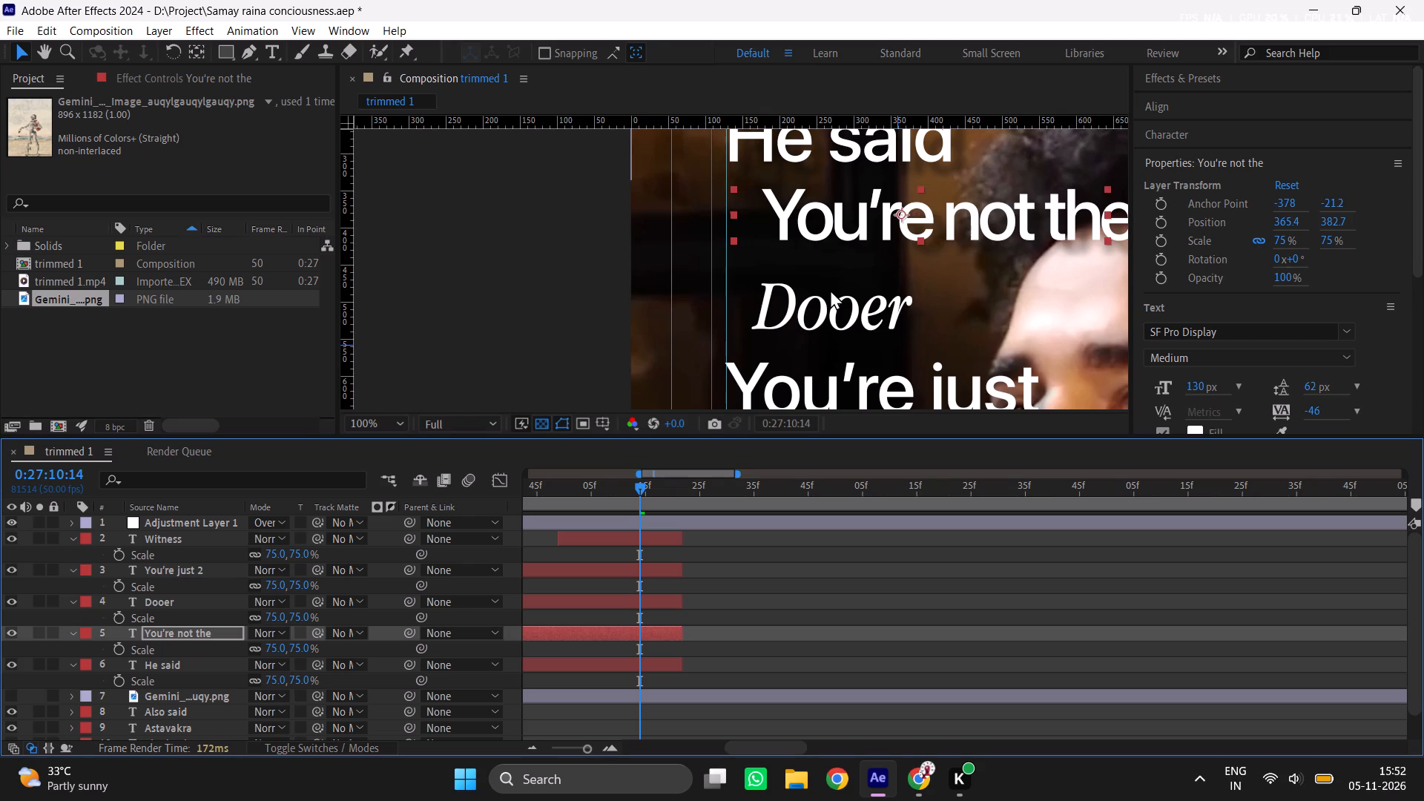
key("Left")
key("Left")
key("Left")
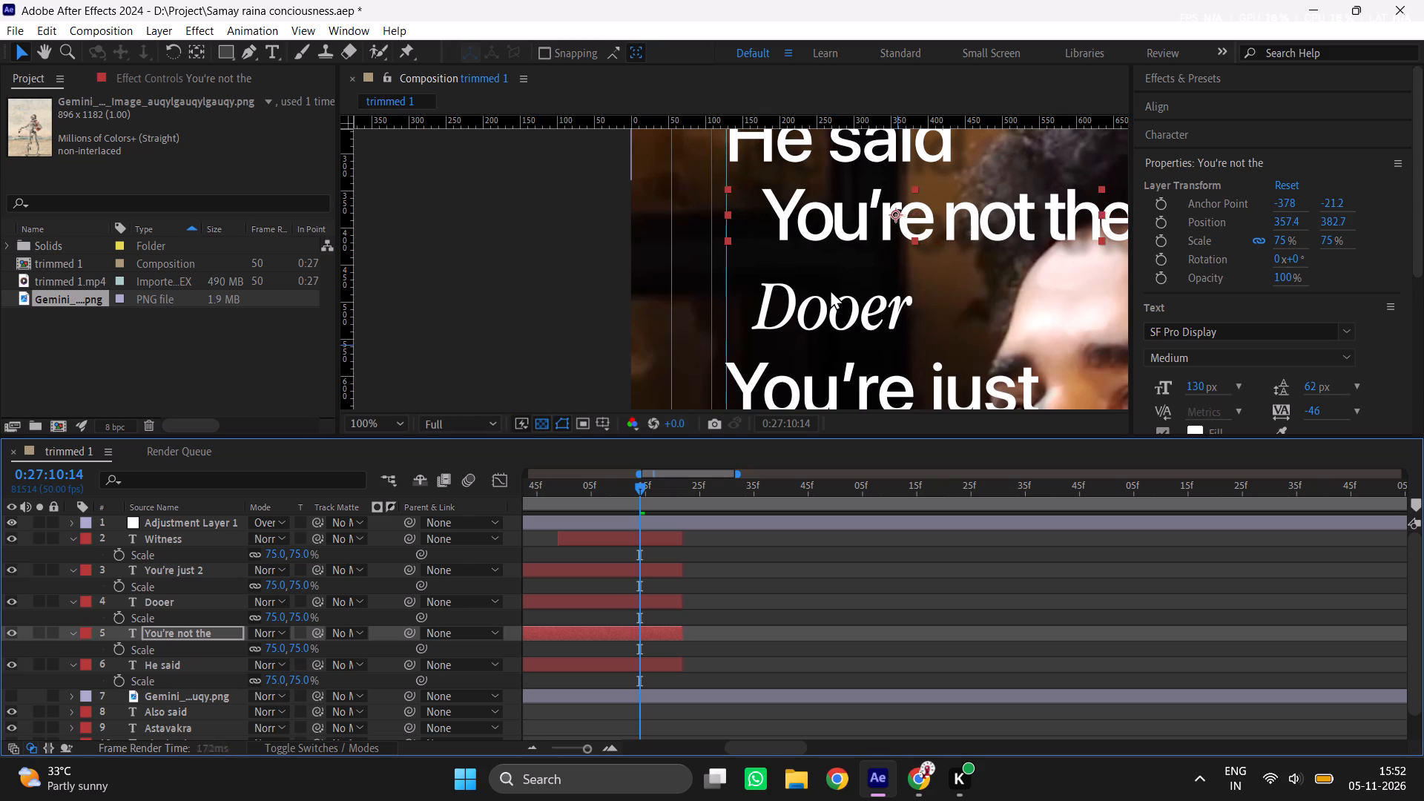
key("Down")
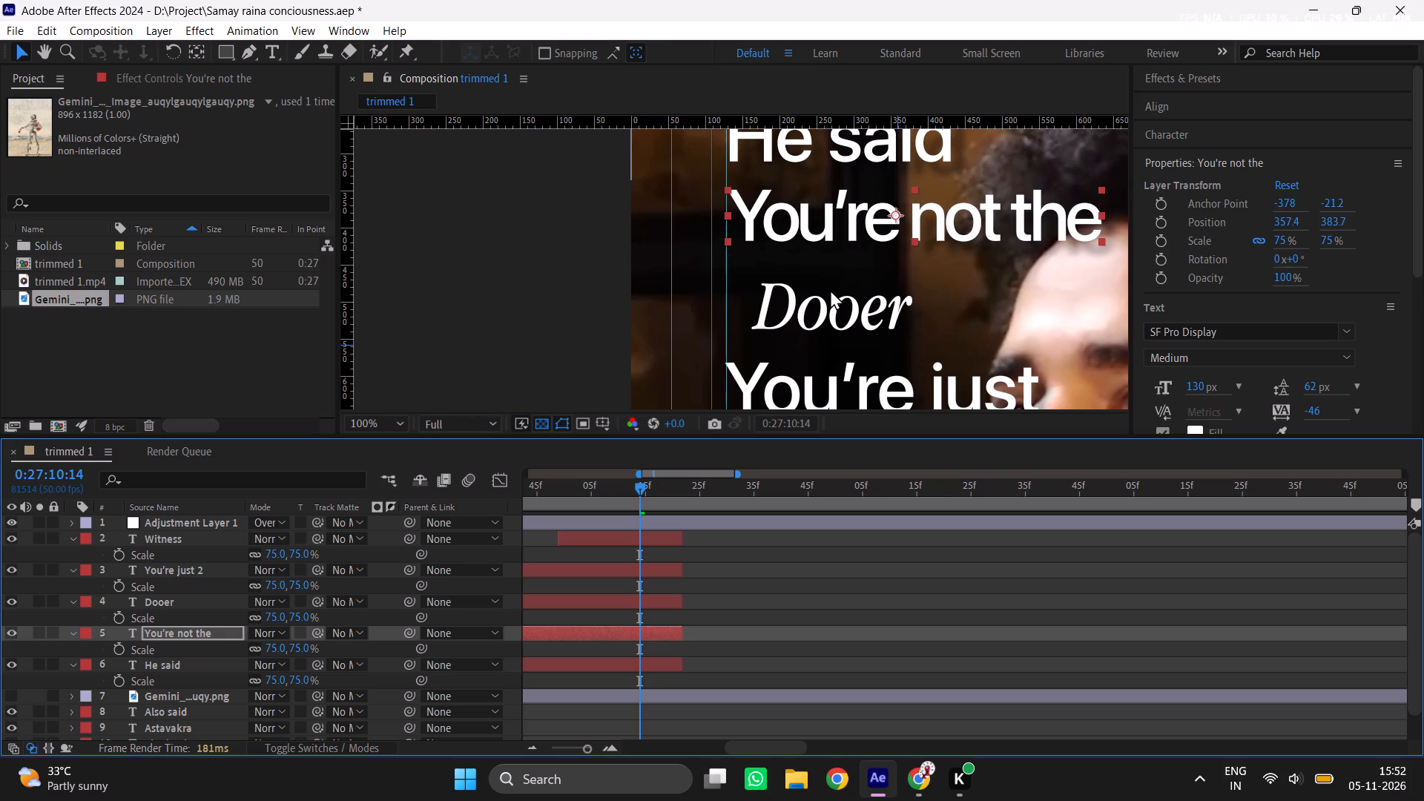
Change the font of the Dooer subtitle to Apple Garamond Light.
left_click(650, 570)
left_click(650, 599)
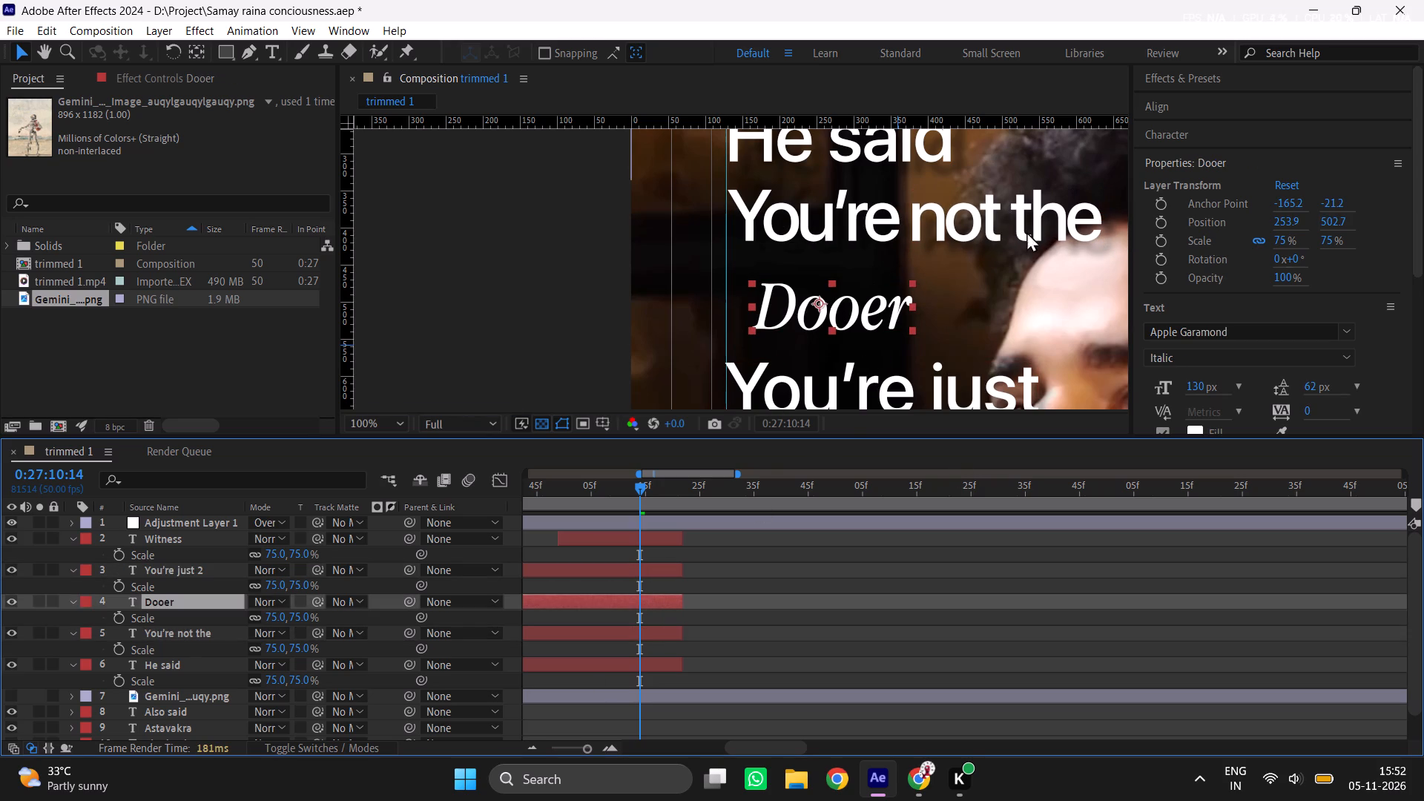
left_click(1231, 340)
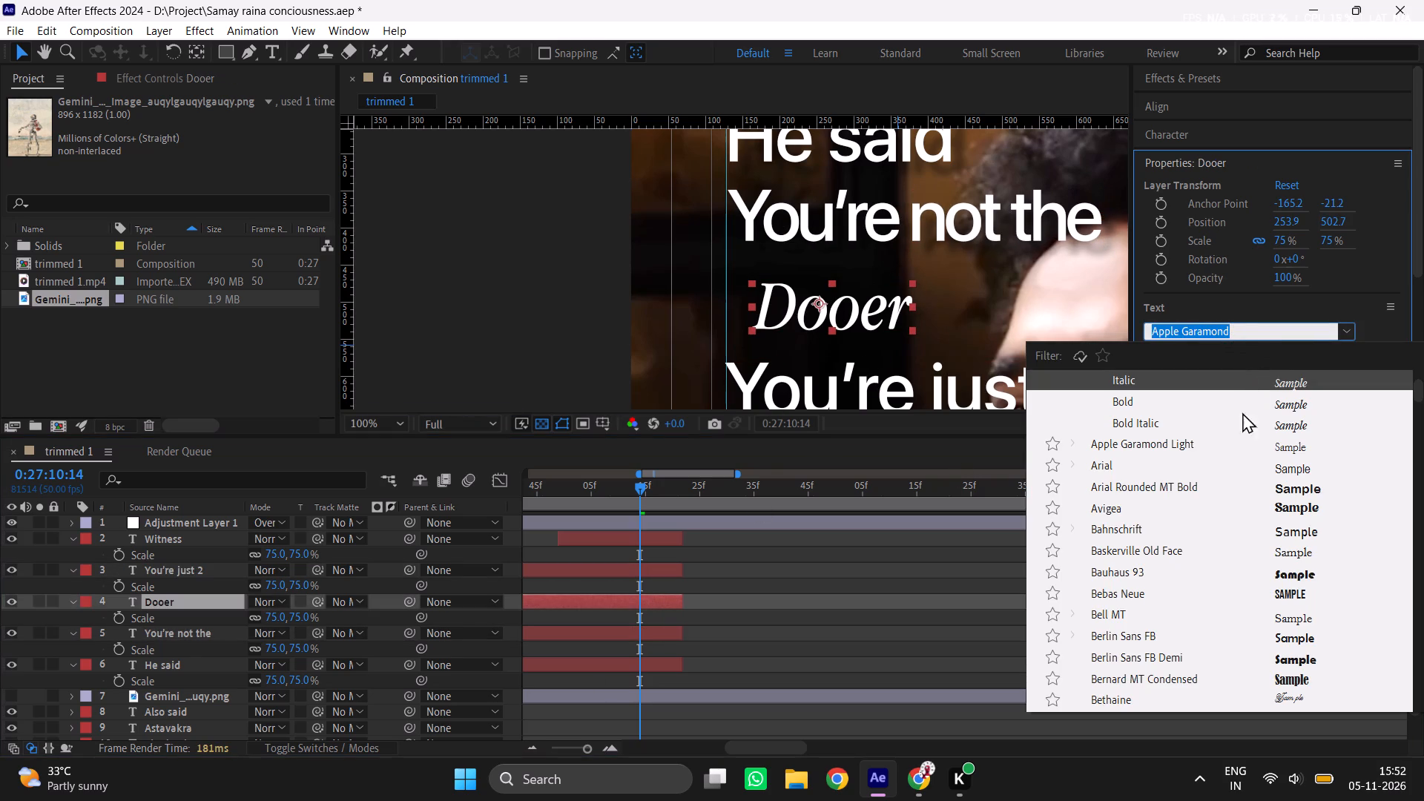
left_click(1231, 439)
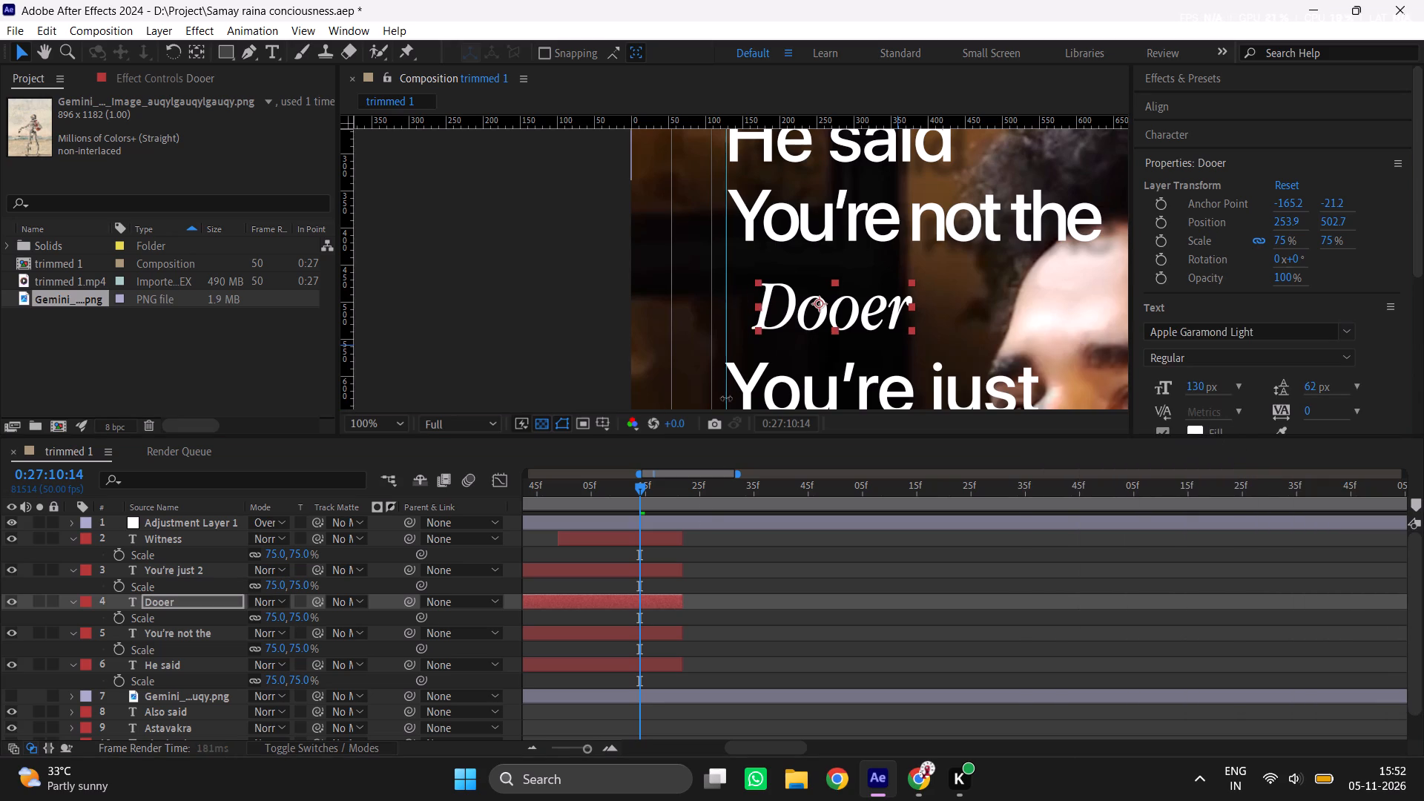
Nudge the Dooer subtitle left, toward the vertical guide the other subtitle lines align to.
key("Left")
key("Left")
key("Left")
key("Left")
key("Left")
key("Left")
key("Left")
key("Left")
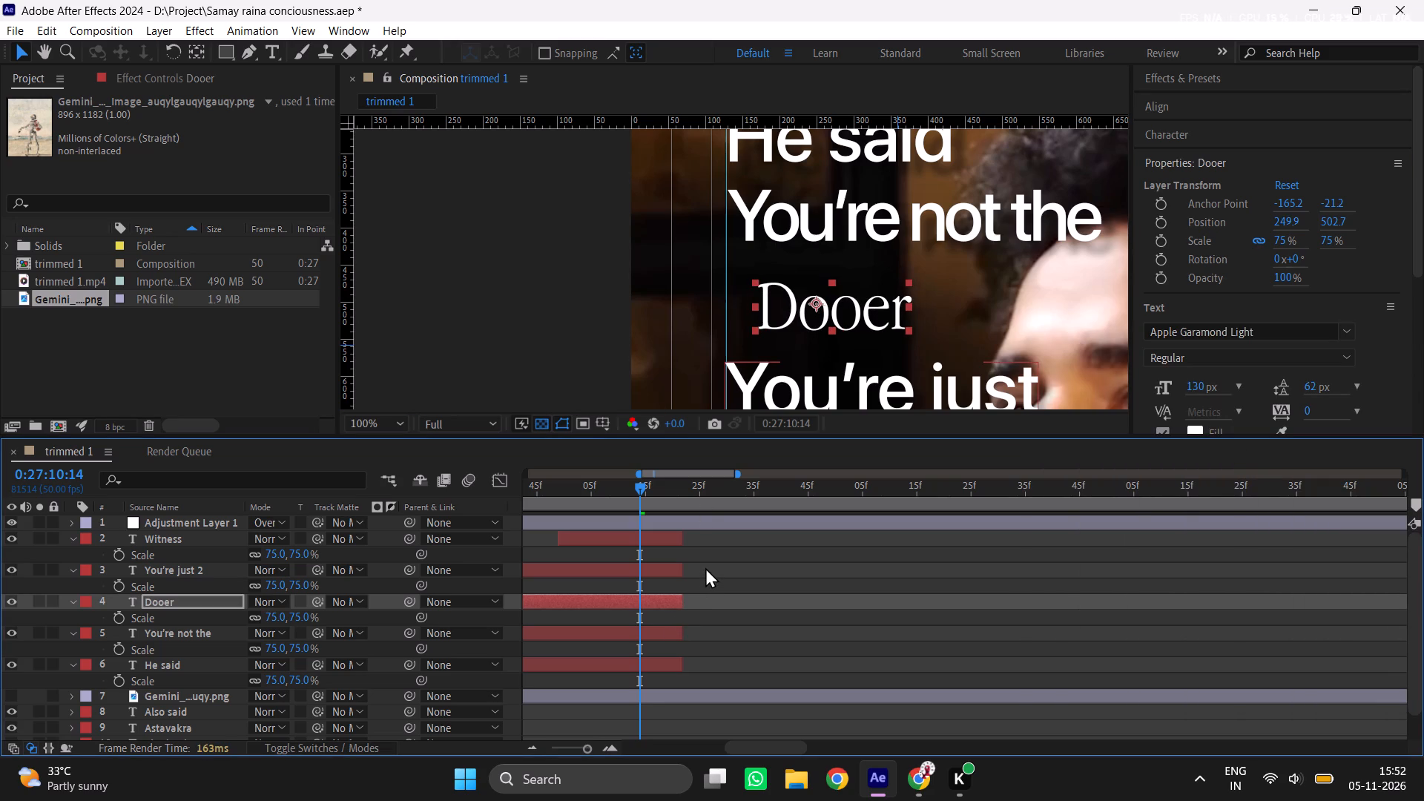
key("Left")
key("Left")
key("Left")
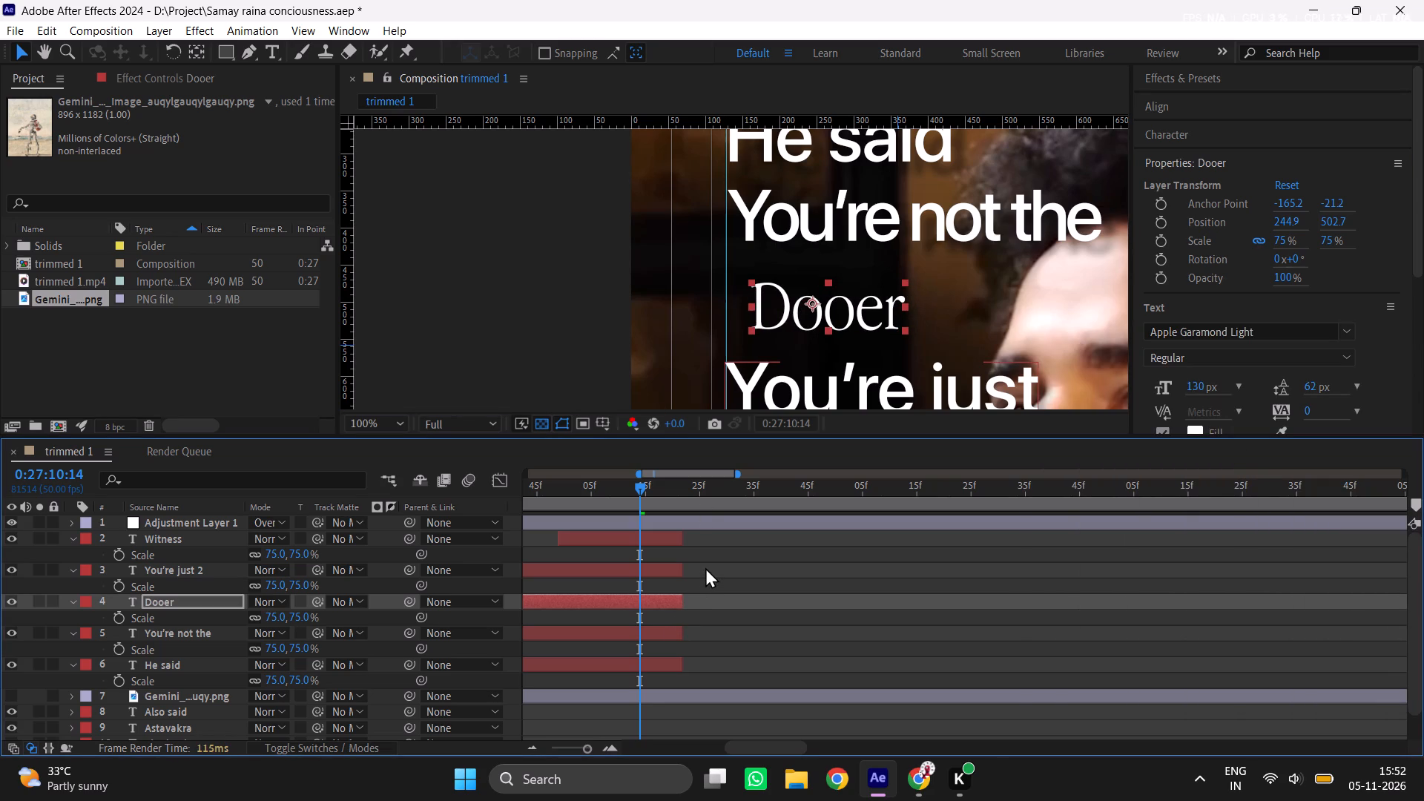
key("Left")
key("Left")
key("Left")
key("Left")
key("Left")
key("Left")
key("Left")
key("Left")
key("Left")
key("Left")
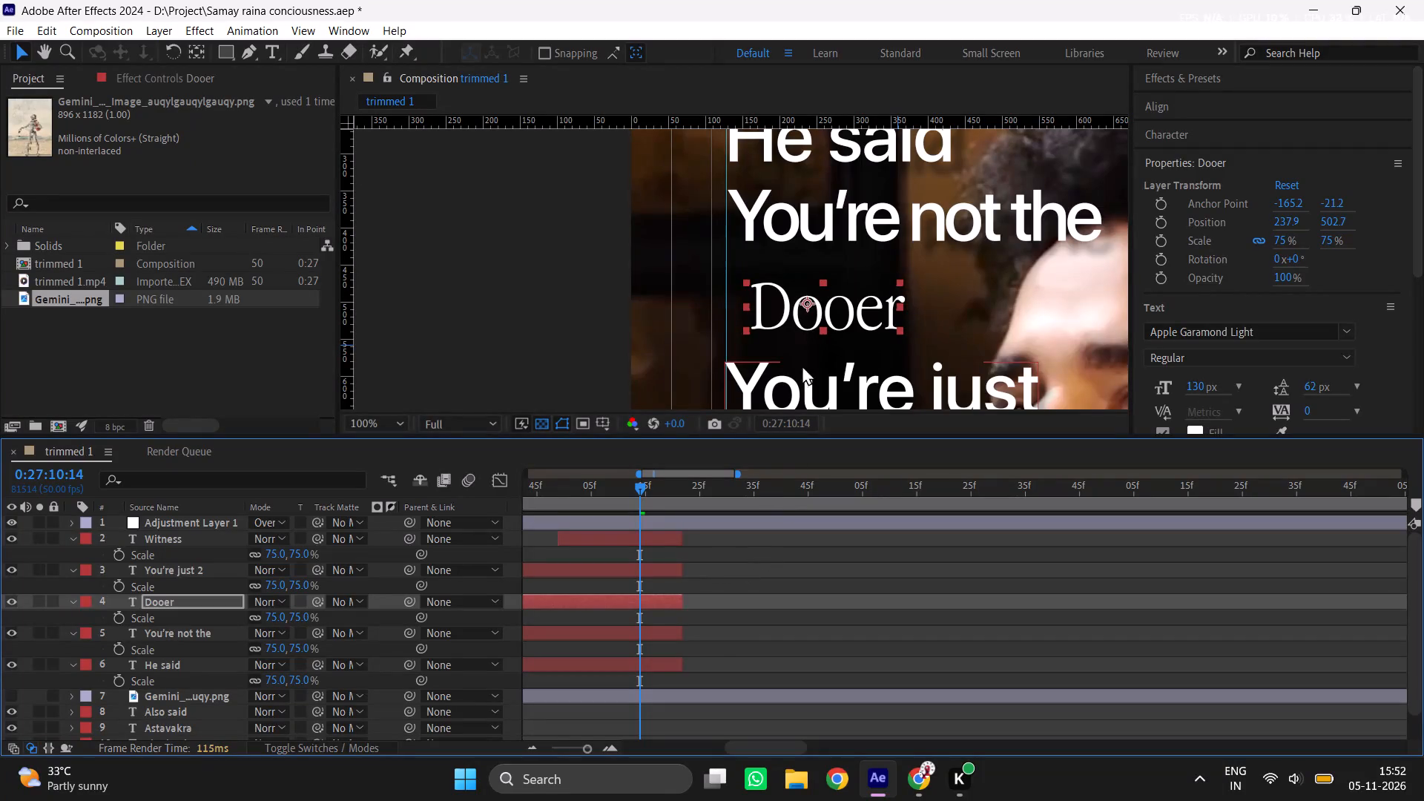
key("Left")
key("Left")
key("Left")
Set the font style of the Dooer subtitle to Italic.
left_click(1354, 355)
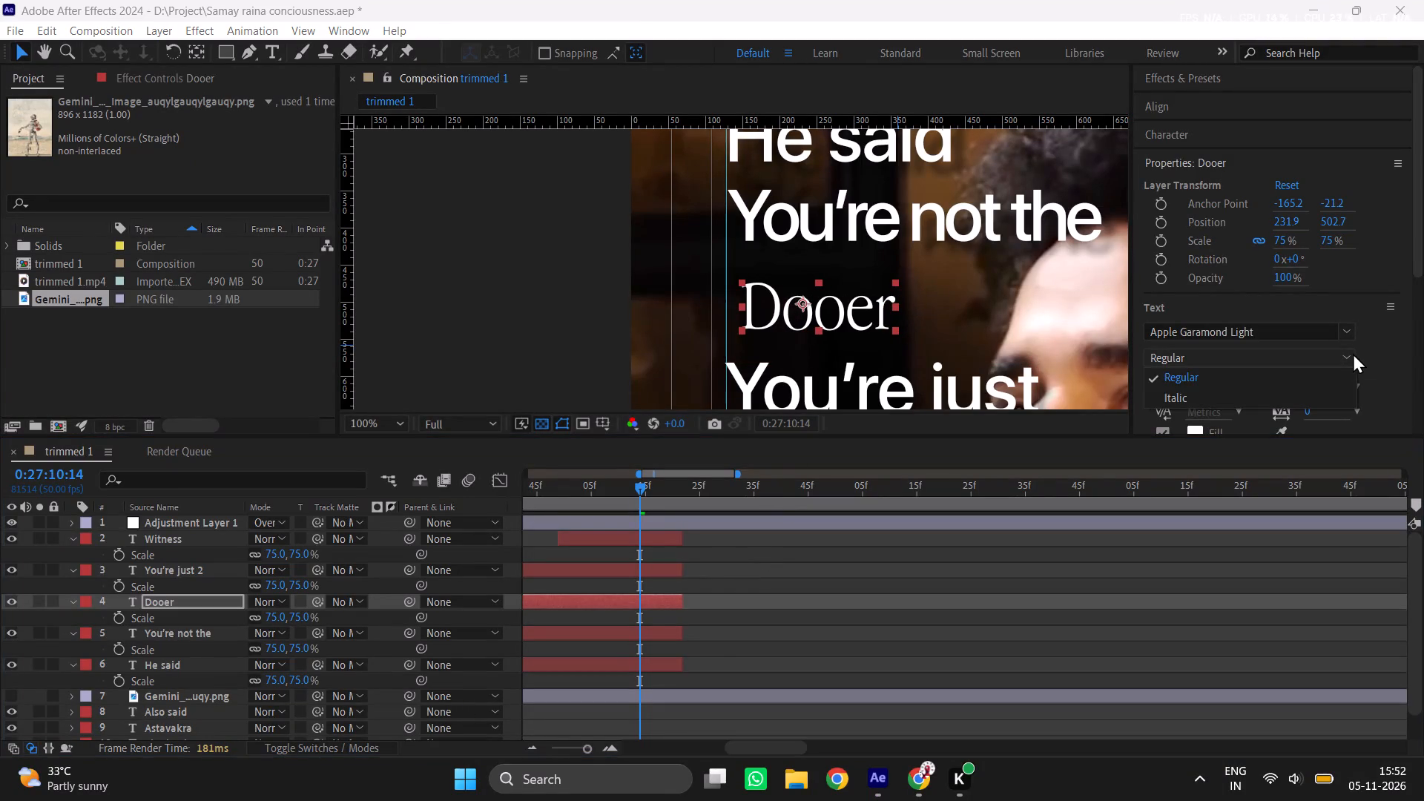
left_click(1284, 399)
Nudge the Dooer subtitle further left until its first letter meets the vertical guide, correcting any overshoot.
key("Left")
key("Left")
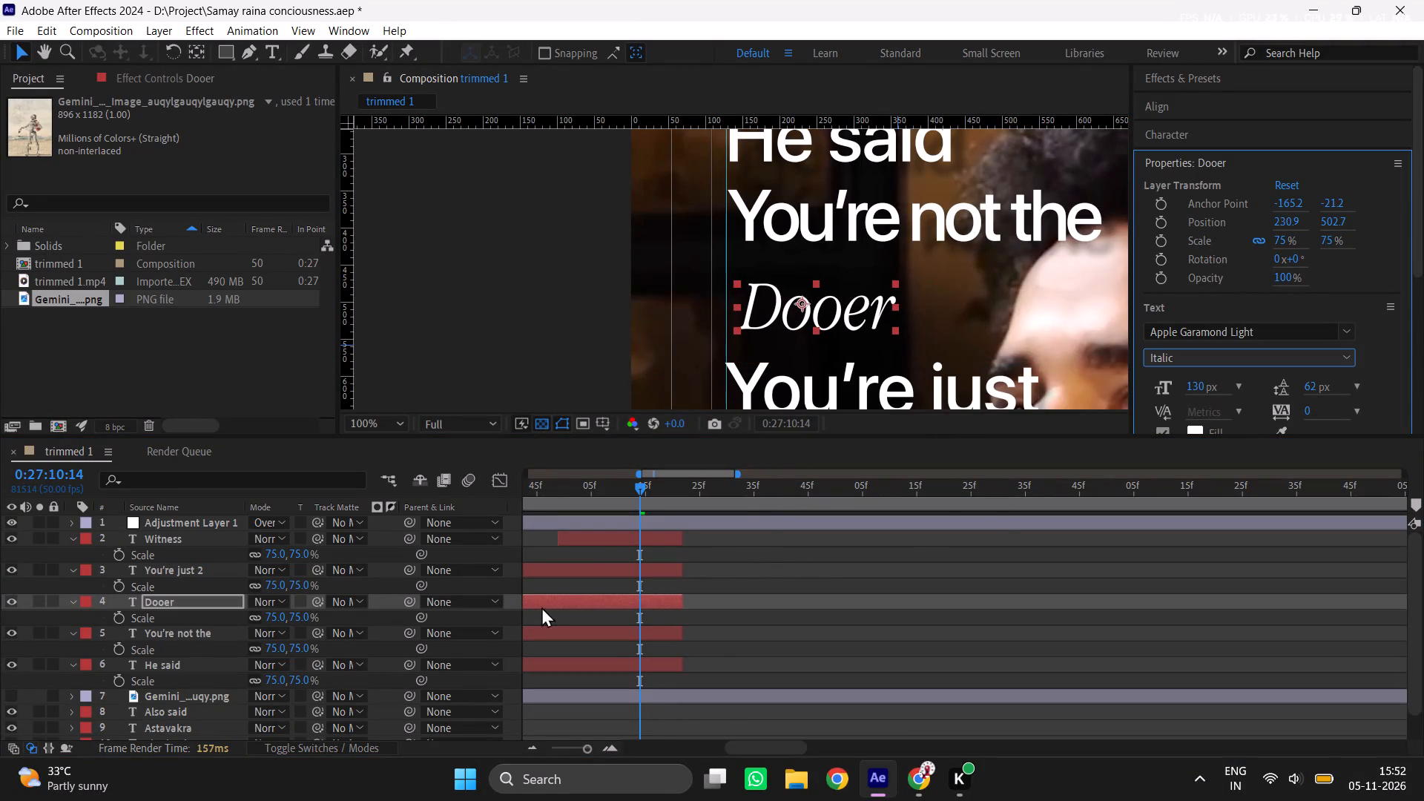
key("Left")
key("Left")
key("Left")
key("Left")
key("Left")
key("Left")
key("Left")
key("Left")
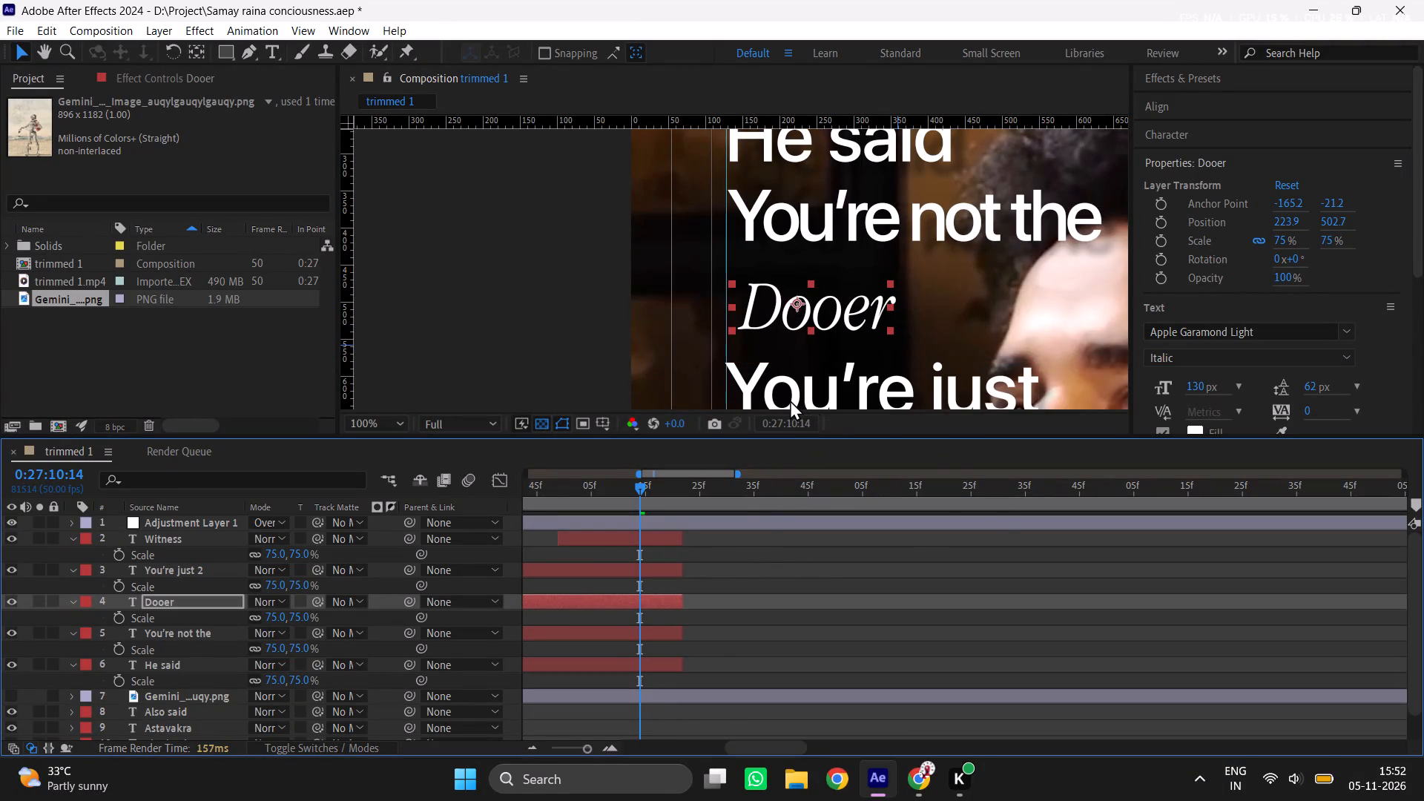
key("Left")
key("Left")
key("Left")
key("Left")
key("Left")
key("Left")
key("Left")
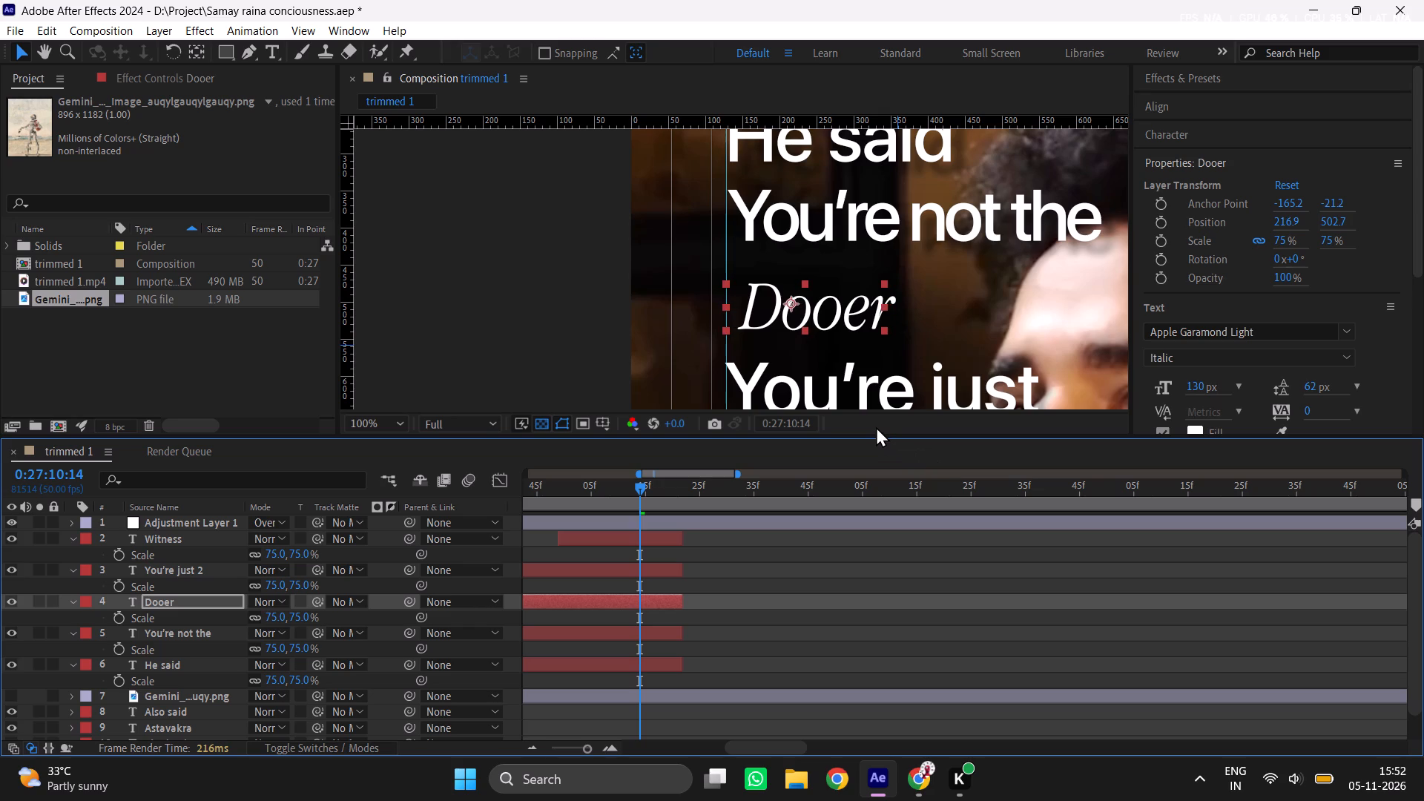
key("Right")
key("Right")
key("Right")
key("Right")
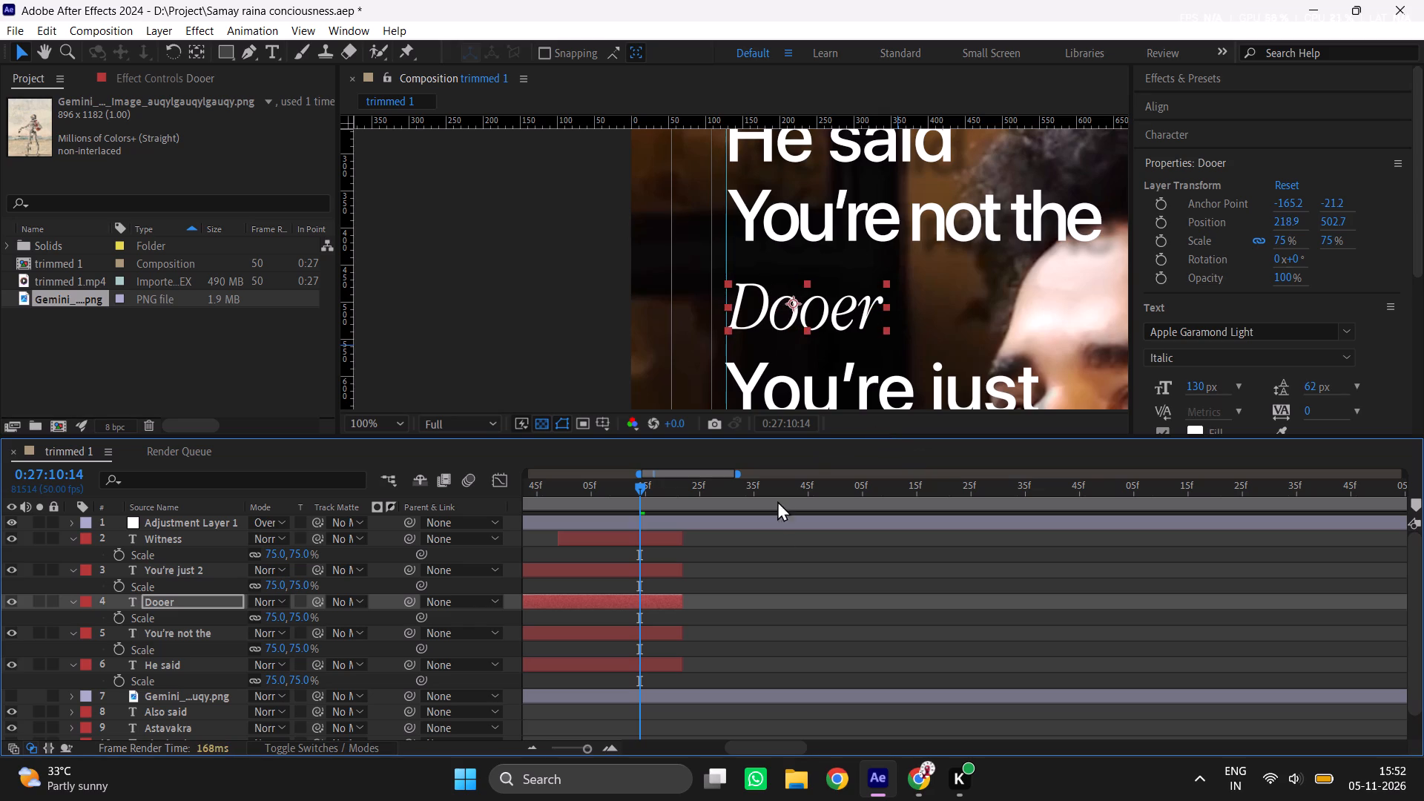
left_click(777, 547)
scroll(811, 308, "down", 1)
scroll(810, 257, "up", 1)
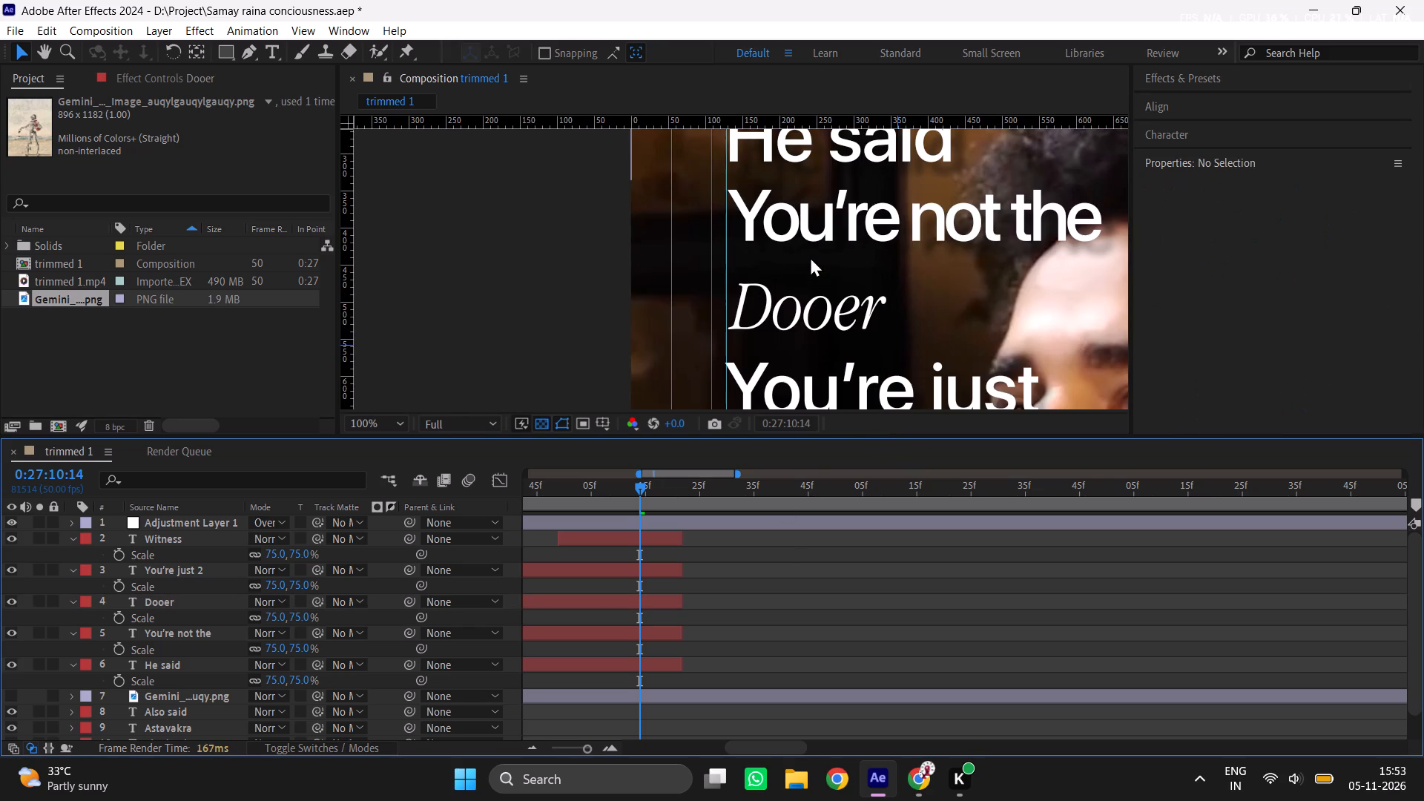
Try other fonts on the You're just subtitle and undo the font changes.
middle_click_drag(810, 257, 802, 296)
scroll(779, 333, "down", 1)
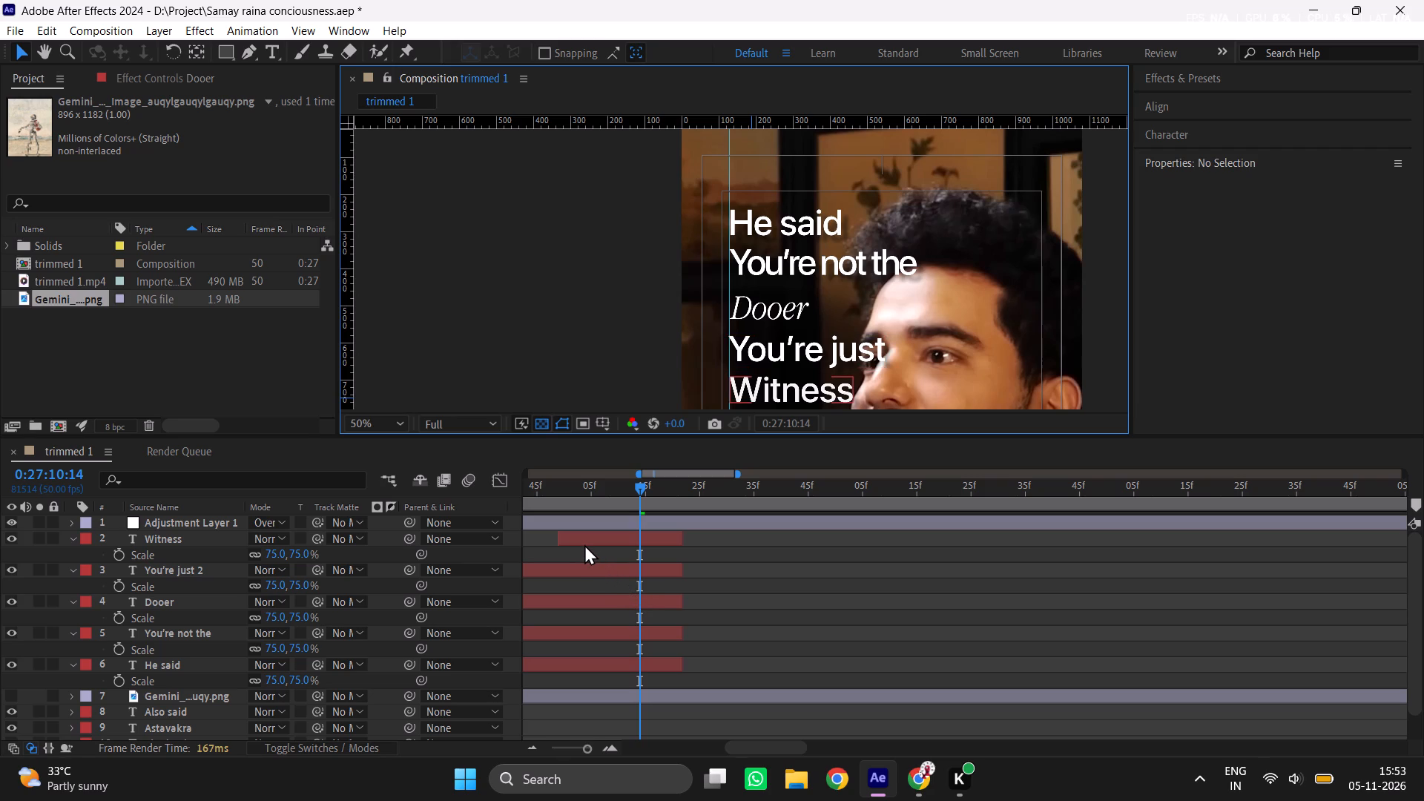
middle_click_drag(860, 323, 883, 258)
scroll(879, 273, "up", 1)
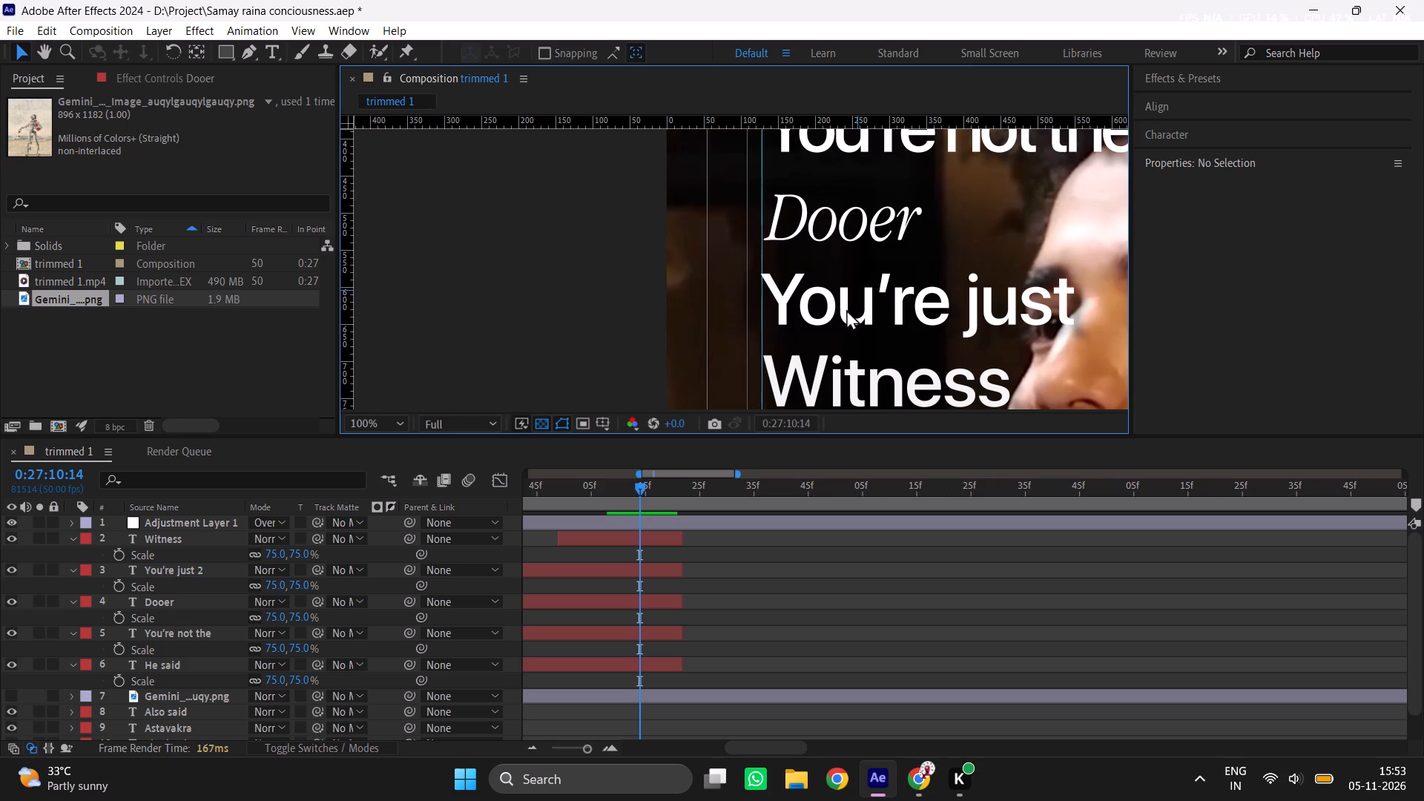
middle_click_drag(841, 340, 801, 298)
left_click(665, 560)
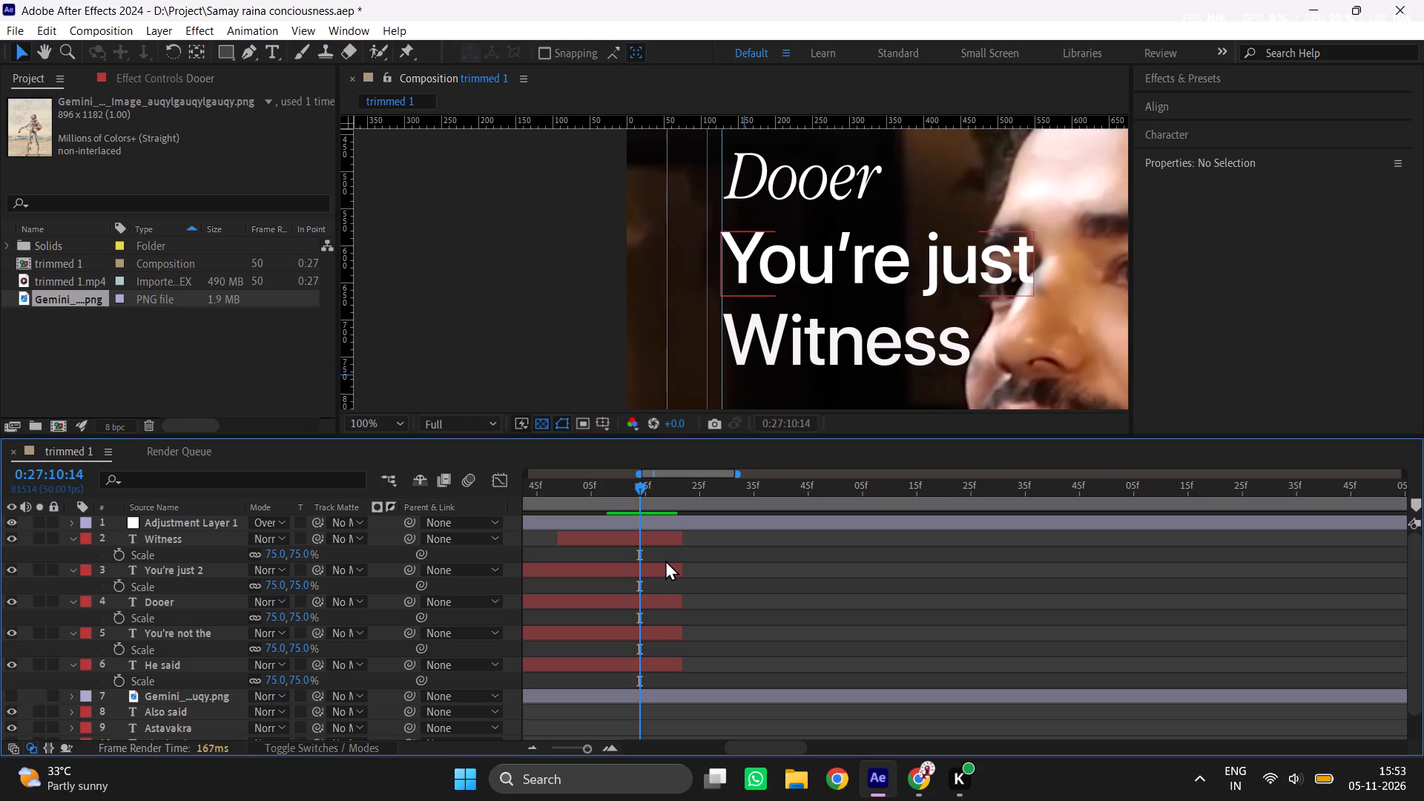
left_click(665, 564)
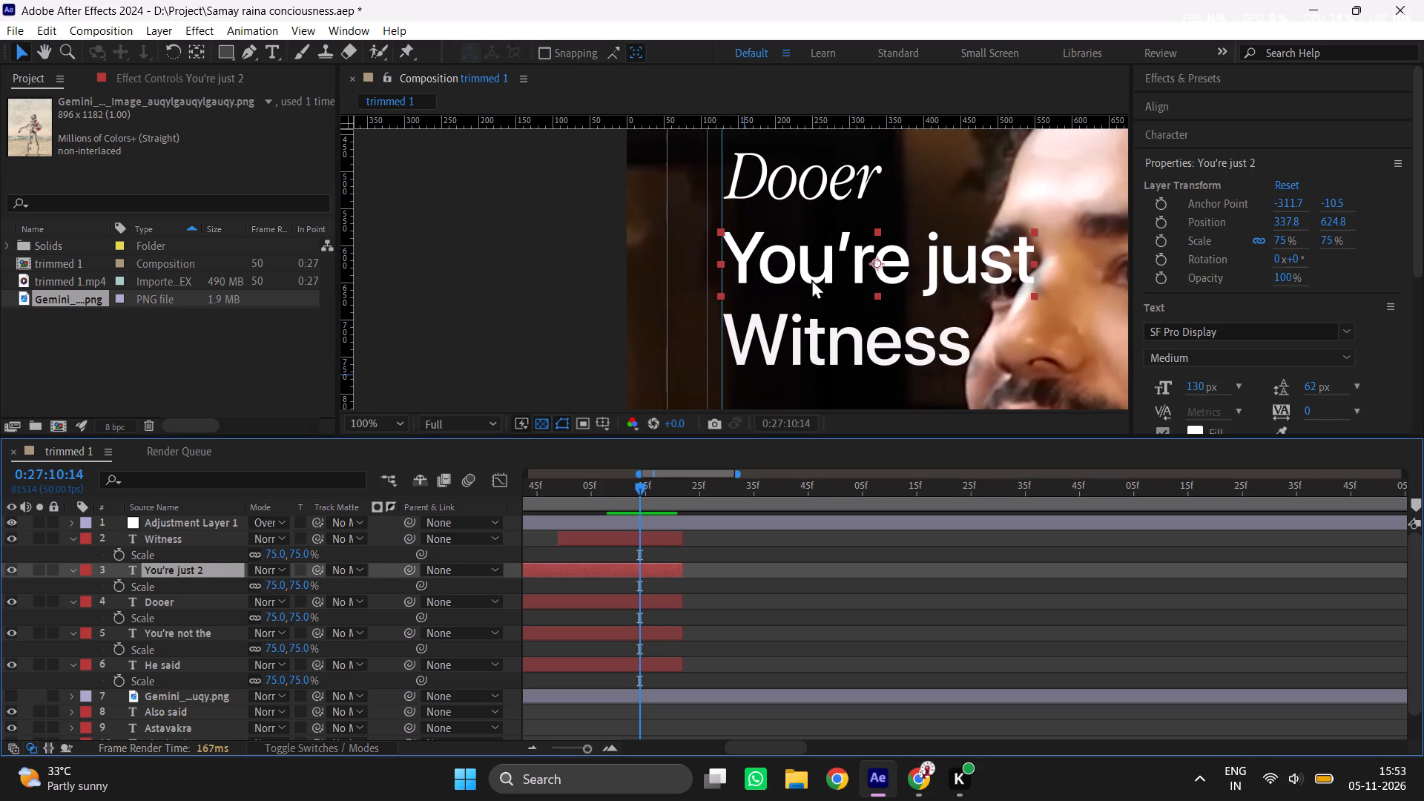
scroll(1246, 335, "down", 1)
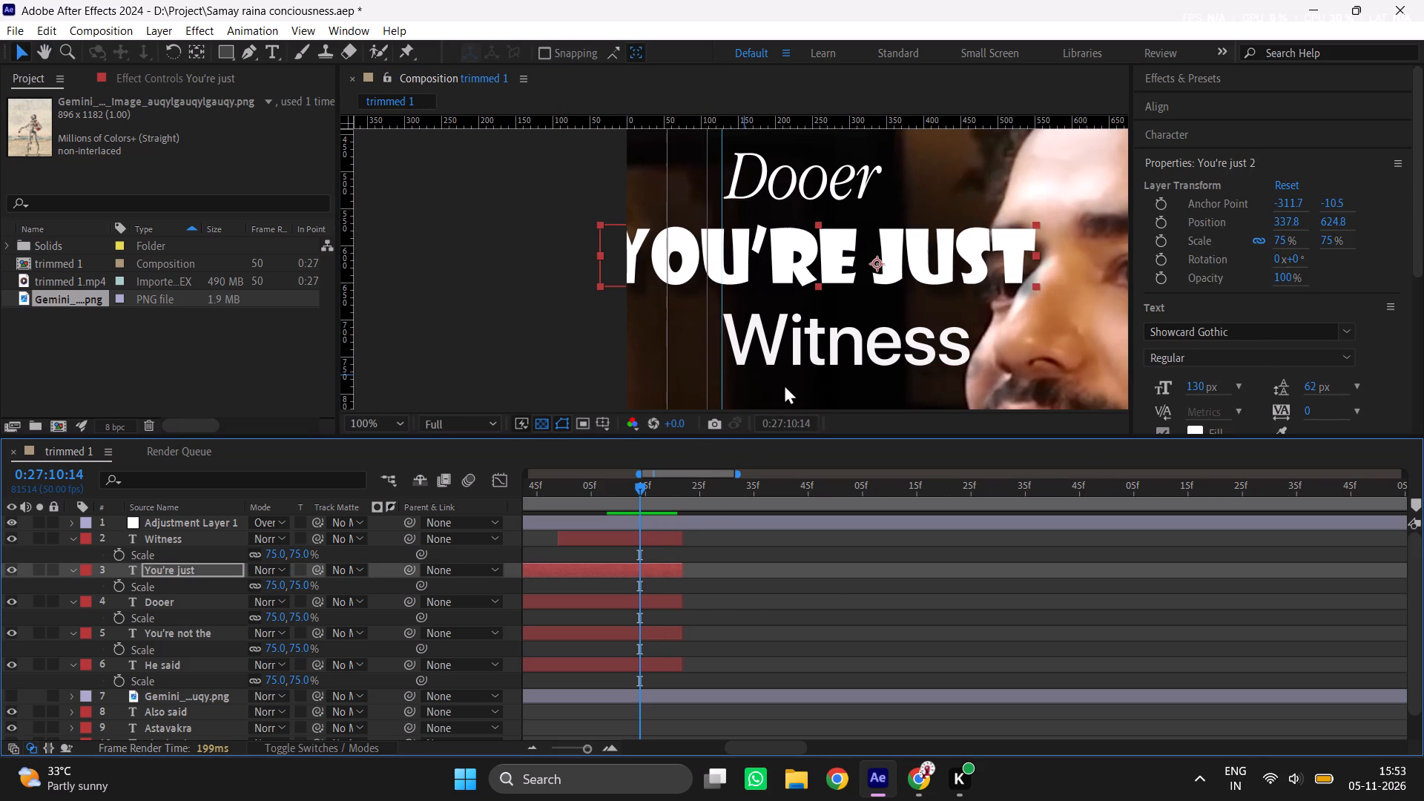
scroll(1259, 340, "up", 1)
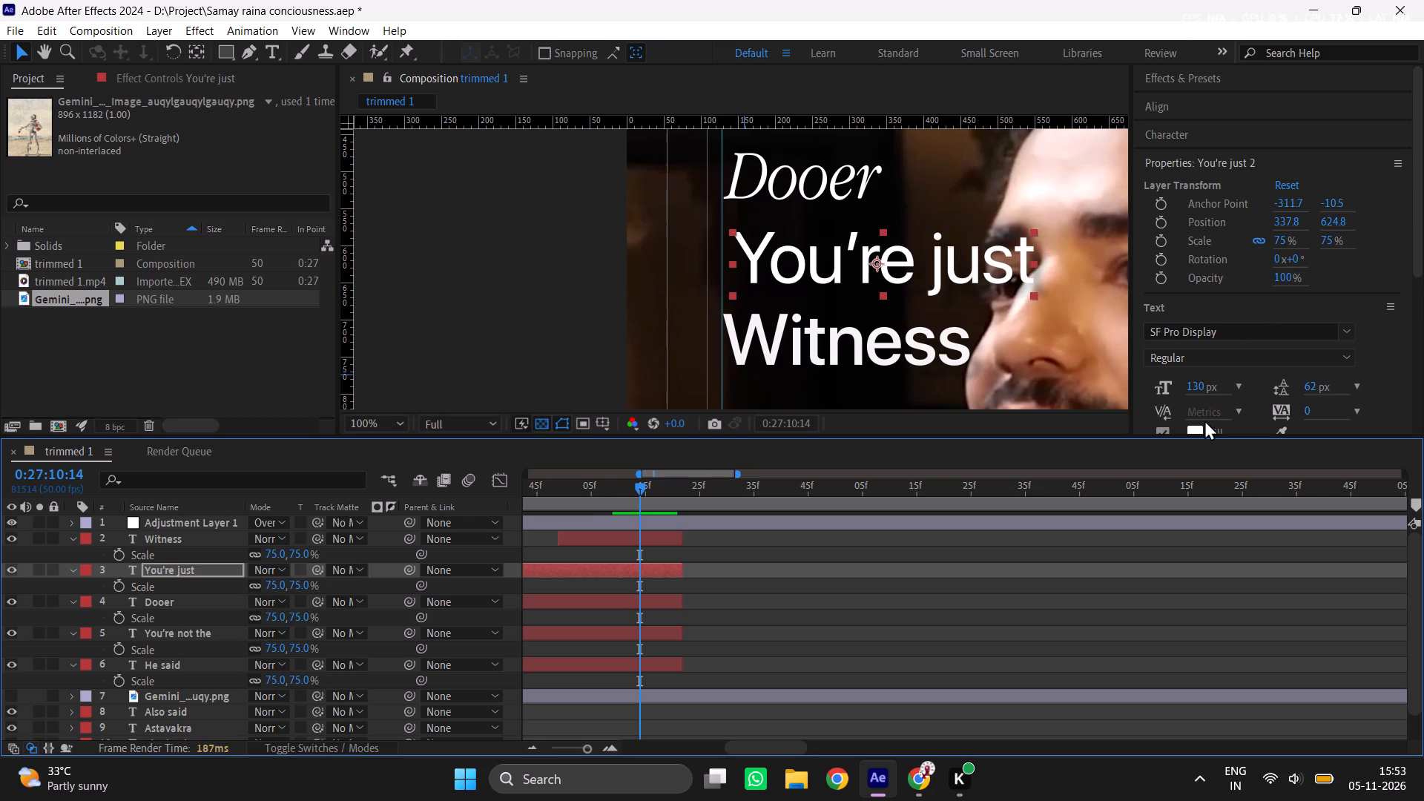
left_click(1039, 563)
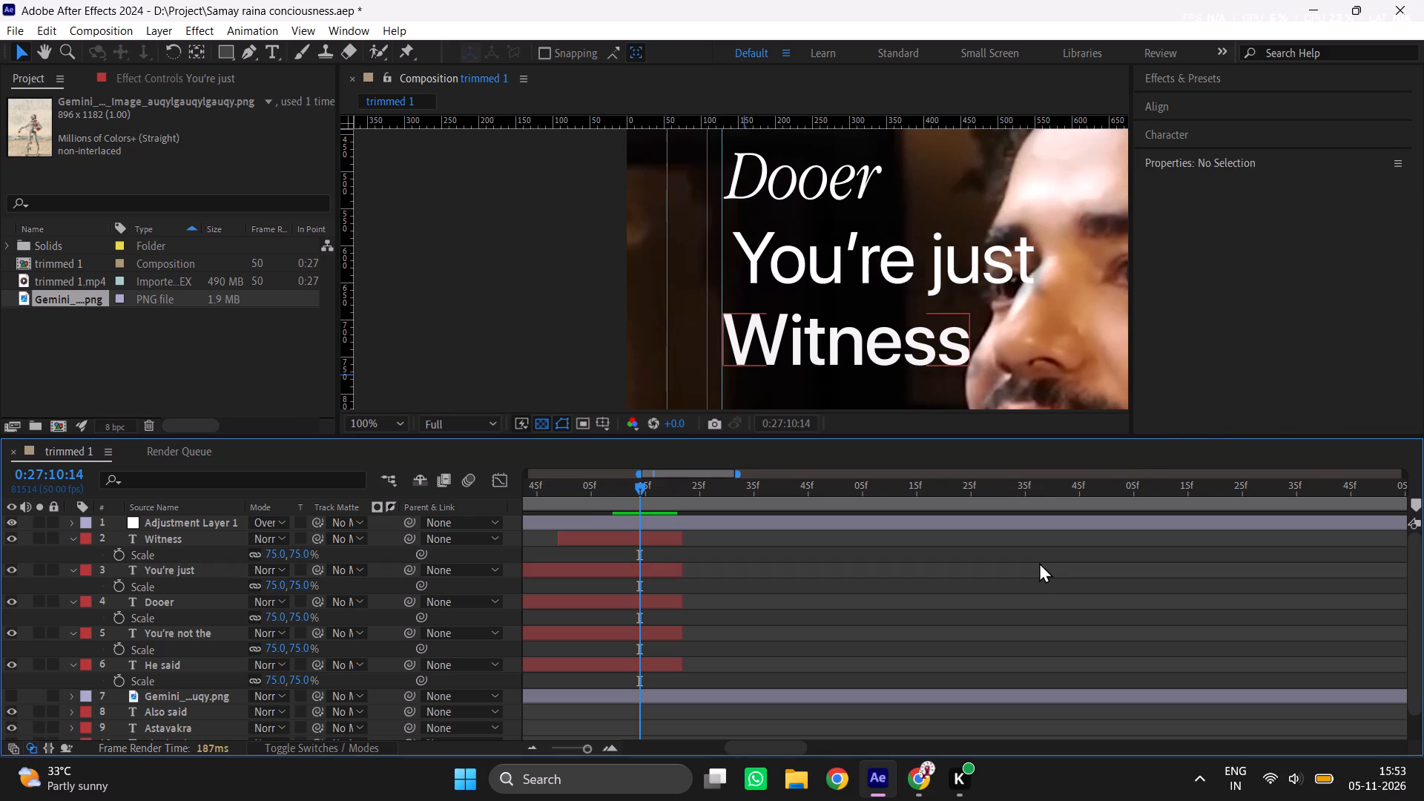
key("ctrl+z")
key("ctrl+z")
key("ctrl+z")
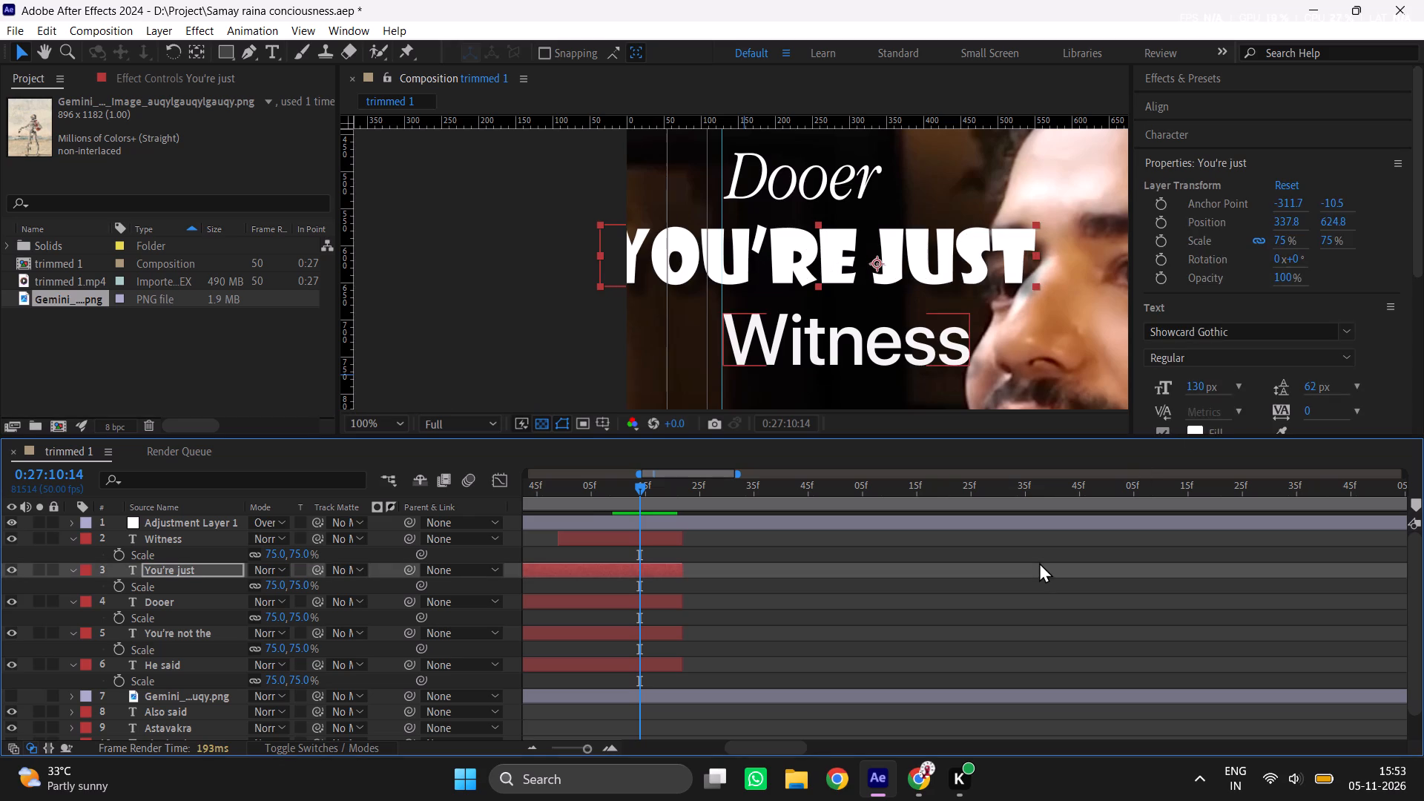
Examine the text properties of the stacked subtitle layers, comparing the tracking of He said, You're not the and You're just.
scroll(824, 296, "down", 1)
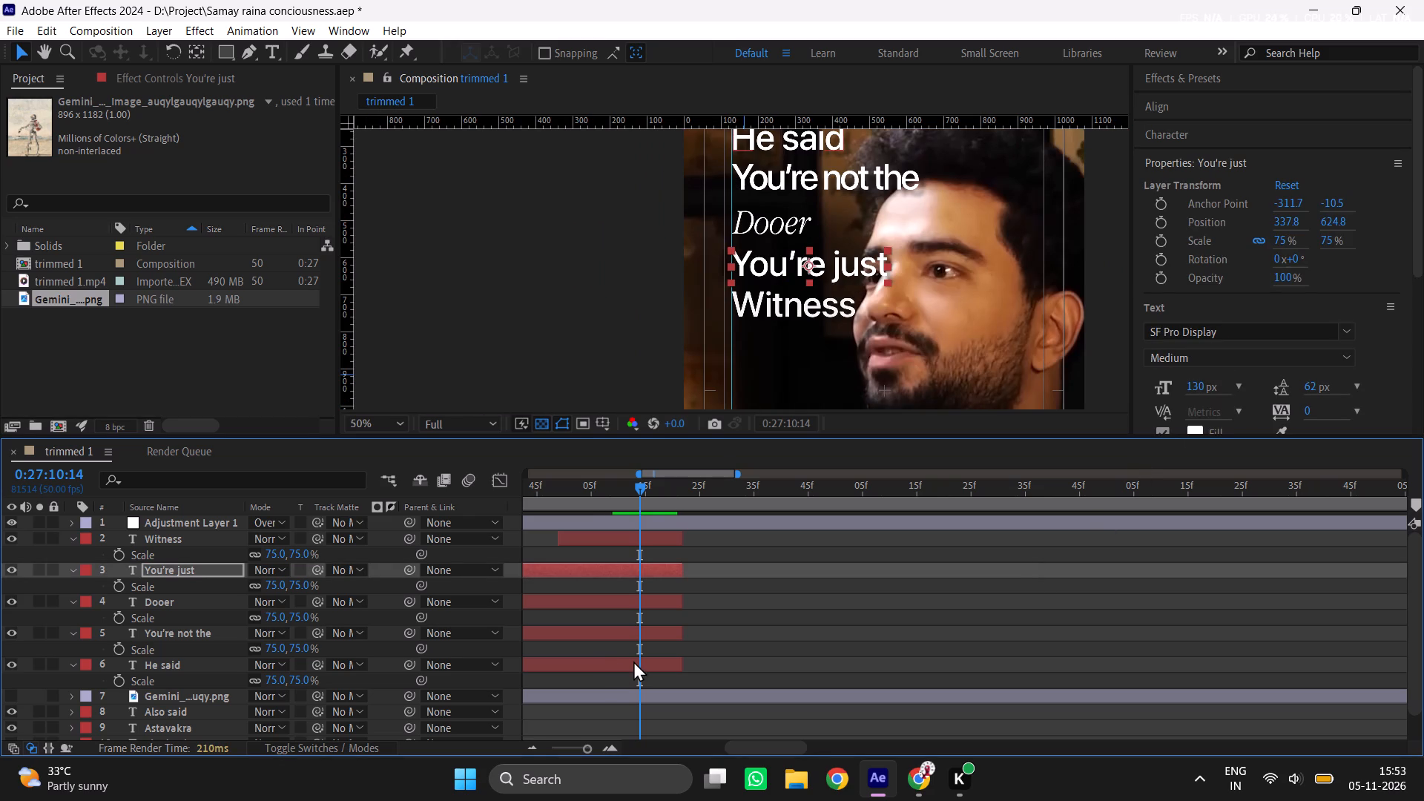
left_click(633, 662)
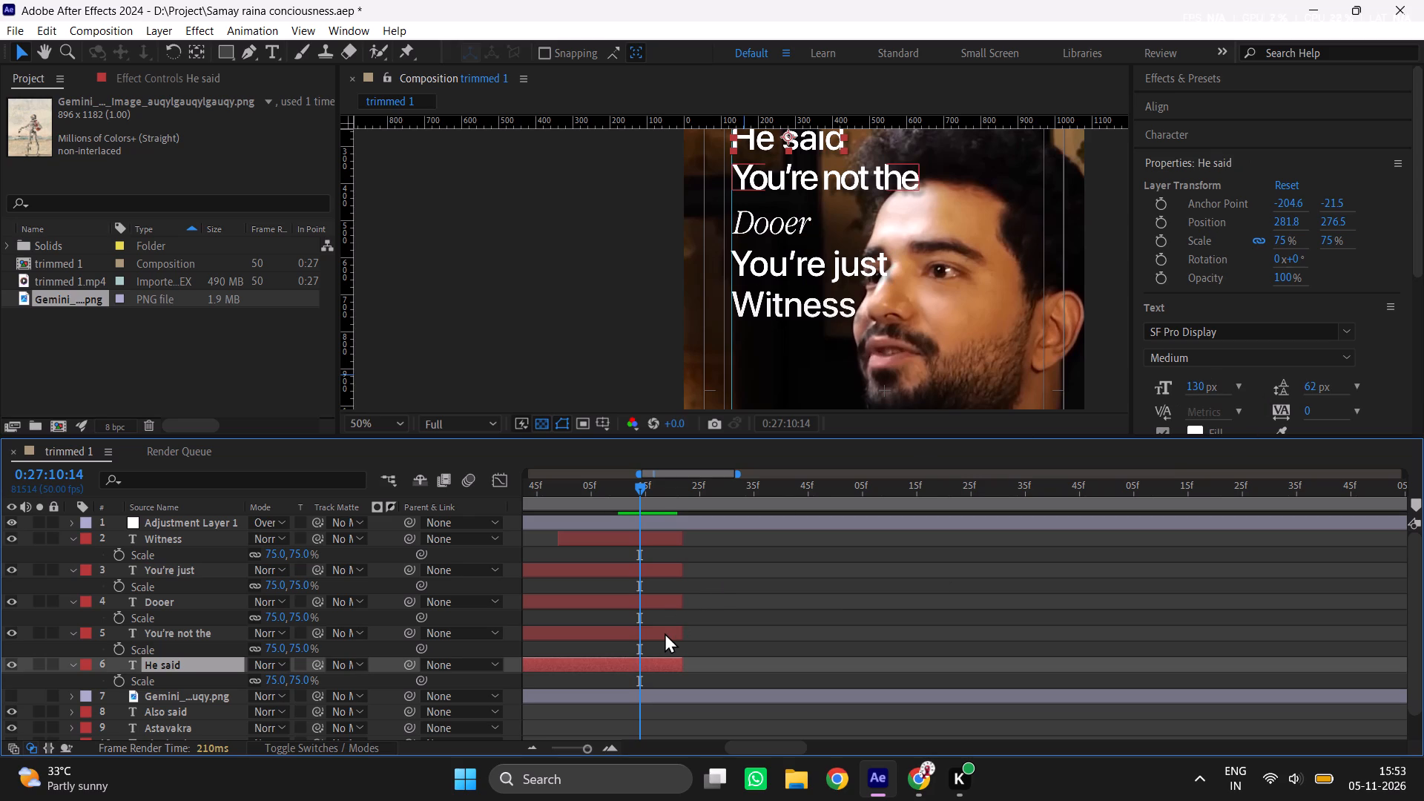
left_click(665, 633)
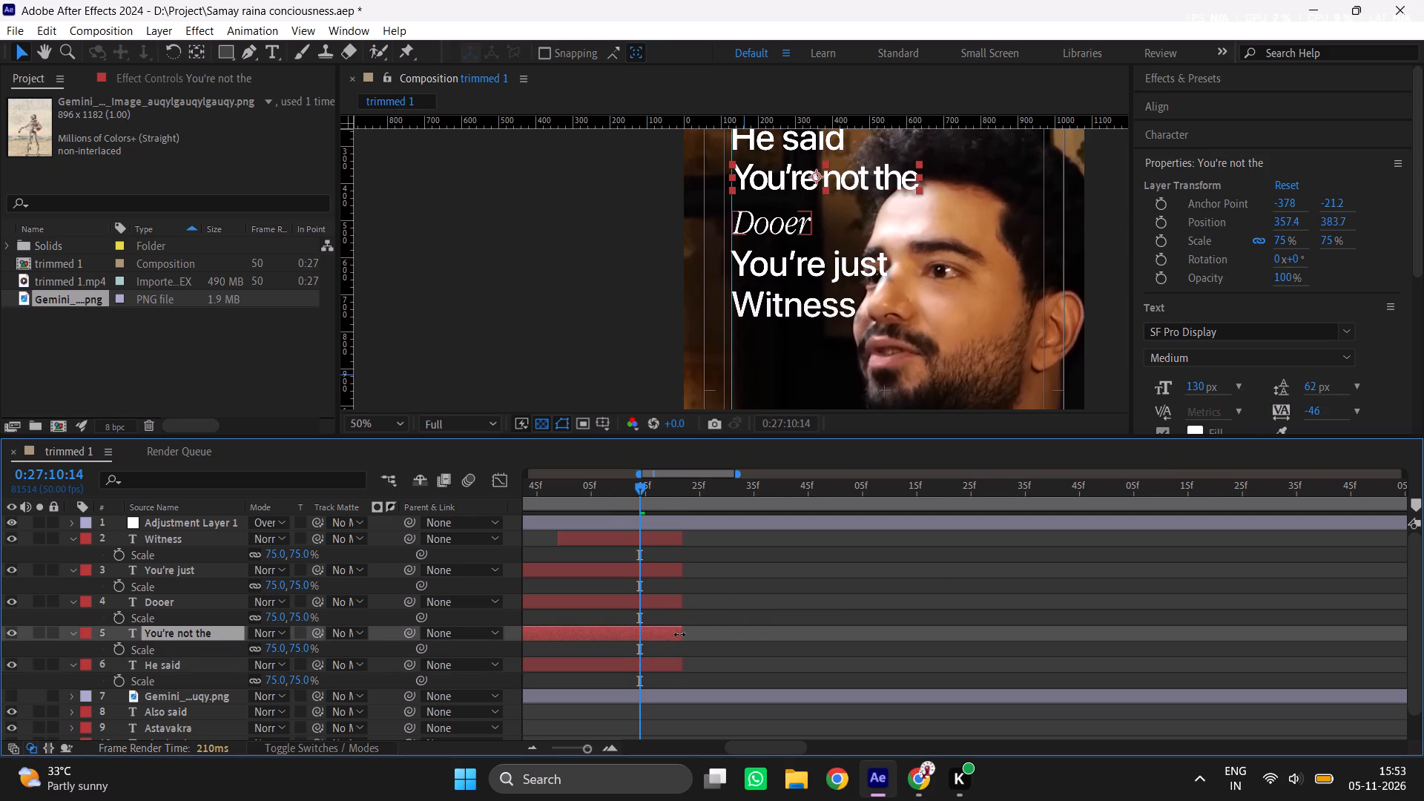
left_click(665, 665)
left_click(670, 581)
left_click(665, 569)
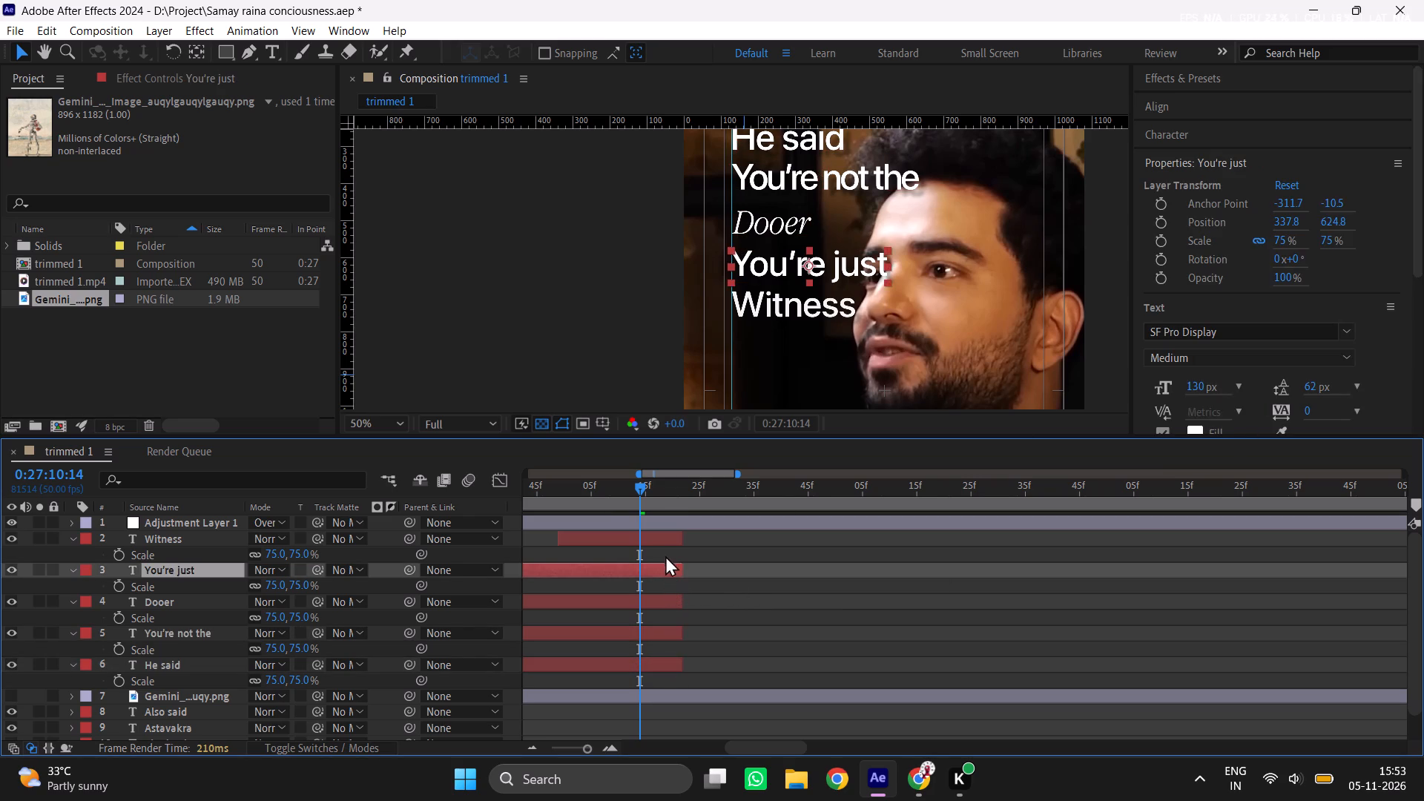
left_click(661, 521)
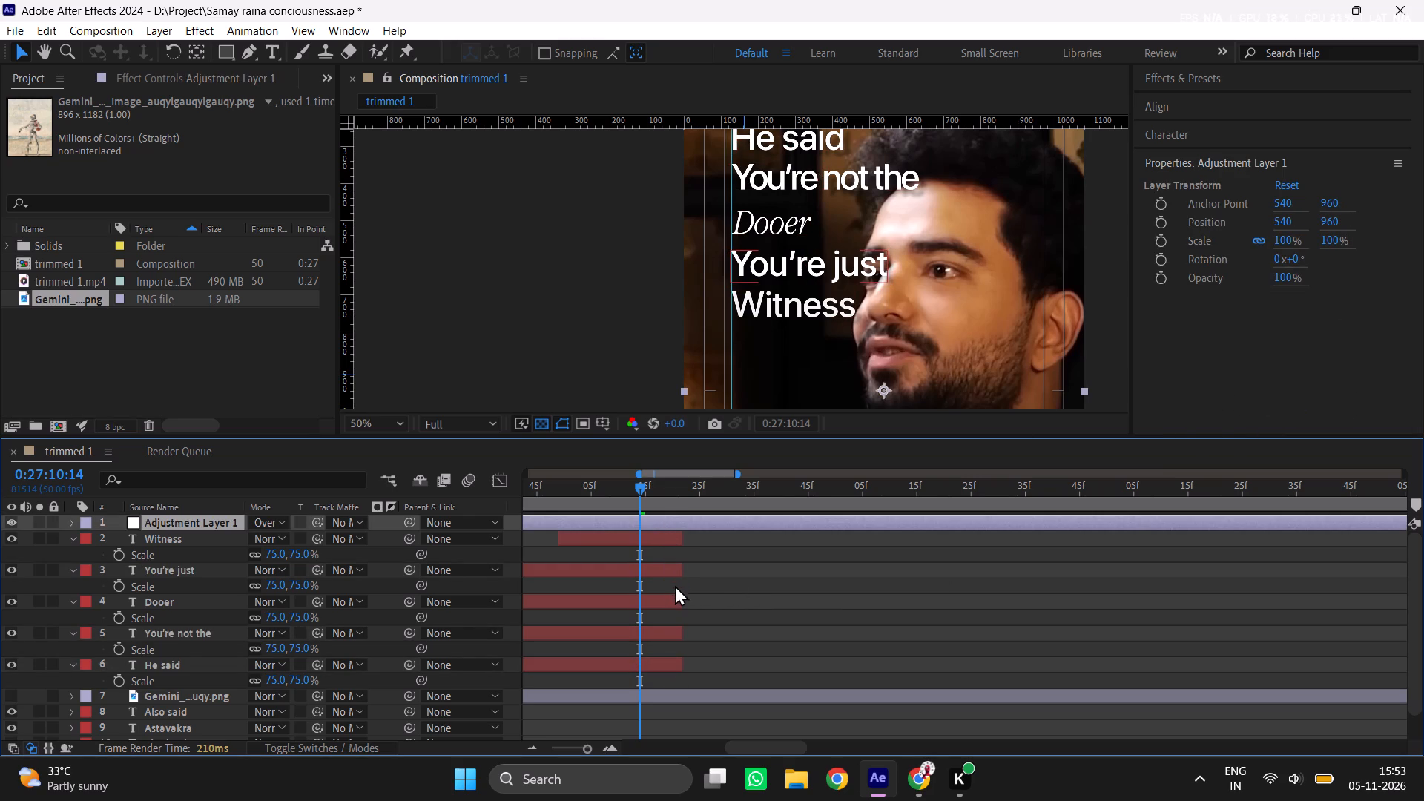
left_click(665, 667)
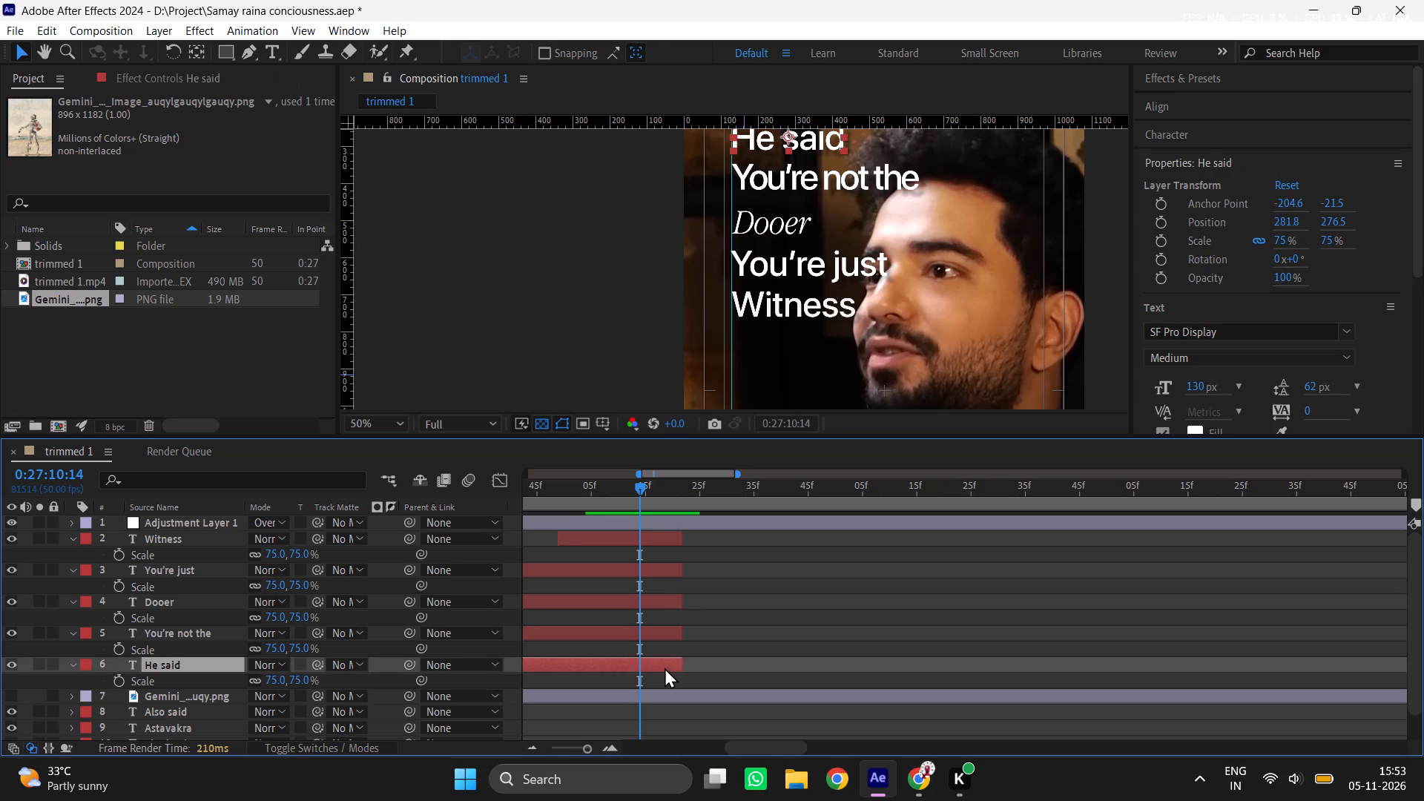
scroll(1282, 372, "down", 1)
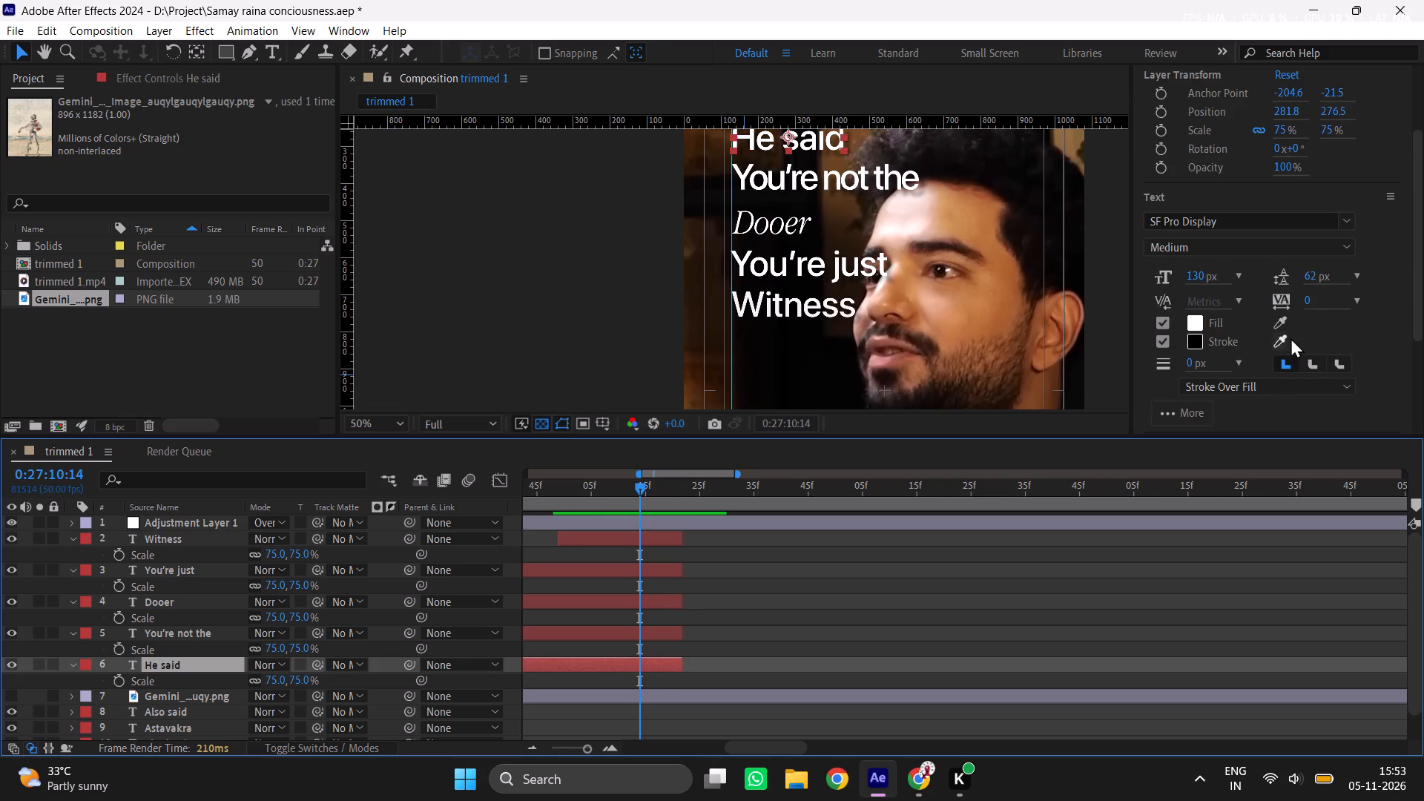
left_click(841, 173)
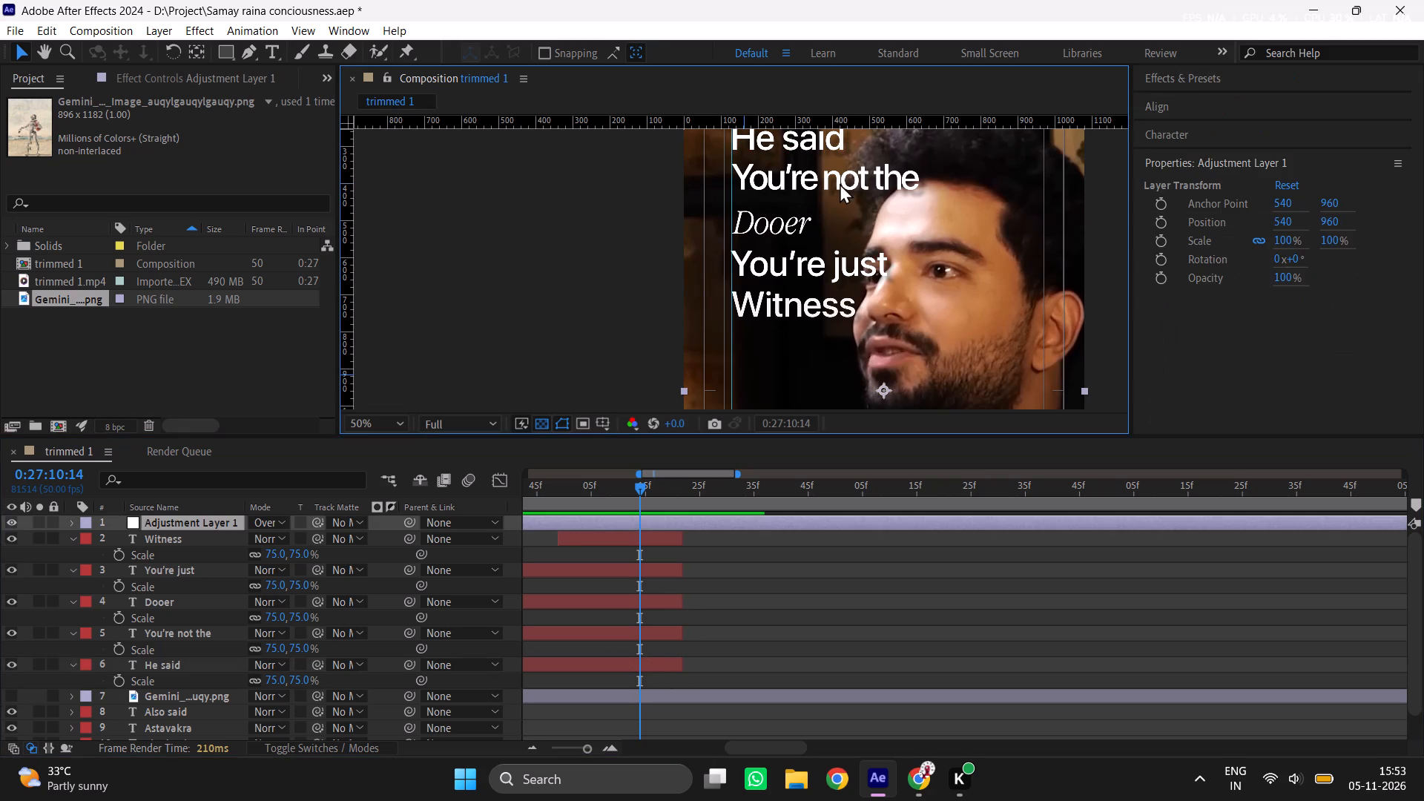
left_click(653, 631)
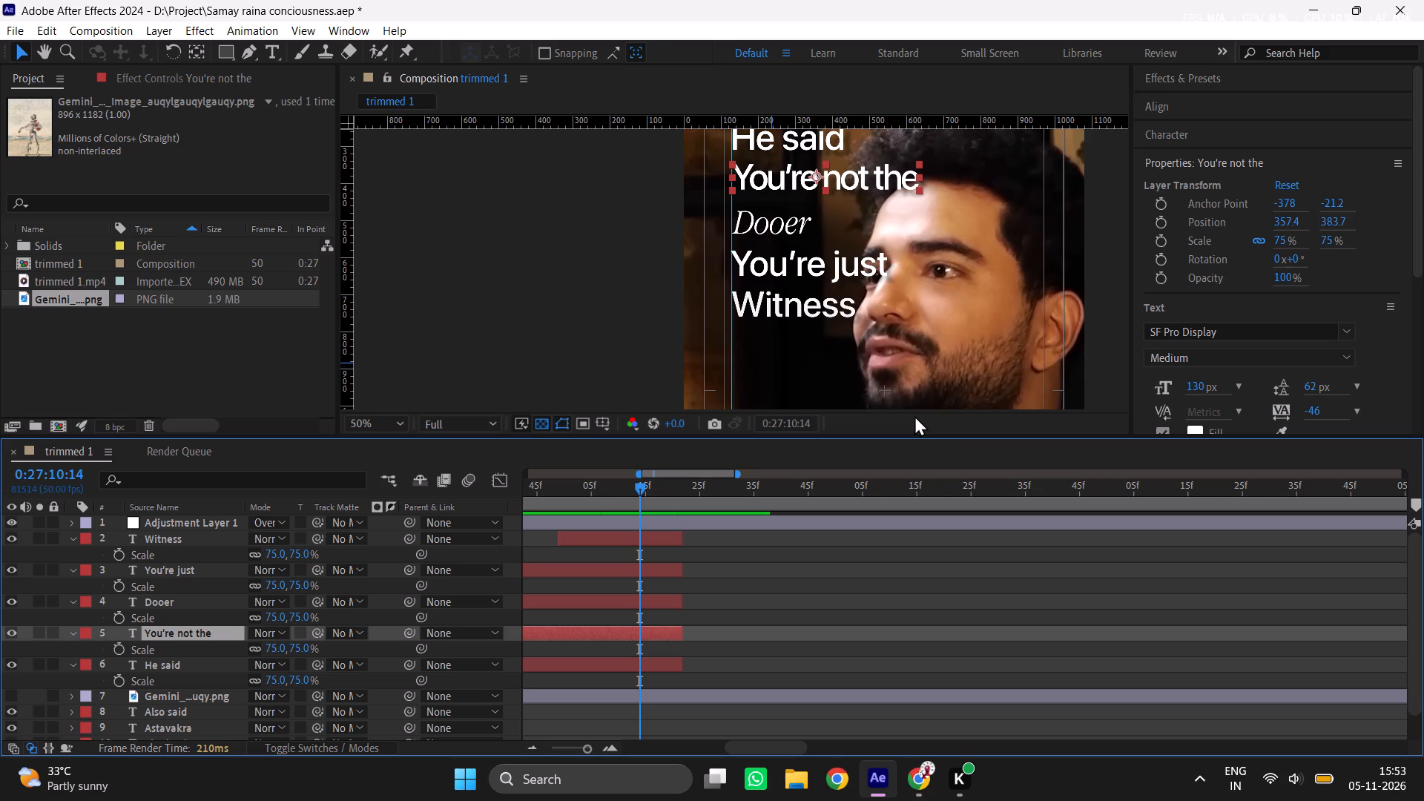
Tighten the tracking of the Witness subtitle to -45.
left_click(653, 541)
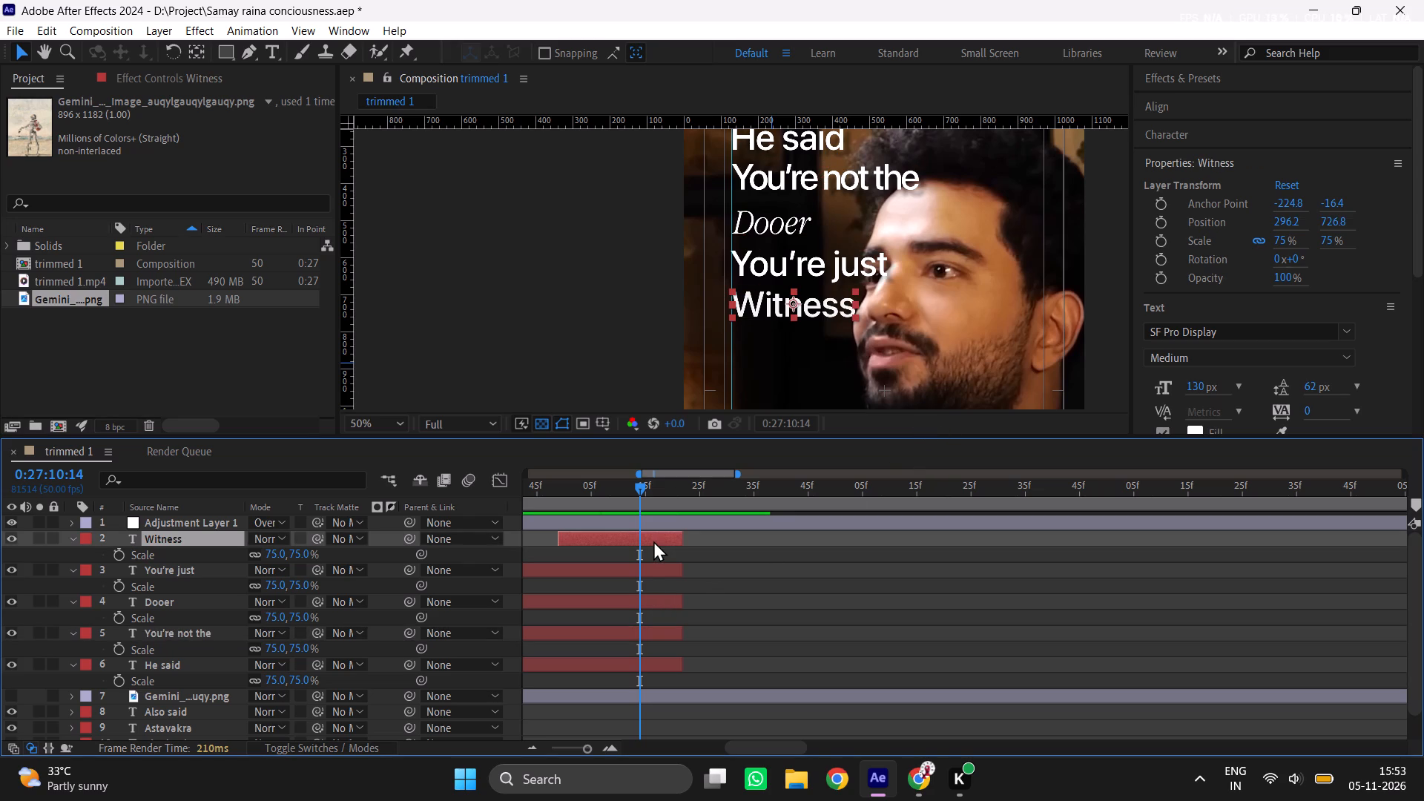
left_click(1307, 406)
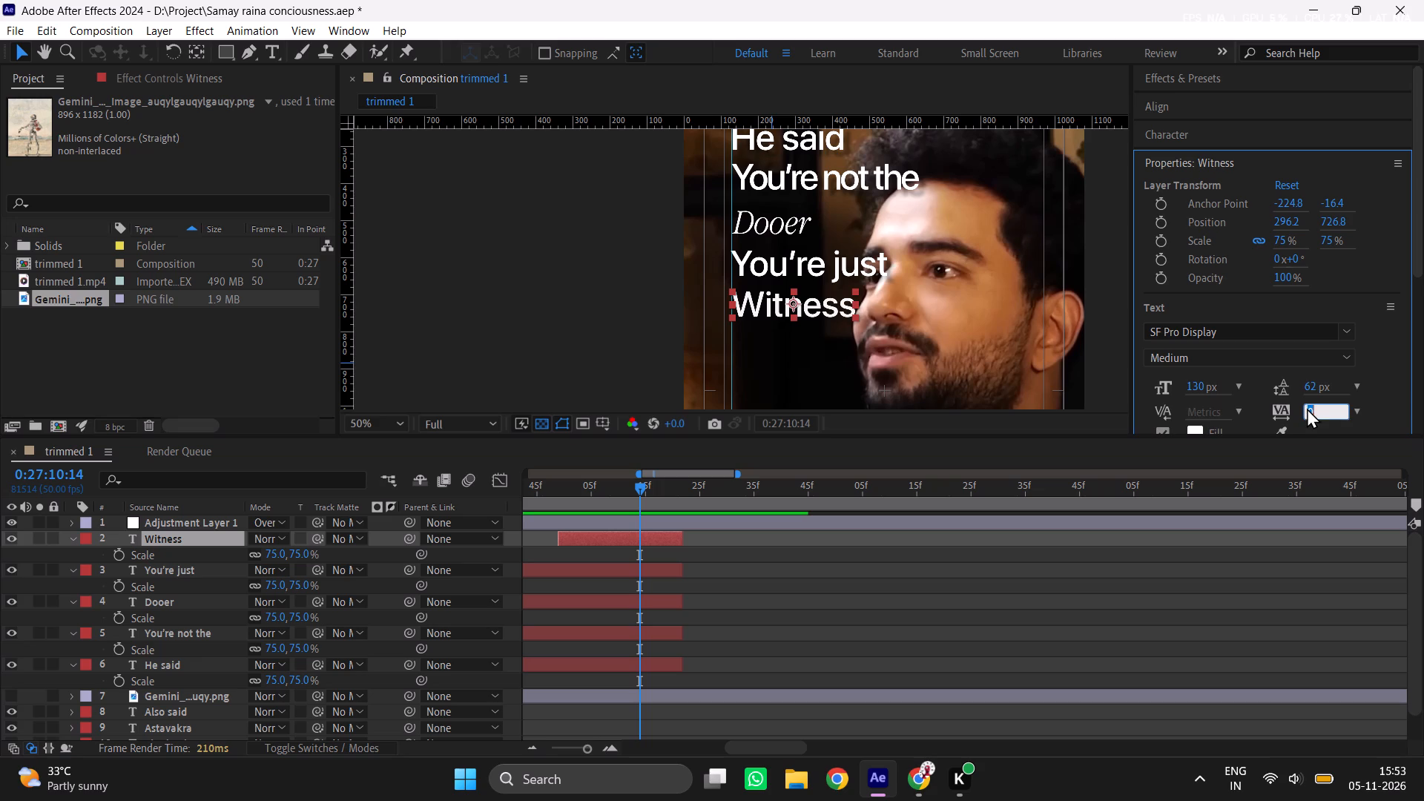
type("-45")
key("Return")
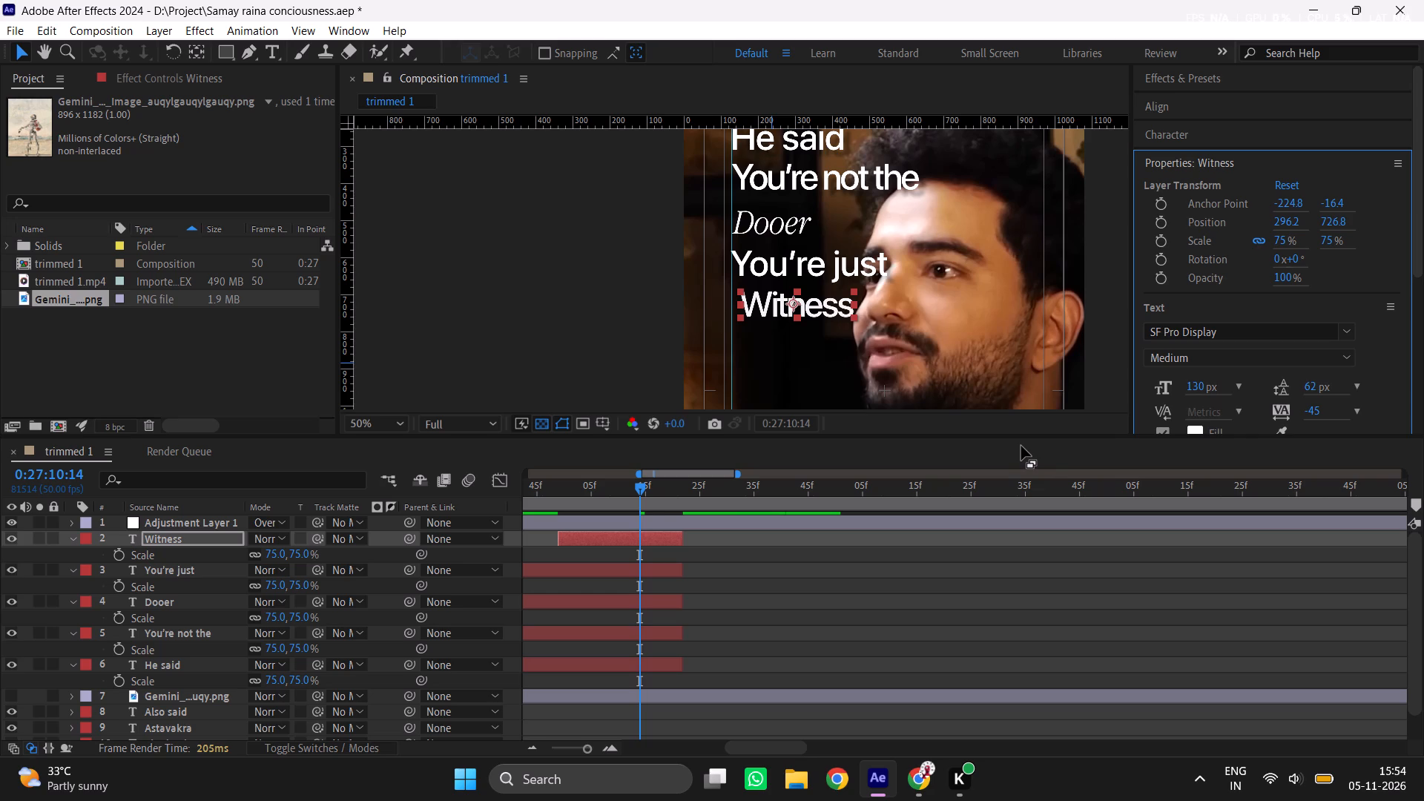
Set the tracking of the You're just subtitle to -45.
left_click(657, 558)
left_click(655, 576)
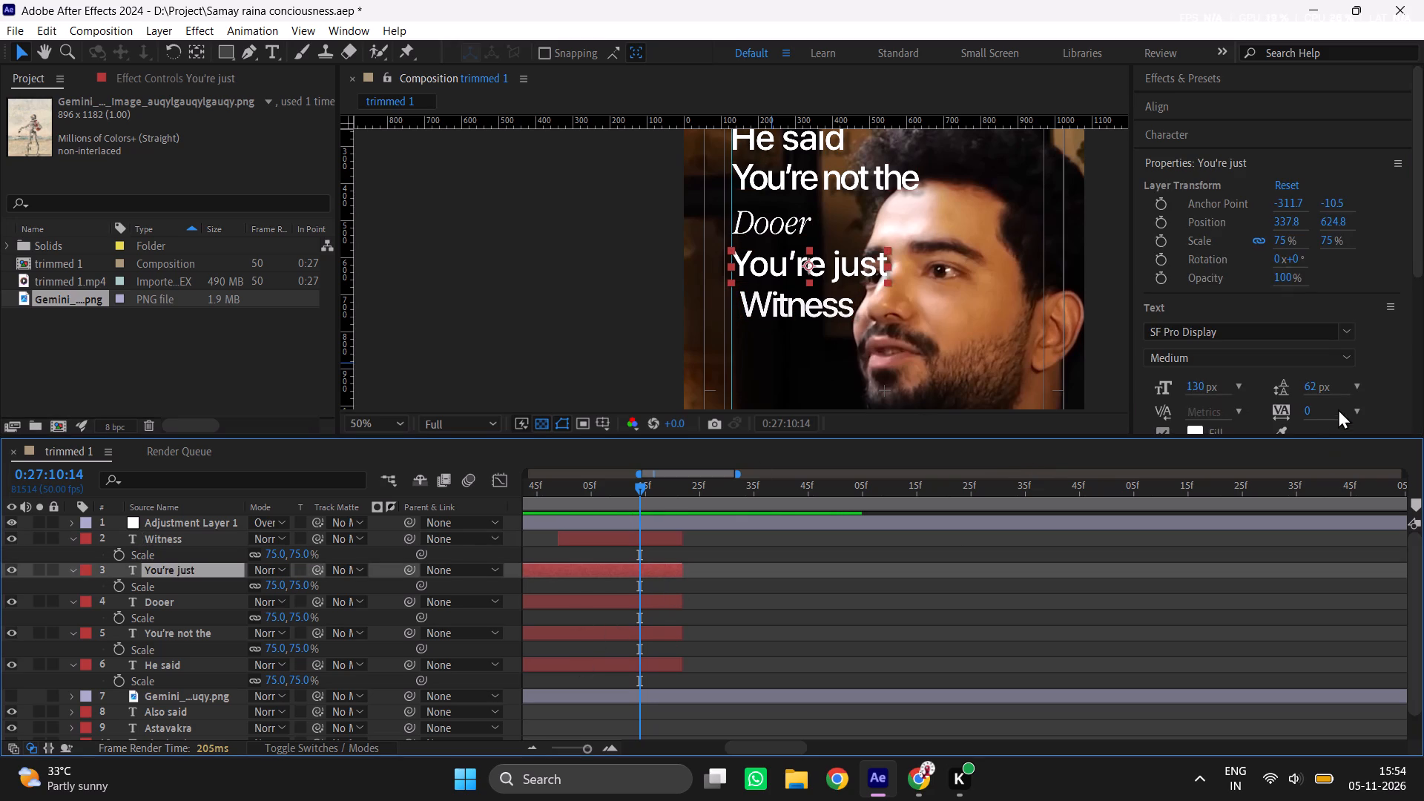
left_click(1309, 416)
type("-46")
key("bracketright")
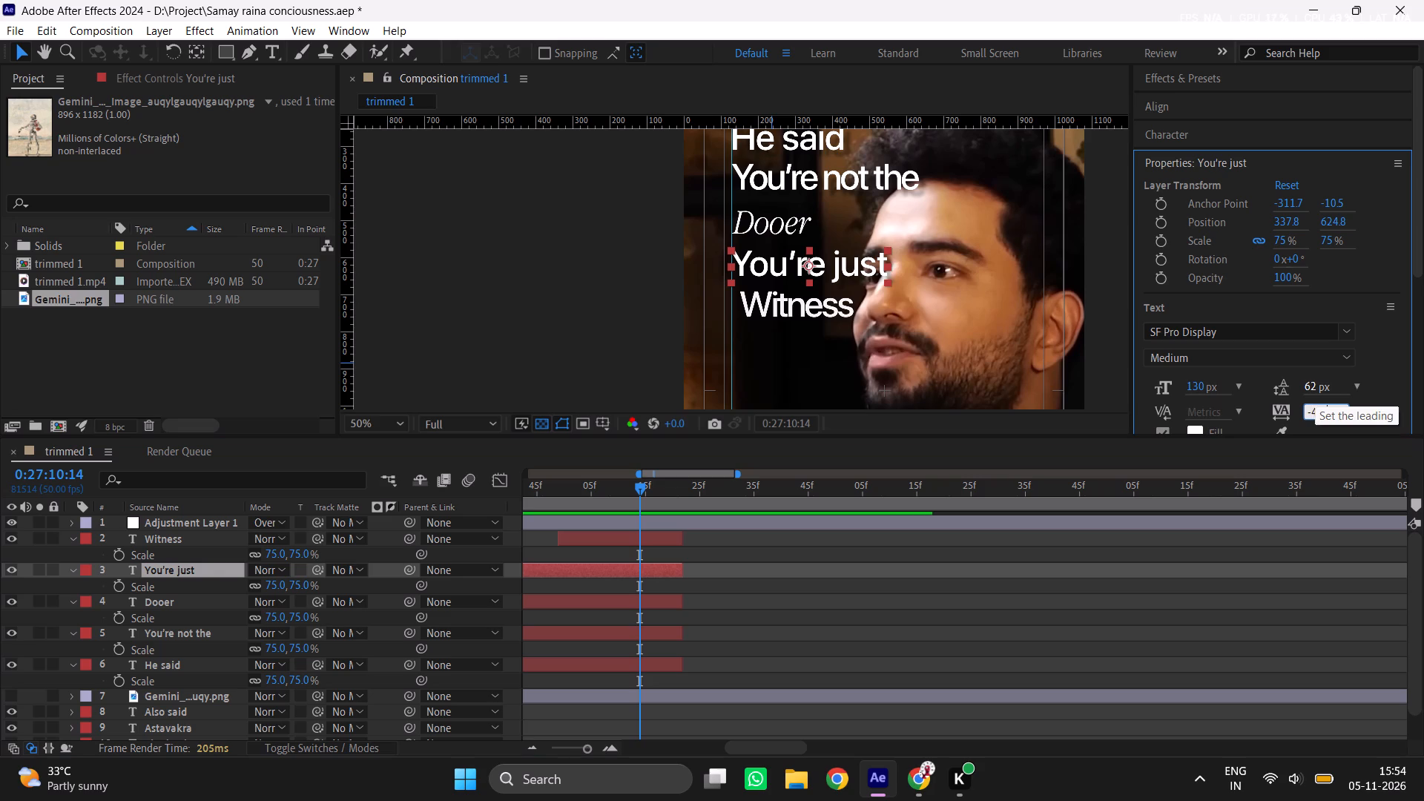
key("BackSpace")
key("BackSpace")
key("BackSpace")
type("45")
key("Return")
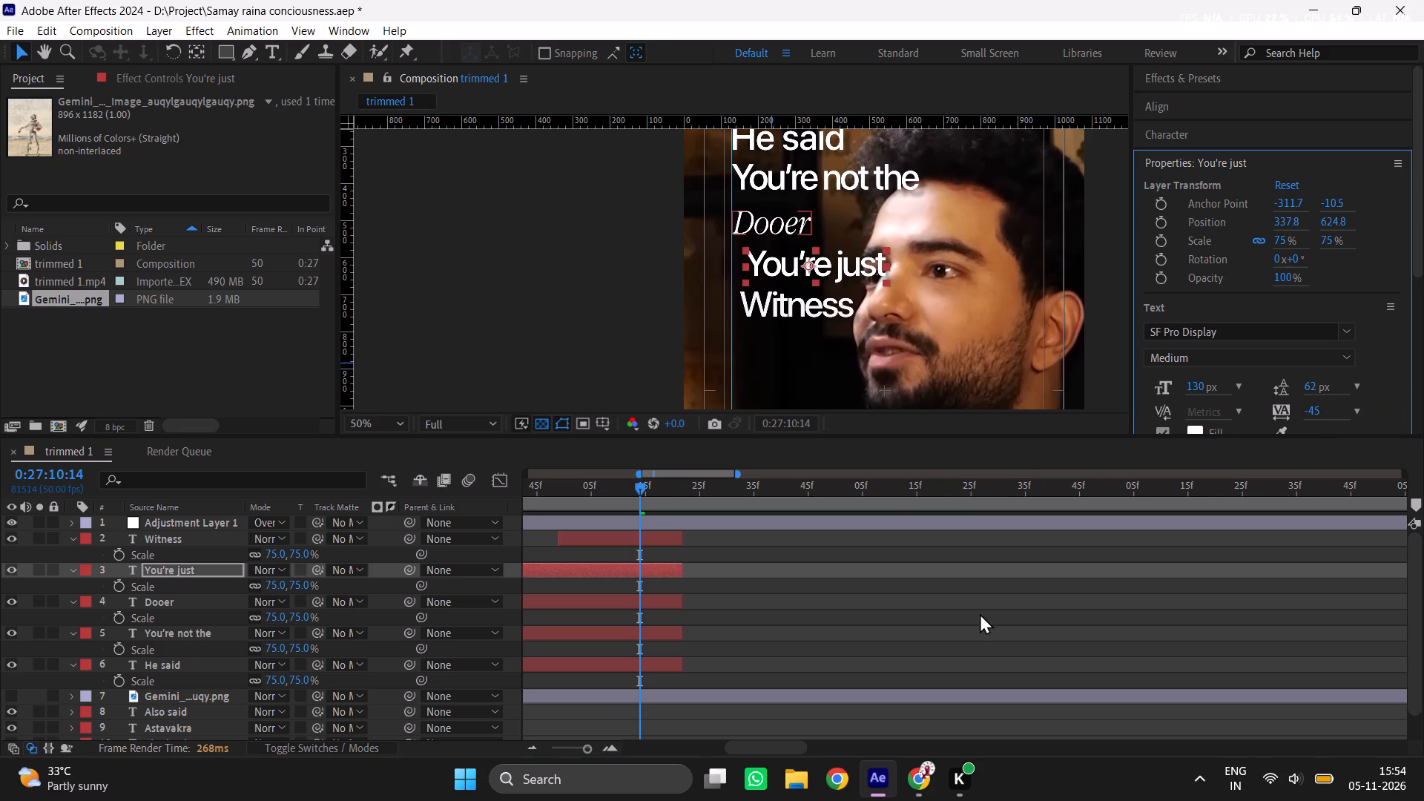
left_click(980, 613)
Set the tracking of the He said subtitle to -45.
left_click(654, 659)
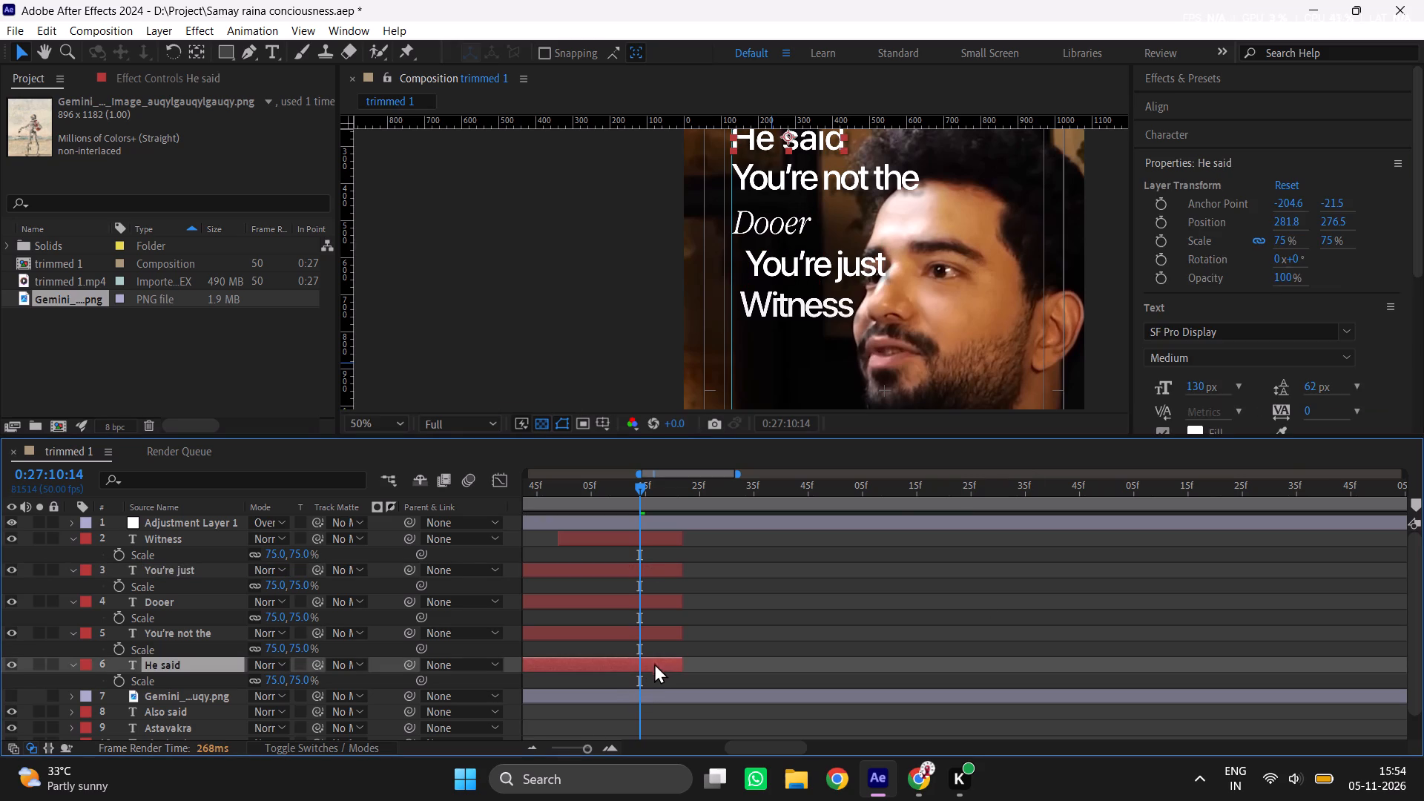
left_click(1309, 418)
type("-45")
key("Return")
left_click(811, 529)
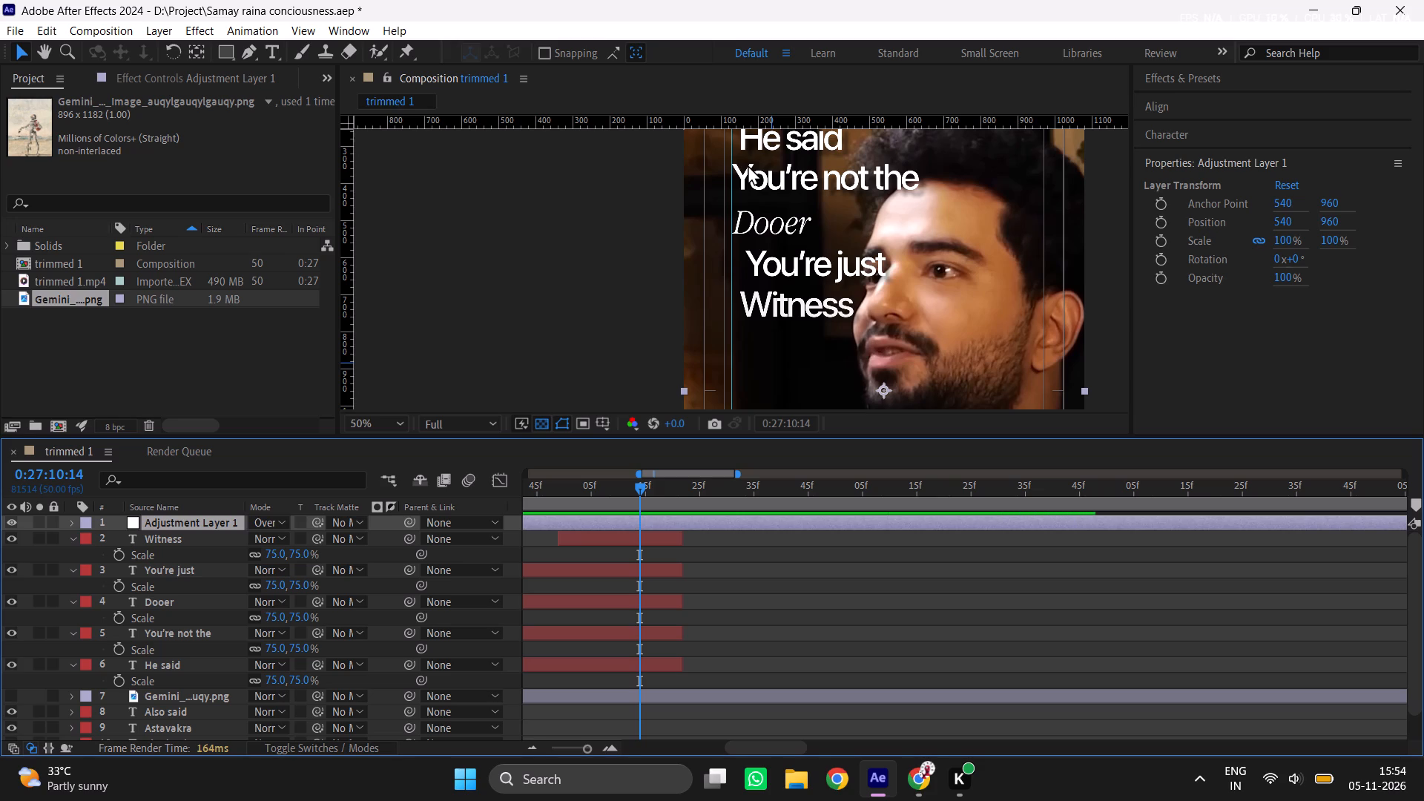
Move the Witness subtitle left to the vertical guide and slightly down, to position about 274, 738.
scroll(764, 153, "up", 1)
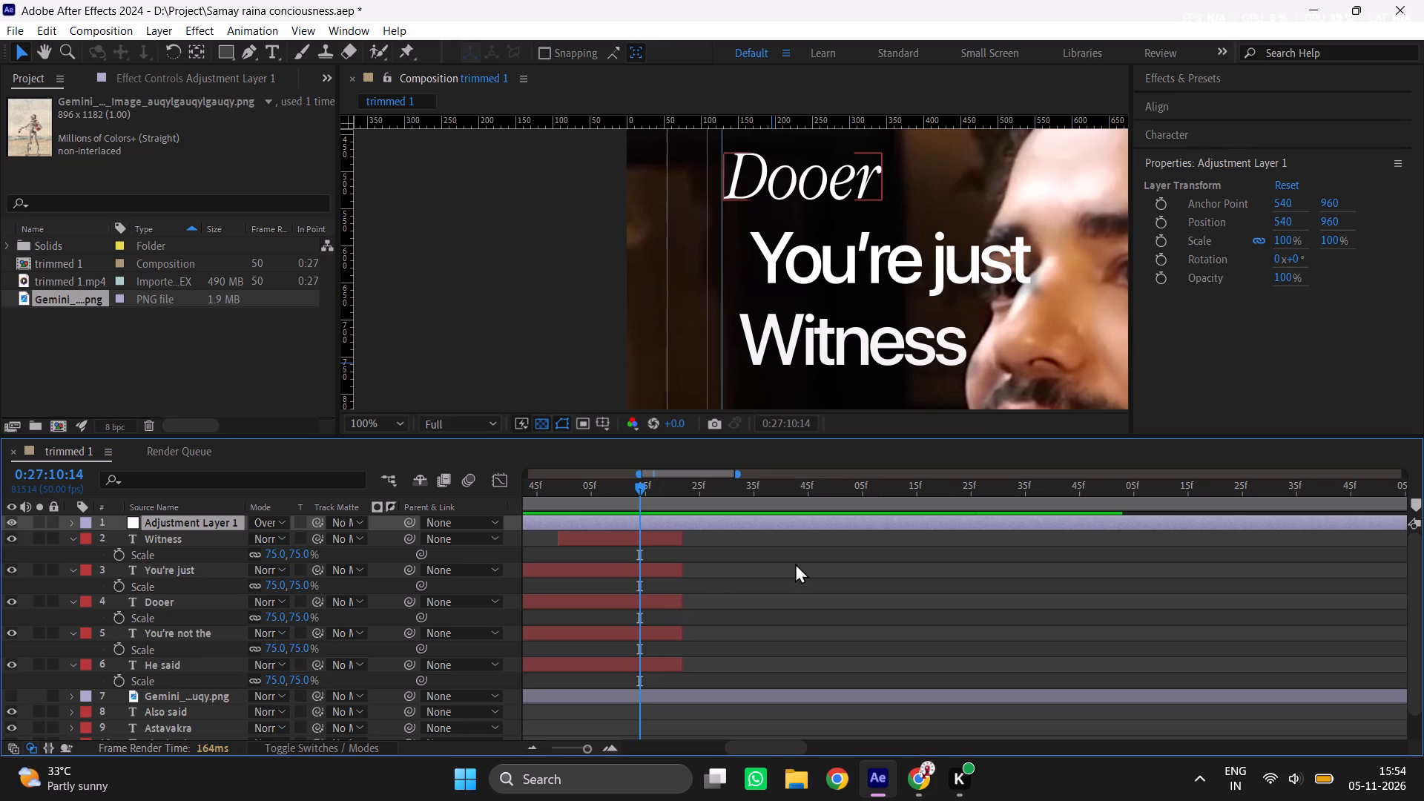
left_click(642, 666)
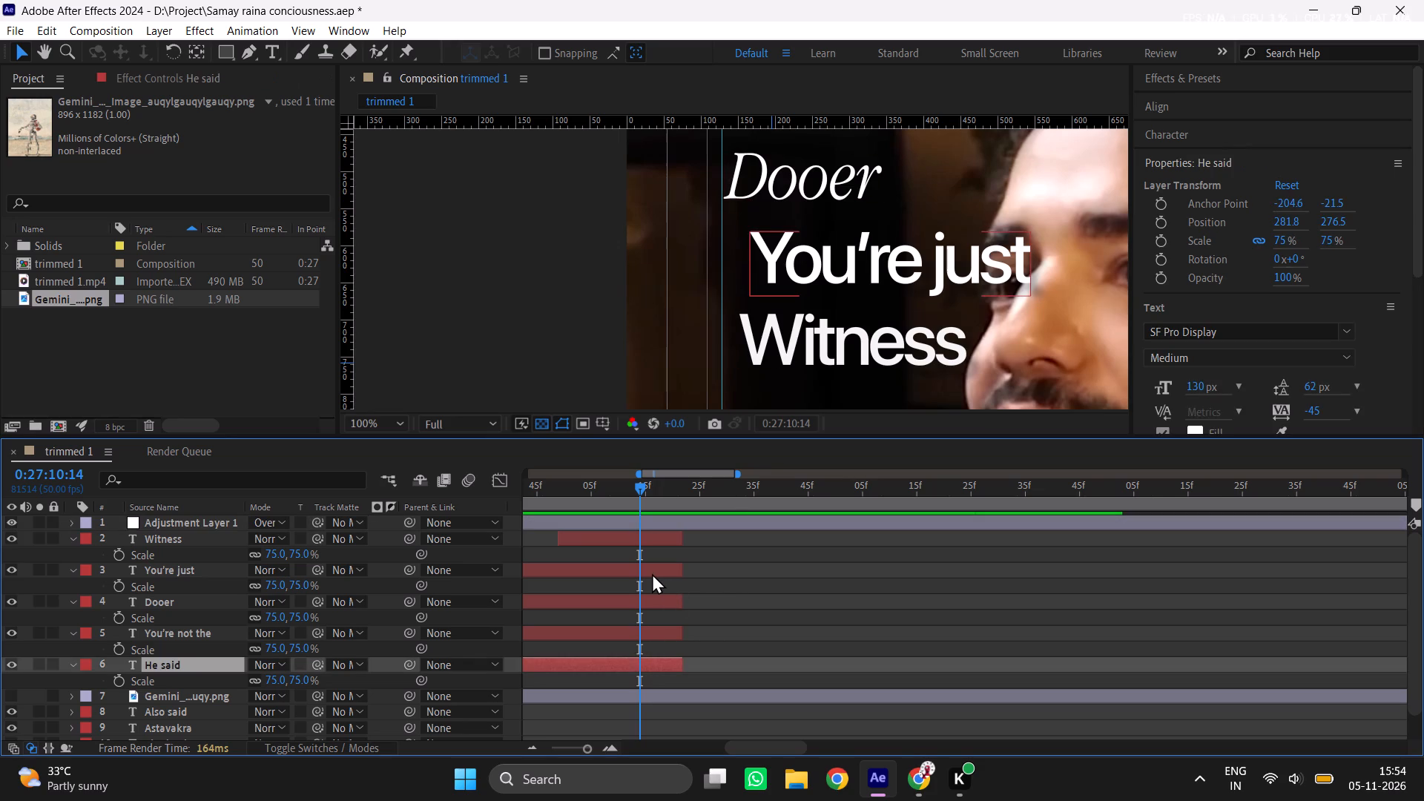
left_click(666, 537)
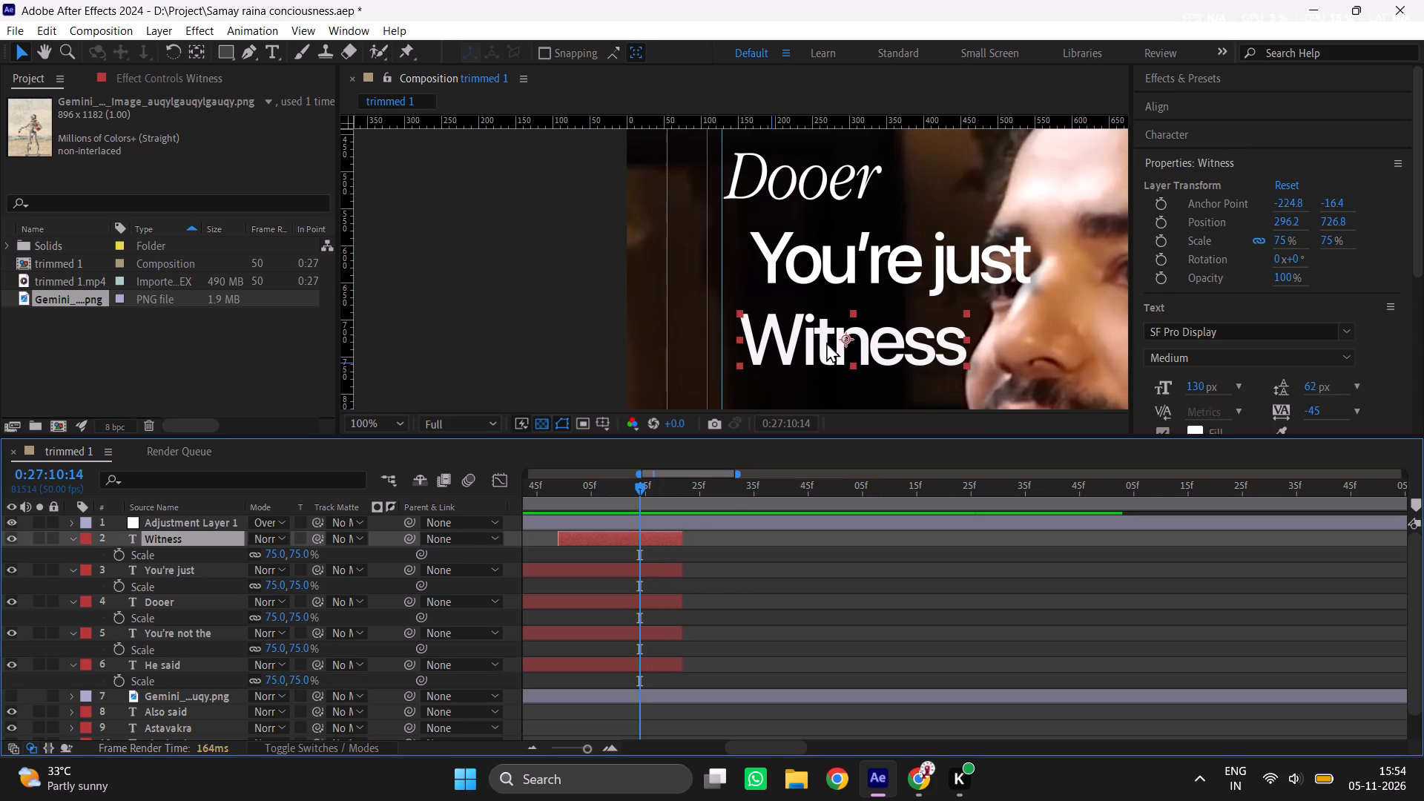
left_click_drag(848, 334, 831, 342)
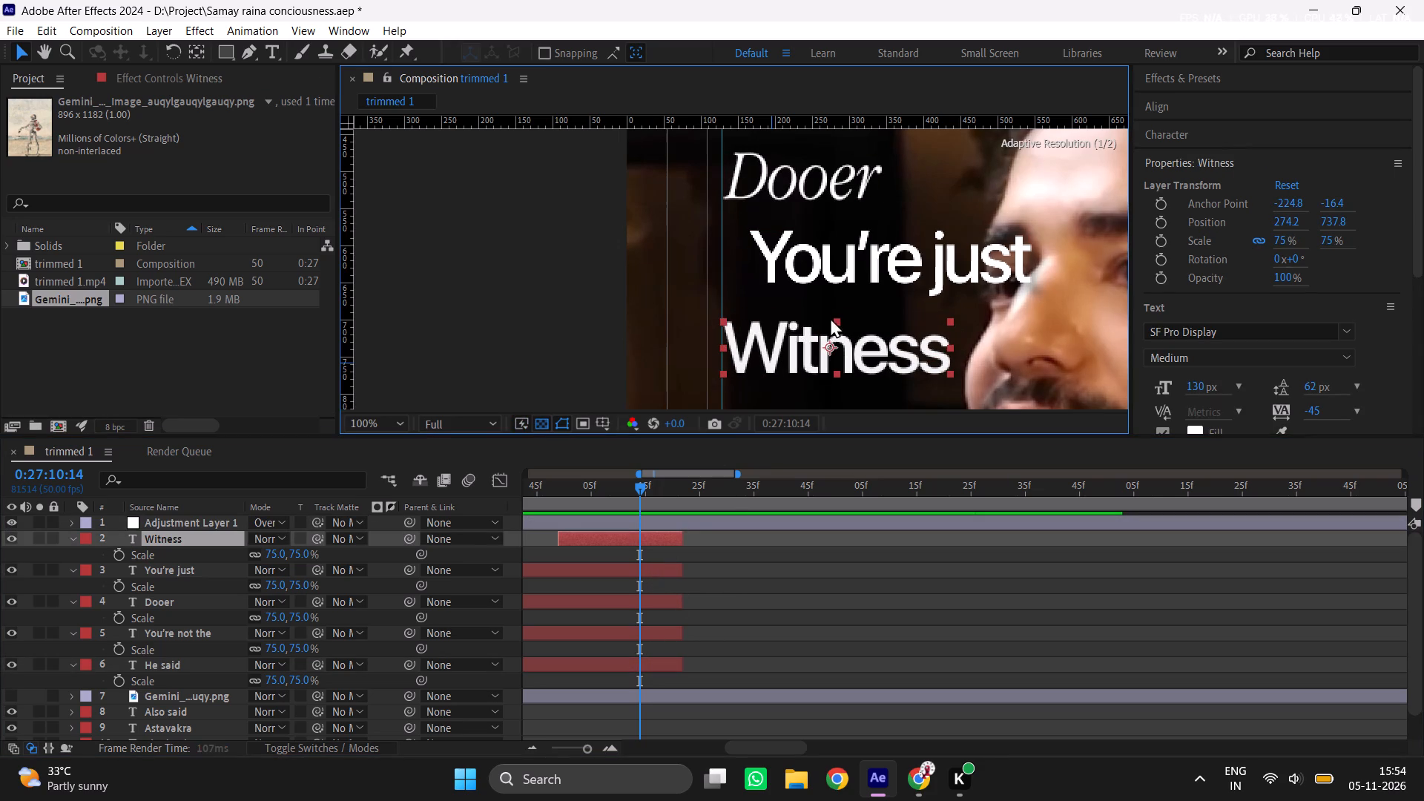
Move the You're just subtitle left so its first letter meets the vertical guide.
left_click(834, 268)
left_click(650, 570)
left_click_drag(878, 260, 852, 266)
left_click(848, 616)
Move the He said subtitle left onto the vertical guide, at position about 258, 272.
middle_click_drag(756, 181, 725, 302)
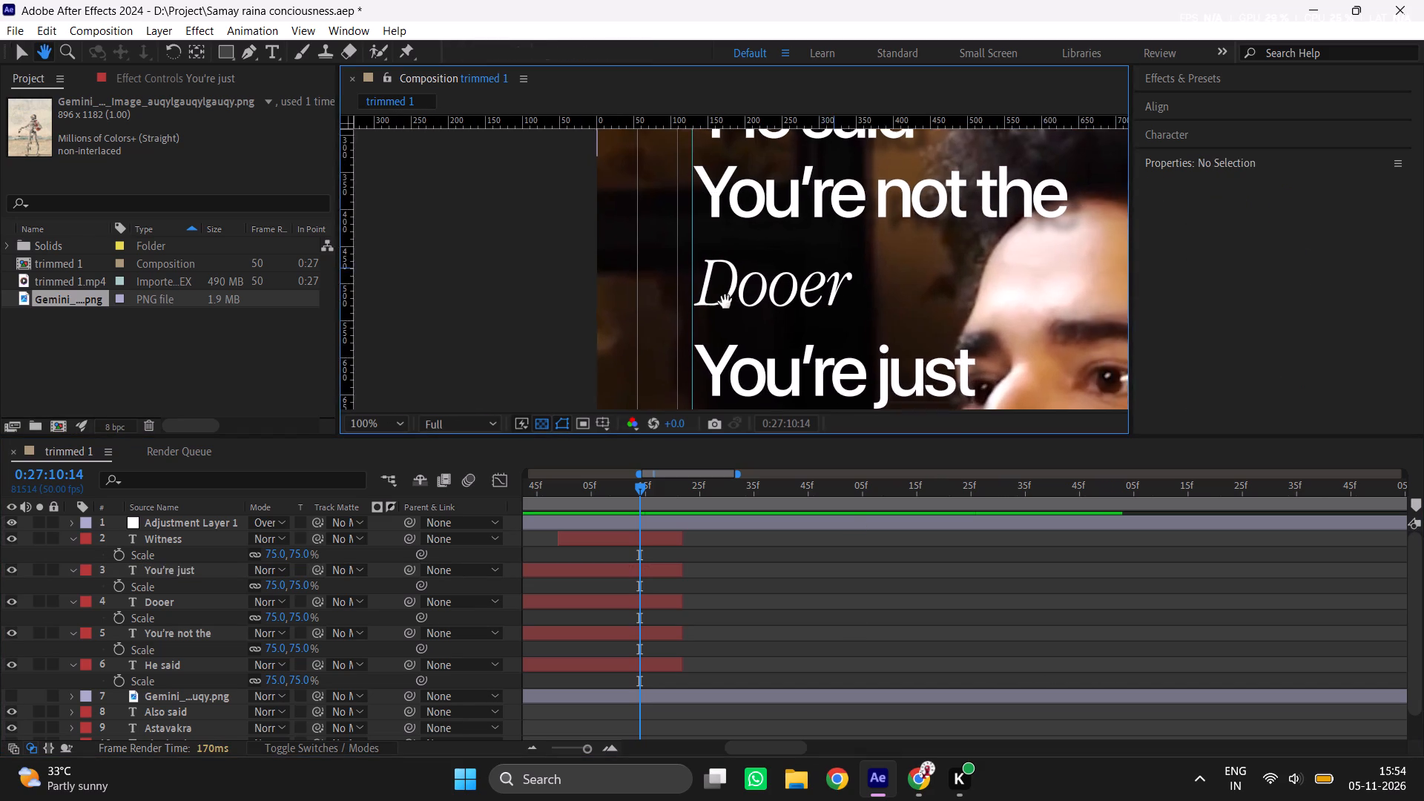
middle_click_drag(725, 302, 718, 376)
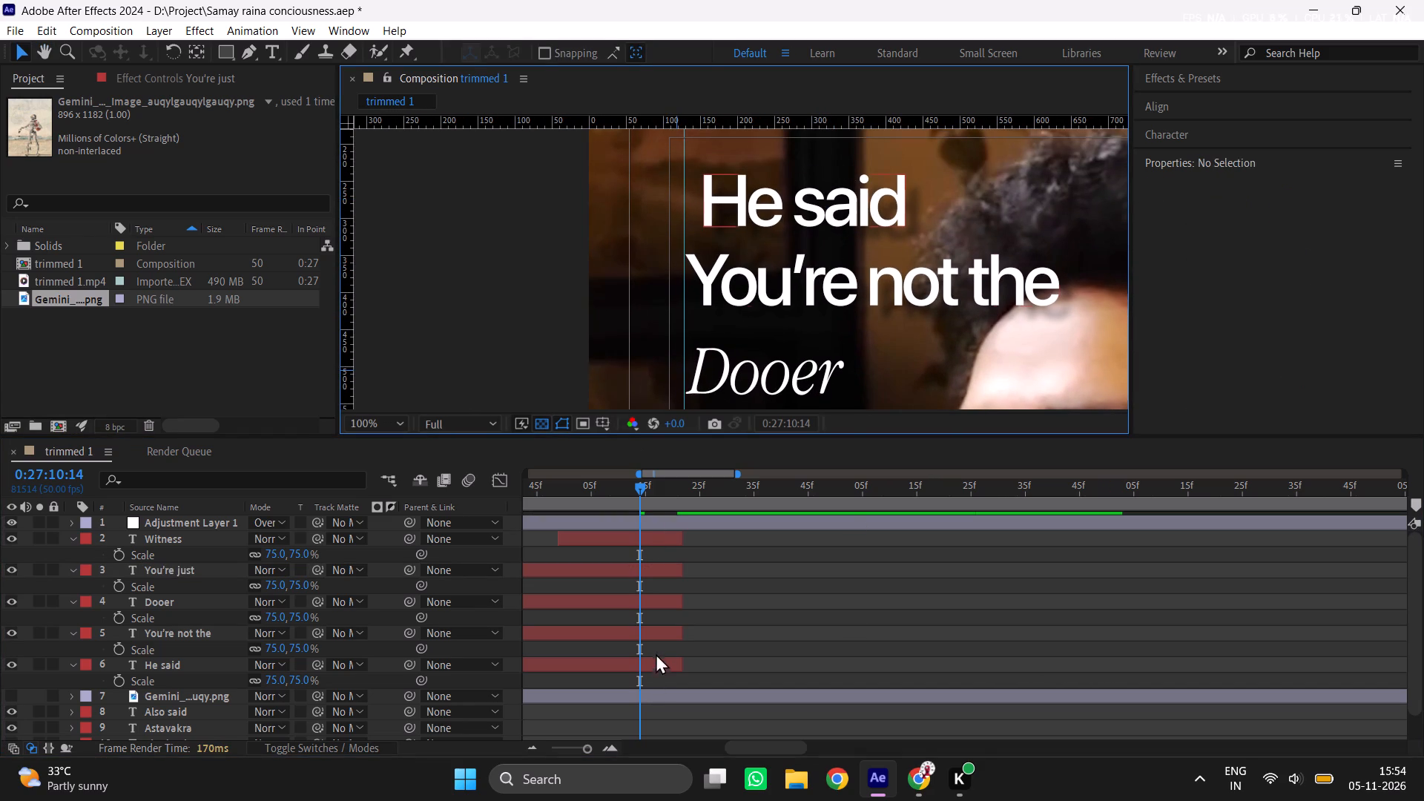
left_click(661, 636)
left_click(647, 673)
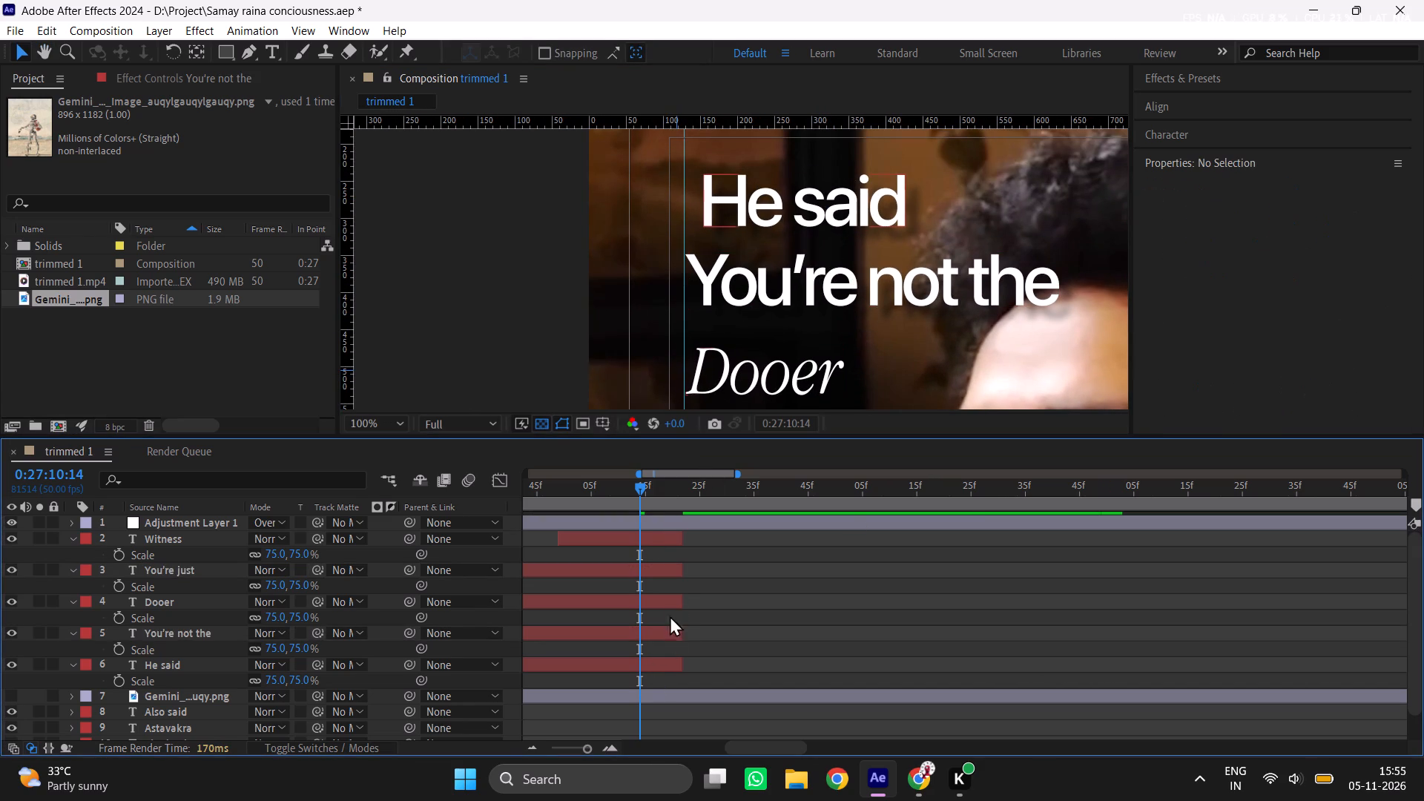
left_click(634, 665)
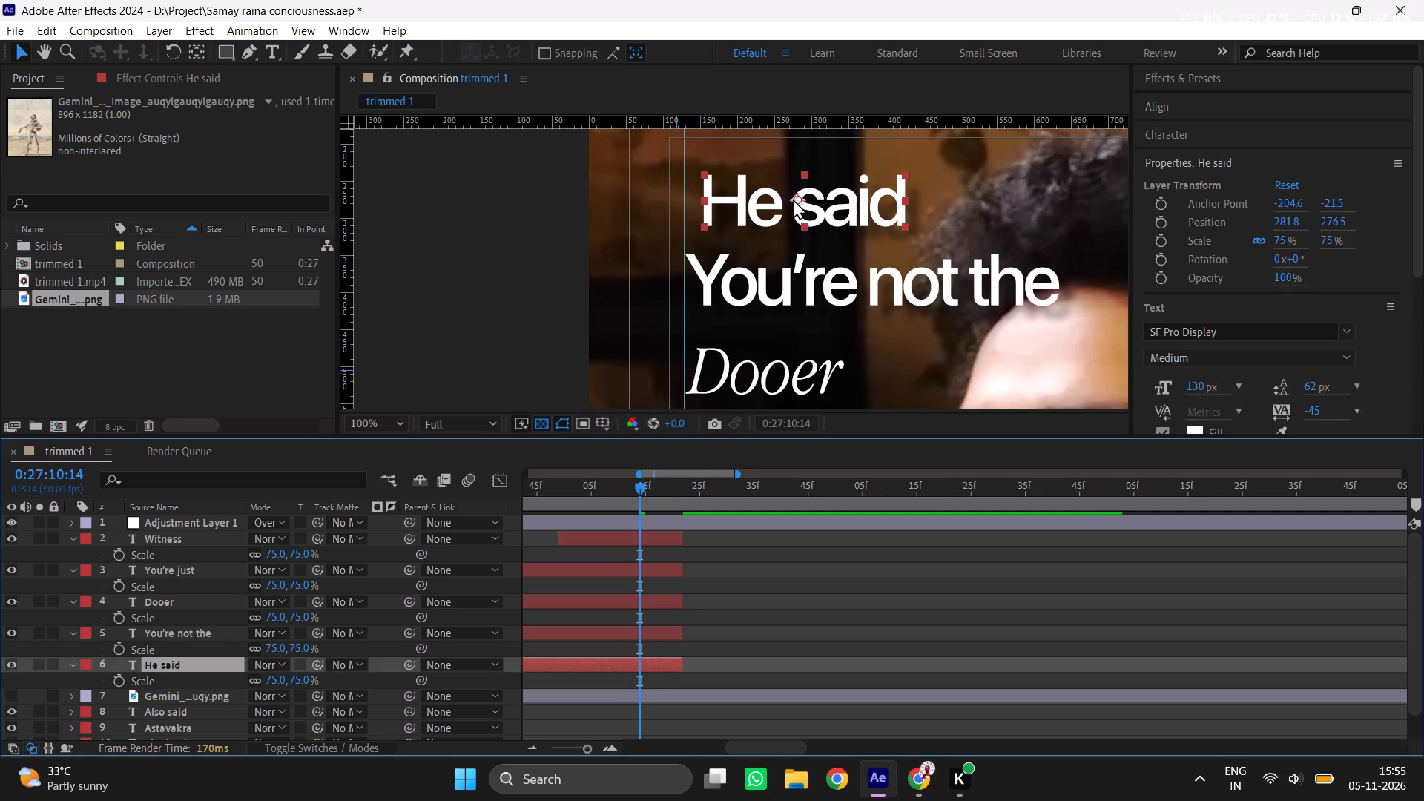
left_click_drag(793, 199, 773, 195)
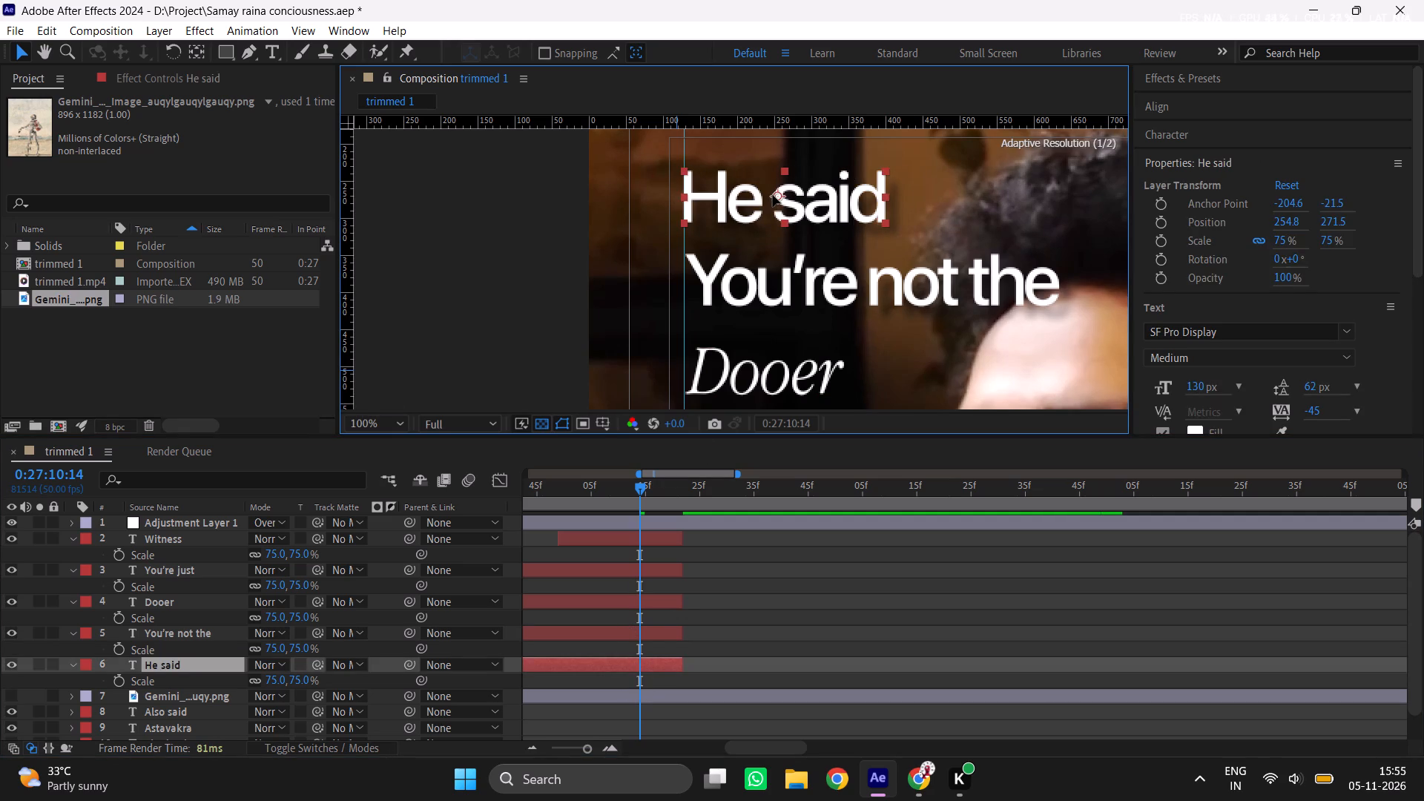
left_click_drag(773, 195, 775, 195)
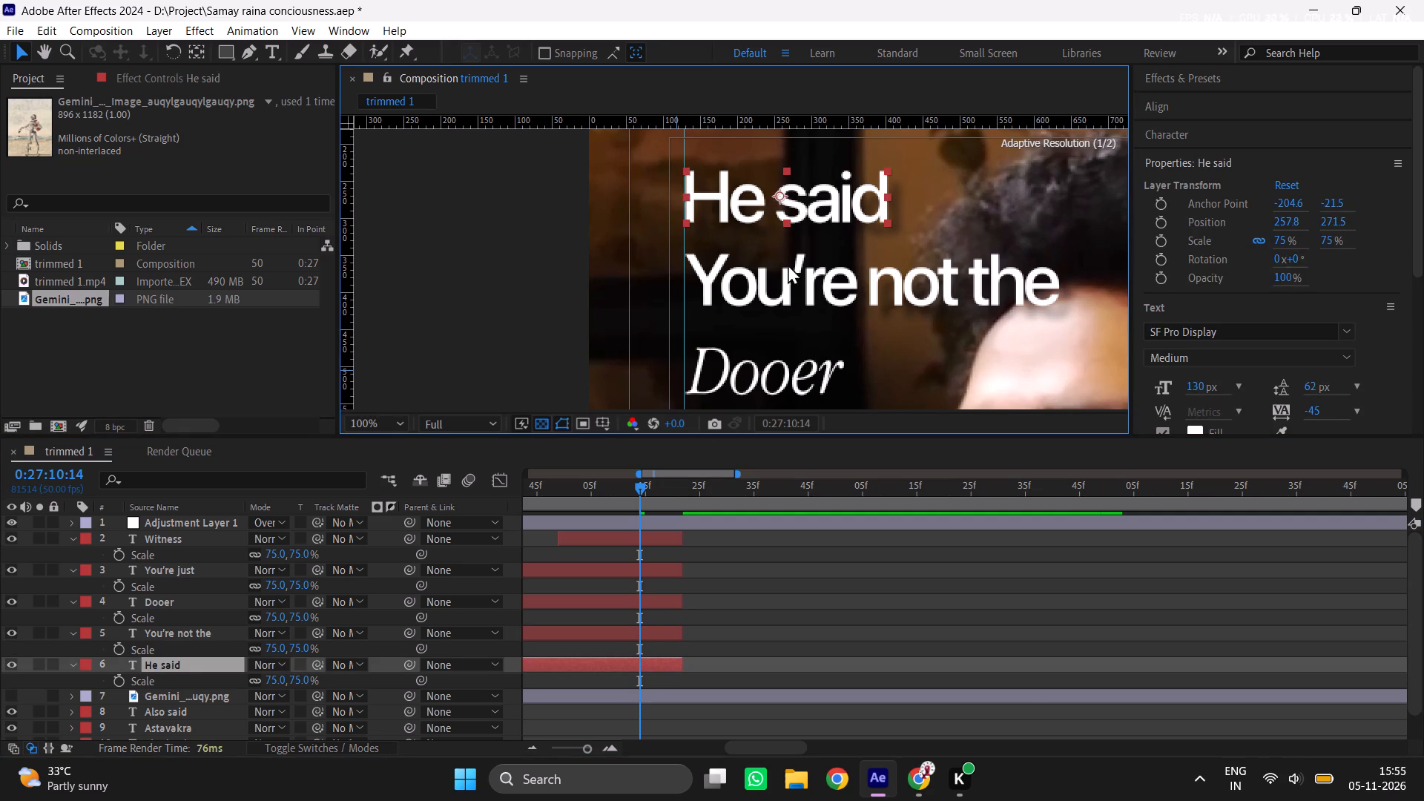
left_click(785, 564)
Raise the You're not the subtitle closer beneath He said, to a Y position of about 366, and nudge it 2 px left.
scroll(832, 238, "down", 2)
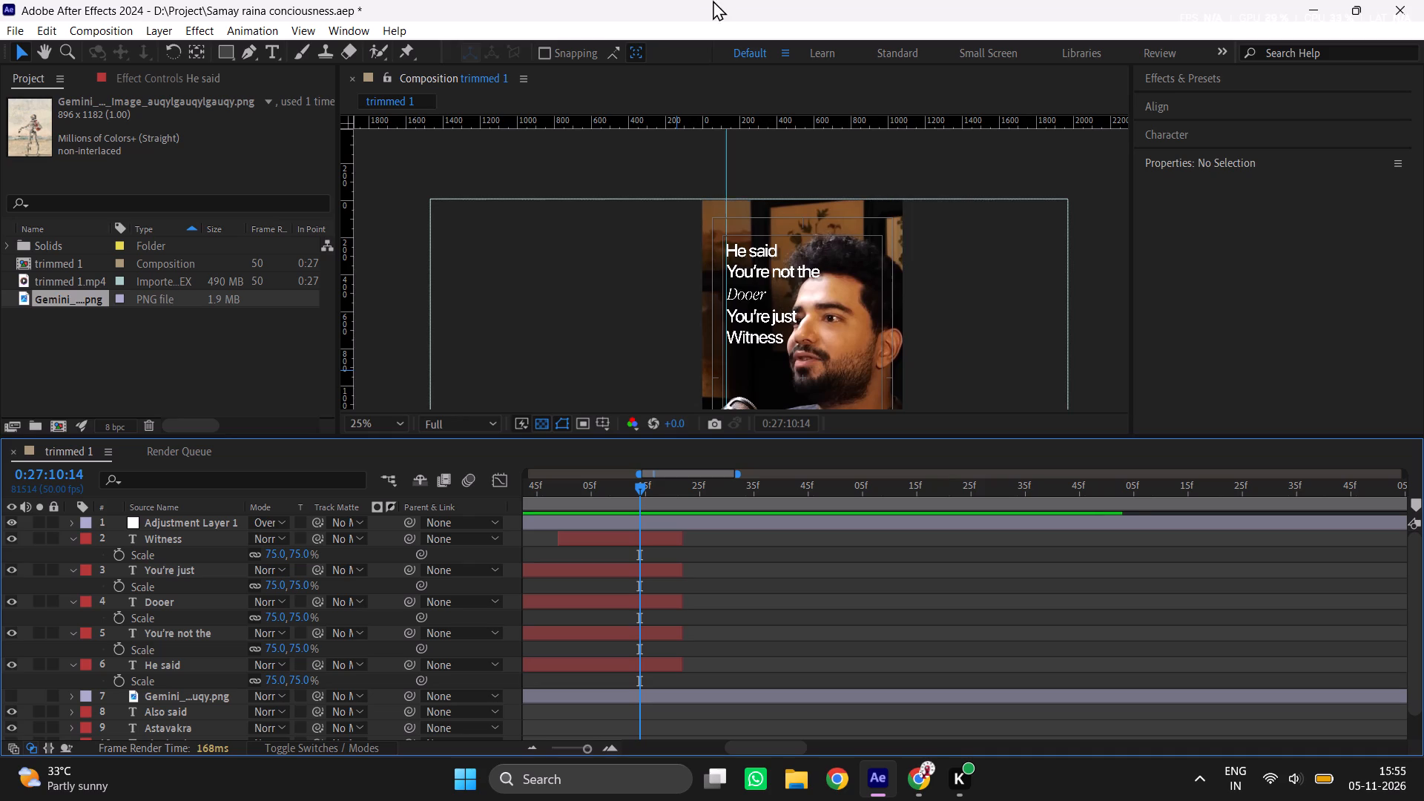
scroll(739, 185, "up", 2)
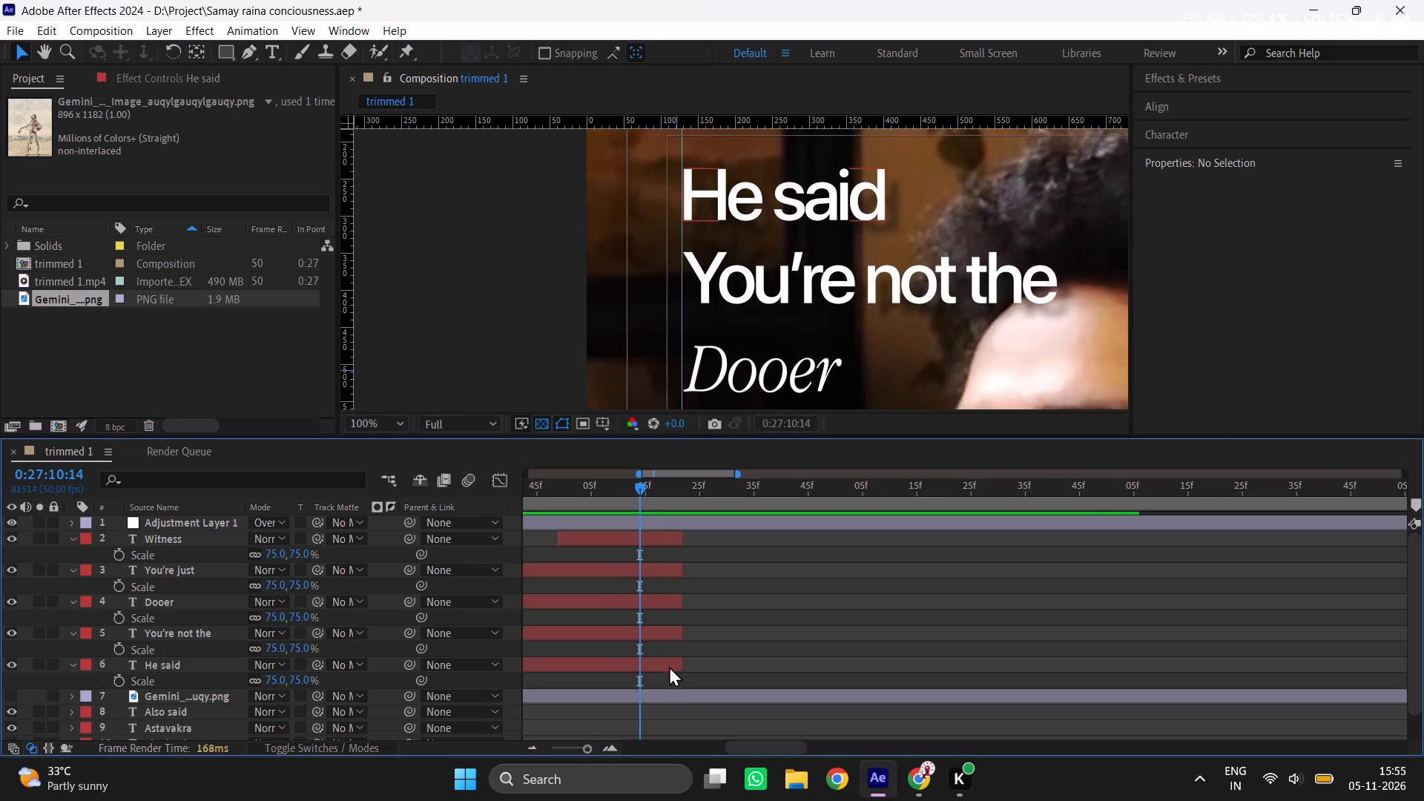
left_click(659, 636)
key("Up")
key("Up")
key("Up")
key("Up")
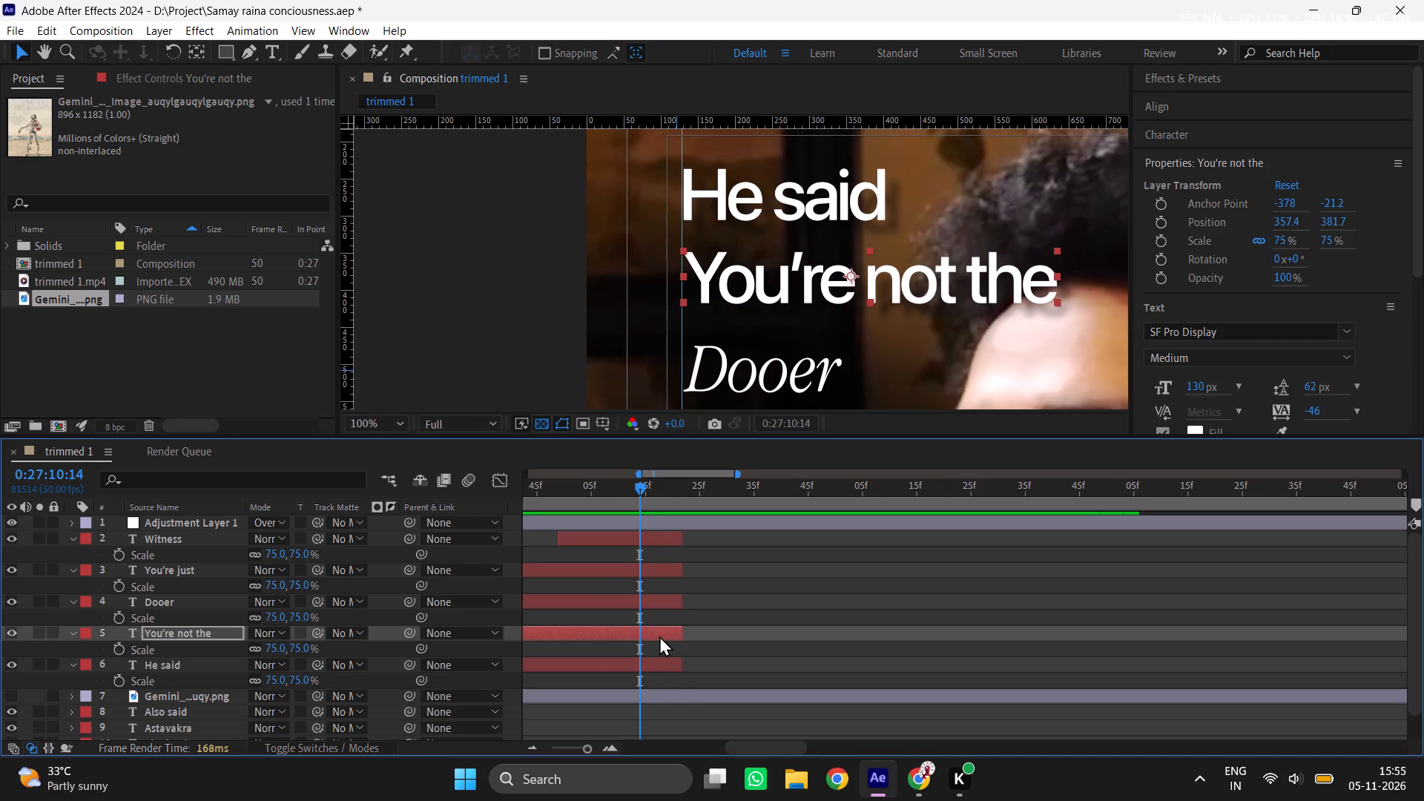
key("Up")
key("Up")
key("Up")
key("Up")
key("Up")
key("Up")
key("Up")
key("Up")
key("Up")
key("Up")
key("Up")
key("Up")
key("Up")
key("Up")
key("Up")
key("Up")
key("Up")
key("Up")
key("Up")
key("Up")
key("Up")
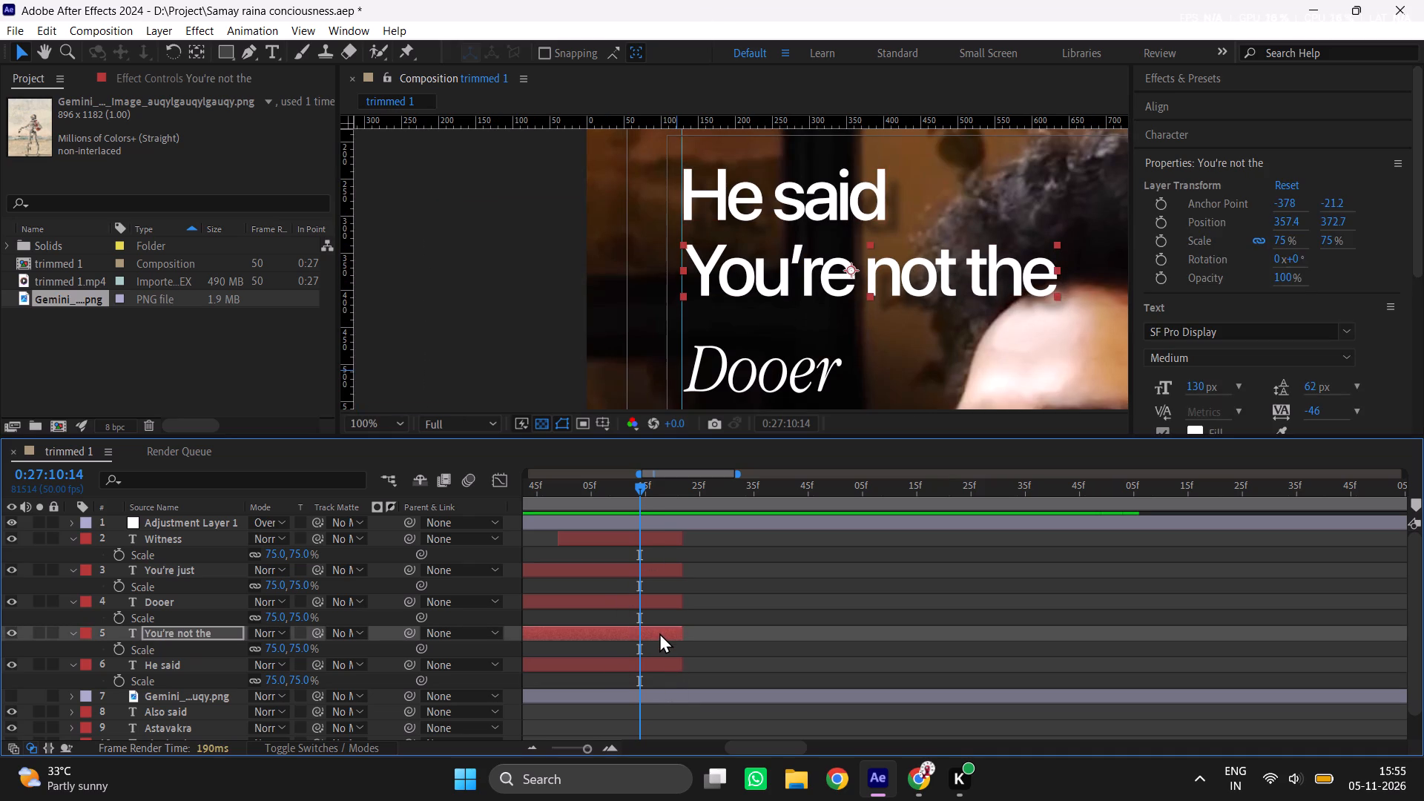
key("Up")
key("Up")
key("Up")
key("Up")
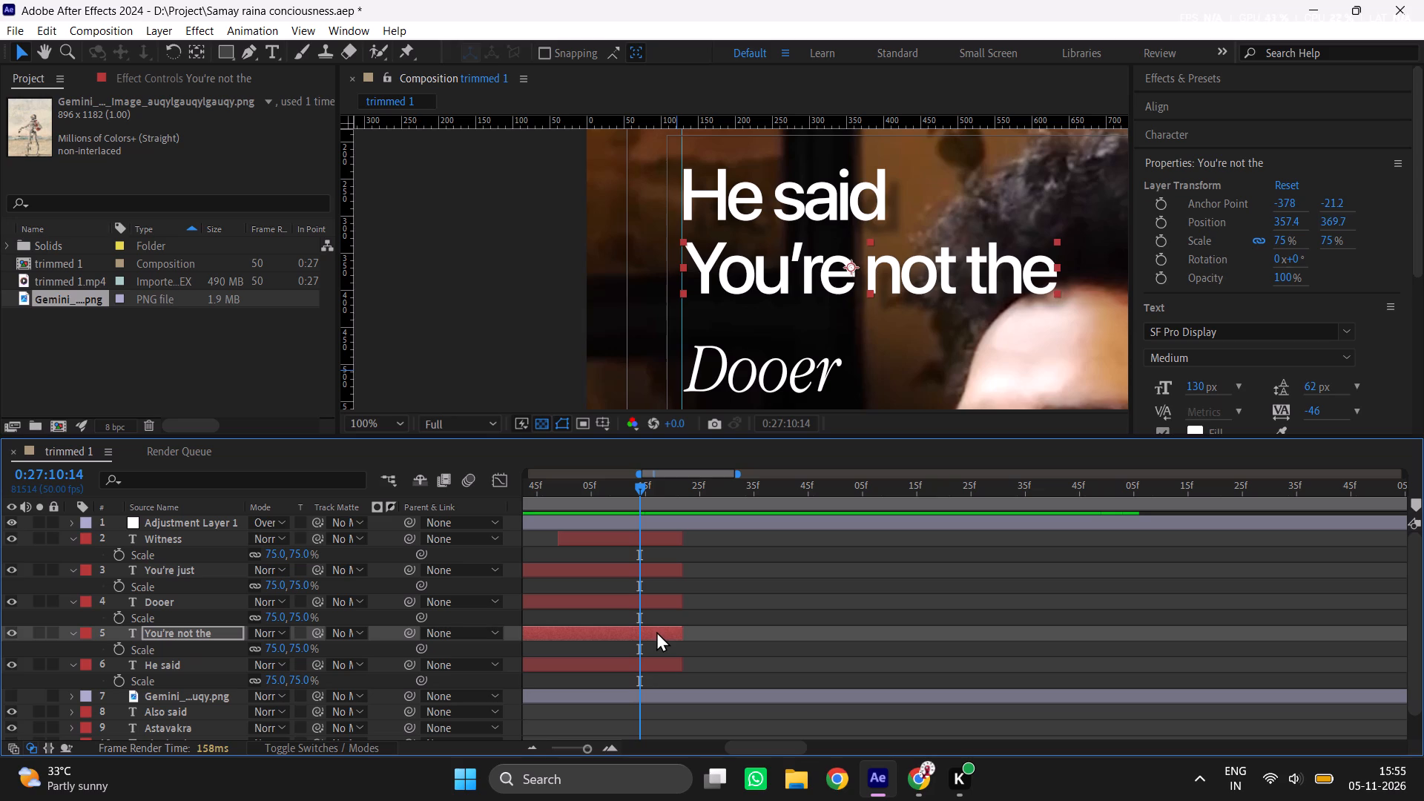
key("Up")
key("Up")
key("Up")
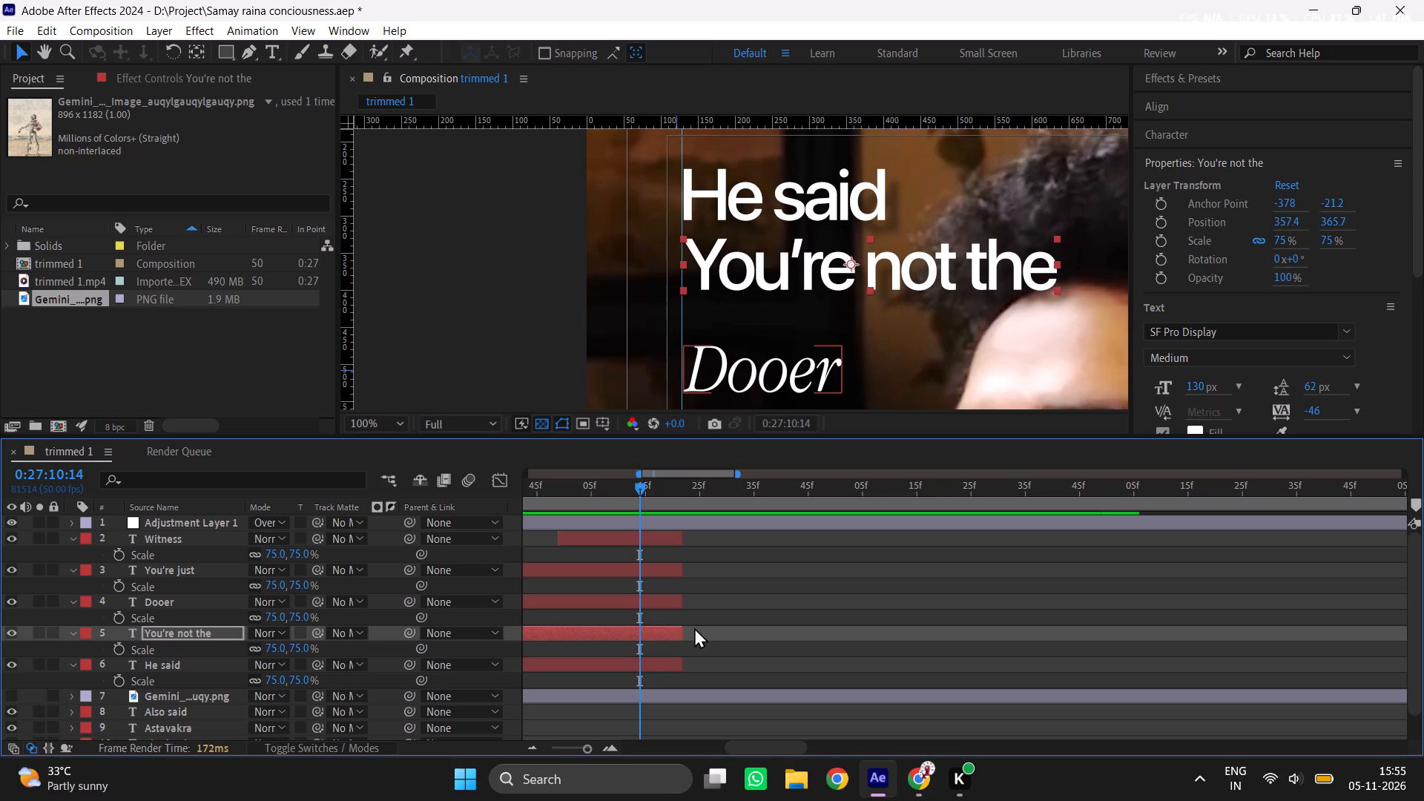
key("Left")
key("Left")
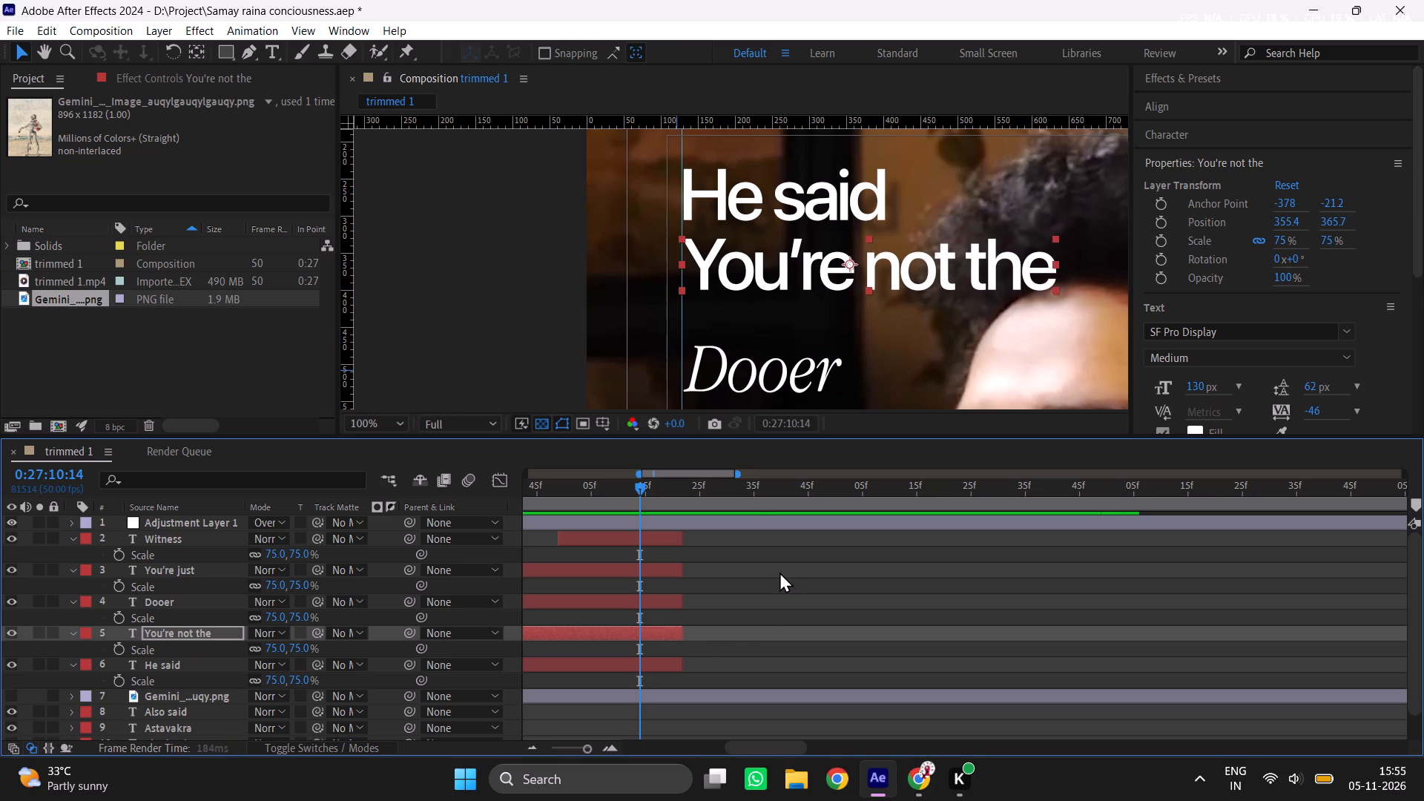
Nudge the He said subtitle 2 px further left against the vertical guide.
left_click(665, 661)
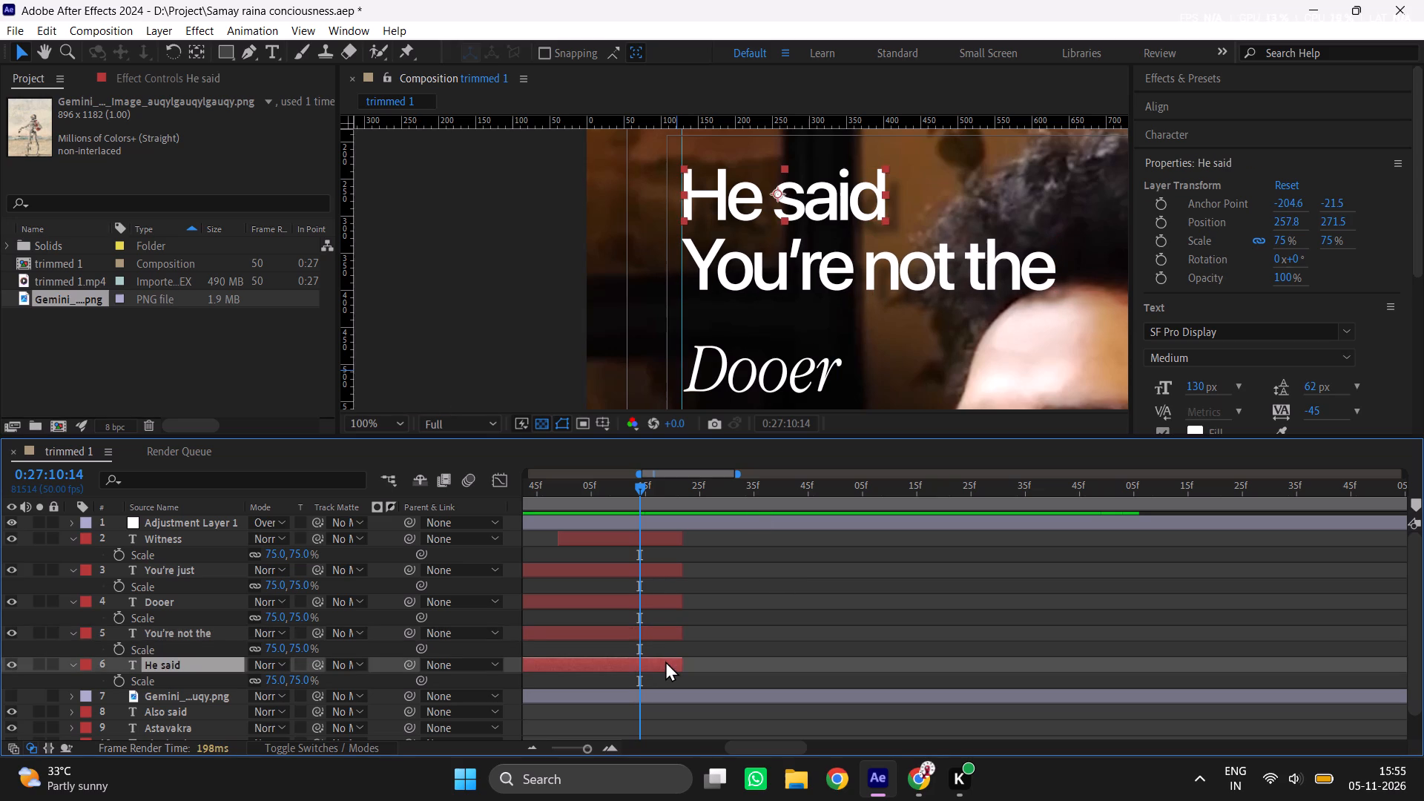
key("Left")
key("Left")
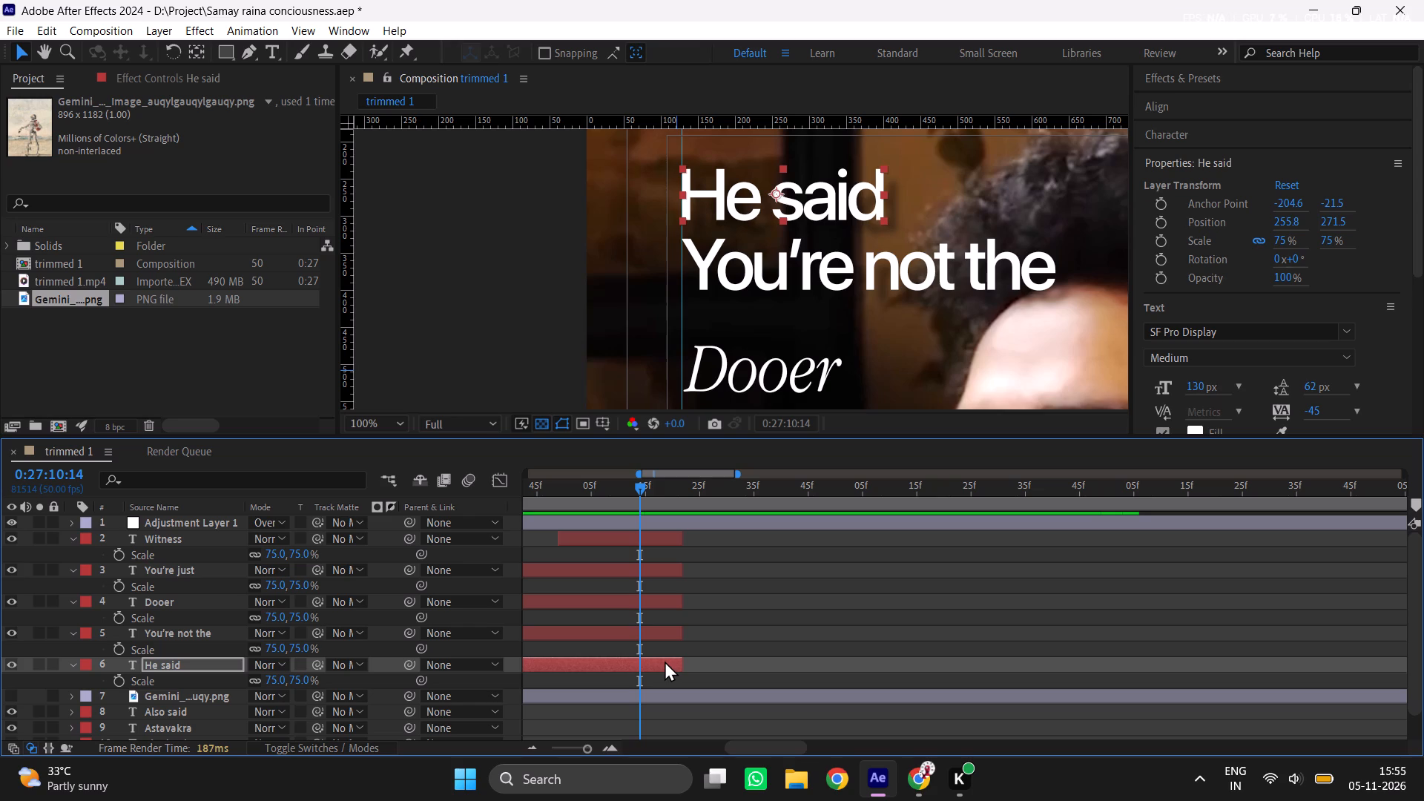
left_click(722, 255)
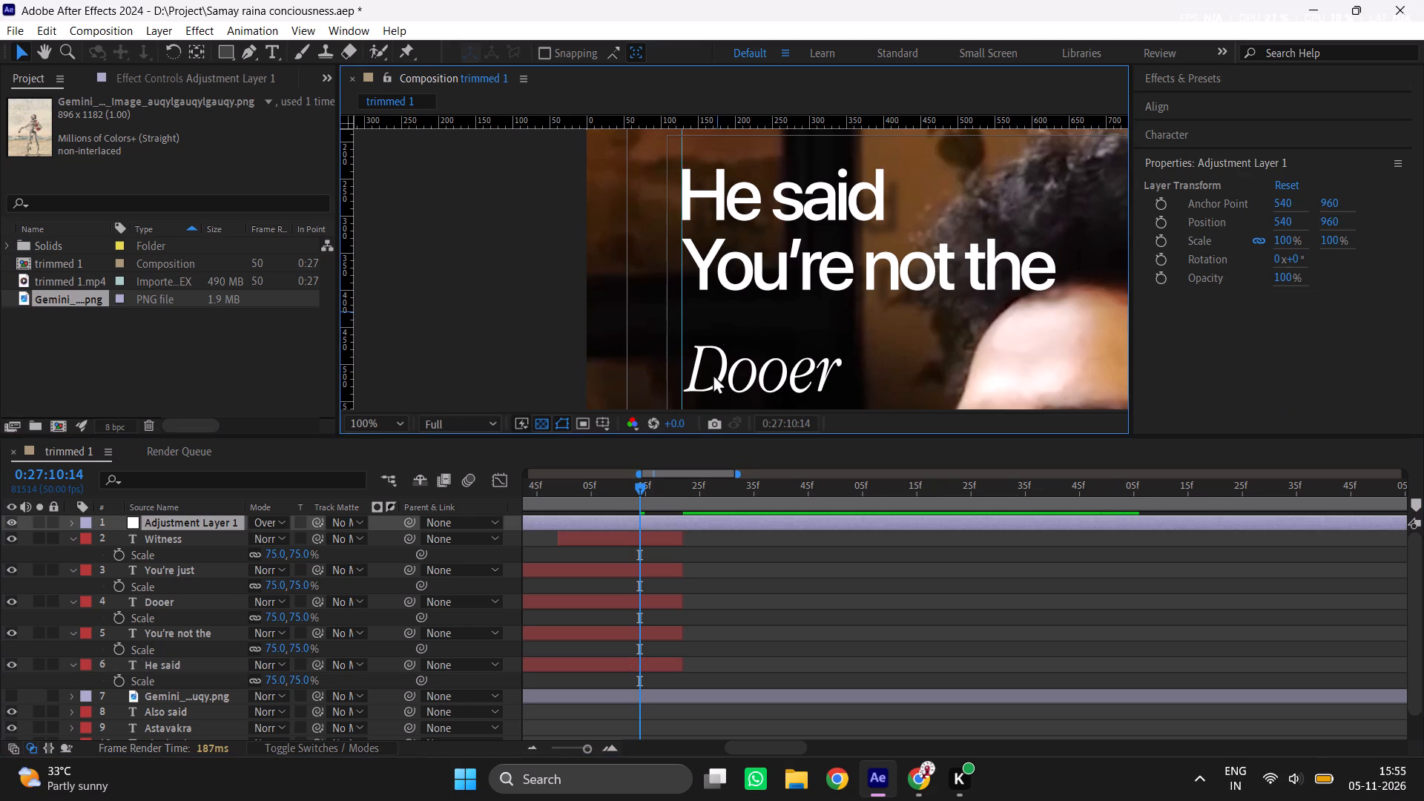
Fine-tune the horizontal position of the You're not the subtitle against the vertical guide, correcting any overshoot.
left_click(642, 636)
key("Left")
key("Left")
key("Left")
key("Left")
key("Left")
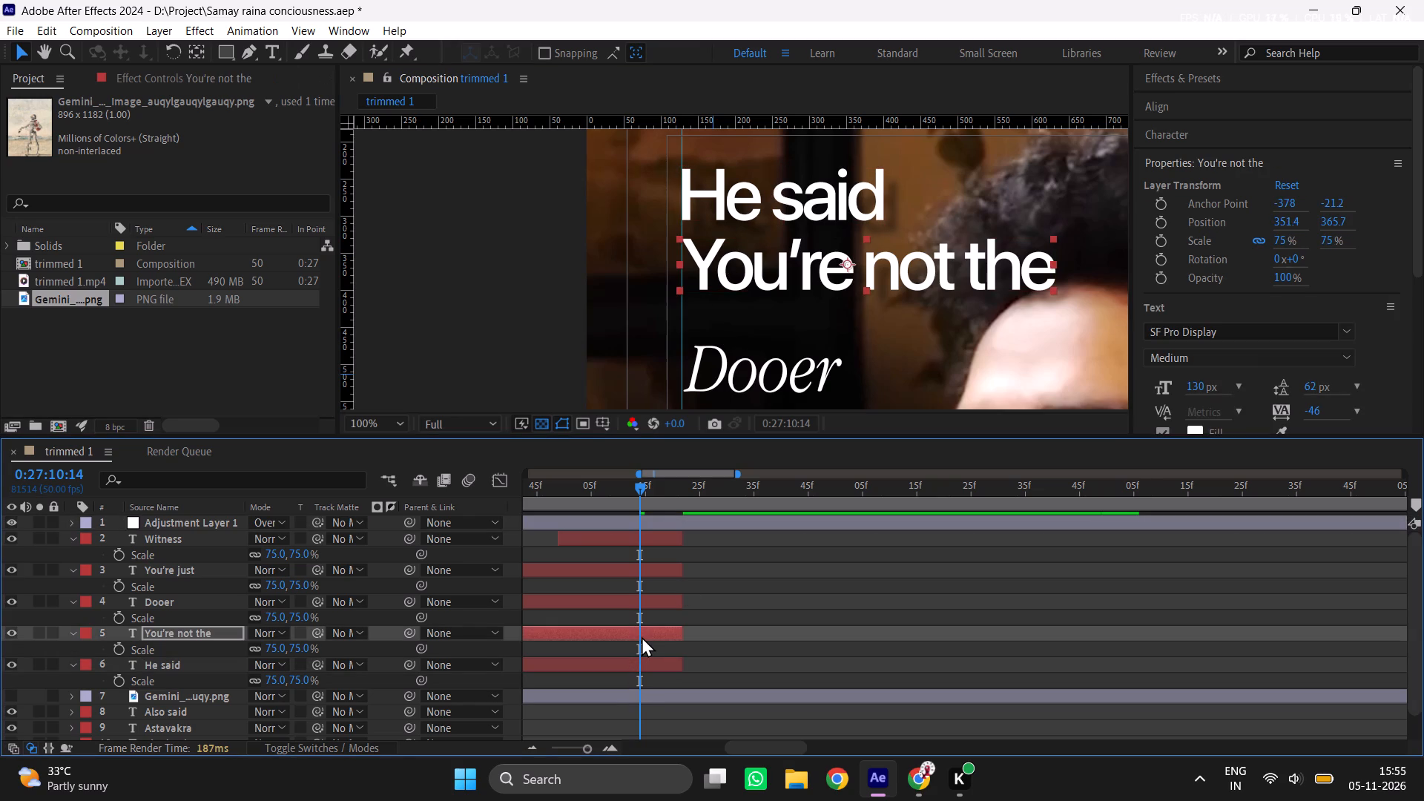
key("Left")
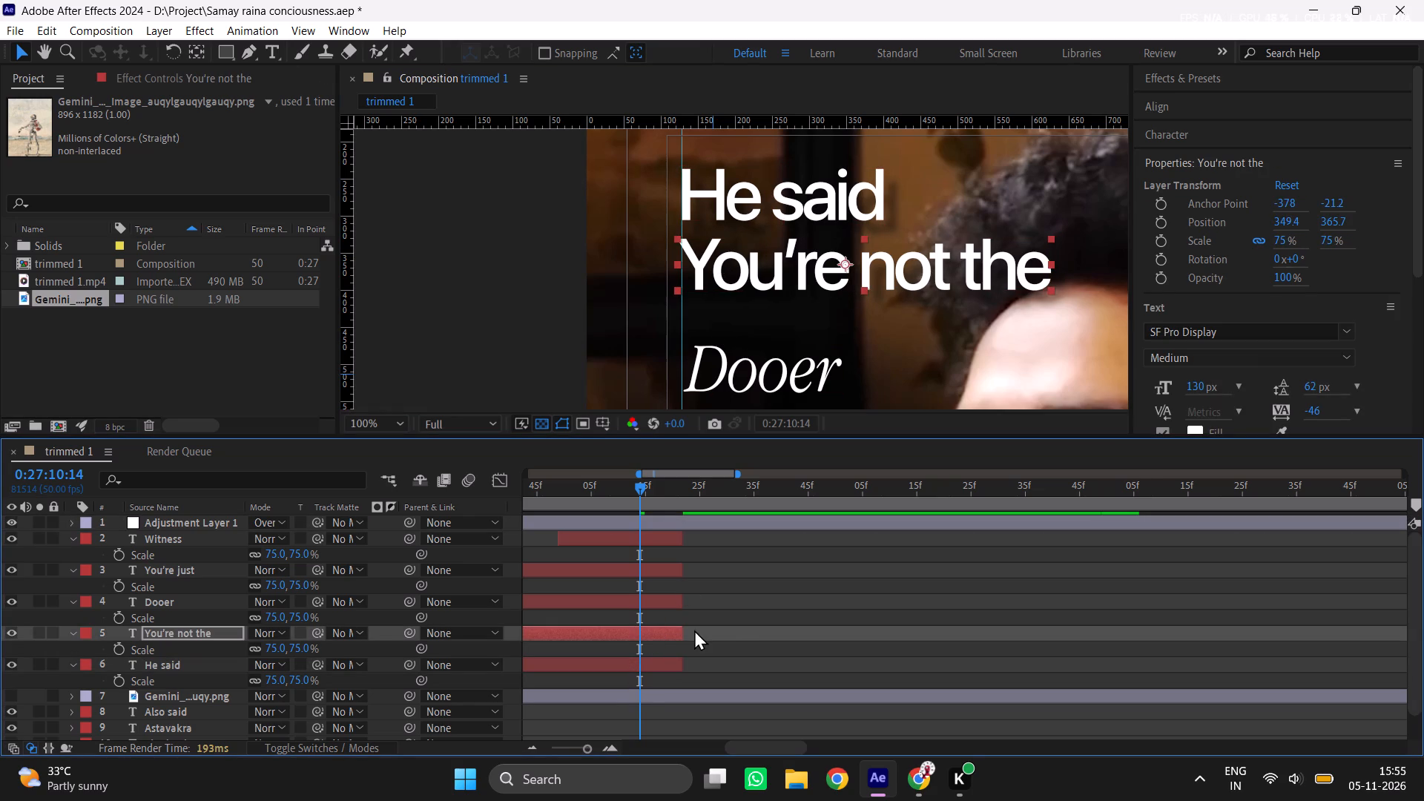
key("Down")
key("Up")
key("Right")
key("Right")
key("Right")
key("Right")
key("Right")
key("Right")
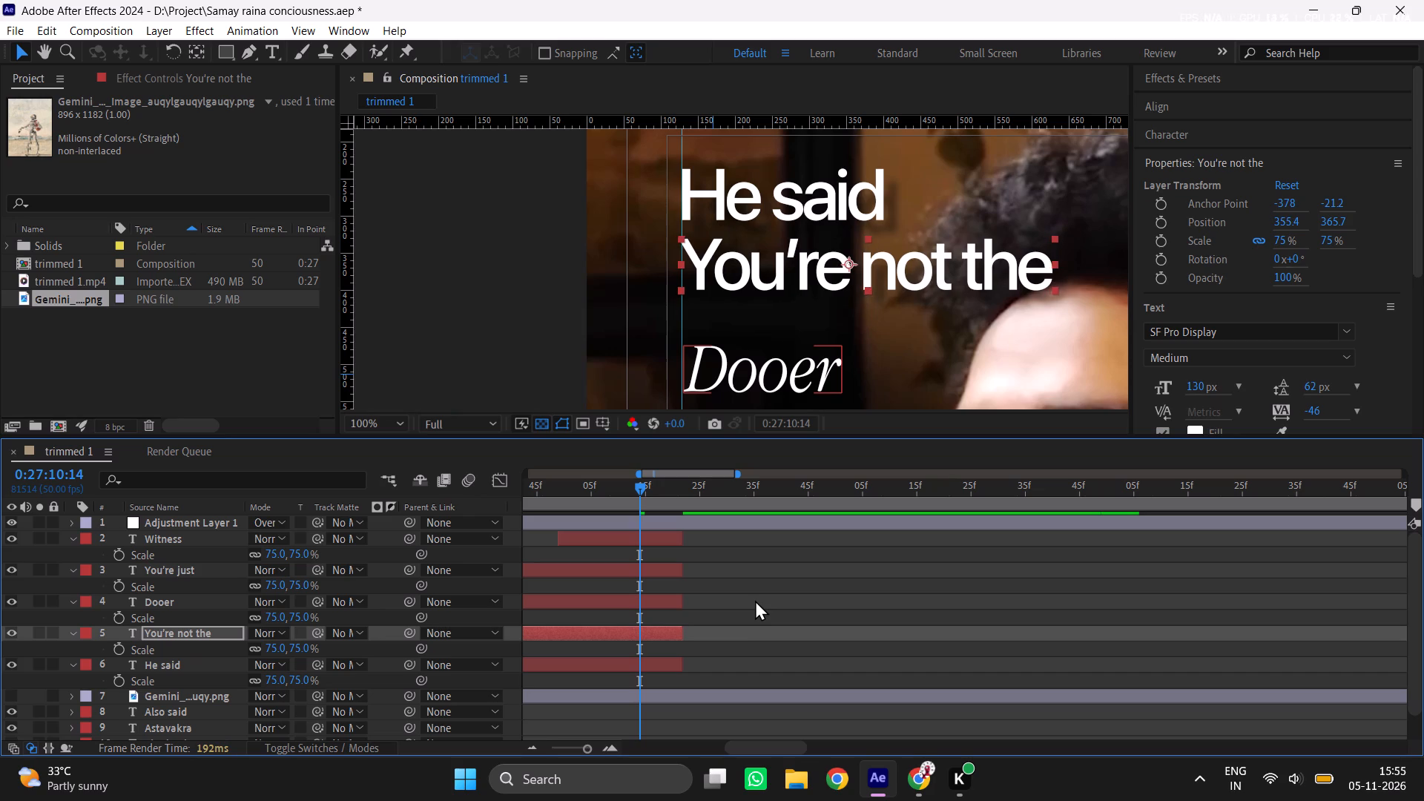
key("Left")
left_click(794, 582)
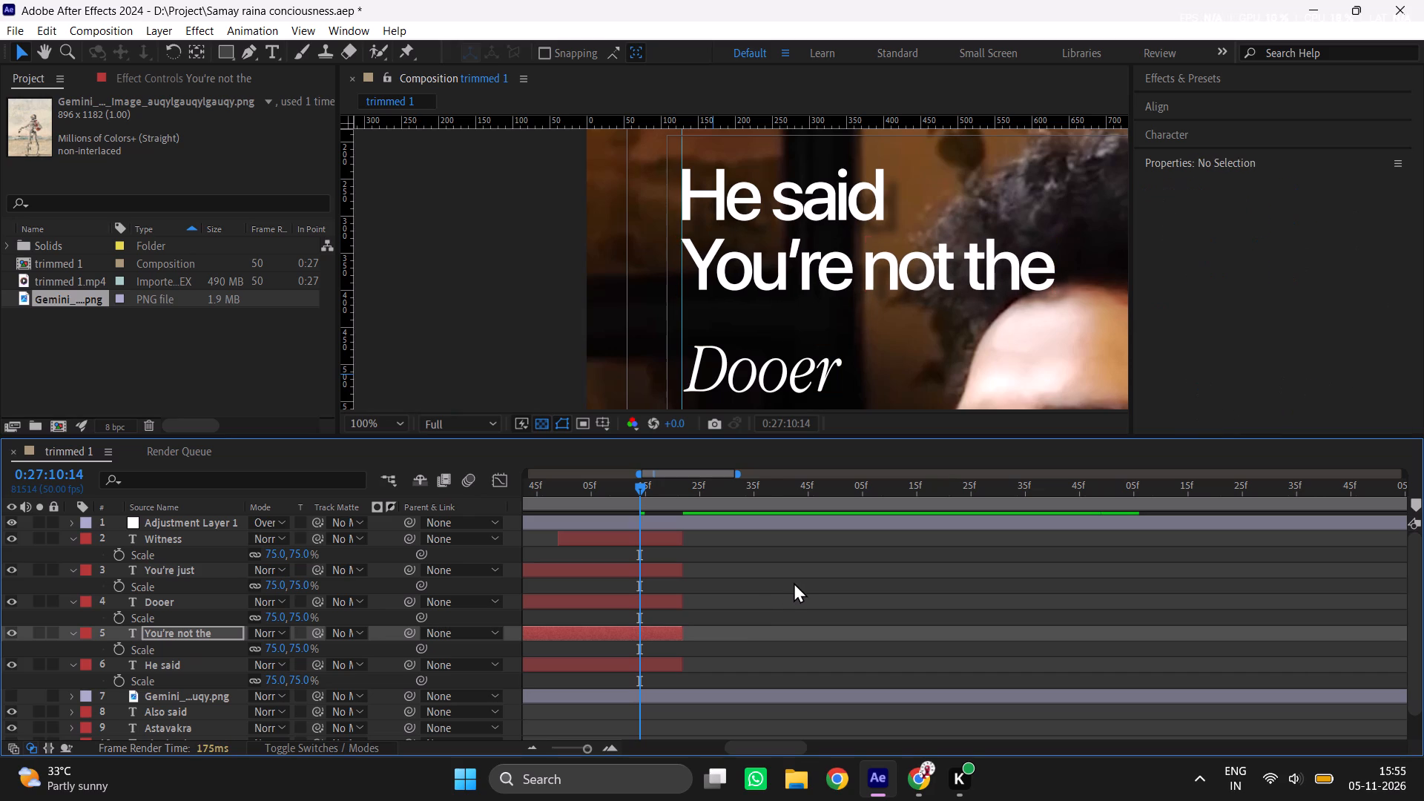
Raise the Dooer subtitle closely beneath You're not the, against the vertical guide, at position about 219, 442.
left_click(645, 604)
key("Up")
key("Up")
key("Up")
key("Up")
key("Up")
key("Up")
key("Up")
key("Up")
key("Up")
key("Up")
key("Up")
key("Up")
key("Up")
key("Up")
key("Up")
key("Up")
key("Up")
key("Up")
key("Up")
key("Up")
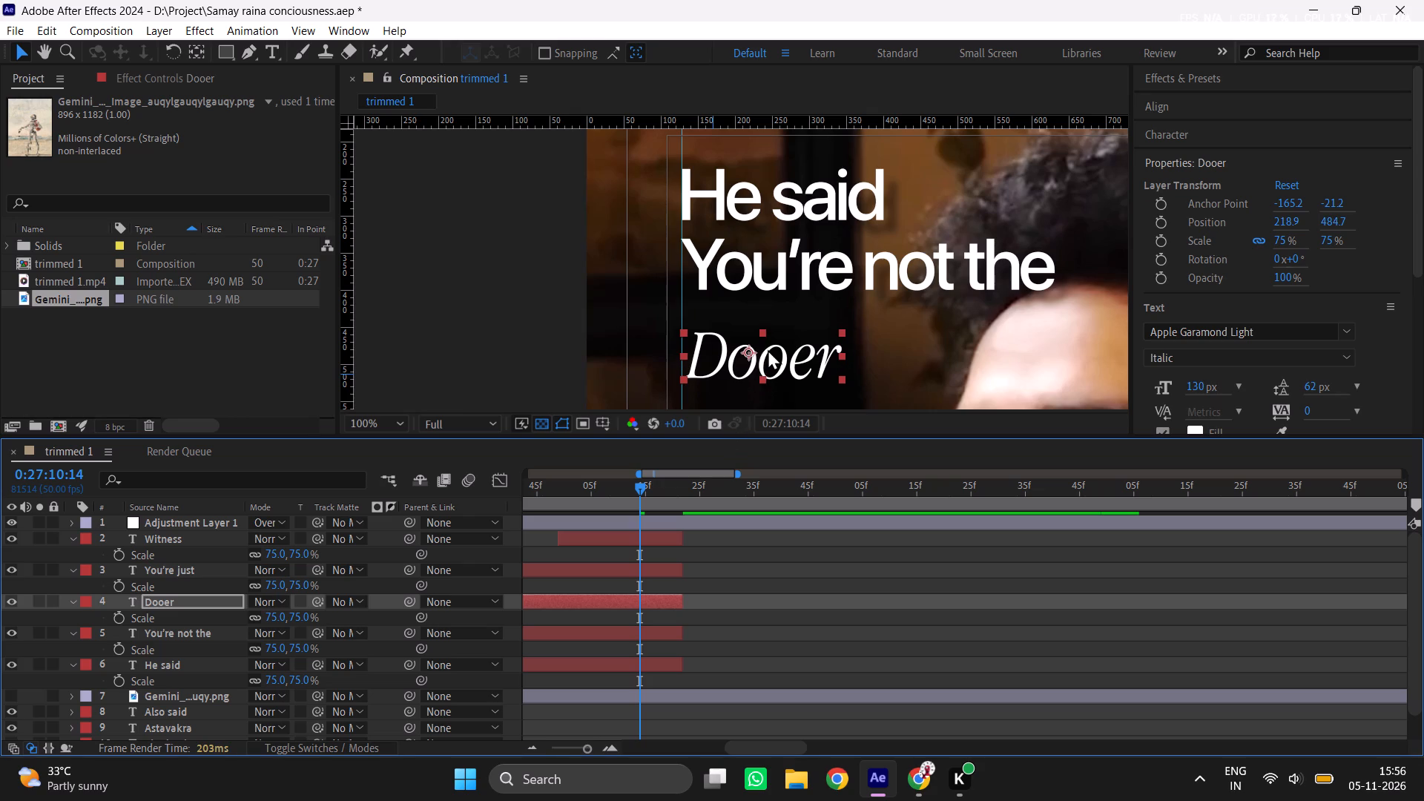
left_click_drag(751, 352, 749, 327)
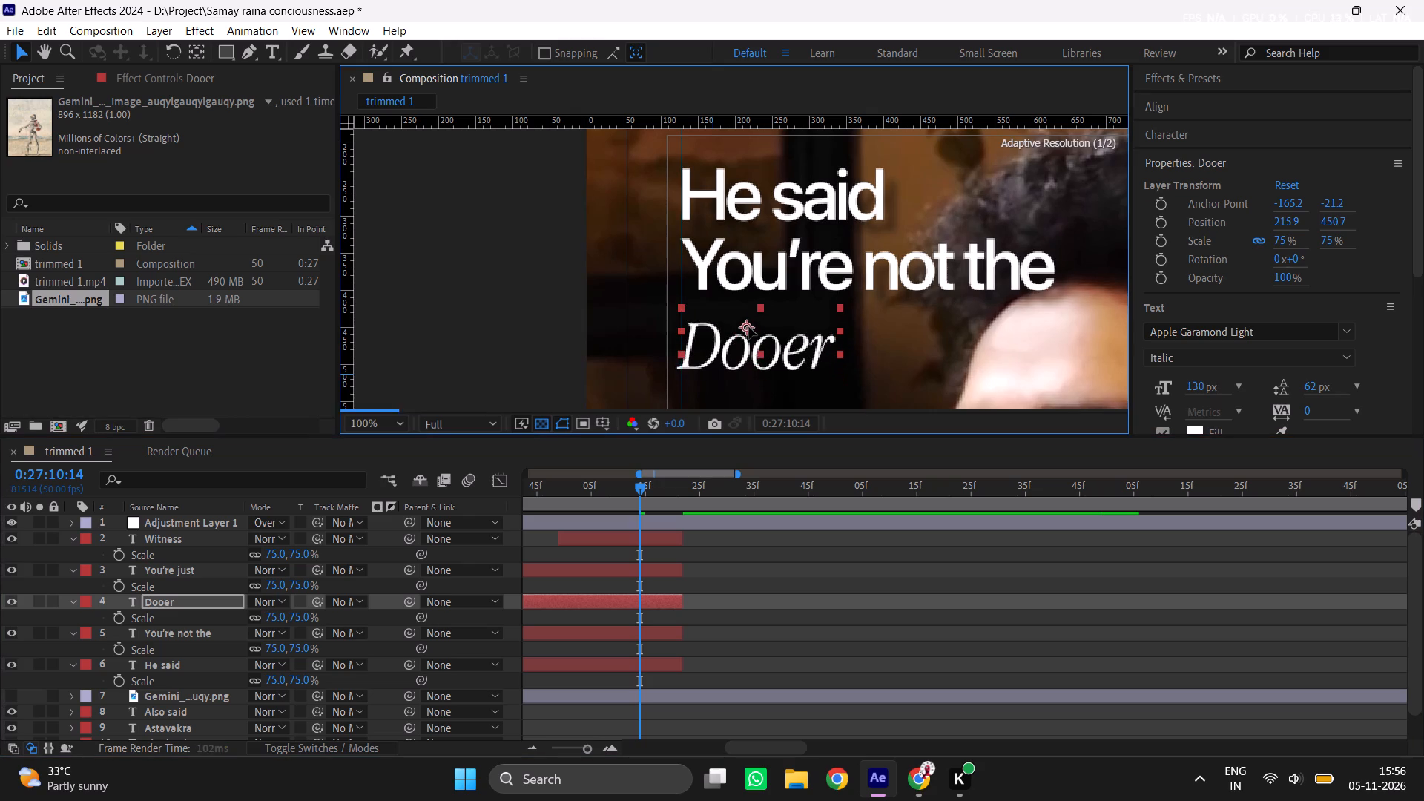
left_click_drag(749, 327, 579, 333)
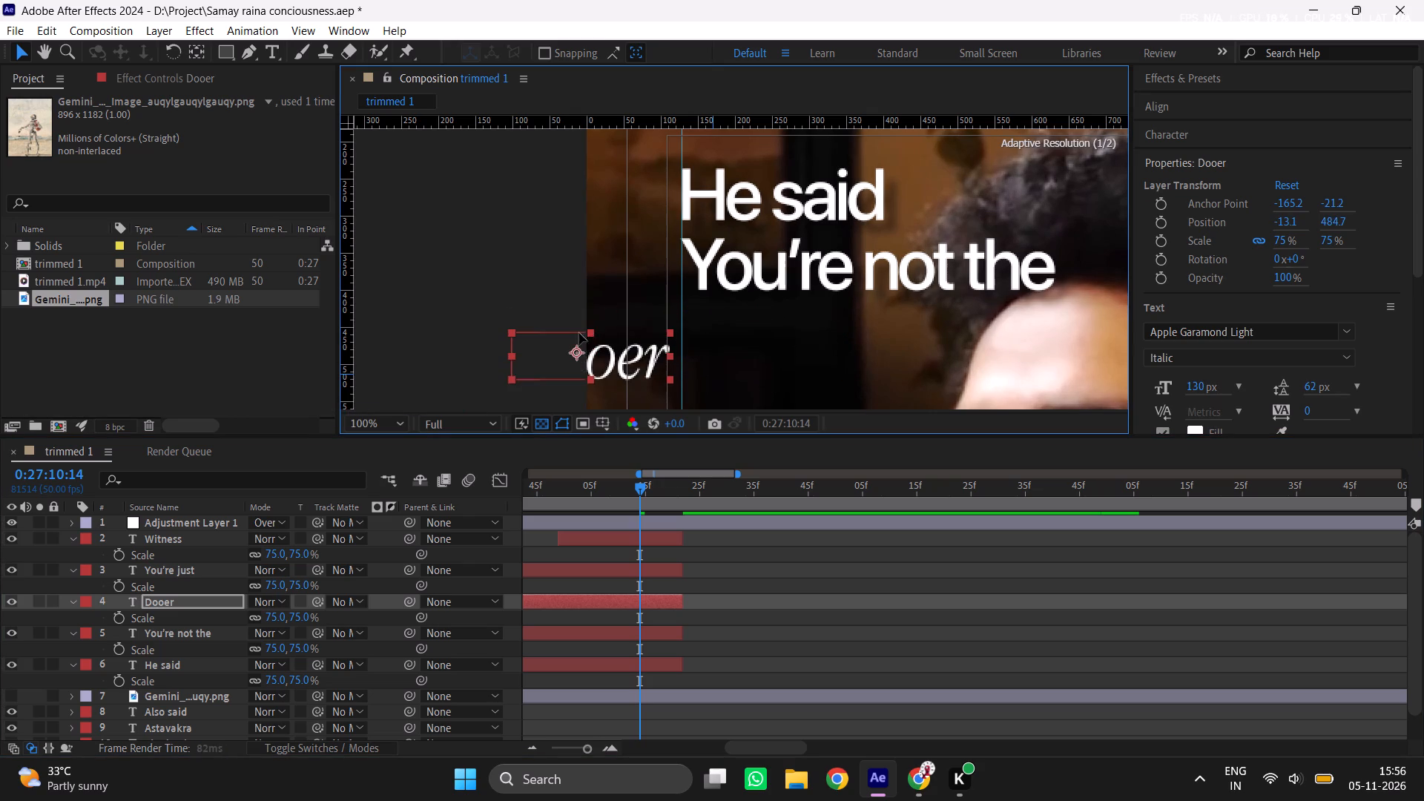
left_click_drag(579, 333, 764, 328)
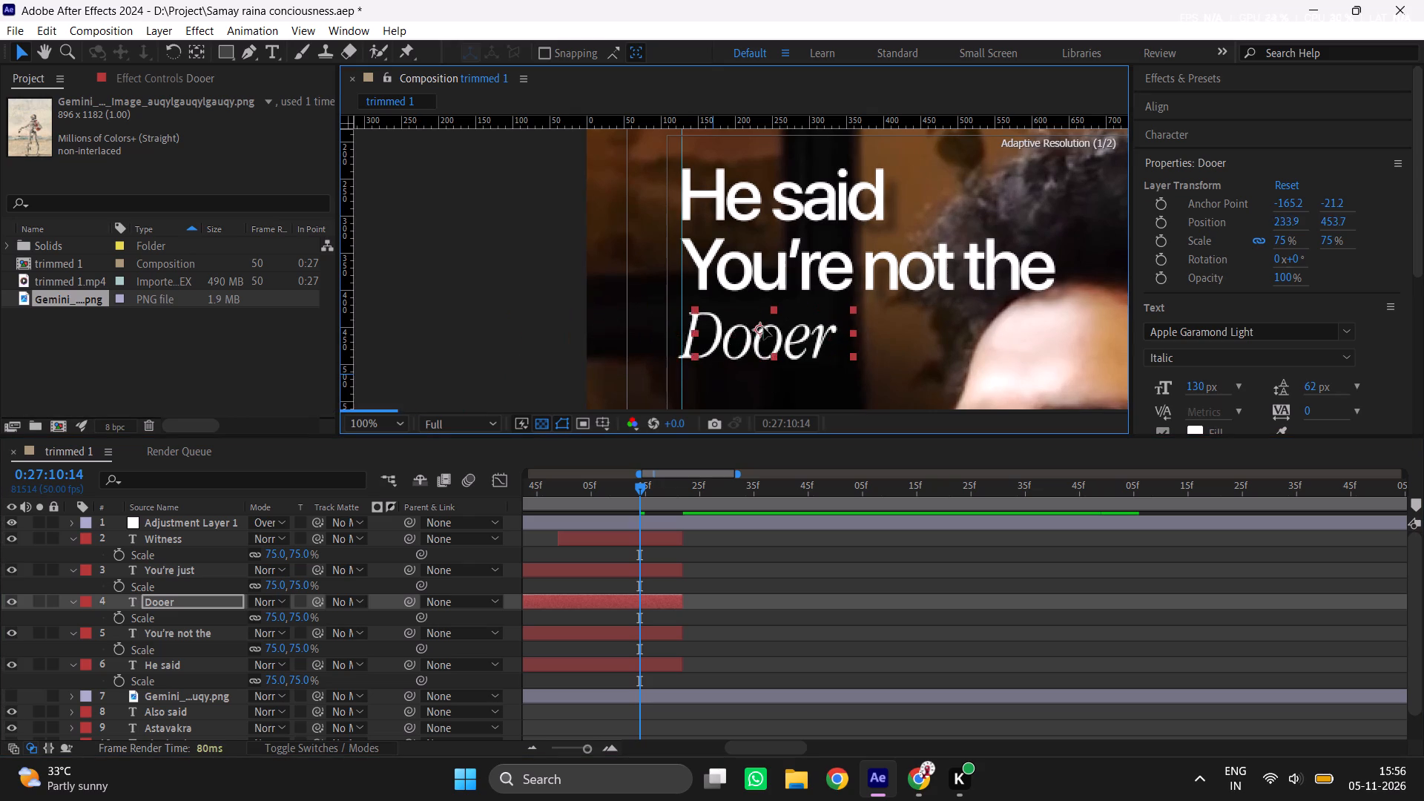
left_click_drag(764, 328, 756, 329)
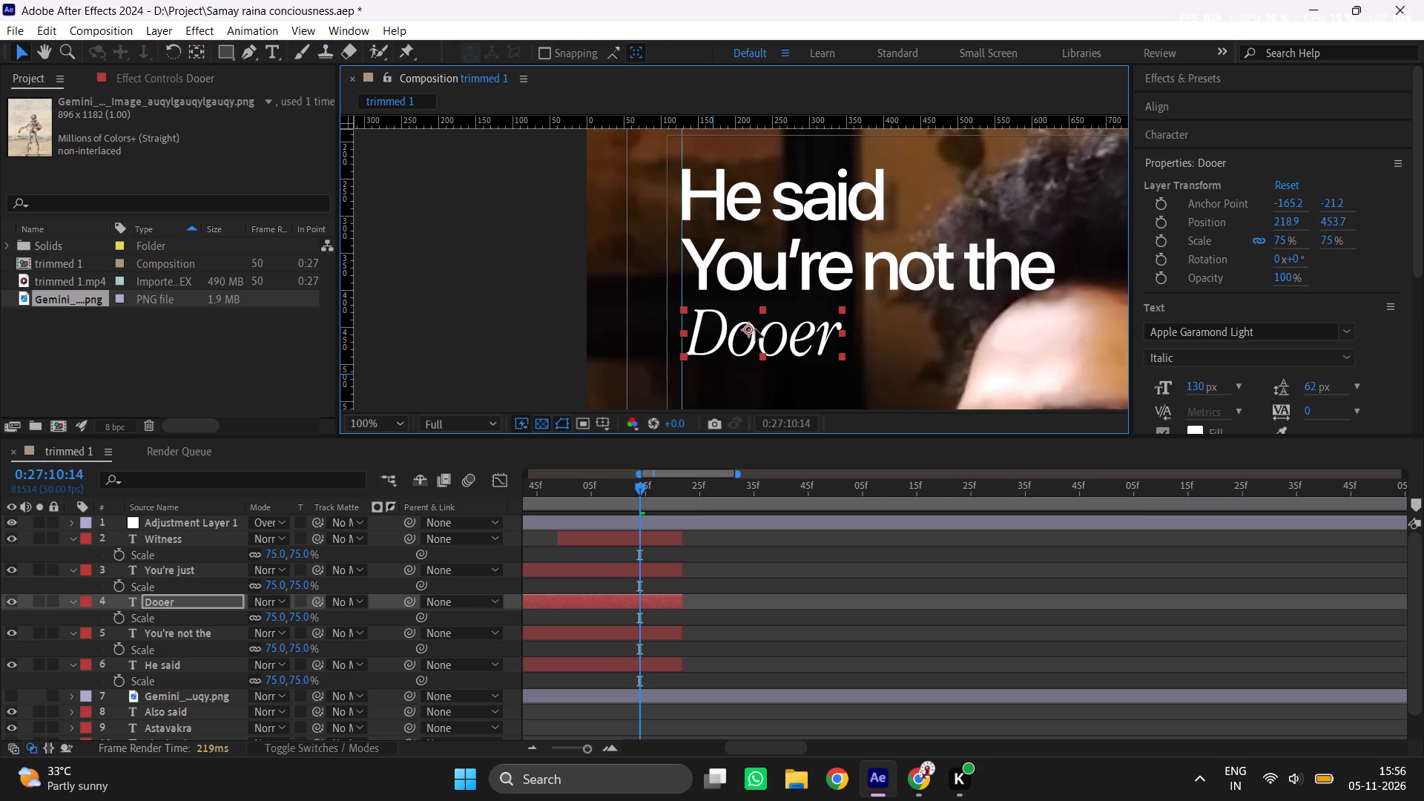
left_click_drag(756, 329, 756, 319)
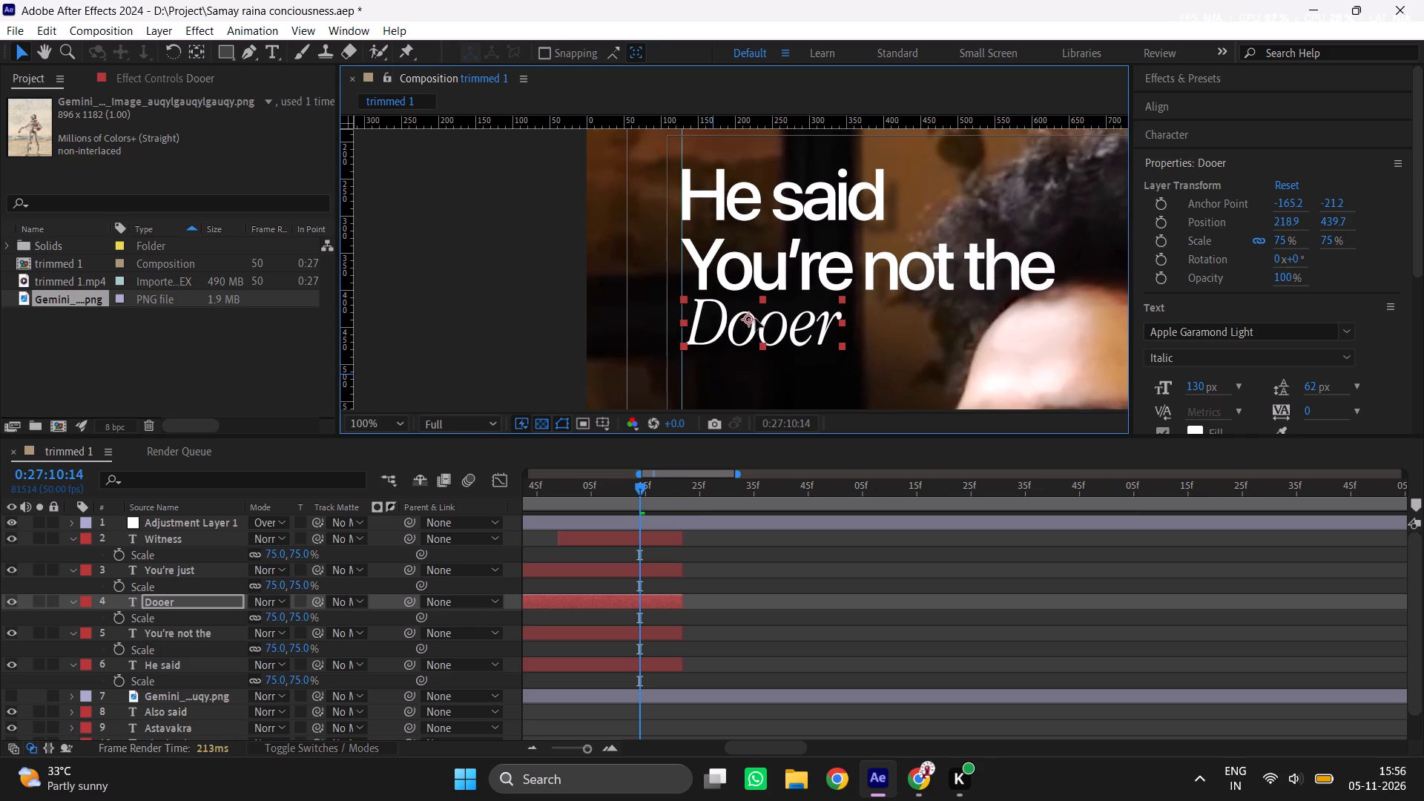
left_click_drag(756, 319, 757, 320)
Raise the You're just subtitle directly beneath Dooer, flush with the vertical guide, at position about 298, 542.
left_click(616, 566)
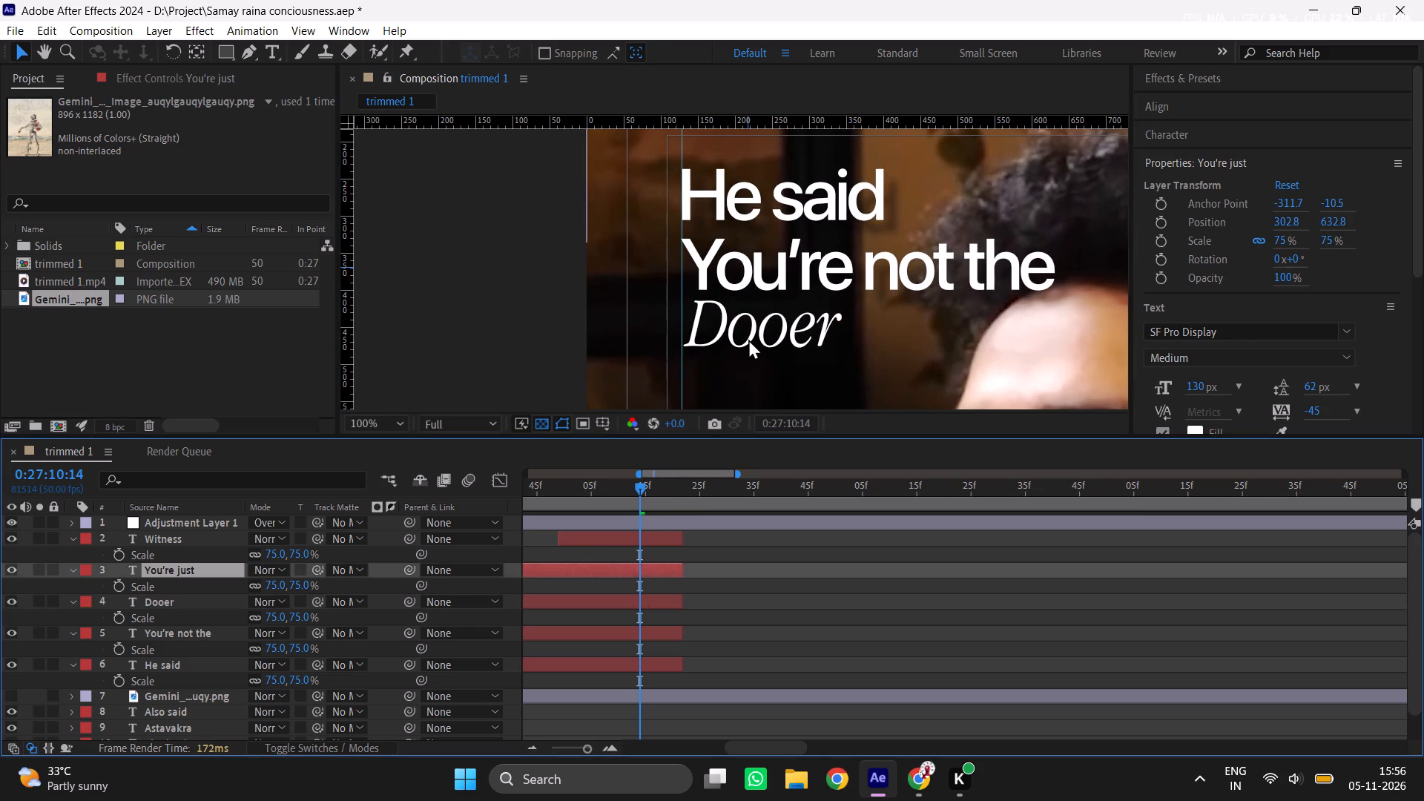
scroll(748, 337, "down", 1)
left_click_drag(777, 363, 777, 333)
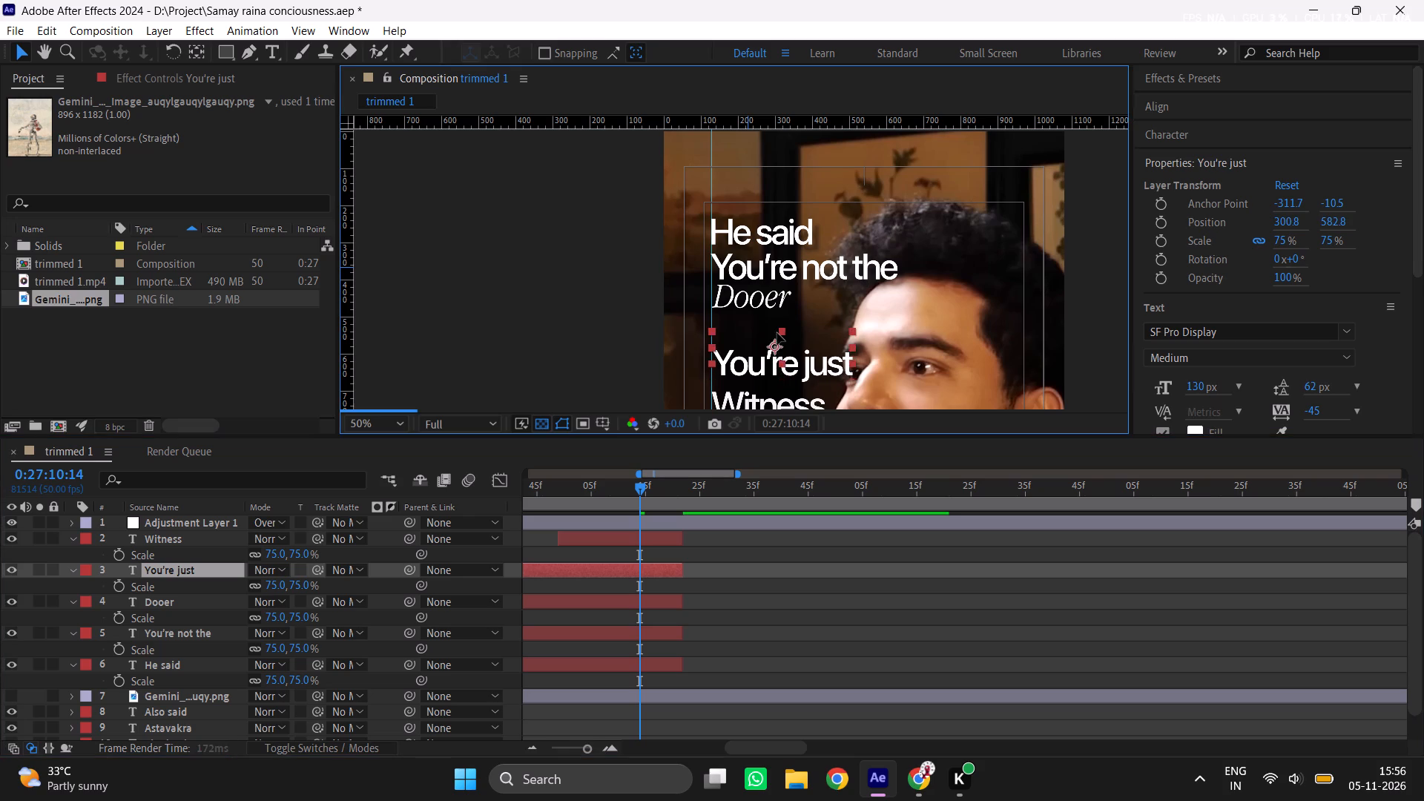
left_click_drag(777, 333, 776, 326)
scroll(776, 326, "up", 1)
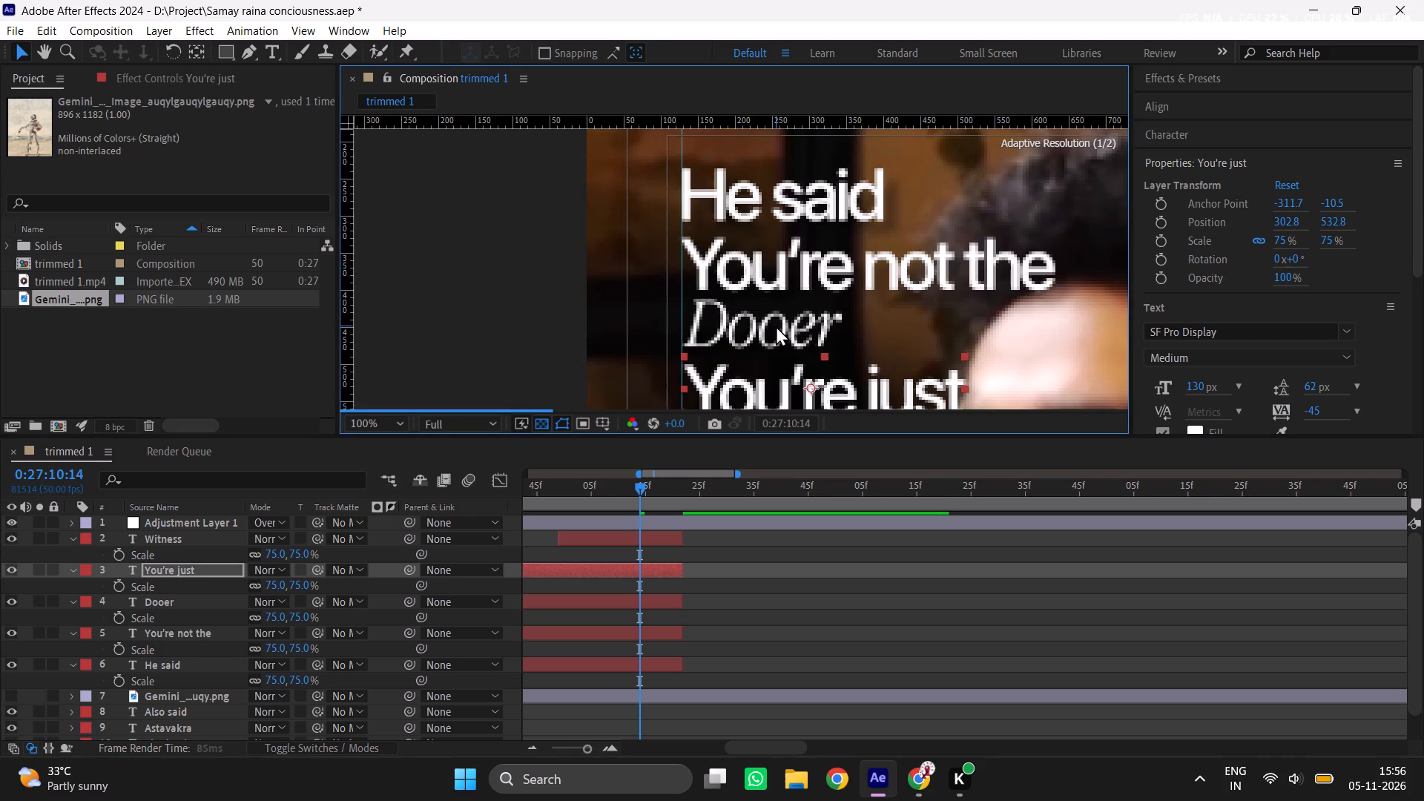
middle_click_drag(771, 321, 775, 283)
left_click_drag(813, 348, 809, 355)
left_click(779, 573)
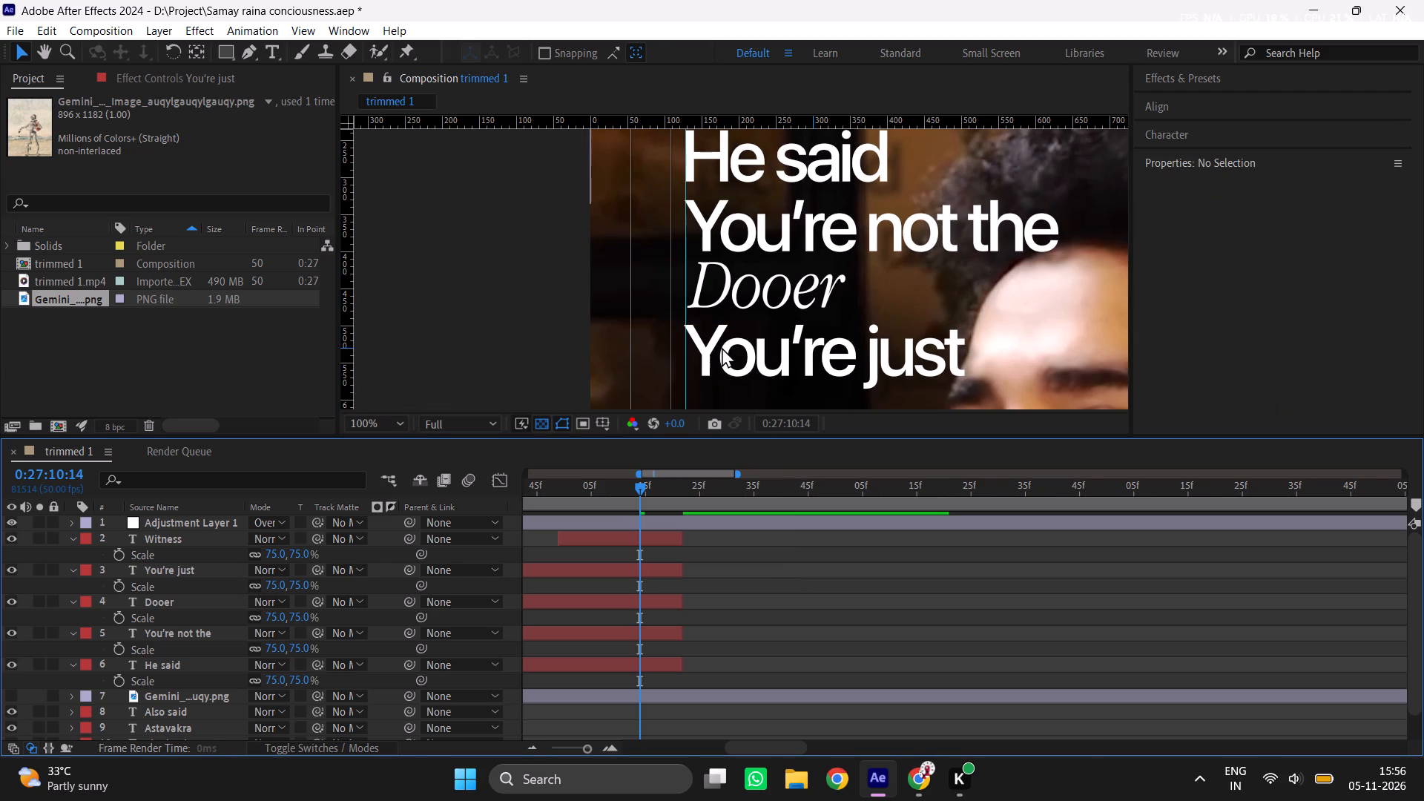
Raise the Witness subtitle directly beneath You're just, keeping its left edge on the vertical guide.
left_click(658, 570)
left_click(654, 527)
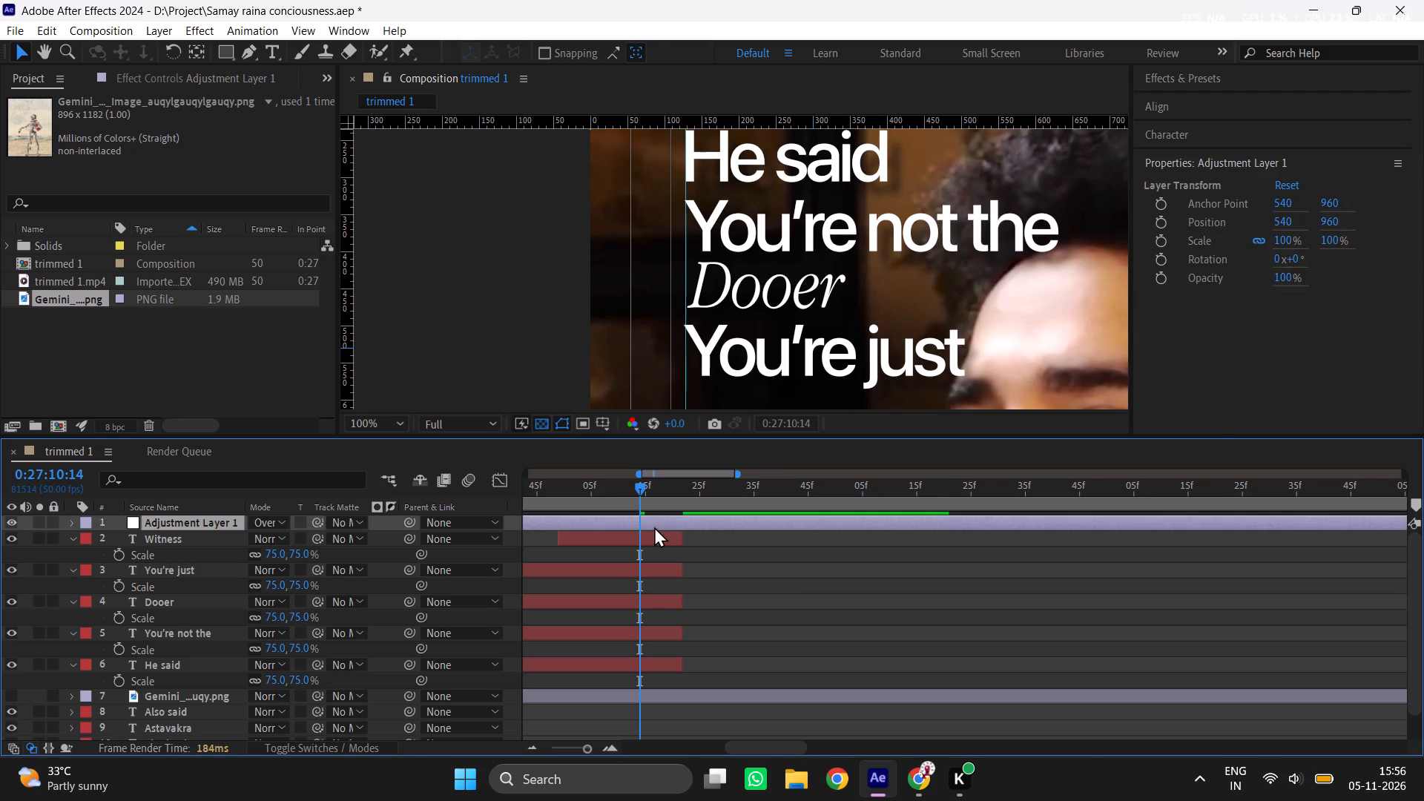
middle_click_drag(815, 309, 818, 236)
left_click(630, 536)
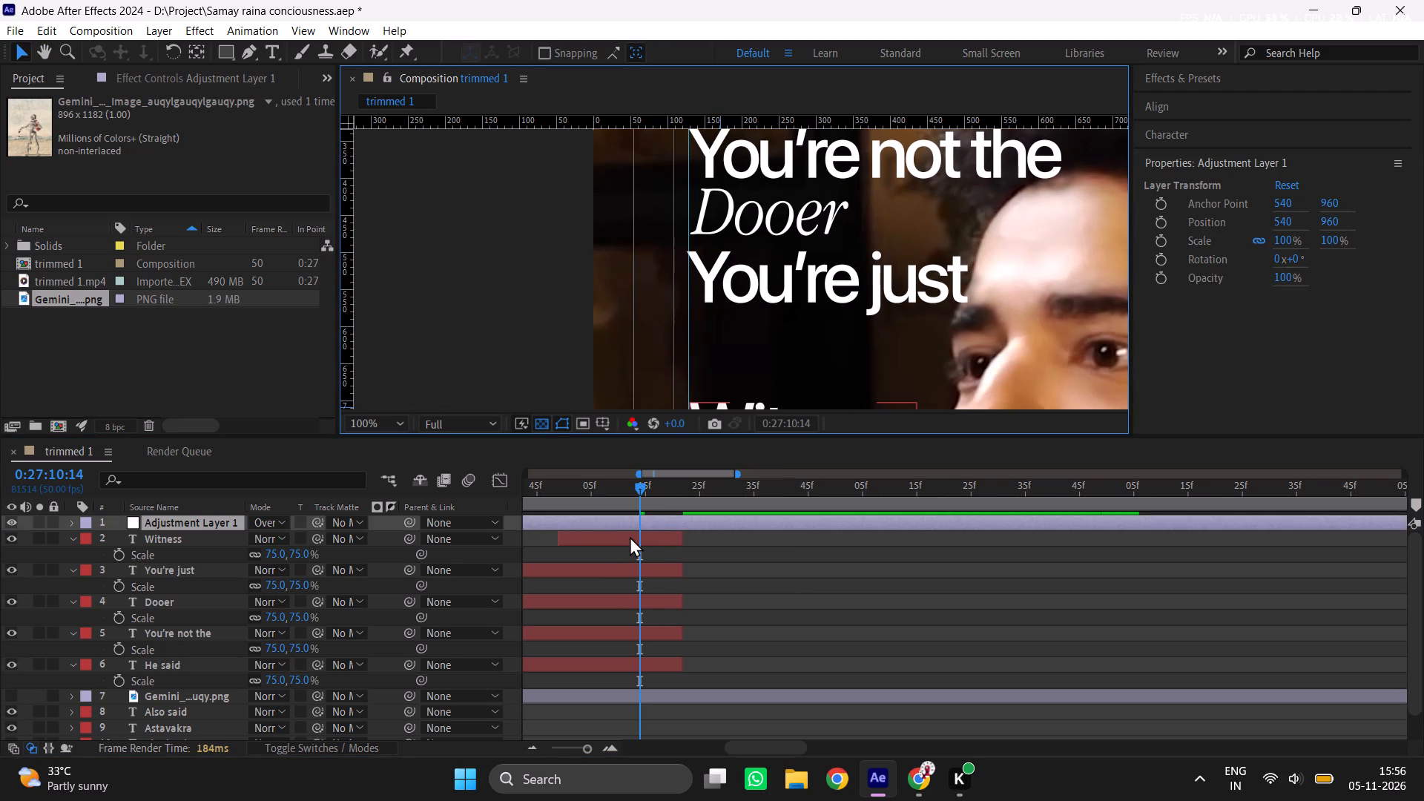
middle_click_drag(765, 291, 769, 174)
left_click_drag(804, 297, 805, 254)
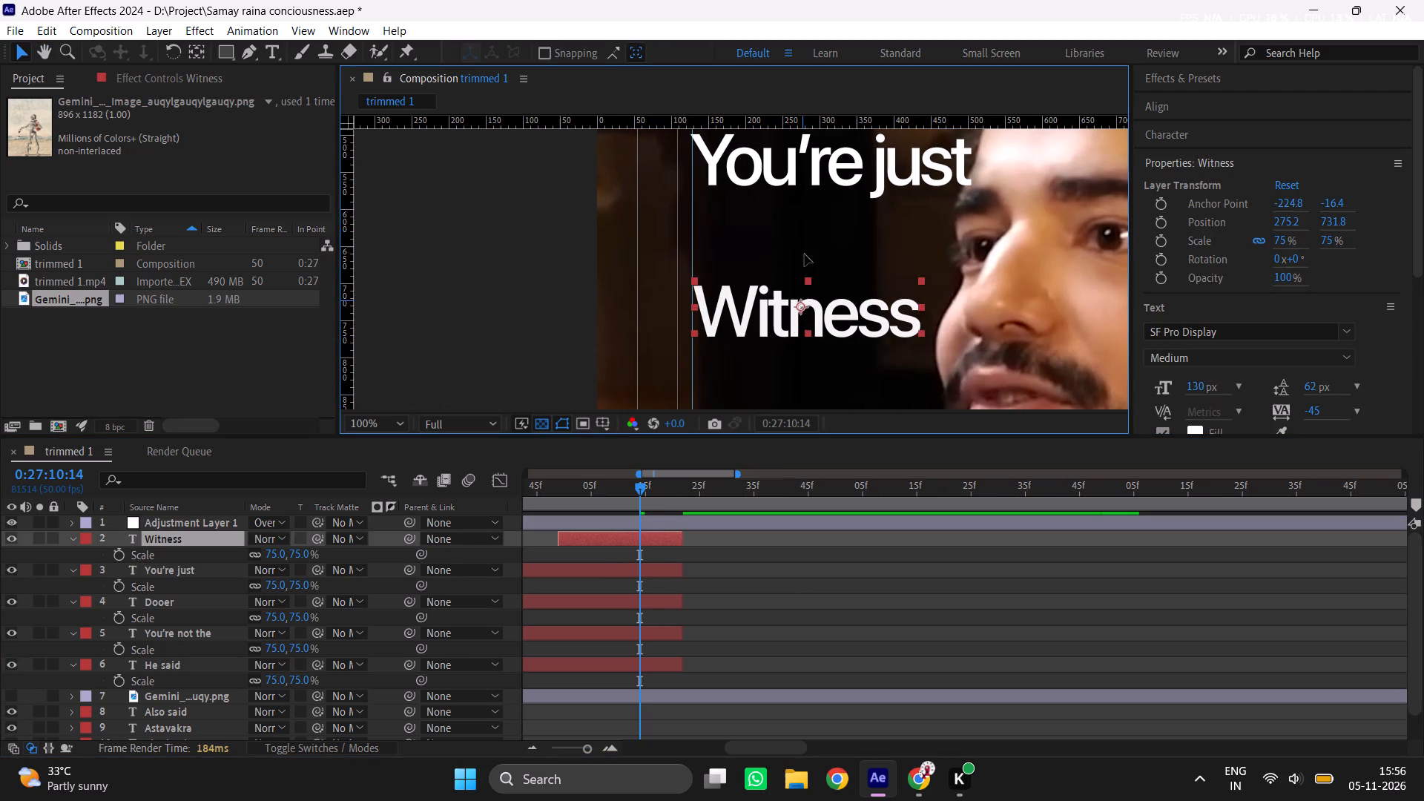
left_click_drag(805, 254, 805, 217)
left_click(776, 558)
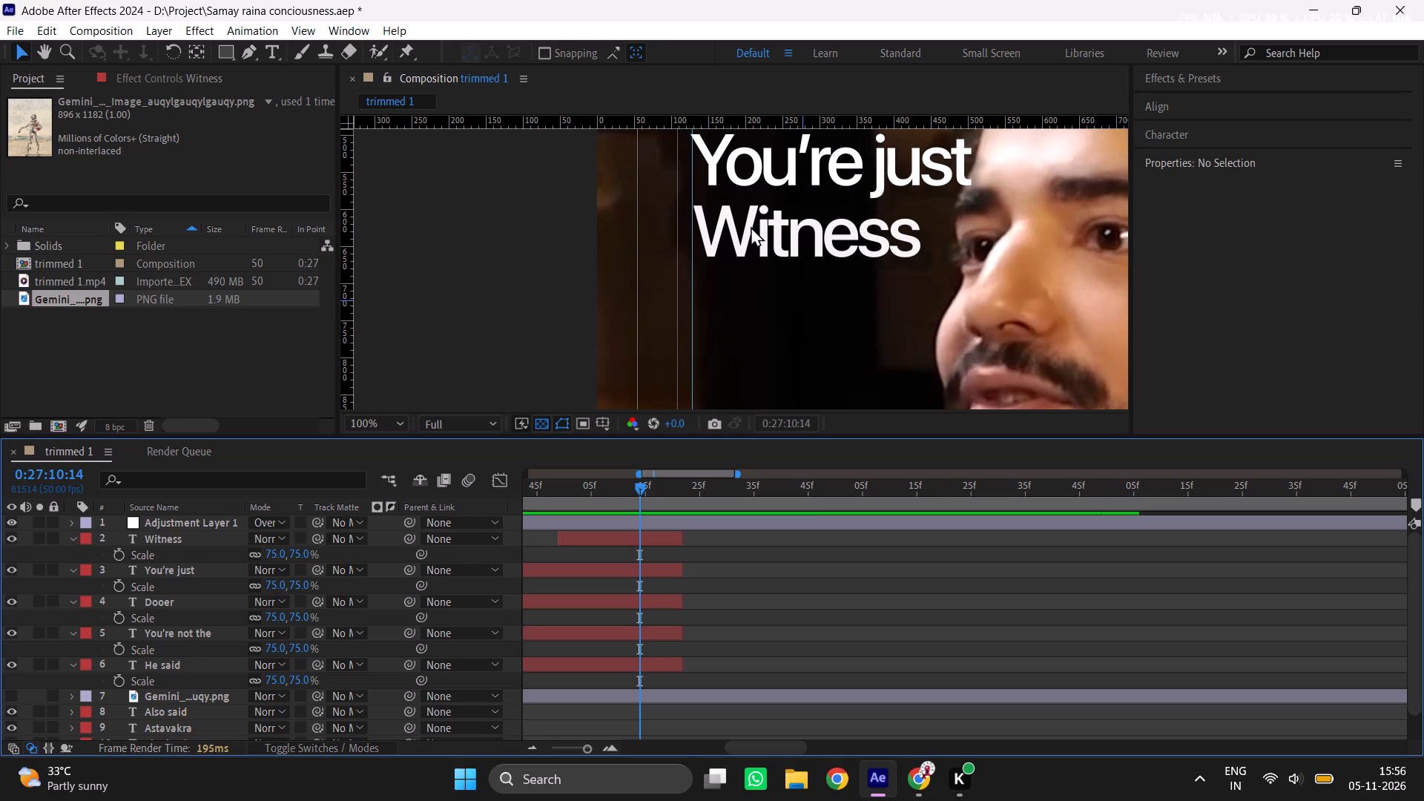
Nudge the He said subtitle 1 px down, to a Y position of about 272.5.
middle_click_drag(866, 284, 843, 327)
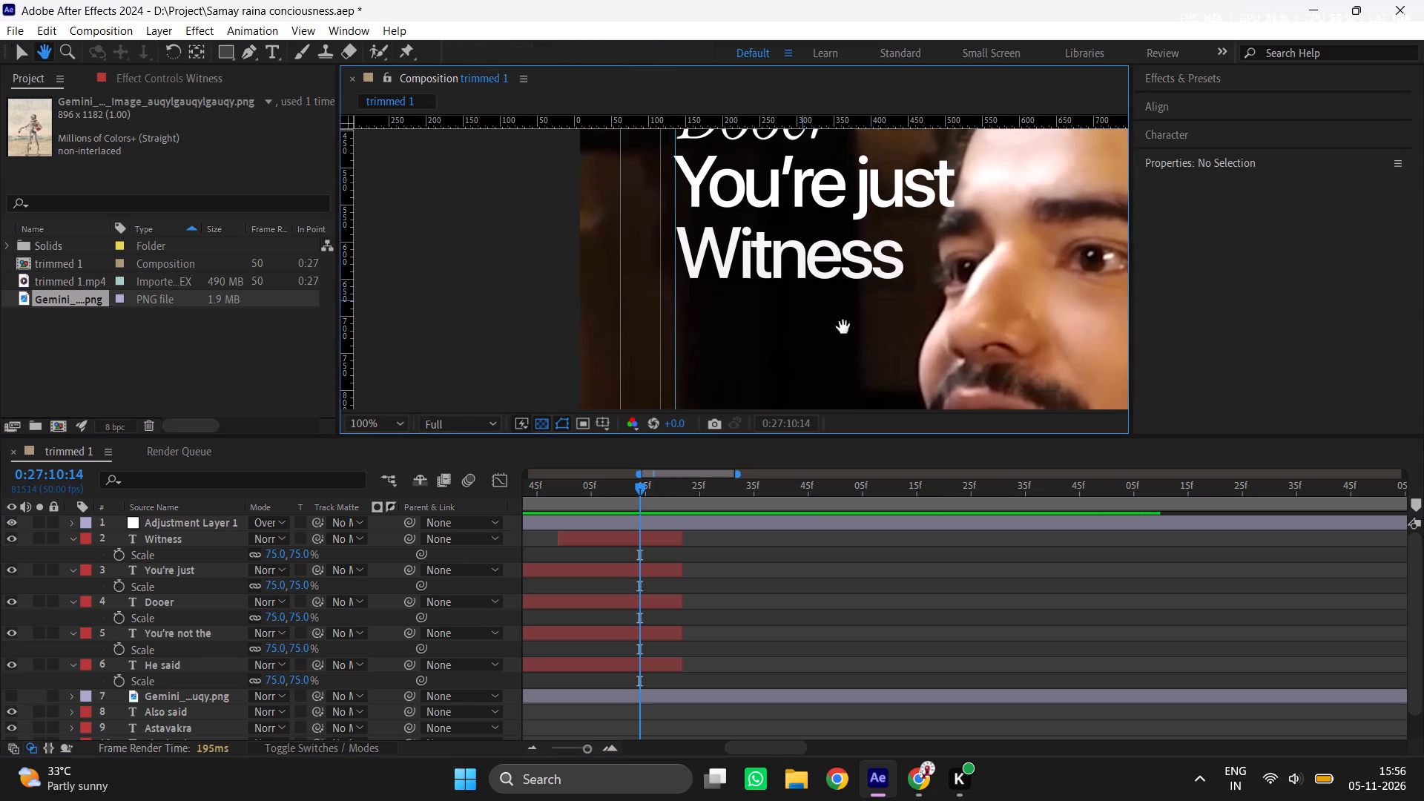
middle_click_drag(843, 327, 780, 421)
scroll(704, 283, "down", 1)
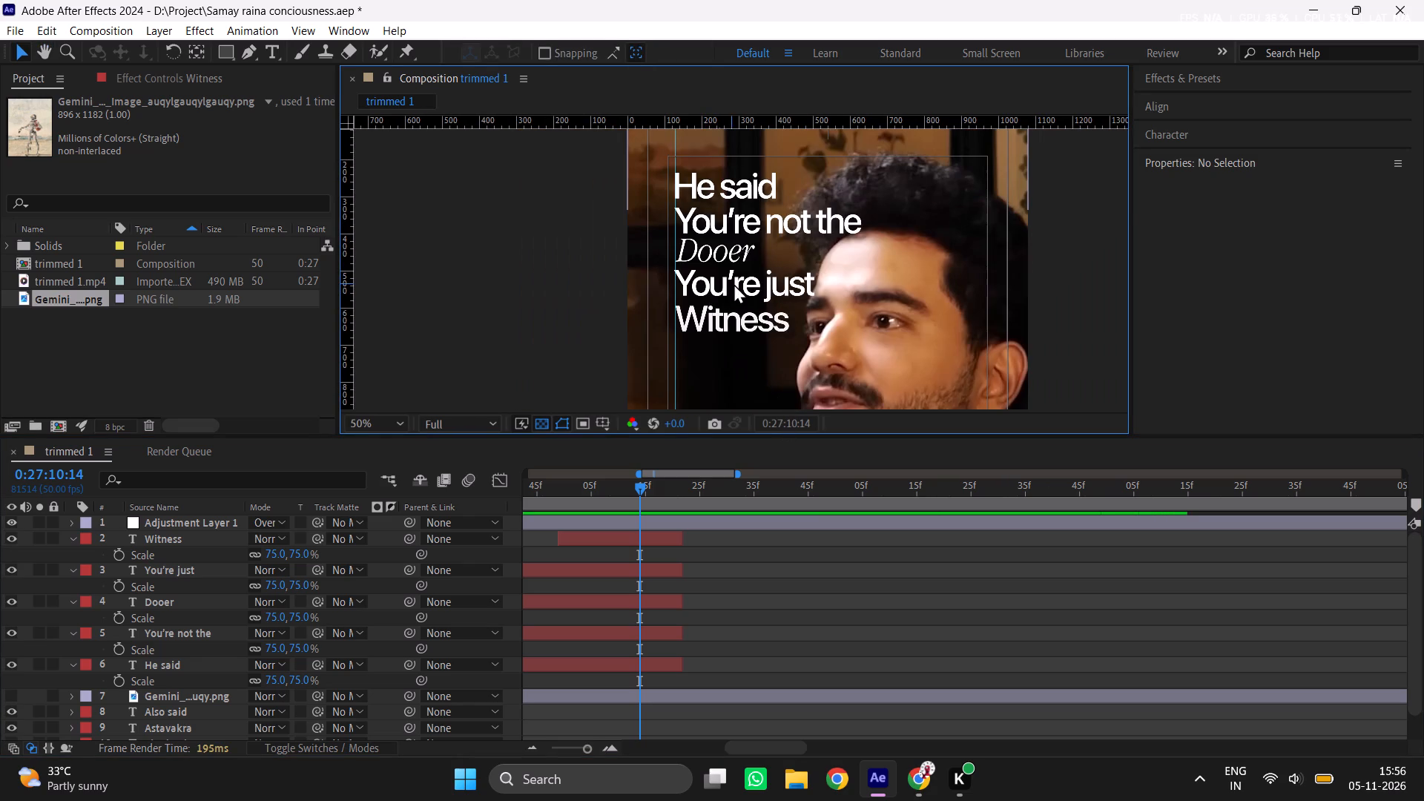
scroll(734, 283, "up", 1)
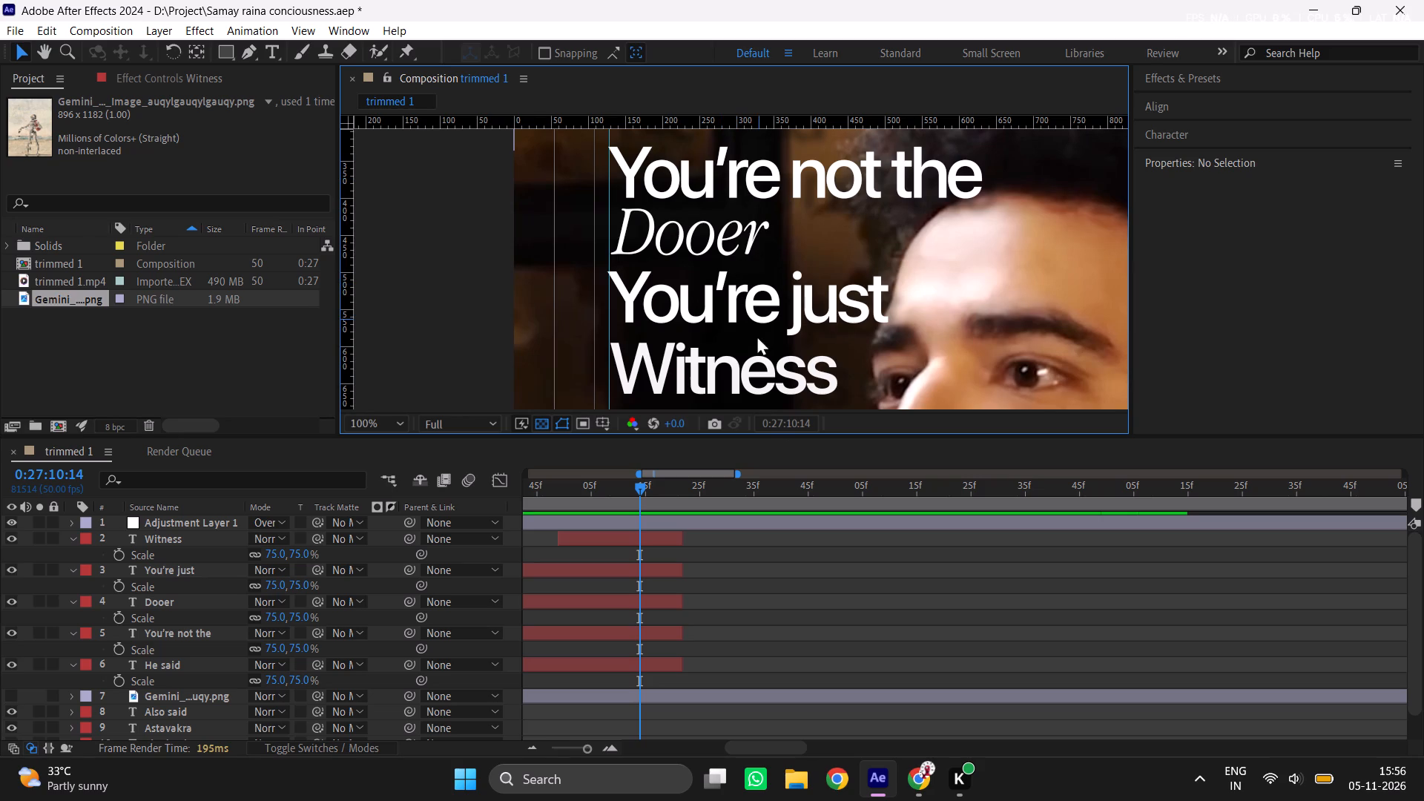
middle_click_drag(706, 243, 709, 271)
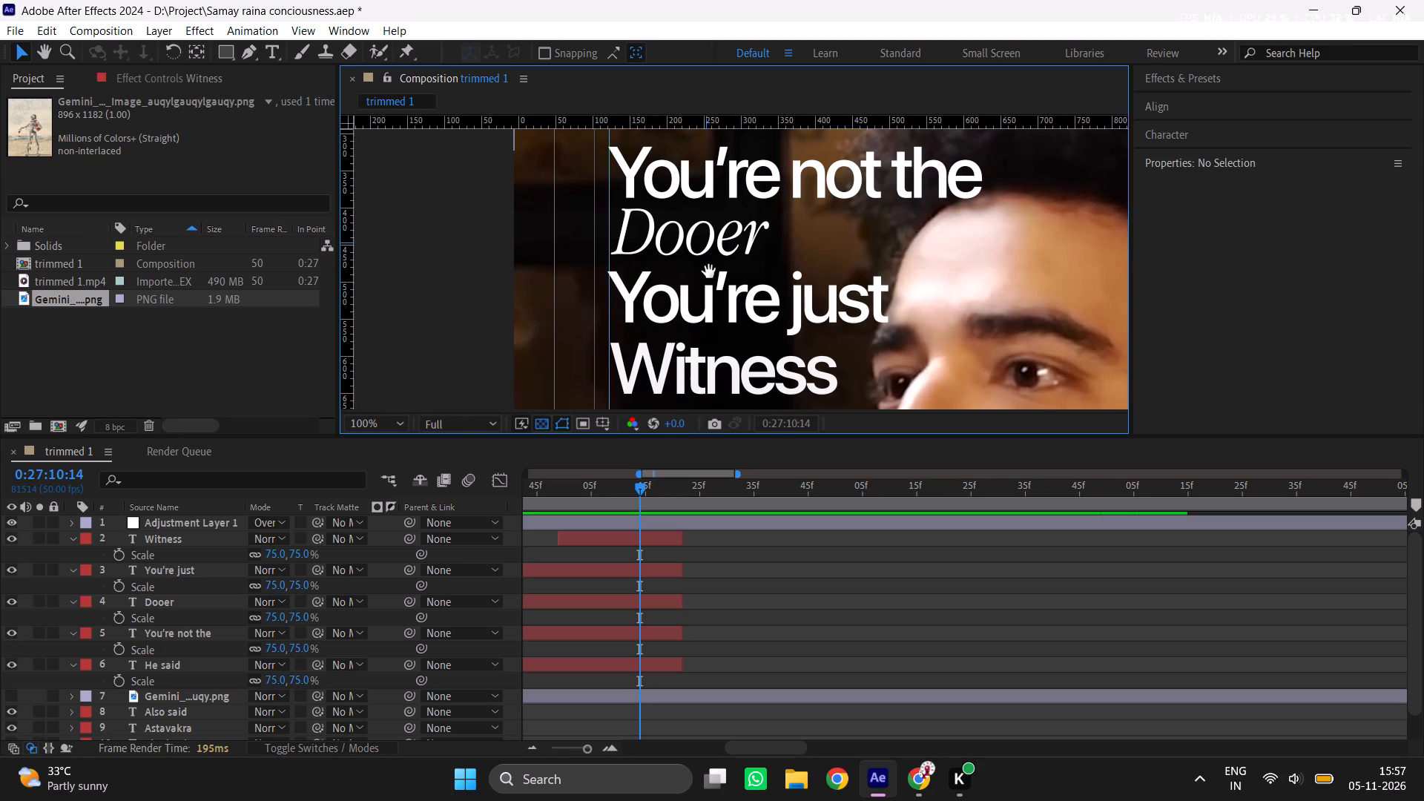
middle_click_drag(709, 271, 688, 309)
scroll(667, 277, "down", 1)
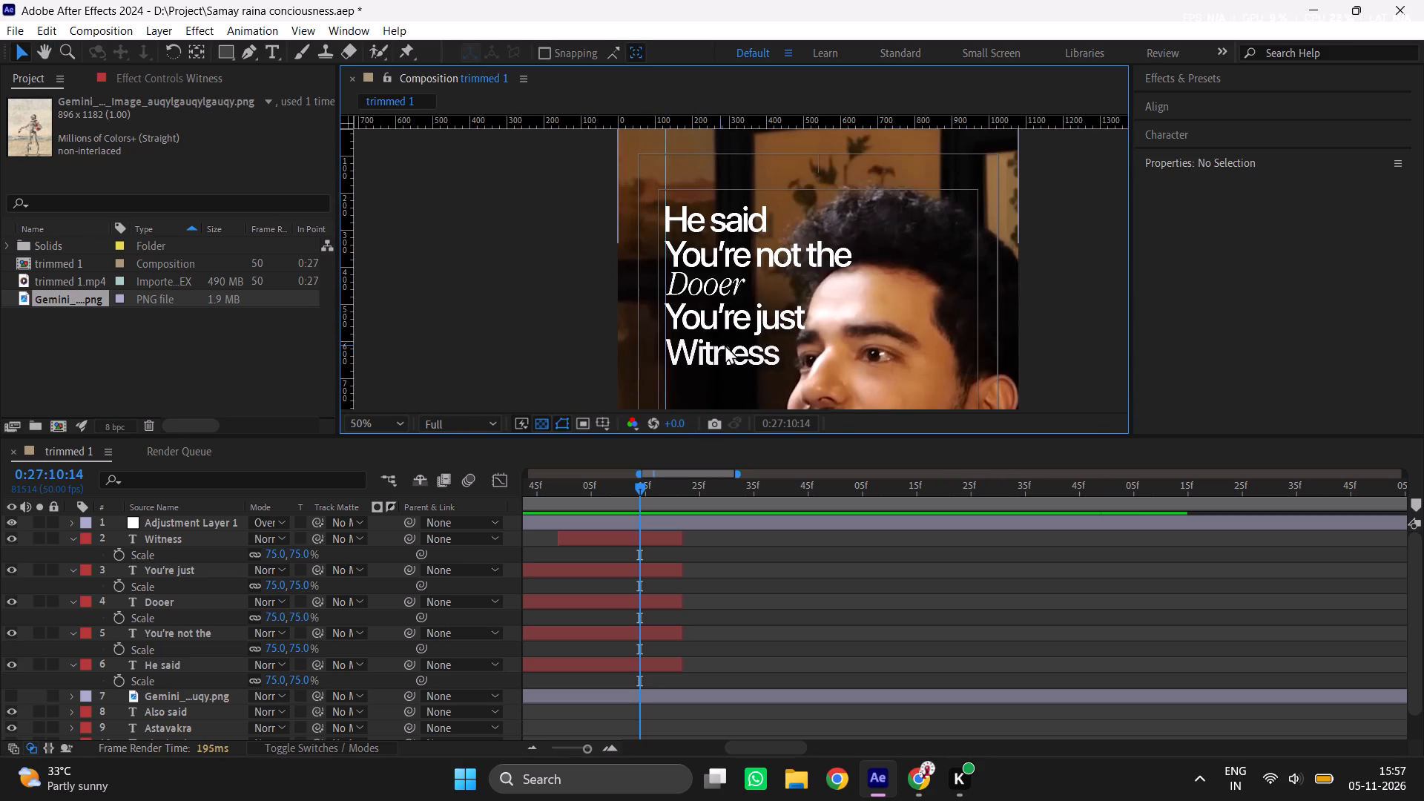
scroll(736, 300, "up", 1)
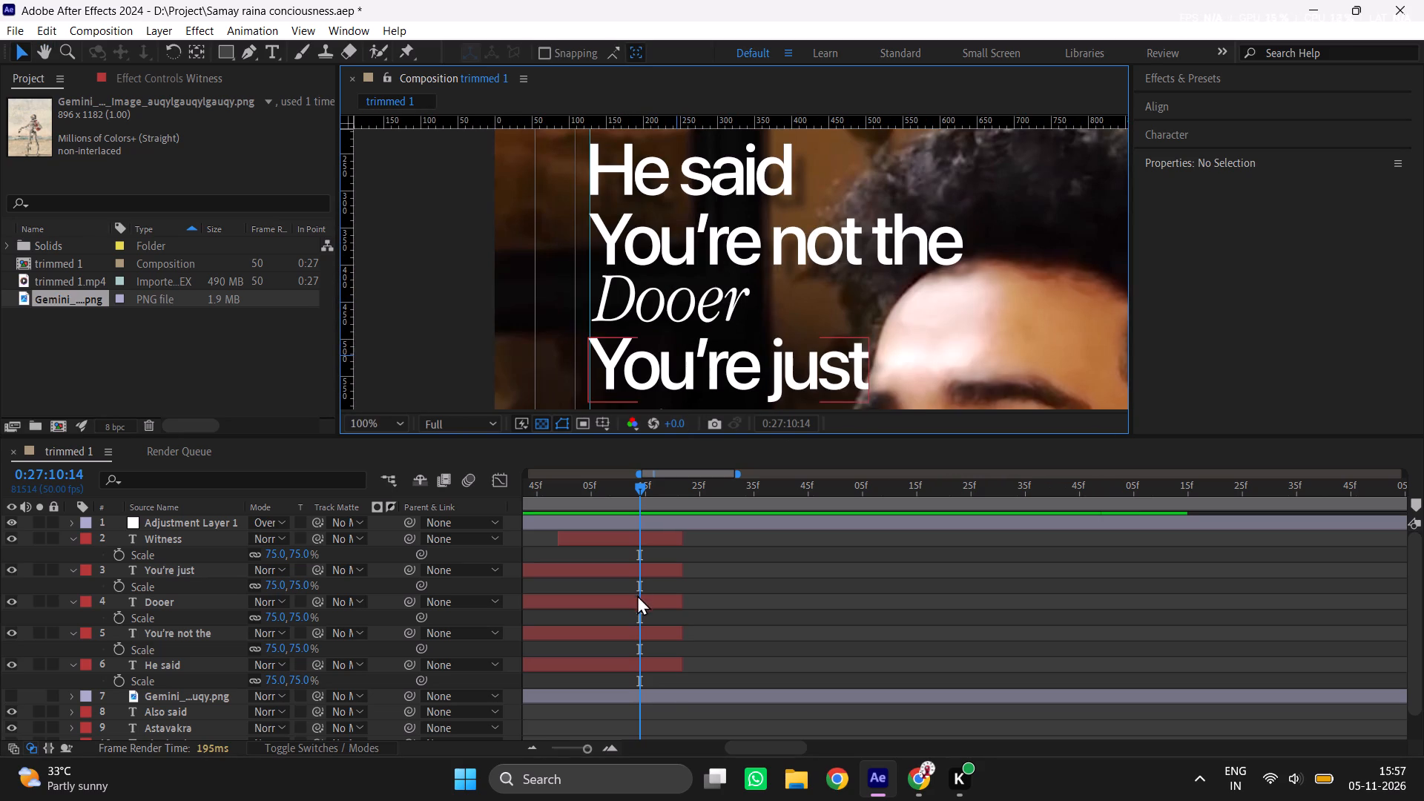
left_click(655, 659)
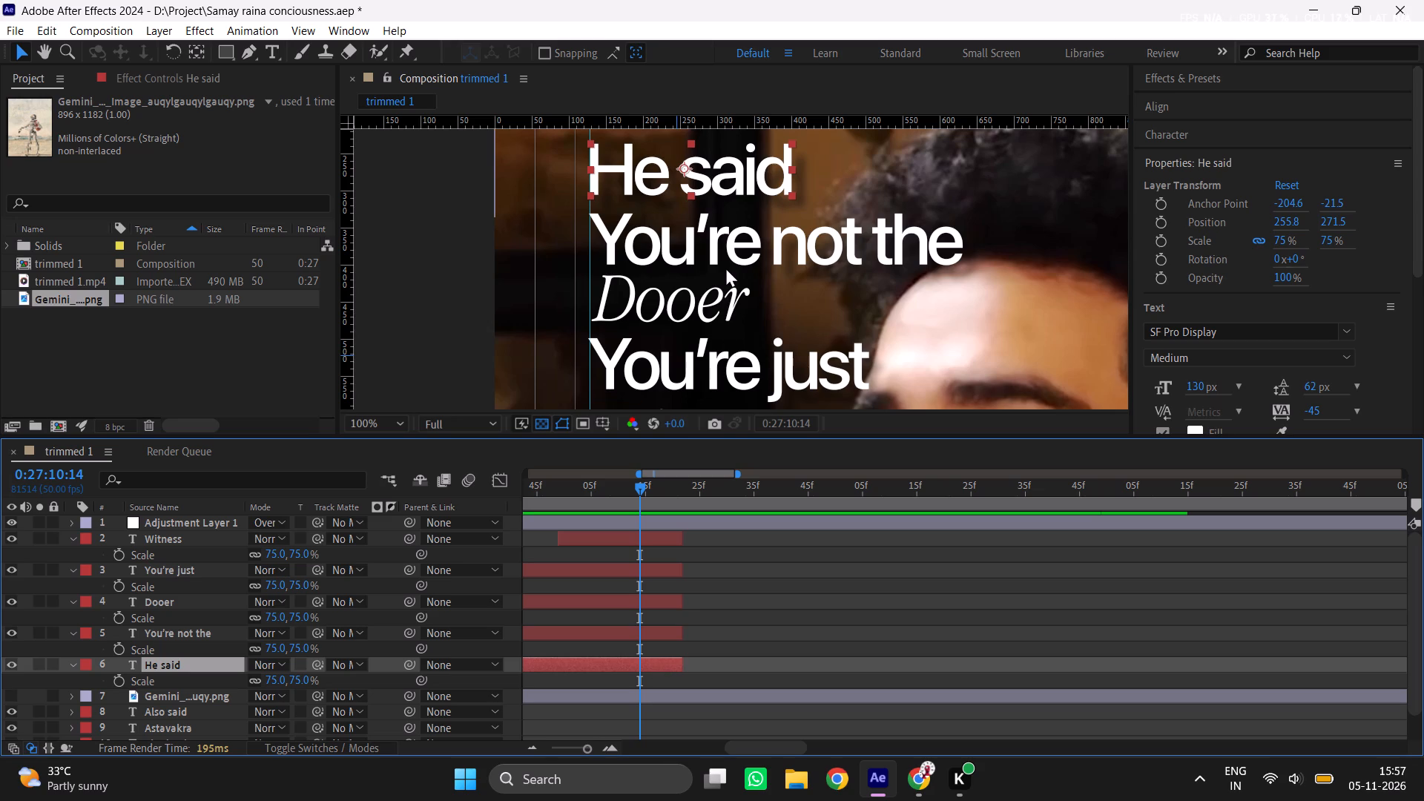
key("Down")
key("Down")
key("Up")
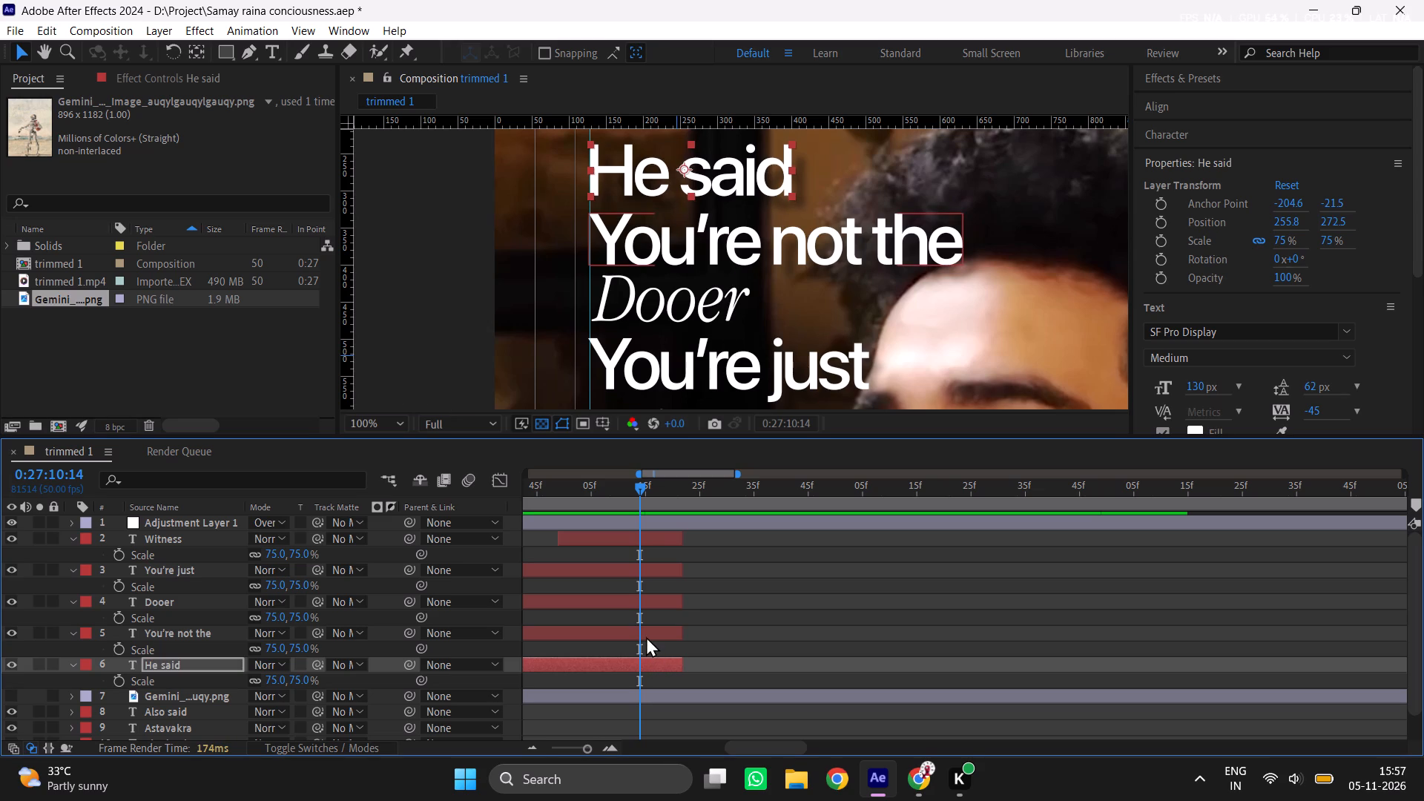
Nudge the You're not the subtitle 4 px up and 1 px left, to position about 353, 362.
left_click(646, 636)
key("Up")
key("Up")
key("Left")
key("Up")
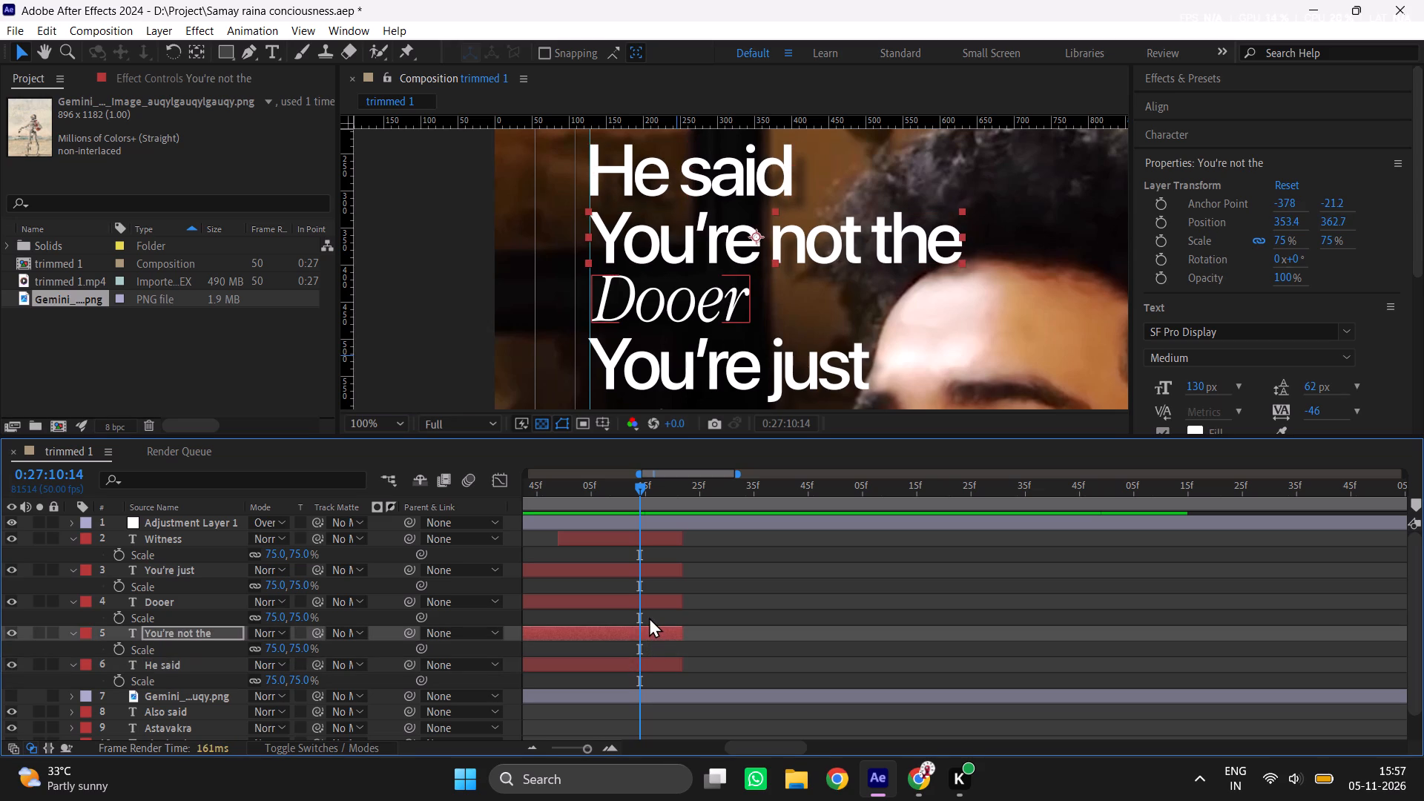
key("Up")
key("Left")
key("Left")
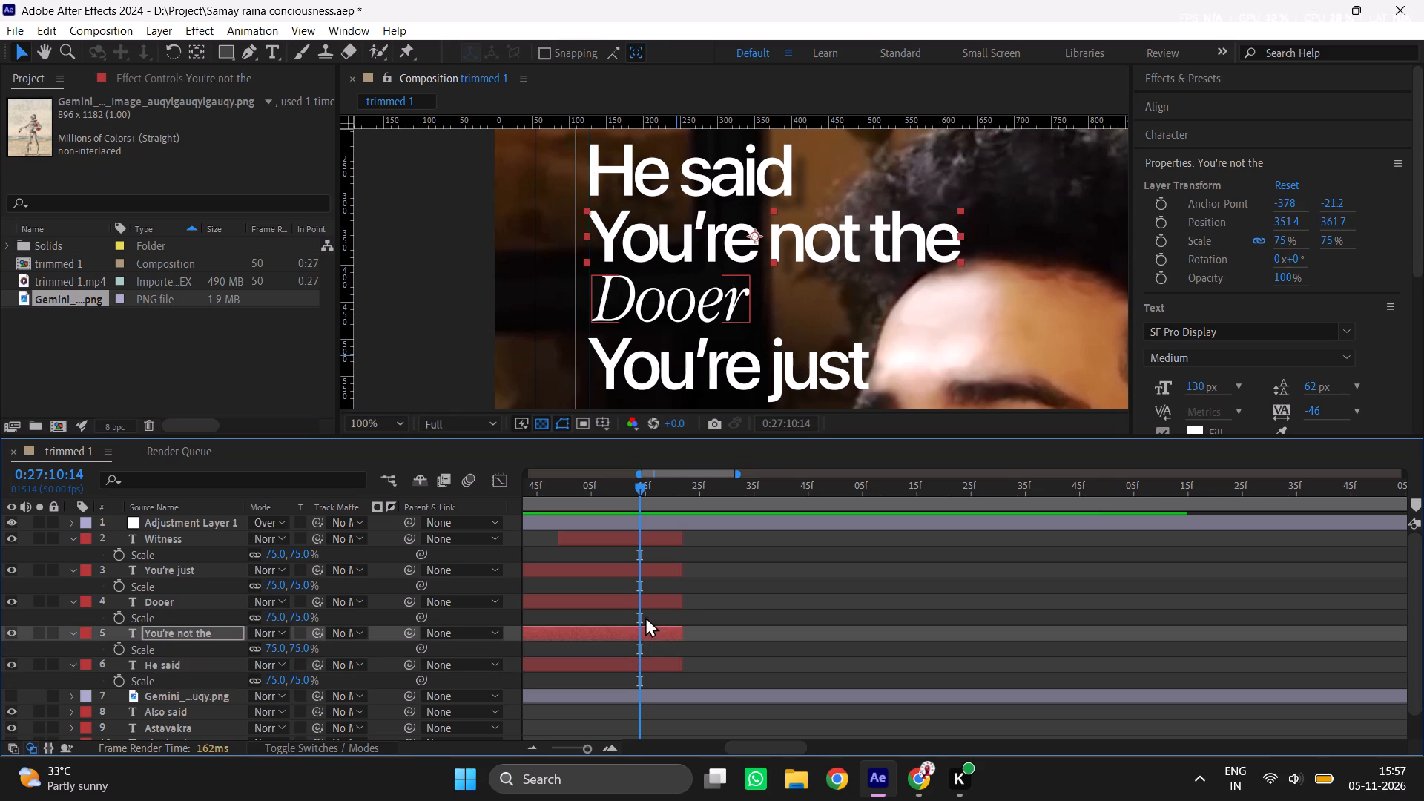
key("Right")
key("Right")
left_click(653, 297)
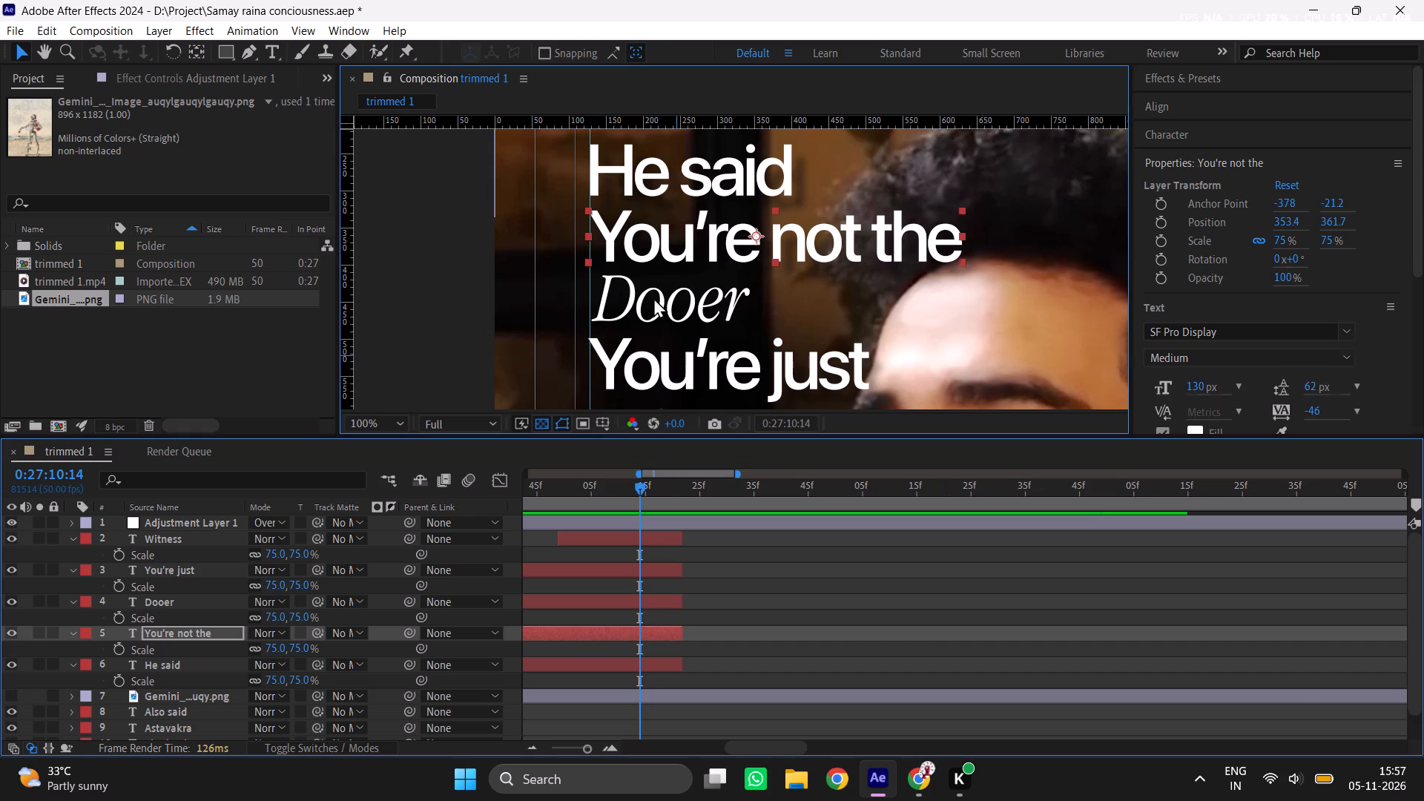
Nudge the Dooer subtitle 2 px down, to a Y position of about 444, keeping its horizontal position.
left_click(656, 596)
key("Right")
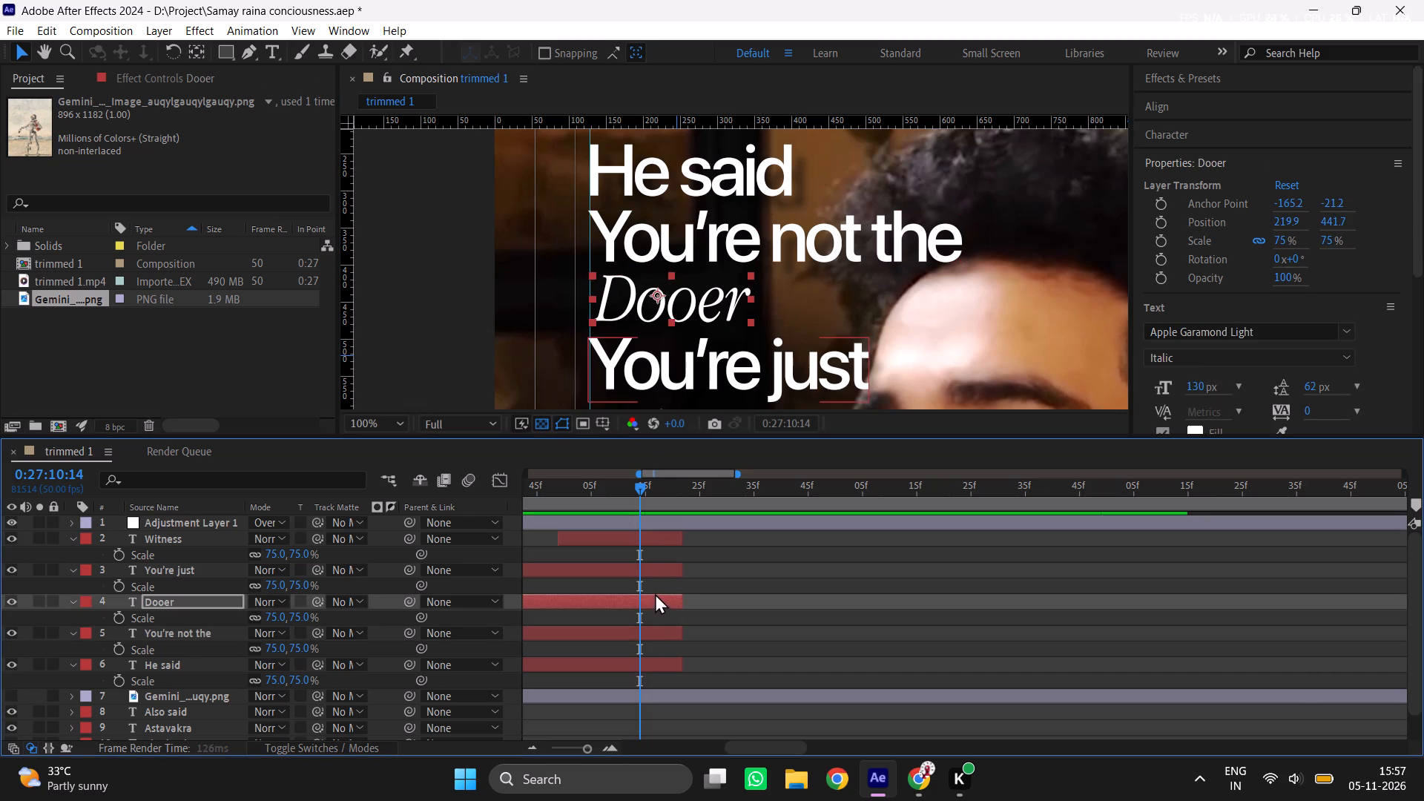
key("Left")
left_click(627, 375)
middle_click_drag(743, 304, 759, 237)
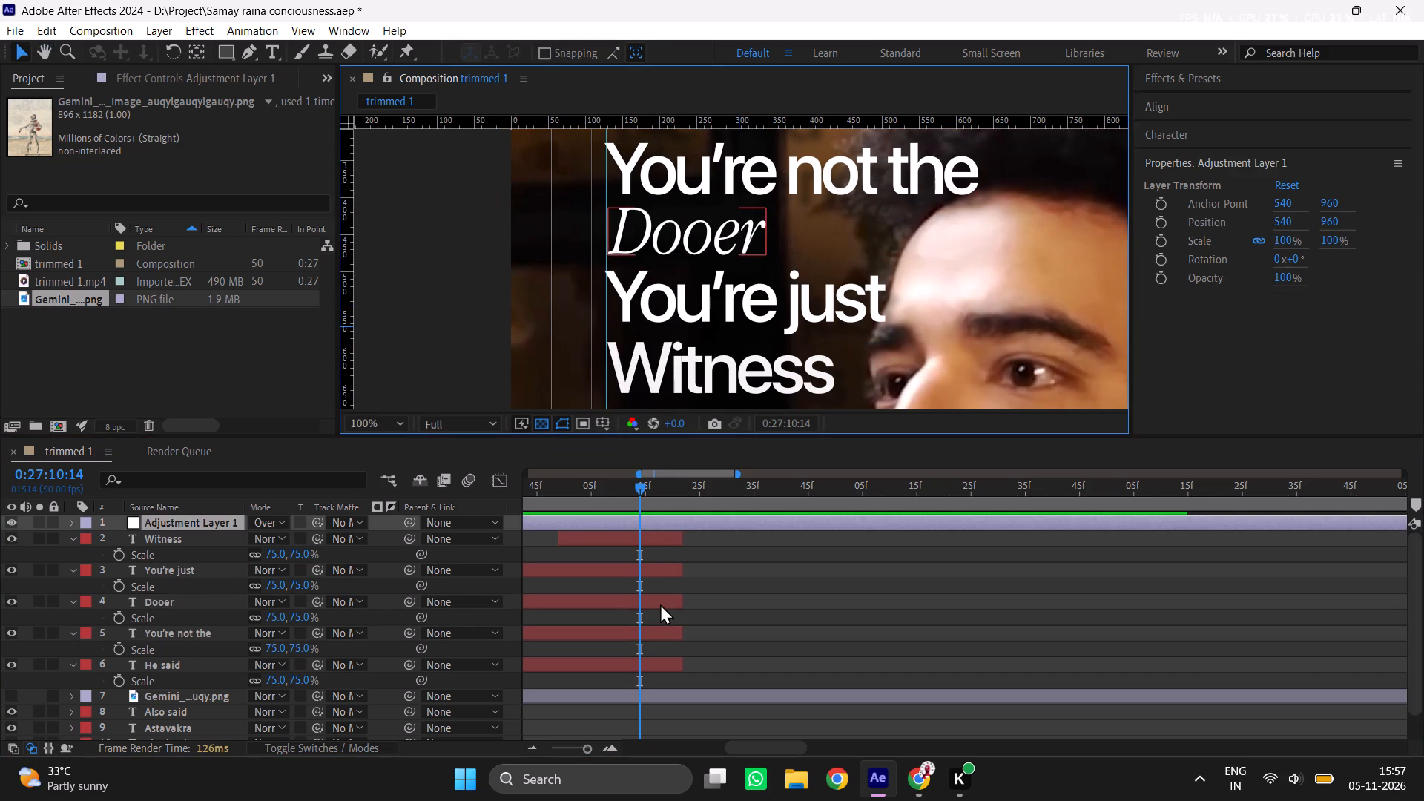
left_click(659, 604)
key("Down")
key("Down")
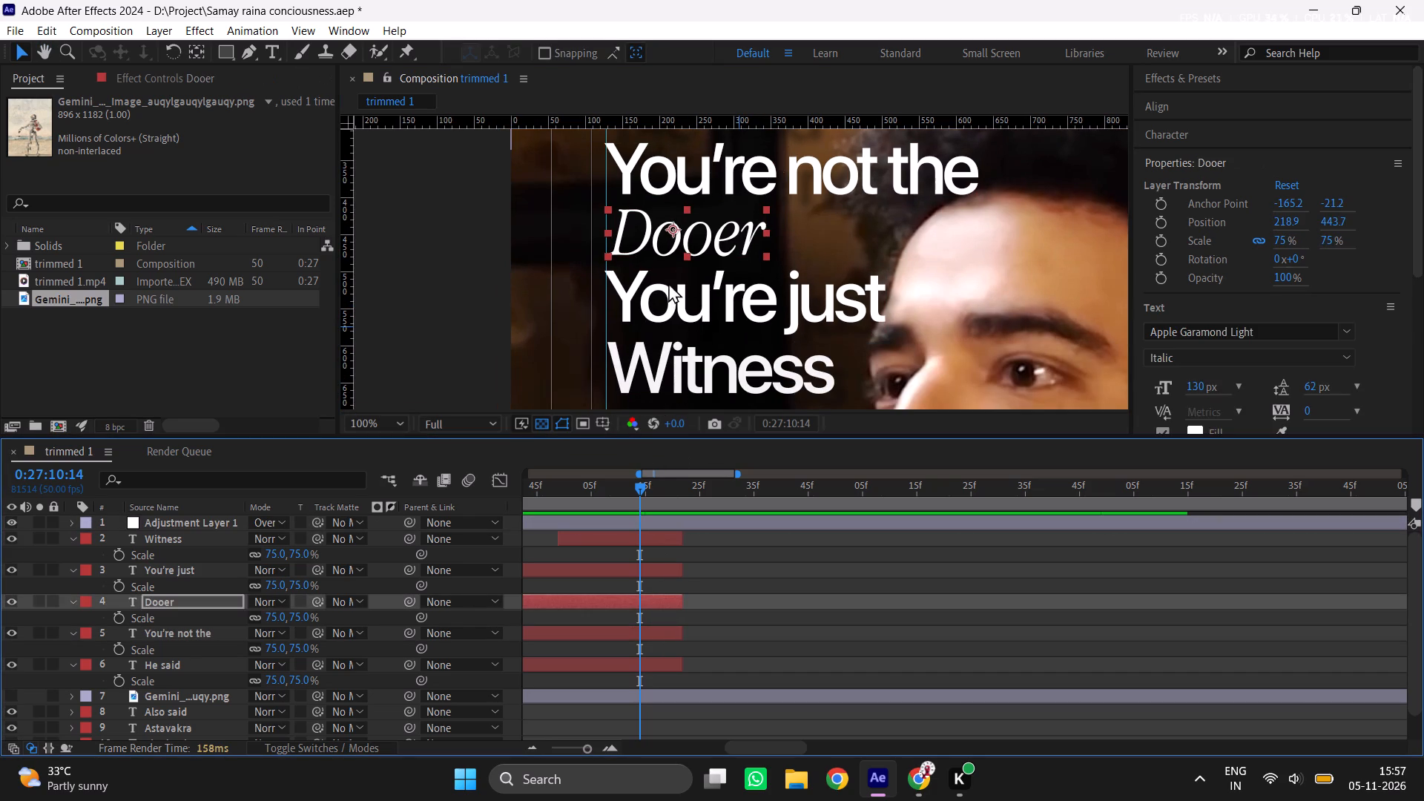
Nudge the You're just subtitle 2 px down, to position about 298, 544.
left_click(650, 563)
key("Down")
key("Down")
key("Down")
key("Left")
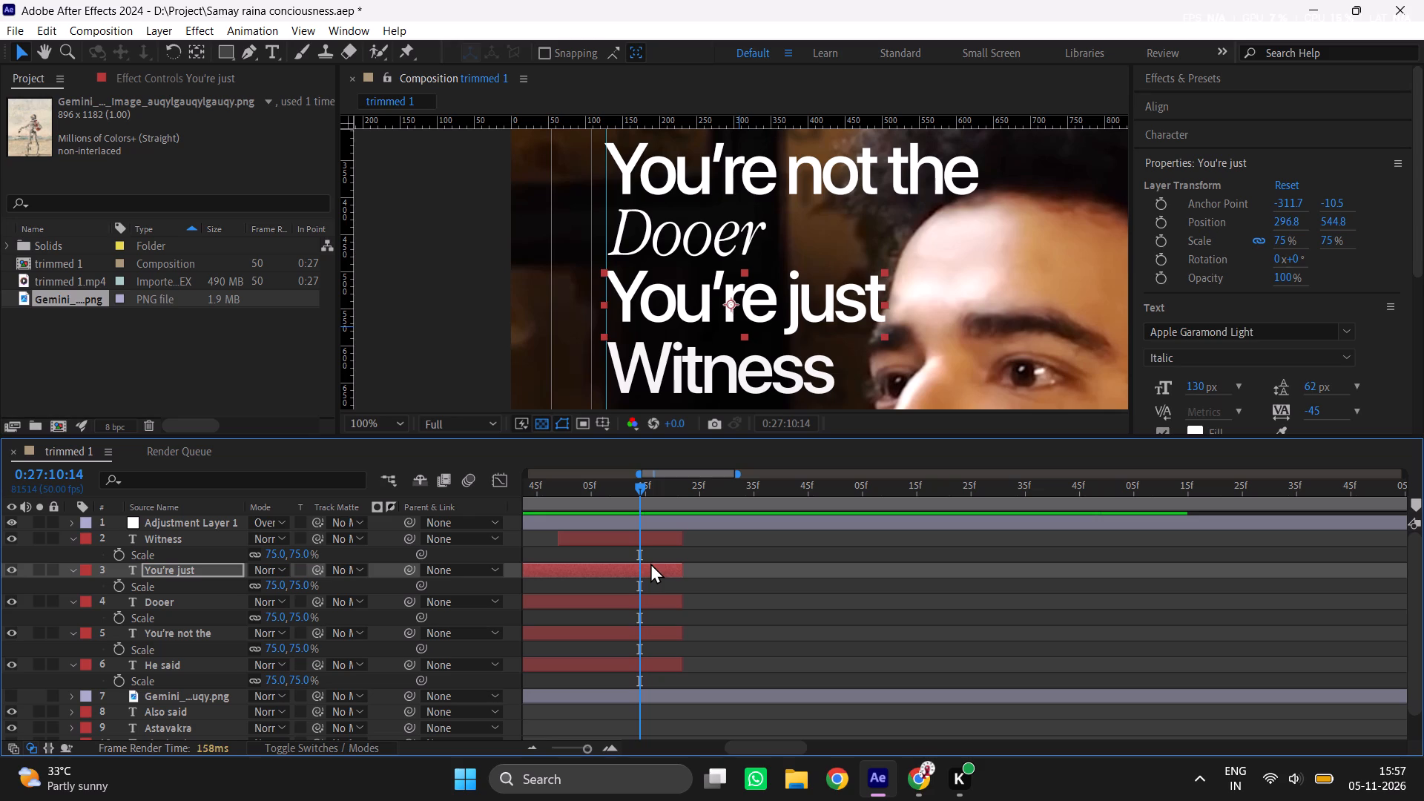
key("Up")
key("Right")
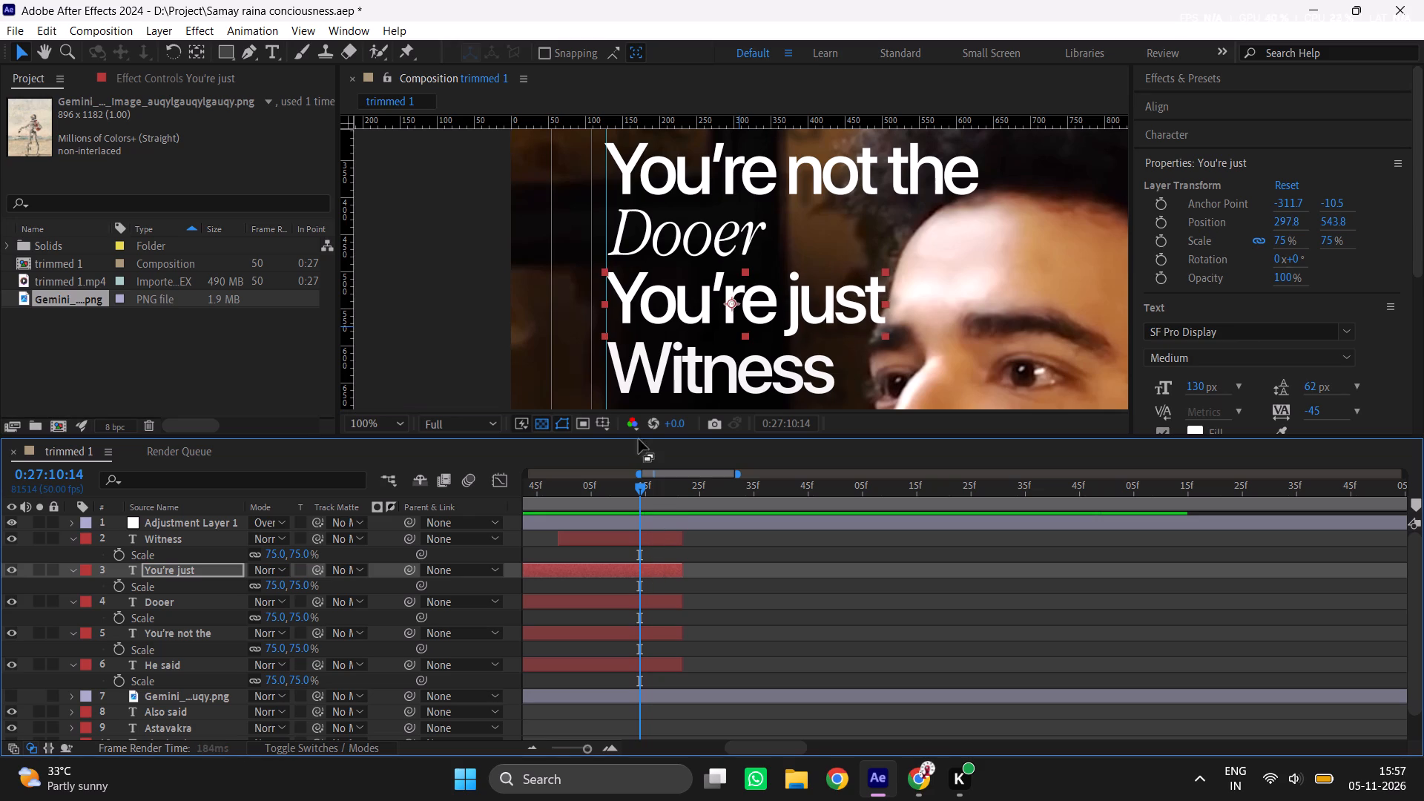
Add a vertical guide through the first letters of the subtitle stack, at about 150 px horizontally.
left_click(601, 211)
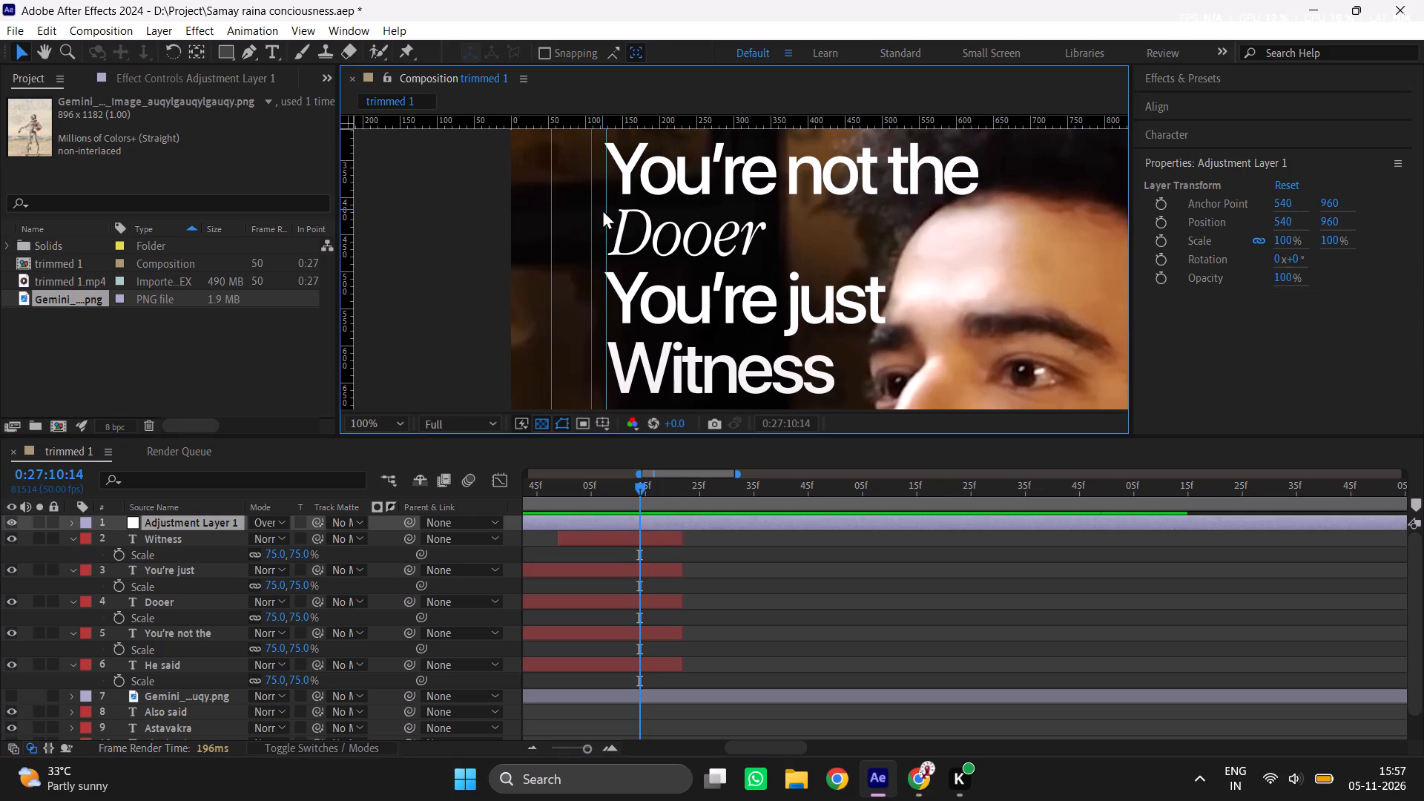
left_click_drag(352, 233, 614, 233)
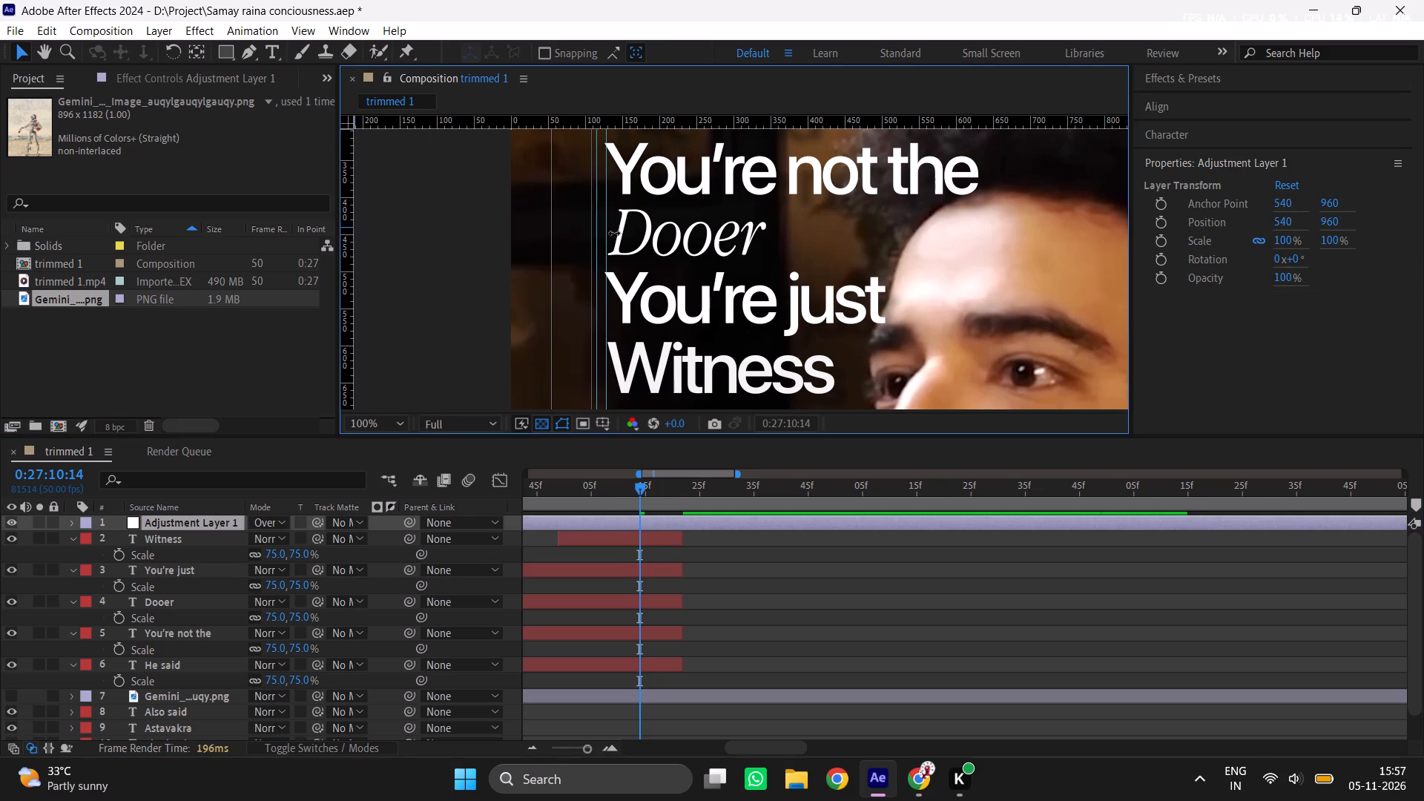
left_click_drag(614, 233, 624, 243)
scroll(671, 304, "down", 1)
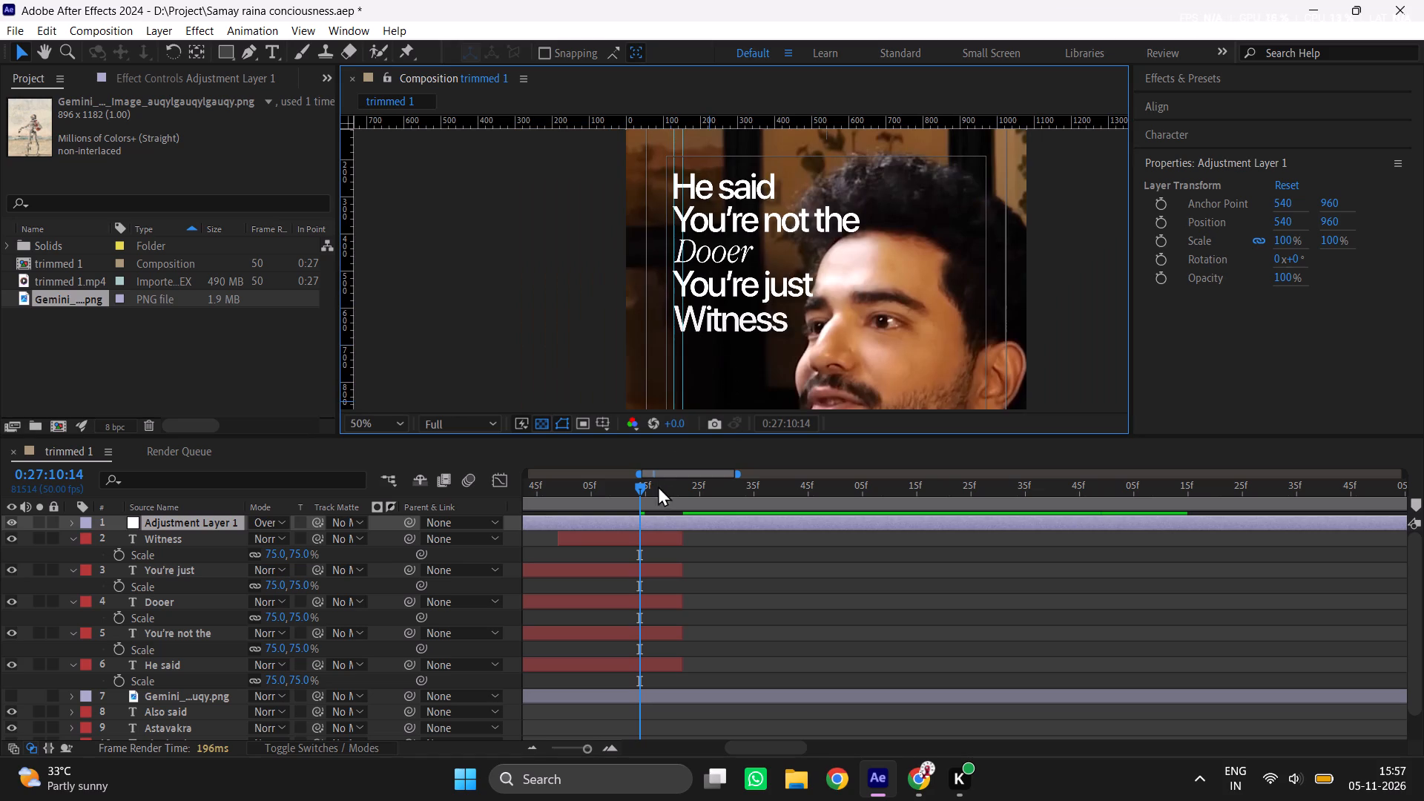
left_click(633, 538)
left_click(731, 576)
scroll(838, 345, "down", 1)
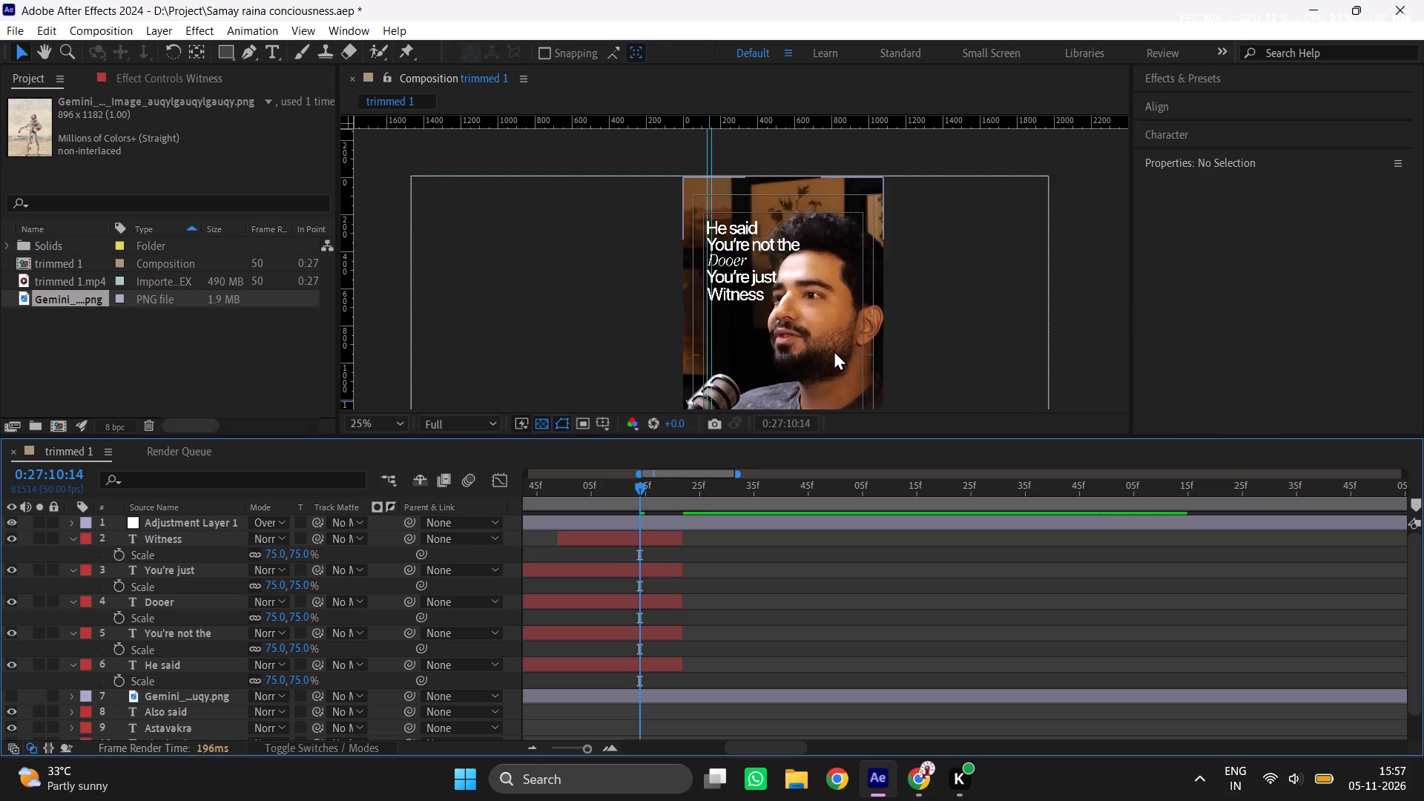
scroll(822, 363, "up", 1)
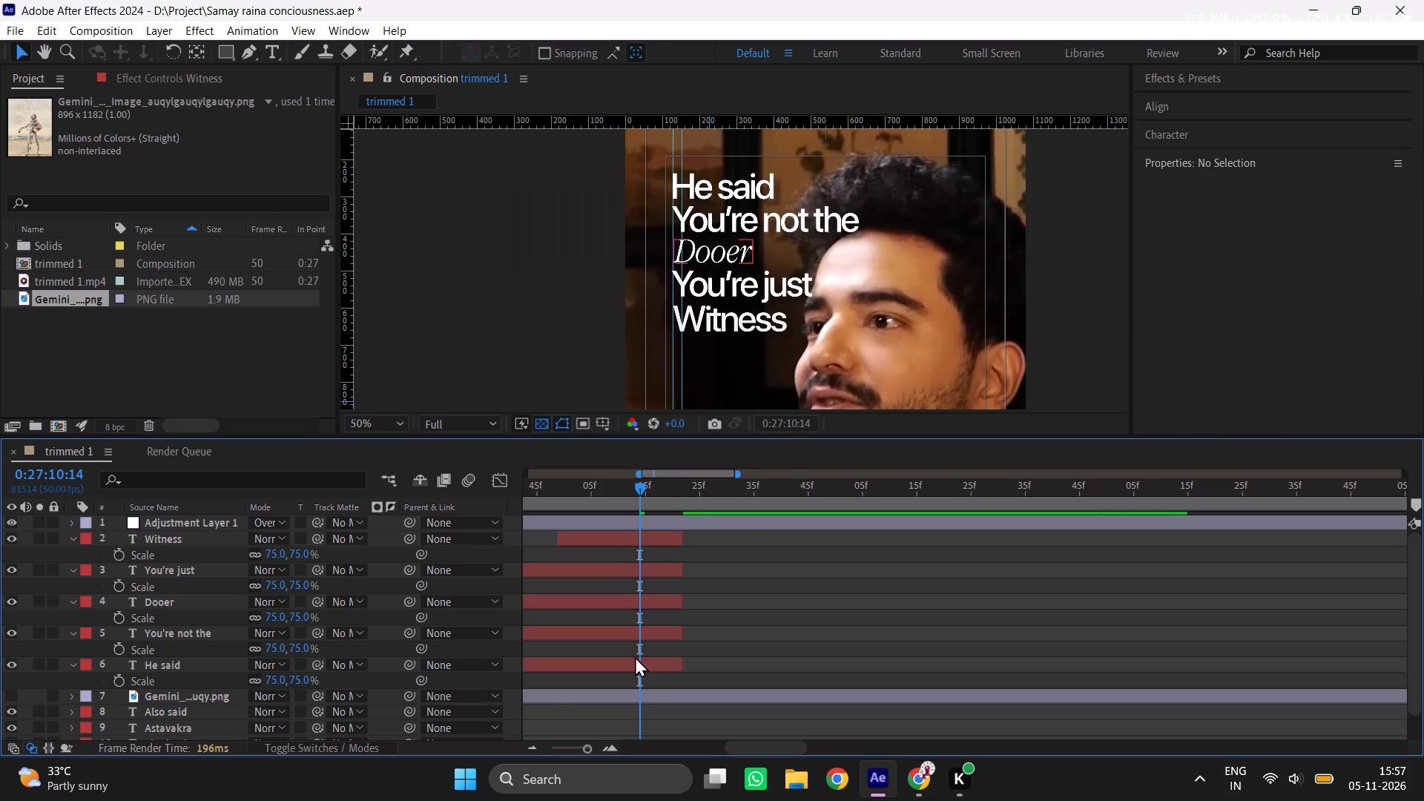
Make the Gemini illustration layer visible and collapse the expanded properties of all layers.
left_click(777, 642)
left_click(9, 694)
key("ctrl+a")
left_click(68, 543)
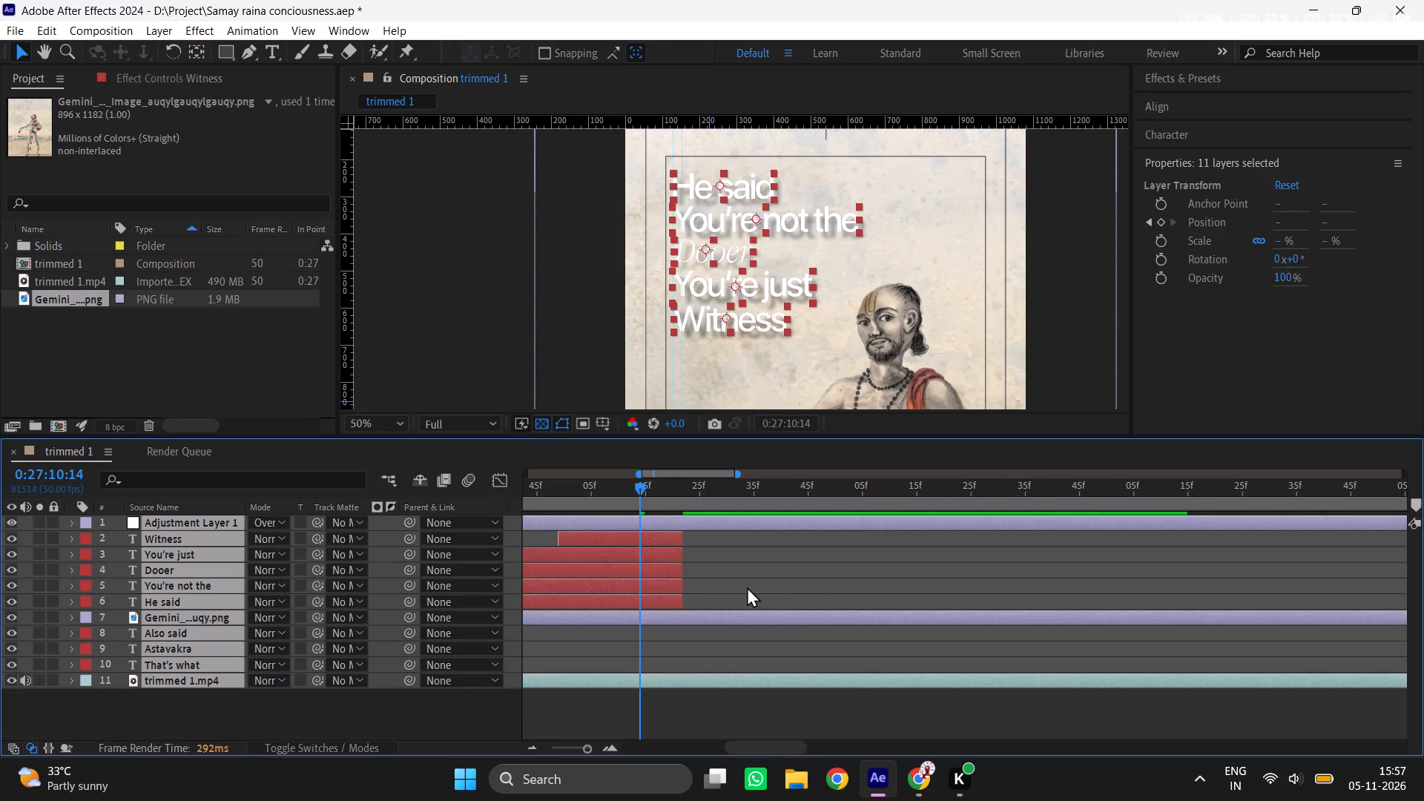
left_click(761, 547)
Change the text fill of the five subtitles from He said to Witness to bright red.
left_click(653, 590)
left_click(650, 601)
left_click(655, 537, "shift")
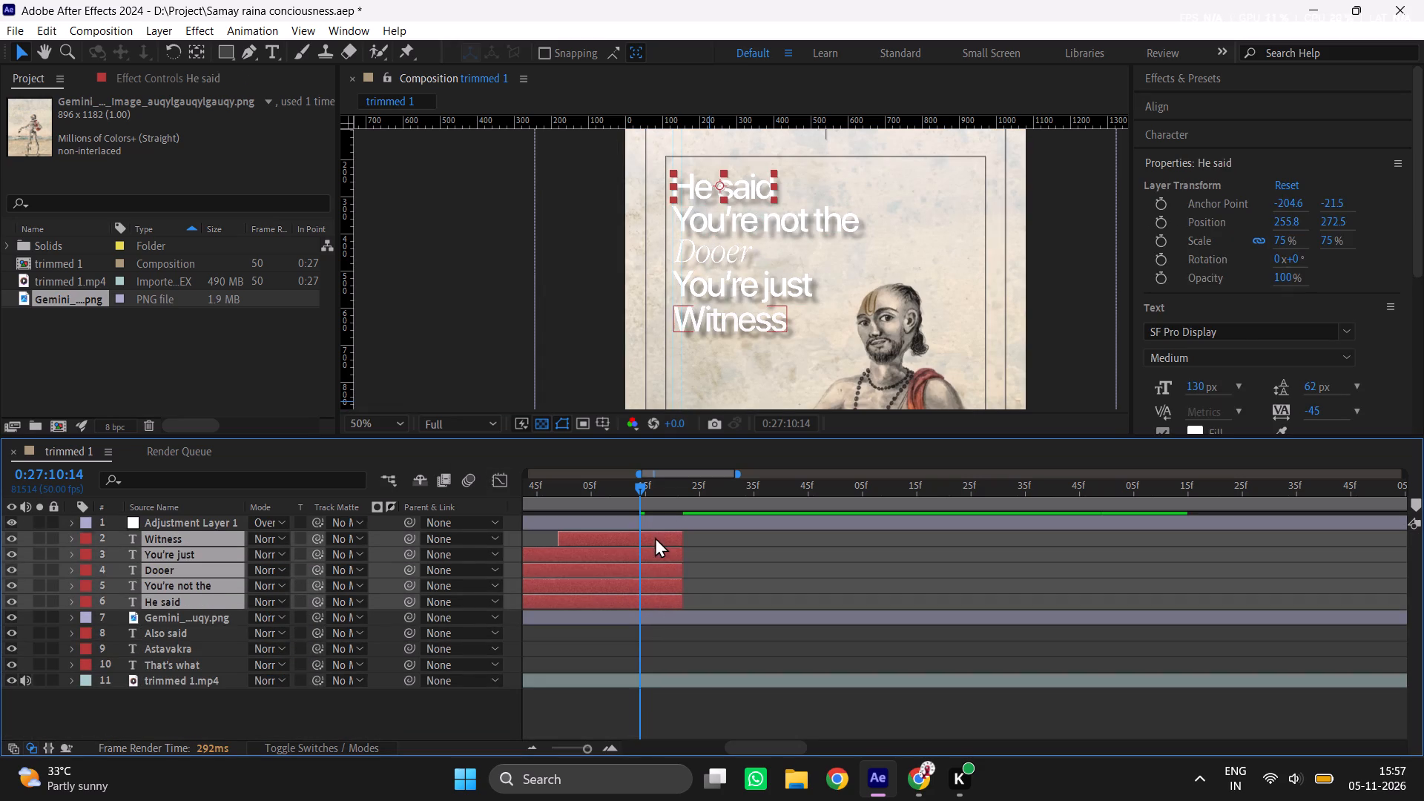
left_click(1195, 429)
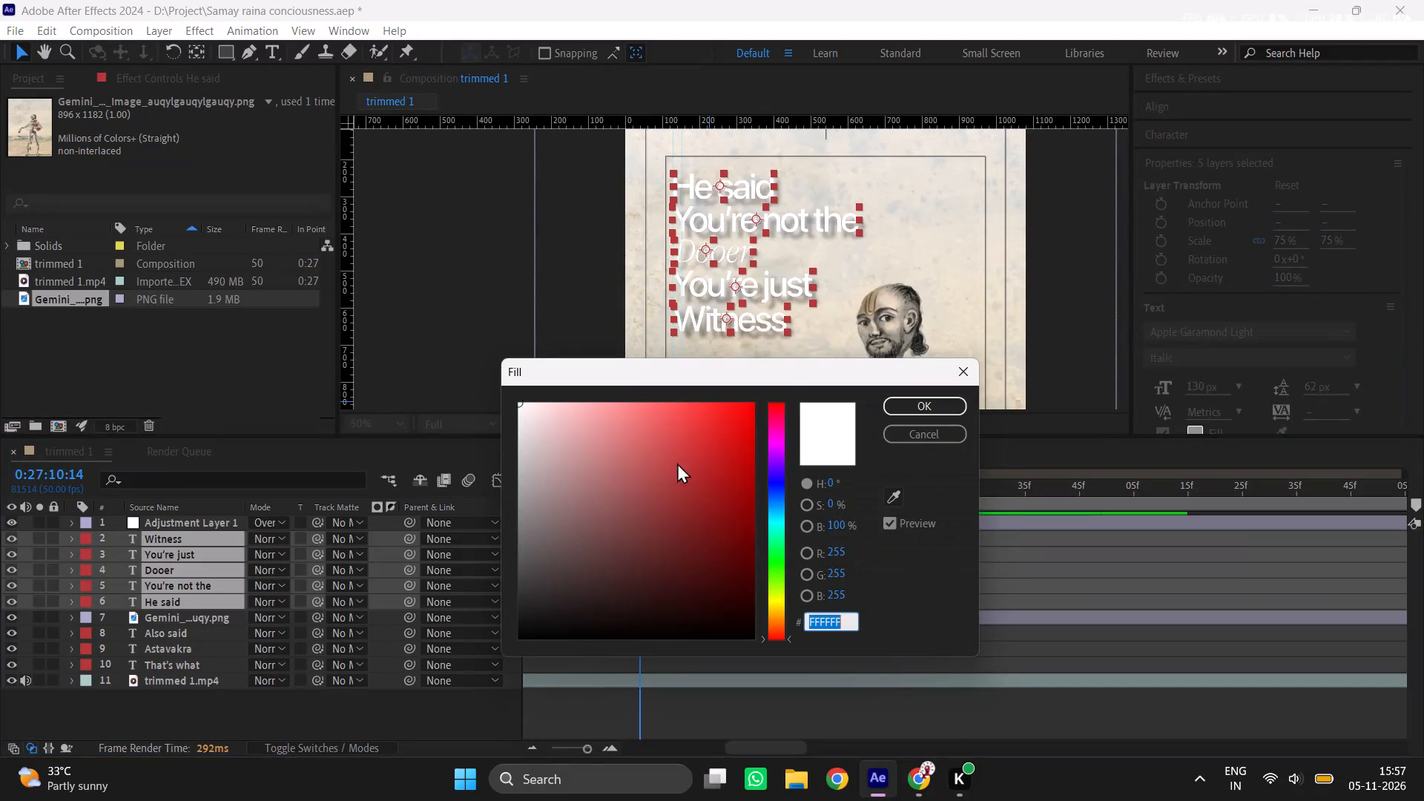
left_click_drag(661, 466, 776, 343)
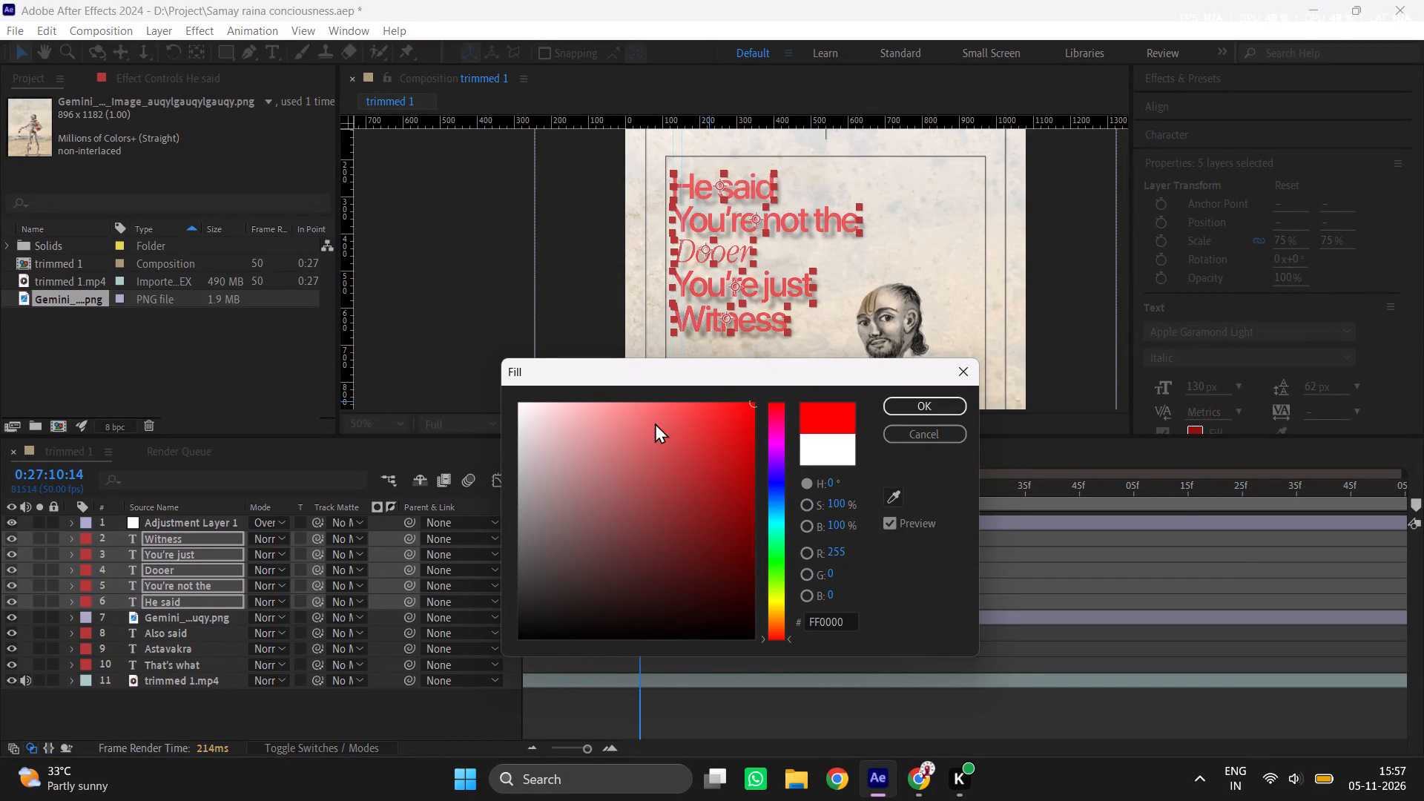
left_click_drag(693, 406, 736, 272)
left_click(903, 406)
left_click(935, 542)
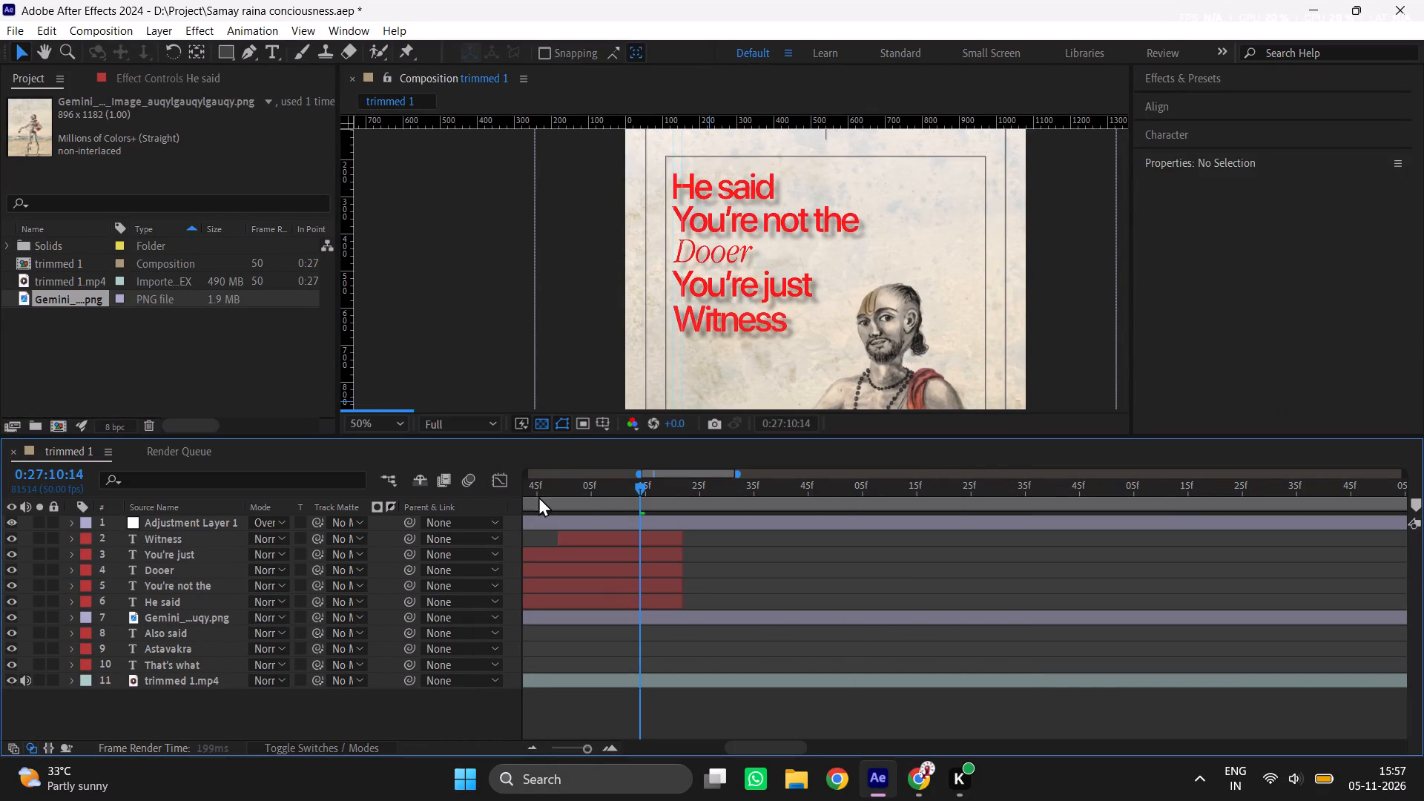
Save the project.
left_click_drag(535, 483, 504, 498)
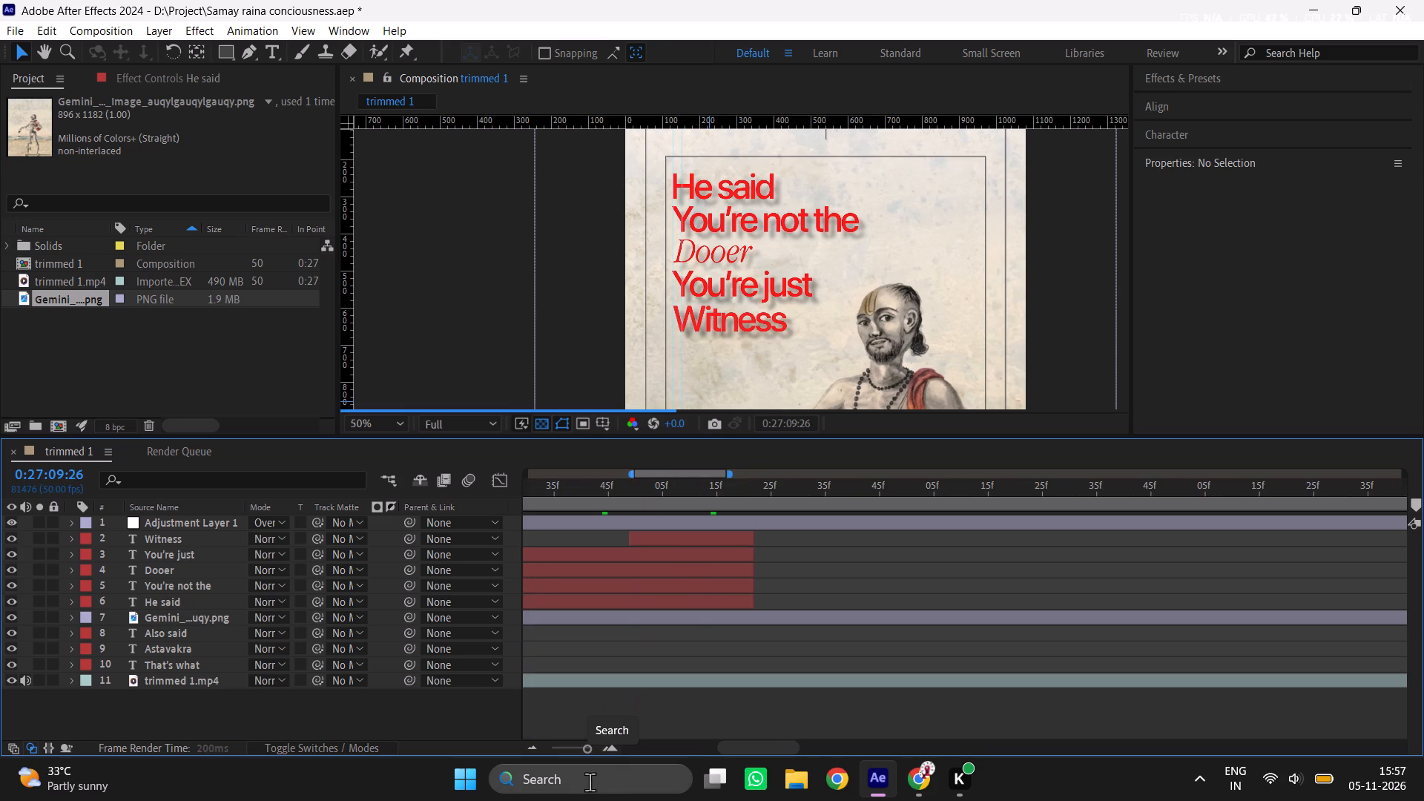
left_click_drag(584, 745, 492, 739)
left_click(852, 587)
key("ctrl+s")
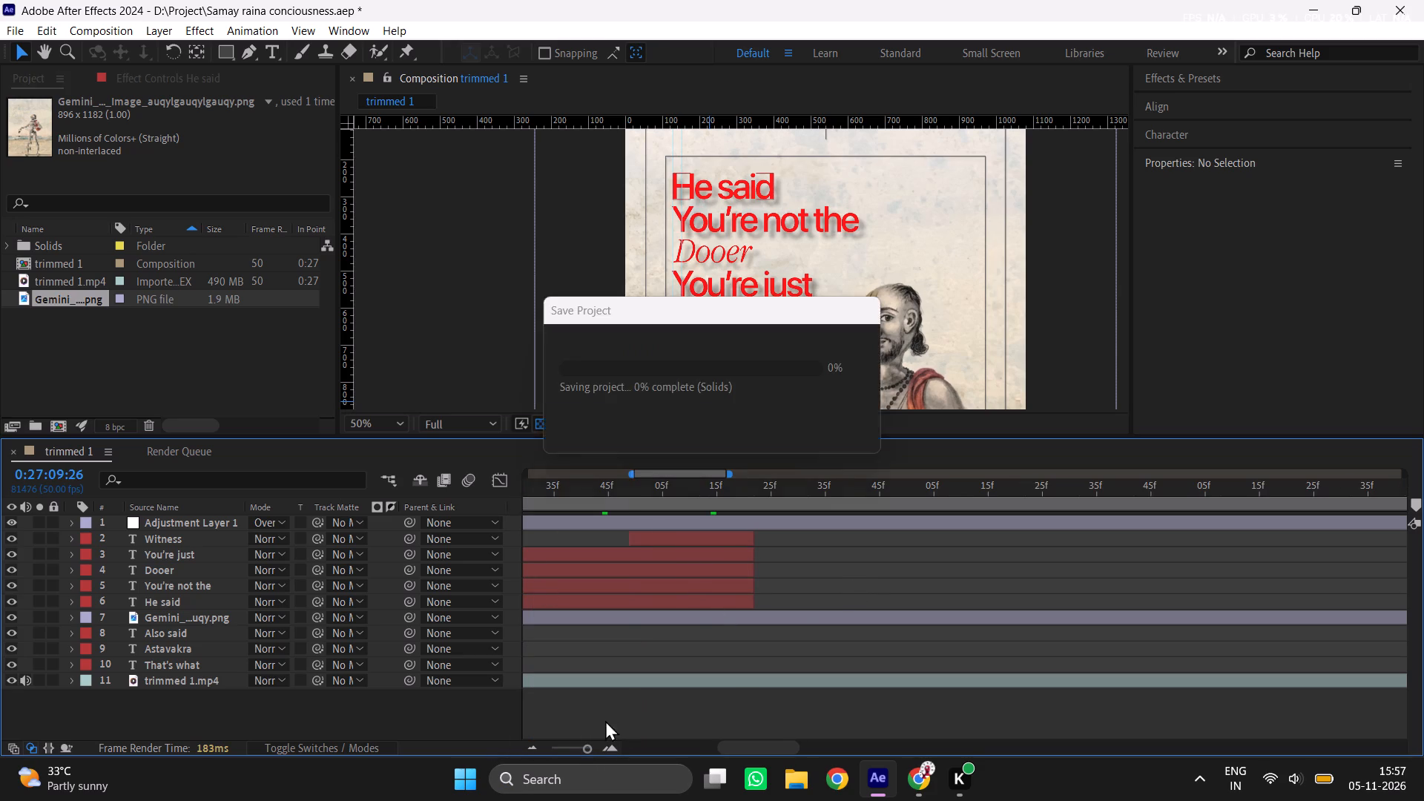
Set the composition's preview resolution to Quarter.
left_click_drag(576, 751, 518, 751)
left_click_drag(522, 486, 398, 495)
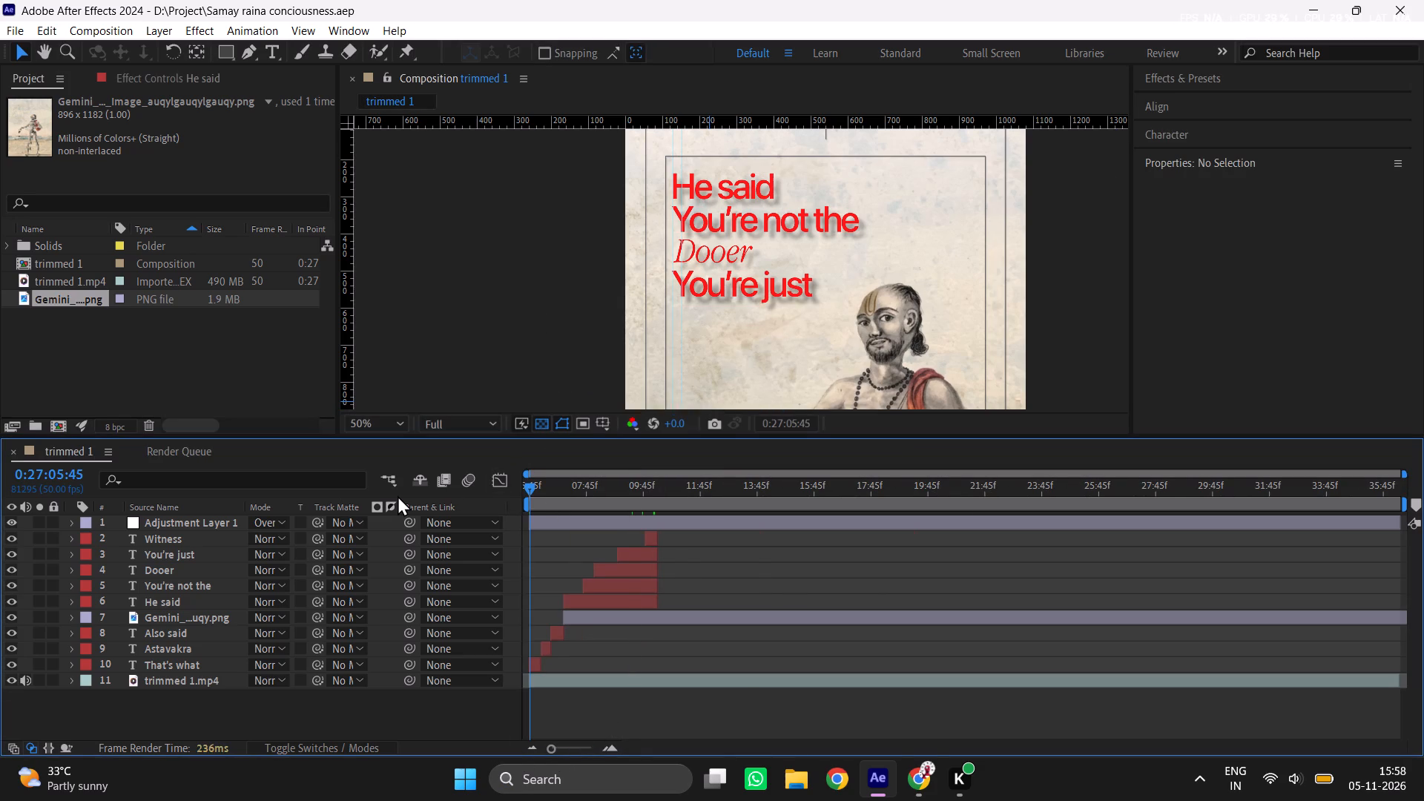
key("space")
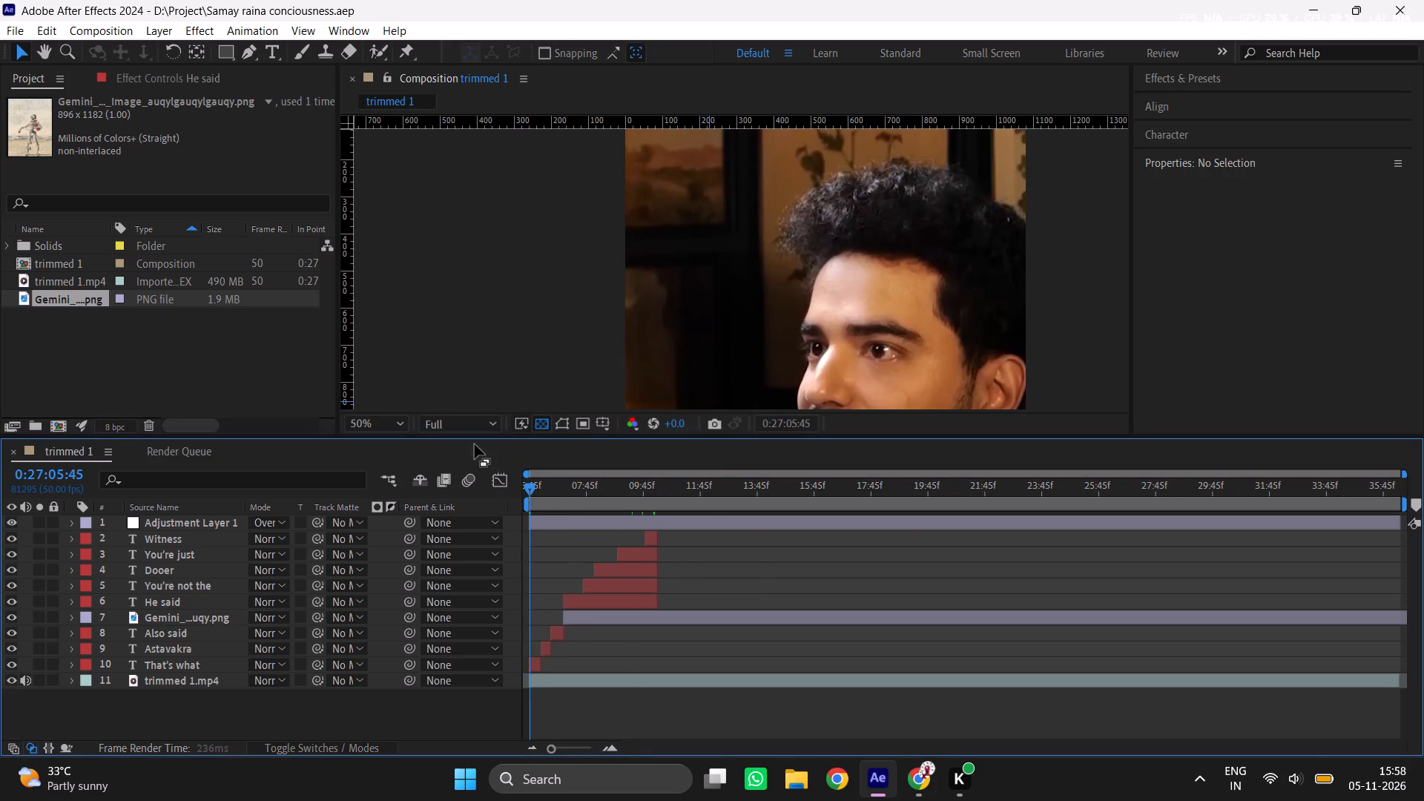
left_click(446, 414)
left_click(445, 426)
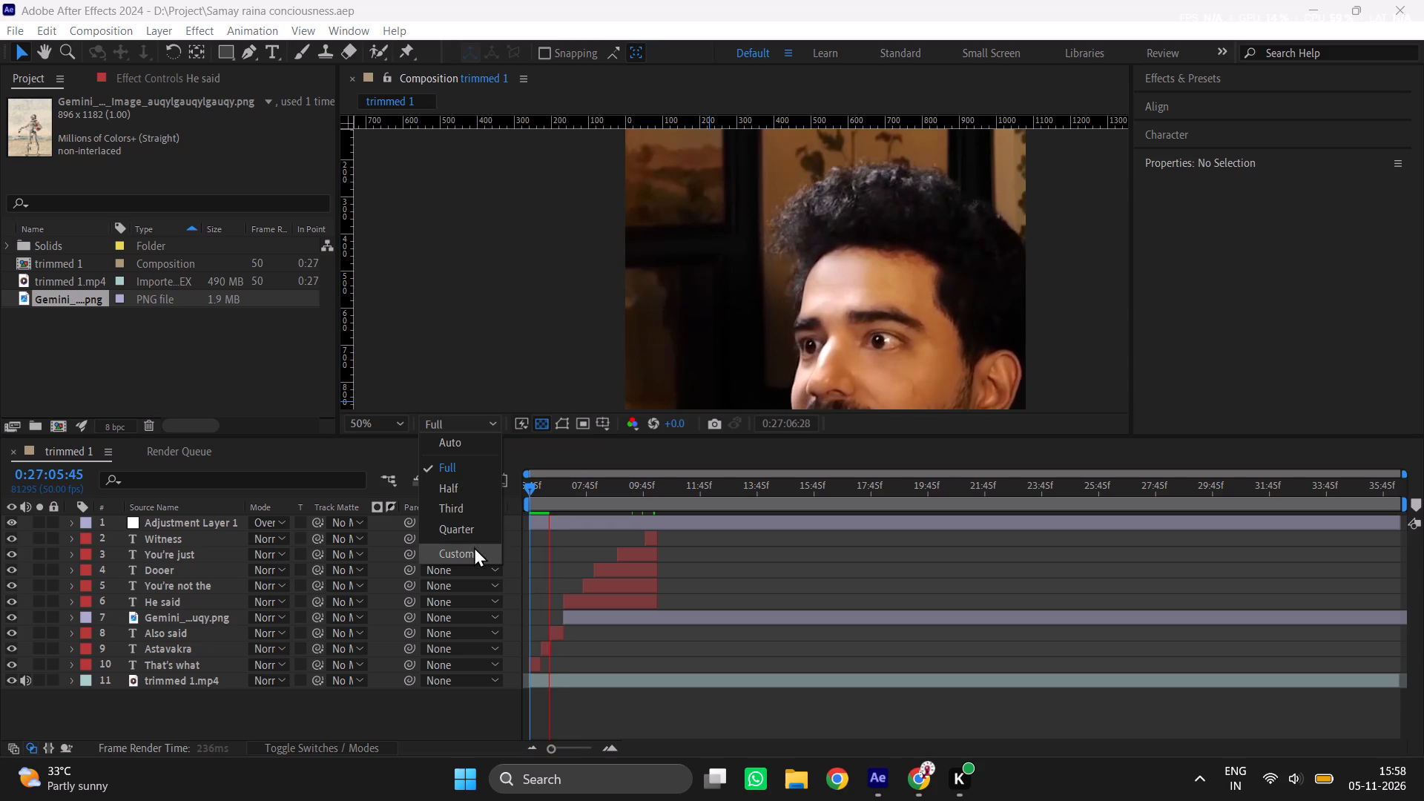
left_click(467, 535)
Remove the two vertical guides near the subtitle column from the composition.
left_click_drag(552, 489, 490, 495)
scroll(547, 330, "down", 1)
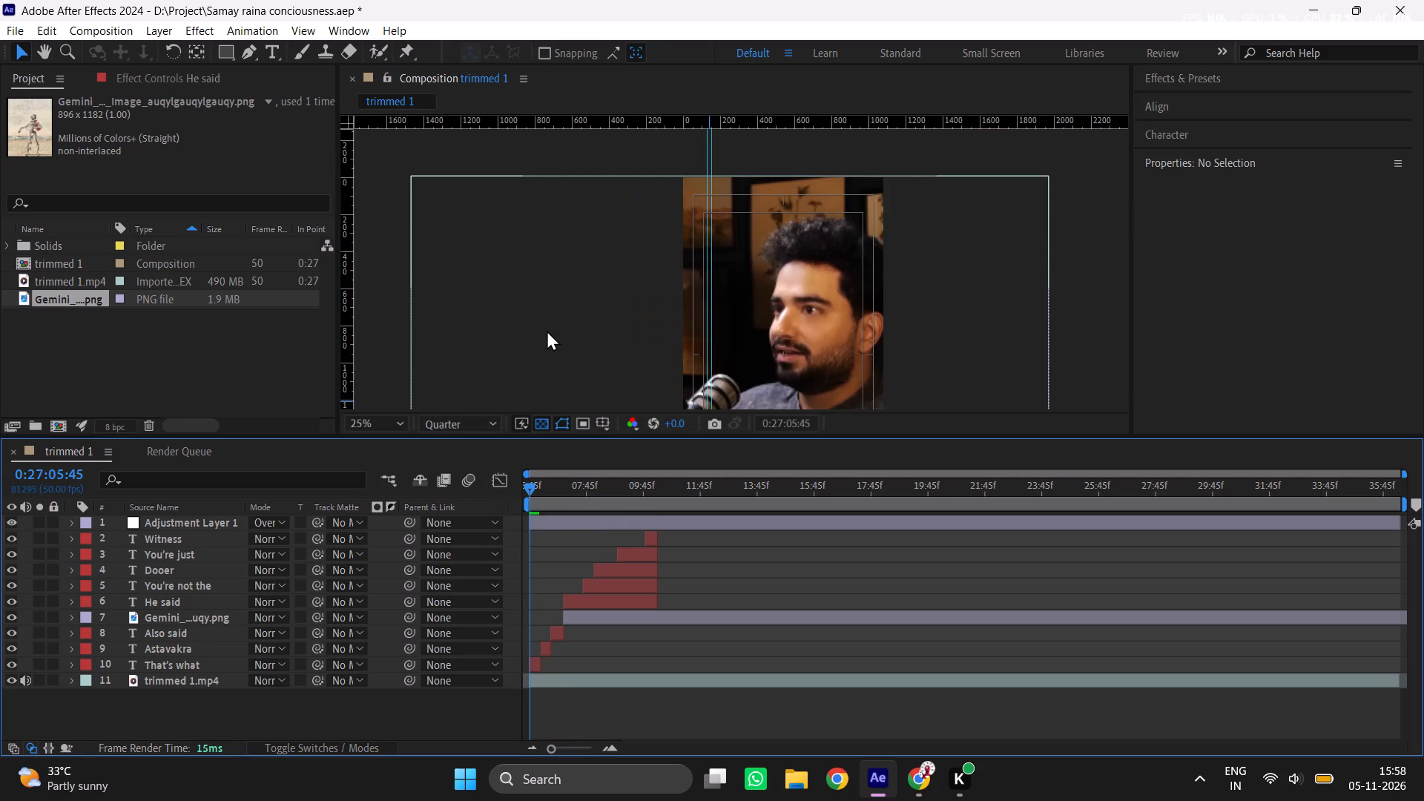
left_click_drag(708, 286, 336, 292)
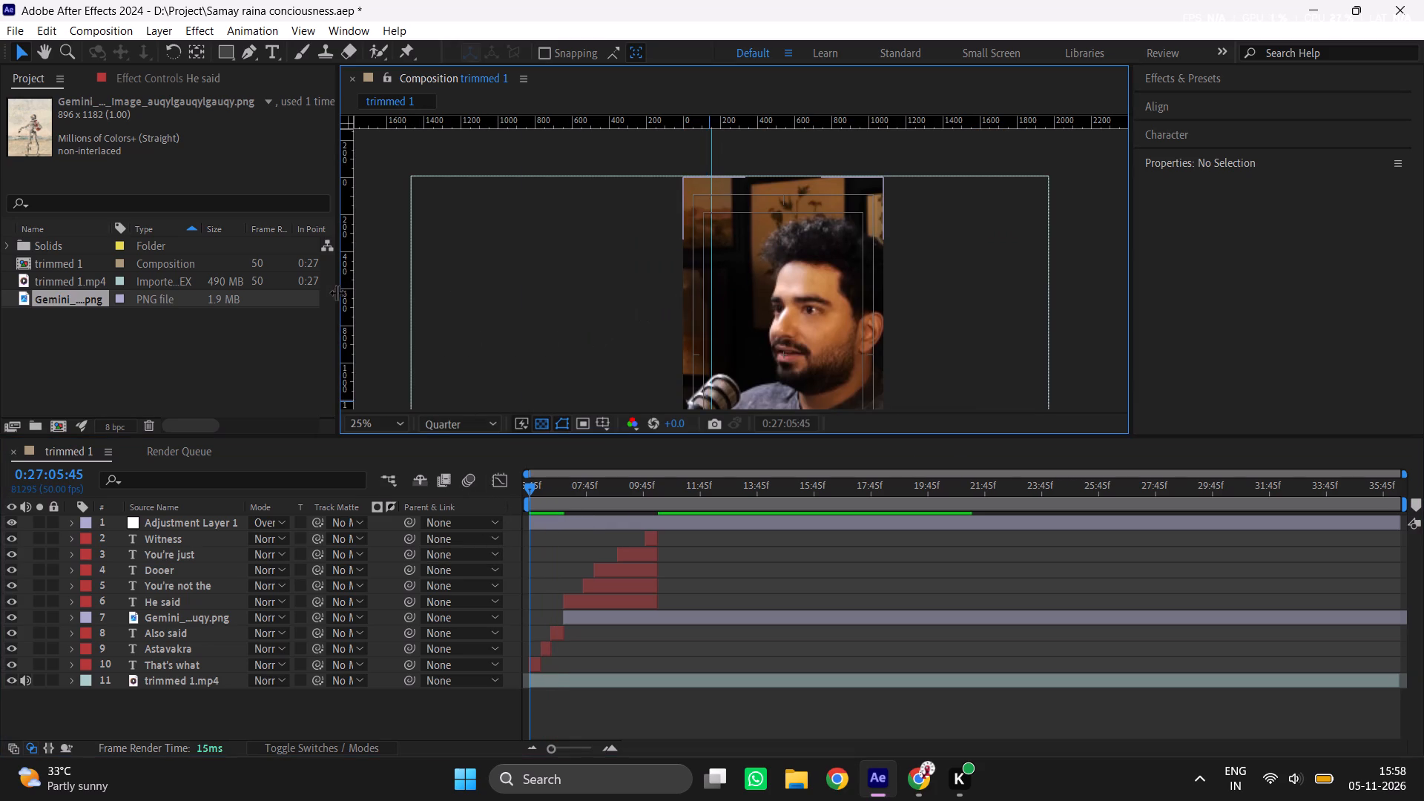
left_click_drag(713, 305, 221, 310)
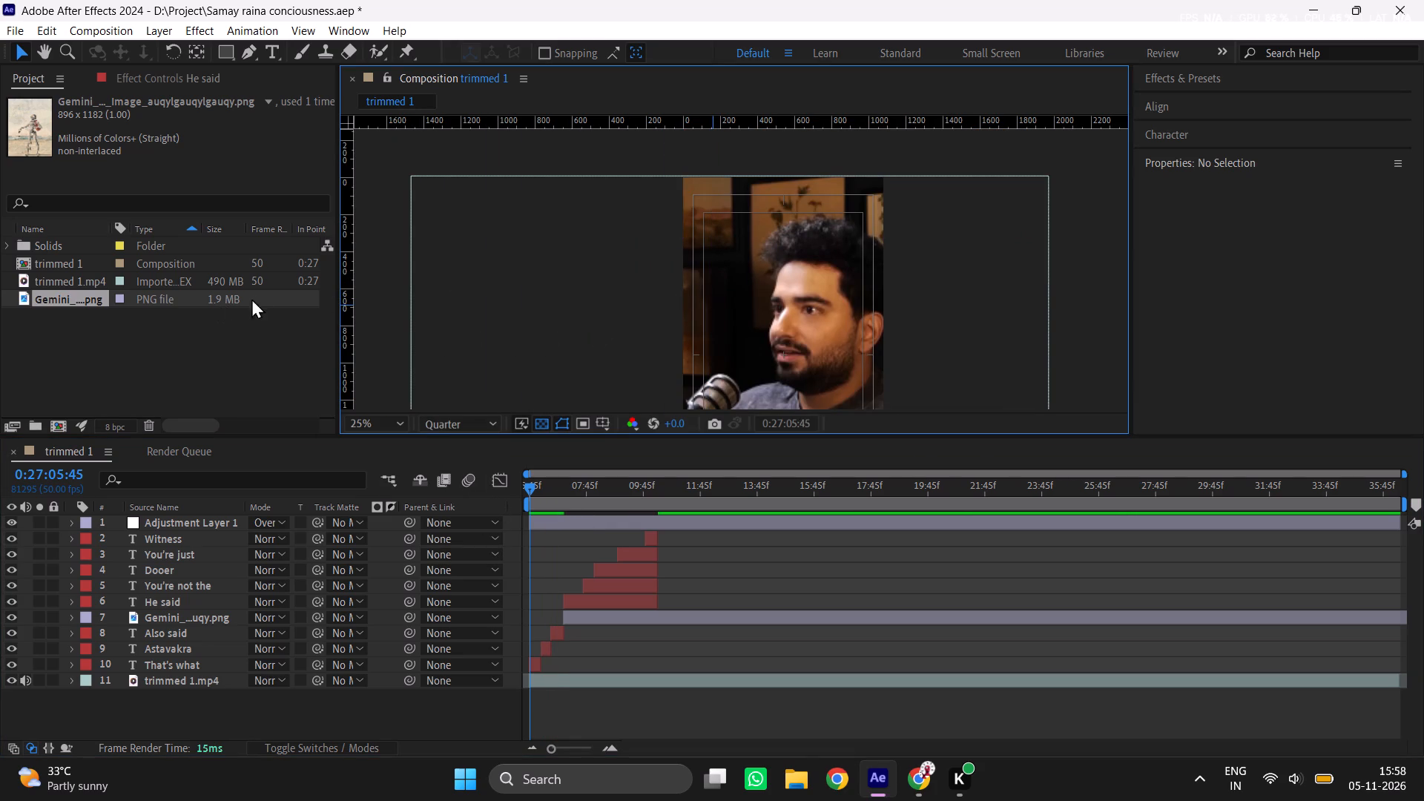
Play back the clip from the start to check the subtitles over the footage and the illustration.
key("space")
key("space")
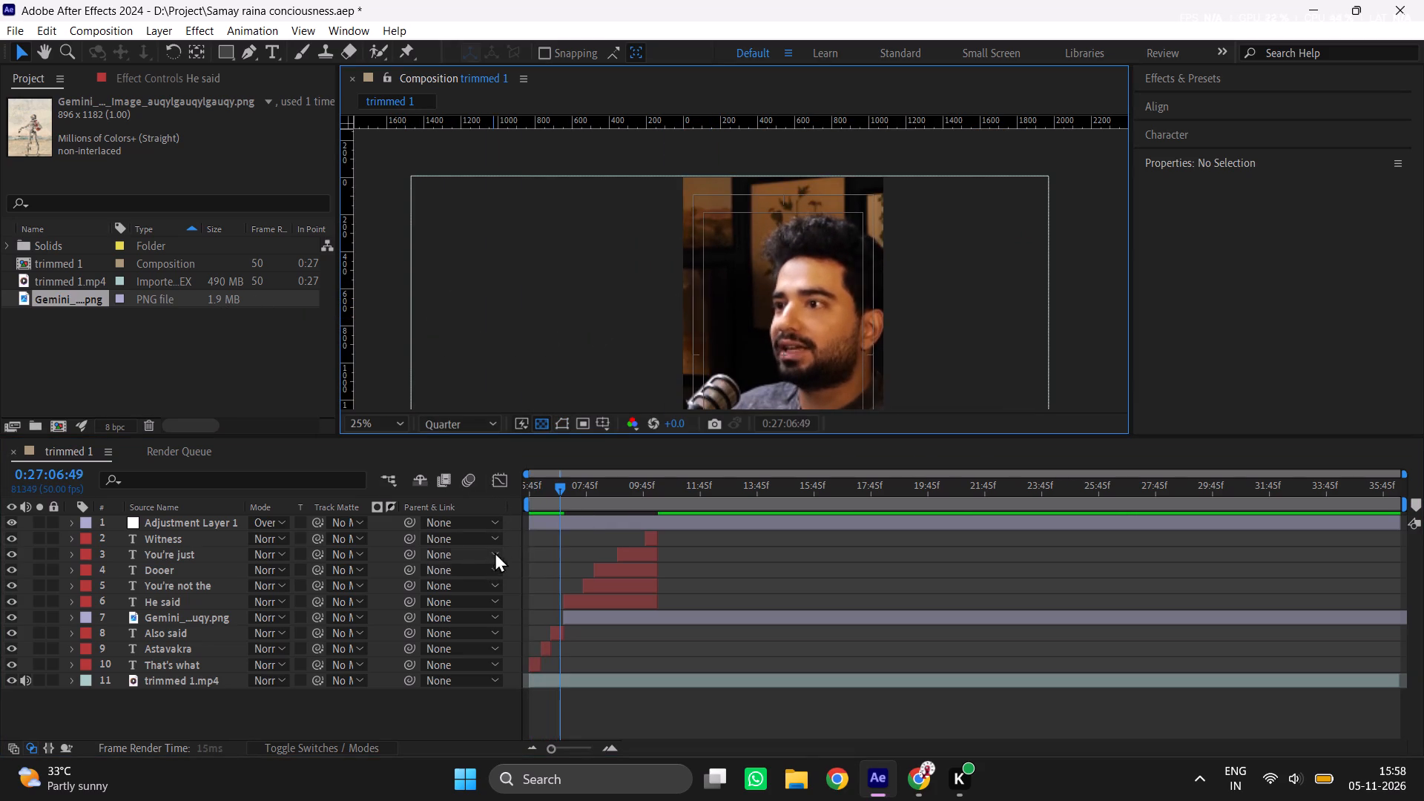
scroll(685, 271, "down", 2)
scroll(662, 353, "up", 1)
middle_click_drag(662, 353, 645, 271)
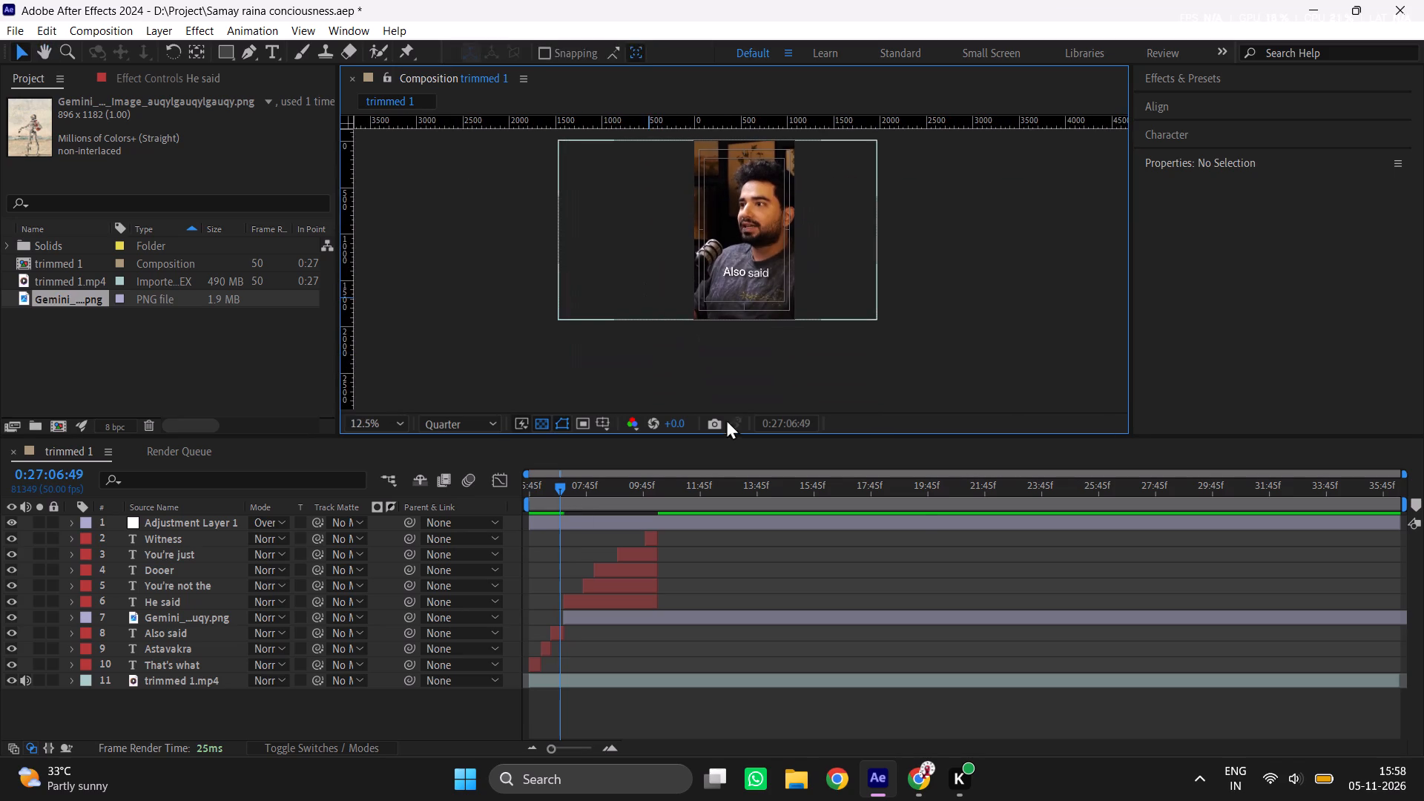
key("space")
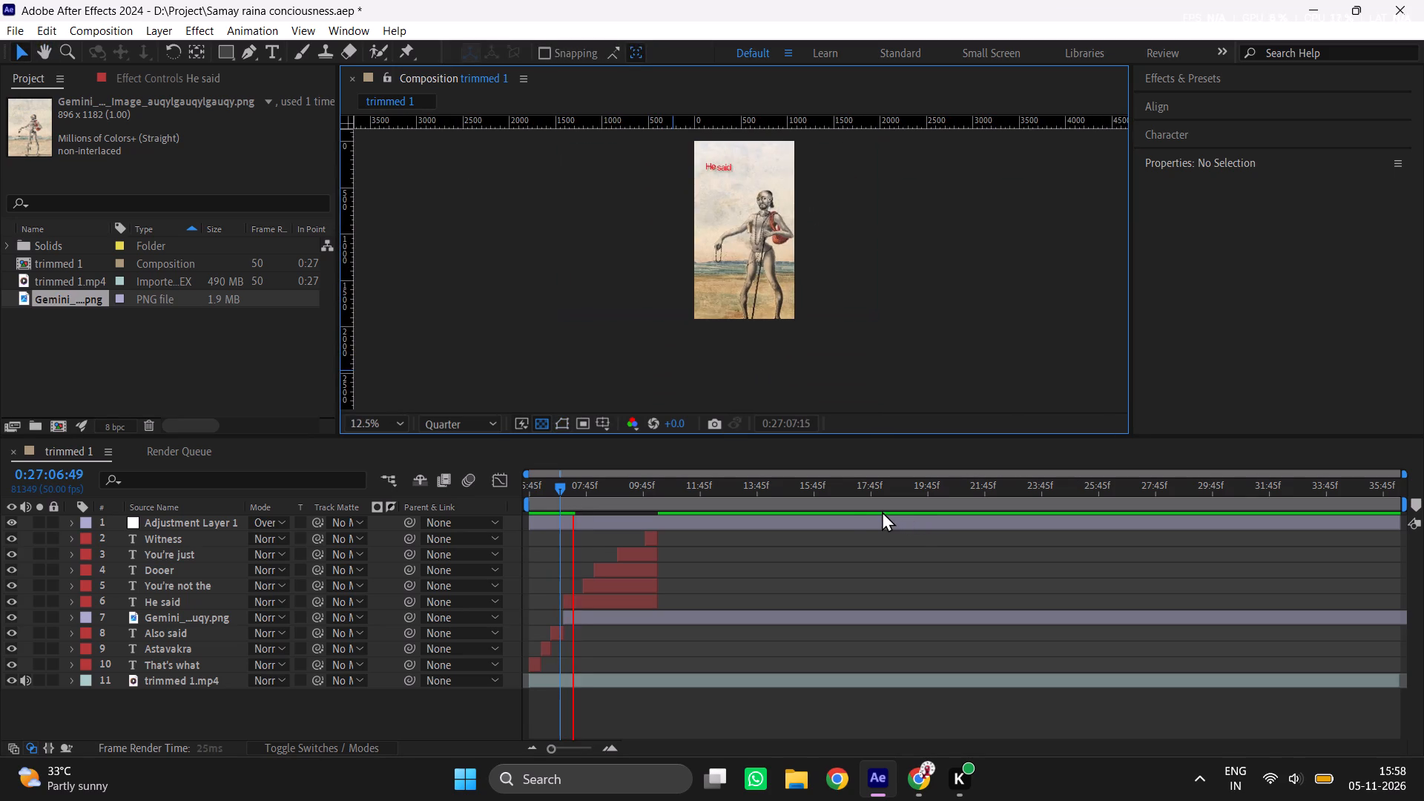
key("space")
scroll(784, 319, "up", 1)
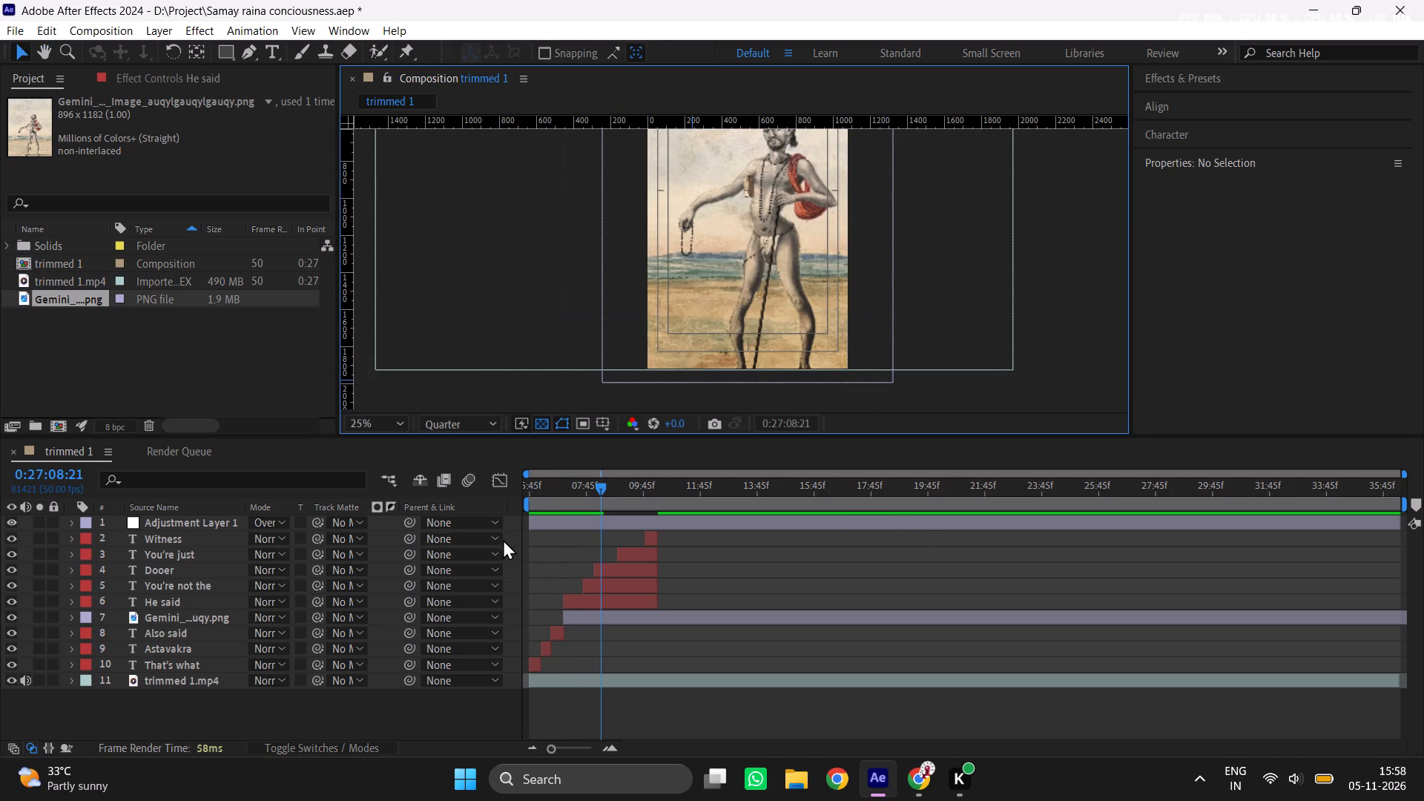
left_click(550, 510)
key("space")
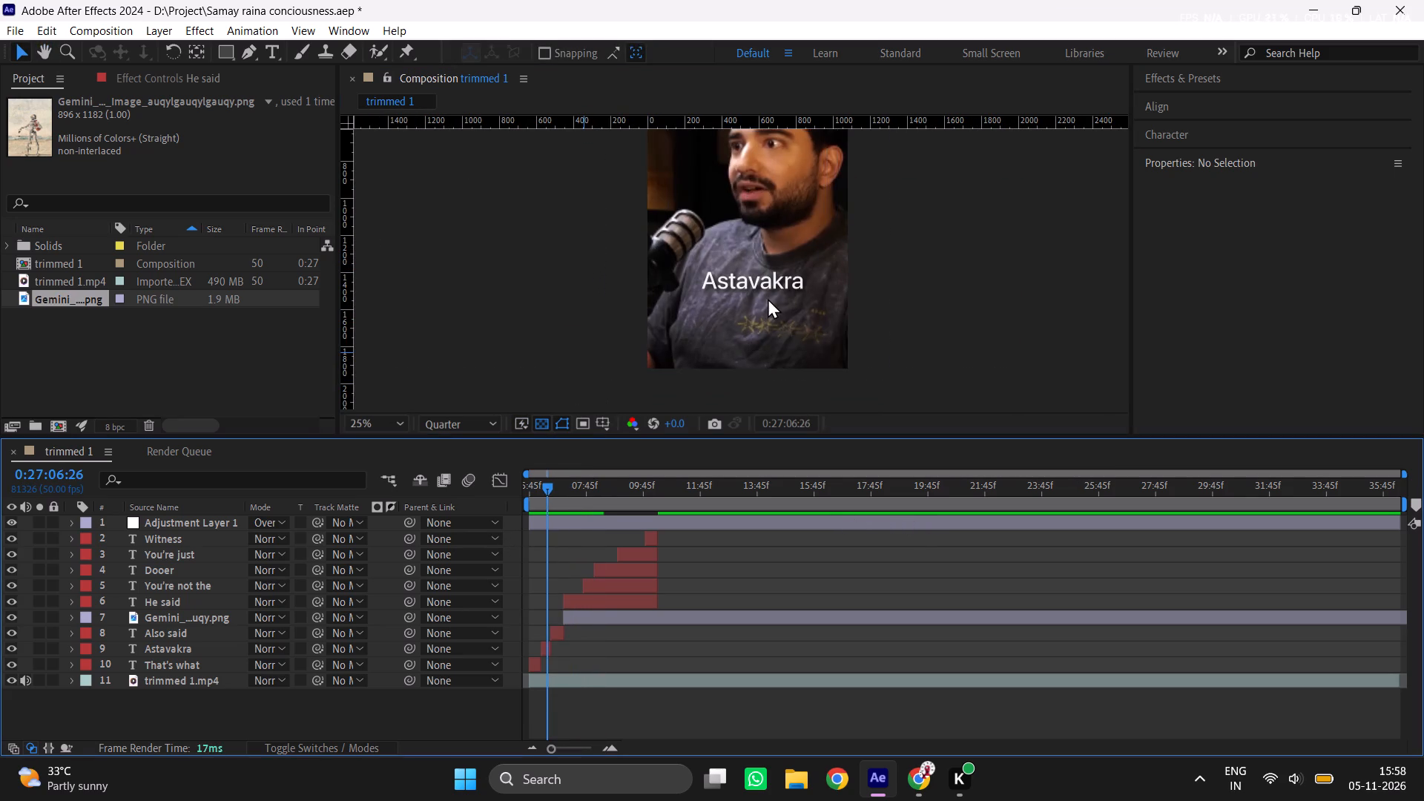
middle_click_drag(891, 281, 883, 372)
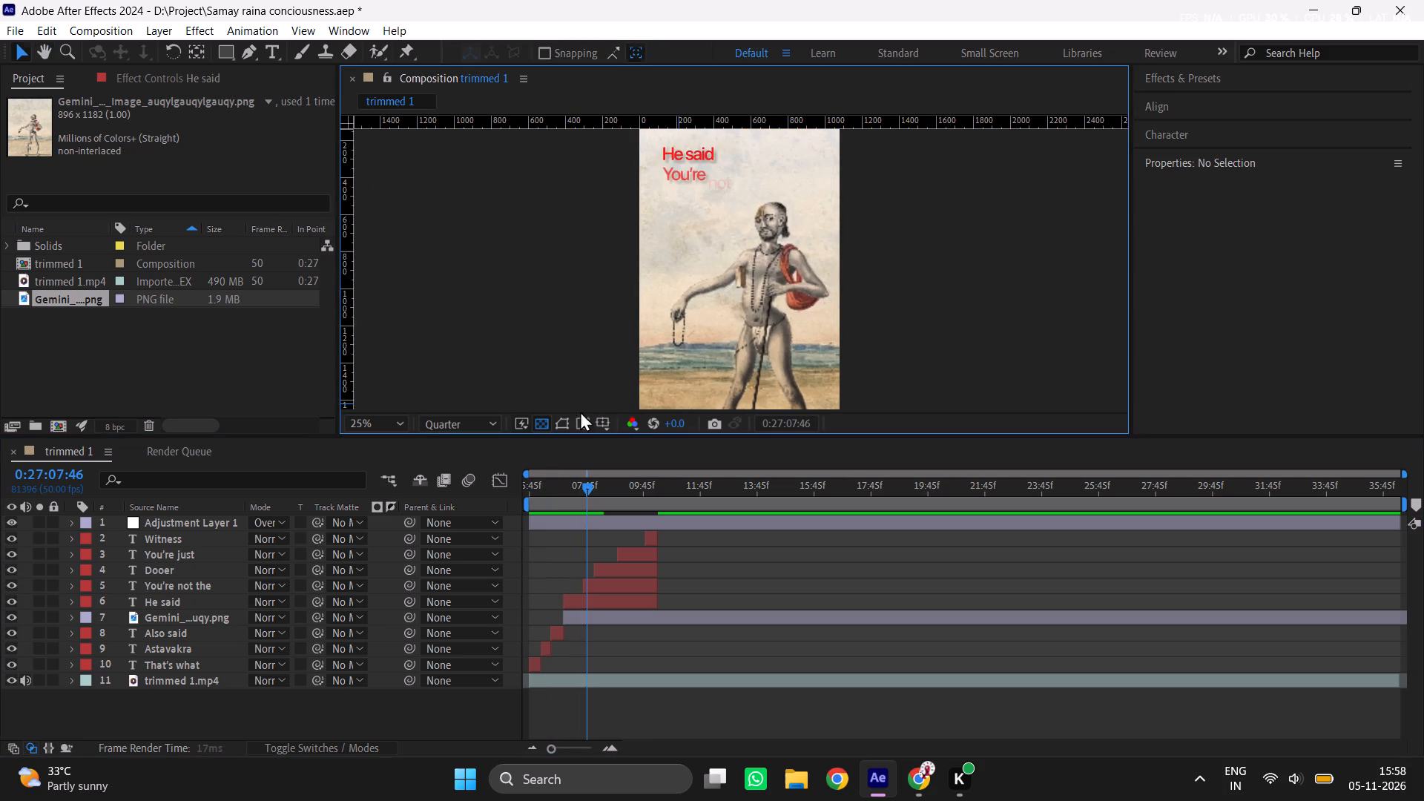
left_click_drag(566, 504, 507, 511)
key("space")
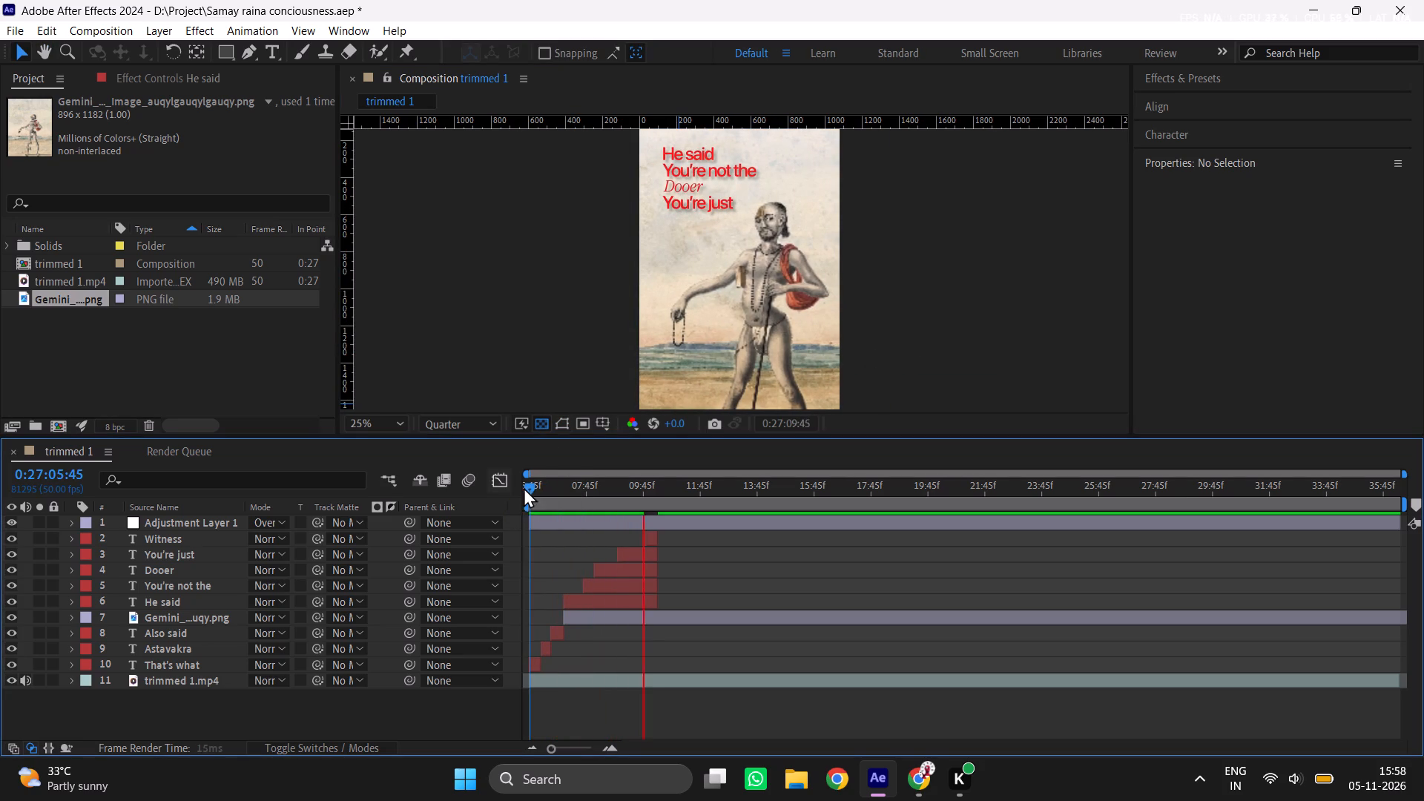
Replay the stacked subtitle section from He said to You're just to check each line's timing against the speech.
left_click(587, 487)
key("space")
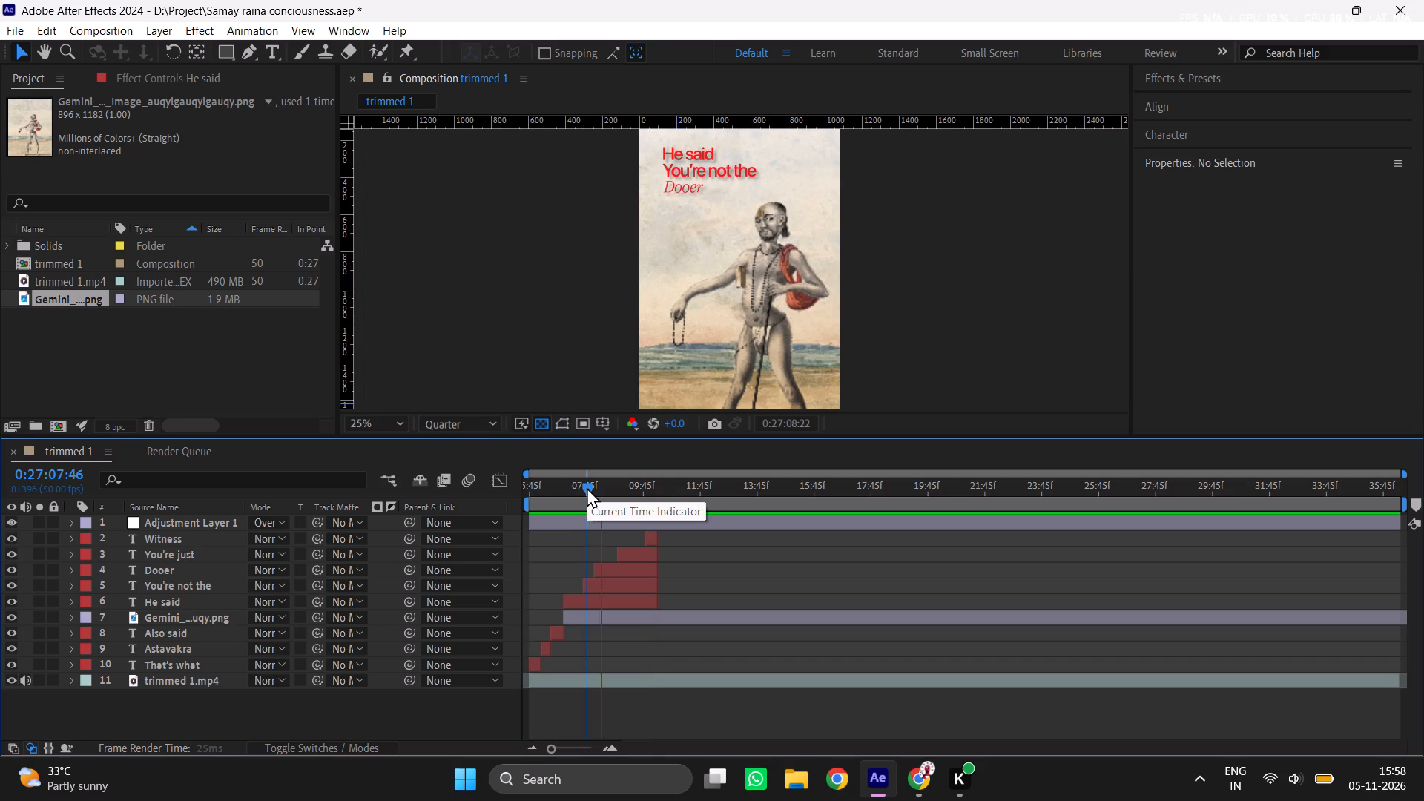
left_click(587, 487)
key("space")
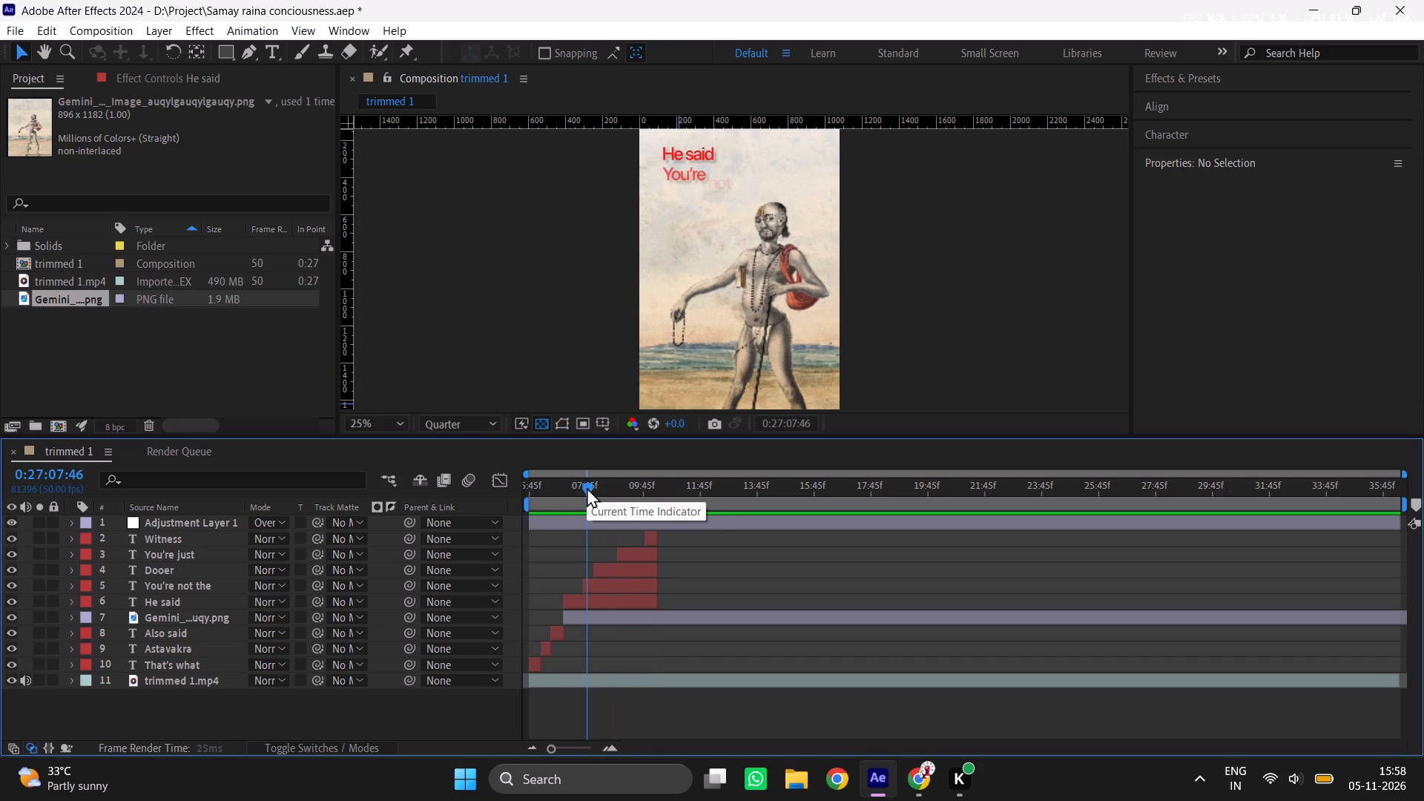
left_click(544, 495)
left_click(559, 492)
key("space")
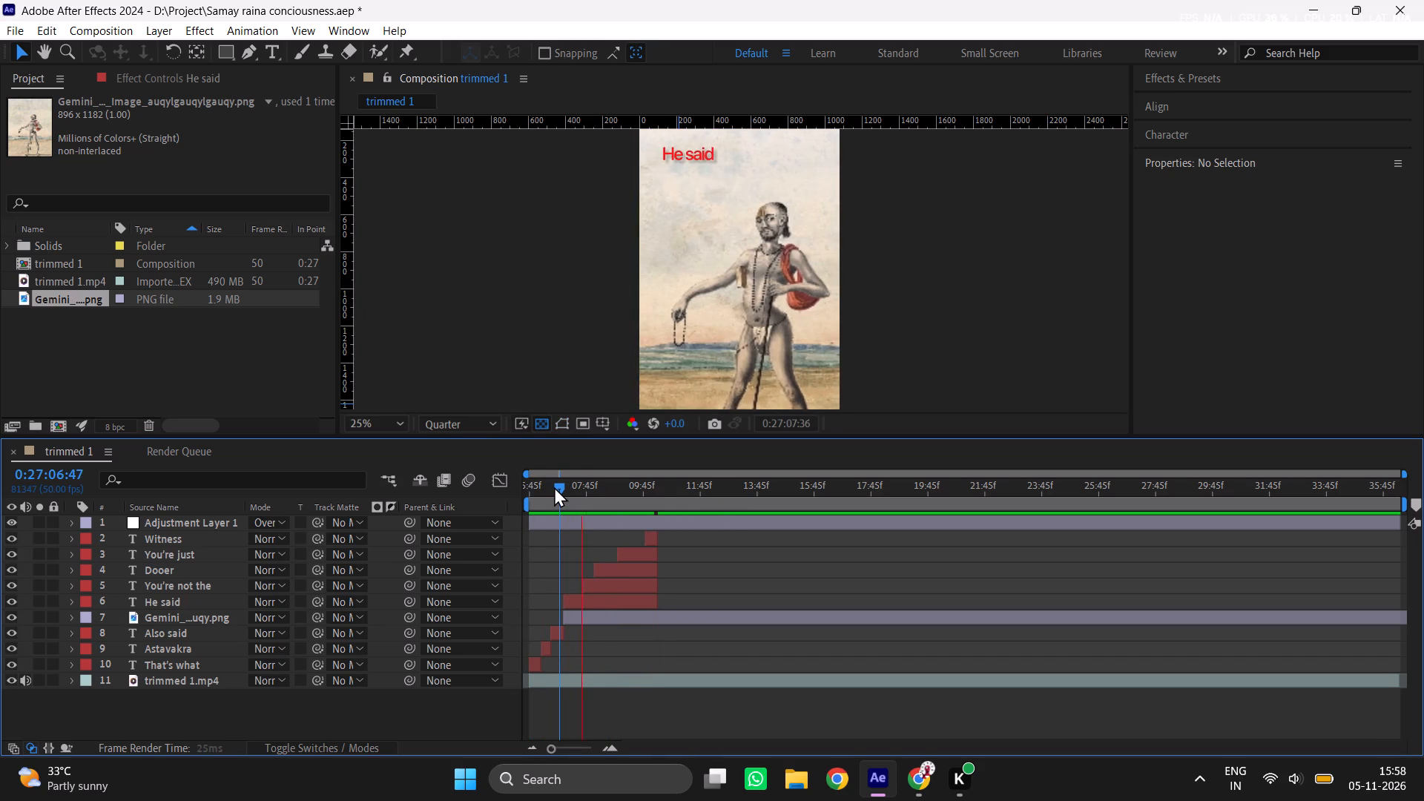
left_click(561, 487)
key("space")
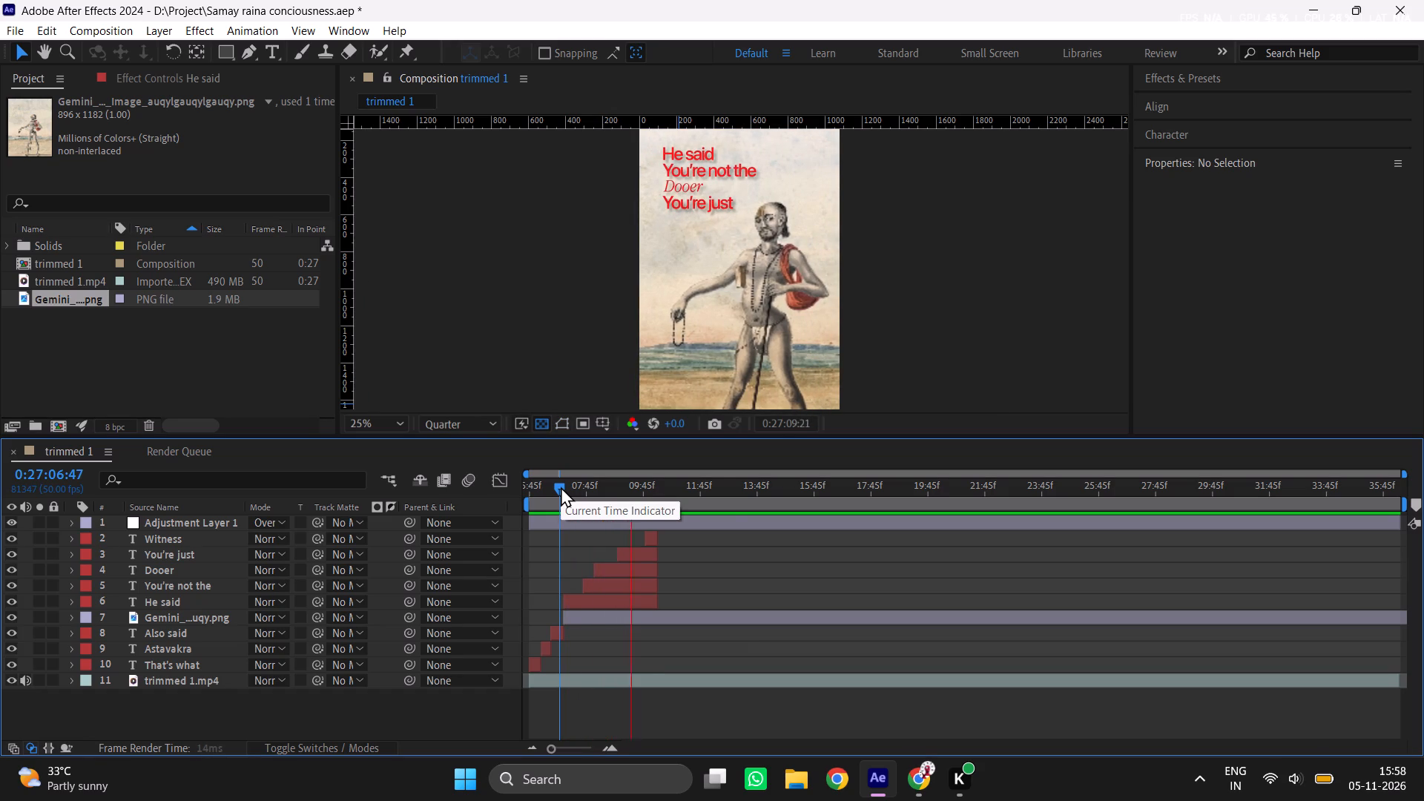
left_click(609, 491)
key("space")
left_click(609, 491)
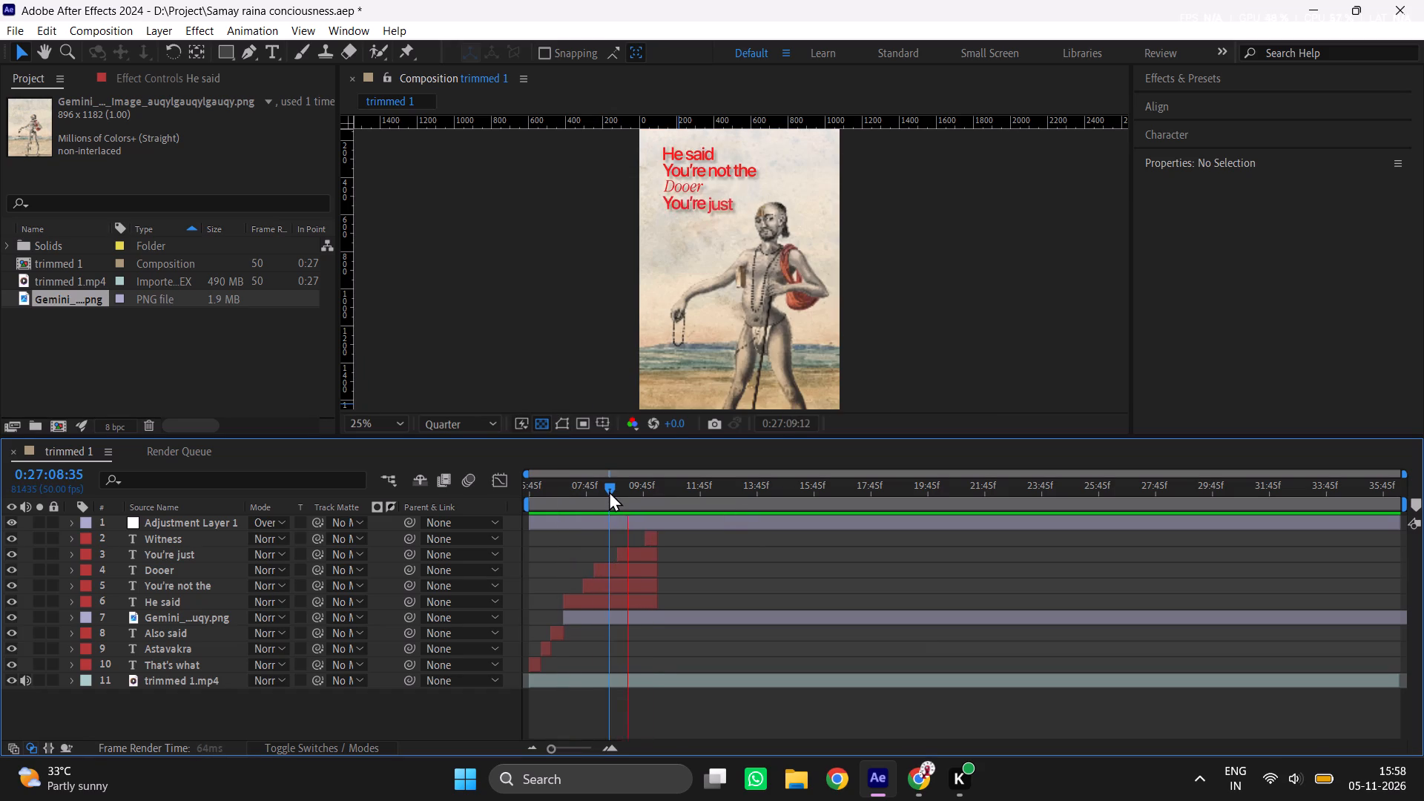
key("space")
left_click(609, 491)
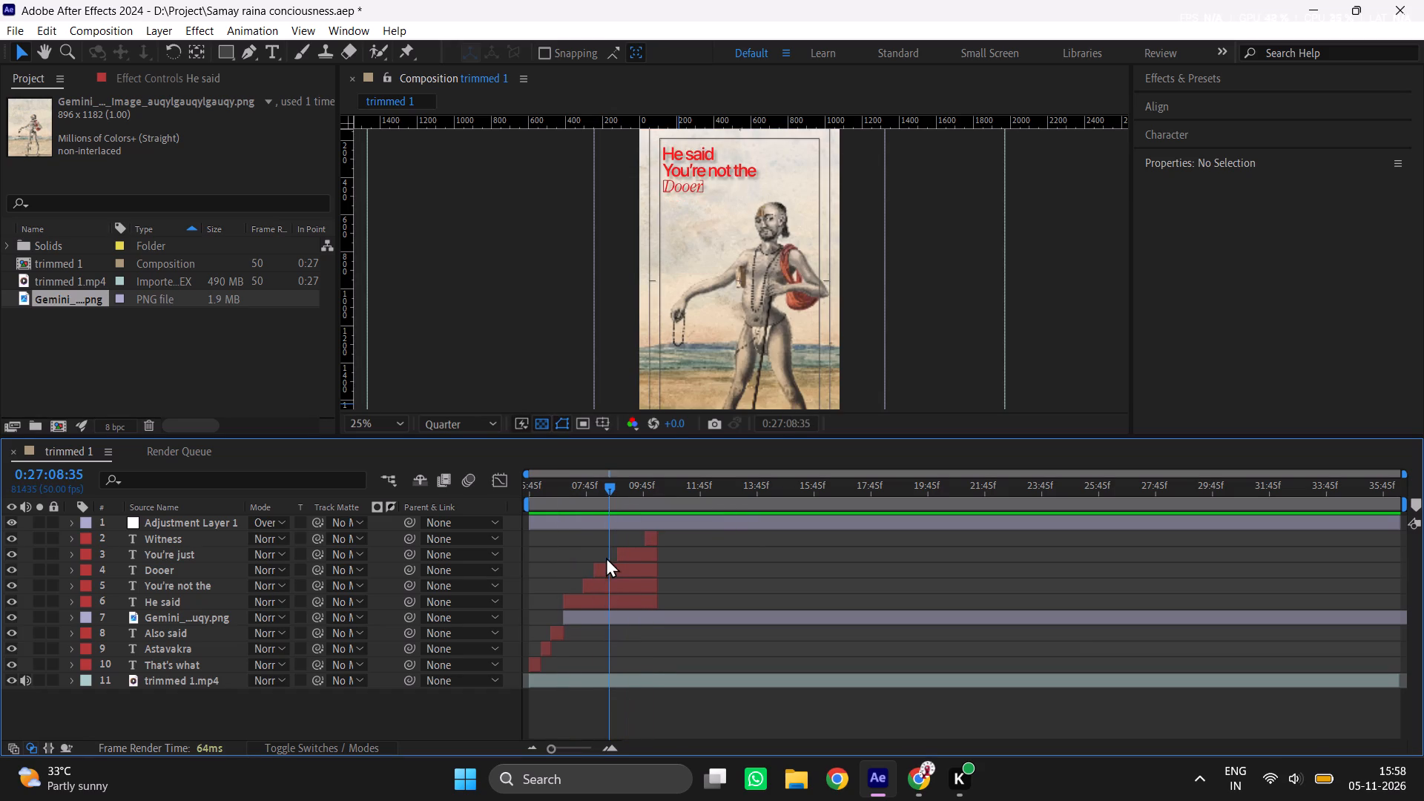
Trim the start of the Dooer subtitle to about 0:27:08:30, keeping its end point.
left_click_drag(597, 567, 610, 573)
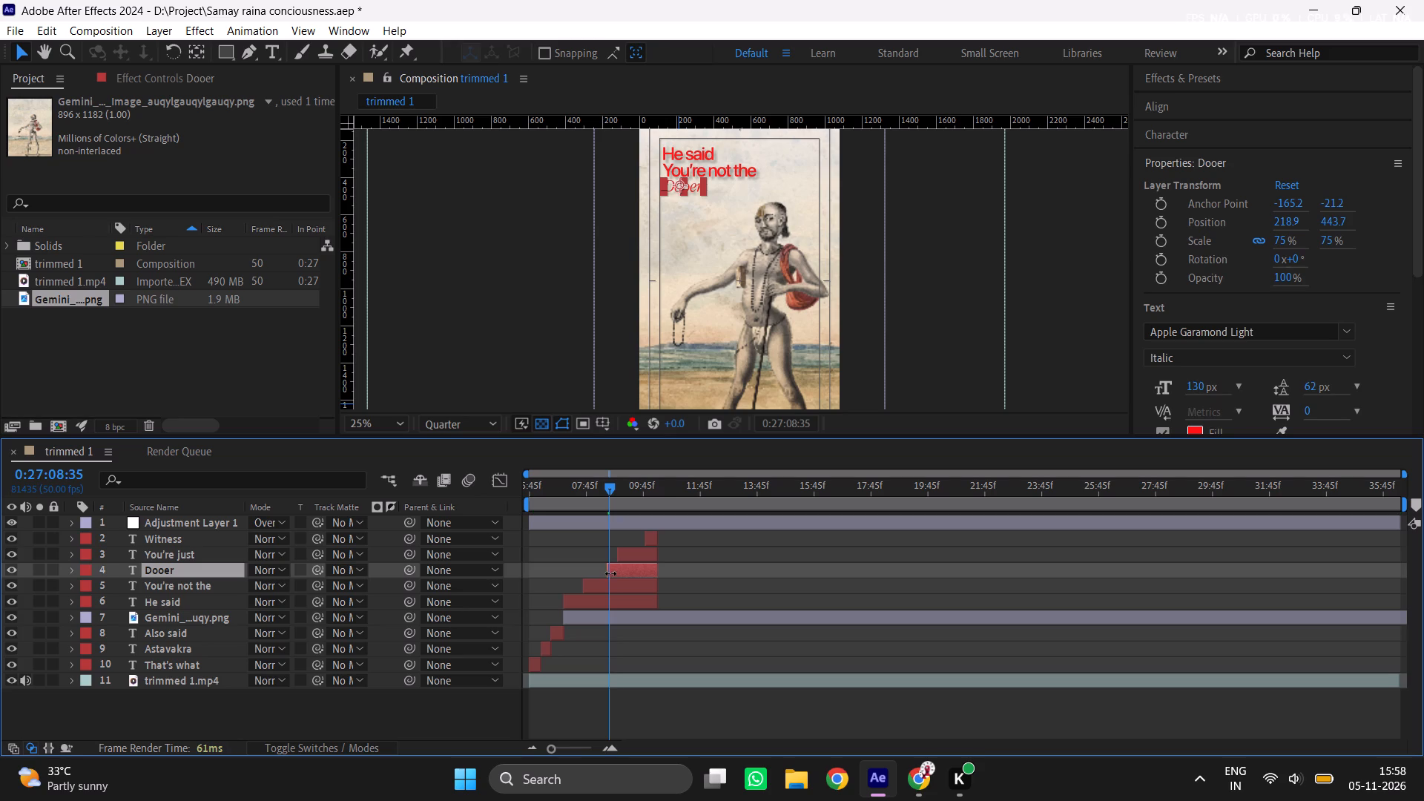
left_click_drag(610, 573, 605, 578)
Shift the You're just subtitle to start at about 0:27:09:07 and trim its end to line up with the other subtitles.
double_click(610, 744)
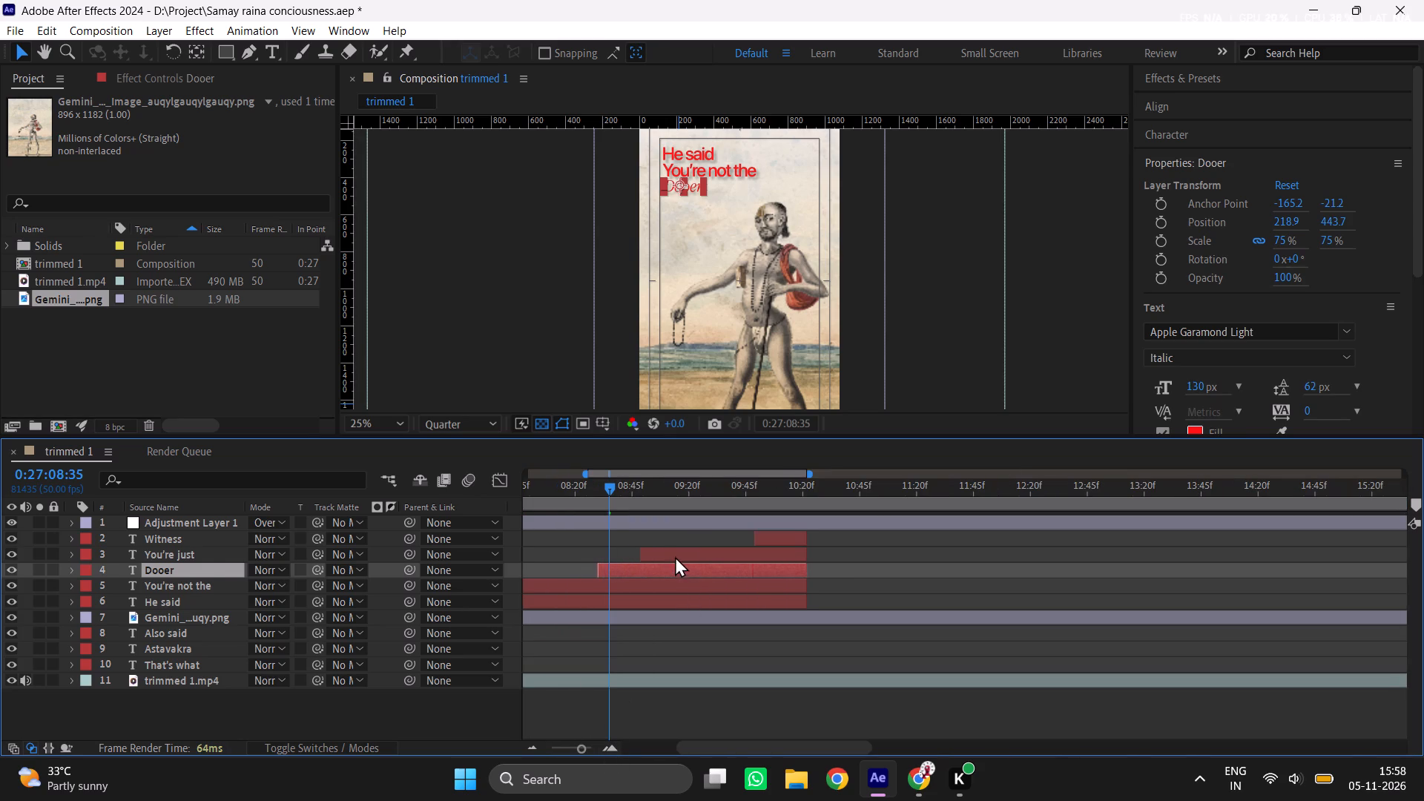
left_click_drag(669, 552, 687, 561)
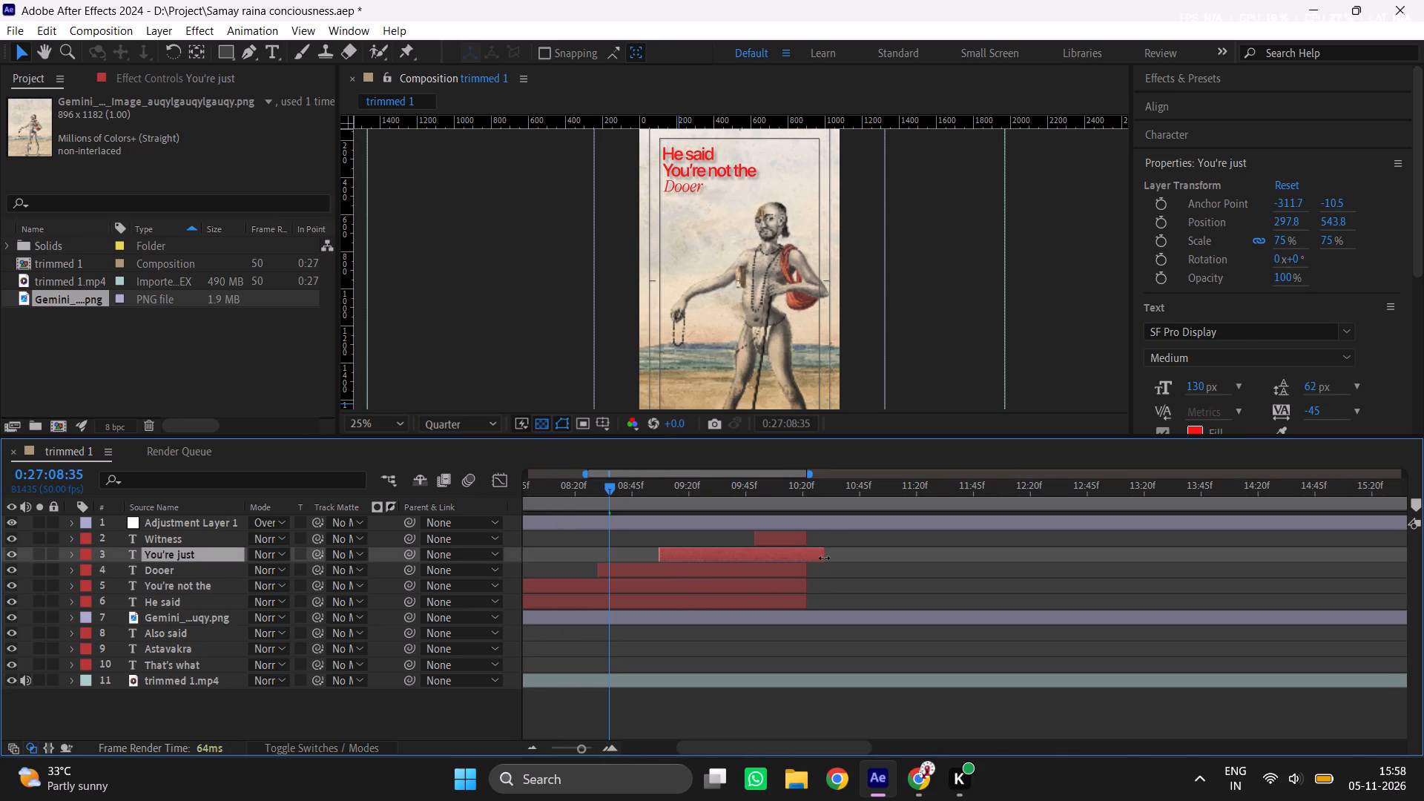
left_click_drag(824, 558, 807, 560)
Replay the stacked subtitles from about 0:27:07:19 to check when Dooer and You're just appear against the speech.
left_click(578, 487)
key("space")
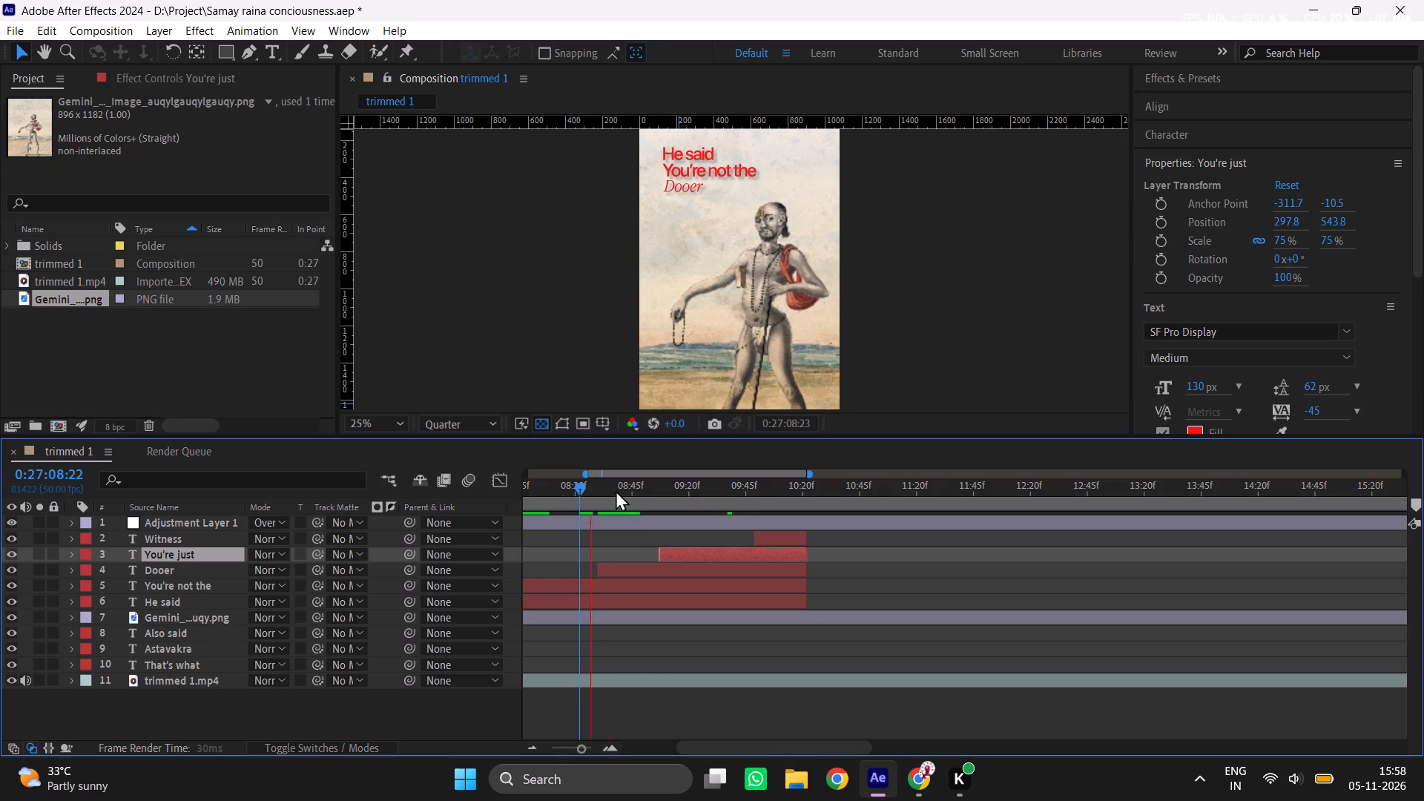
key("space")
left_click(578, 483)
key("space")
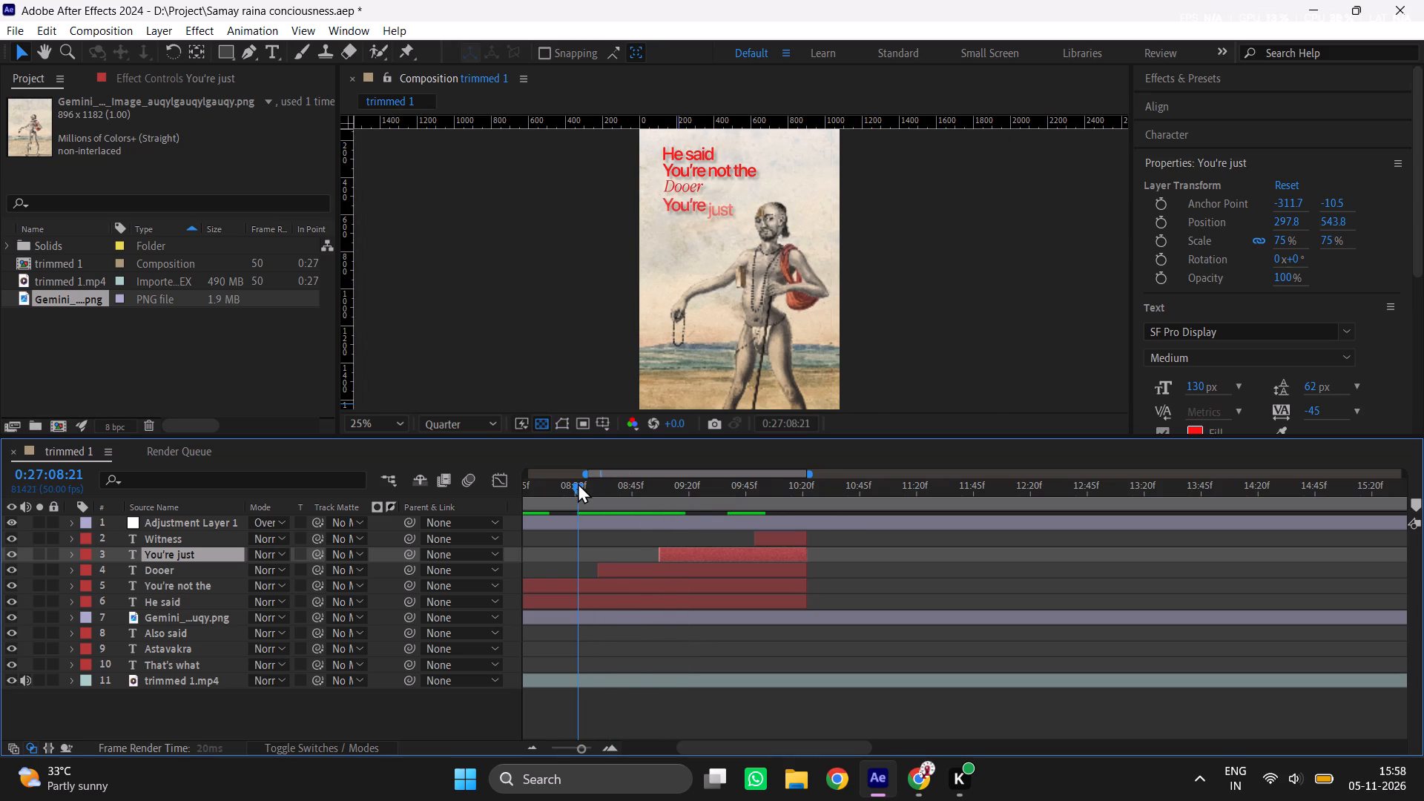
left_click(578, 483)
left_click_drag(578, 483, 515, 492)
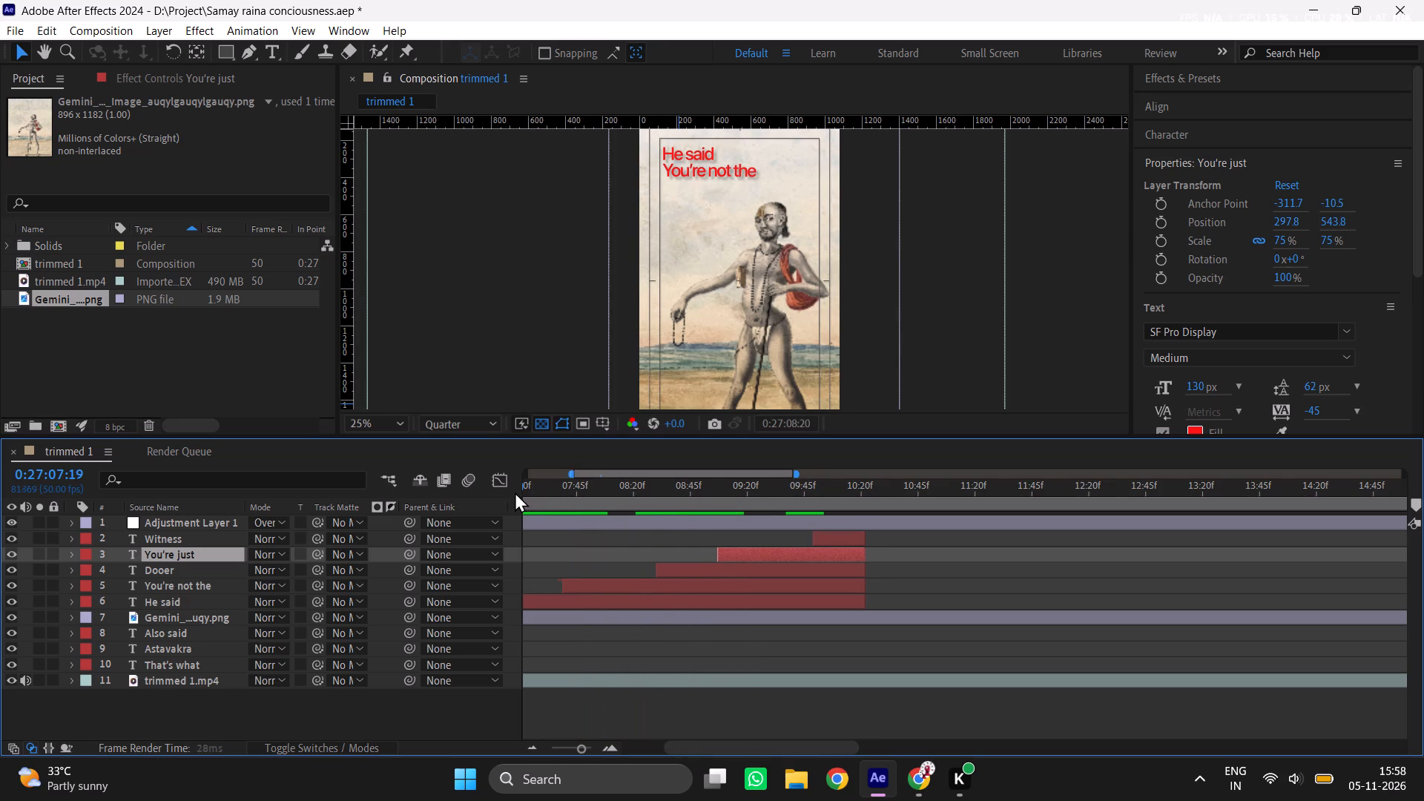
key("space")
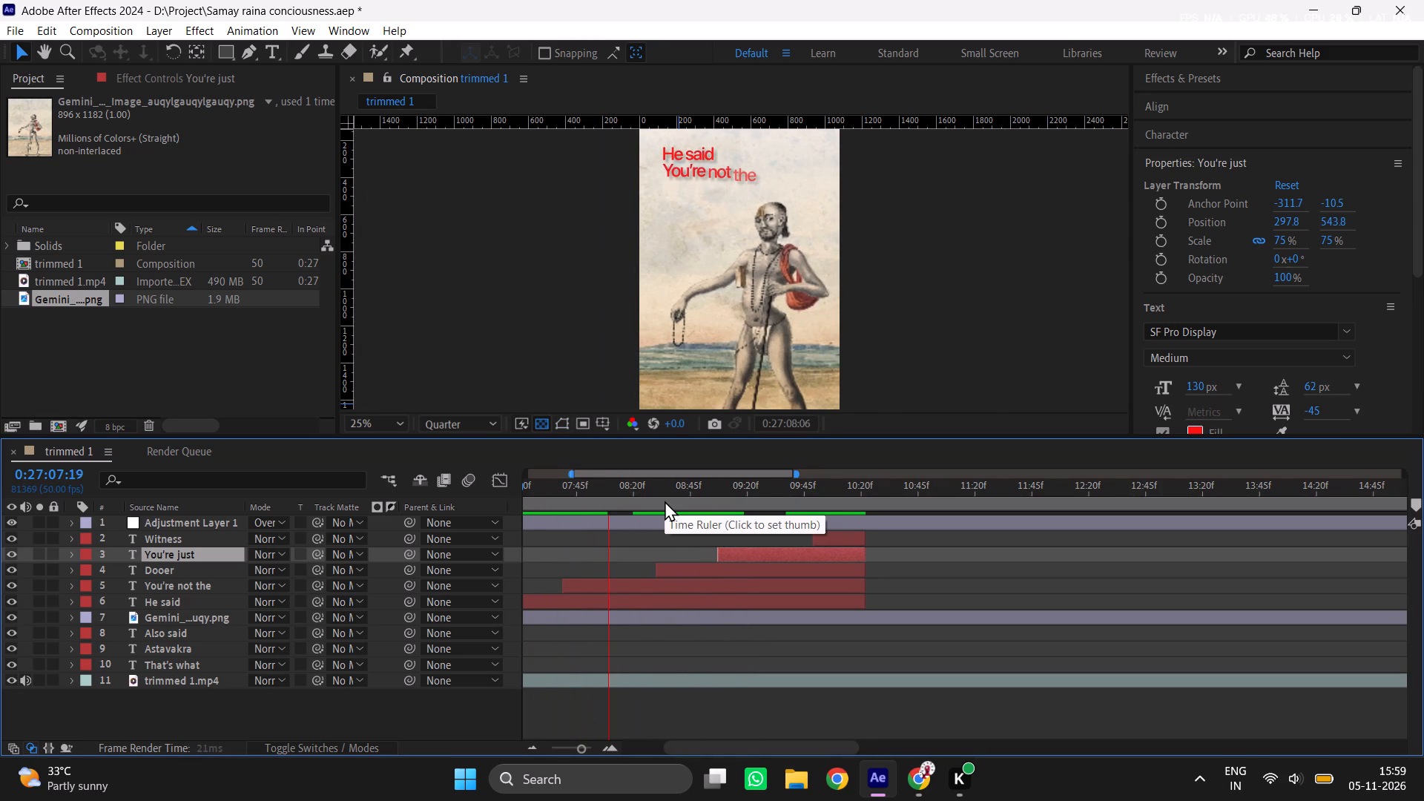
key("space")
Shift Dooer's two TextEvo Strength keyframes to begin at the layer's start and end at about 0:27:09:03.
middle_click_drag(601, 535, 773, 573)
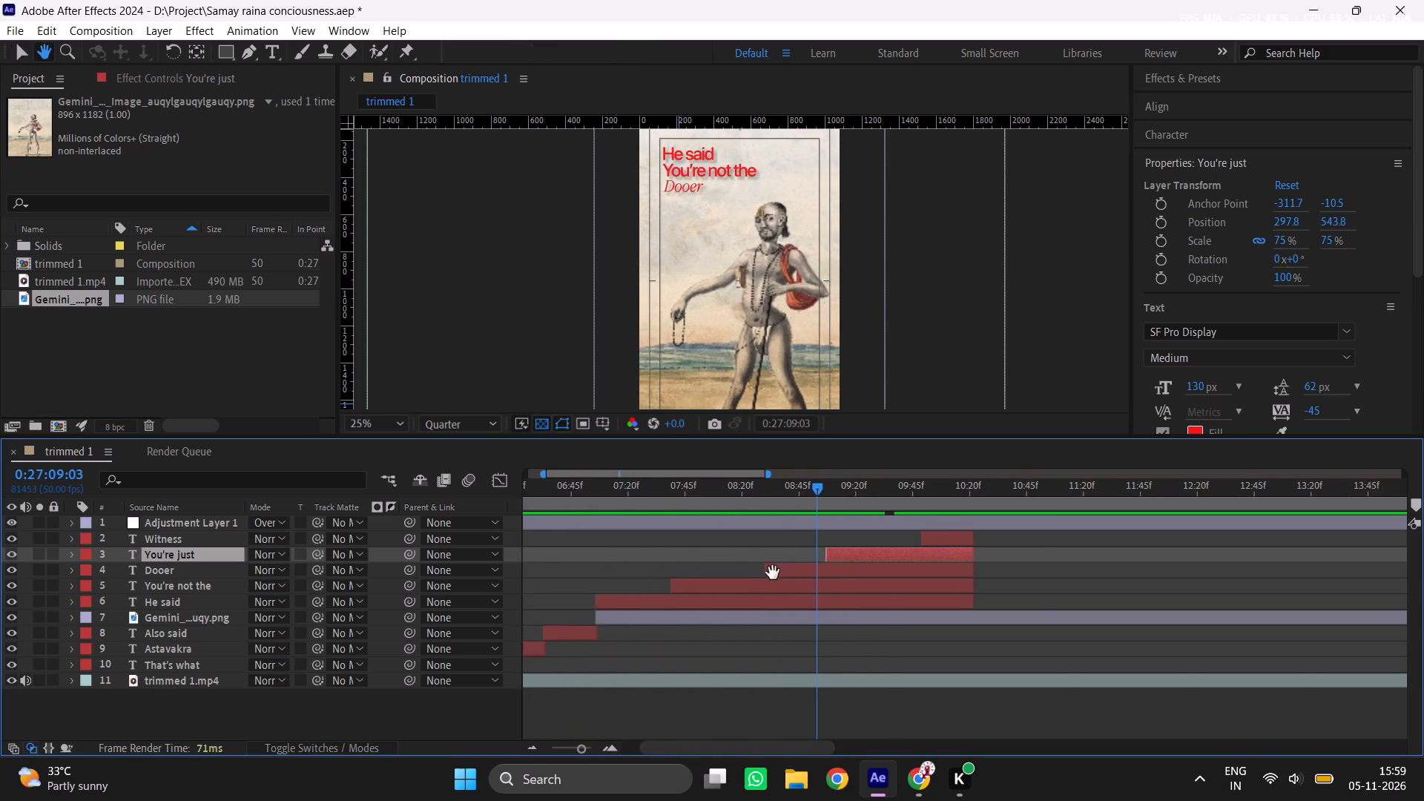
middle_click_drag(773, 573, 812, 573)
left_click(783, 577)
left_click(783, 582)
left_click(877, 573)
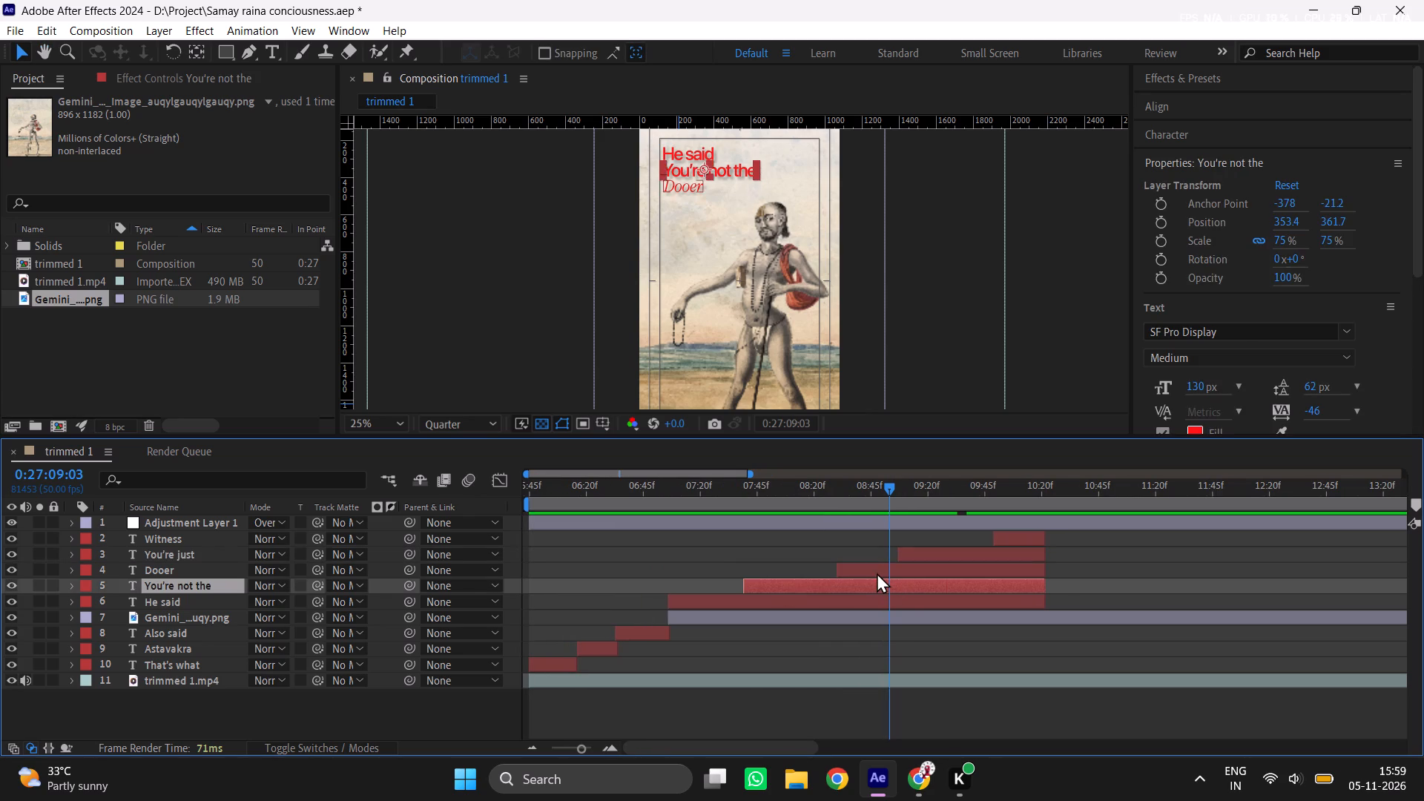
key("u")
left_click_drag(876, 592, 741, 601)
left_click_drag(785, 600, 871, 605)
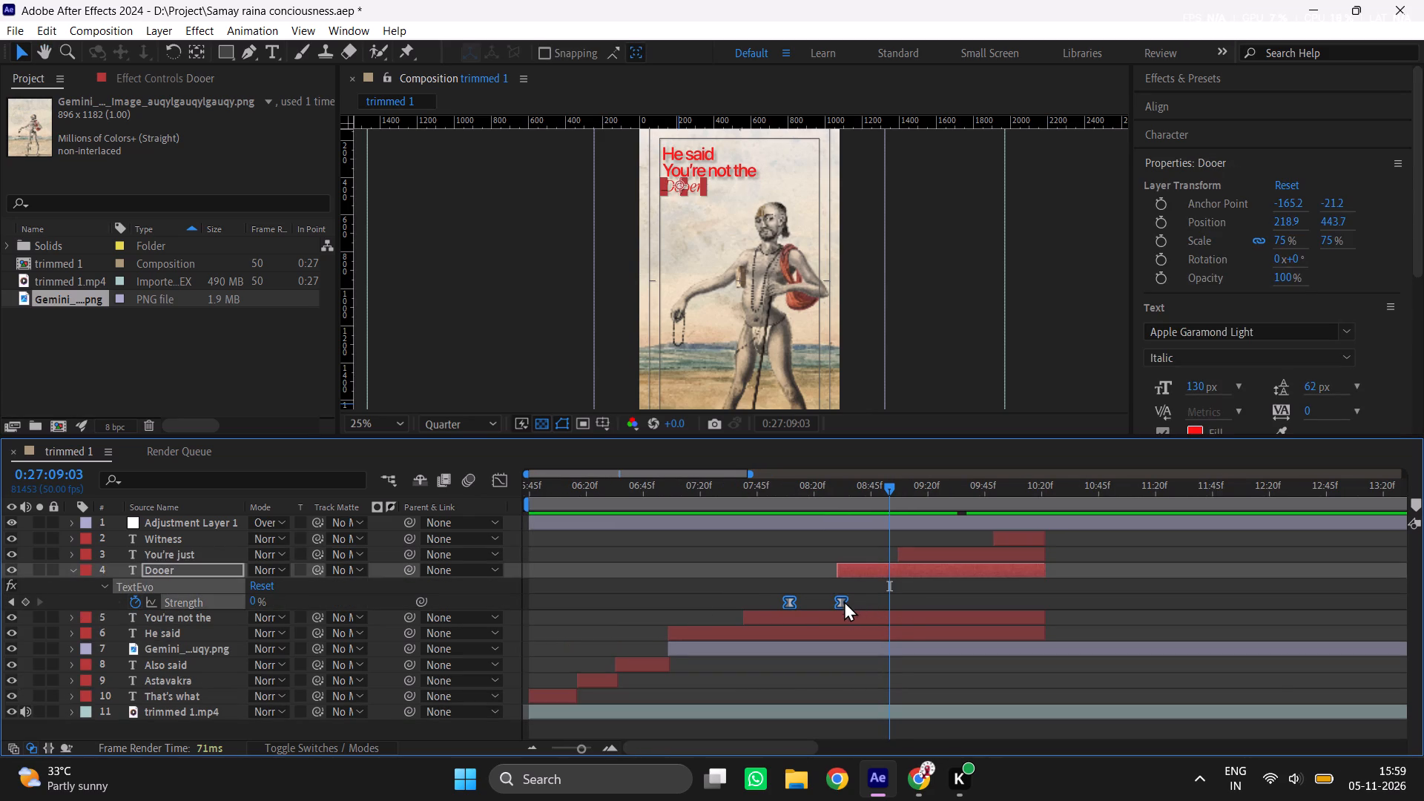
left_click_drag(841, 602, 890, 609)
left_click(938, 592)
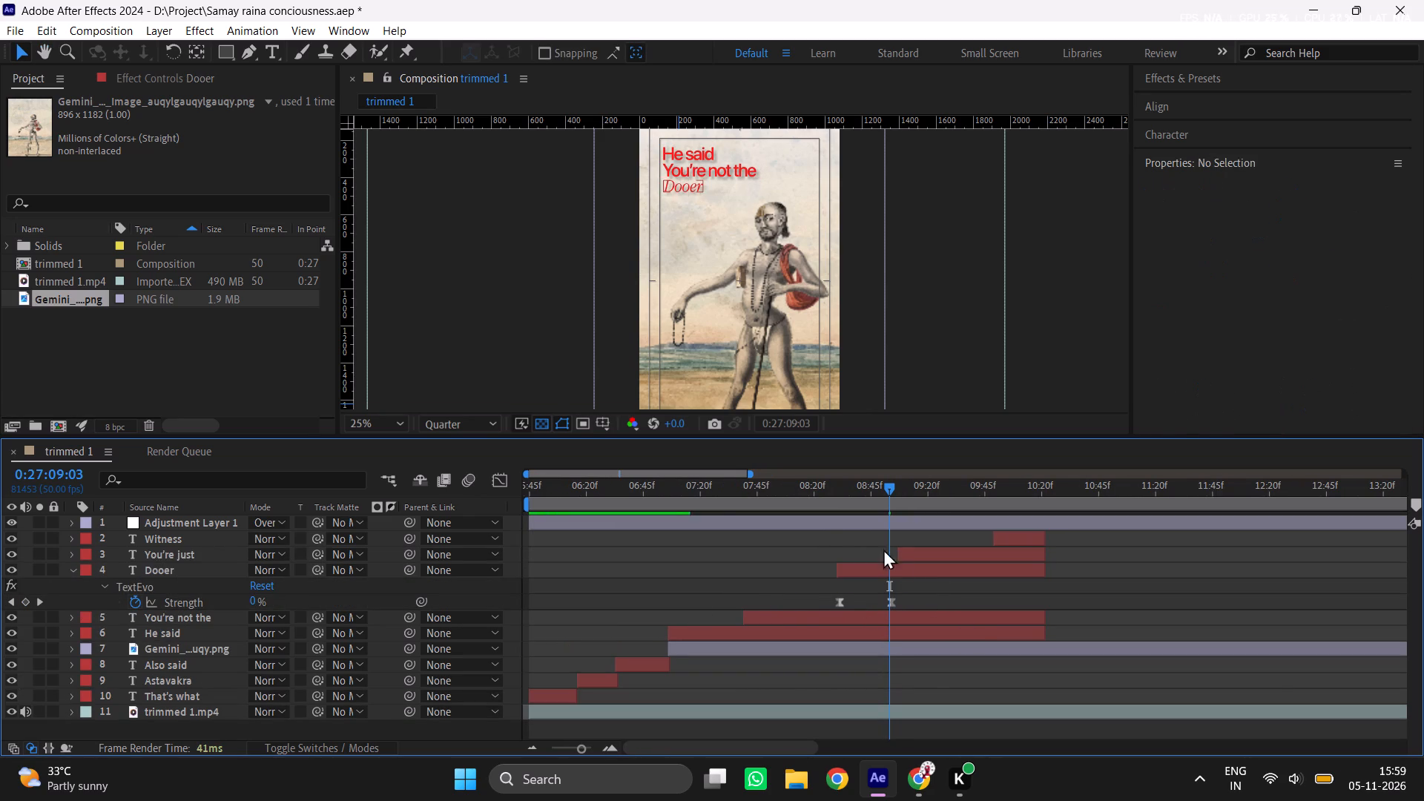
Play back from about 0:27:08:33 to check Dooer's text animation and the subtitles that follow.
left_click(843, 484)
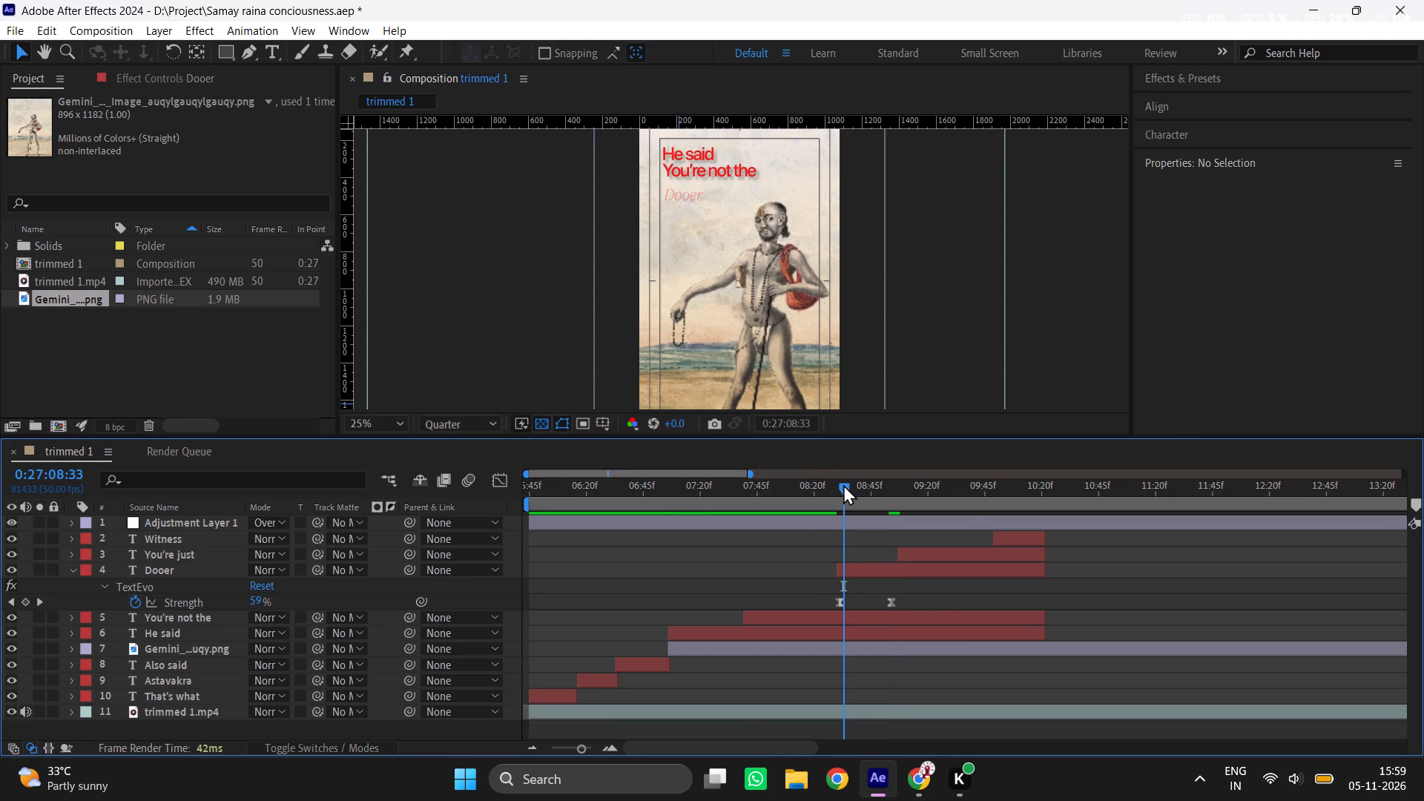
key("space")
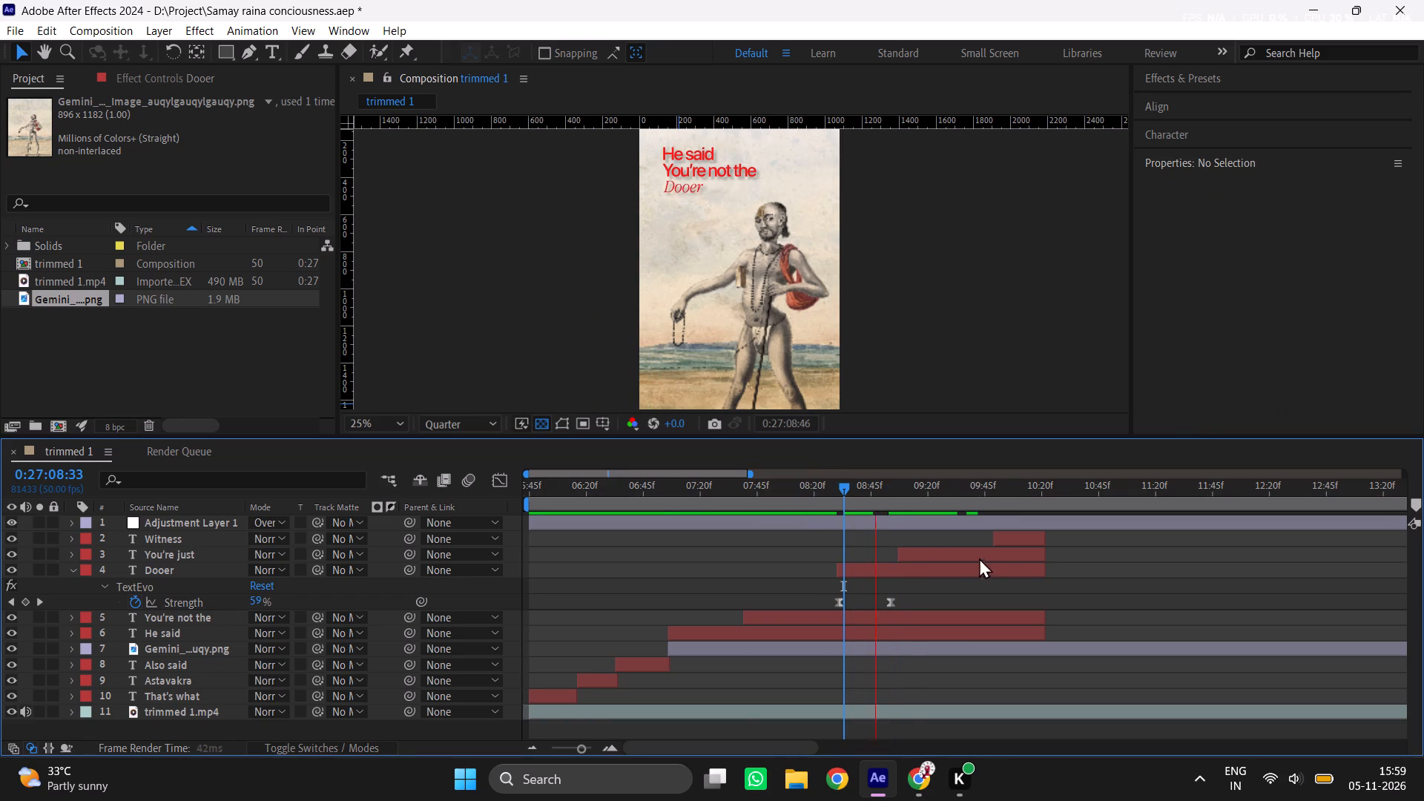
key("space")
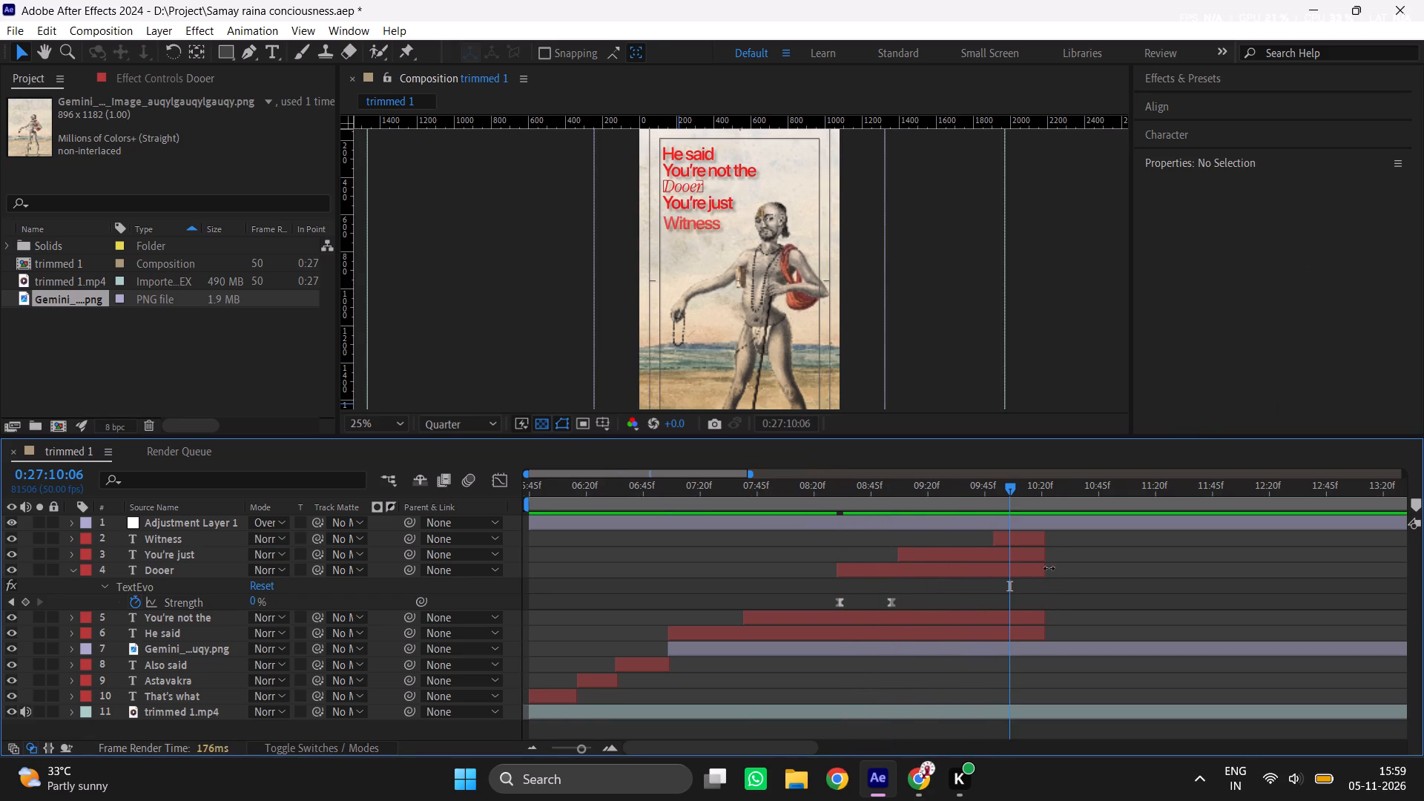
key("space")
key("space")
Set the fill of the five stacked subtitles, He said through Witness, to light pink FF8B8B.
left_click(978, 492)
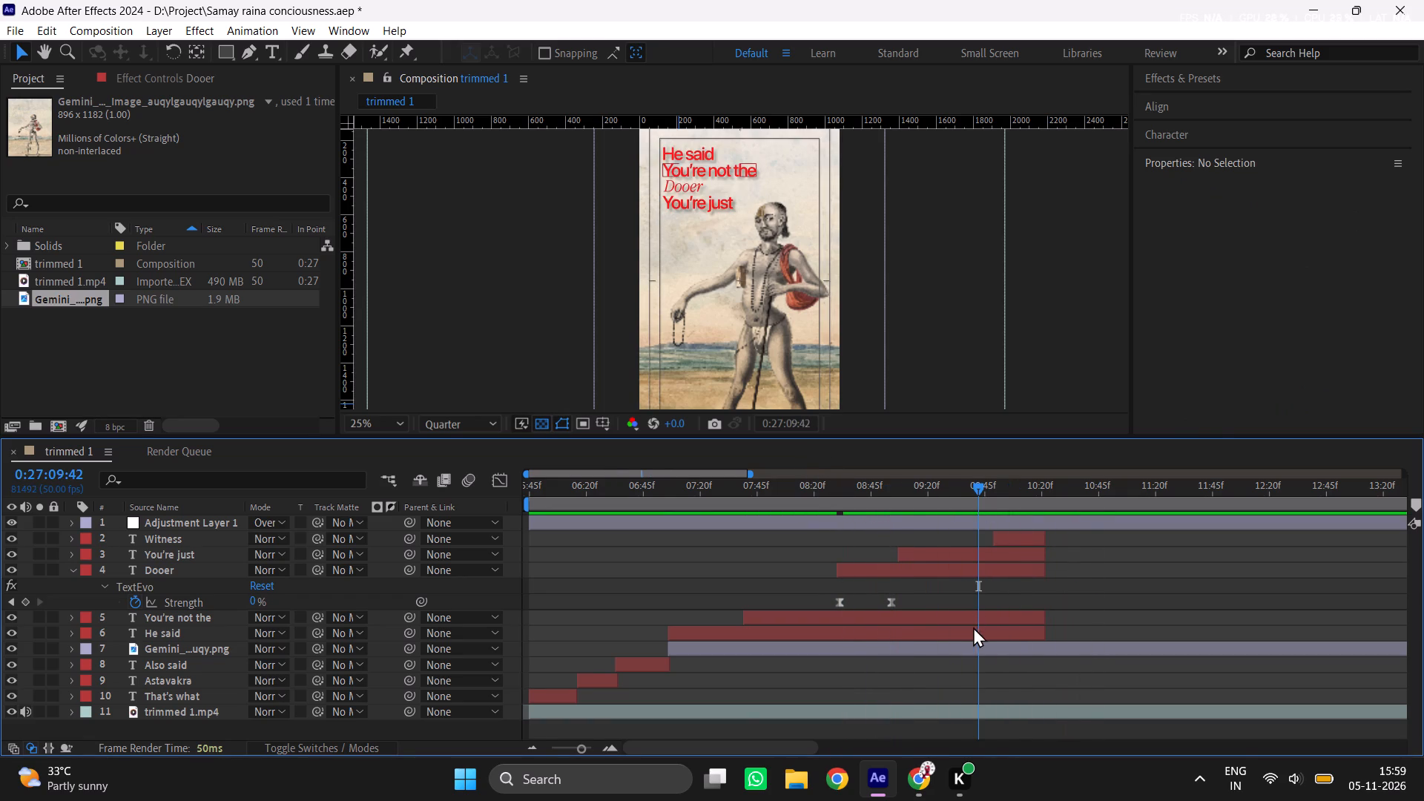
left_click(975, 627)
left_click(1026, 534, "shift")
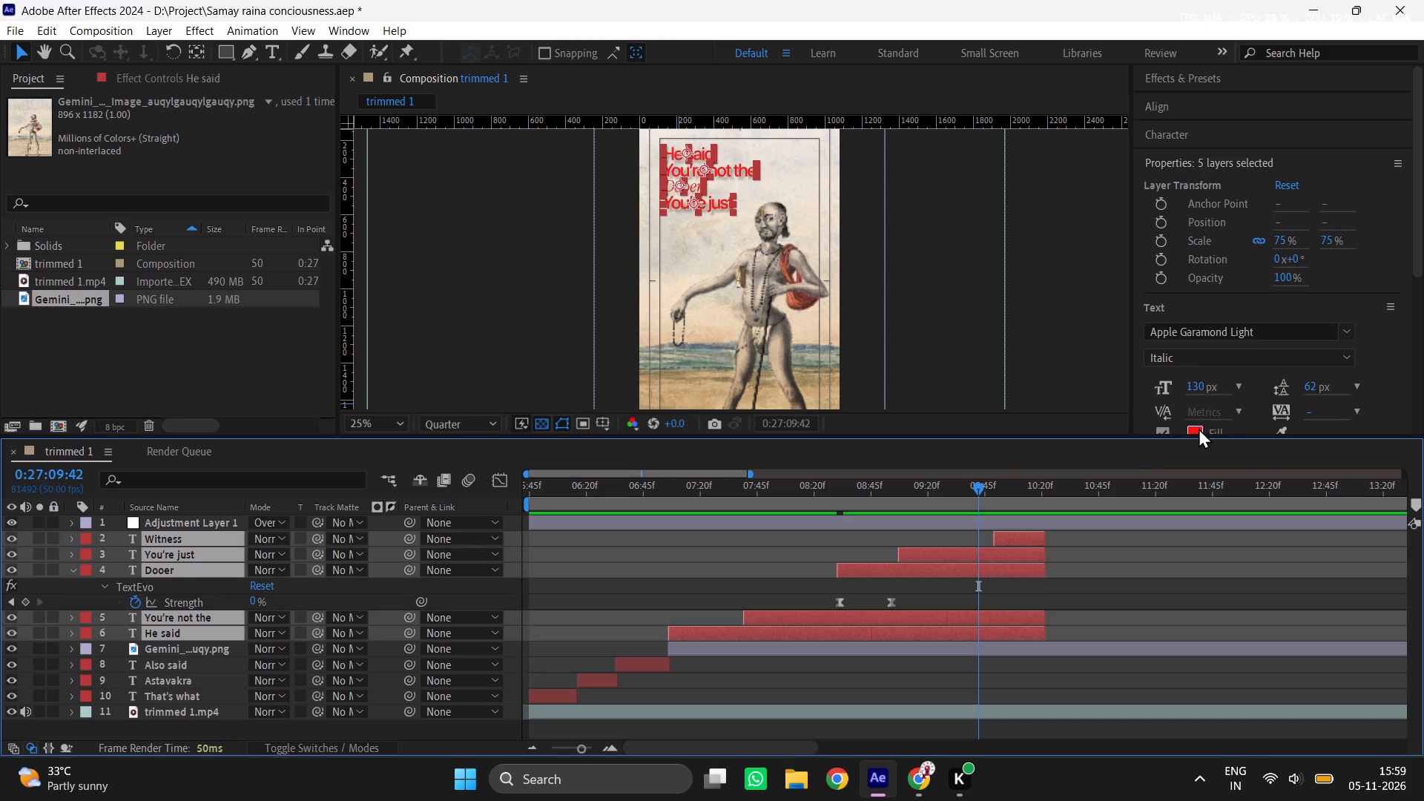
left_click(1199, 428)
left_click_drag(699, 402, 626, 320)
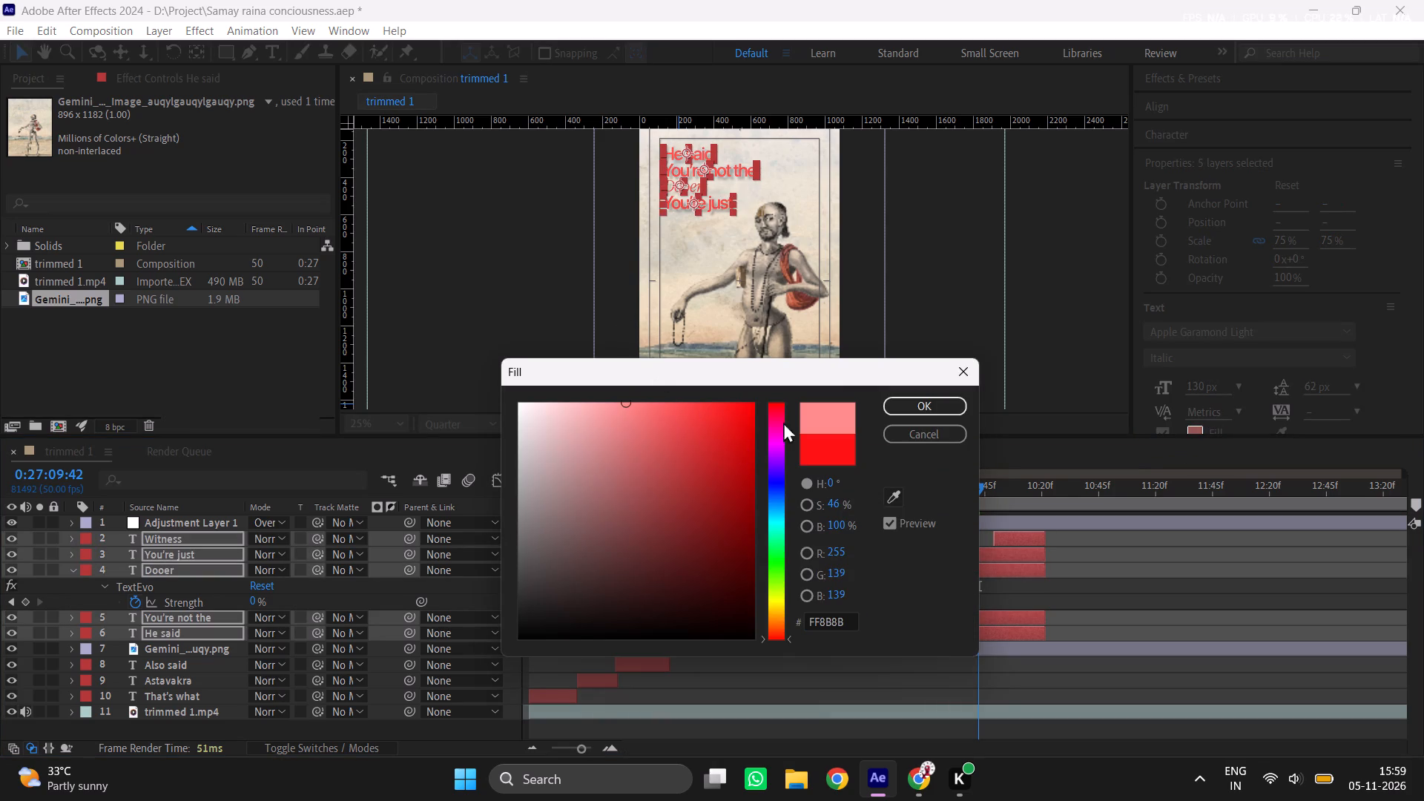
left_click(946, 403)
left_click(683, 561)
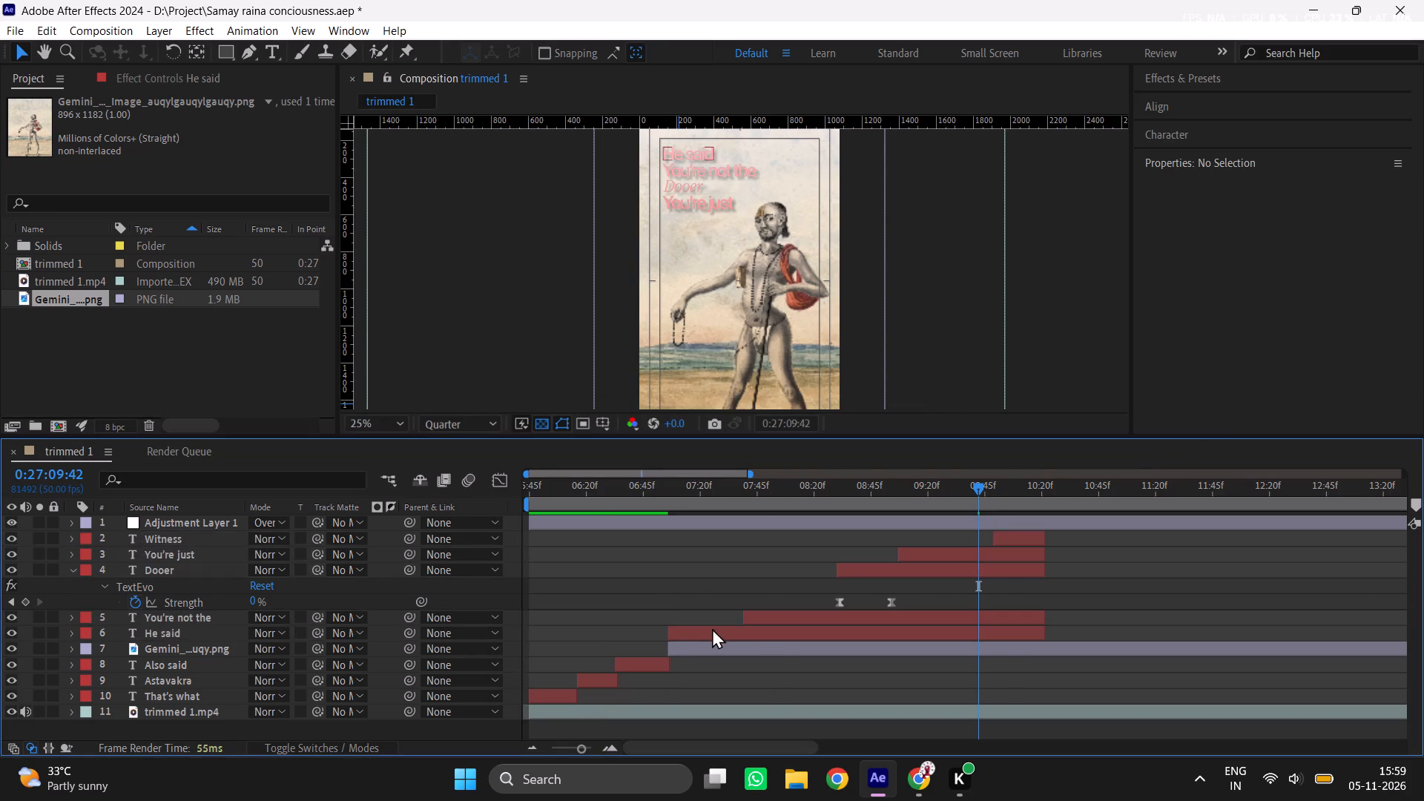
Reduce the Drop Shadow softness of the He said subtitle to 11.
left_click(712, 628)
left_click(186, 79)
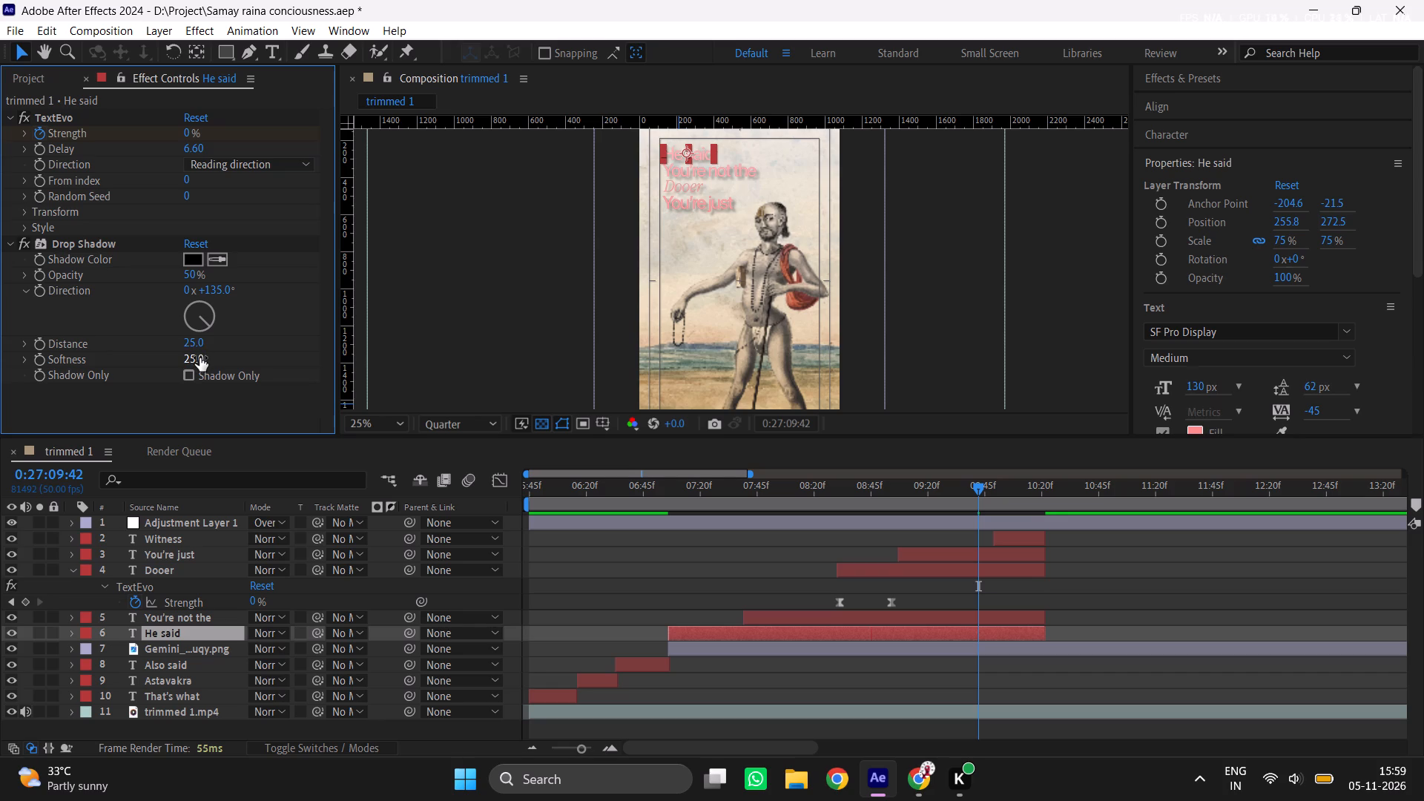
left_click_drag(200, 357, 190, 361)
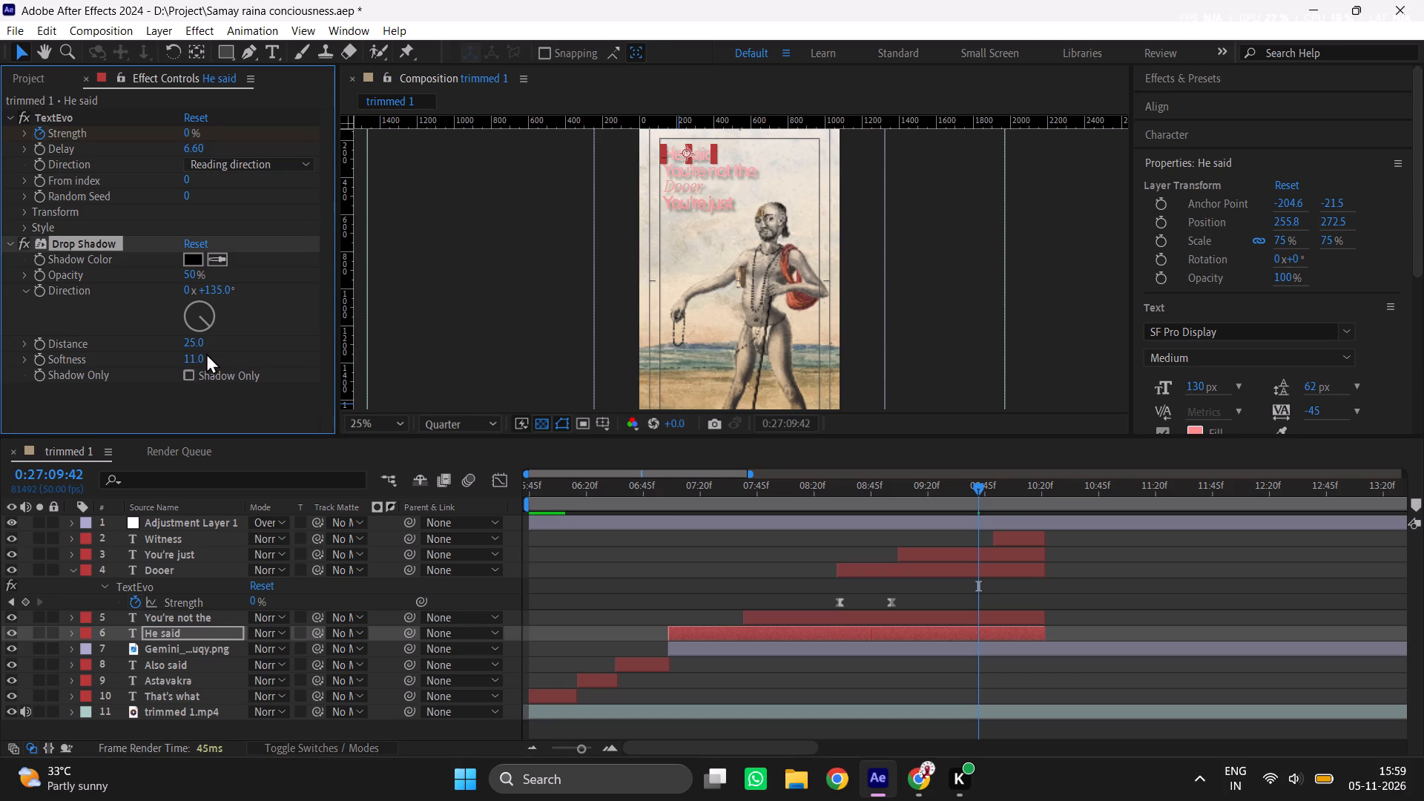
left_click(254, 410)
scroll(726, 300, "up", 1)
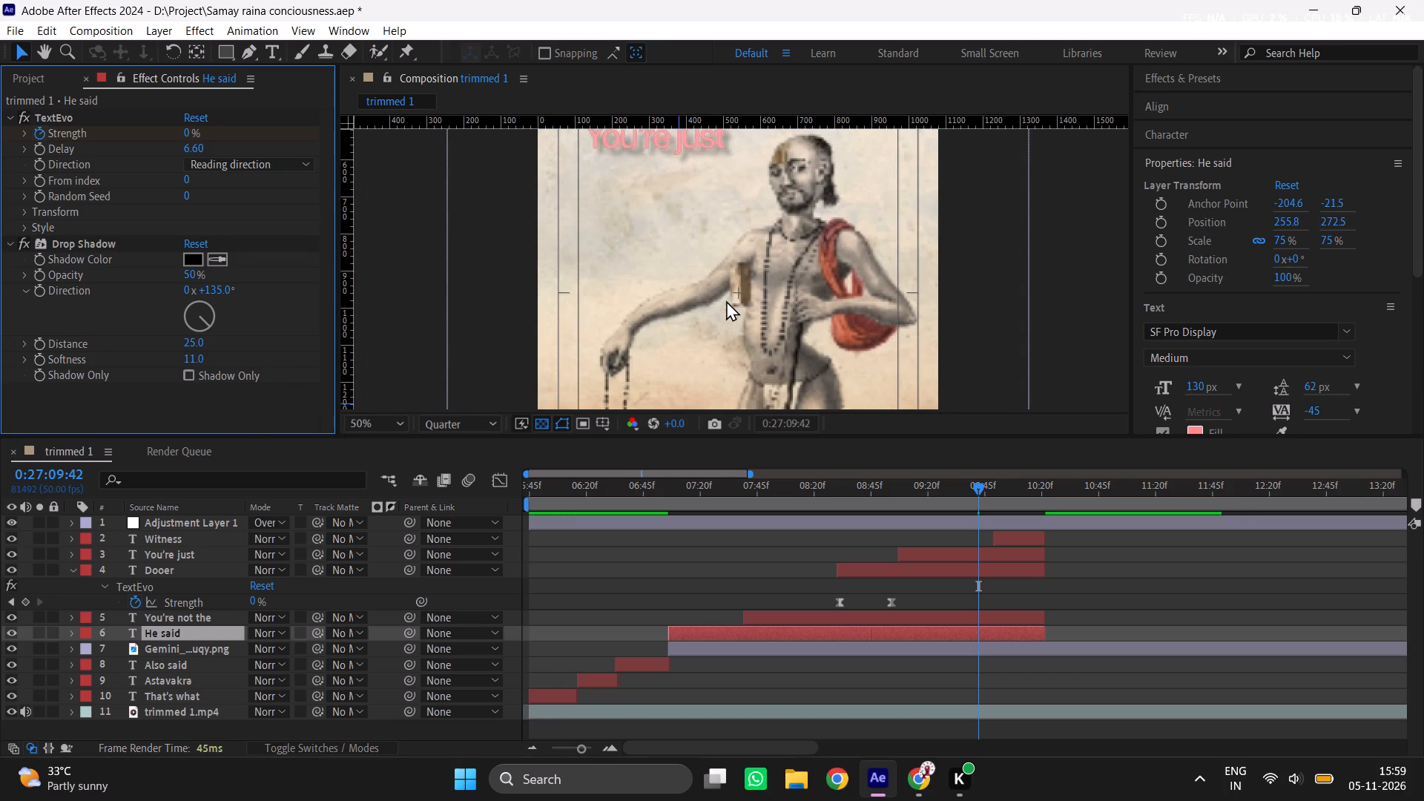
Set the Drop Shadow softness to 11 on the You're not the and Dooer subtitles.
left_click(916, 616)
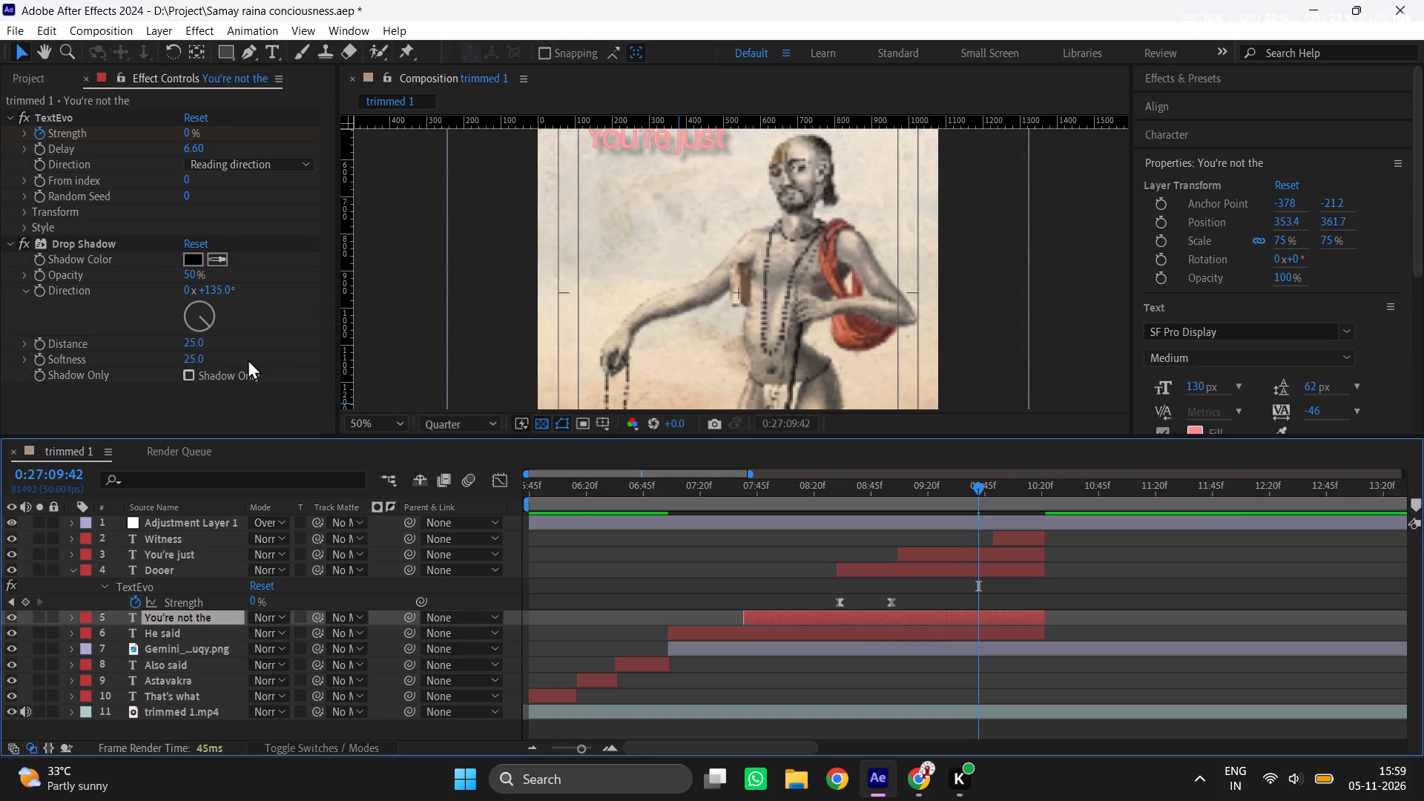
left_click(204, 357)
left_click(197, 357)
key("1")
key("1")
double_click(878, 570)
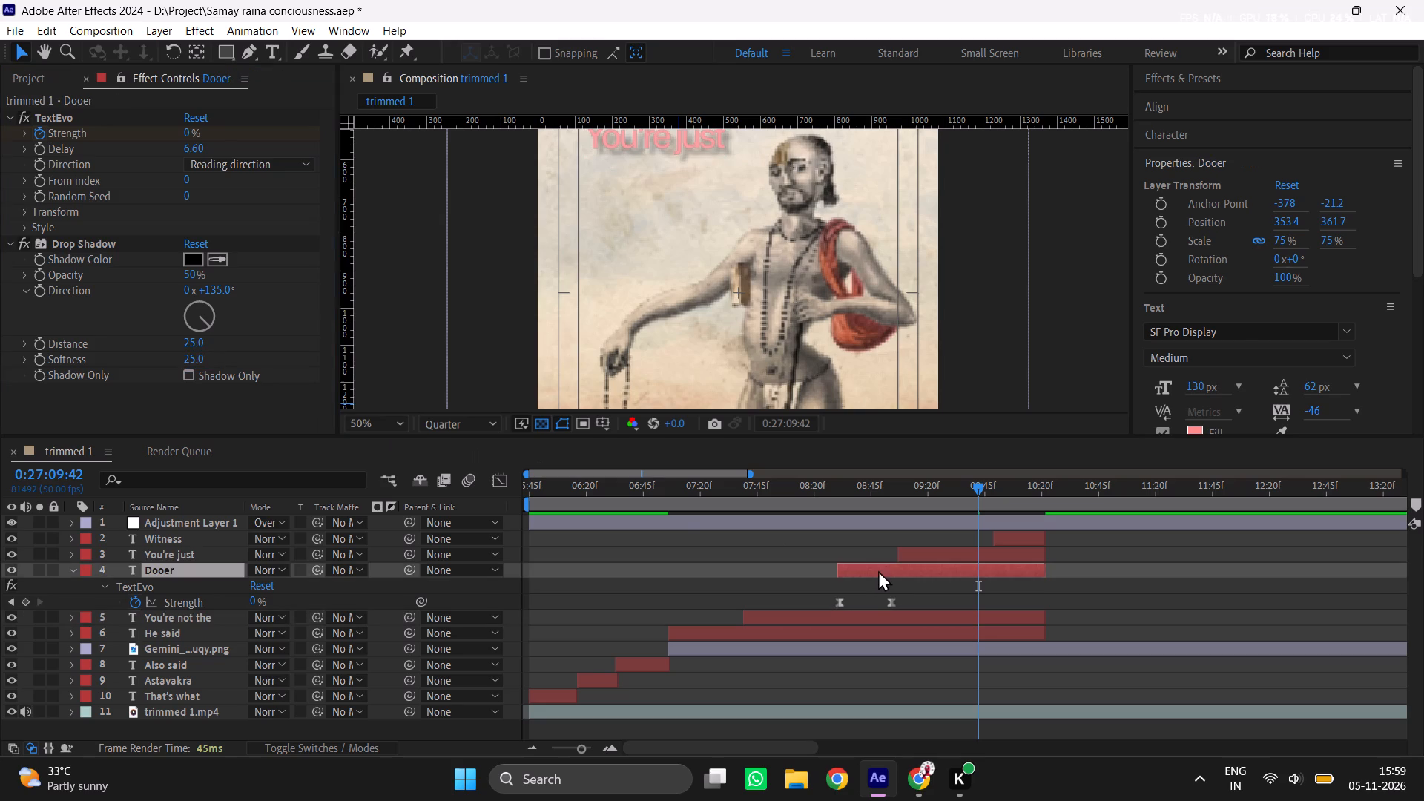
left_click(193, 358)
key("1")
key("1")
left_click(736, 558)
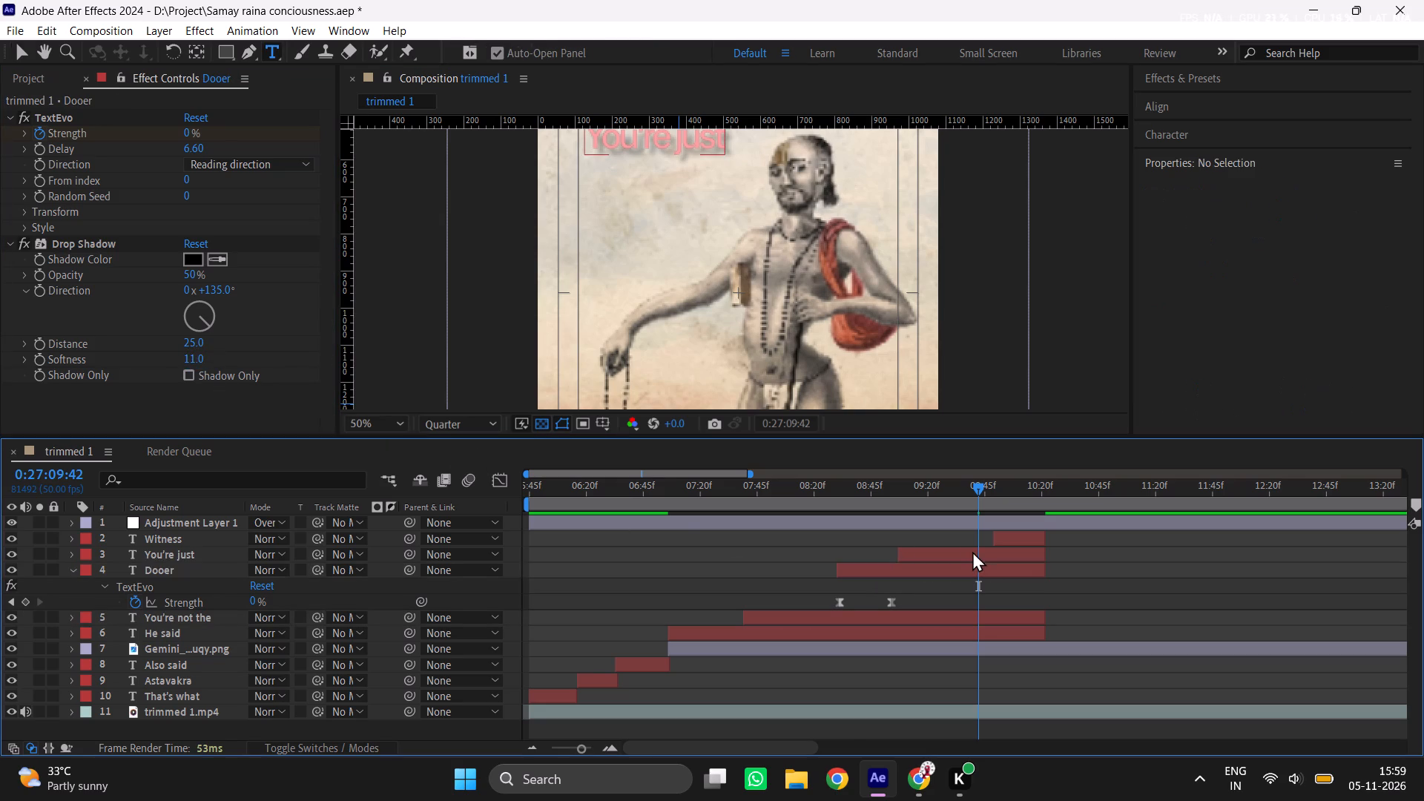
Set the Drop Shadow softness to 11 on the You're just and Witness subtitles.
left_click(972, 550)
left_click(188, 357)
key("1")
key("1")
left_click(658, 521)
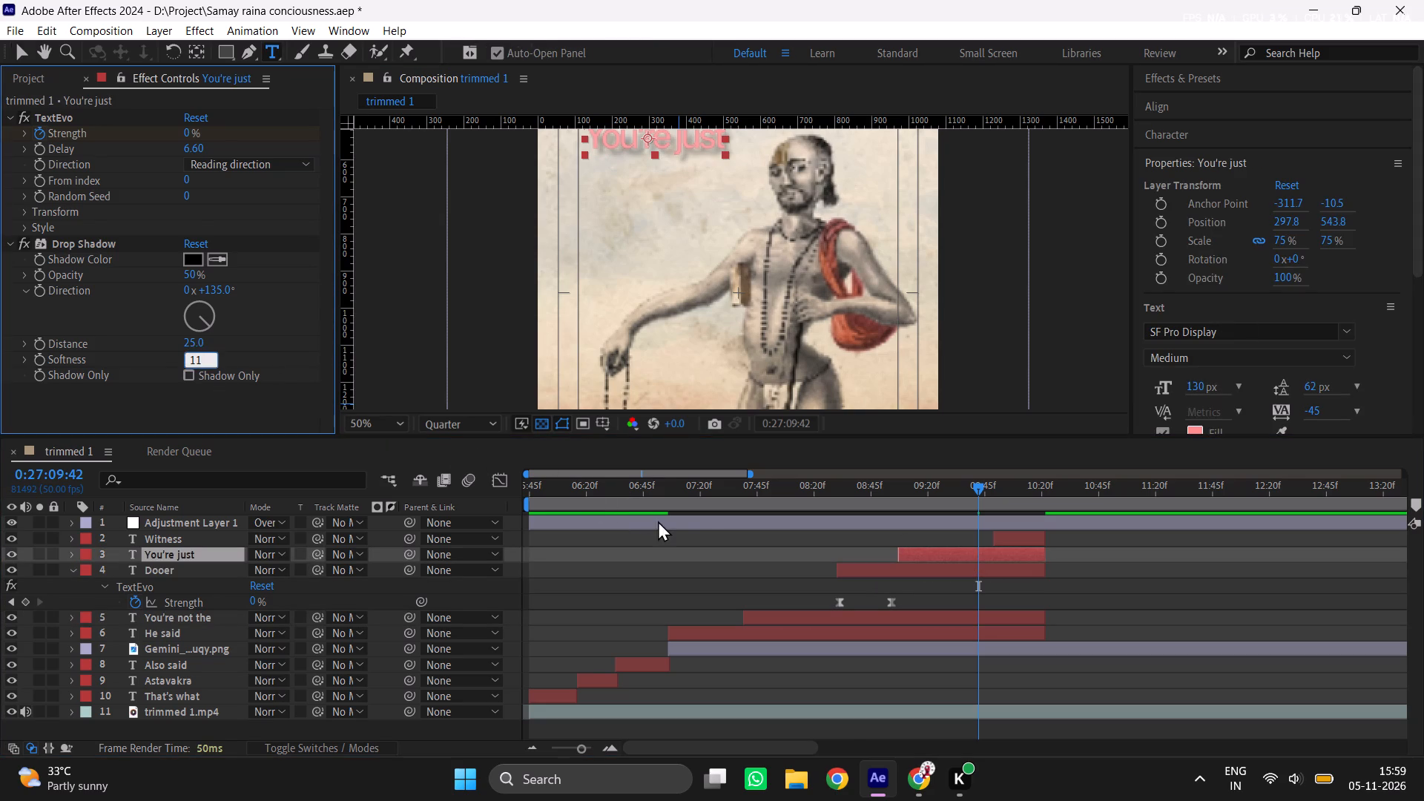
left_click(1009, 542)
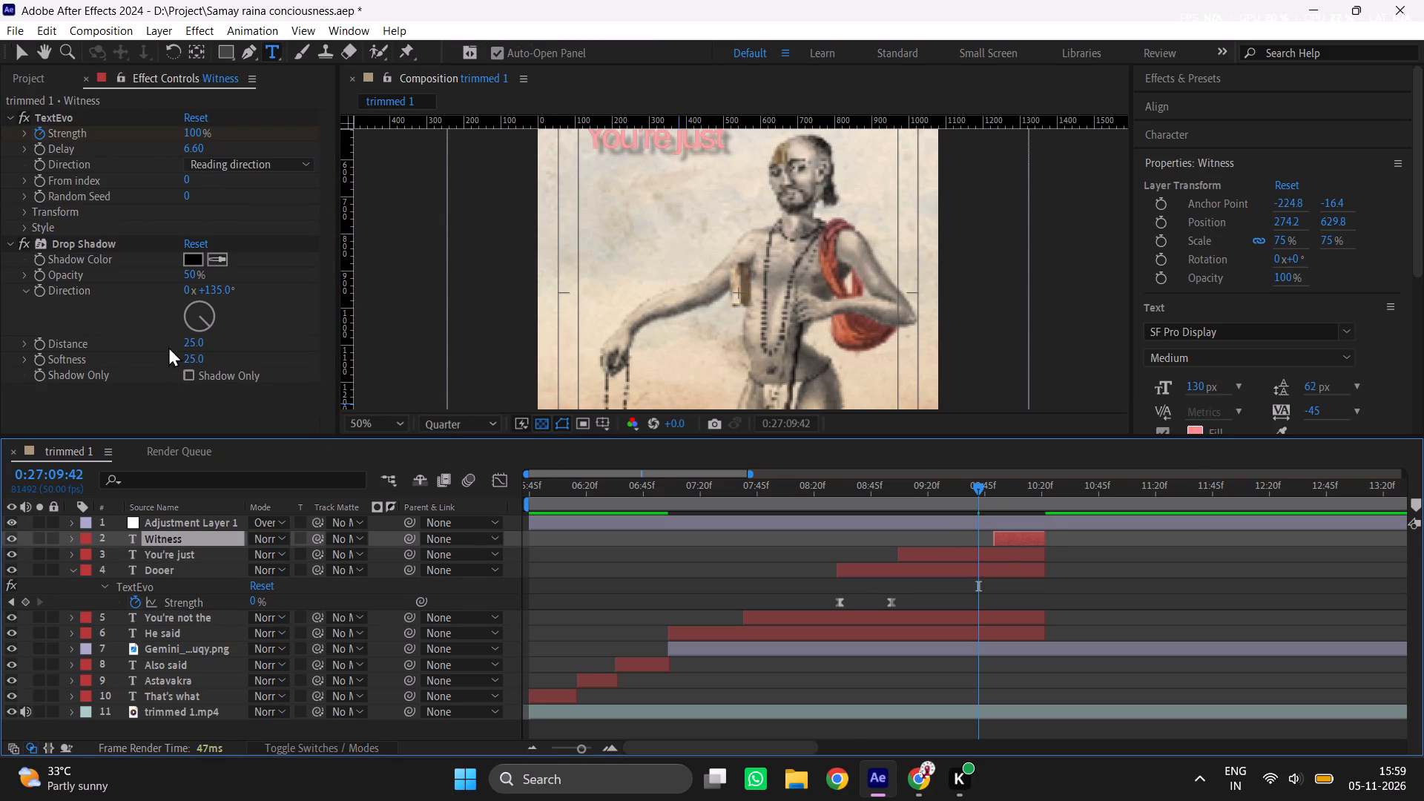
left_click(189, 357)
key("1")
key("1")
left_click(279, 398)
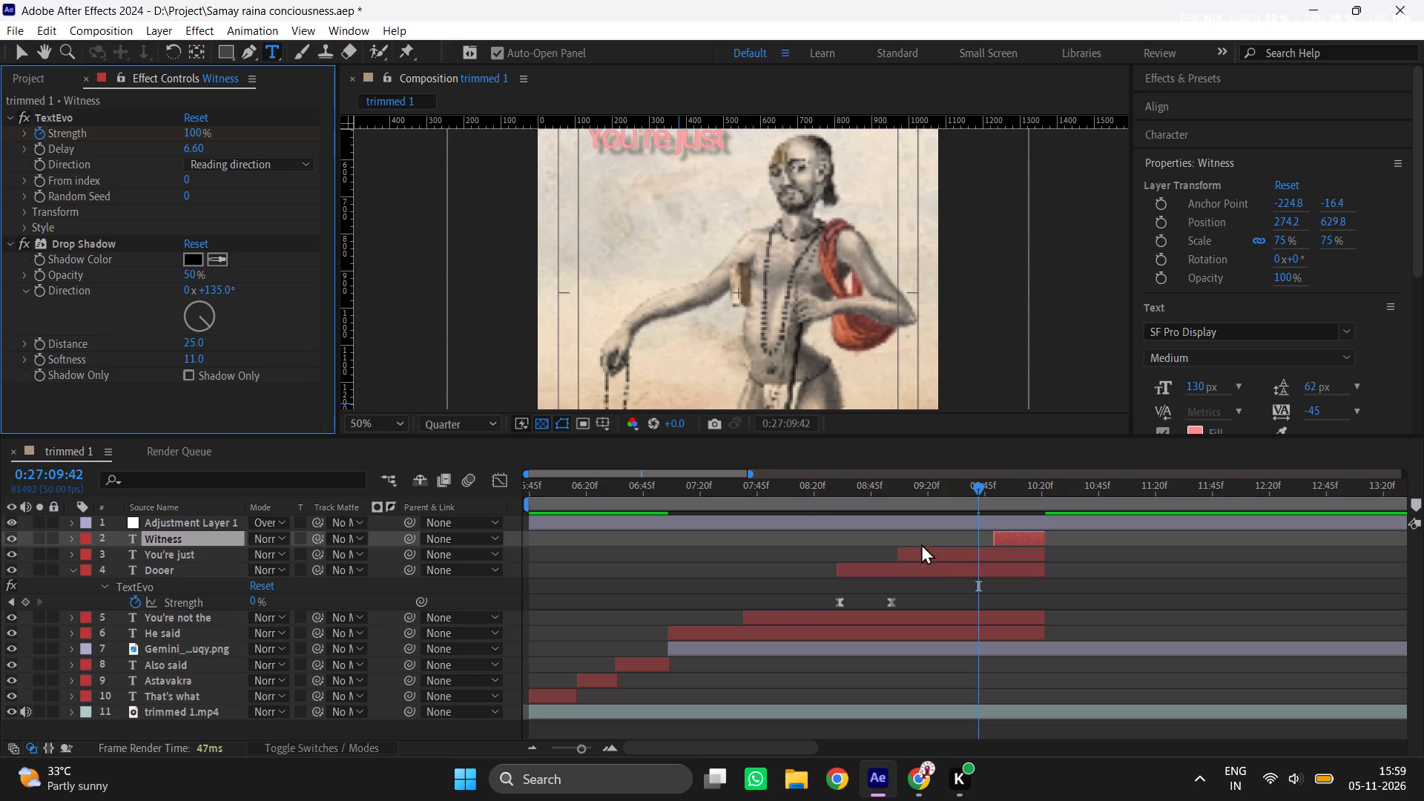
Play back the stacked subtitles from 0:27:07:05 to check their pink fill and tighter shadows against the illustration.
left_click(943, 554)
left_click(667, 489)
key("space")
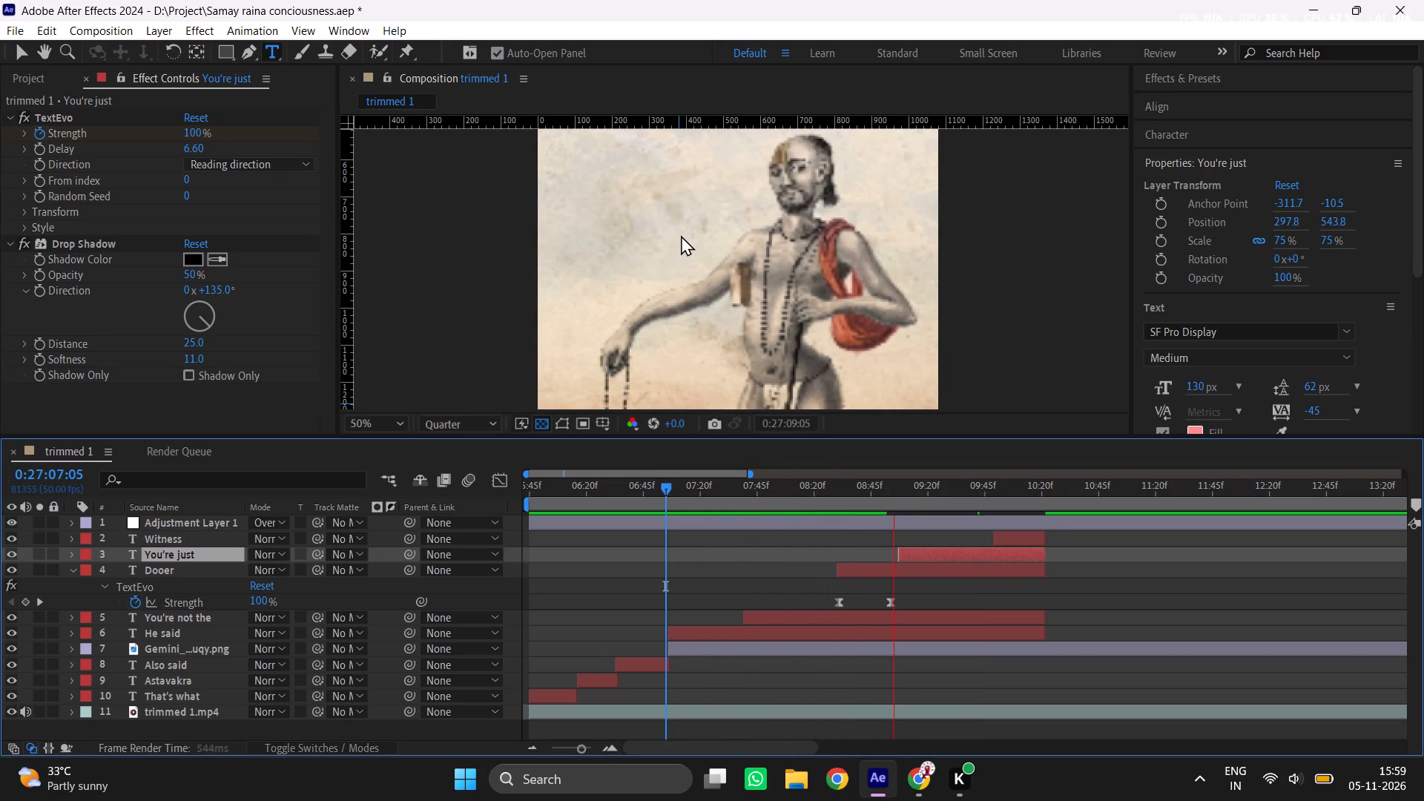
key("space")
scroll(784, 291, "down", 1)
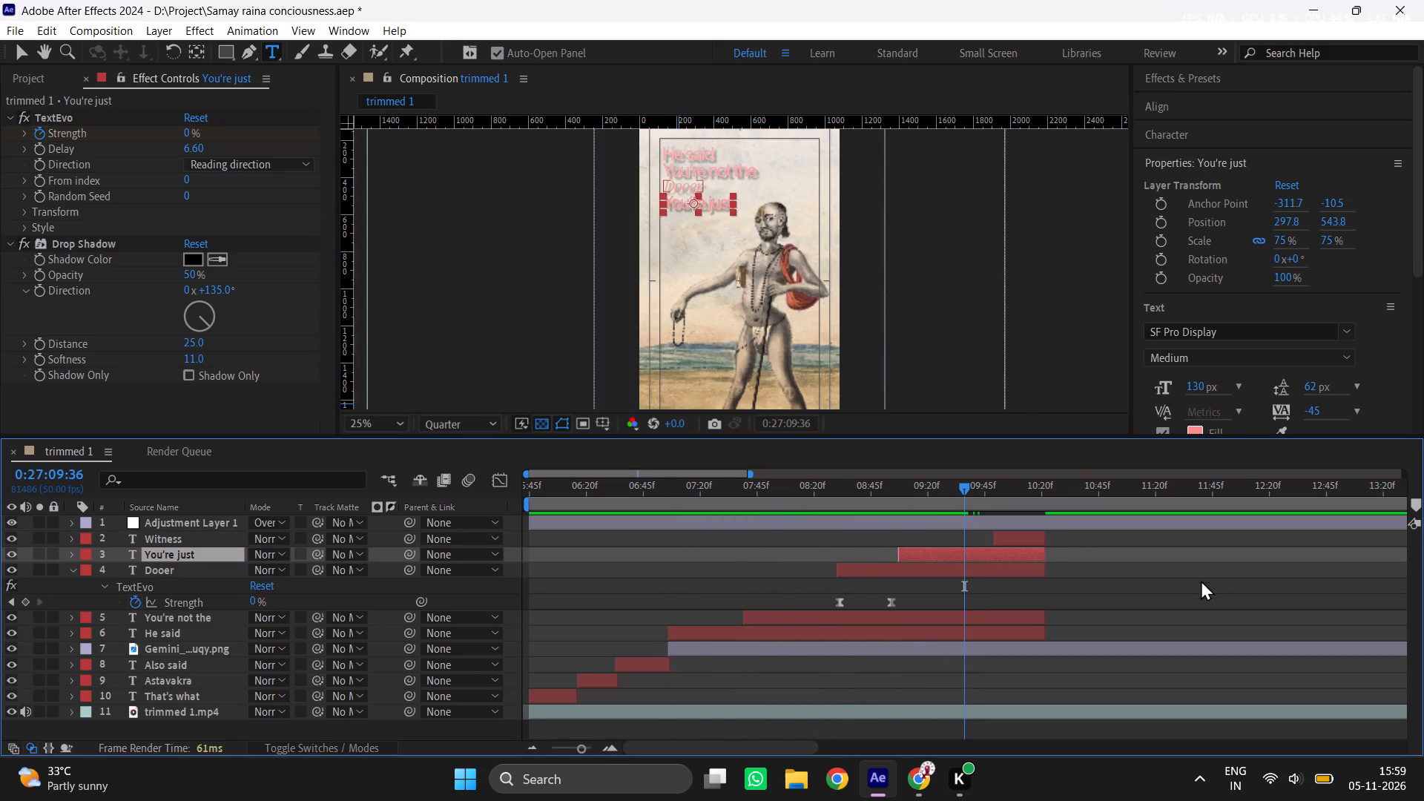
Change the fill of the five stacked subtitles, He said through Witness, to a deep, fully saturated red.
left_click(994, 626)
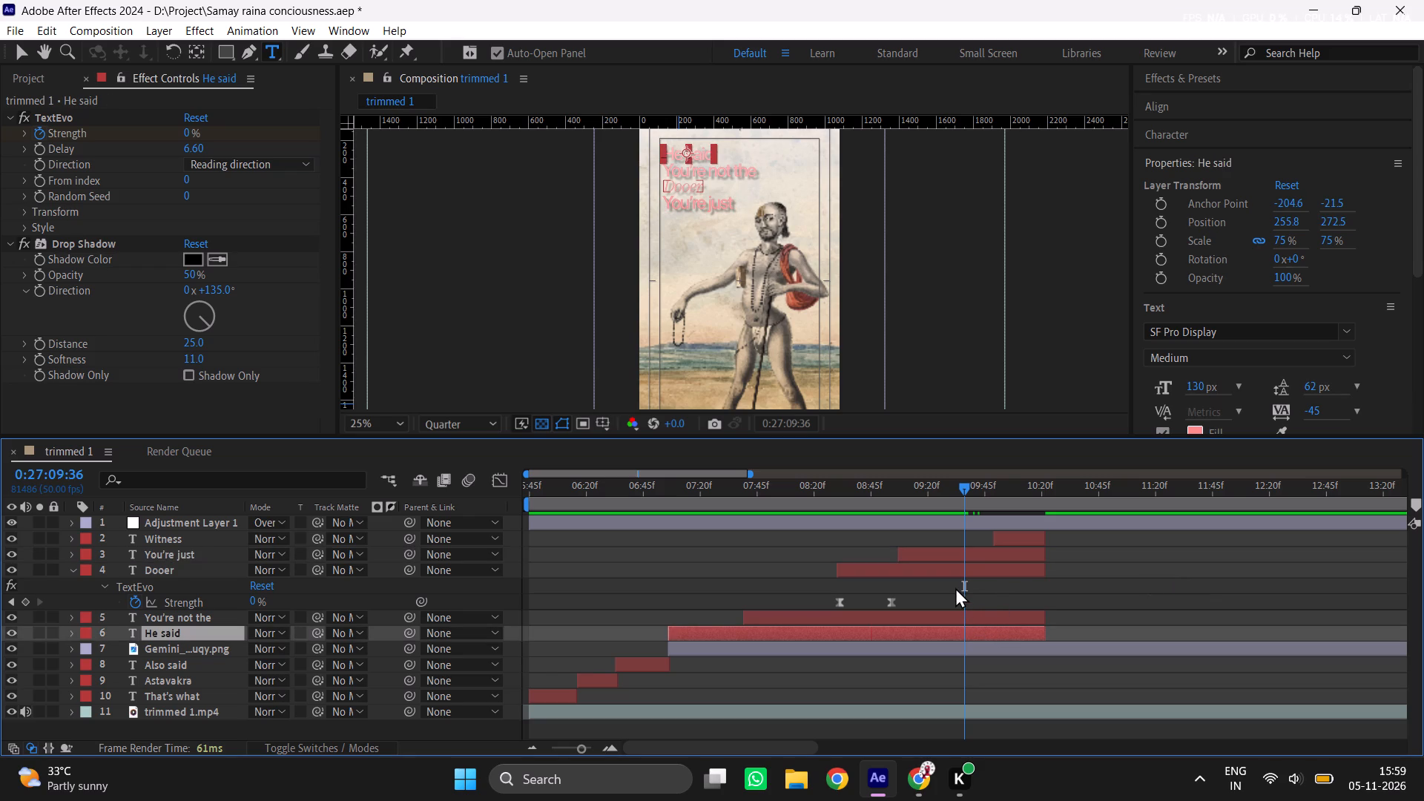
left_click(1012, 535, "shift")
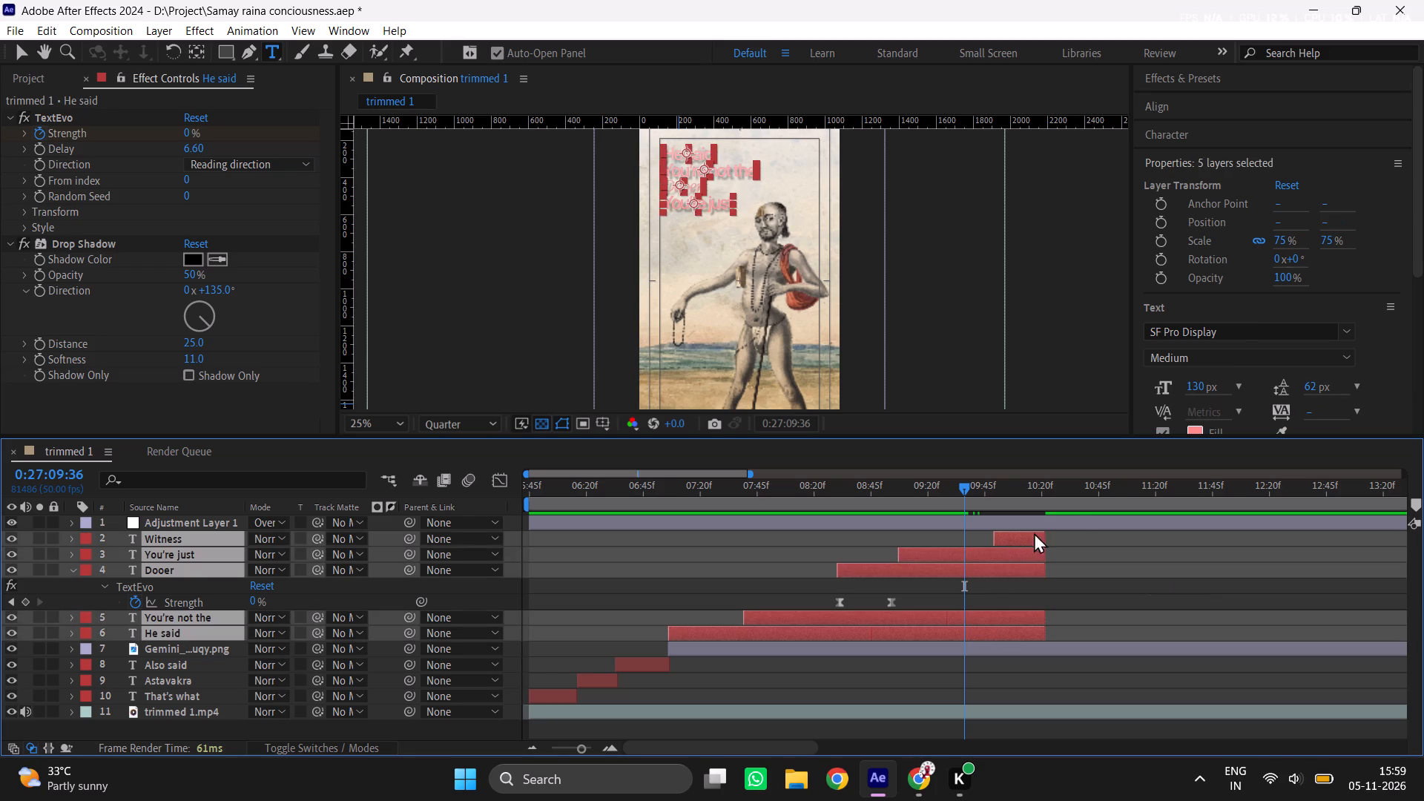
left_click(1195, 426)
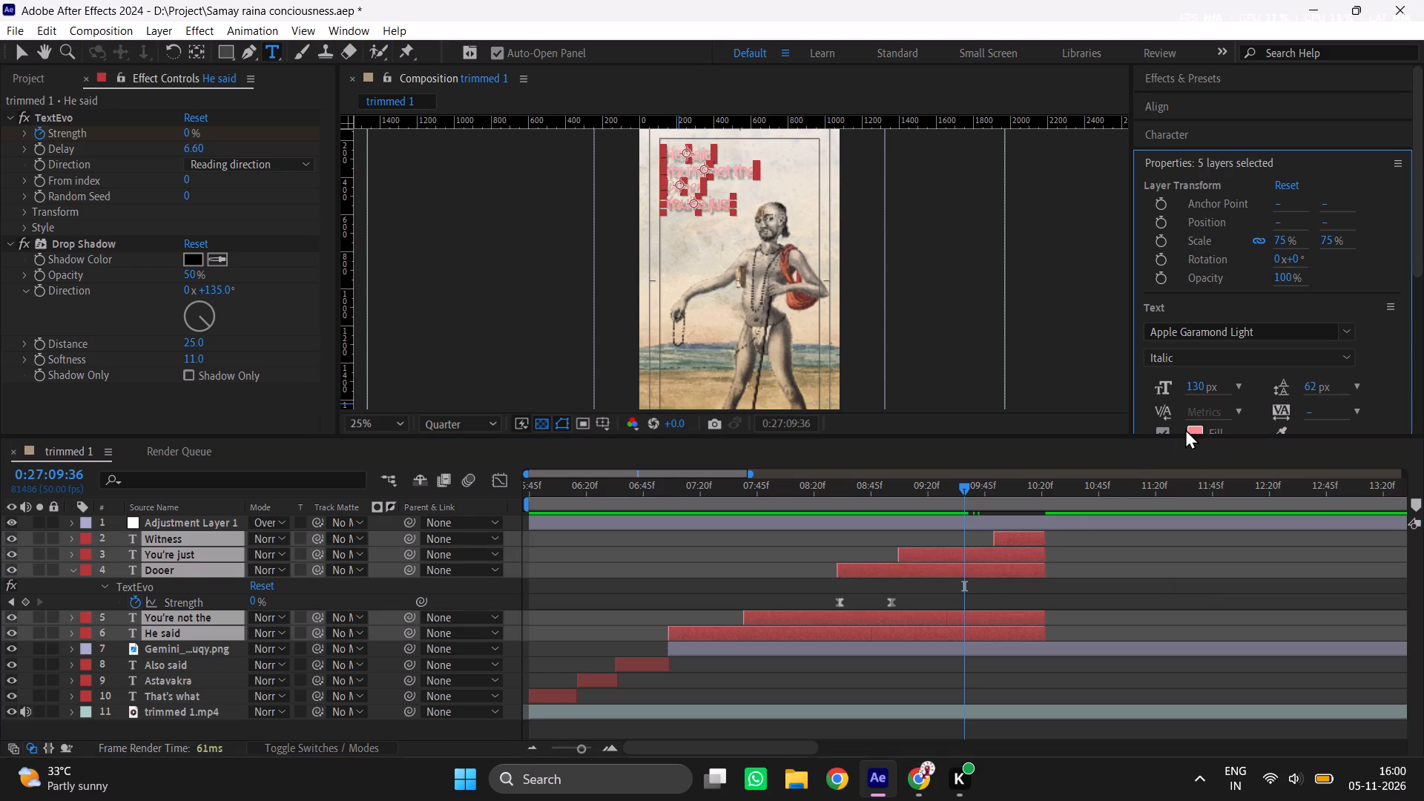
left_click(1192, 429)
left_click(674, 416)
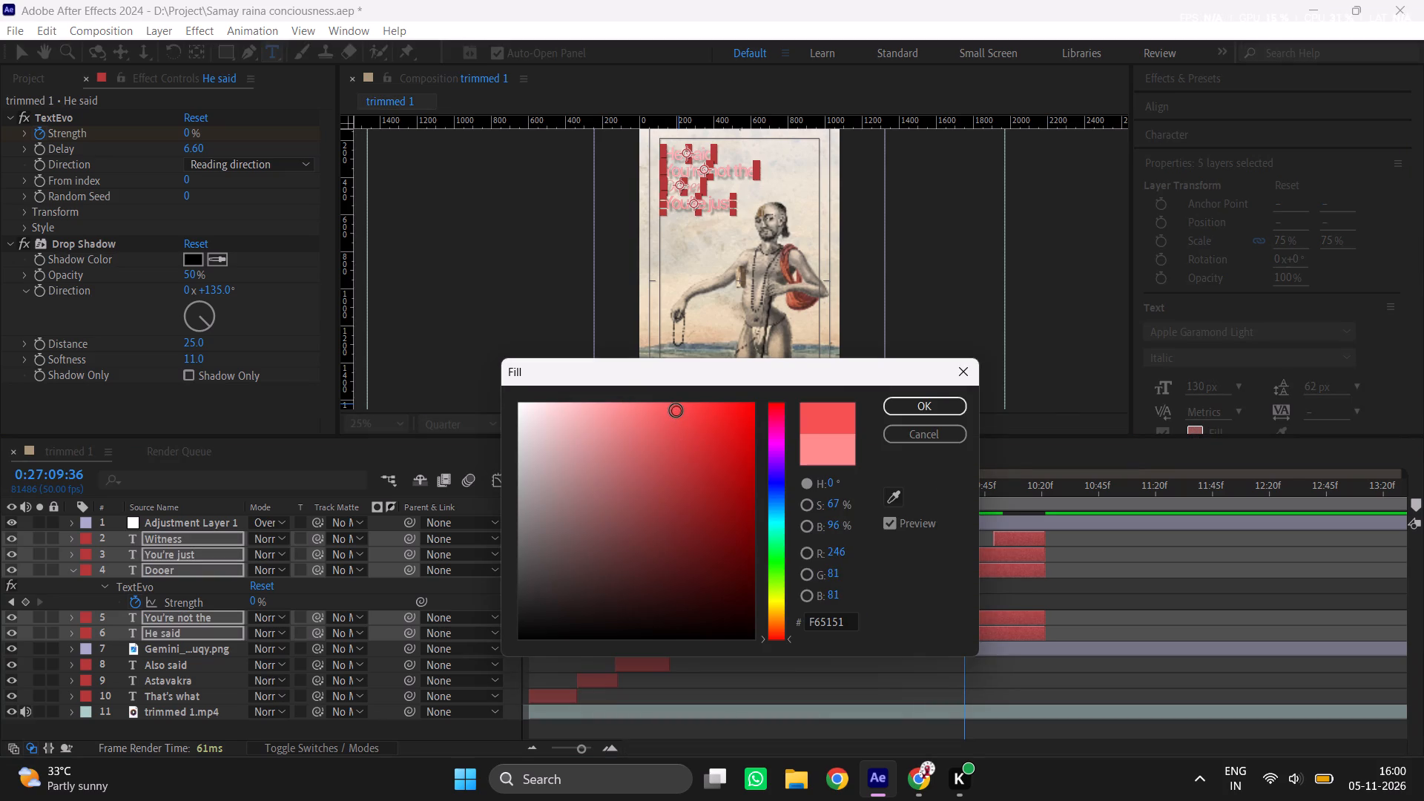
left_click_drag(697, 413, 705, 395)
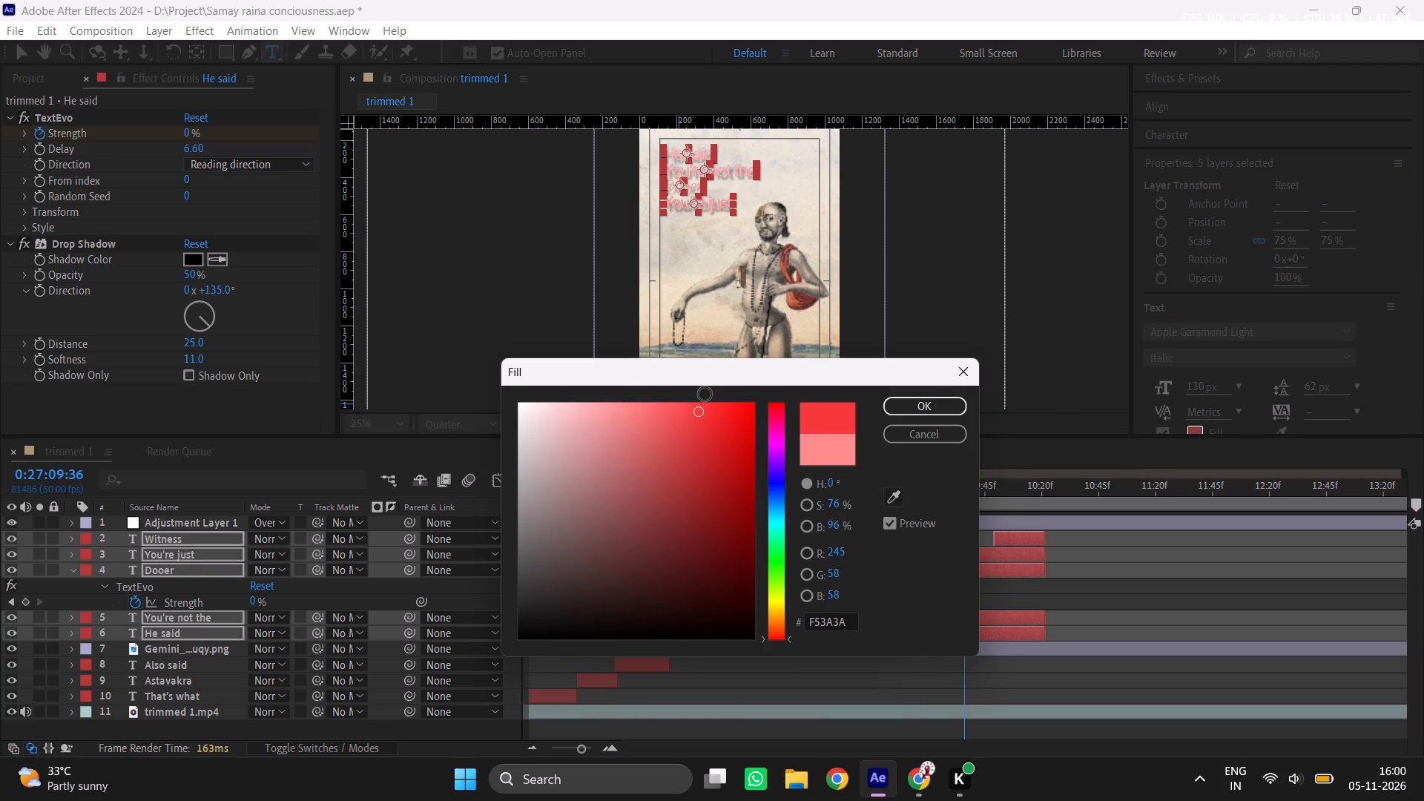
left_click_drag(705, 395, 705, 393)
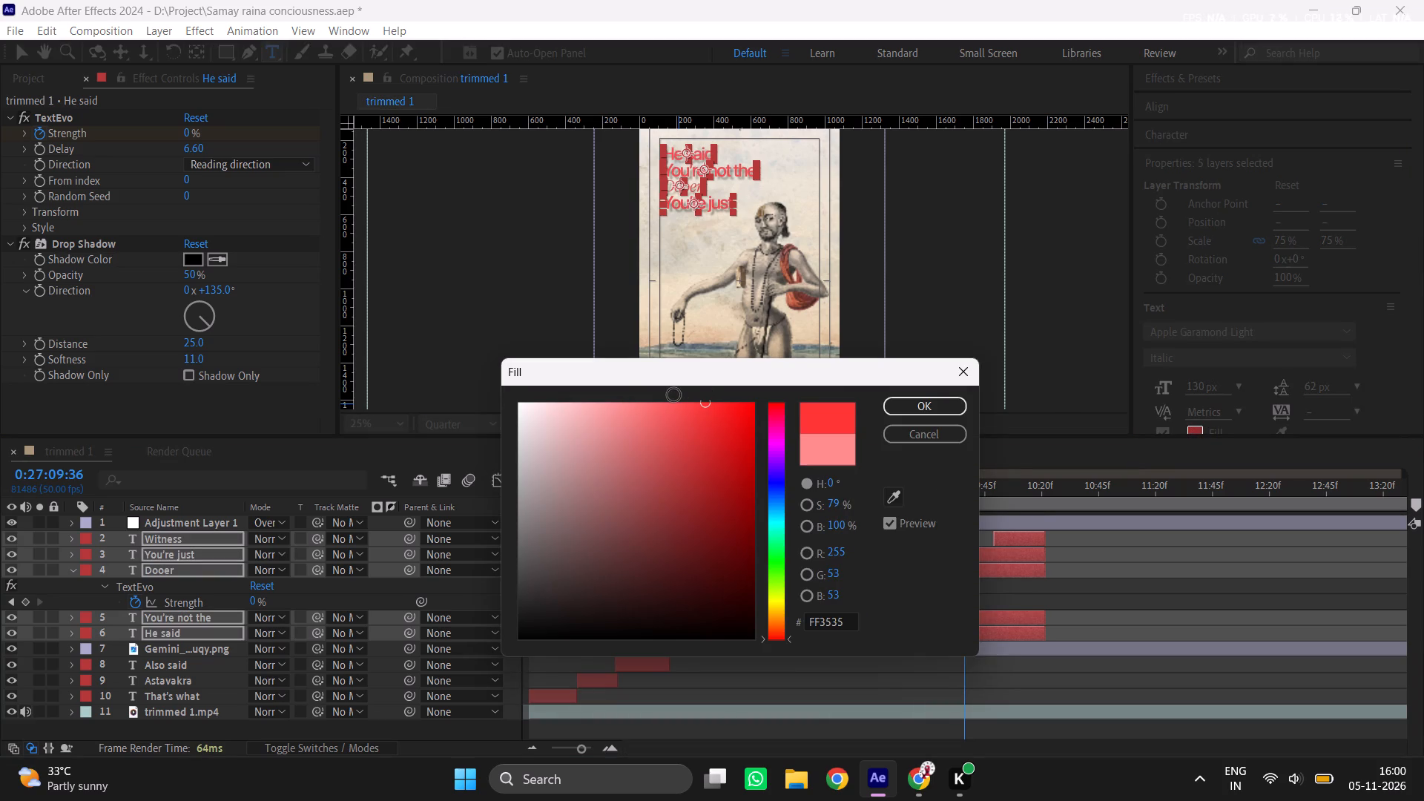
left_click_drag(834, 515, 860, 514)
left_click_drag(746, 517, 839, 528)
left_click_drag(734, 509, 768, 461)
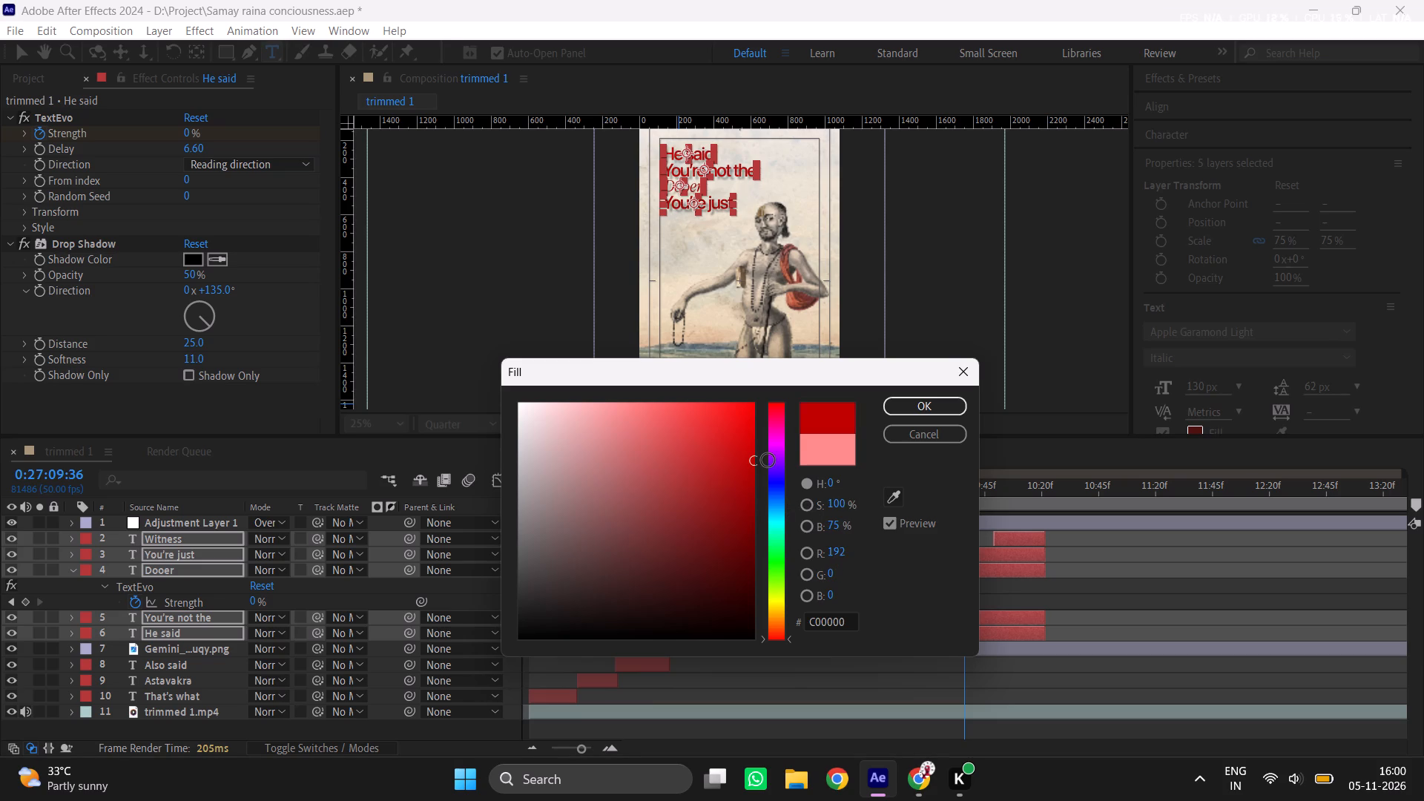
left_click_drag(768, 461, 812, 552)
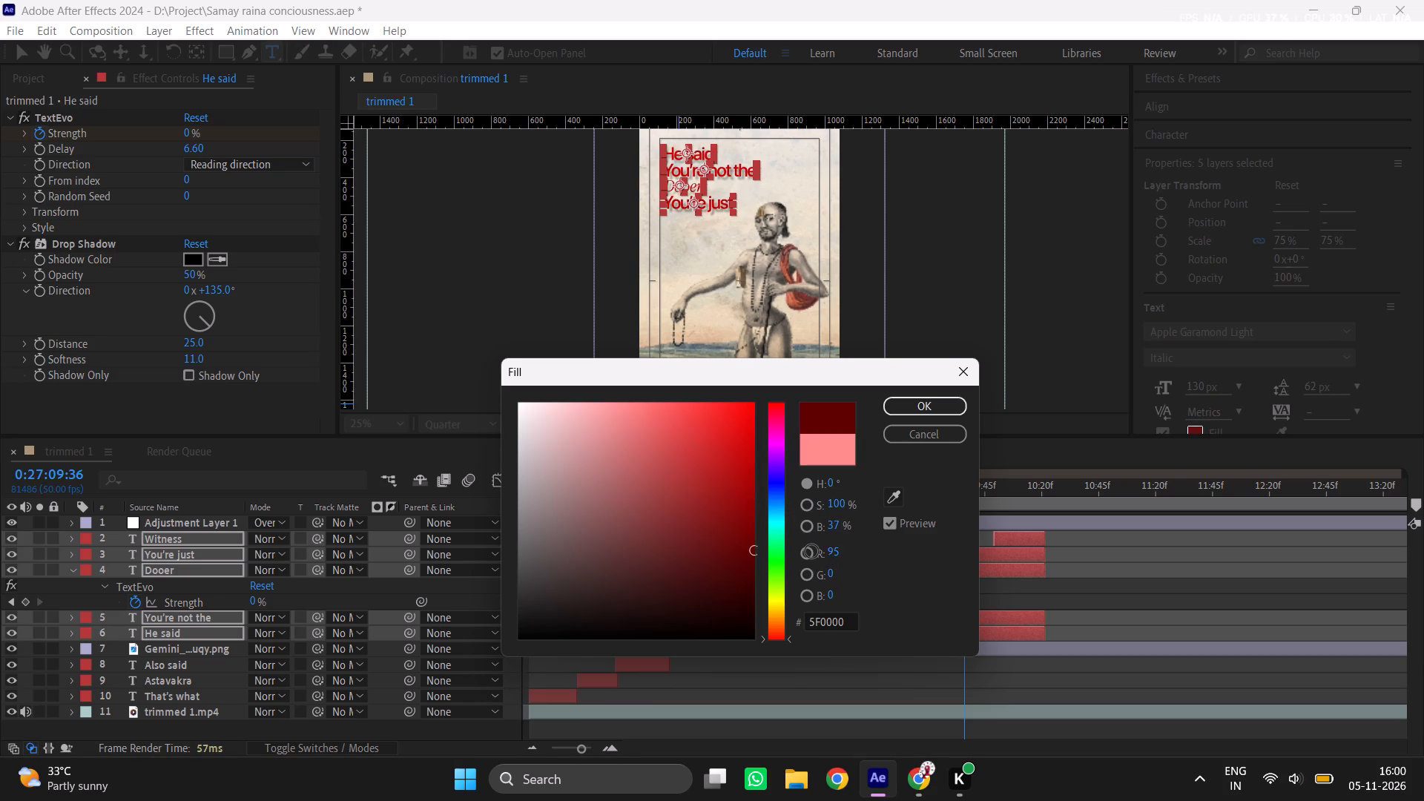
left_click_drag(812, 552, 845, 479)
left_click(931, 411)
left_click(1179, 590)
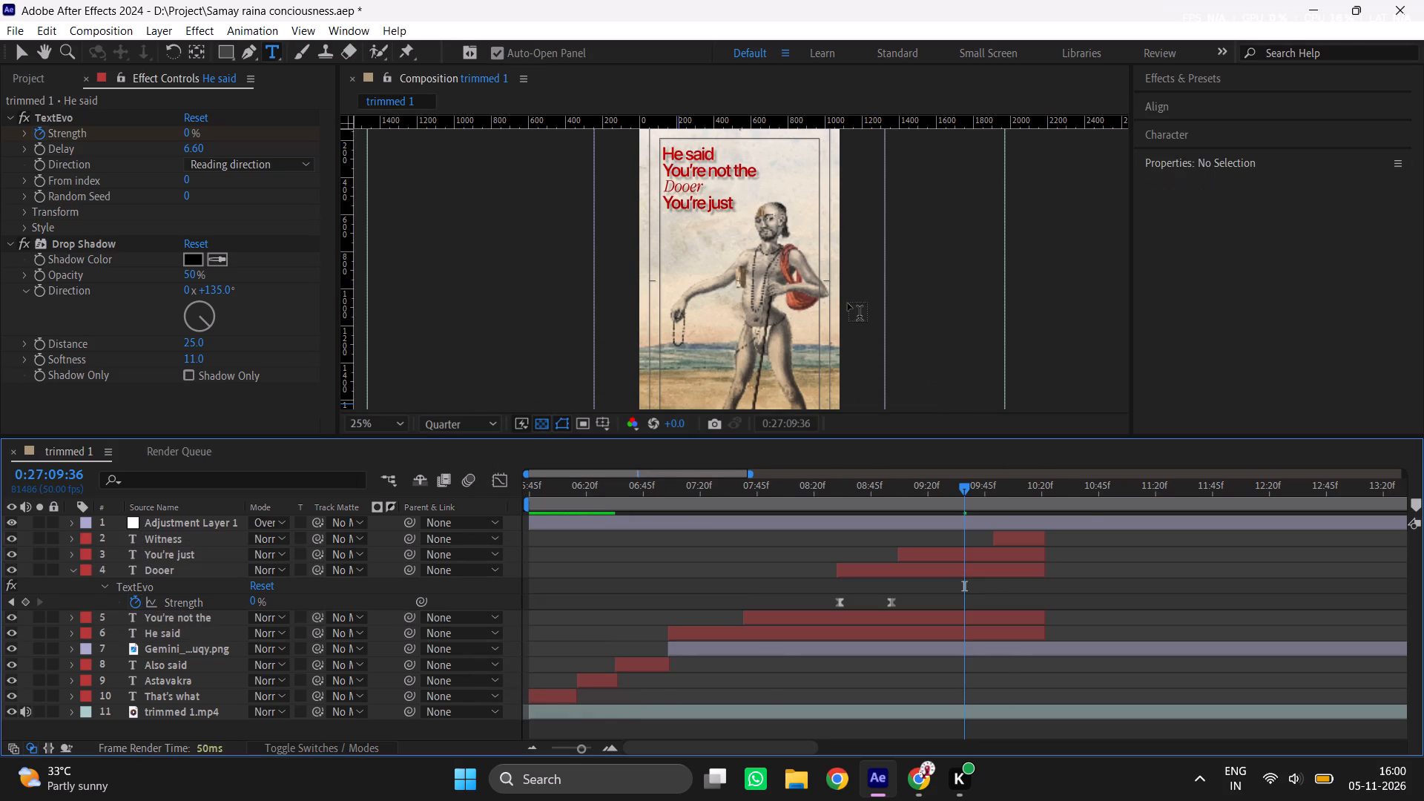
Save the project and return to the Selection tool.
key("ctrl+s")
key("v")
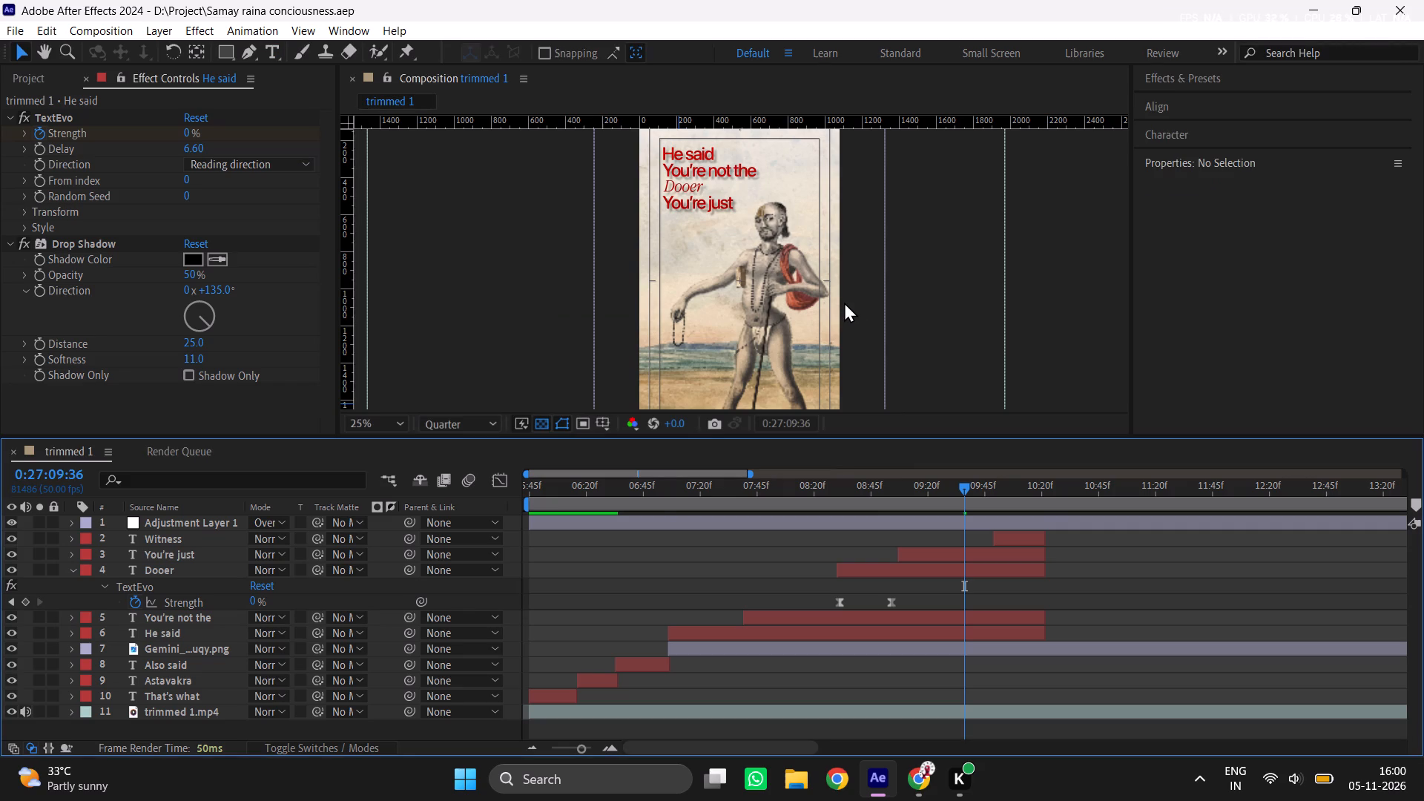
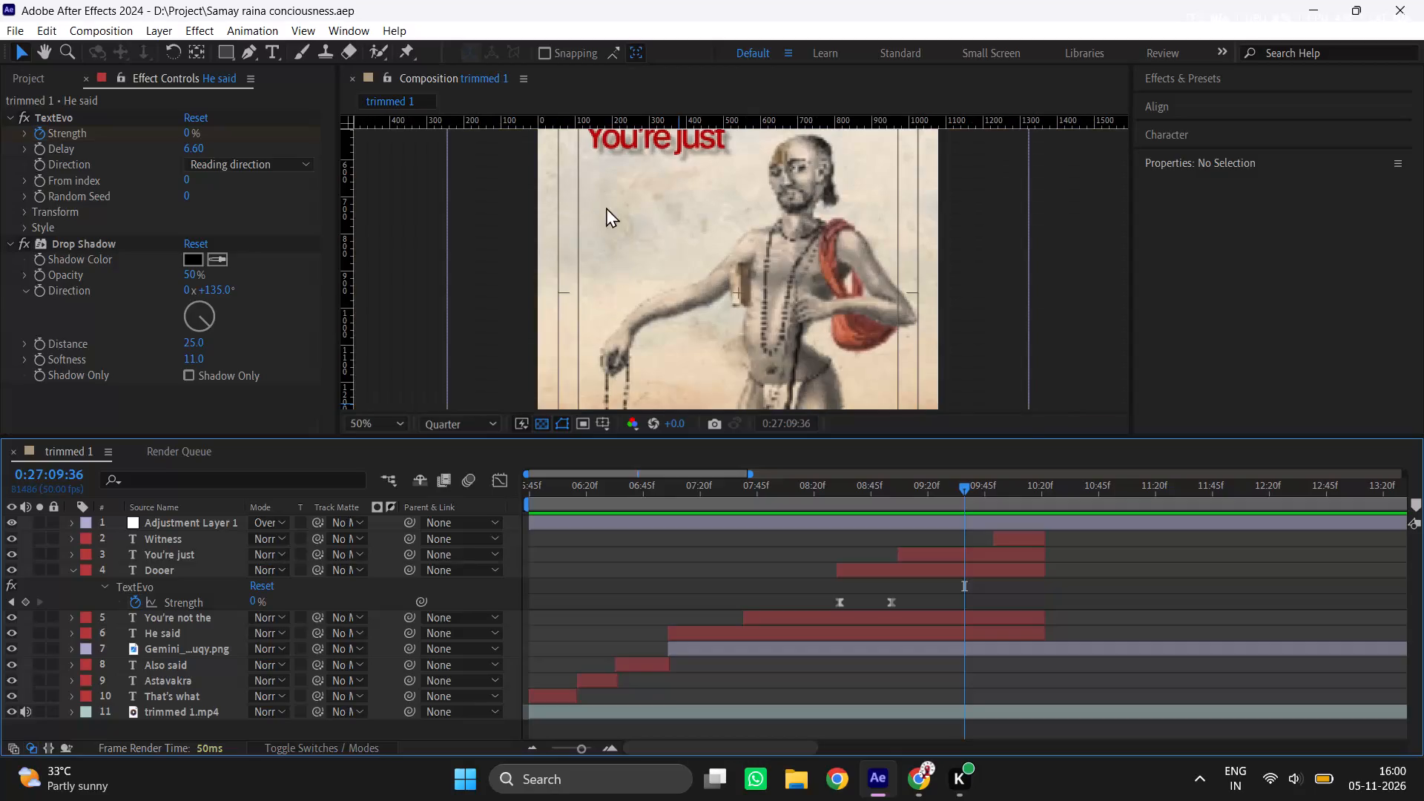
Nudge the "He said" text layer right to an X position of 263.8 to align it with the lines below.
middle_click_drag(642, 229, 673, 379)
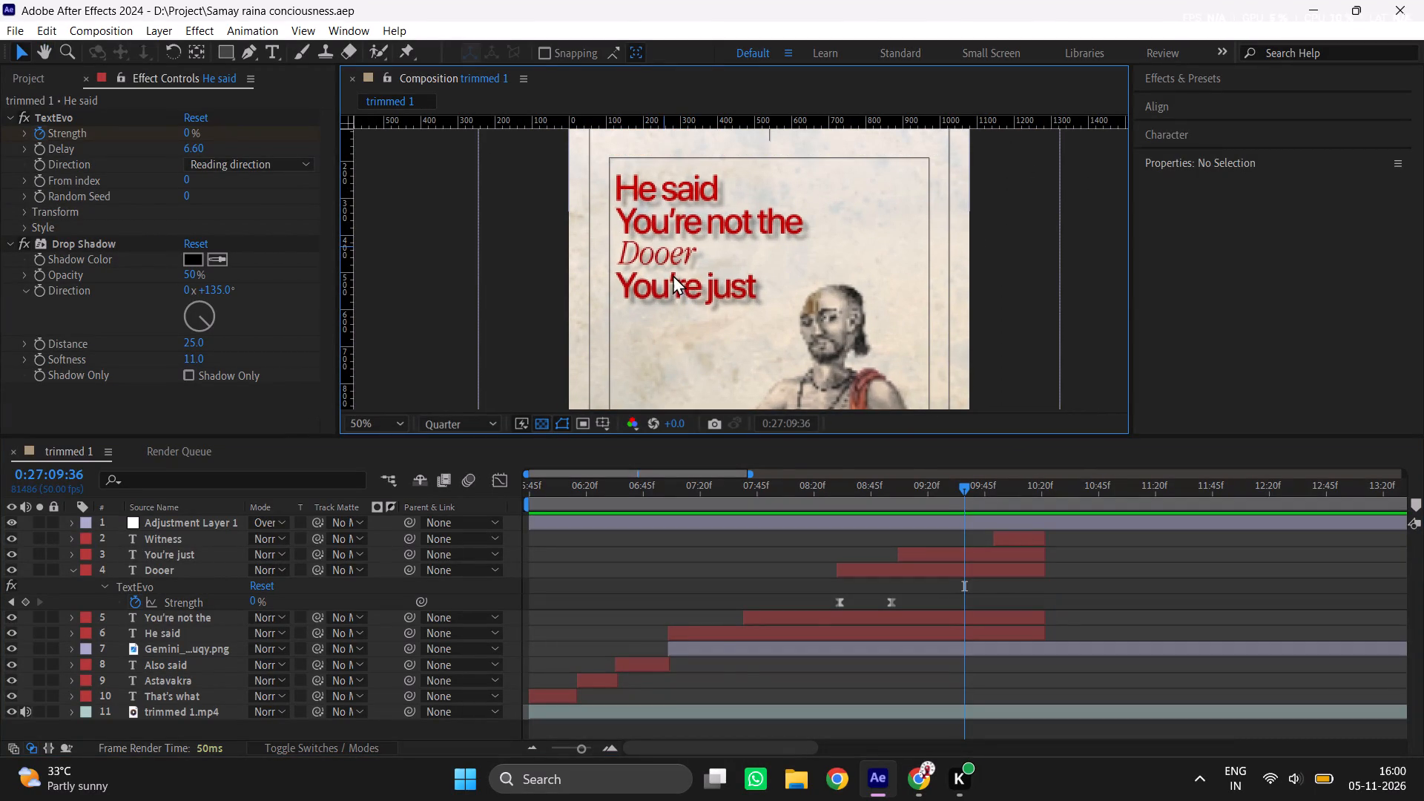
left_click(716, 630)
left_click(699, 480)
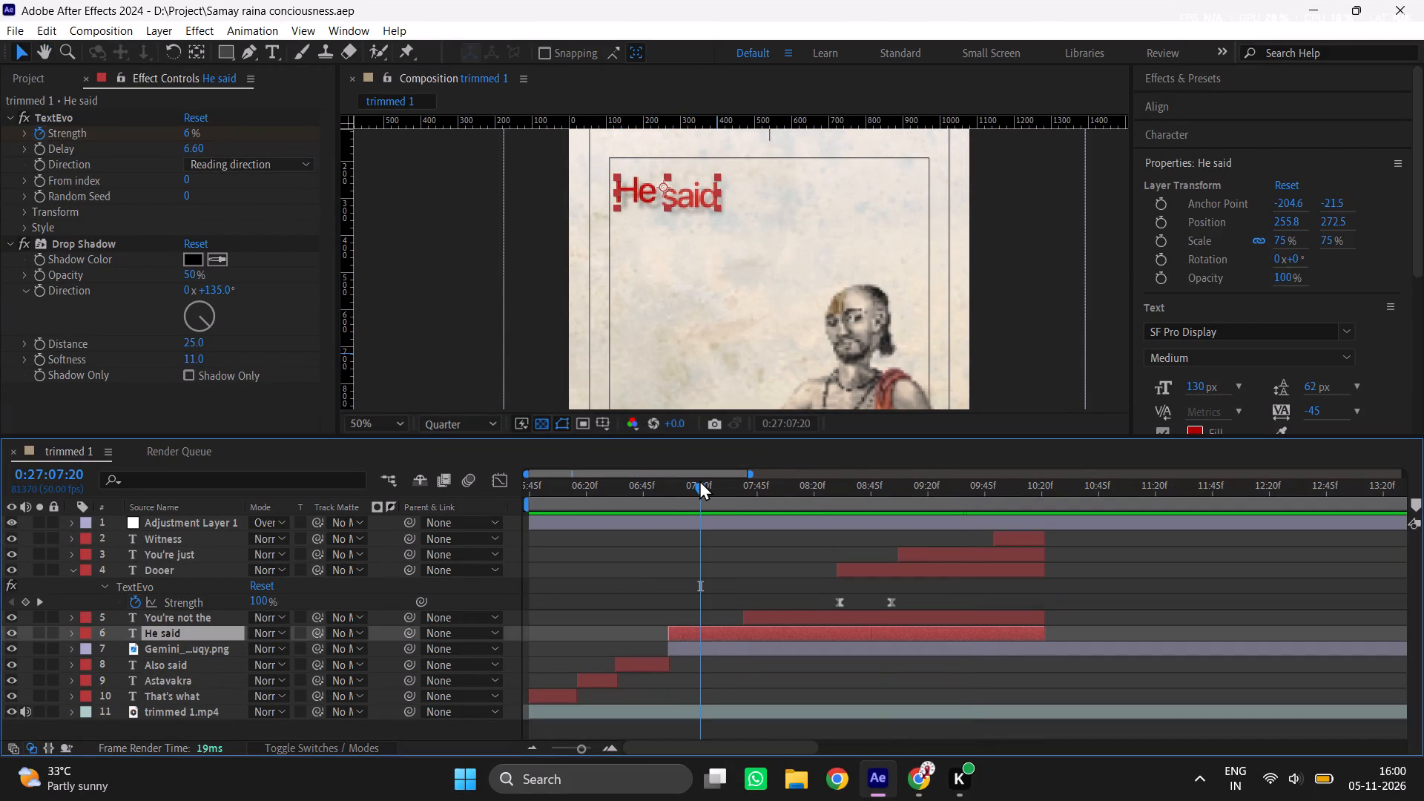
key("Right")
key("Right")
key("Right")
left_click(1020, 497)
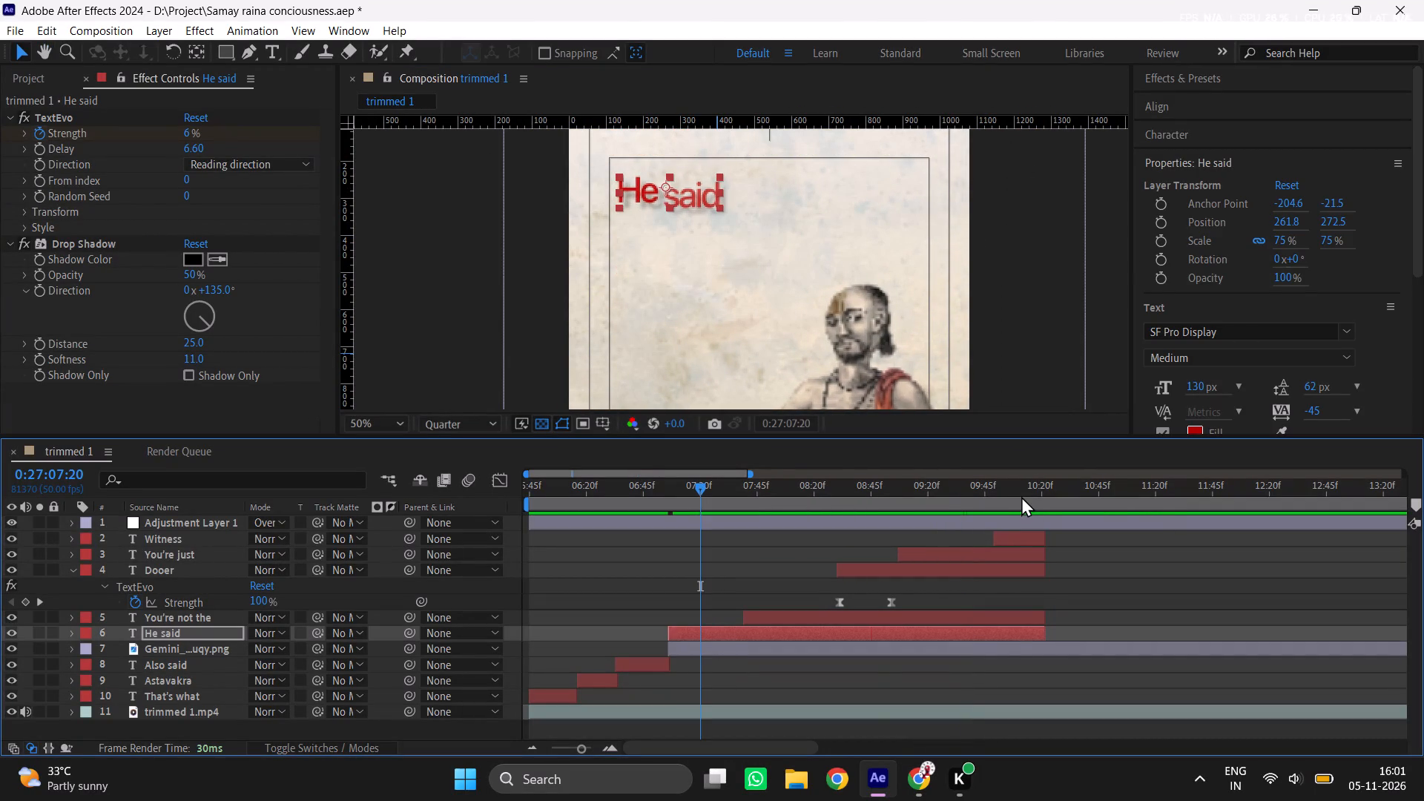
key("Right")
key("Right")
key("Right")
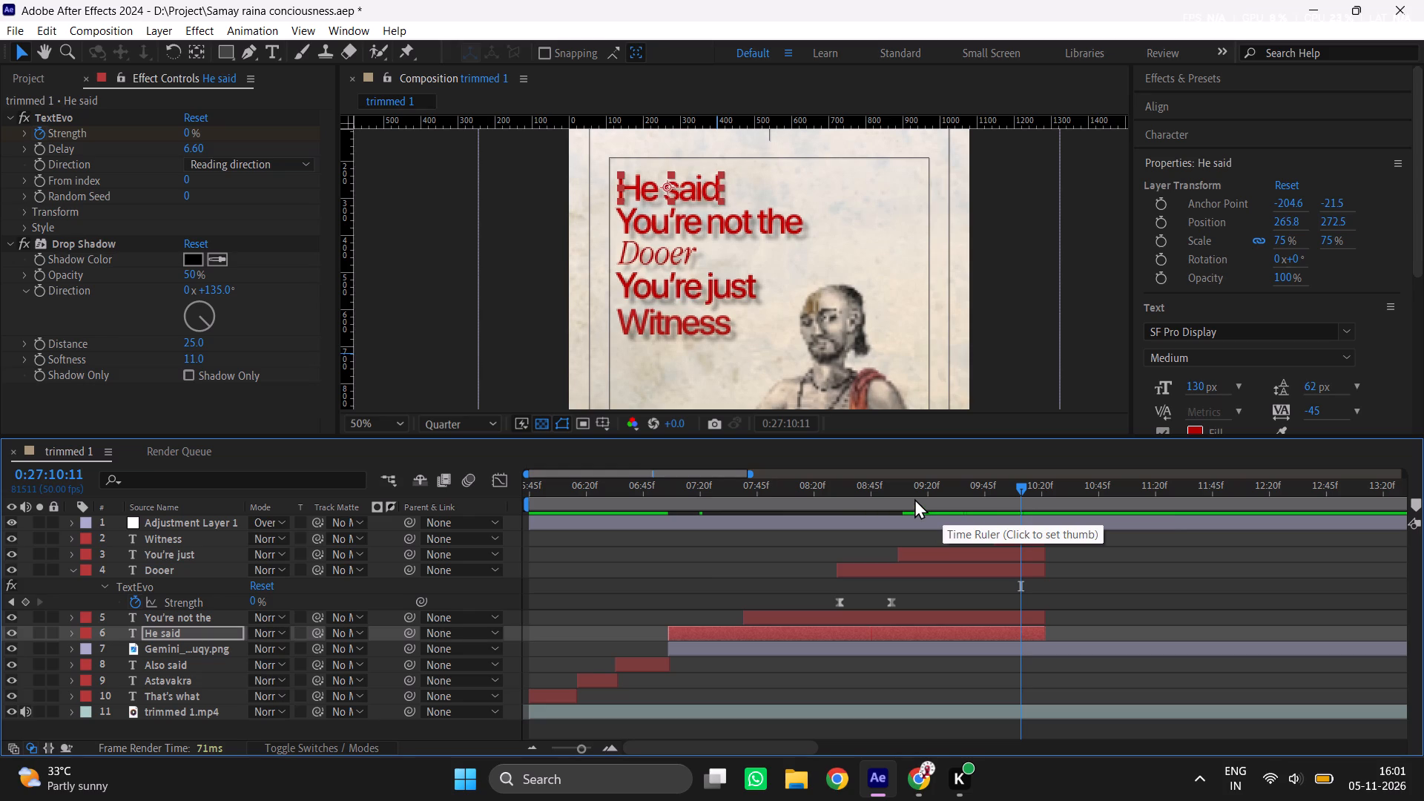
key("Left")
key("Left")
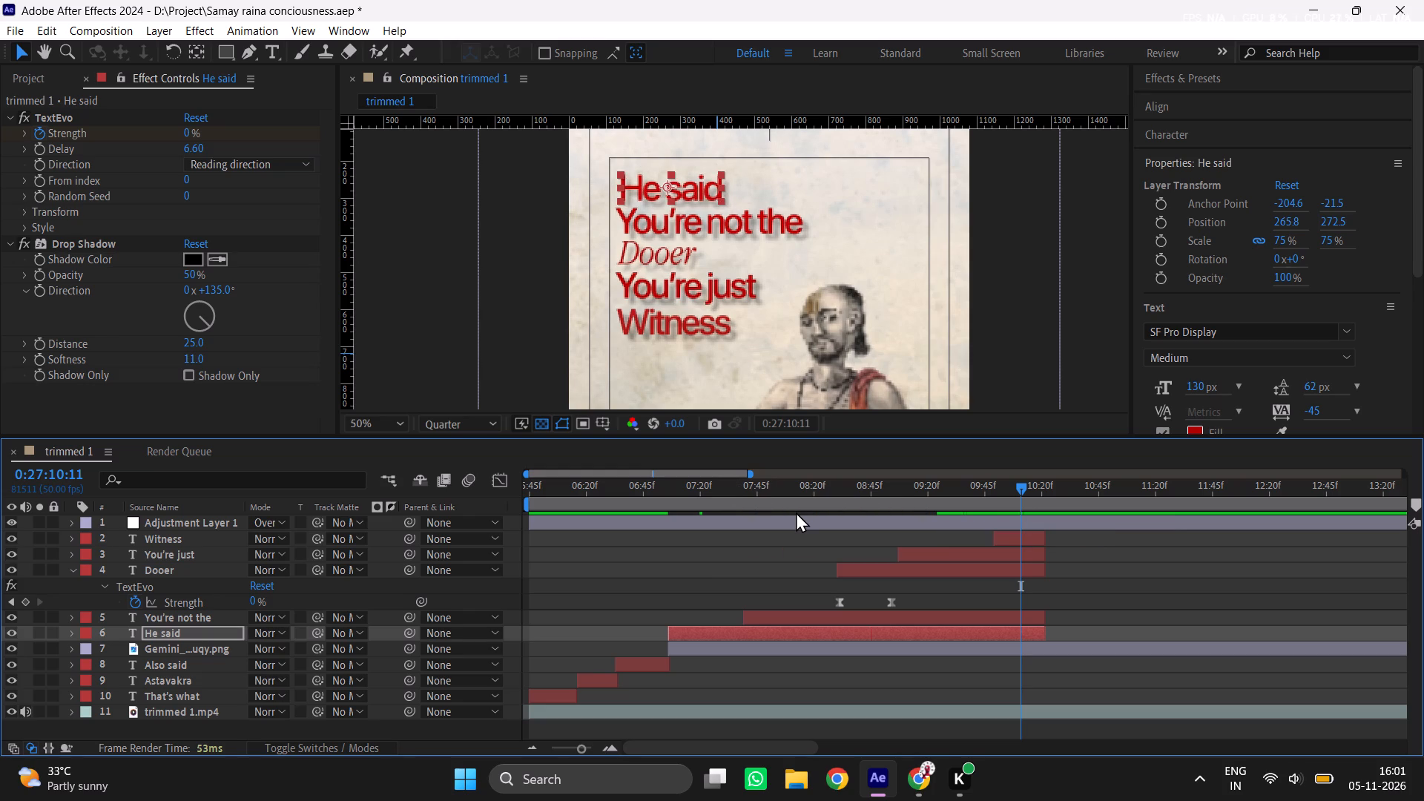
left_click(1124, 593)
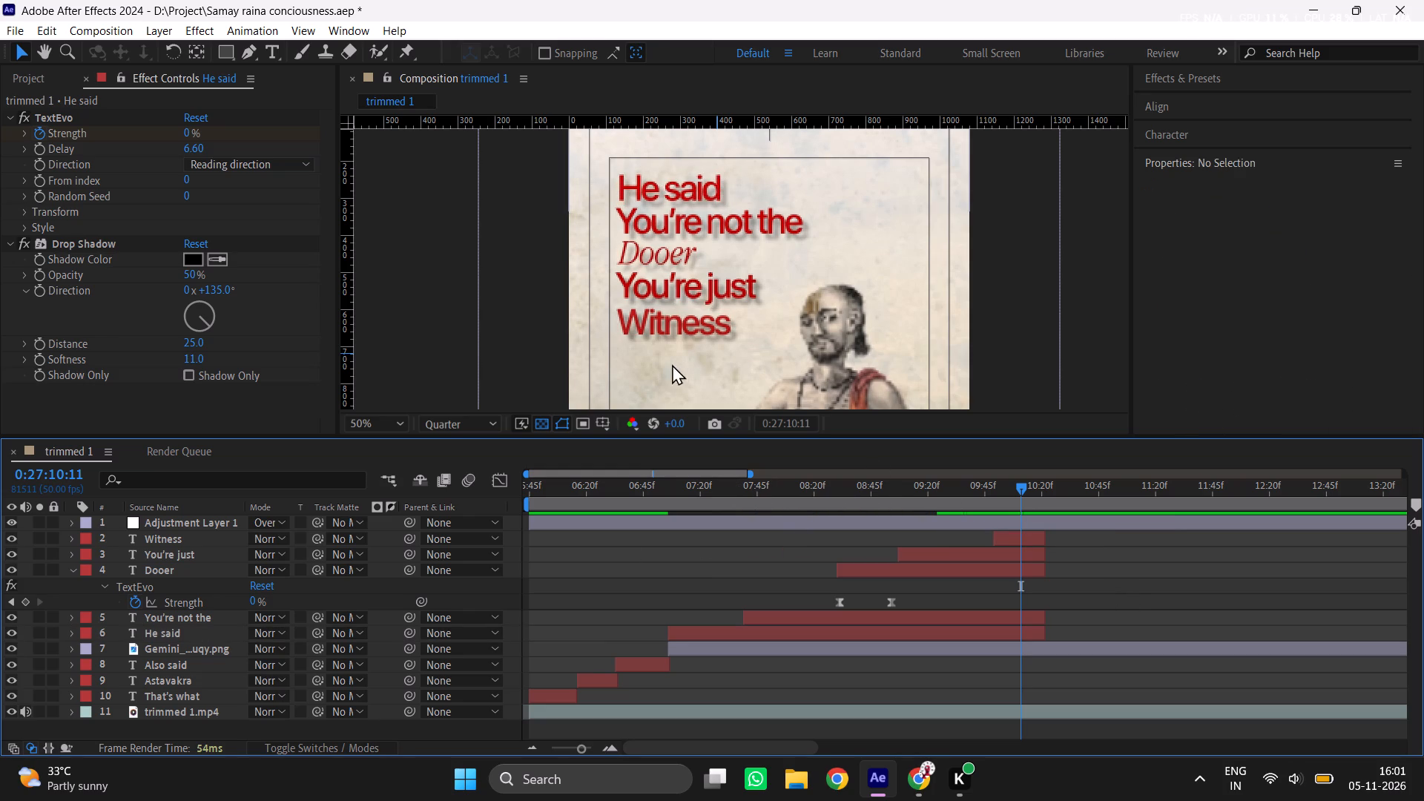
Fine-tune the "He said" text's alignment by nudging it left to an X position of 258.8.
left_click(645, 183)
left_click(728, 632)
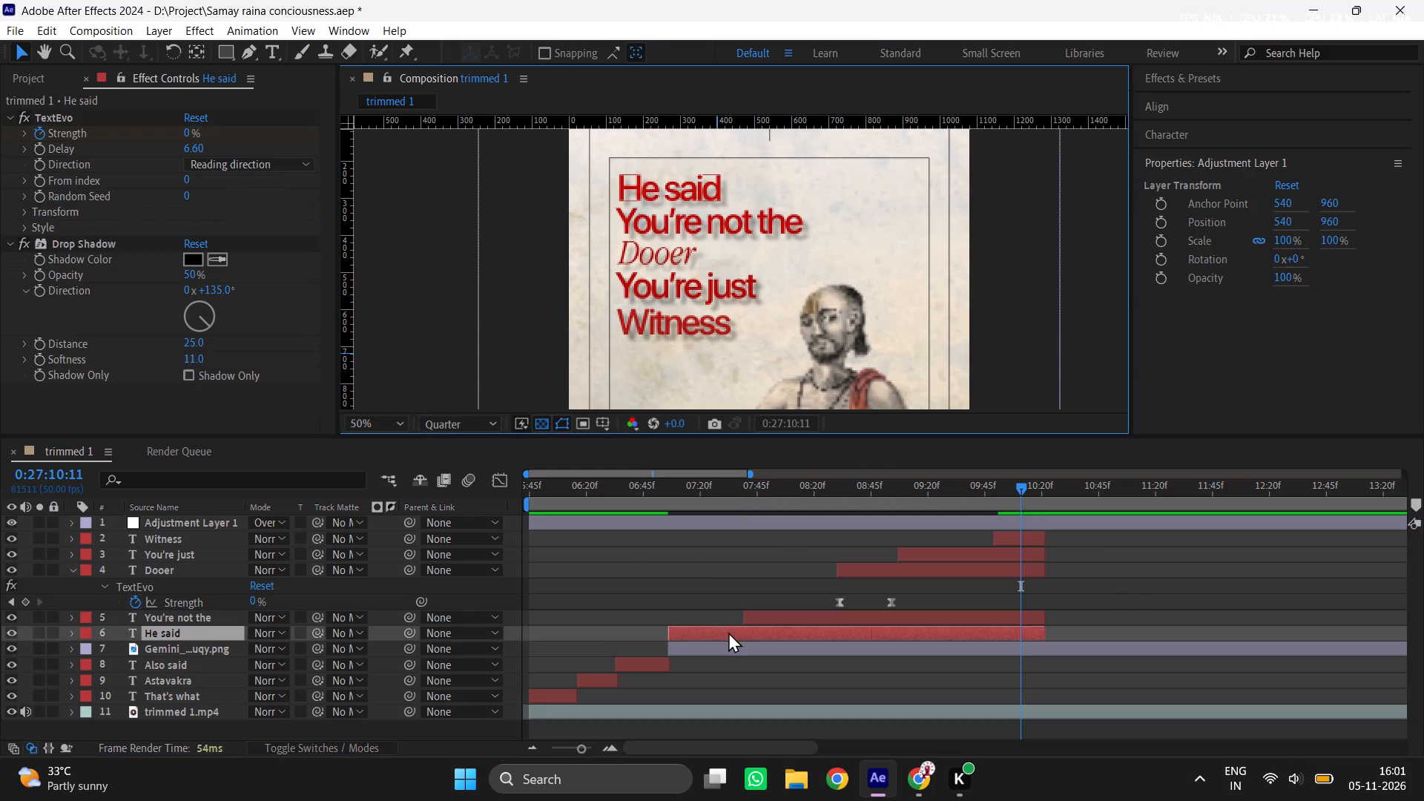
scroll(689, 289, "up", 1)
middle_click_drag(665, 264, 754, 378)
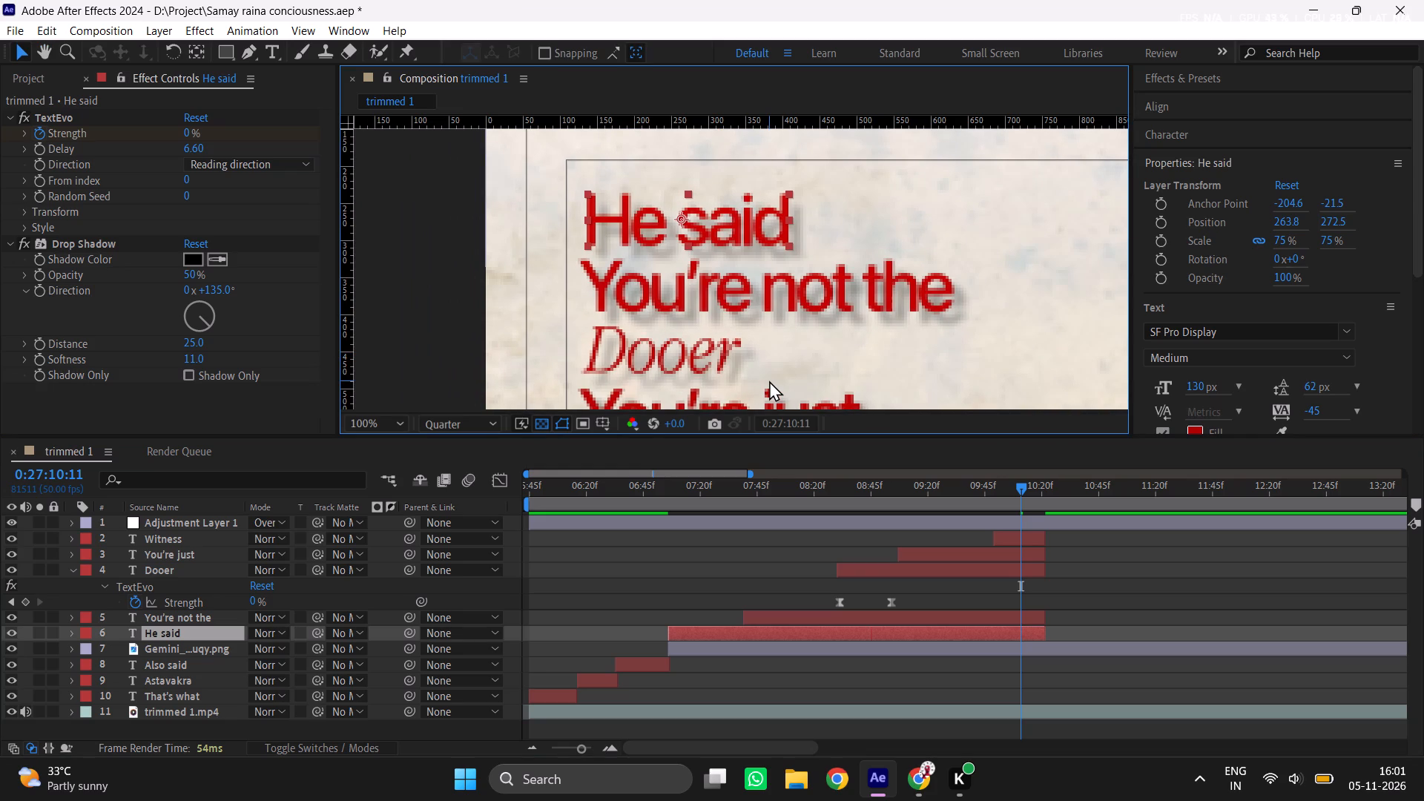
key("Left")
key("Left")
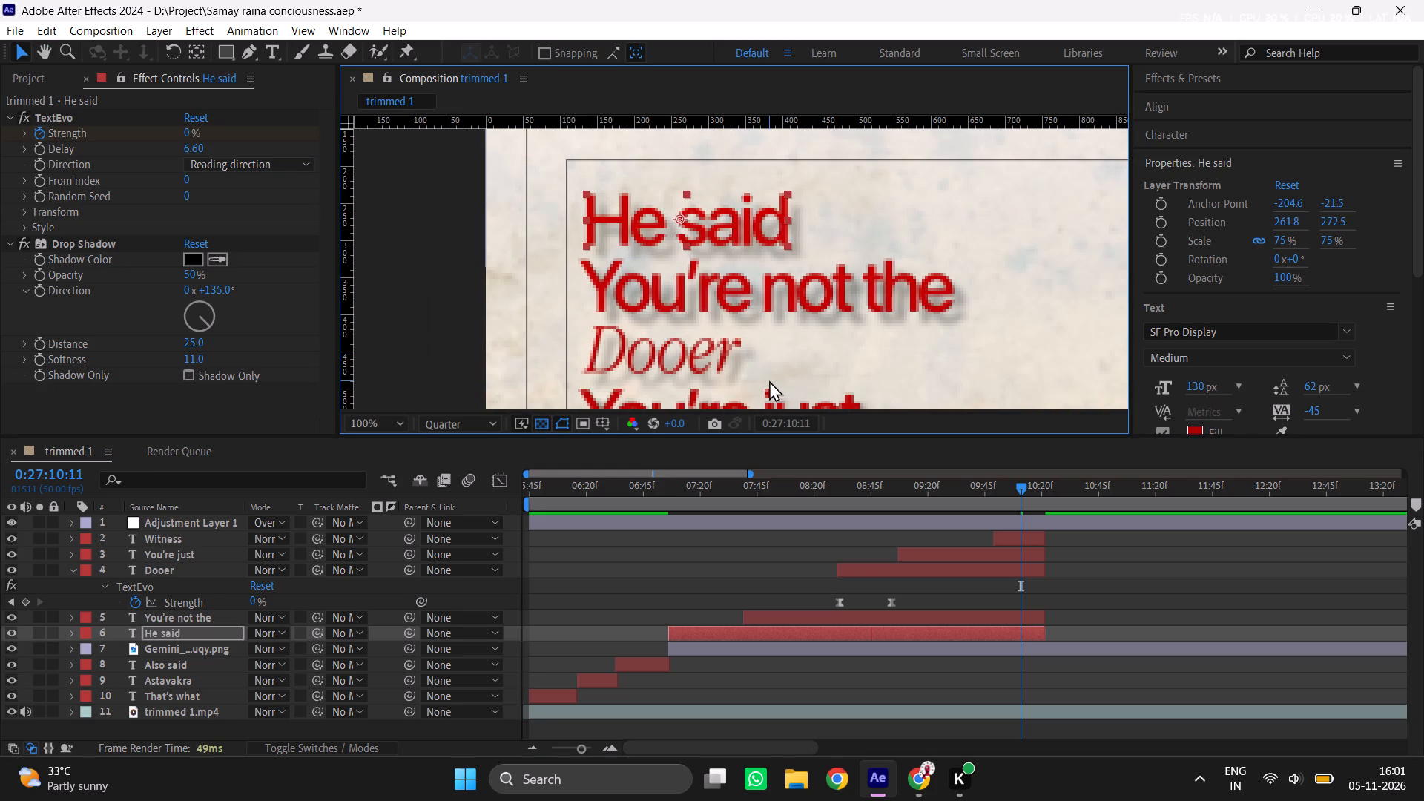
key("Left")
key("Left")
key("Left")
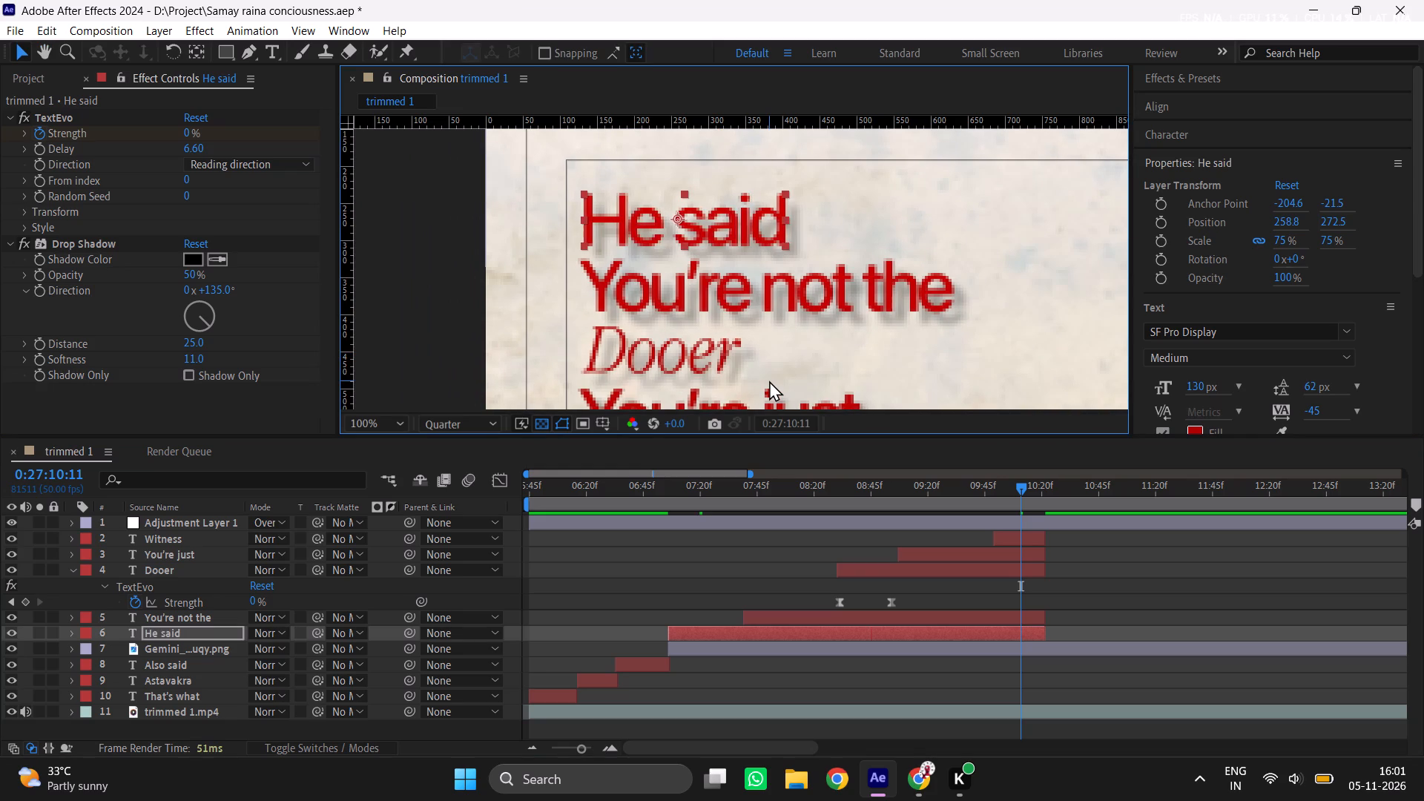
scroll(622, 325, "down", 1)
scroll(679, 383, "up", 1)
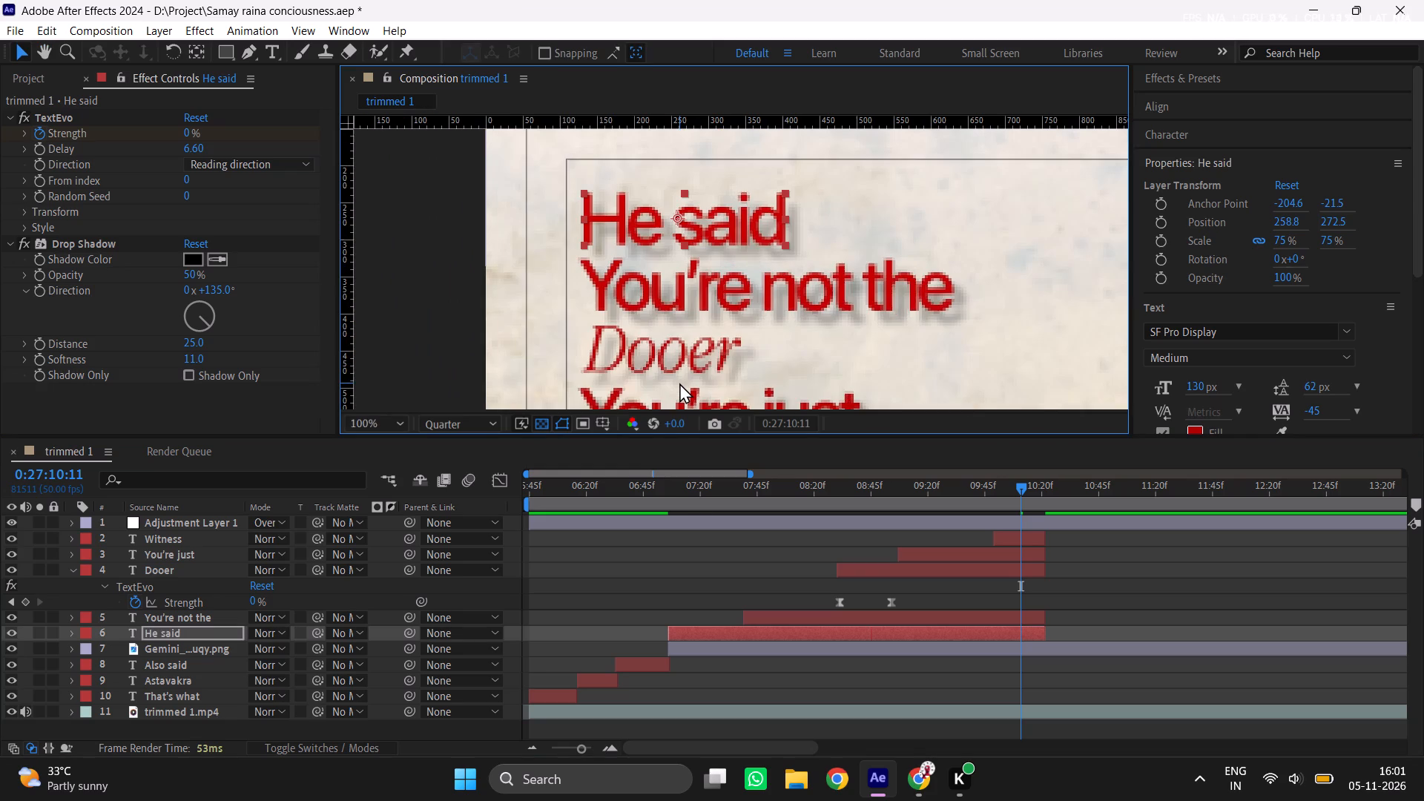
middle_click_drag(695, 287, 739, 167)
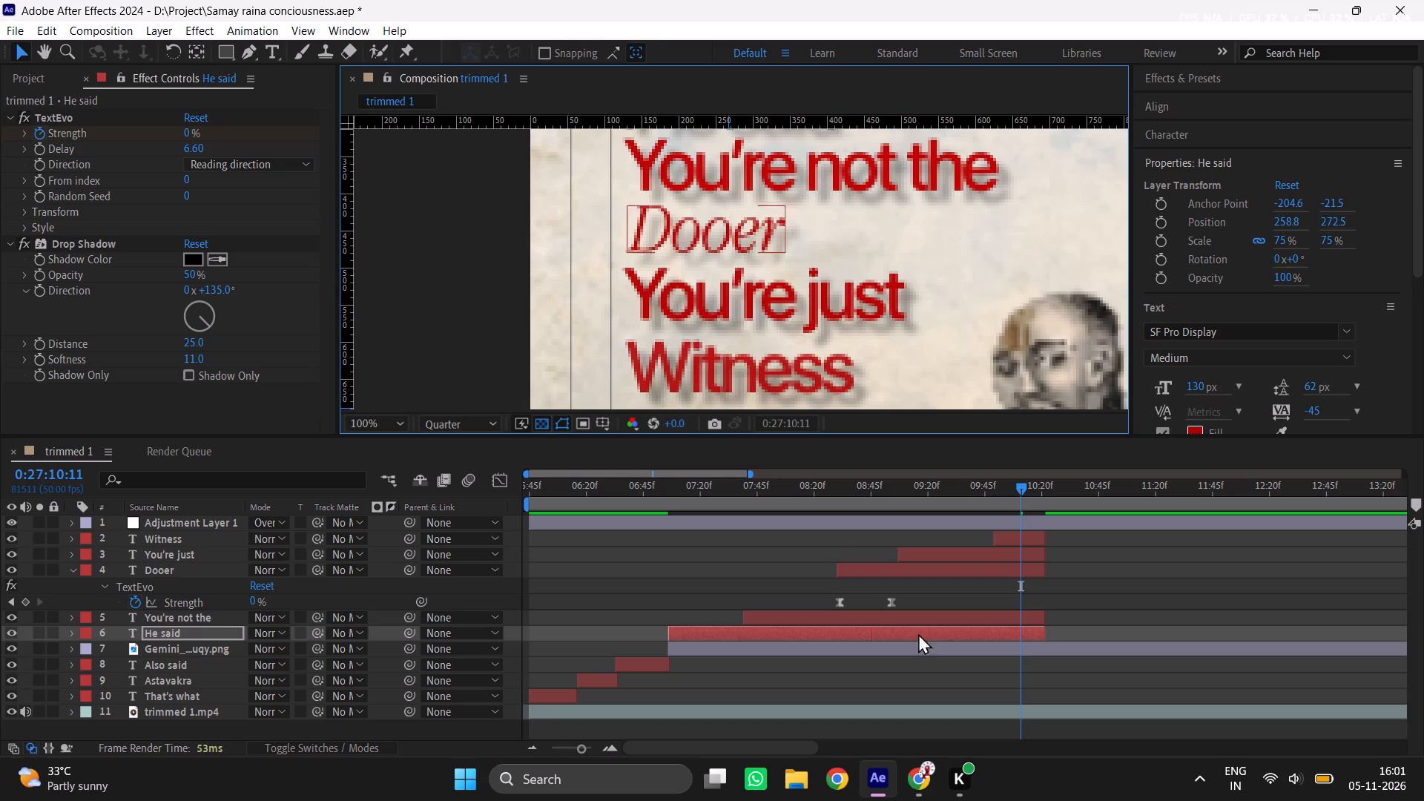
Nudge the "Witness" text layer right to an X position of 278.2 to align it with the lines above.
left_click(1036, 538)
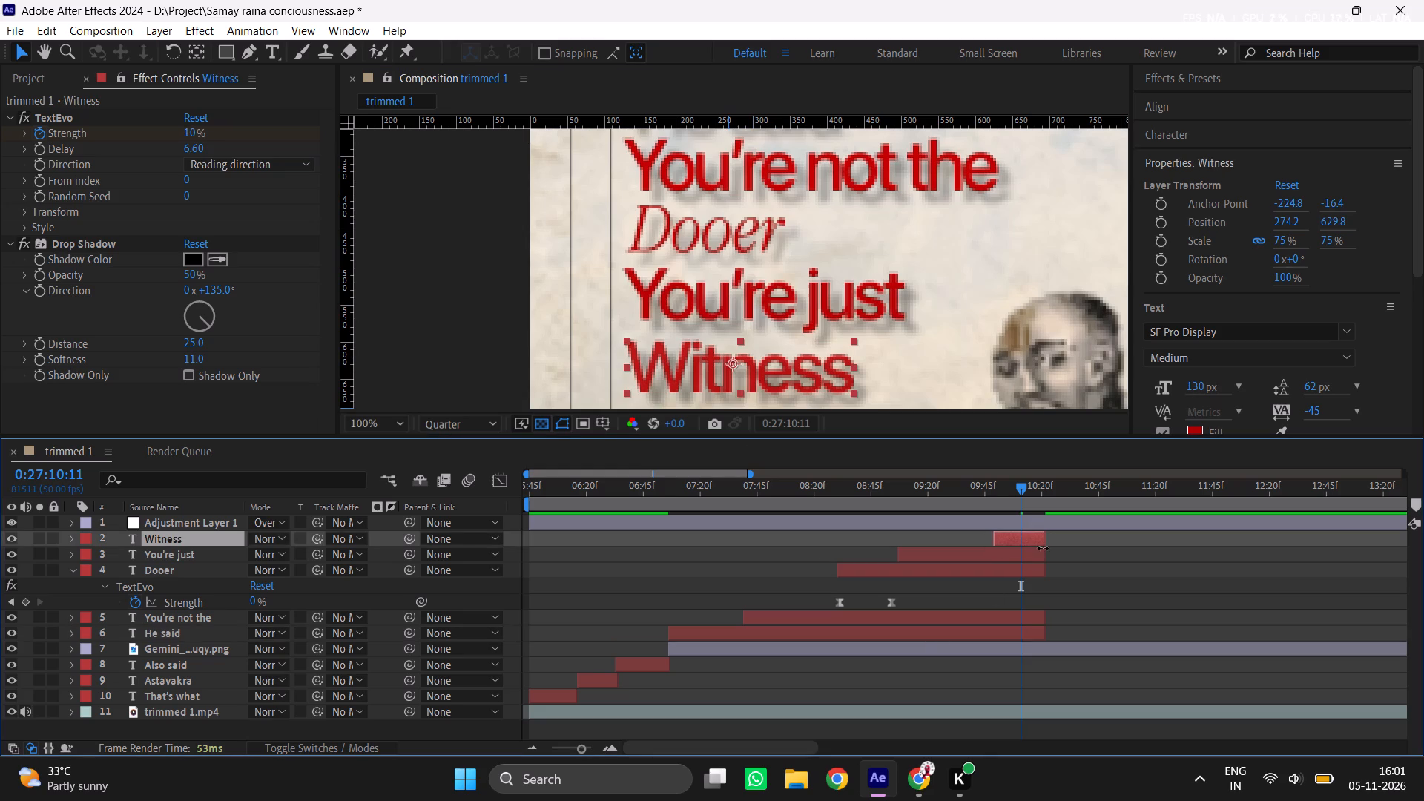
key("Right")
key("Right")
key("Right")
key("Right")
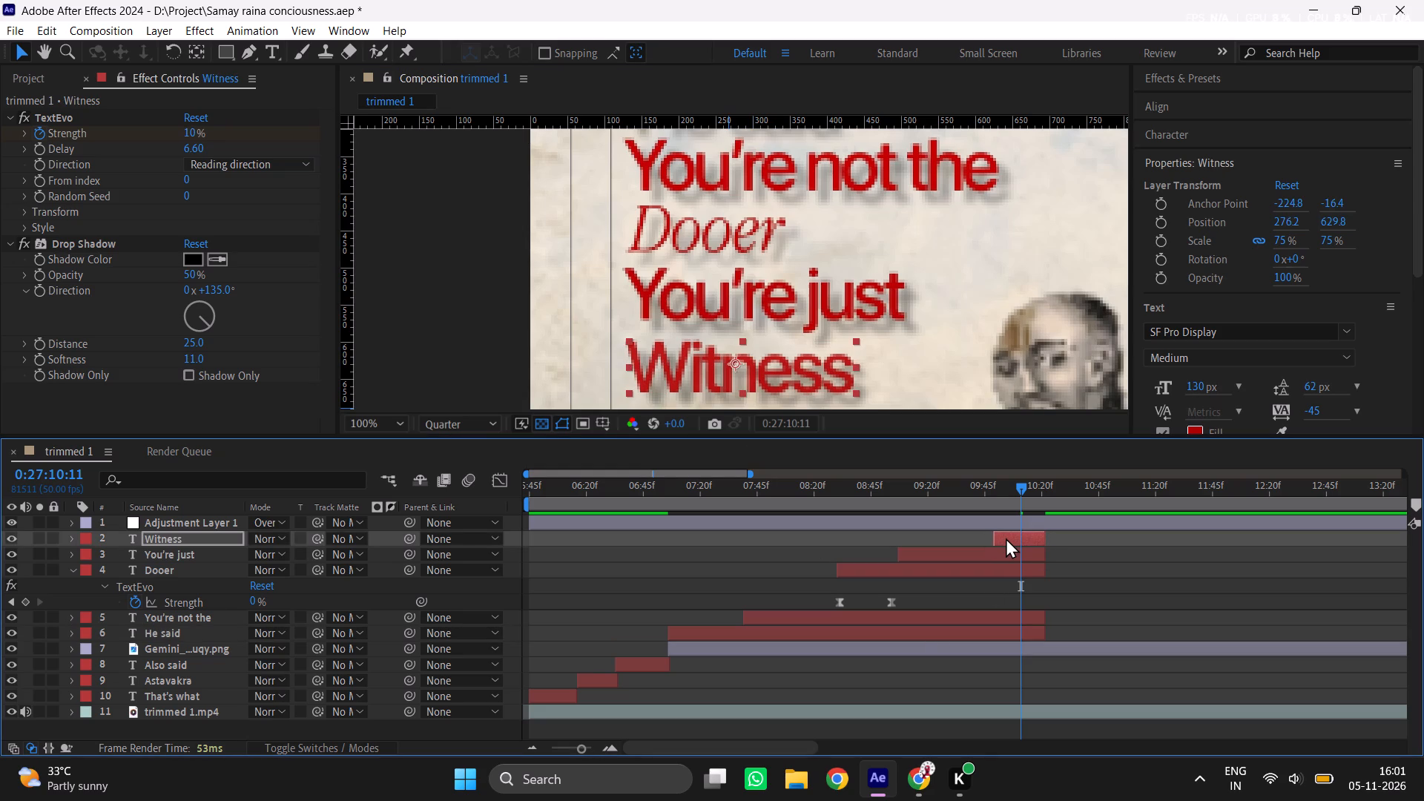
left_click(1189, 635)
scroll(867, 323, "down", 2)
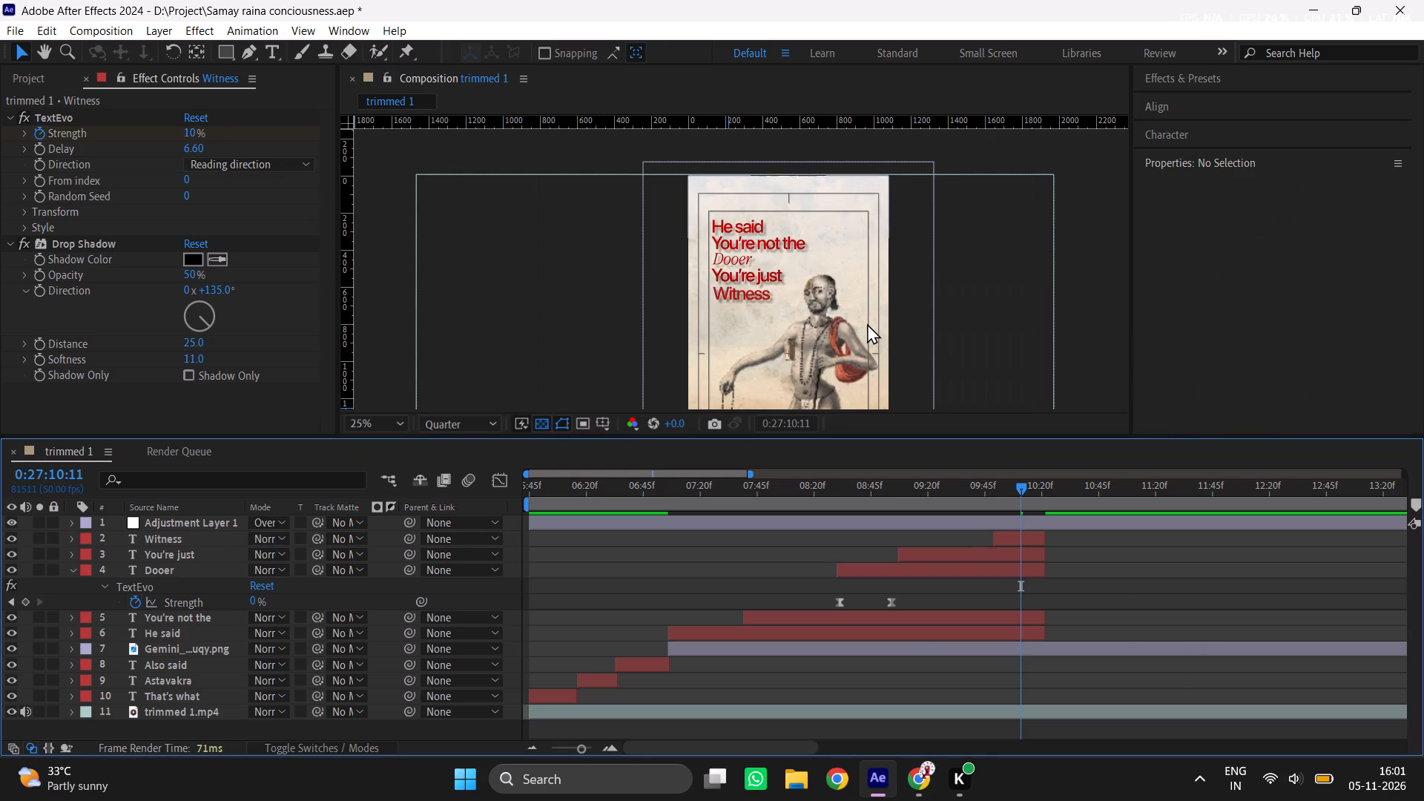
Set the Drop Shadow distance of the "Witness" text layer to 15.
key("shift+s")
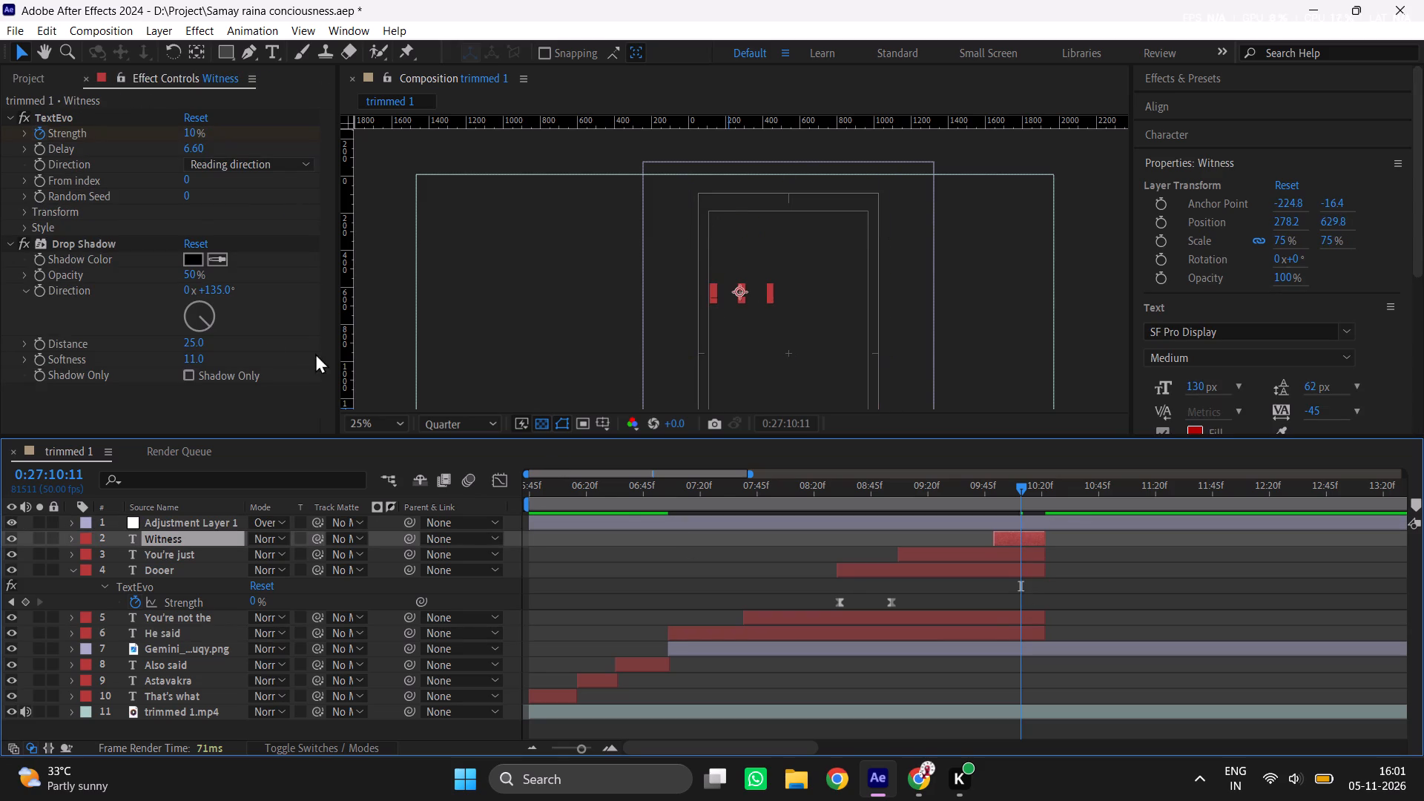
left_click(1001, 486)
key("Tab")
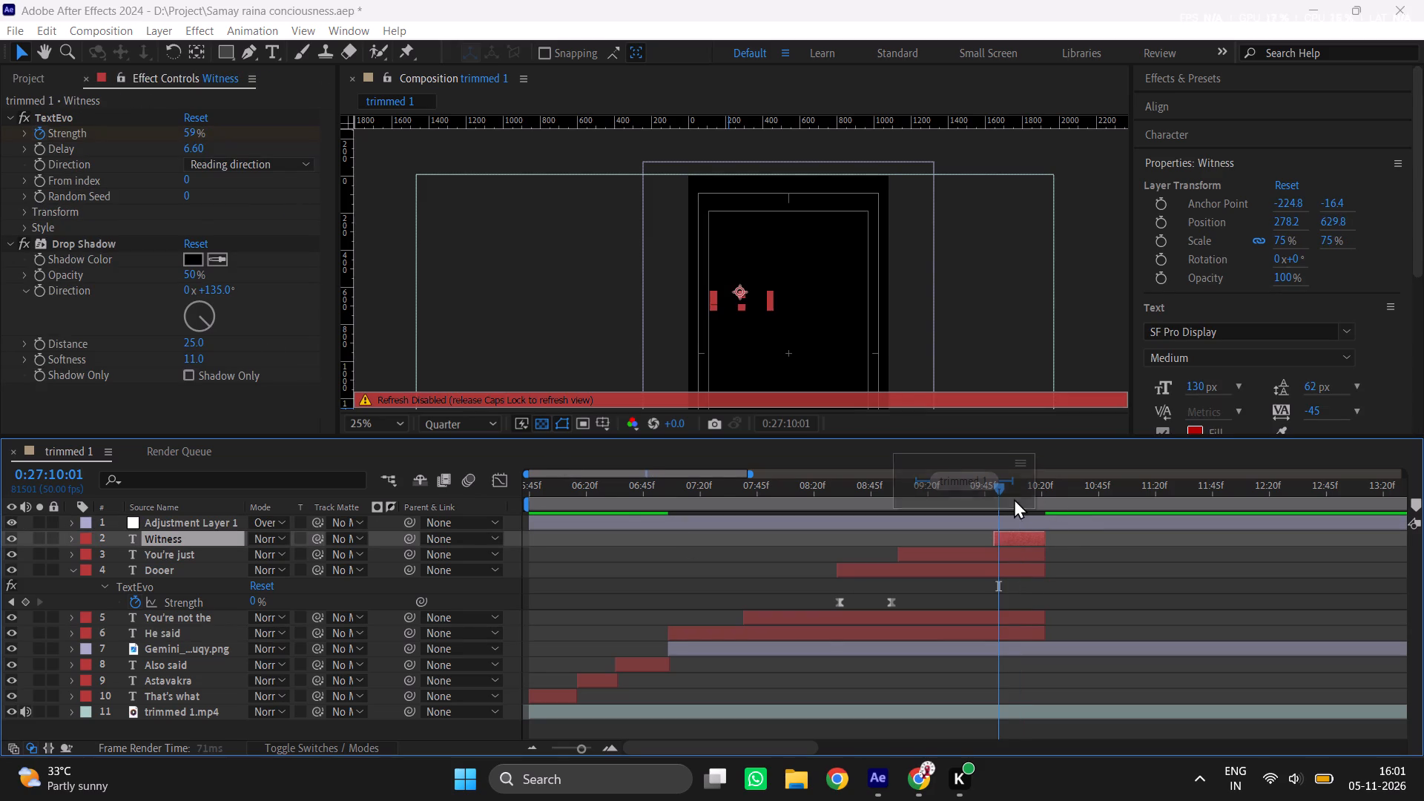
left_click(1029, 512)
left_click(1011, 495)
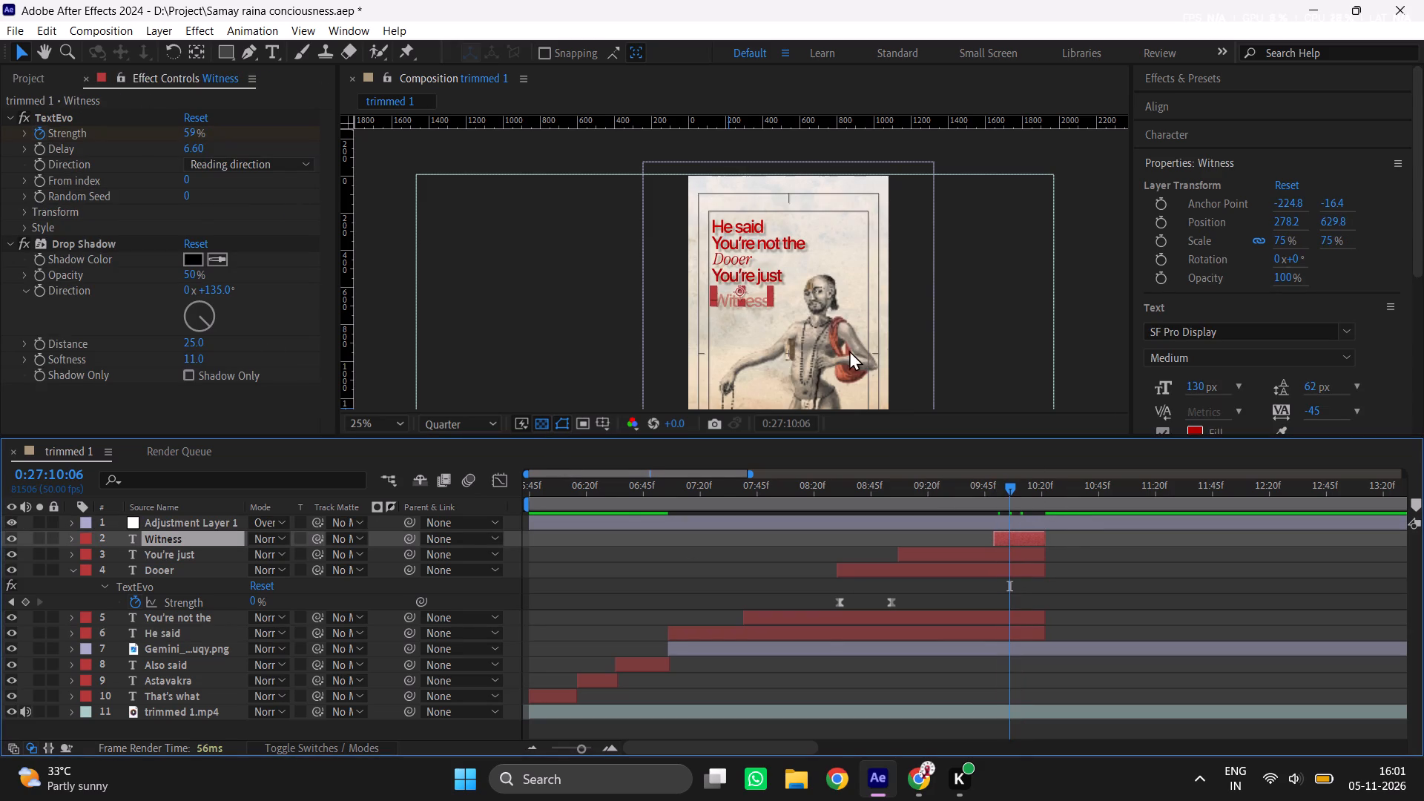
scroll(849, 350, "up", 1)
left_click_drag(195, 346, 190, 347)
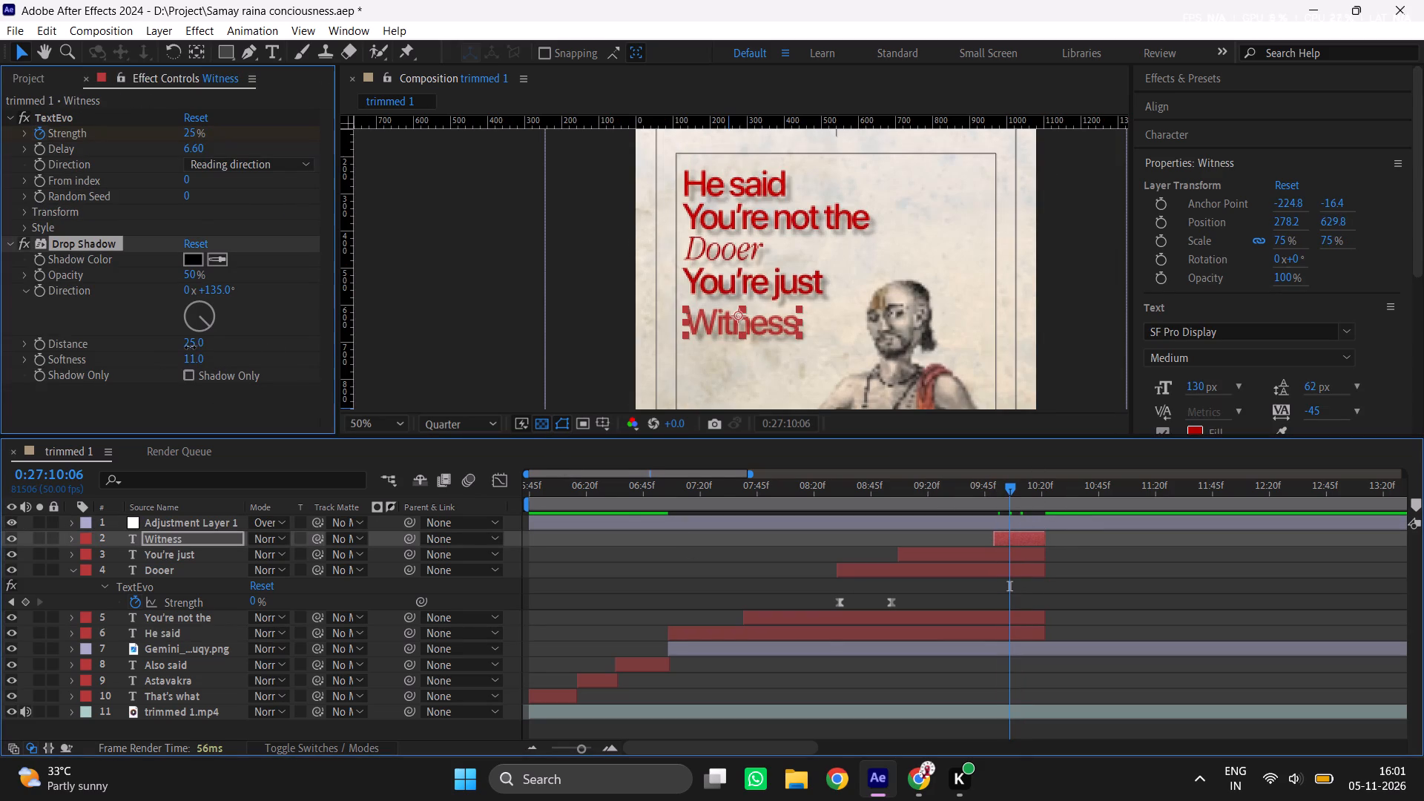
left_click_drag(190, 347, 185, 349)
left_click(198, 349)
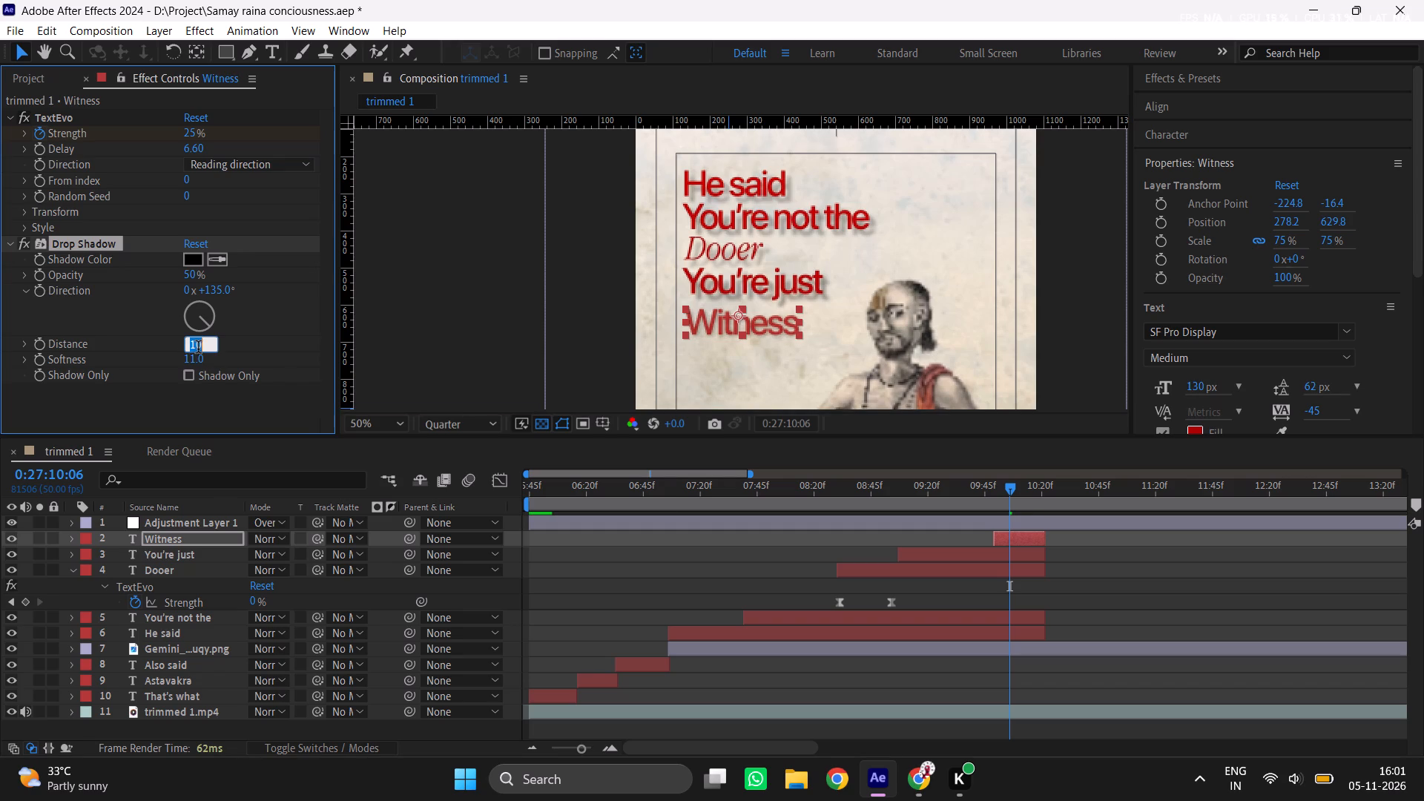
type("15")
key("Return")
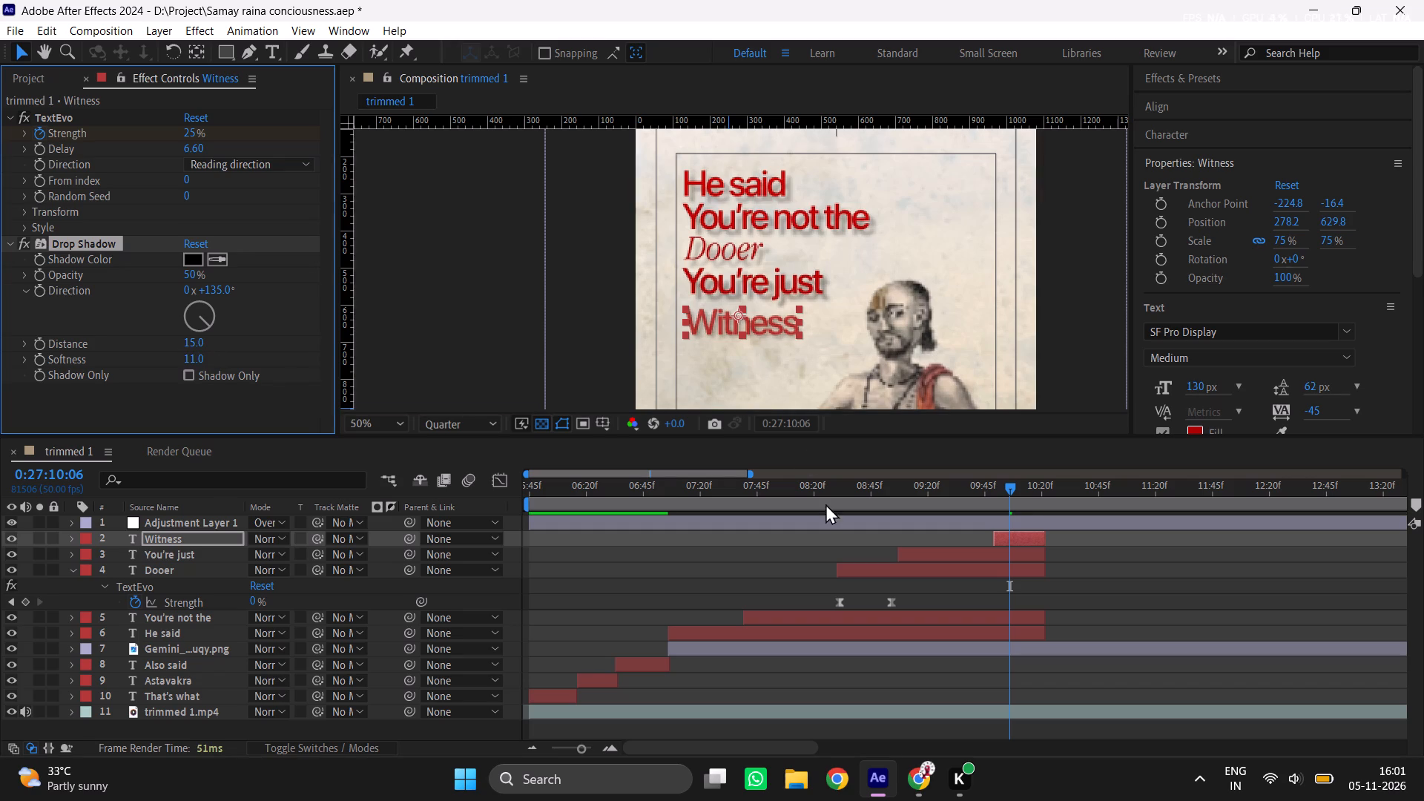
Set the Drop Shadow distance of the "You're just" text layer to 15.
left_click(715, 554)
left_click(990, 544)
left_click(990, 554)
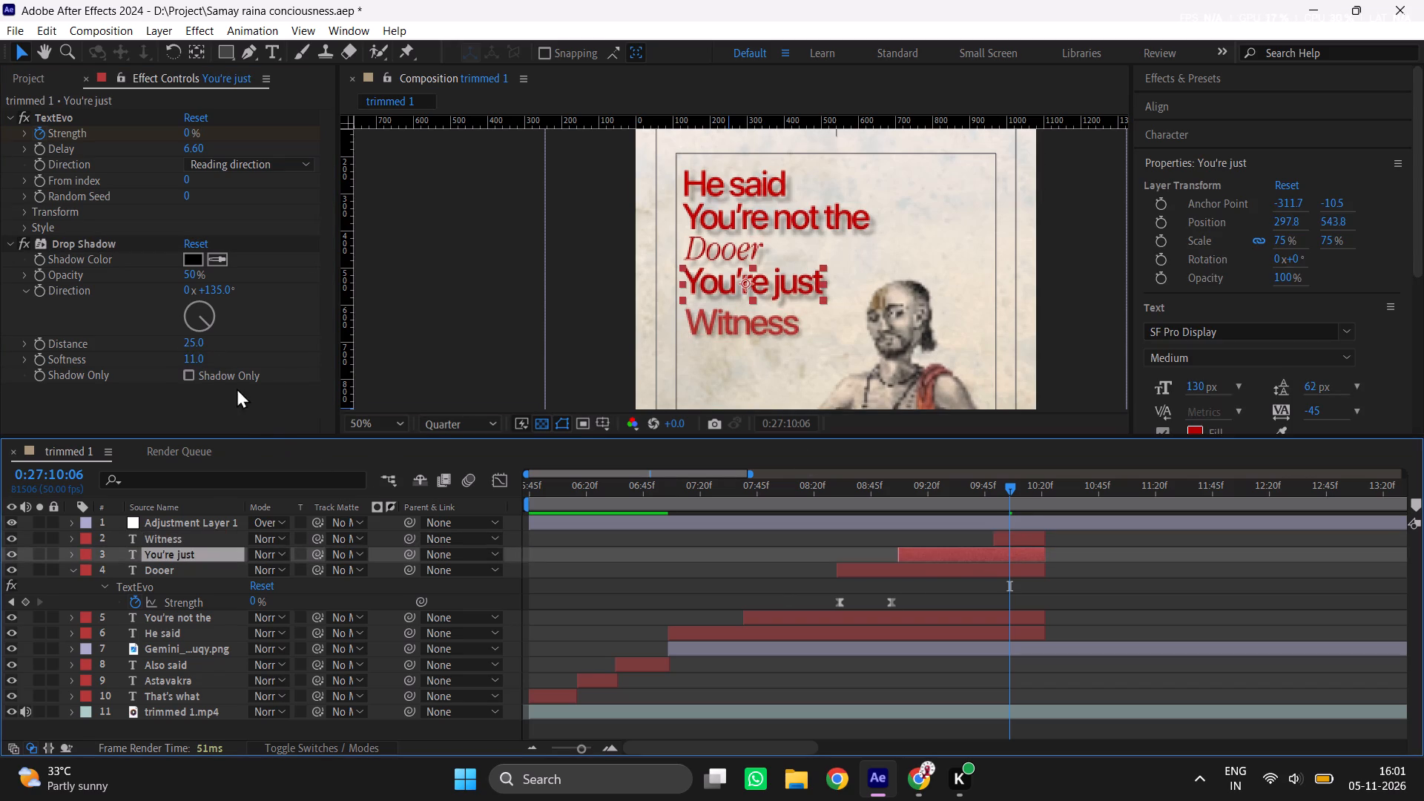
left_click(200, 343)
type("15")
key("Return")
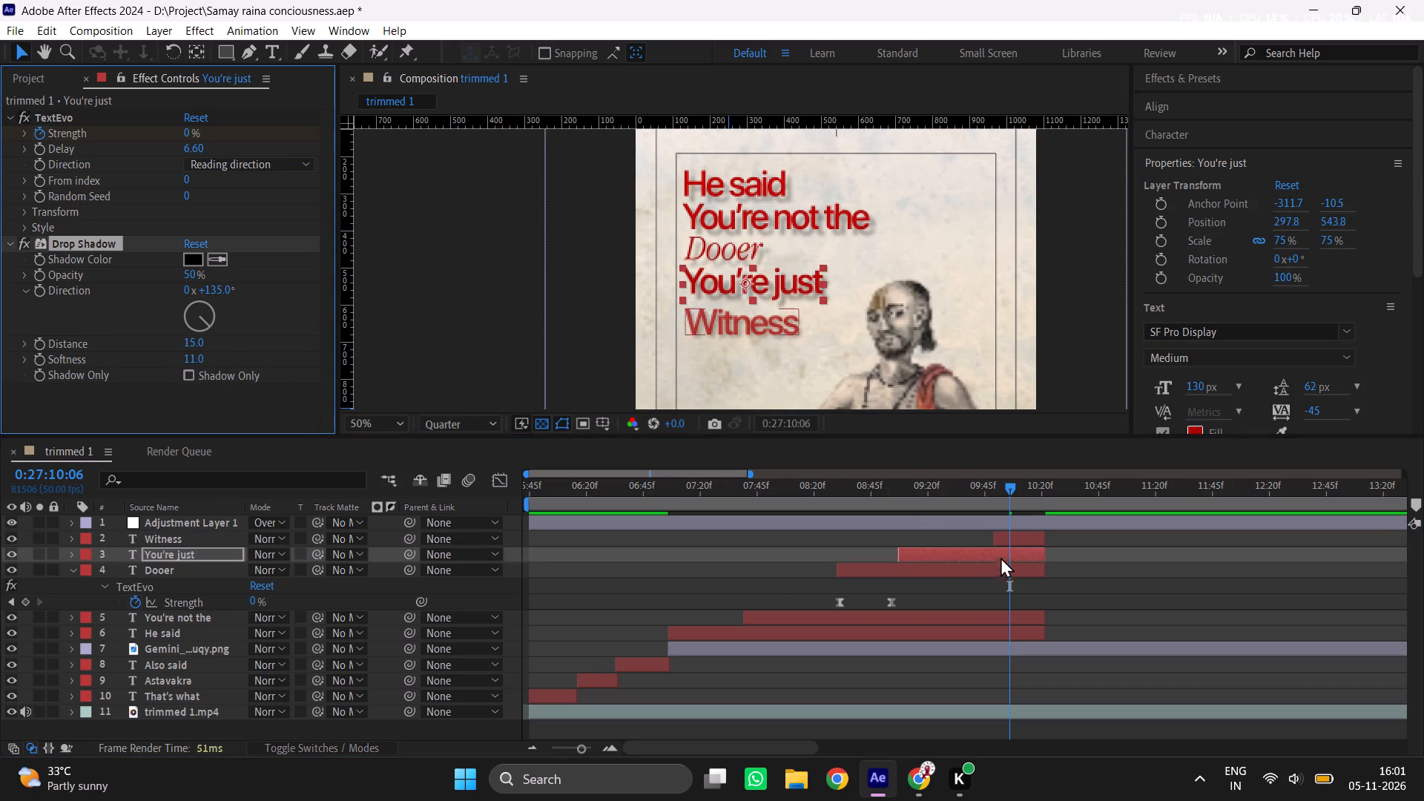
Set the Drop Shadow distance of the "Dooer" text layer to 15.
left_click(1003, 566)
left_click(197, 341)
key("1")
key("5")
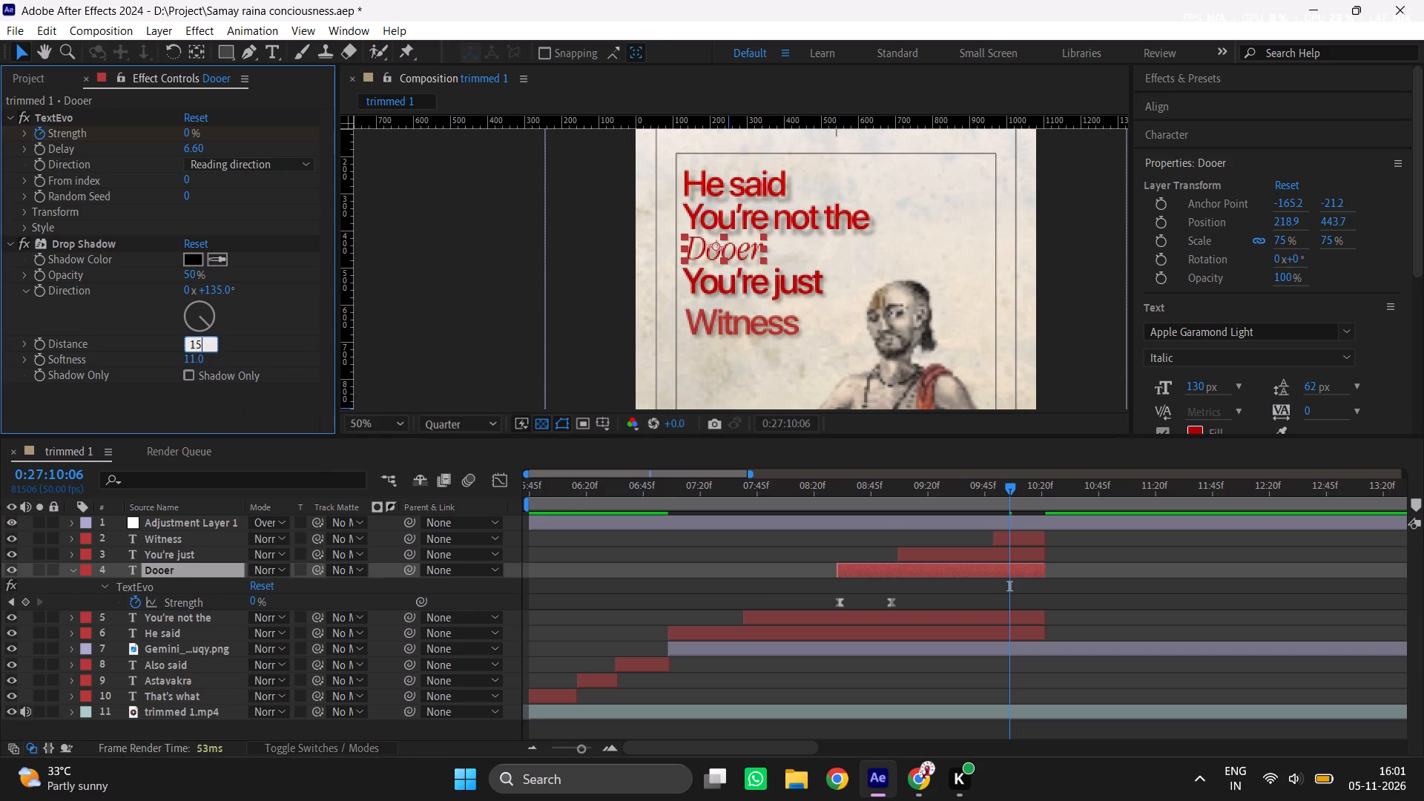
key("Return")
Set the Drop Shadow distance of the "You're not the" text layer to 15.
left_click(966, 617)
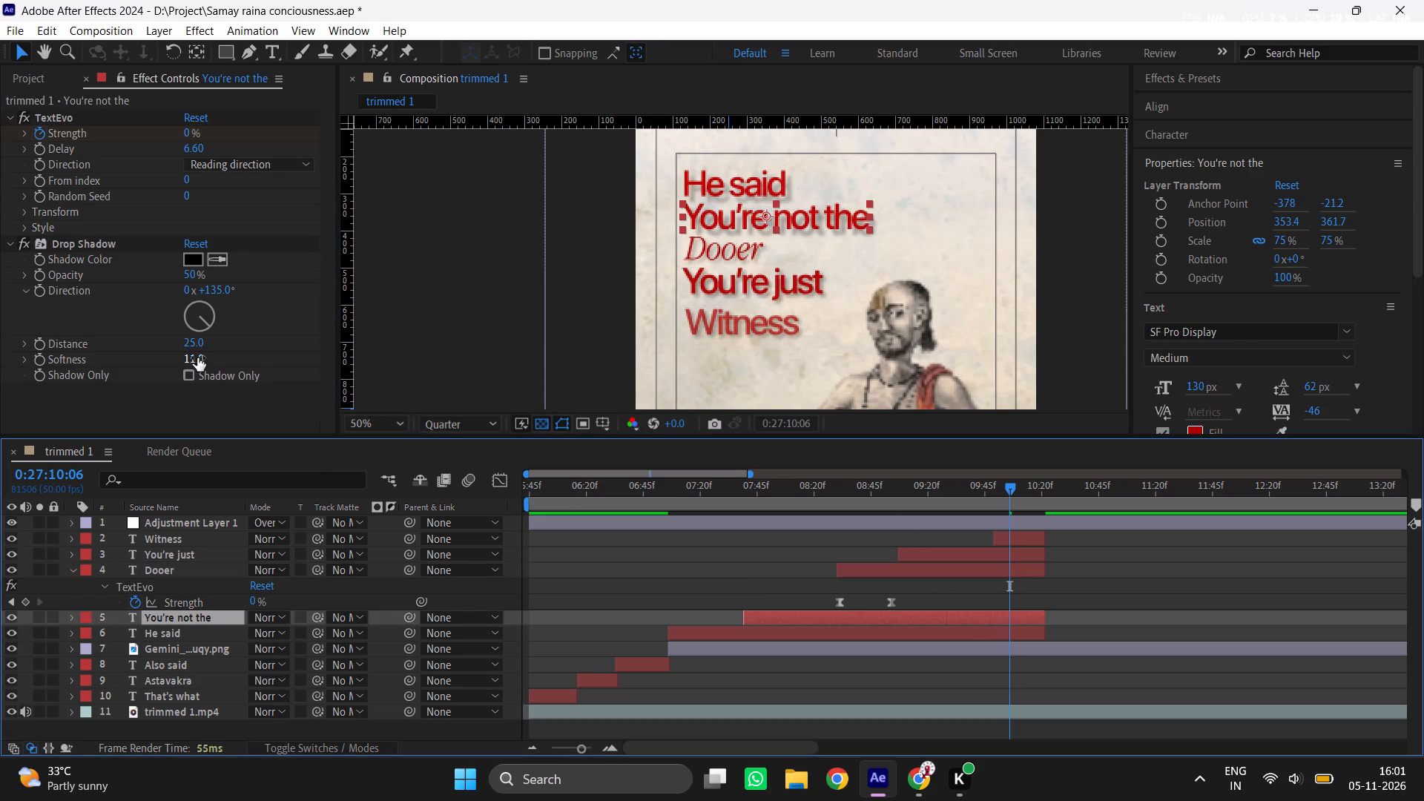
left_click(198, 350)
type("15")
key("Return")
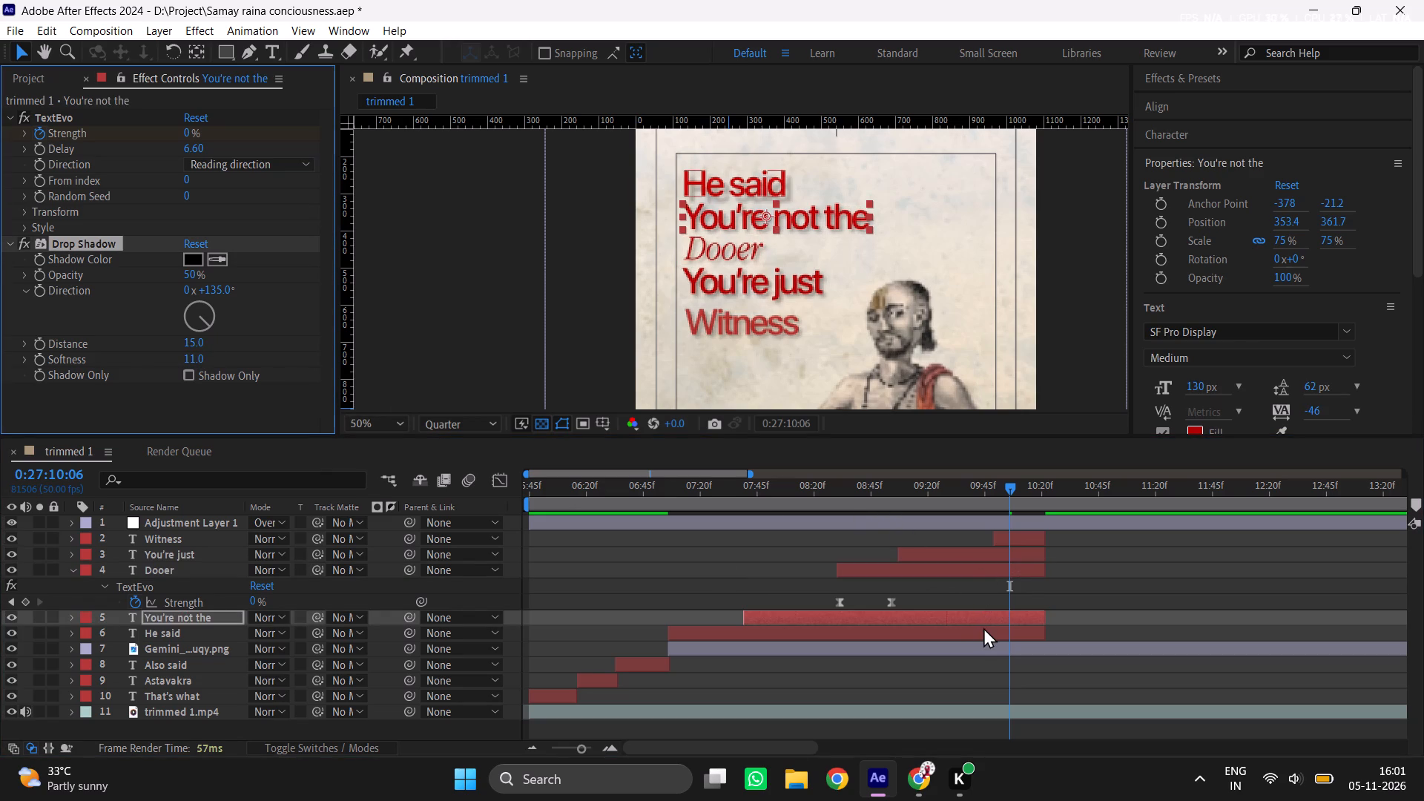
Set the Drop Shadow distance of the "He said" text layer to 15.
left_click(983, 627)
left_click(198, 343)
type("15")
key("Return")
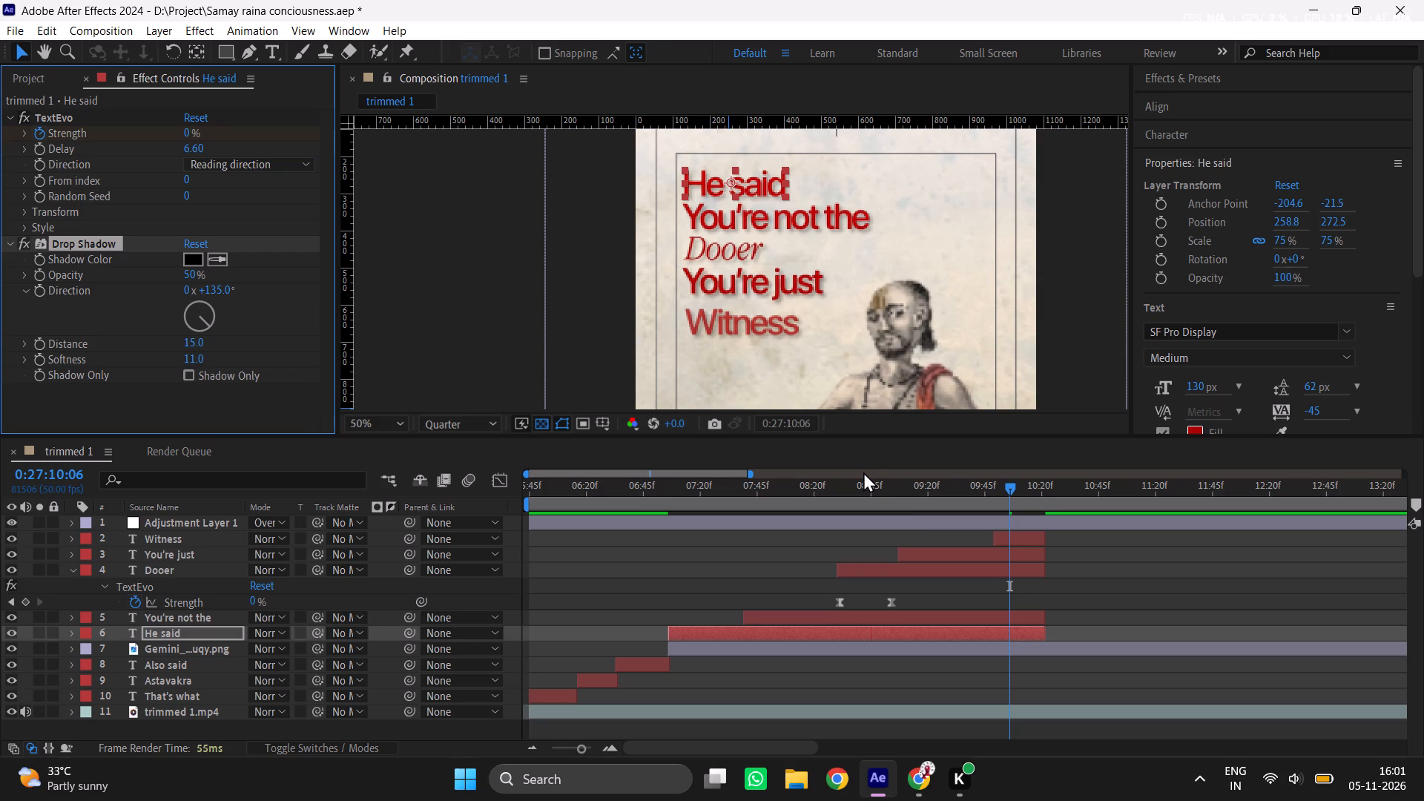
Save the project and close the application.
key("ctrl+s")
left_click(1213, 620)
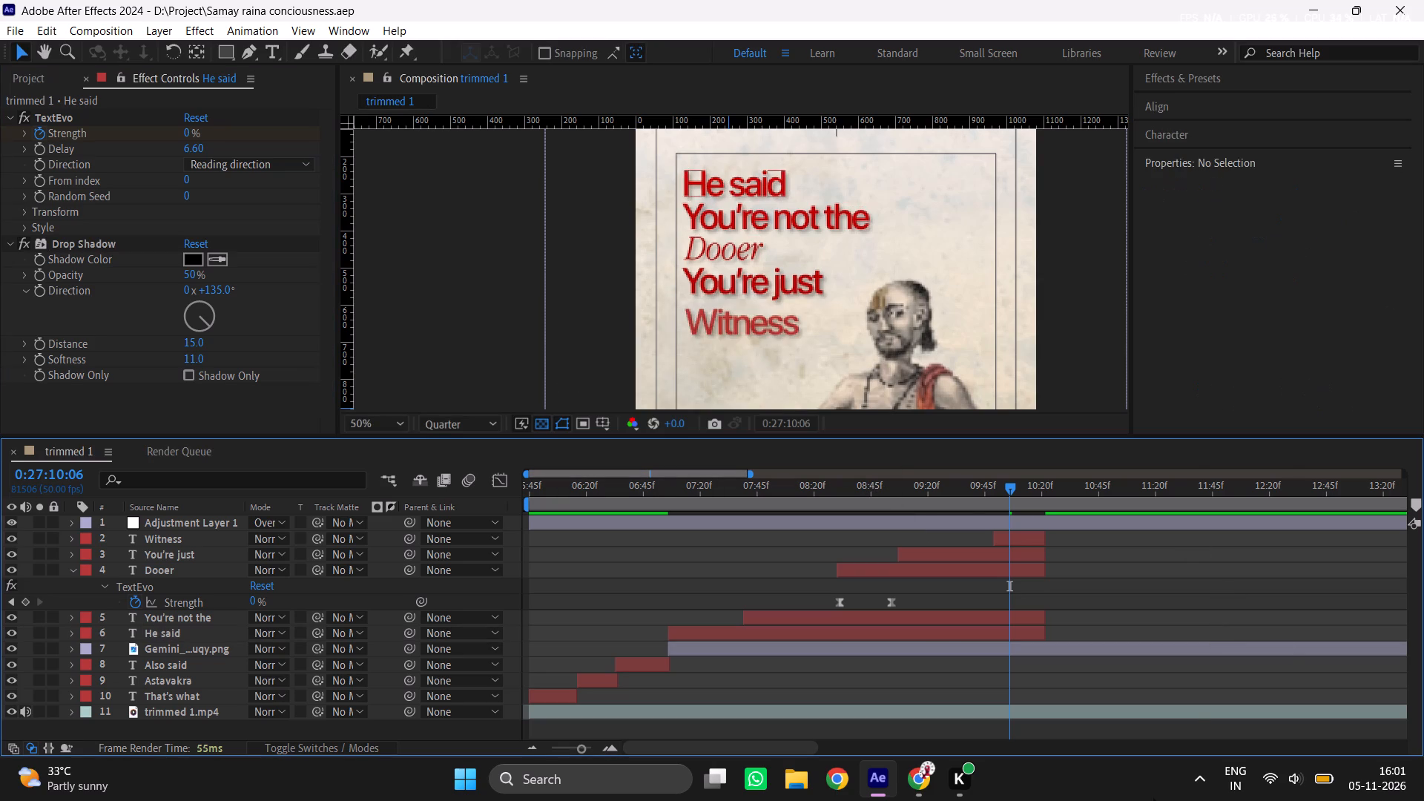
left_click(1423, 0)
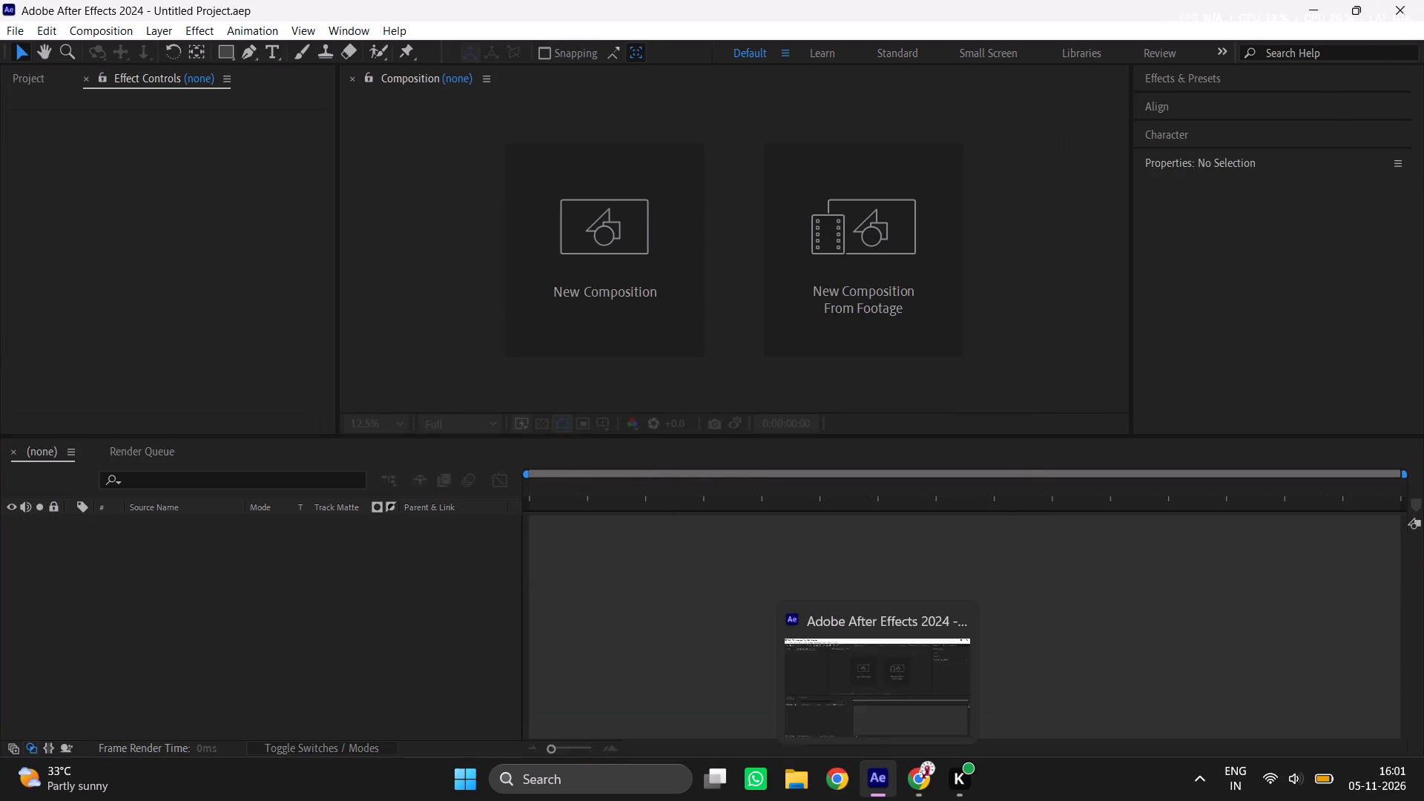